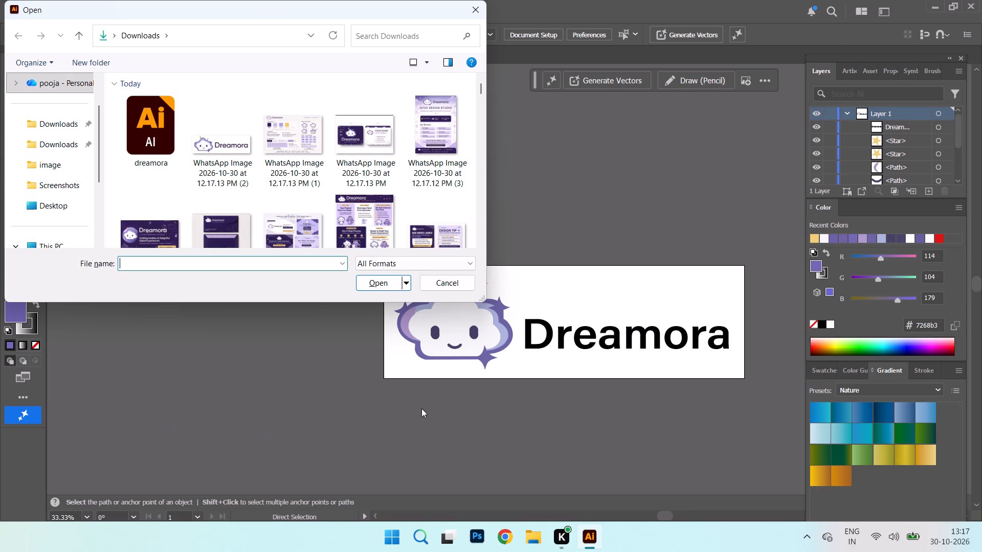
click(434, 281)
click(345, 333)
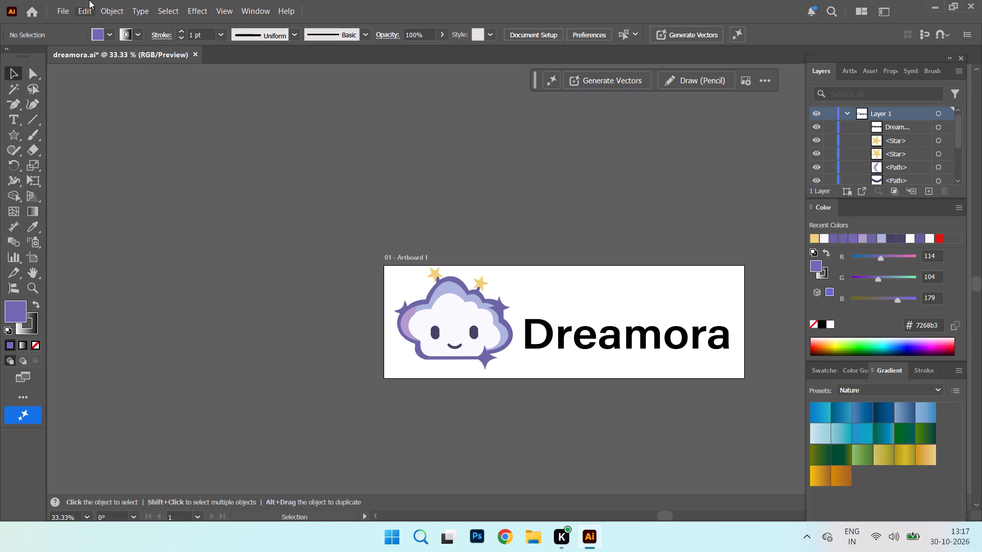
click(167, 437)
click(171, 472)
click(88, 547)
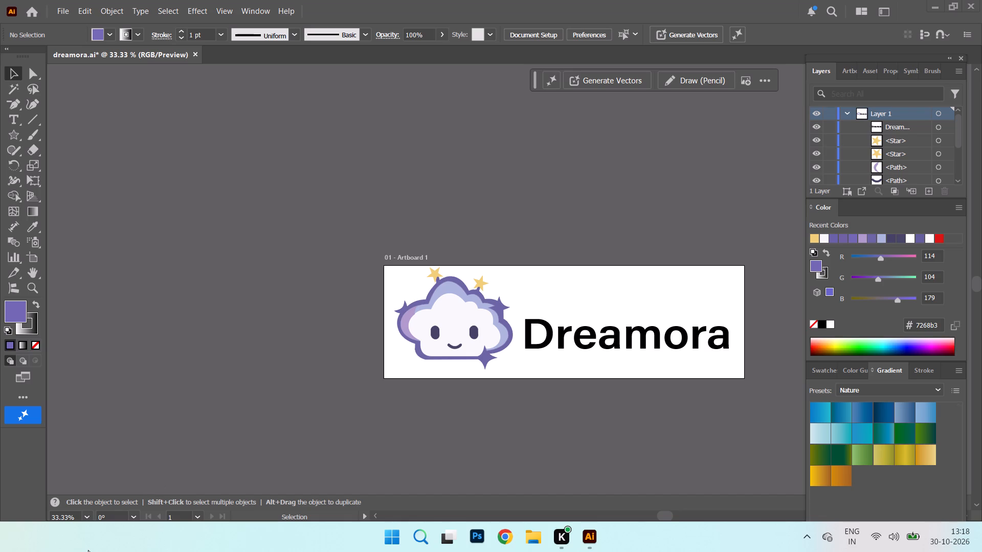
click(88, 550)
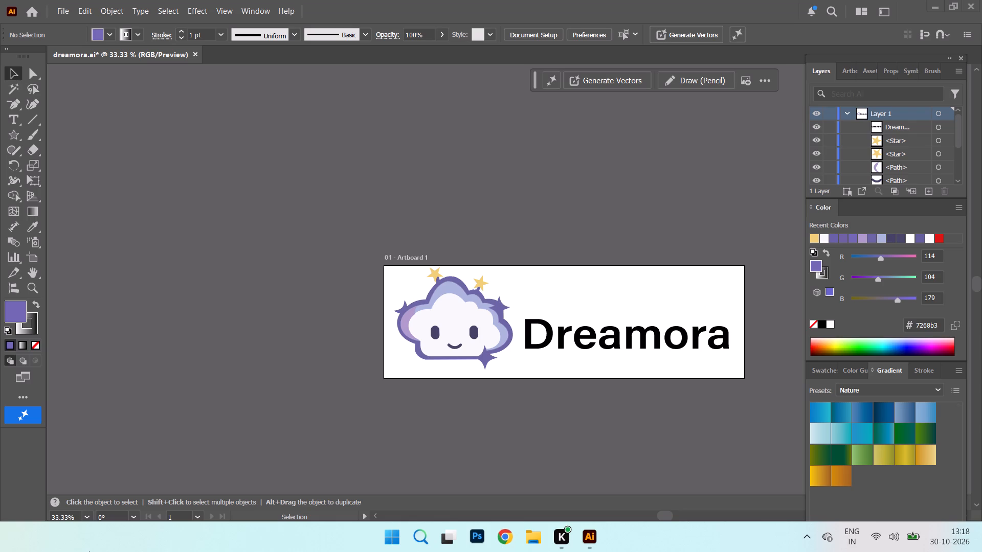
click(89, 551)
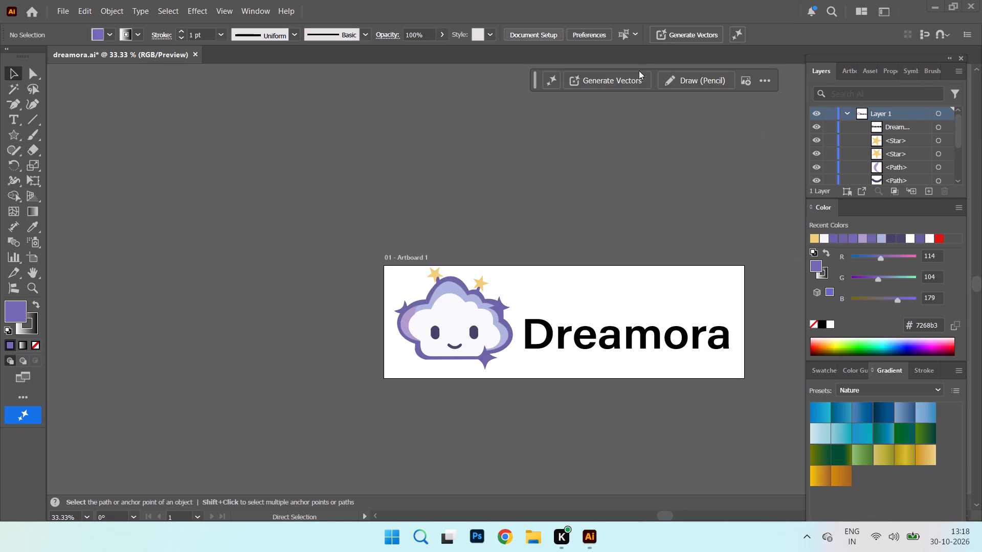
Open the reference image WhatsApp Image 2026-10-30 at 12.17.13 PM.
key(ctrl+o)
key(ctrl+o)
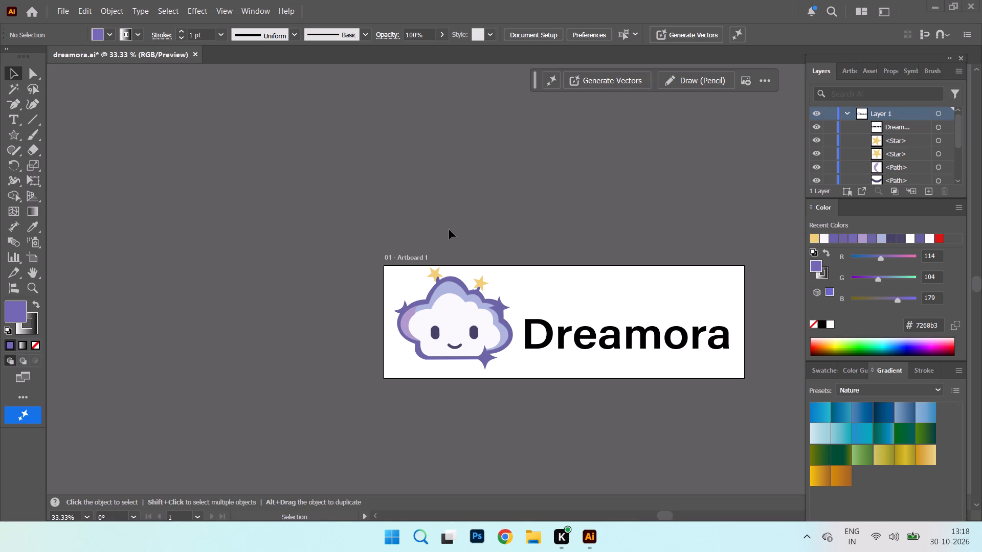
key(ctrl+o)
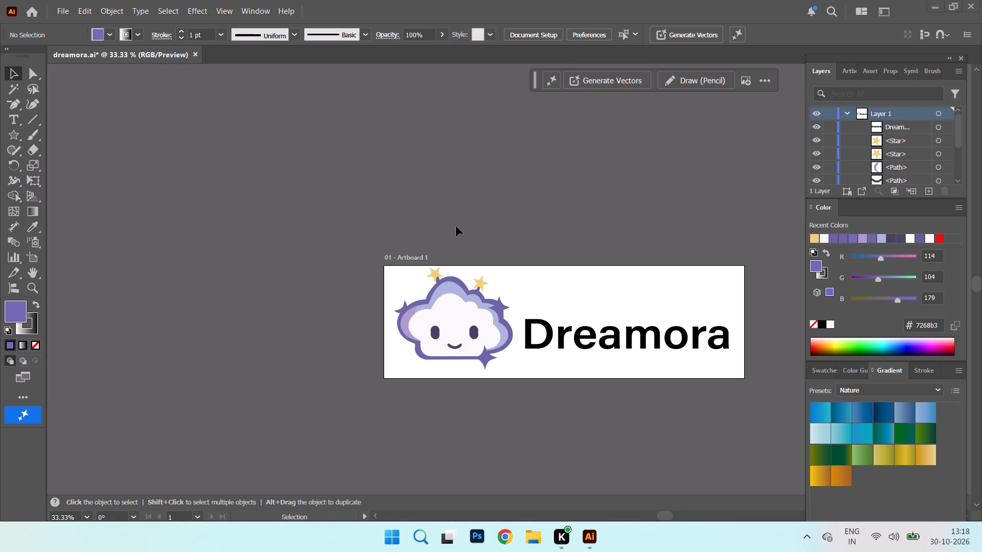
click(456, 226)
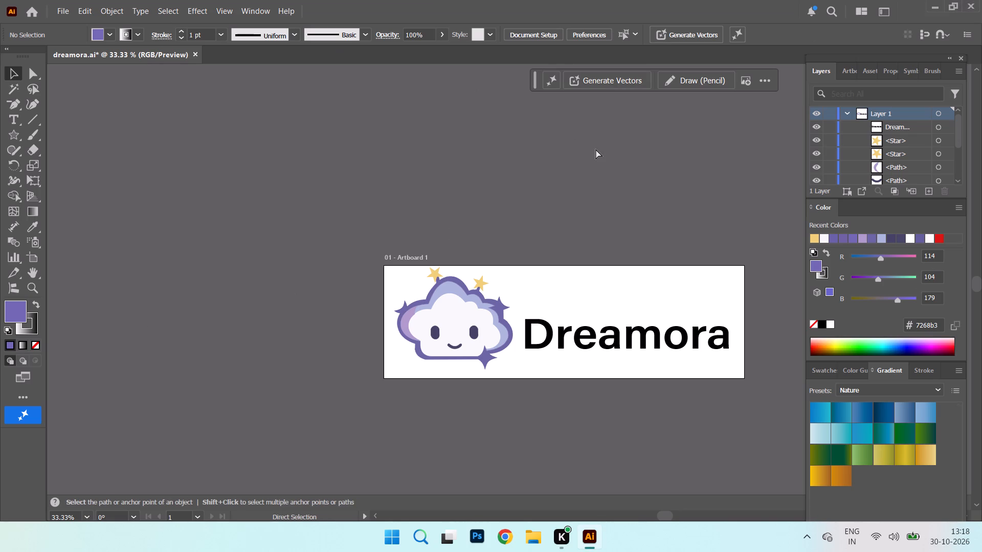
Open the business card reference image WhatsApp Image 2026-10-30 at 12.17.13 PM.
key(ctrl+o)
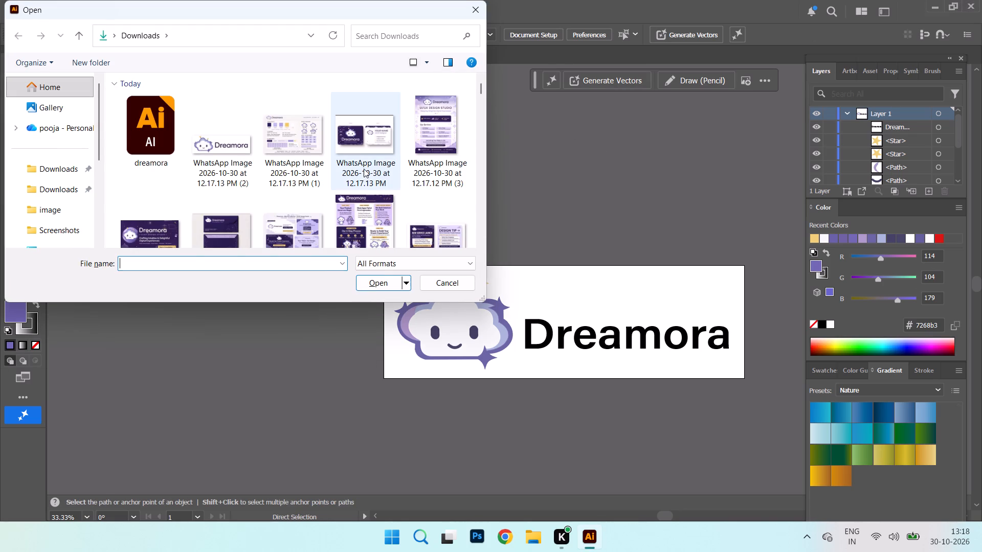
click(387, 140)
click(372, 287)
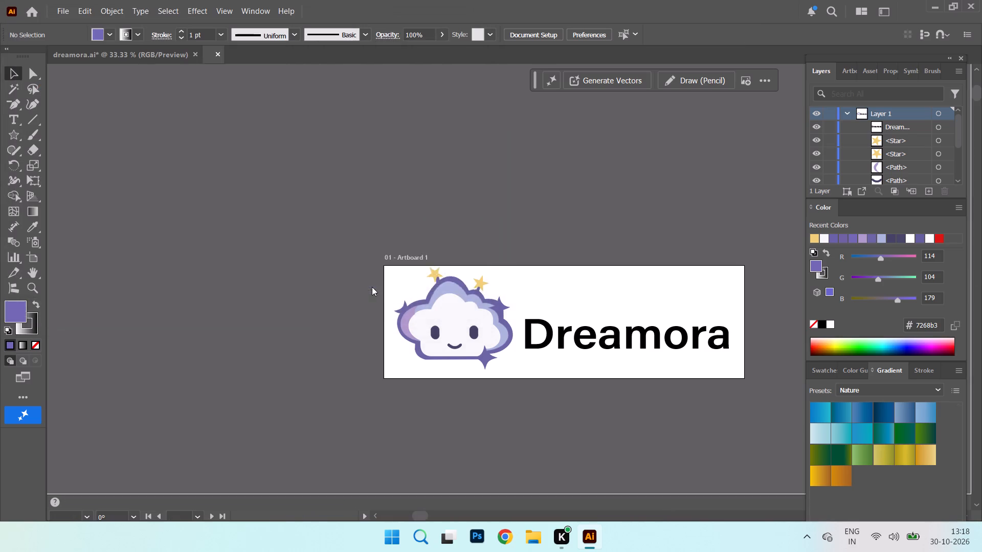
Reposition the business card image on the artboard to work closely on the front card's cloud mascot, small clouds and stars.
drag(485, 271, 422, 271)
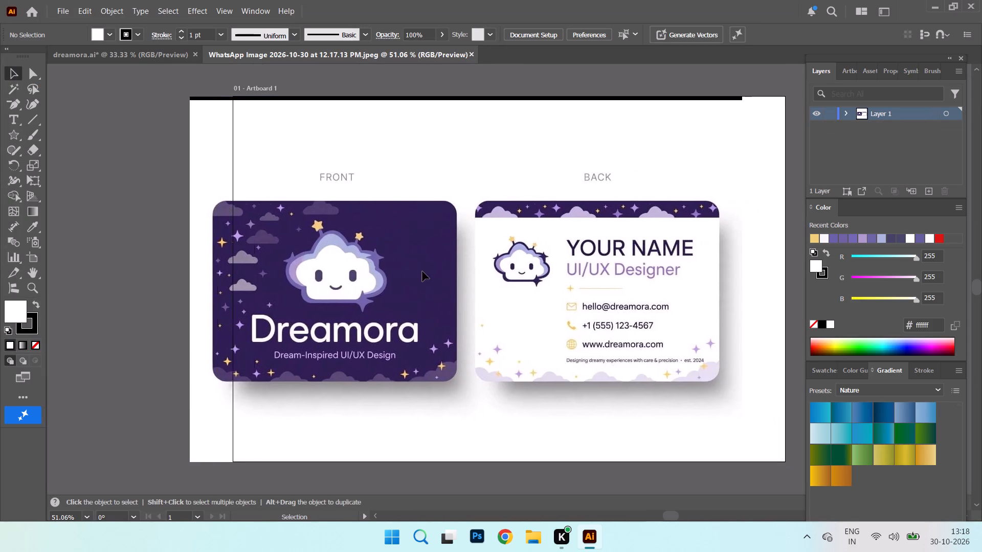
drag(422, 271, 250, 254)
drag(454, 287, 421, 286)
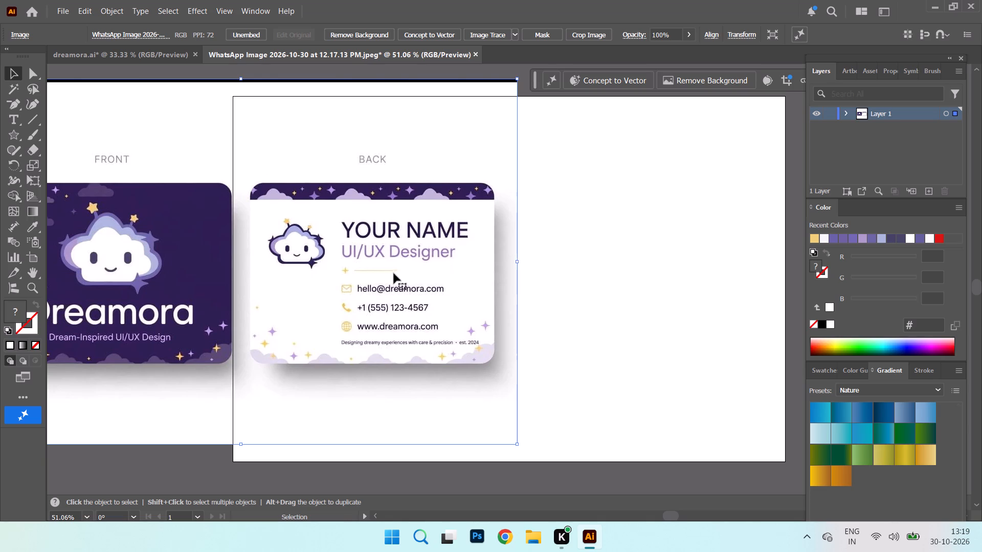
drag(390, 274, 631, 276)
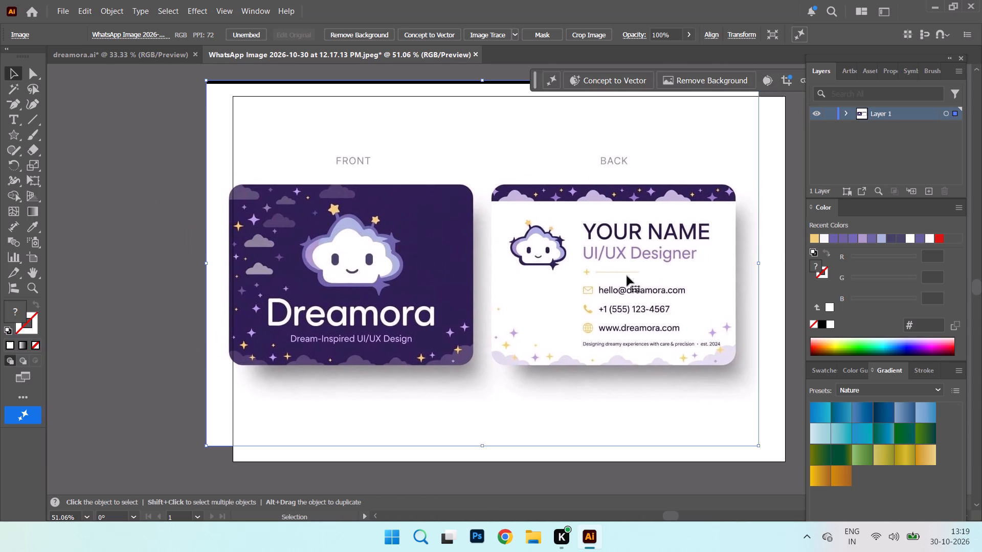
drag(393, 270, 463, 270)
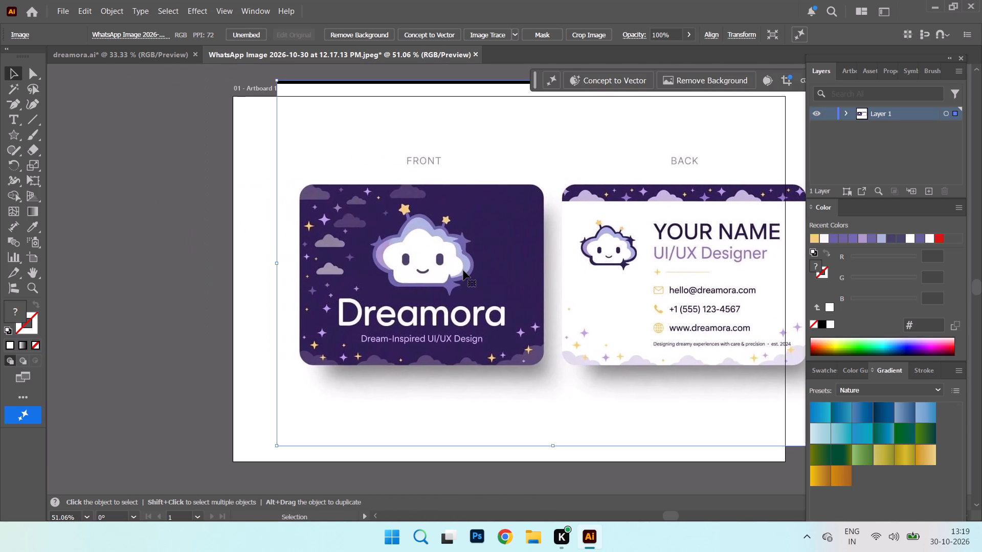
key(ctrl+equal)
key(ctrl+equal)
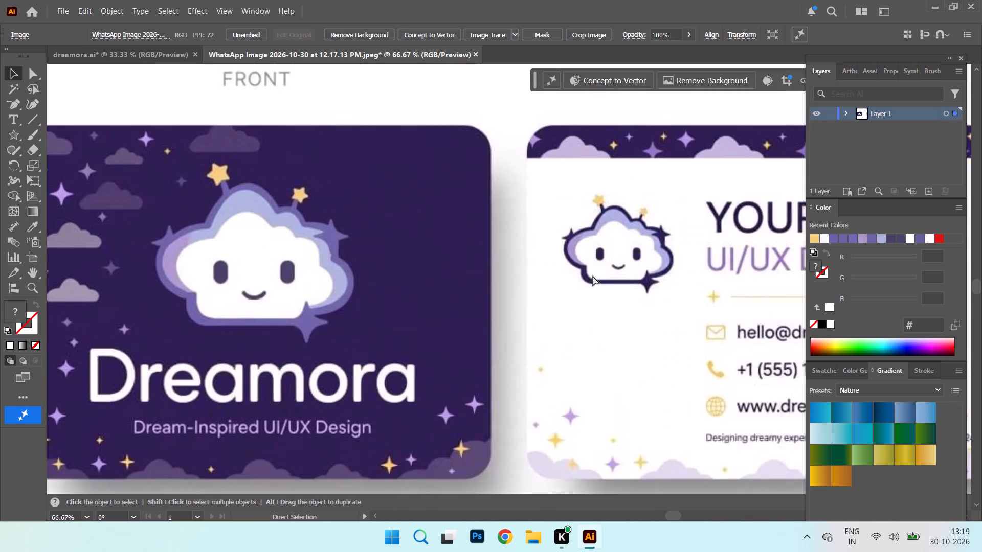
key(ctrl+equal)
drag(415, 311, 614, 236)
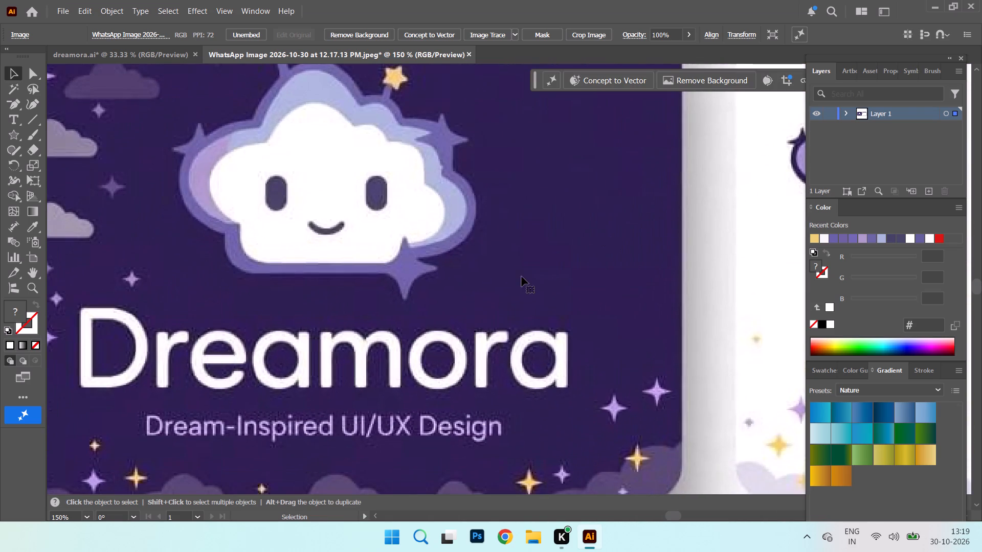
drag(494, 285, 588, 267)
drag(373, 263, 532, 322)
drag(358, 261, 356, 314)
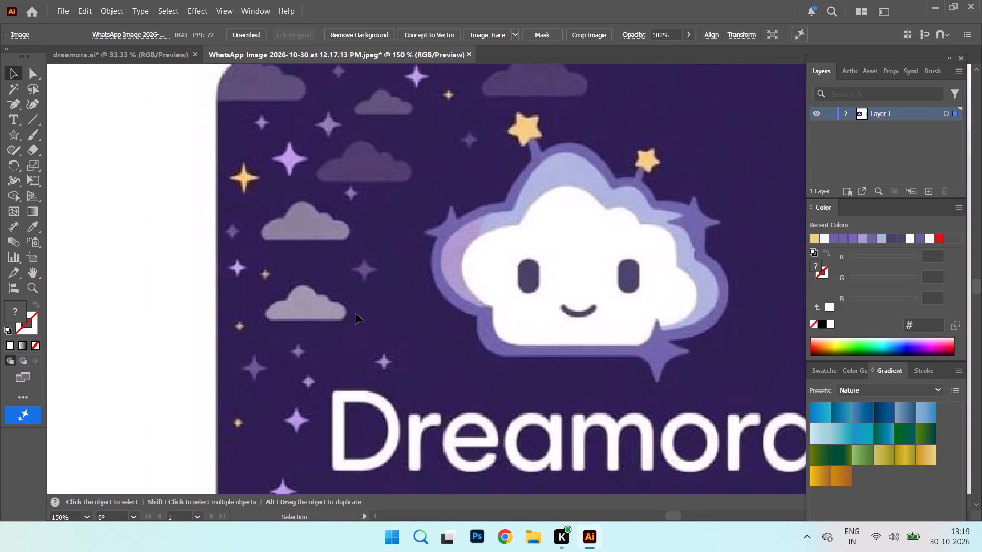
drag(356, 314, 356, 316)
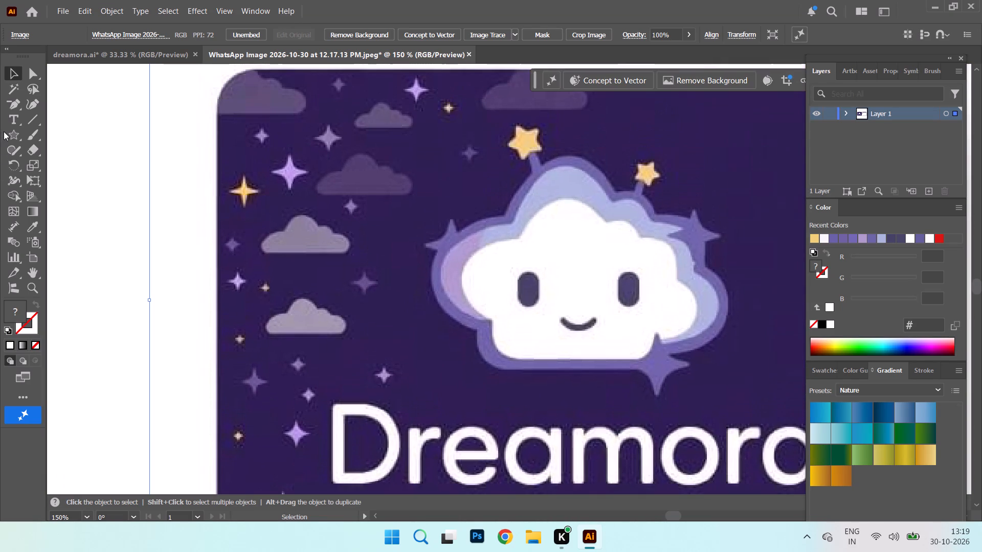
Choose a tool from the Pen tool group for working over the front card's artwork.
click(9, 119)
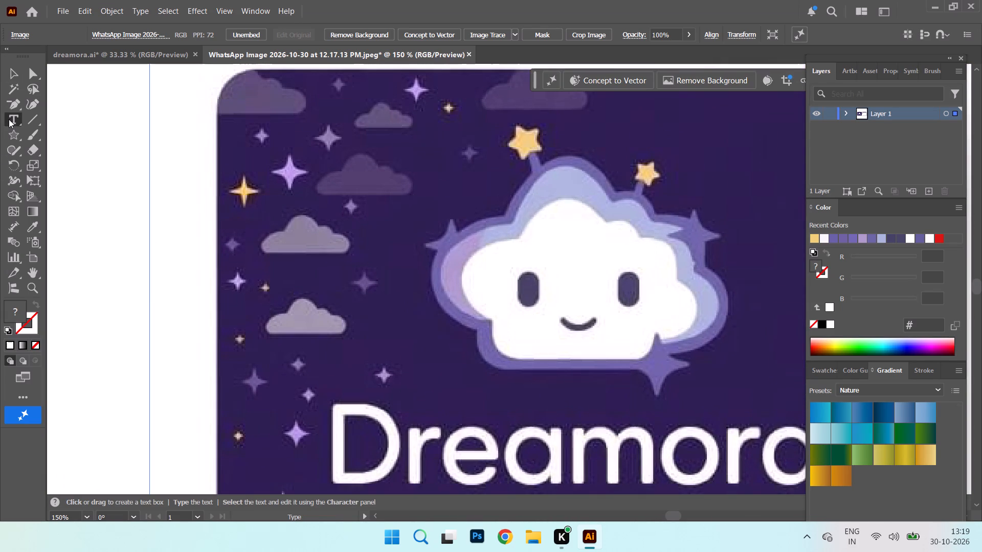
right_click(6, 104)
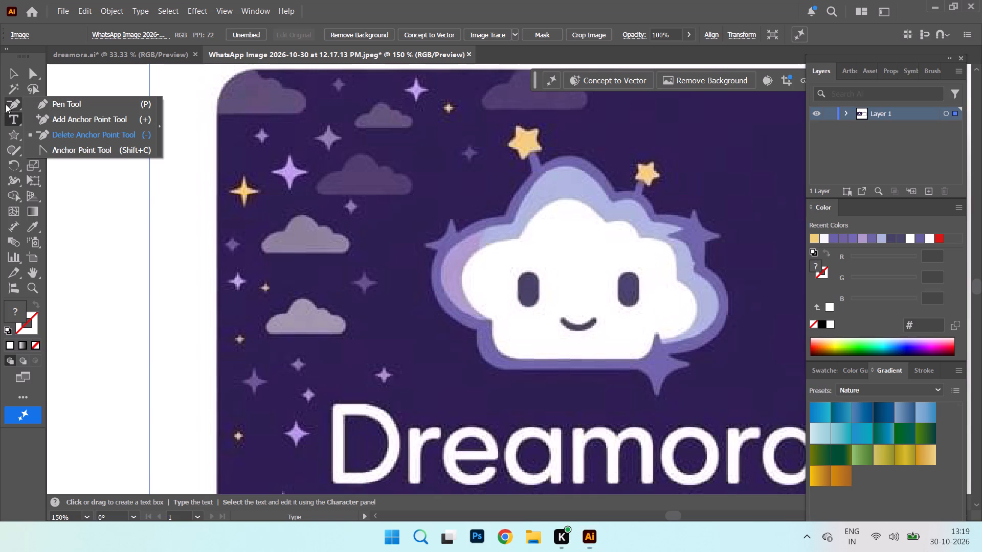
Draw a closed five-point Pen path over the faint cloud beside the large purple star, with a white stroke and no fill.
click(75, 110)
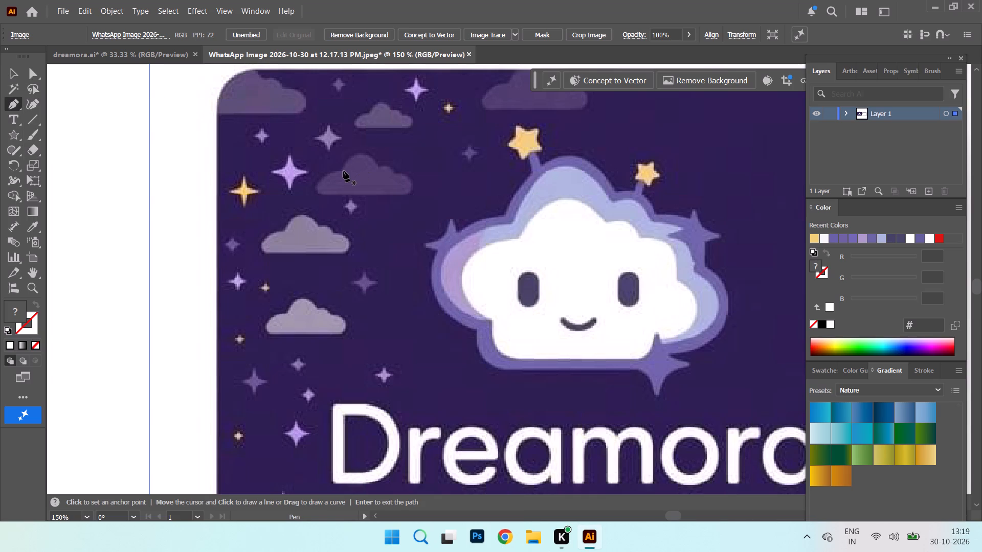
click(343, 171)
click(380, 169)
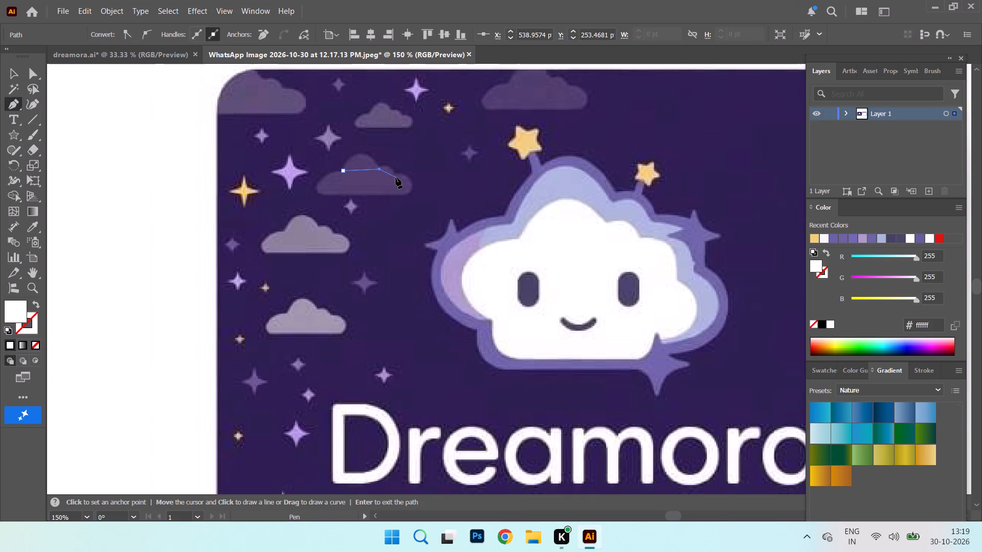
click(396, 174)
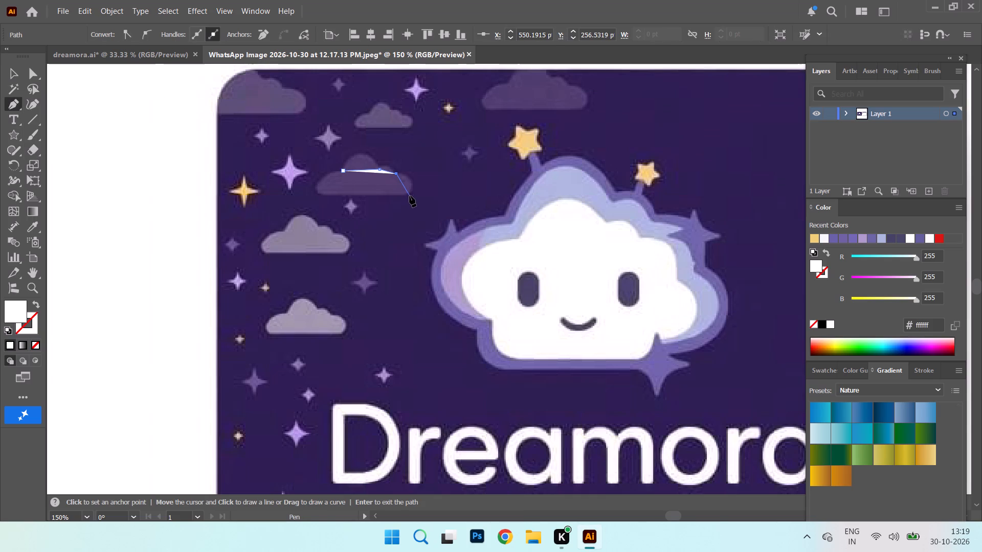
click(410, 196)
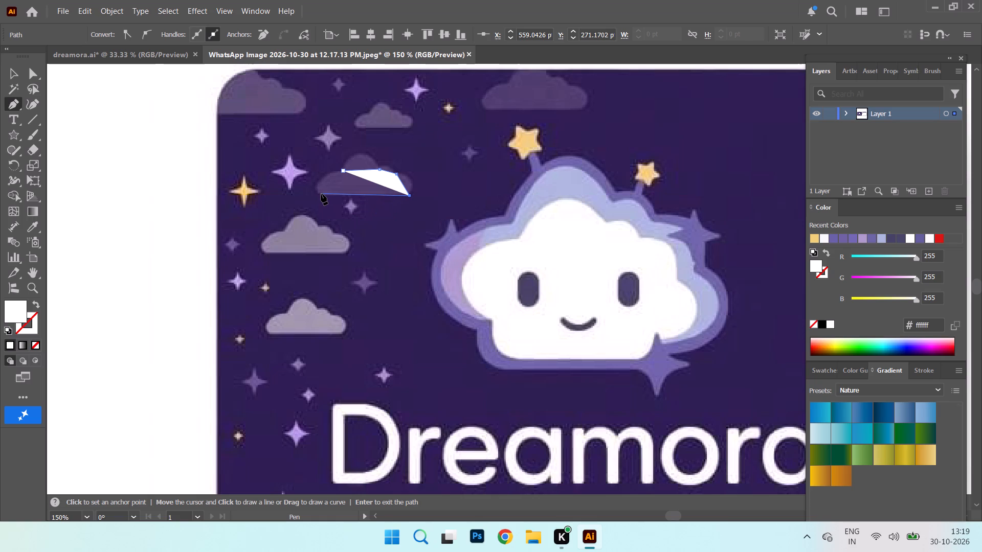
click(319, 194)
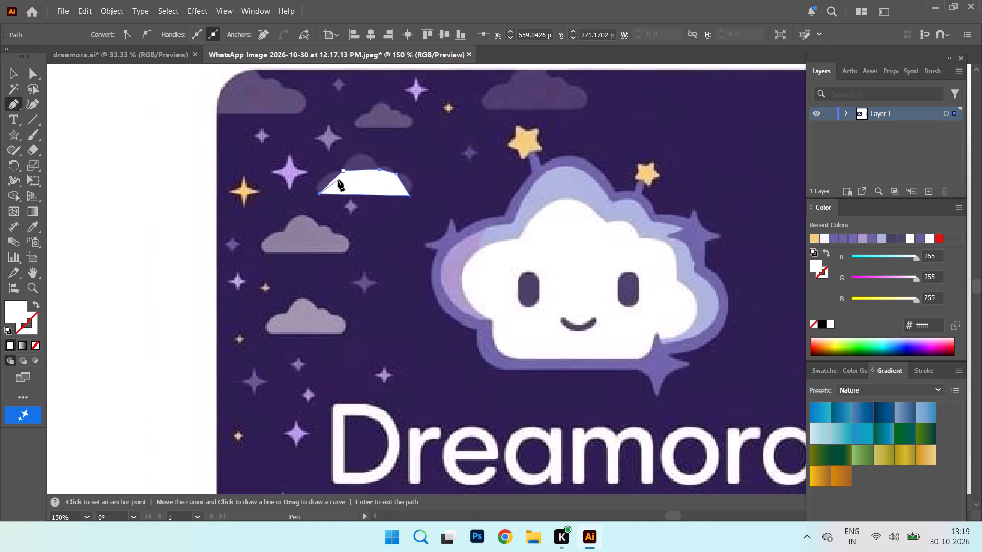
click(342, 171)
click(35, 303)
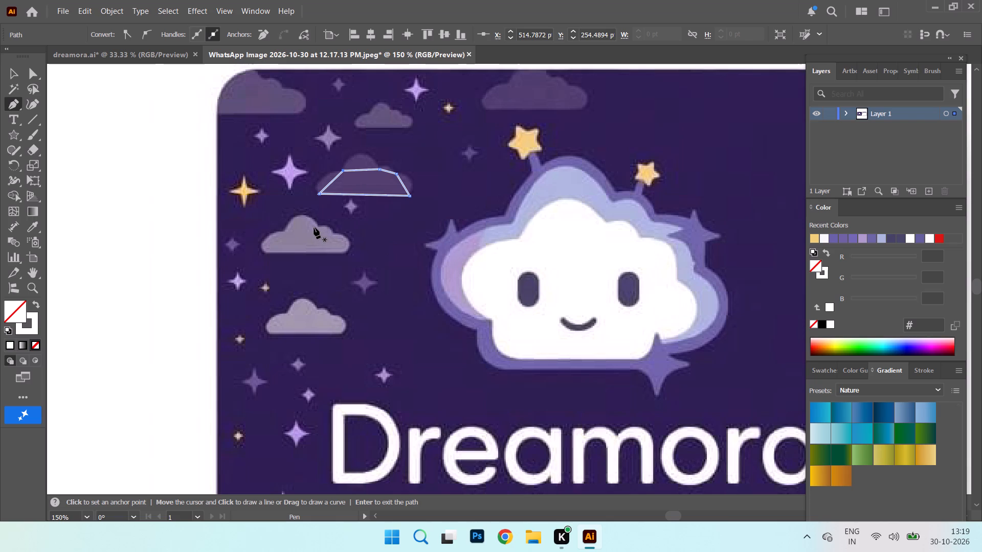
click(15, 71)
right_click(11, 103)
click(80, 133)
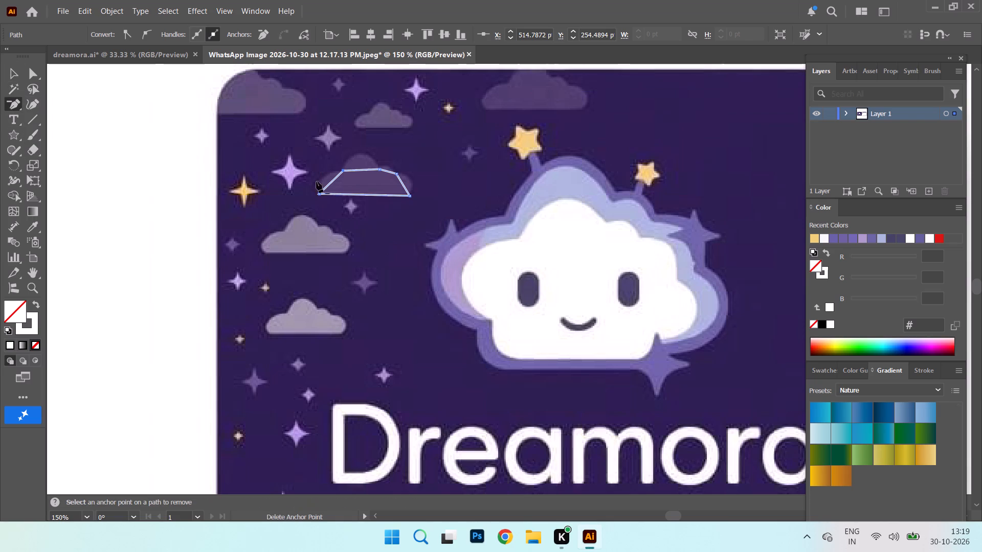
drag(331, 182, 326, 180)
Bend the cloud path's left side and top segment into rounded lobes with the Anchor Point tool, following the reference cloud.
right_click(17, 97)
click(79, 151)
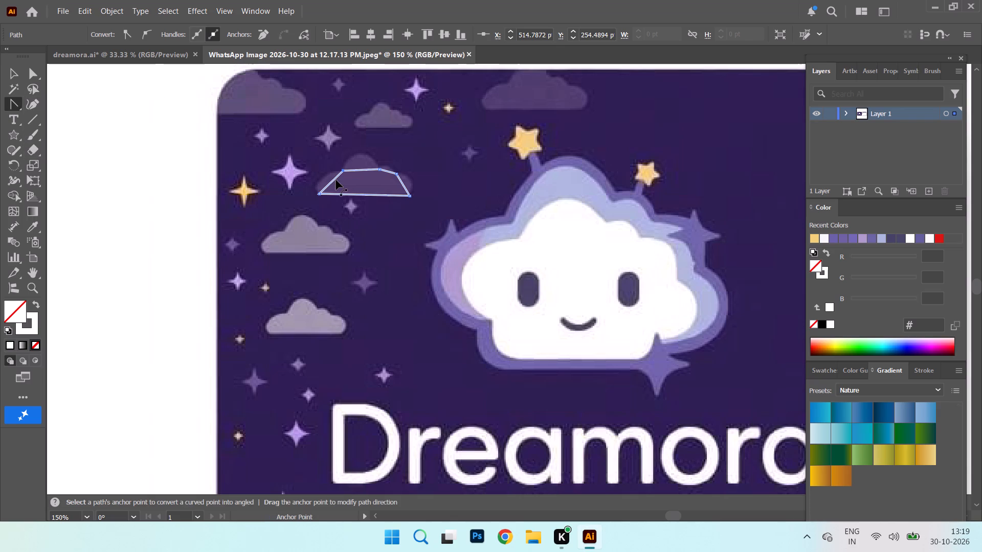
drag(333, 180, 325, 178)
drag(325, 178, 324, 177)
drag(362, 171, 360, 157)
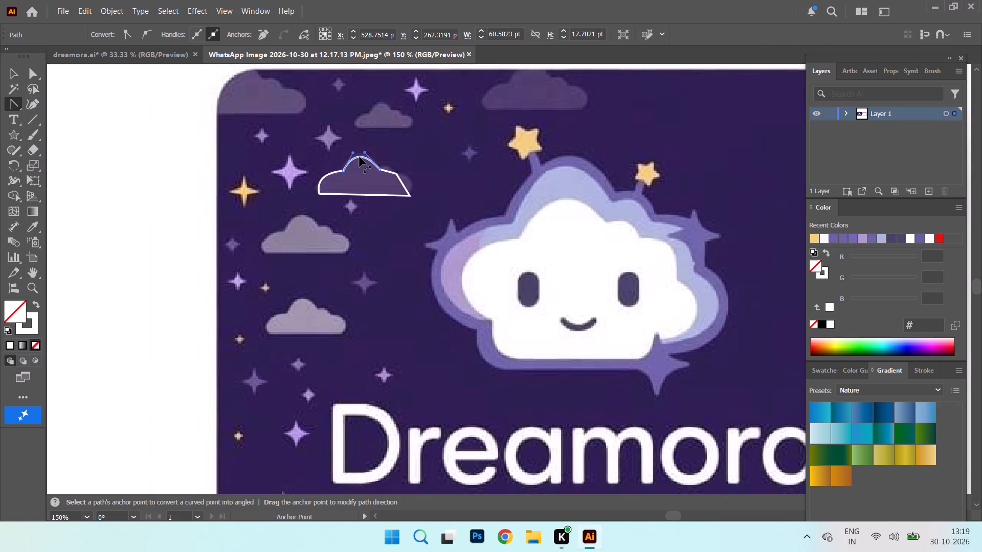
drag(360, 157, 360, 154)
click(360, 154)
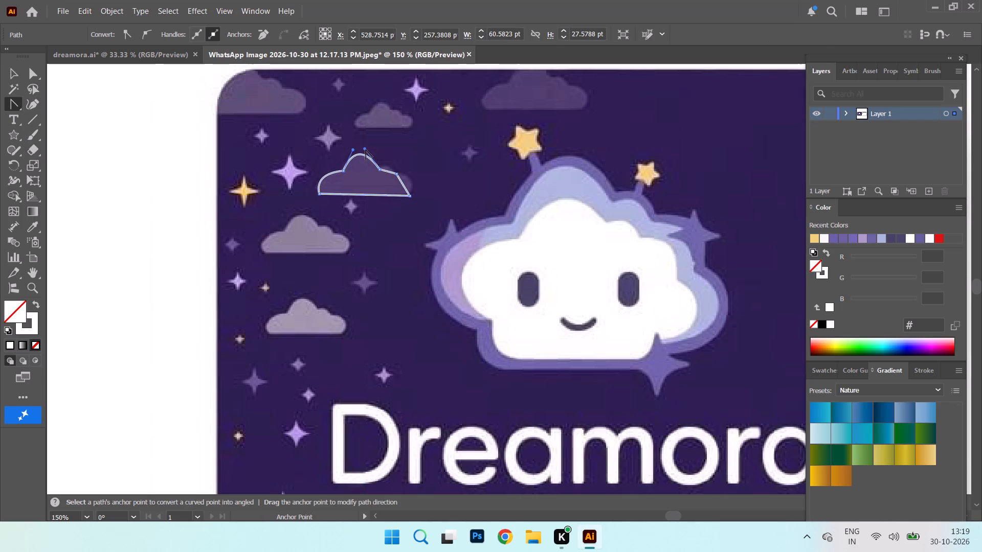
click(366, 150)
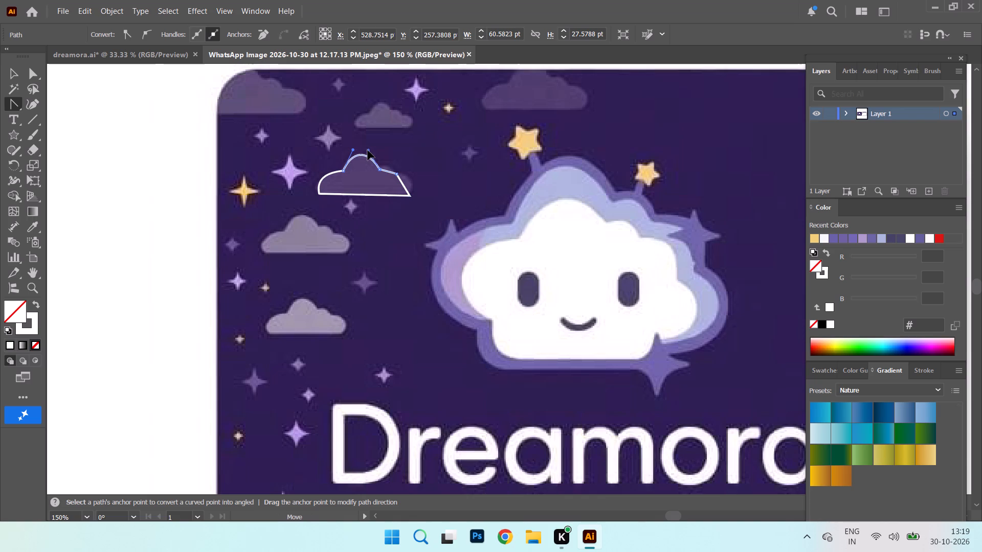
click(354, 149)
Curve the cloud path's small upper-right segment and its right side into rounded lobes matching the reference cloud.
drag(389, 173, 387, 166)
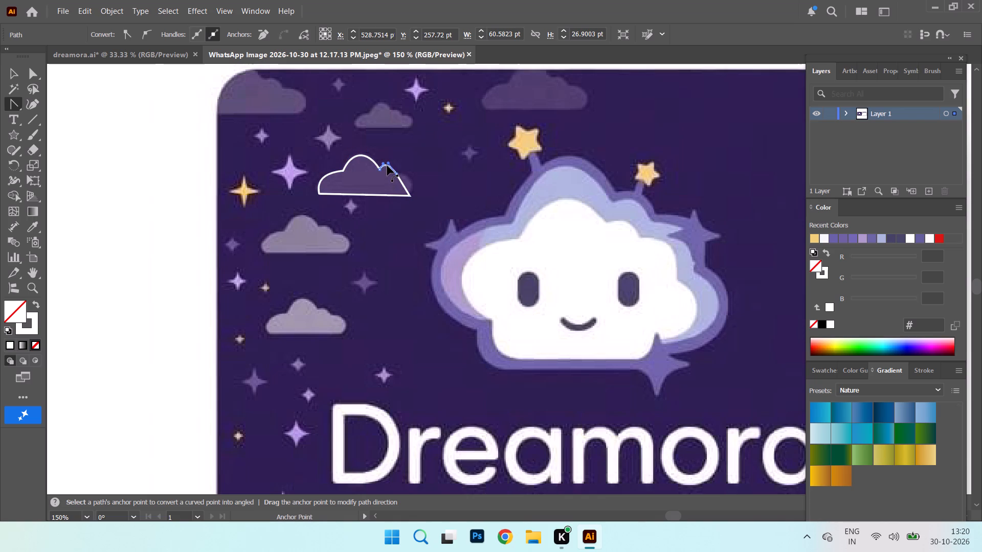
drag(387, 166, 389, 166)
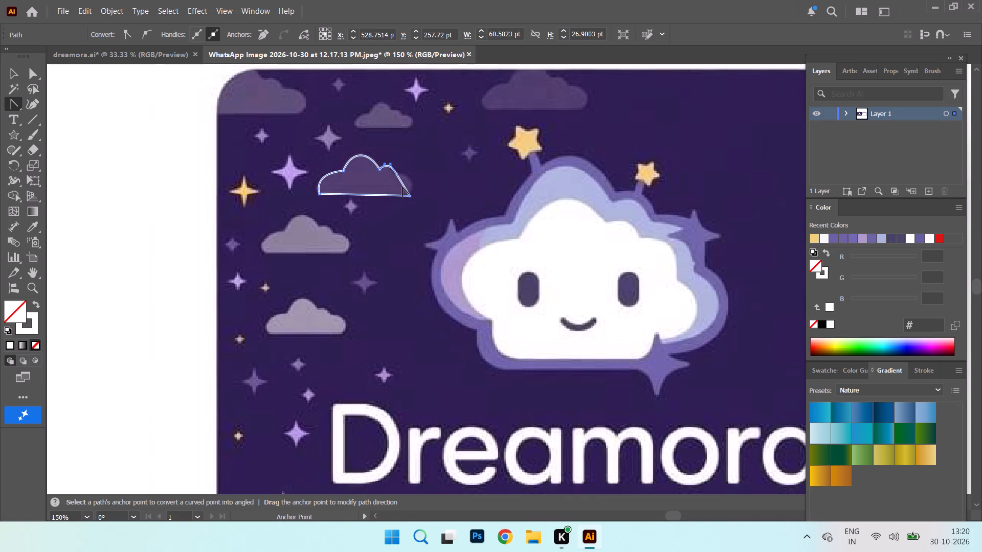
drag(405, 186, 411, 180)
click(411, 180)
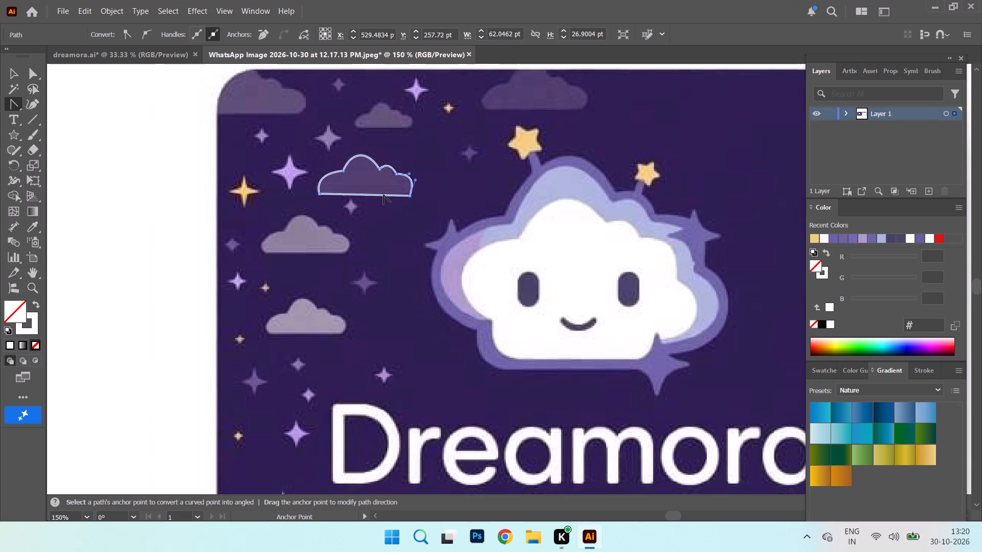
drag(384, 195, 384, 187)
click(371, 195)
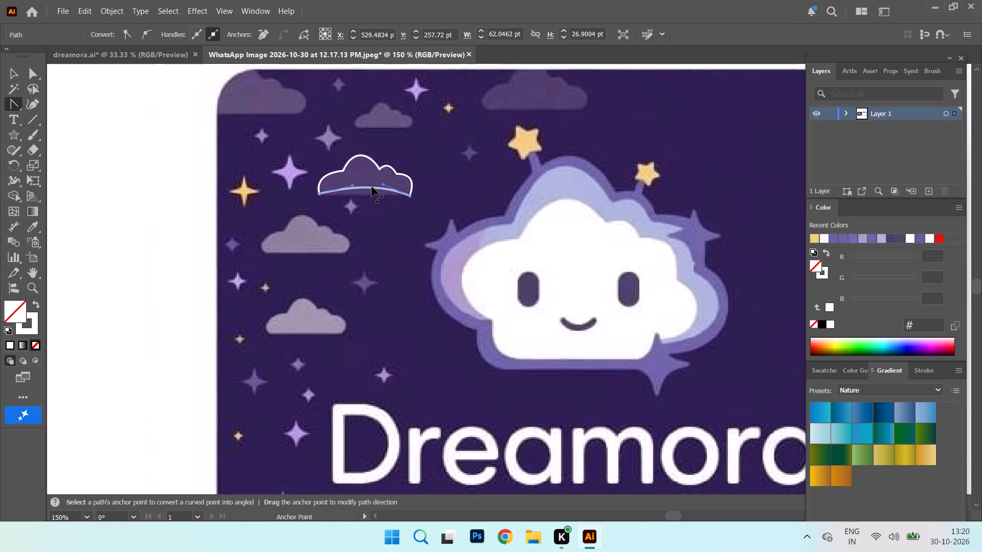
click(413, 184)
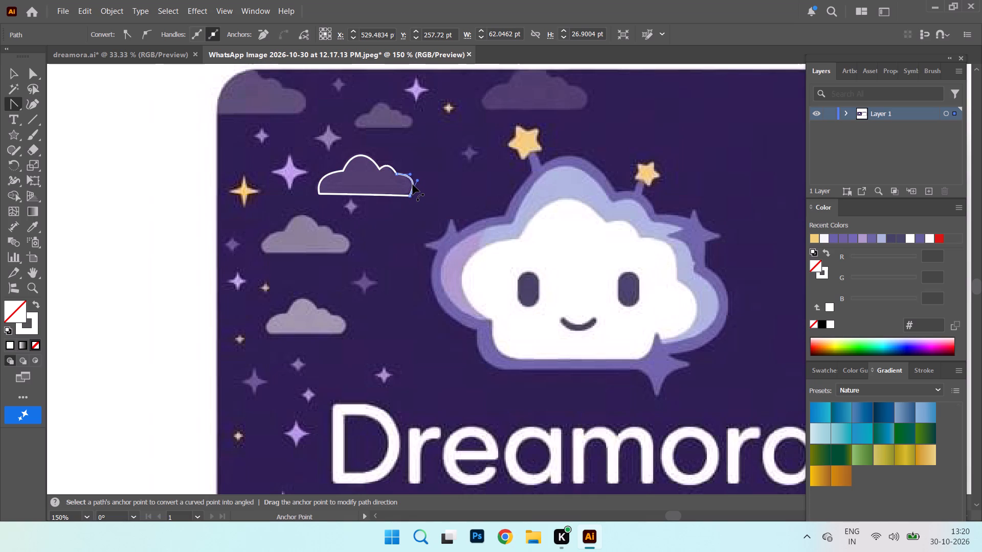
Fine-tune the direction handles of the cloud path's two right-hand lobes to smooth their curves.
click(410, 175)
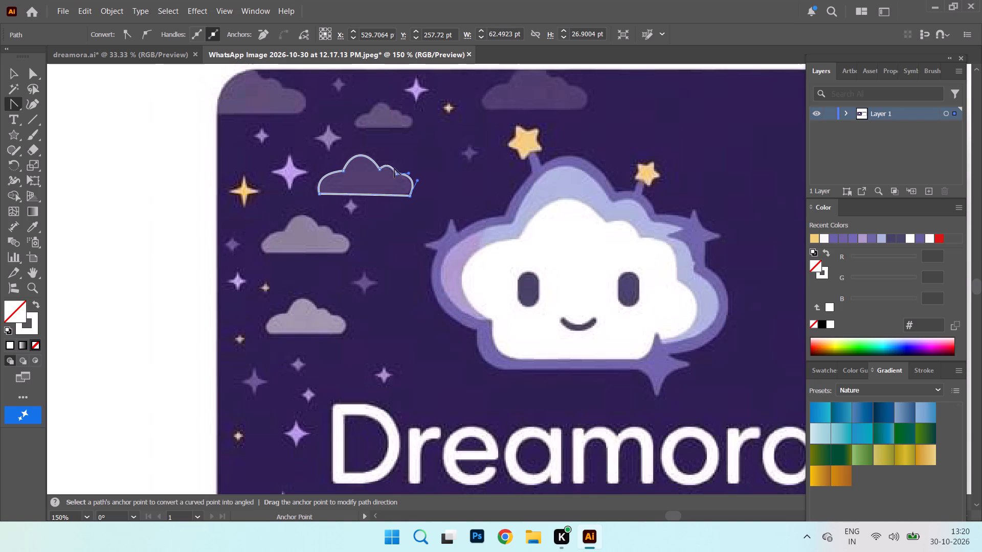
click(394, 170)
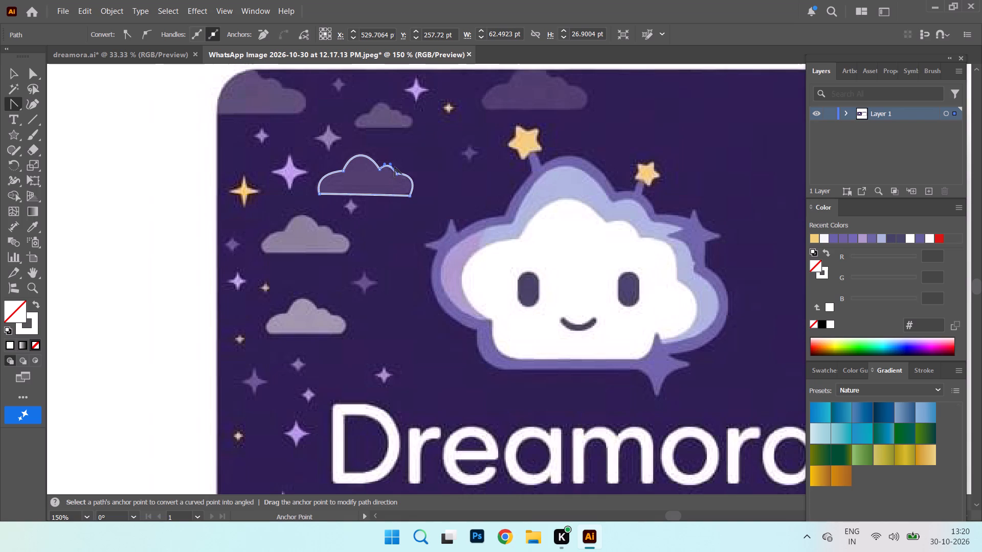
click(391, 164)
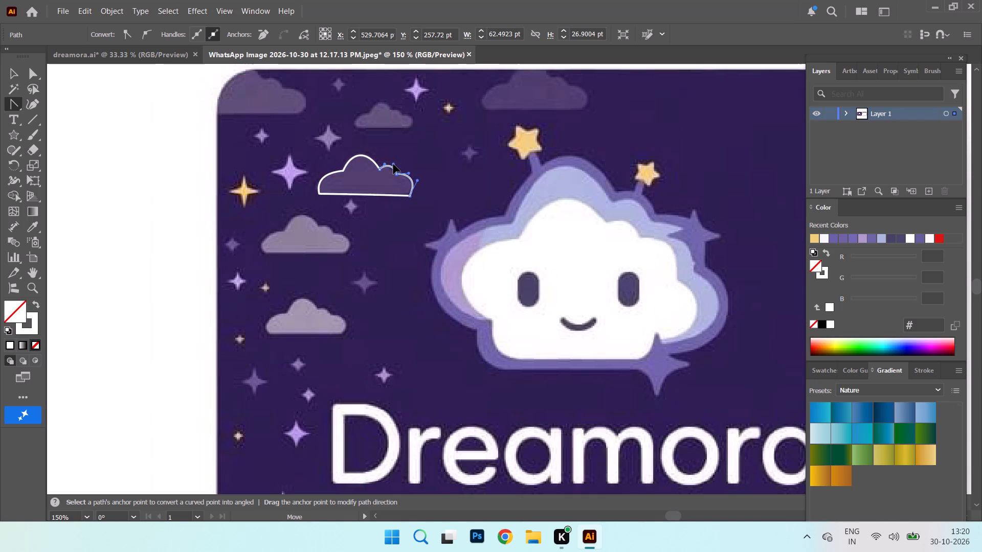
click(393, 164)
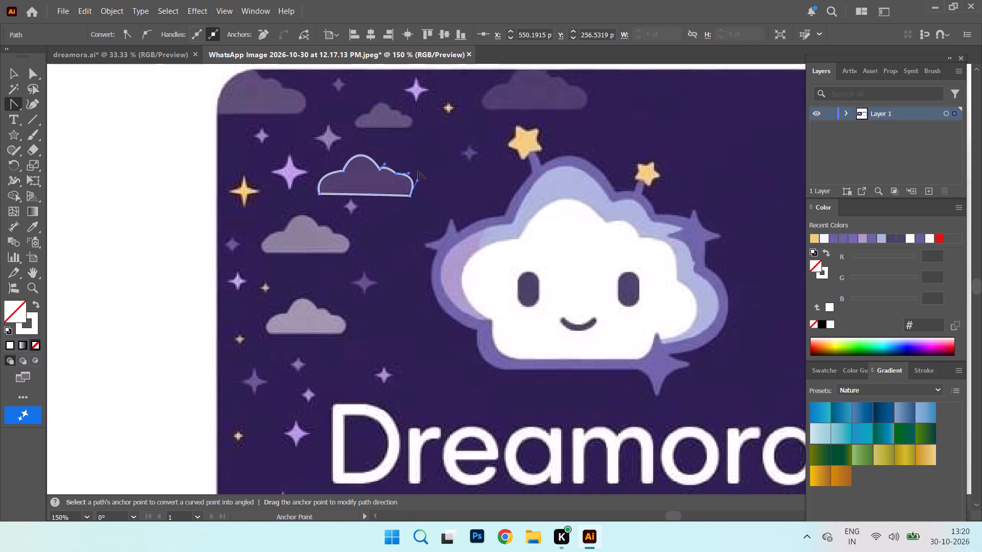
Fill the traced cloud path with the purple #513f6f sampled from the reference cloud.
click(14, 68)
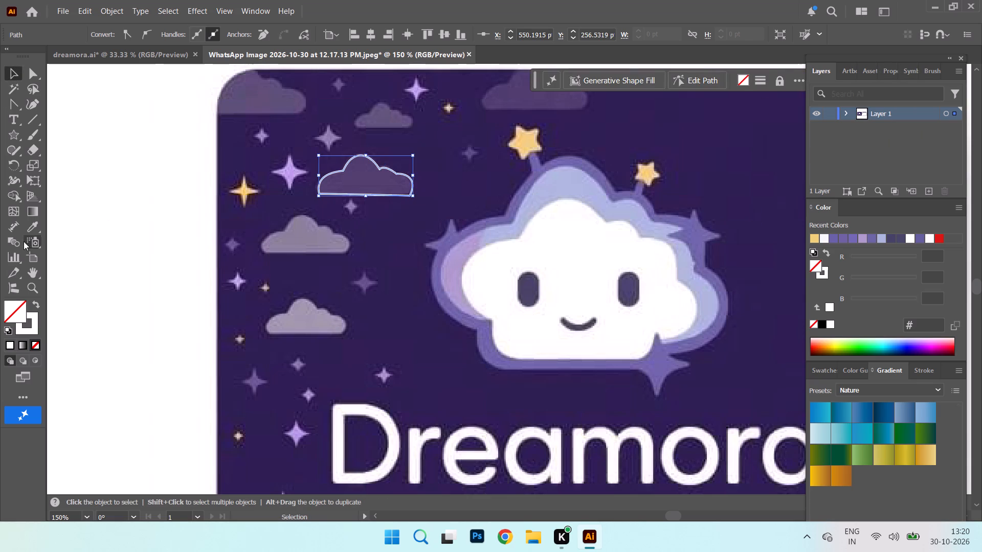
double_click(10, 307)
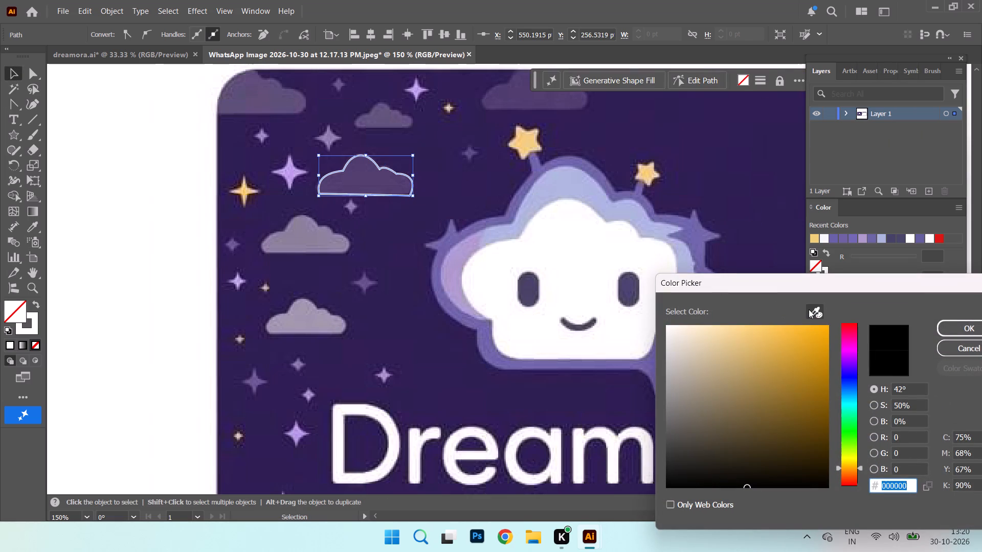
click(811, 311)
click(371, 165)
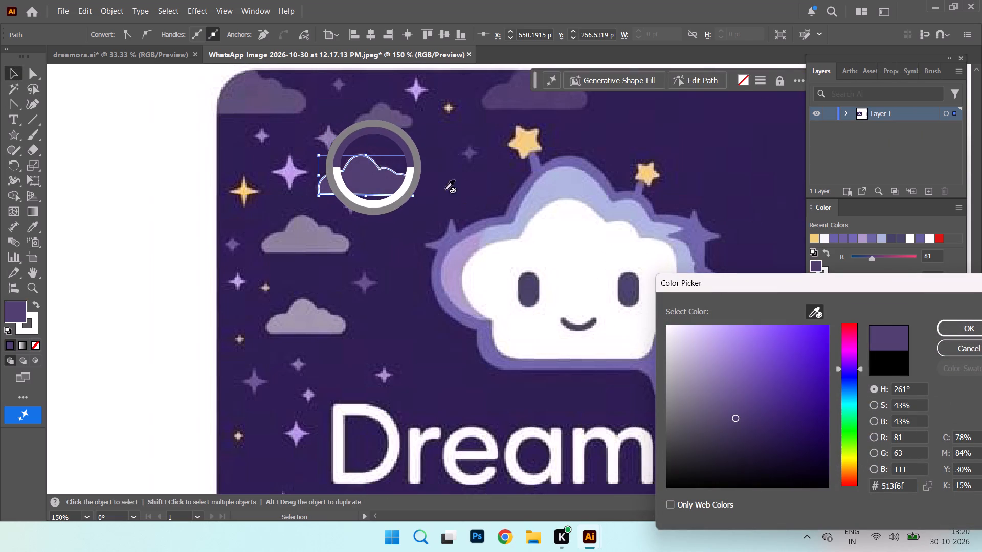
click(965, 332)
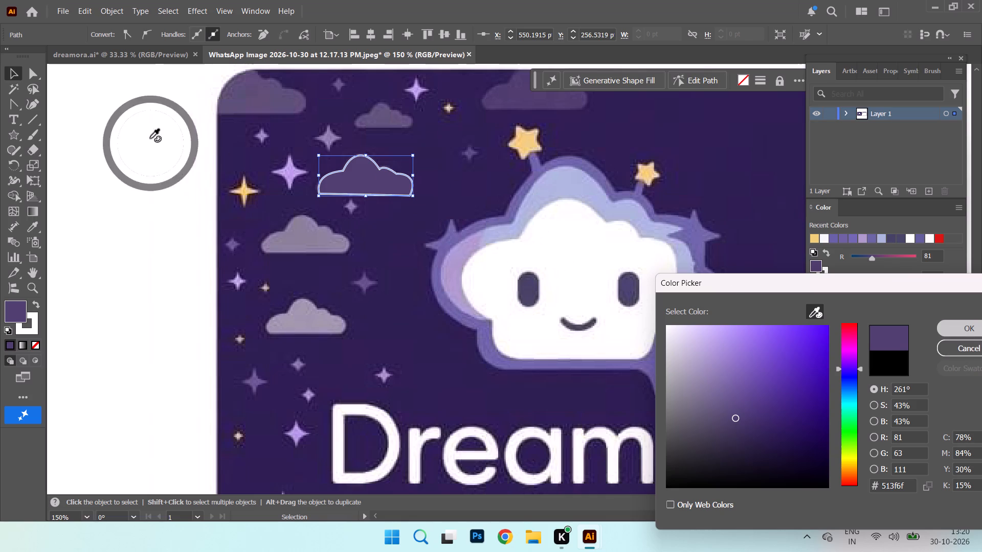
Duplicate the filled cloud onto four other reference clouds: two along the artwork's top edge and two down its left side.
alt+drag(364, 176, 362, 183)
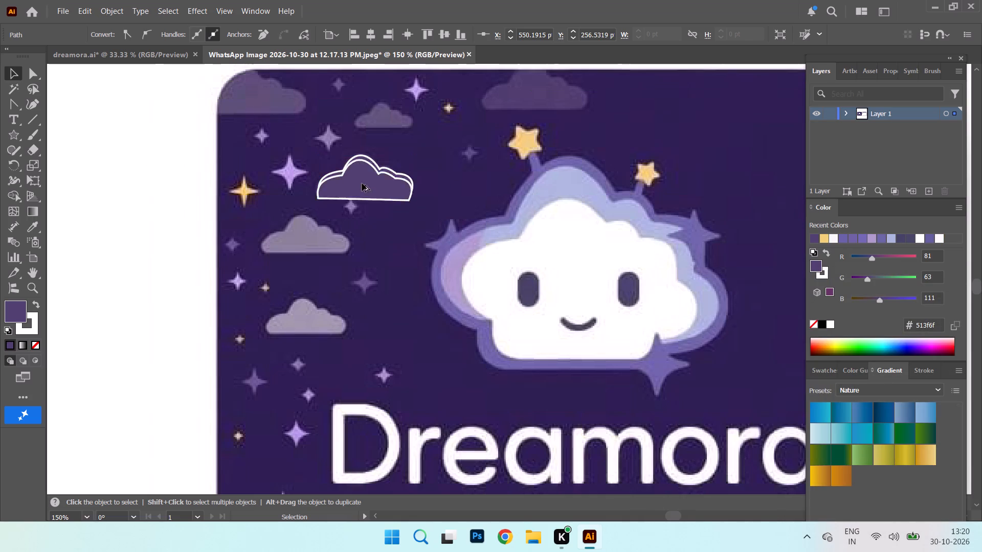
alt+drag(362, 183, 304, 233)
alt+drag(304, 233, 302, 312)
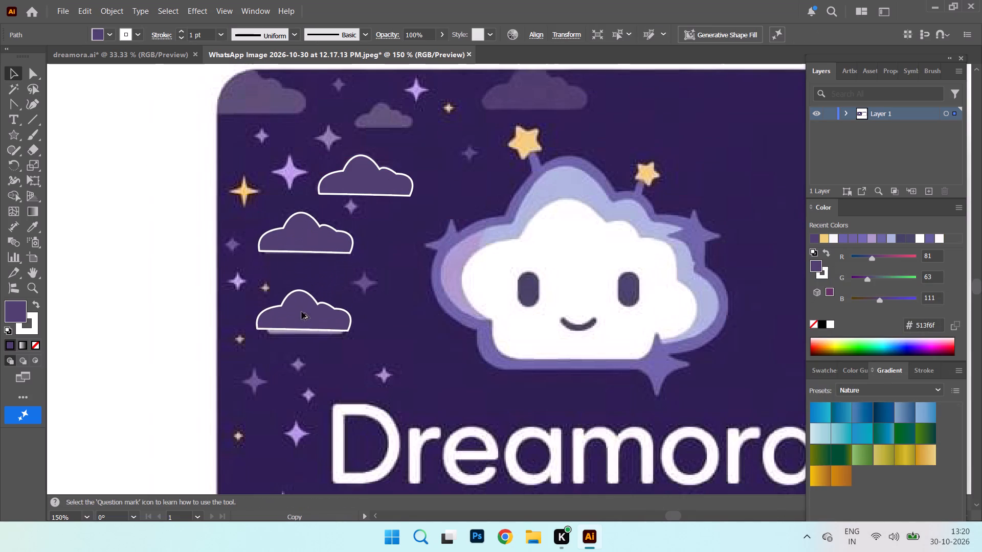
alt+drag(302, 312, 257, 89)
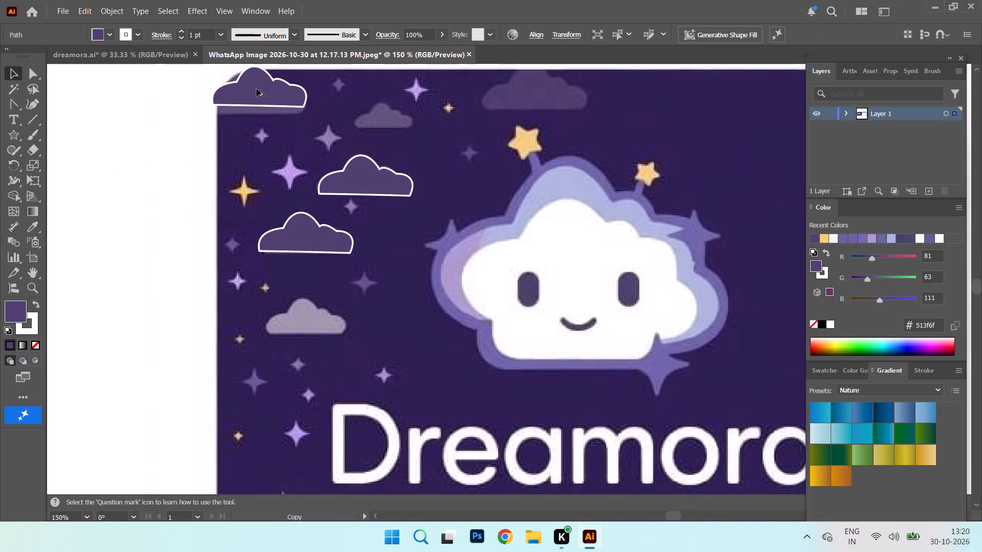
alt+drag(257, 89, 256, 92)
alt+drag(263, 100, 537, 98)
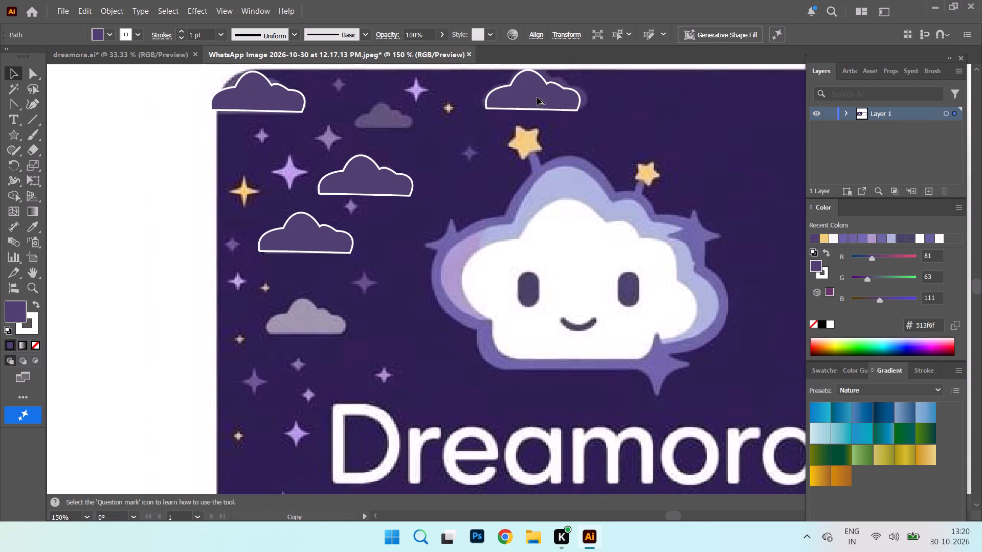
alt+drag(537, 98, 538, 96)
alt+drag(531, 100, 313, 329)
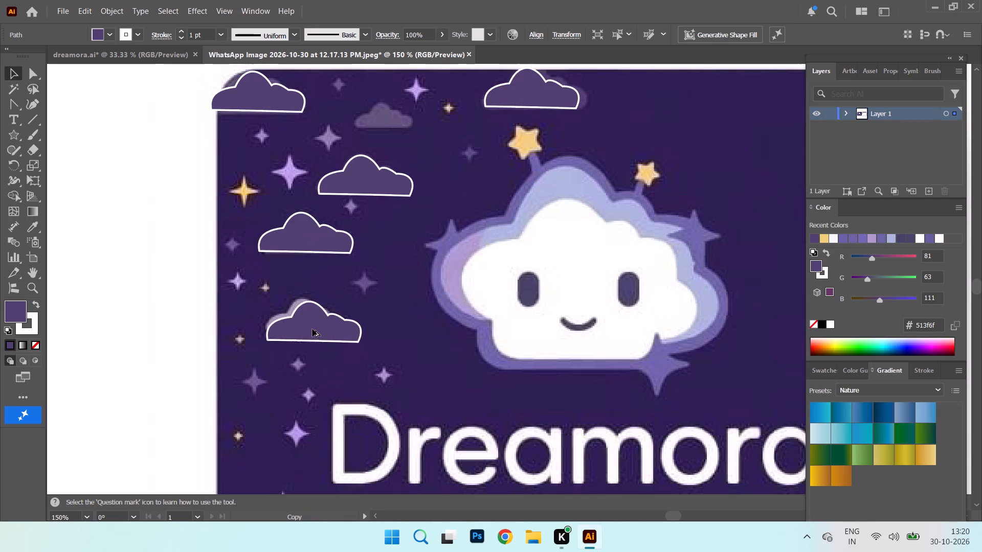
alt+drag(313, 329, 308, 327)
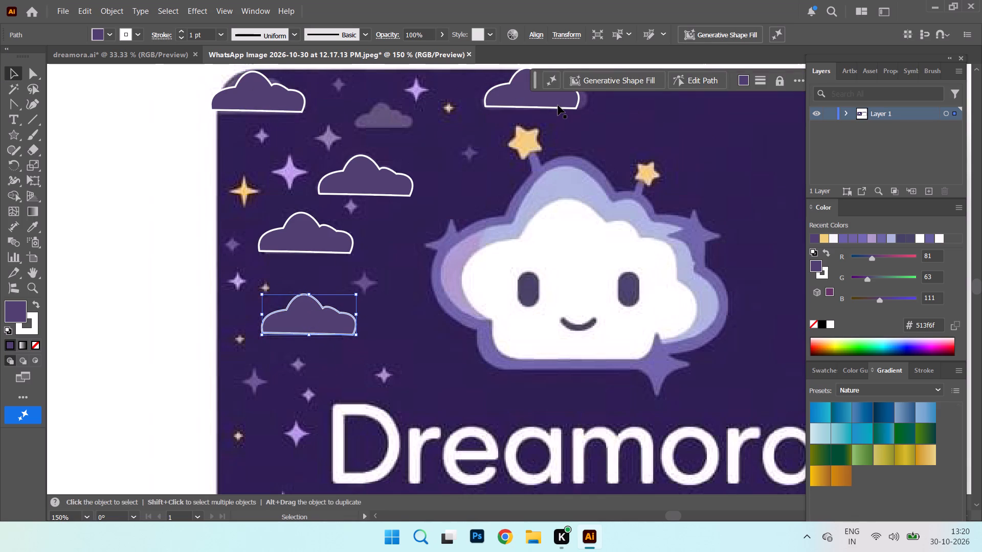
Widen the cloud copy above the large yellow star to match the width of its reference cloud.
click(558, 105)
drag(577, 108, 591, 108)
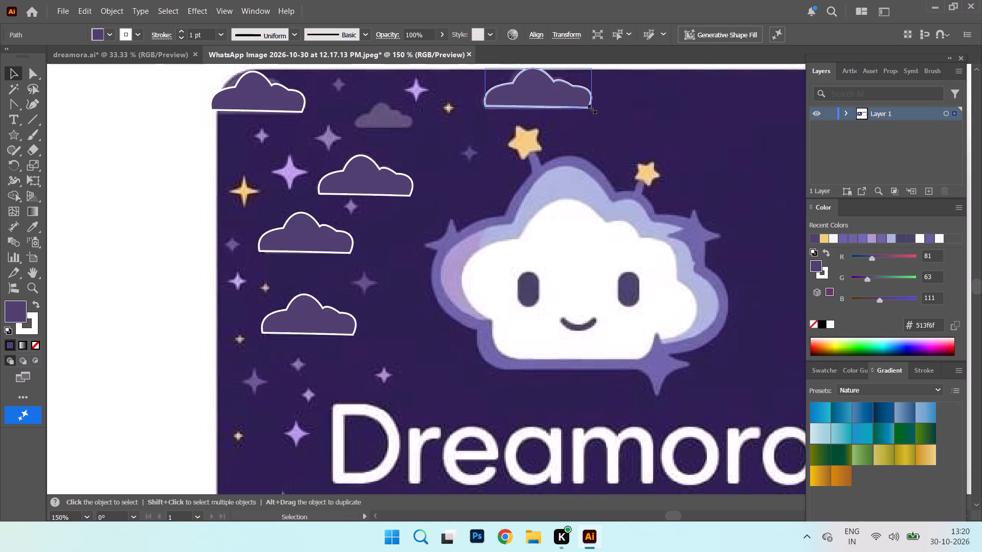
drag(591, 108, 590, 108)
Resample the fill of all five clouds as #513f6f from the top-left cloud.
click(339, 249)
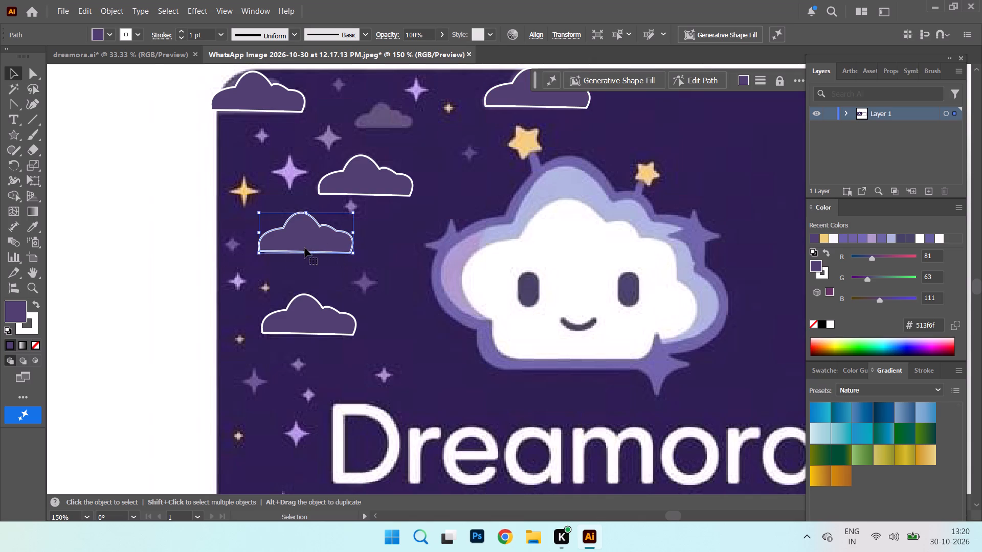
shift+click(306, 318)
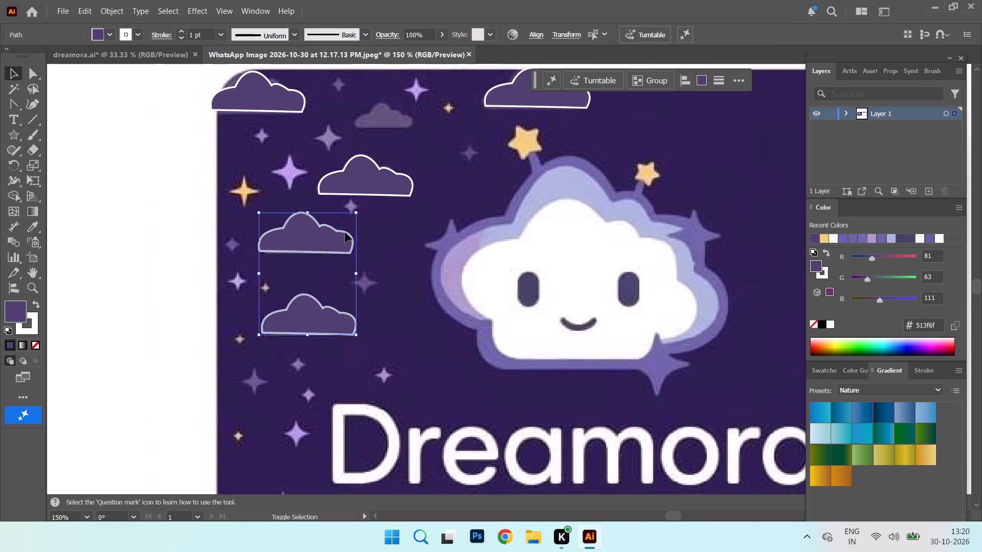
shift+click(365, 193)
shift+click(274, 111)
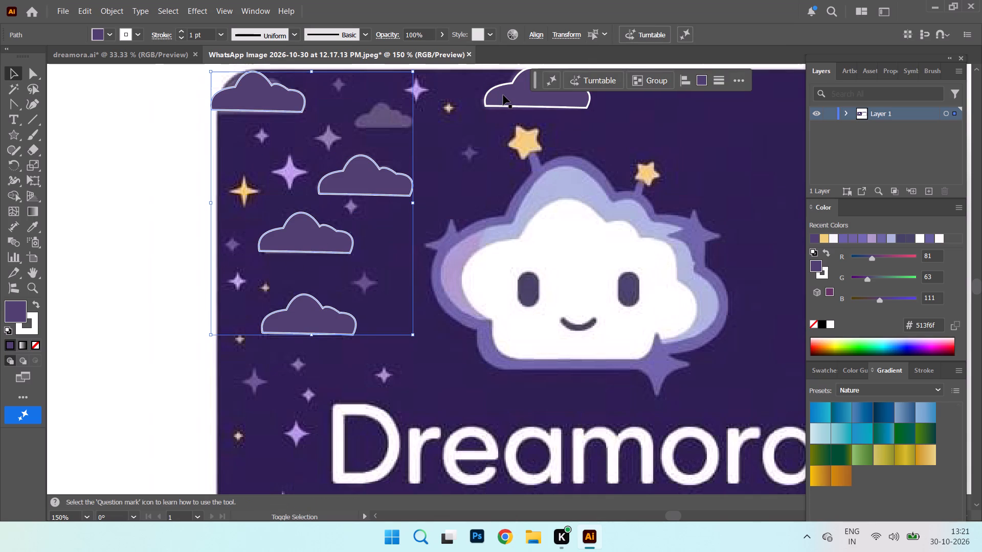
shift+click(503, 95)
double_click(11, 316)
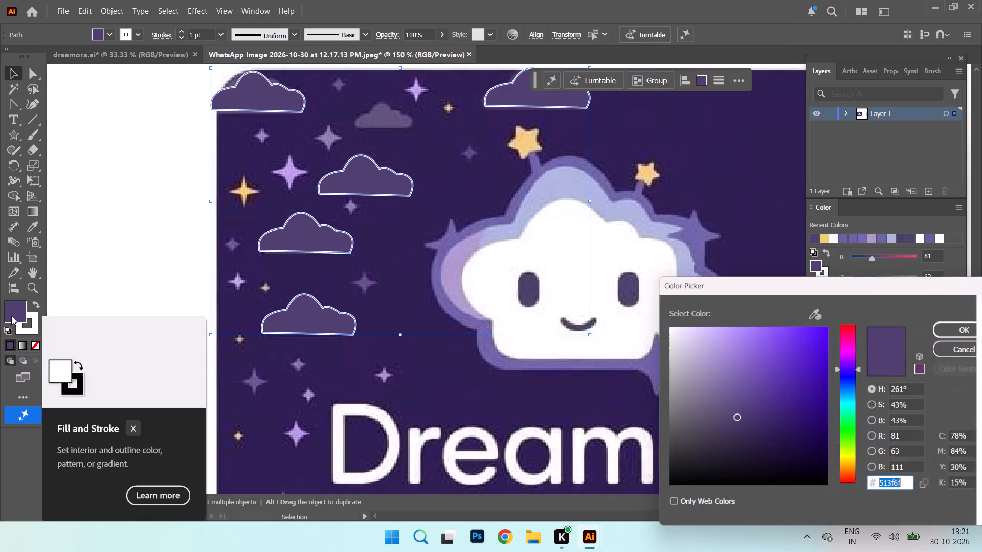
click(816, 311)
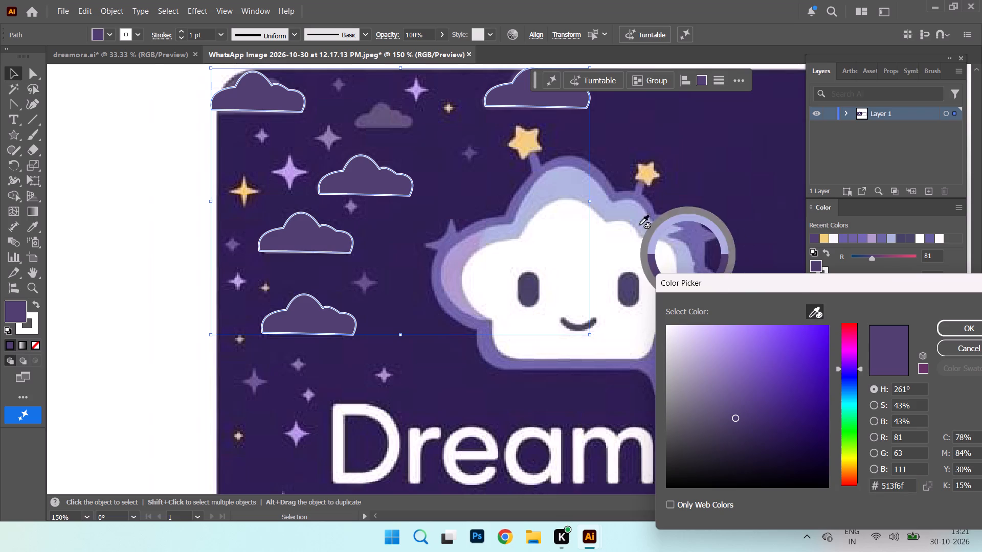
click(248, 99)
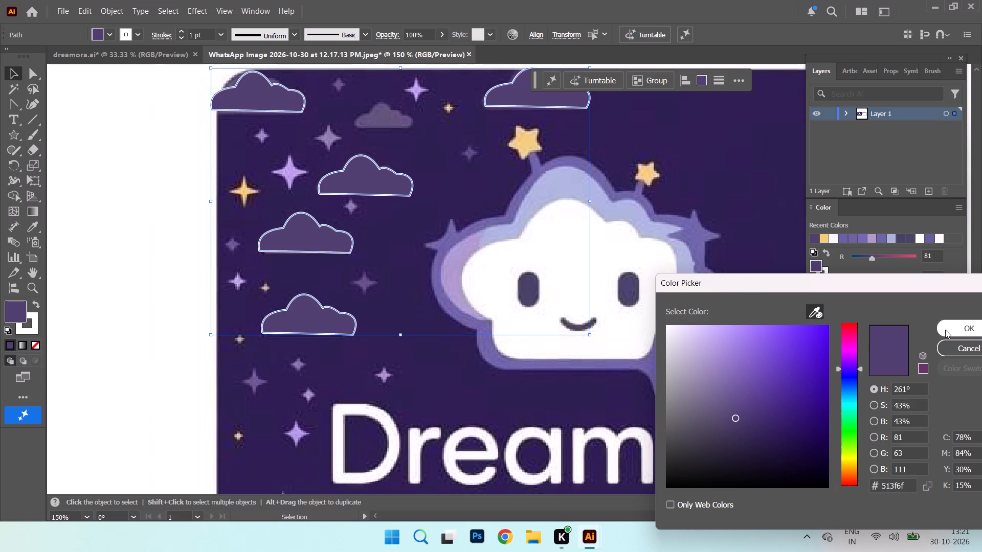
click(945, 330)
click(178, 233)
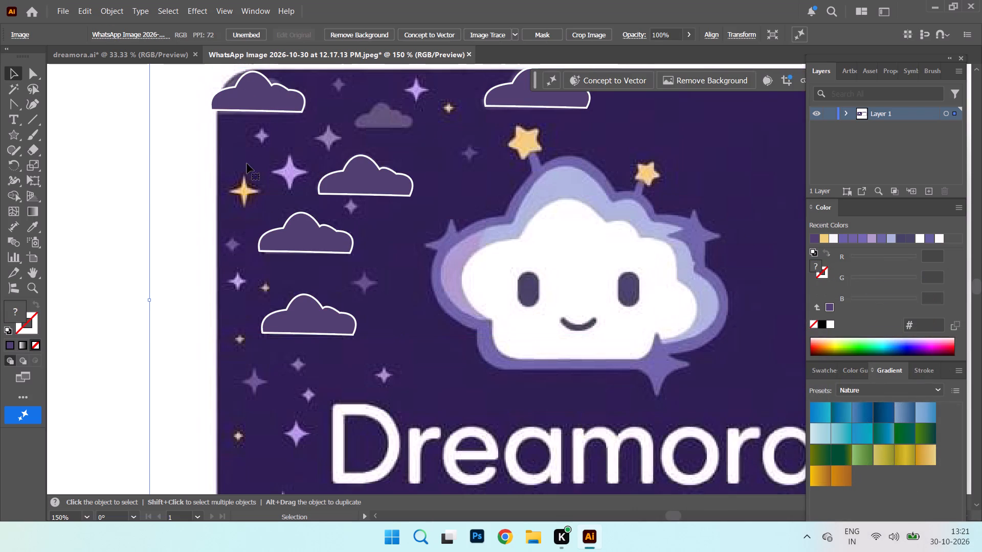
Set the stroke of all five clouds to the same purple as their fill by sampling a cloud's colour.
click(281, 111)
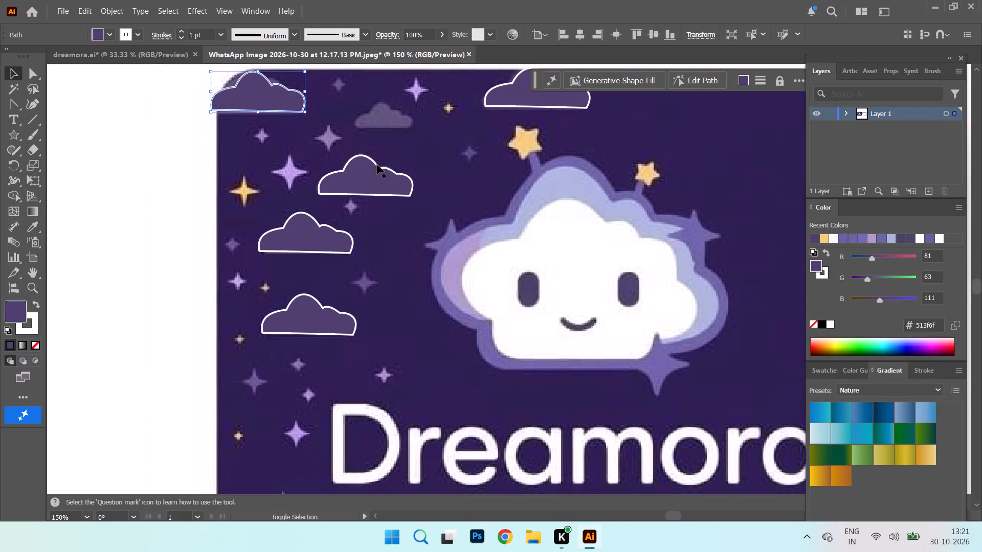
shift+click(377, 194)
shift+click(310, 243)
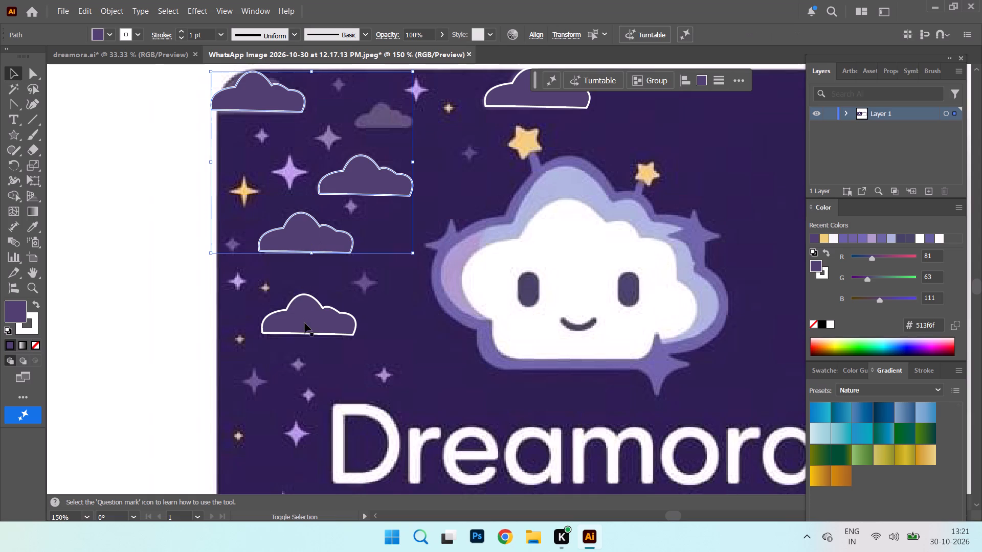
shift+click(305, 323)
shift+click(499, 92)
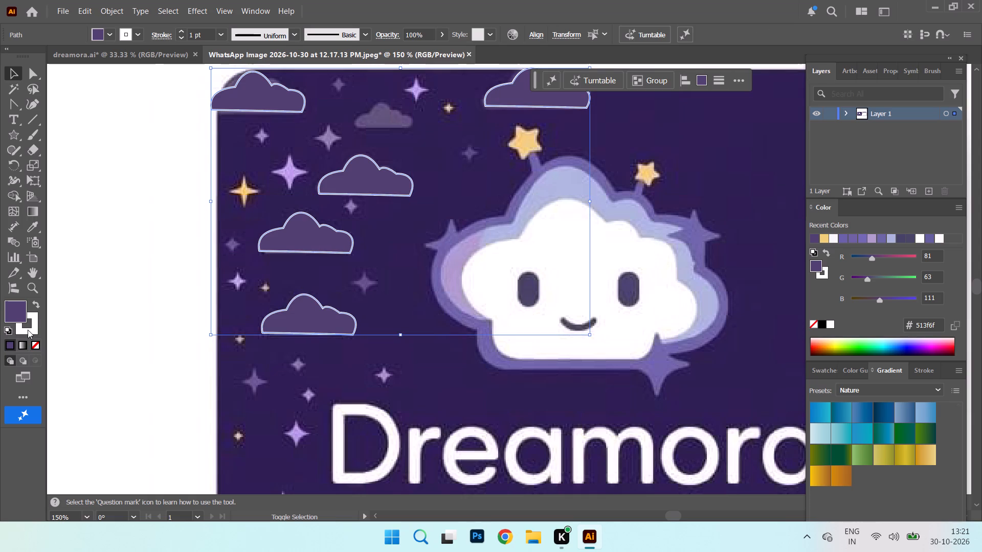
double_click(28, 330)
click(813, 314)
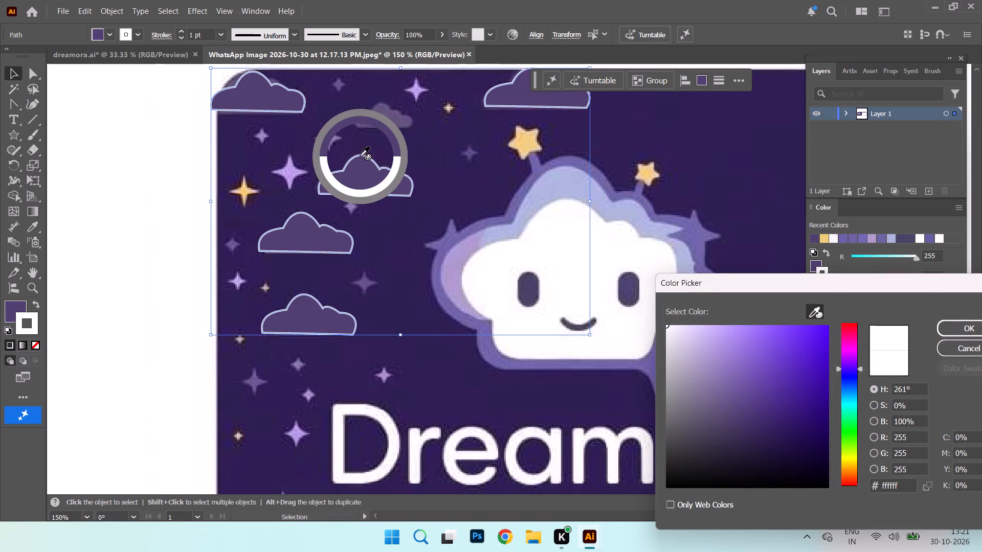
click(365, 167)
click(963, 332)
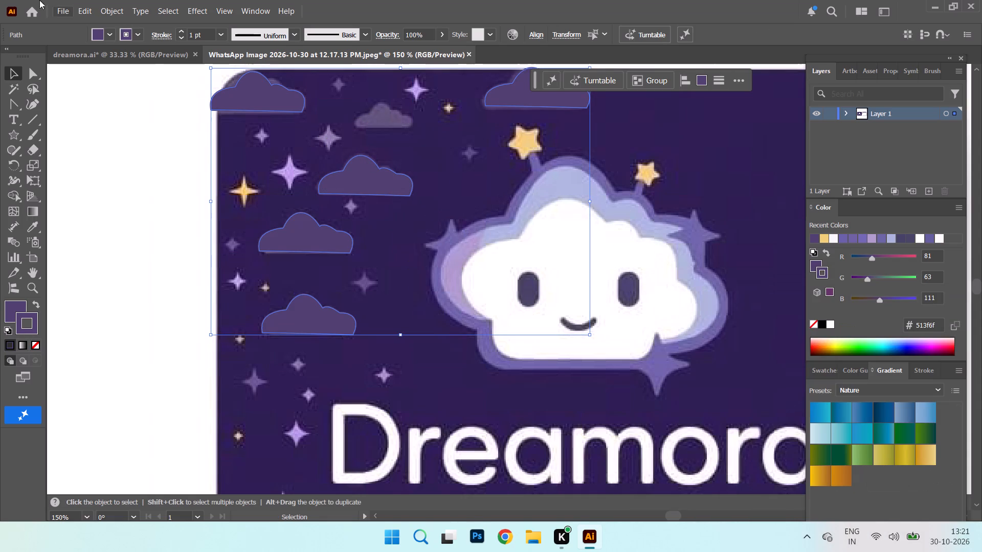
click(97, 226)
Move the two lower cloud copies off the grey reference clouds, placing each one just to the right of its reference.
drag(296, 233, 383, 236)
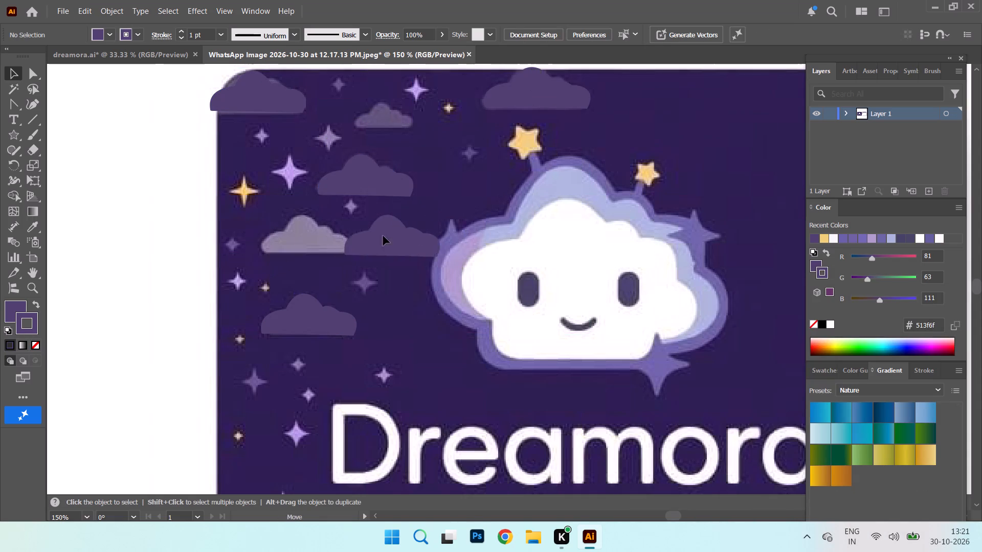
drag(383, 236, 387, 234)
drag(316, 319, 443, 320)
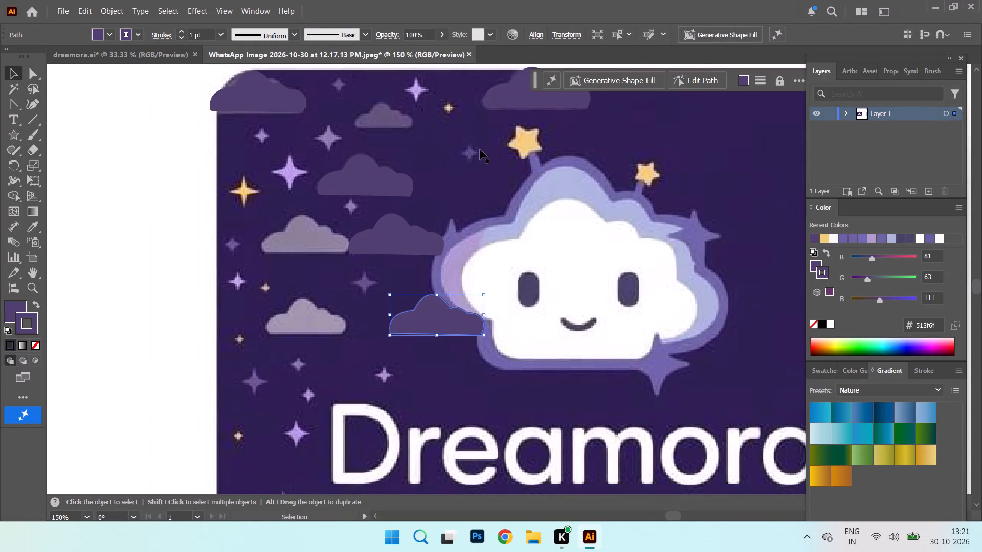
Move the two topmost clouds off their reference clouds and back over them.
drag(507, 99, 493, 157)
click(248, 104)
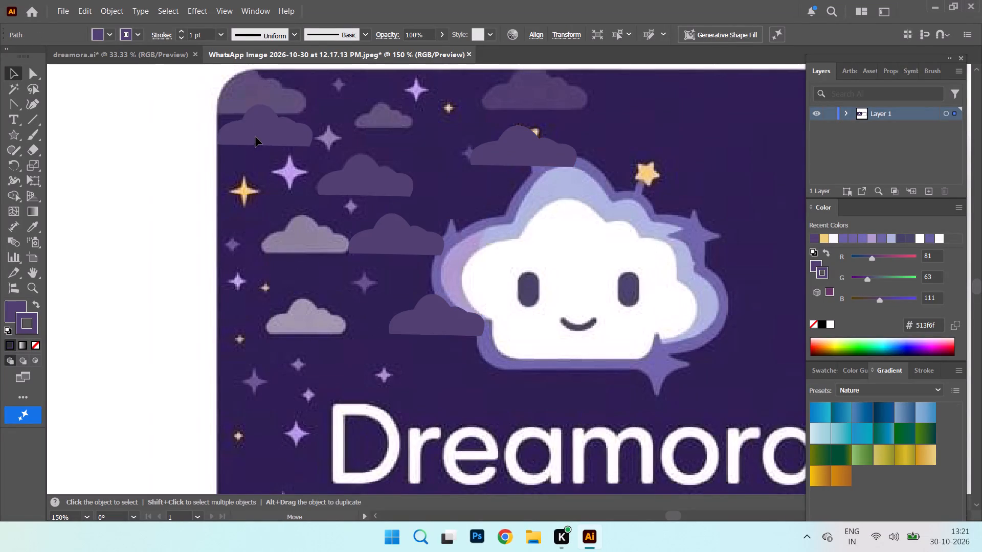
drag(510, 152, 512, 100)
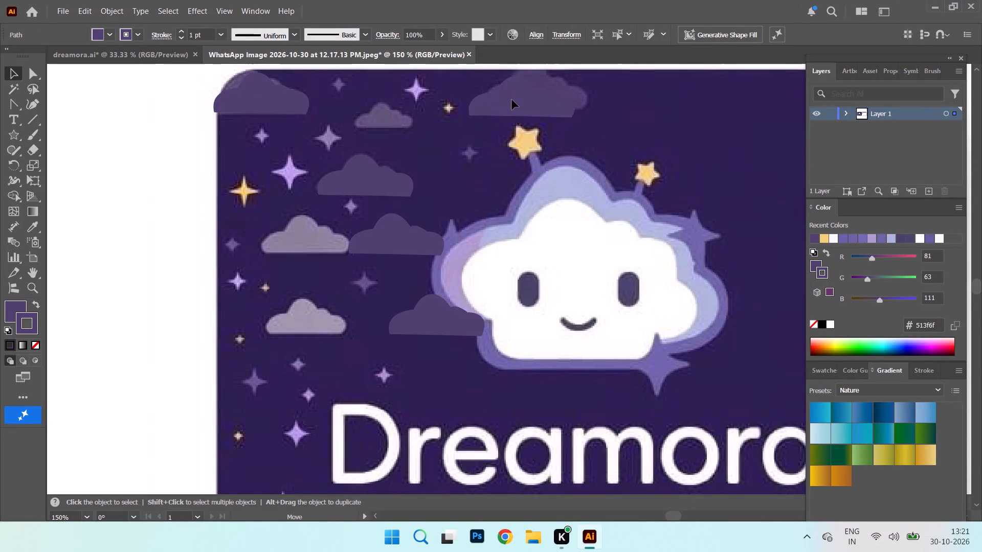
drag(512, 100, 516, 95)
Duplicate the cloud above the yellow star, shrink it to the small reference cloud's size, and place it between that reference and the star.
alt+drag(518, 97, 375, 105)
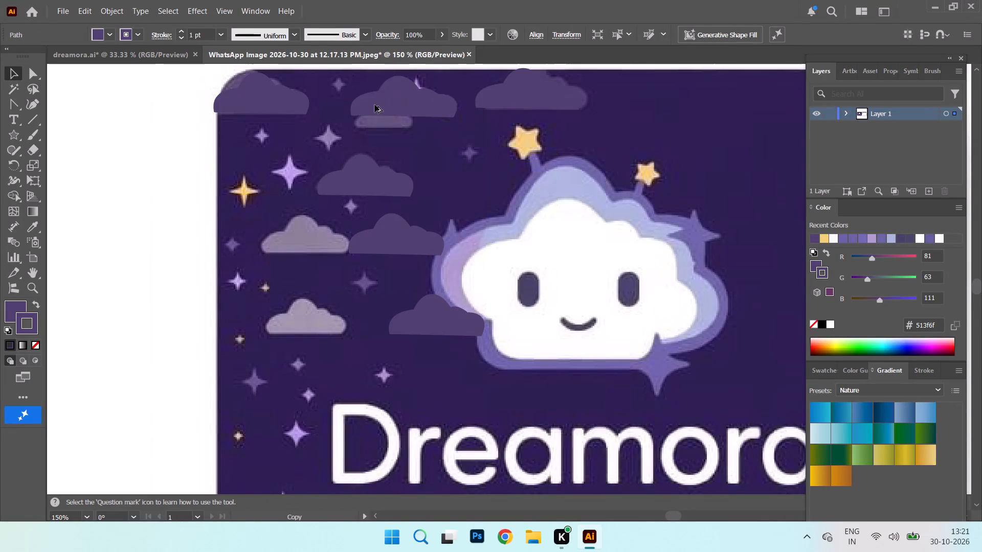
alt+drag(375, 105, 382, 114)
drag(448, 87, 409, 94)
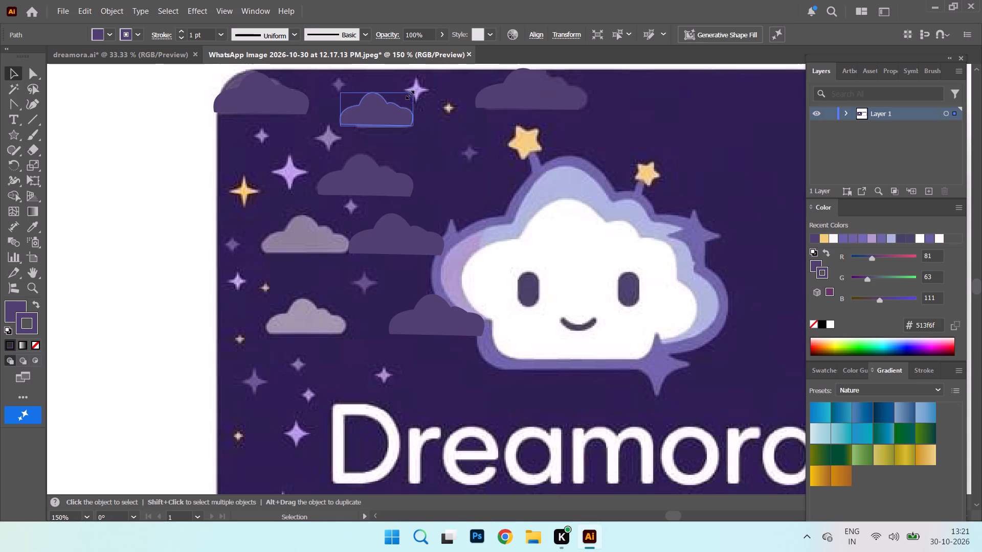
drag(409, 94, 396, 105)
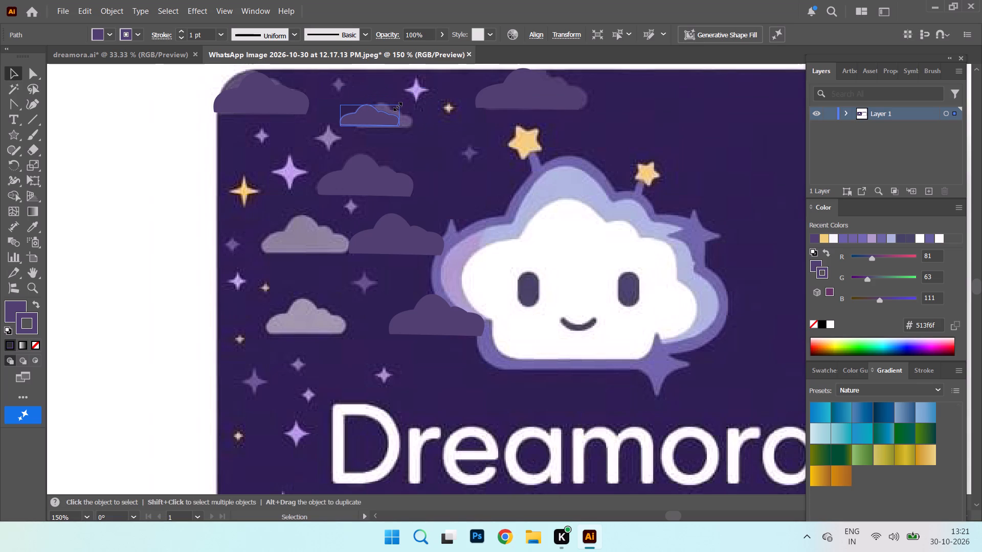
drag(396, 105, 395, 104)
drag(365, 118, 465, 135)
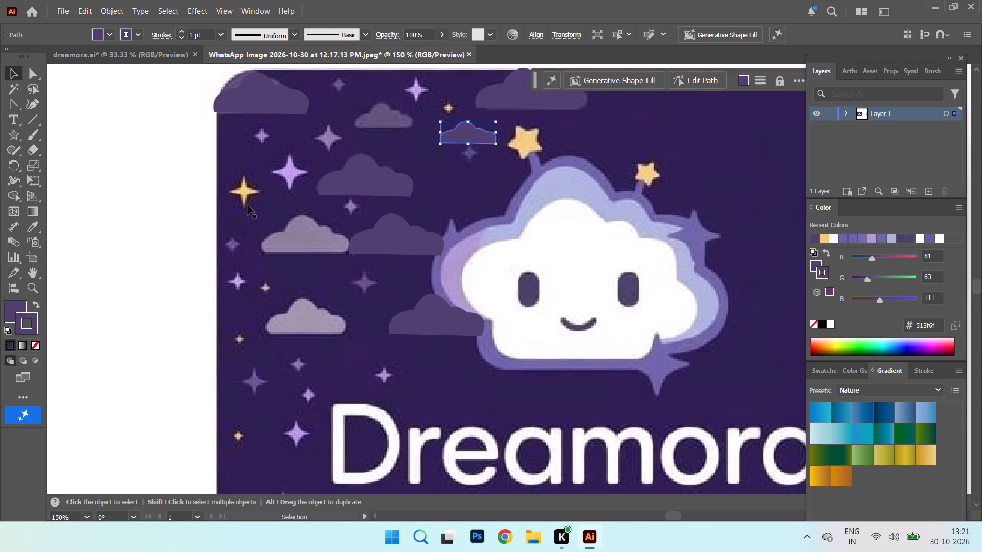
Fill the cloud copy beside the upper grey reference cloud with #8b8296 sampled from that reference.
click(400, 242)
double_click(11, 311)
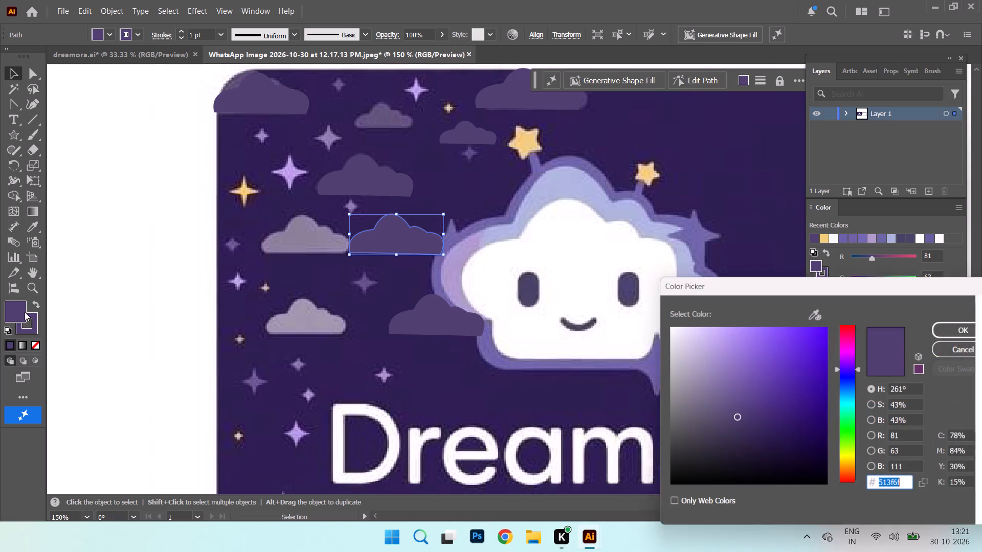
click(814, 310)
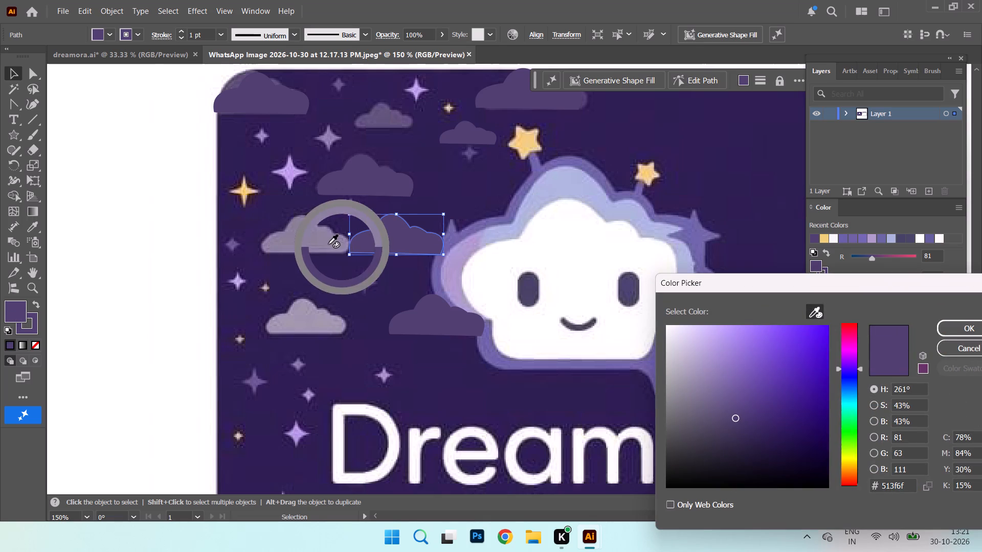
click(315, 240)
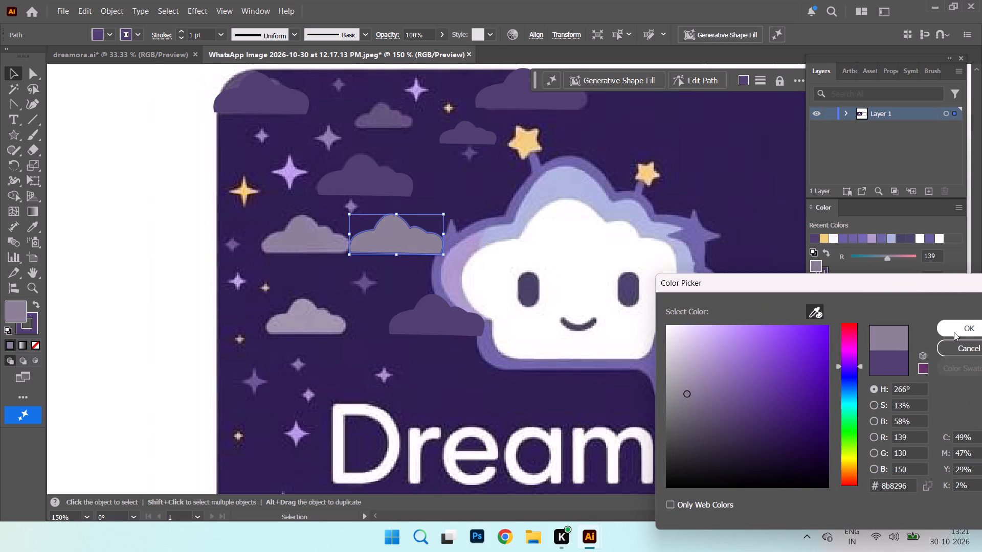
click(954, 332)
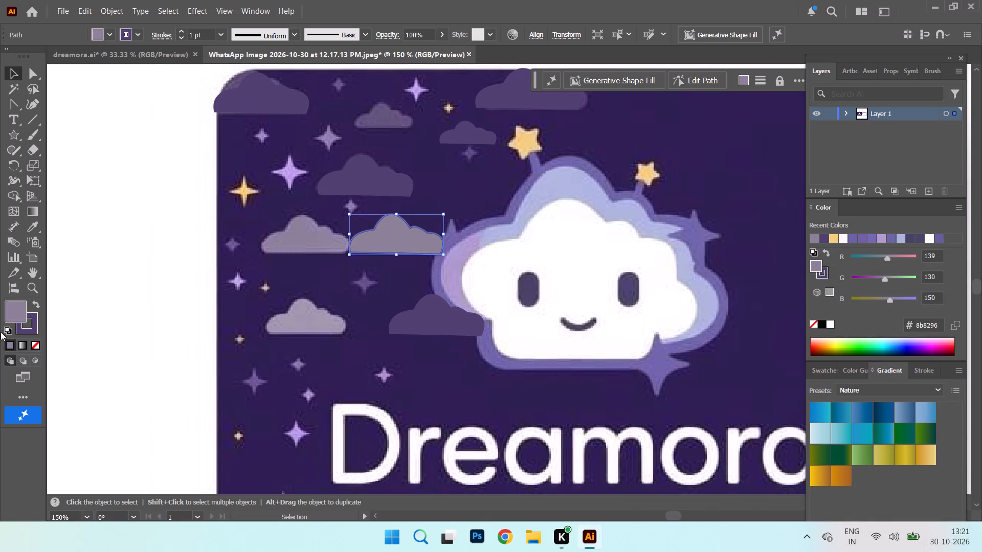
Set the upper grey cloud copy's stroke to #8b8199 sampled from its reference cloud, and move the copy over that reference.
double_click(33, 327)
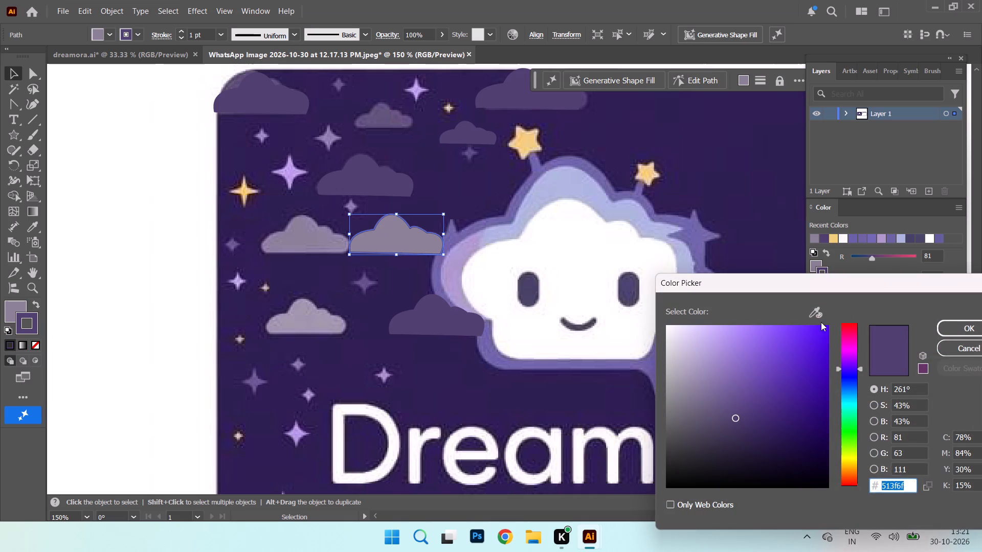
click(809, 311)
click(305, 234)
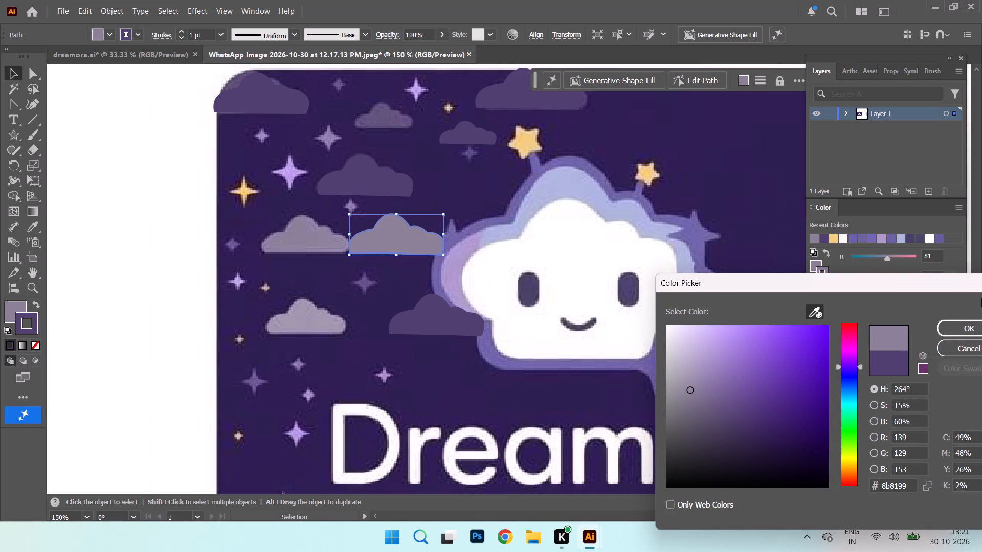
drag(959, 330, 954, 330)
drag(394, 235, 305, 234)
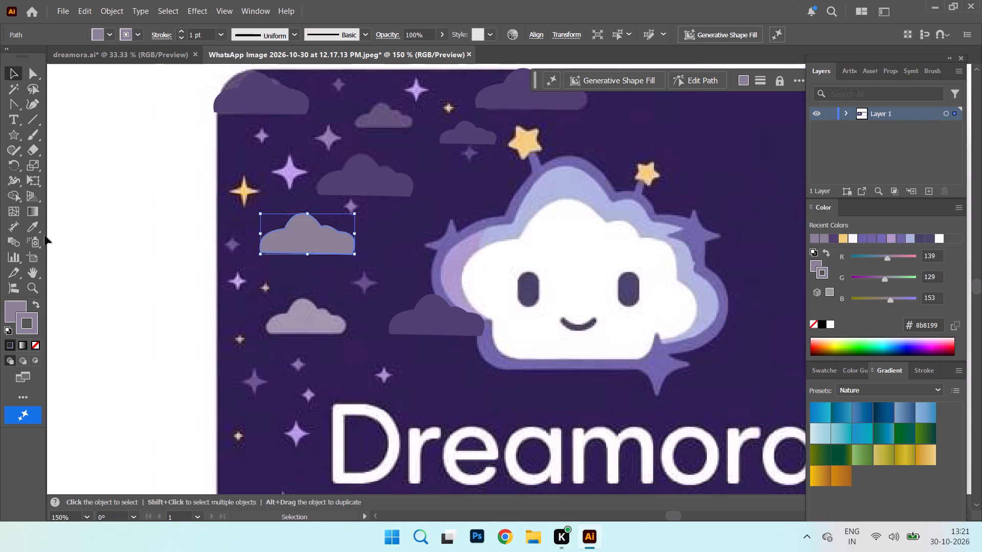
Move the lower dark cloud copy clear of the character and set its fill and stroke to #a096ad sampled from the lower grey reference.
click(320, 317)
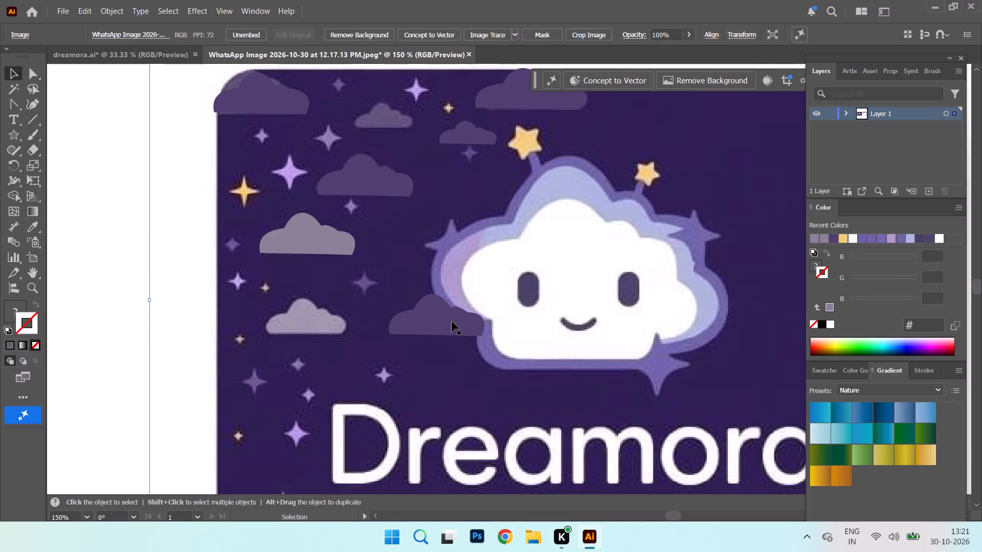
drag(450, 327, 418, 320)
double_click(12, 316)
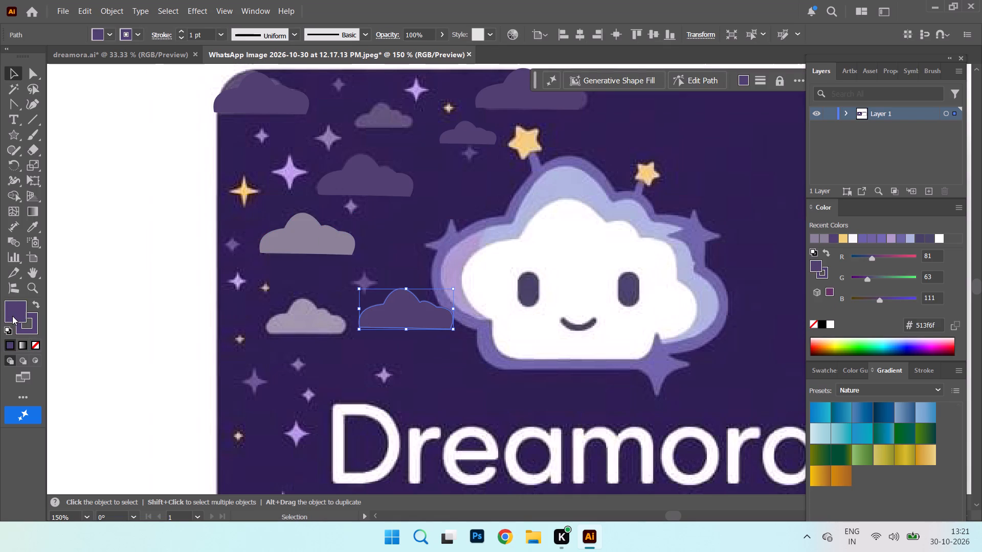
click(812, 309)
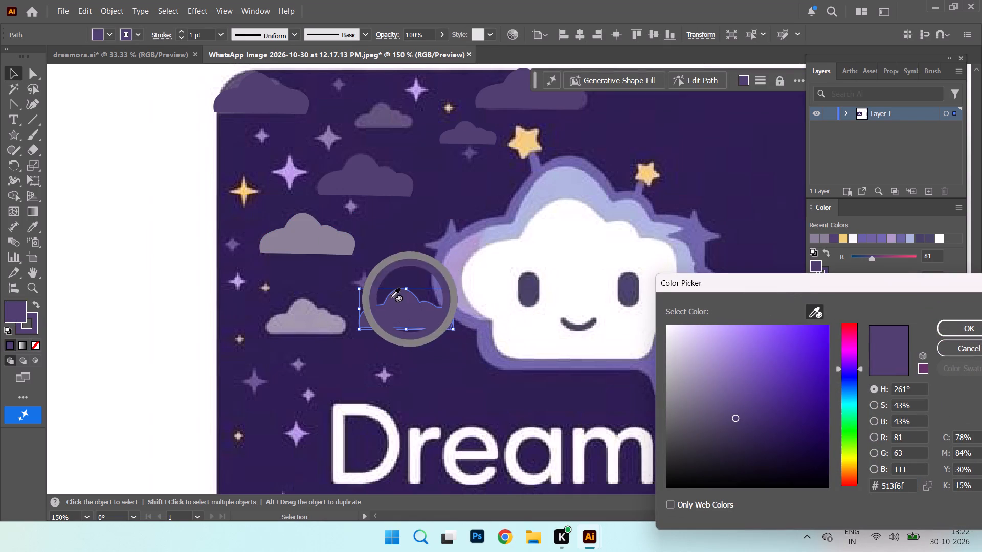
click(310, 320)
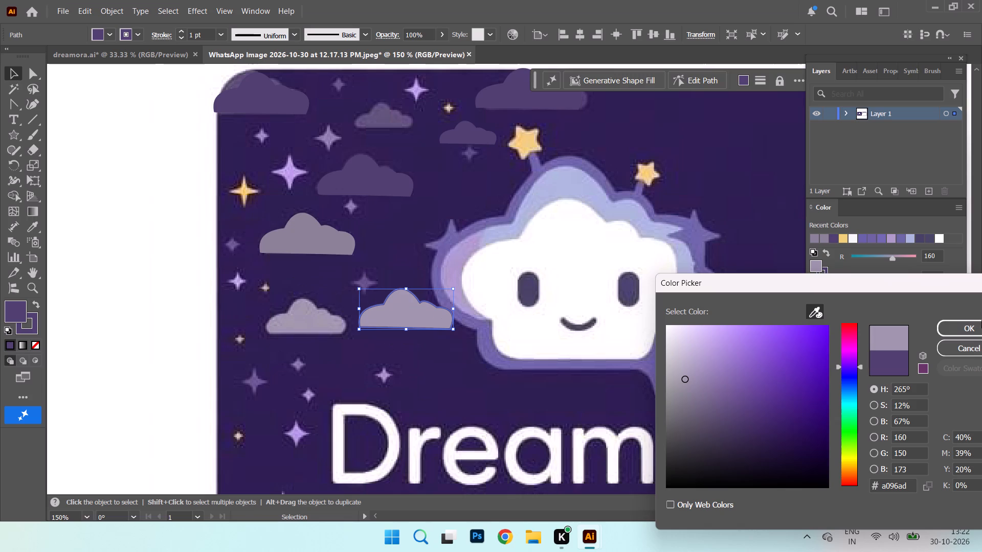
click(976, 325)
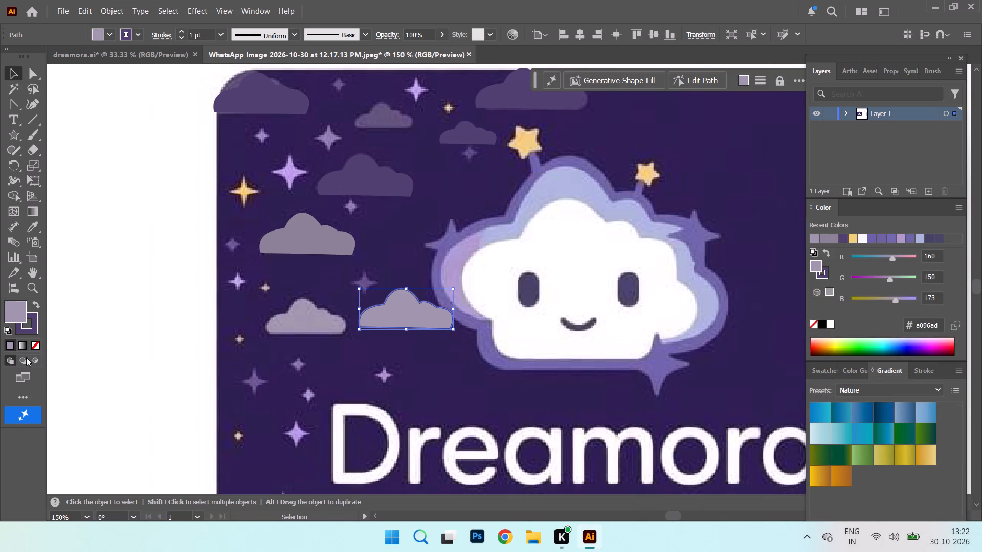
double_click(27, 331)
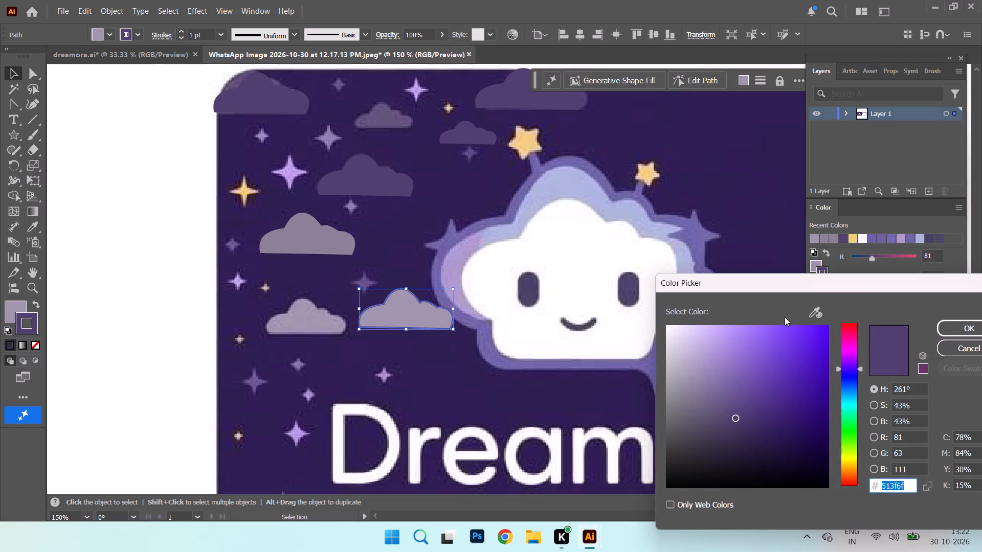
click(819, 311)
click(418, 321)
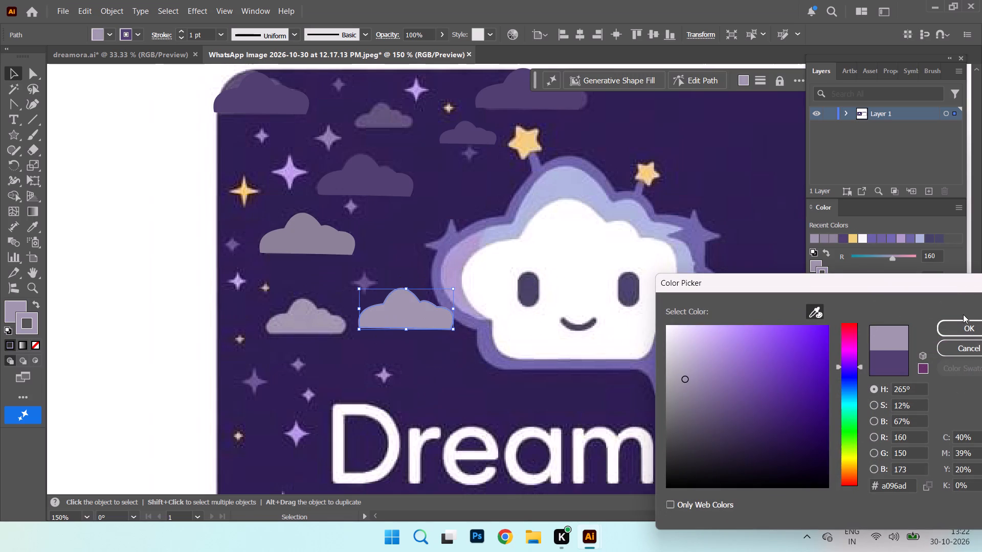
click(965, 327)
Place the #a096ad cloud over the lower grey reference cloud and shrink it to match, about 52 by 24 pt.
drag(403, 314, 299, 319)
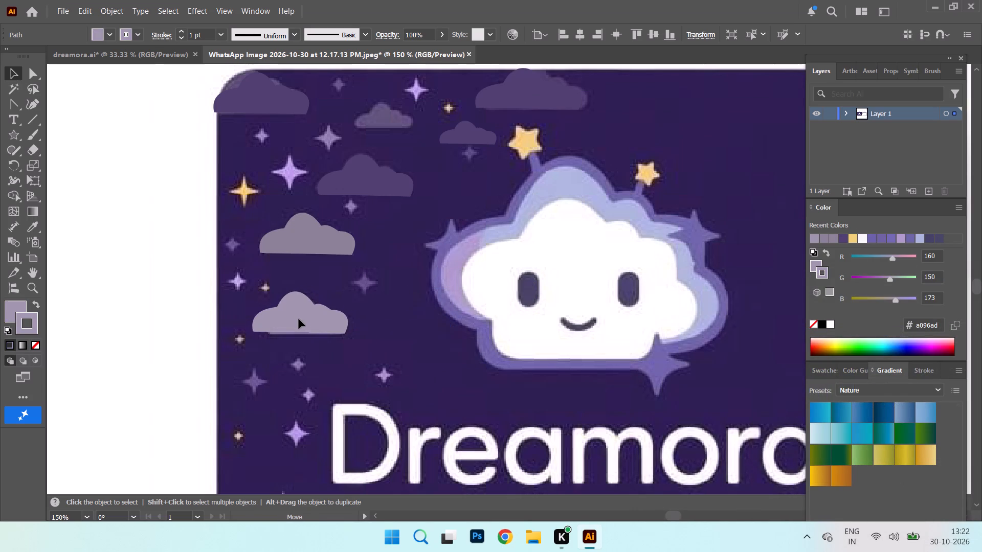
drag(299, 319, 301, 320)
drag(351, 295, 336, 298)
drag(307, 318, 318, 317)
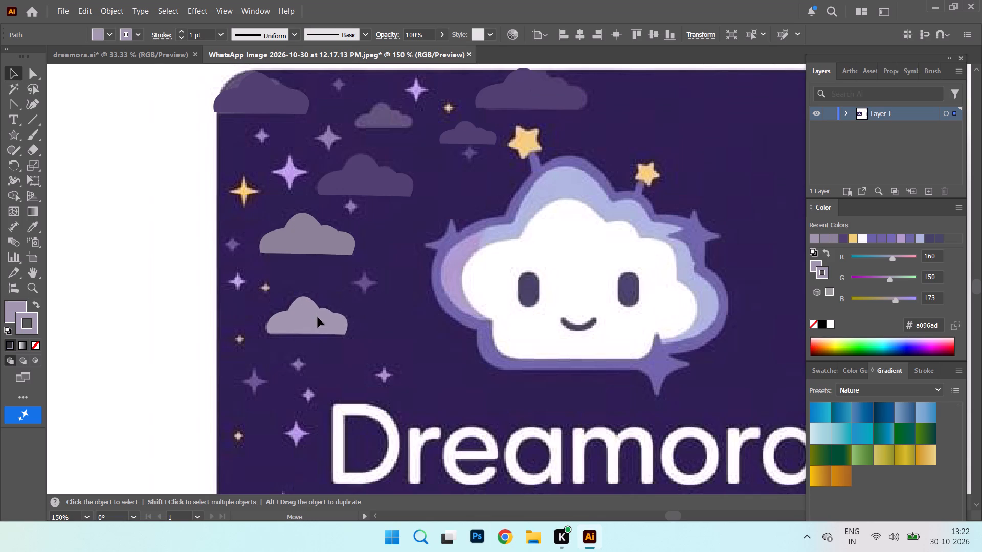
drag(318, 317, 315, 319)
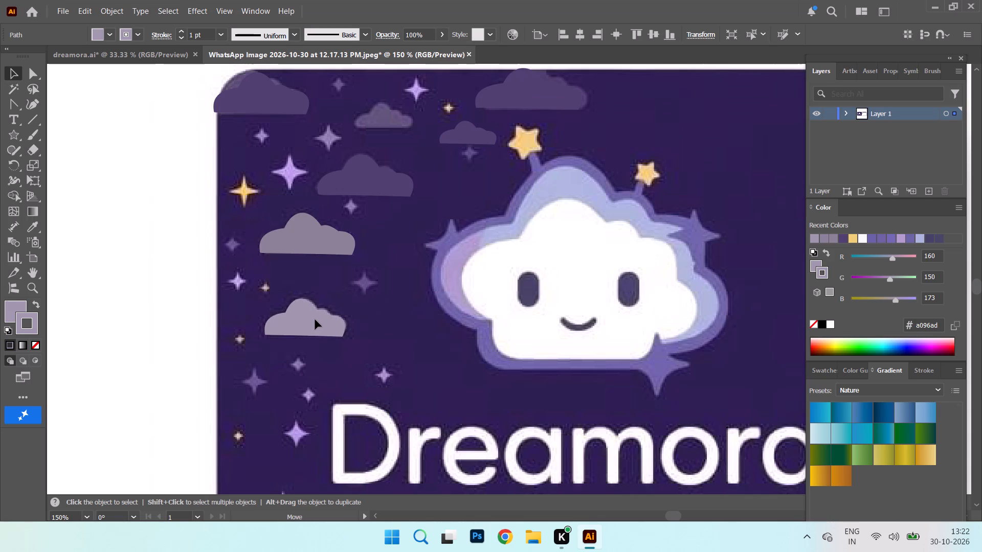
drag(315, 319, 317, 318)
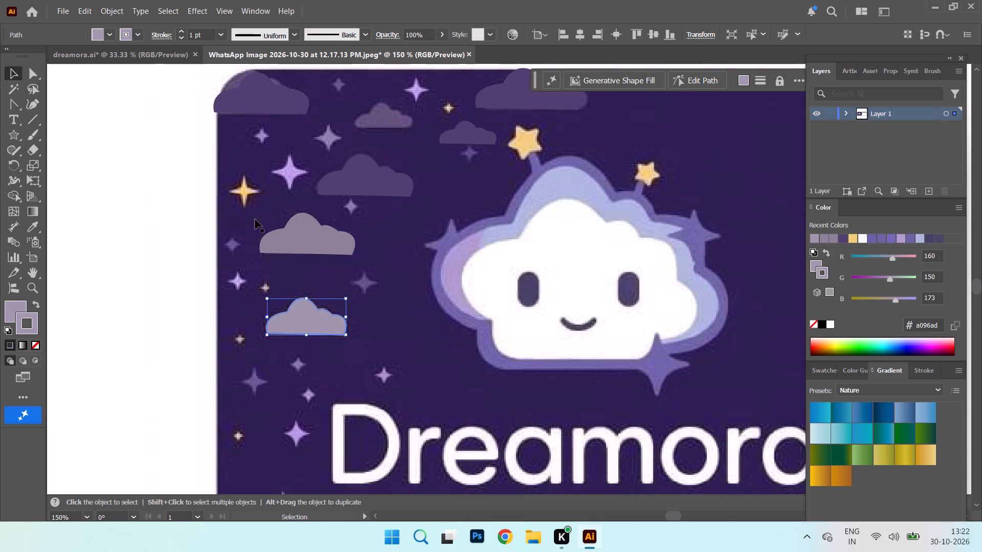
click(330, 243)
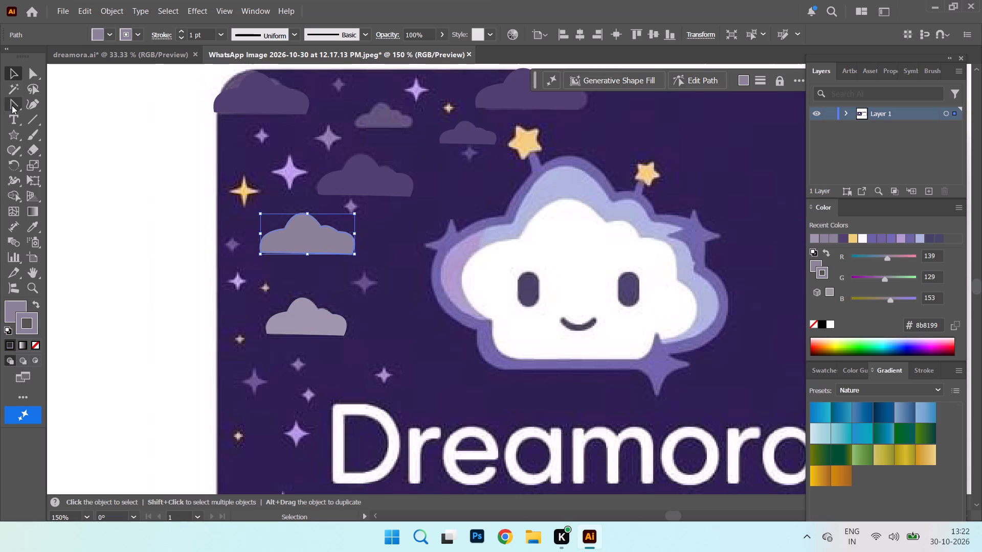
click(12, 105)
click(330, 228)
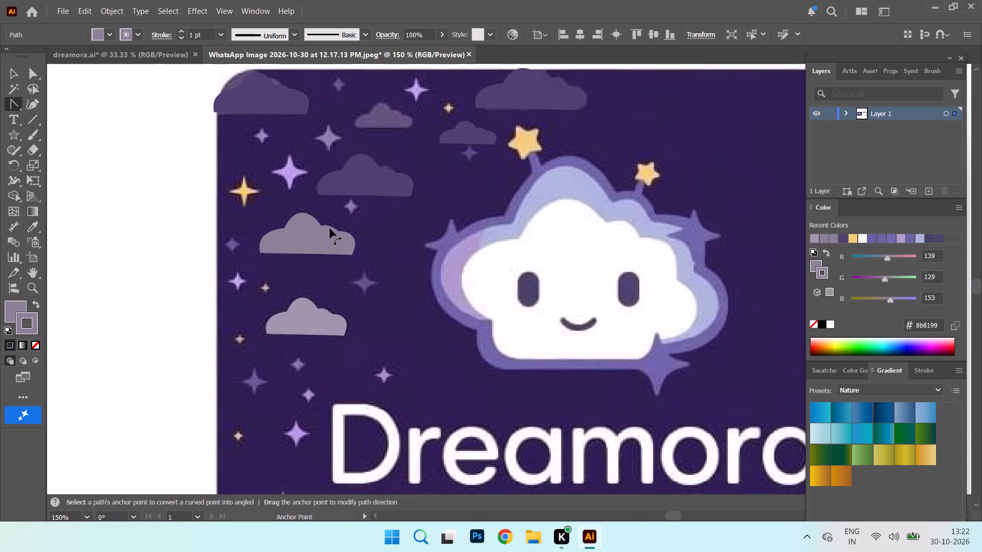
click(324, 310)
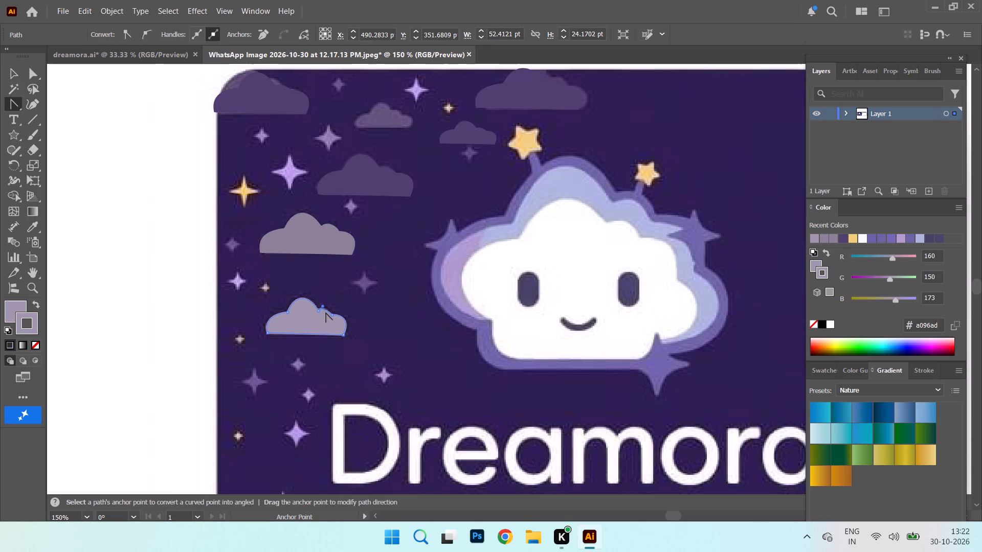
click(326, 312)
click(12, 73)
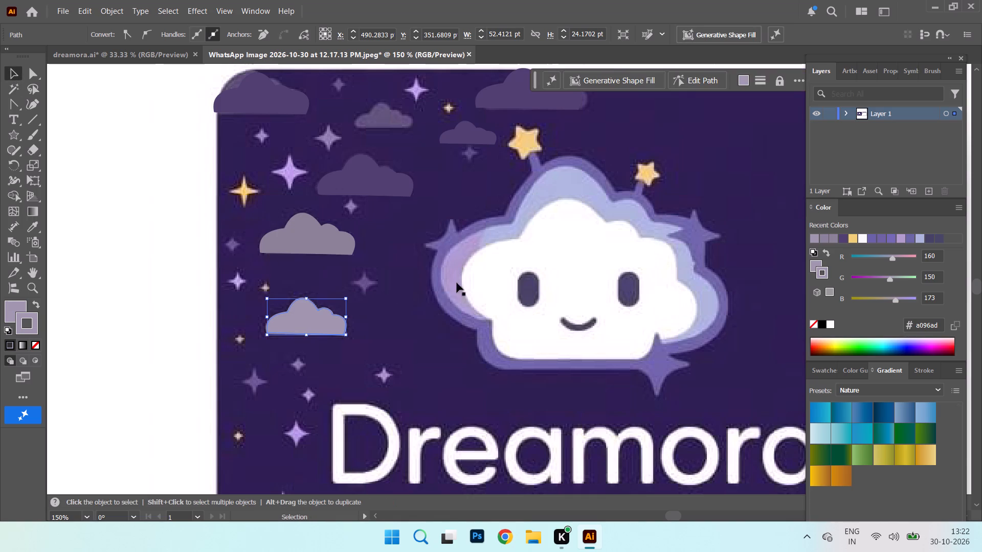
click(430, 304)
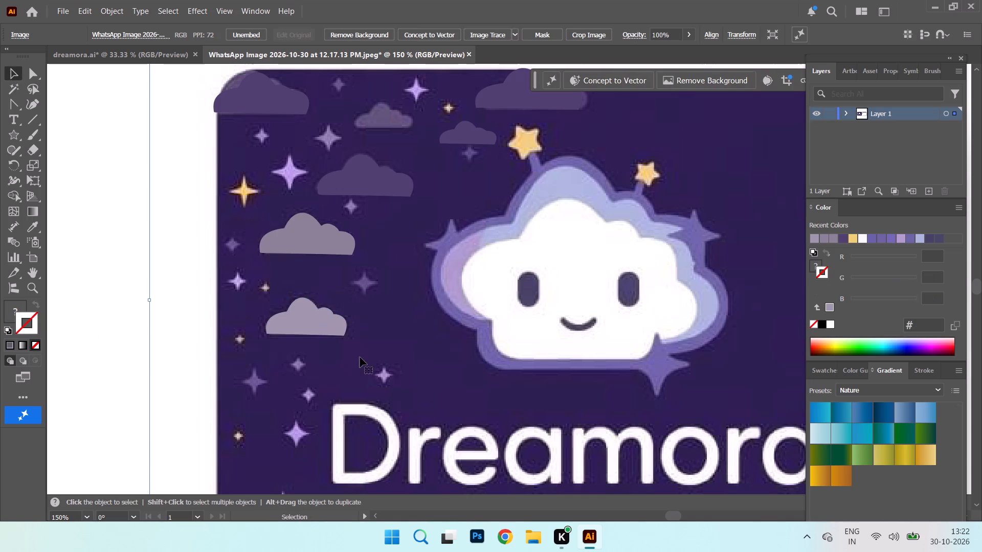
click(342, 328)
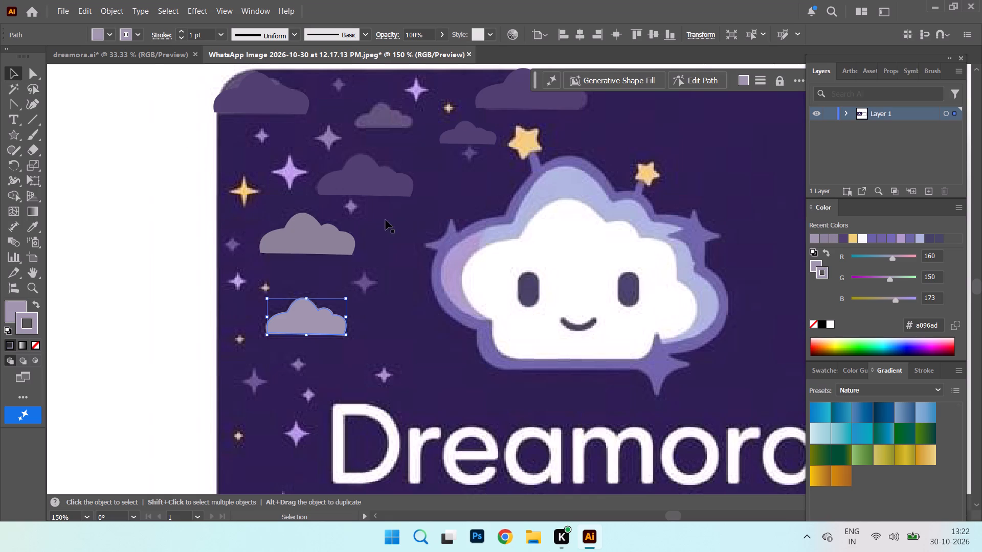
Move the dark cloud above the upper grey cloud onto the character's white body, above its right-hand eye.
drag(360, 175, 431, 191)
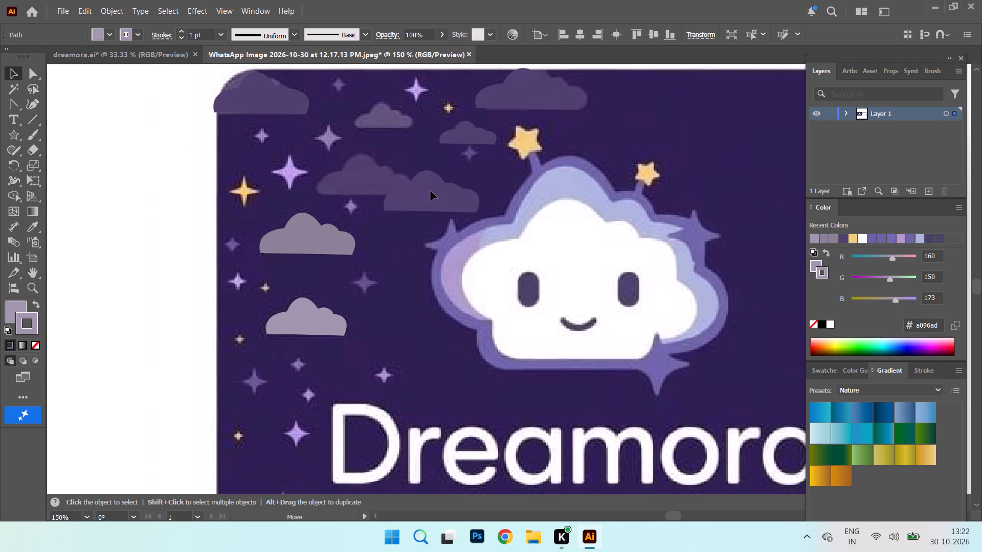
drag(431, 191, 640, 235)
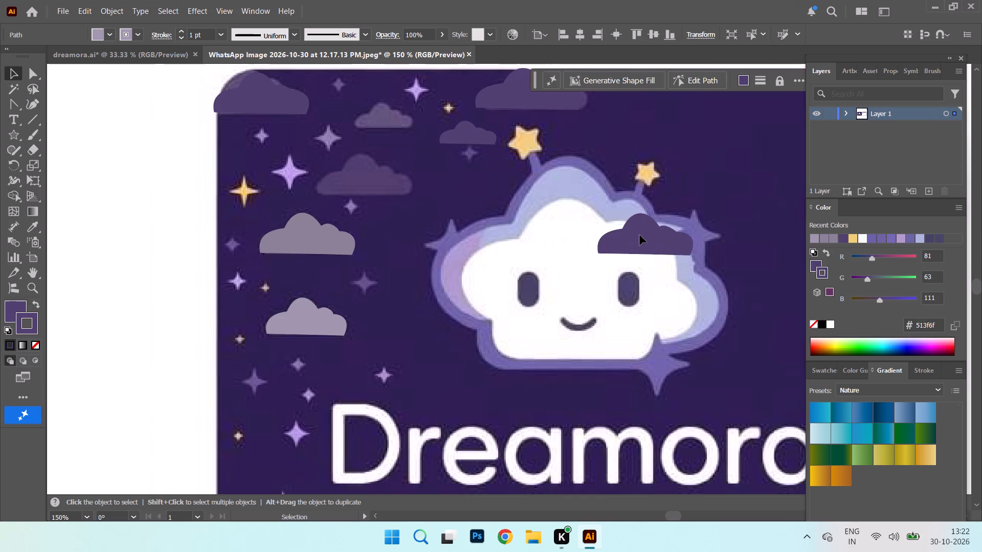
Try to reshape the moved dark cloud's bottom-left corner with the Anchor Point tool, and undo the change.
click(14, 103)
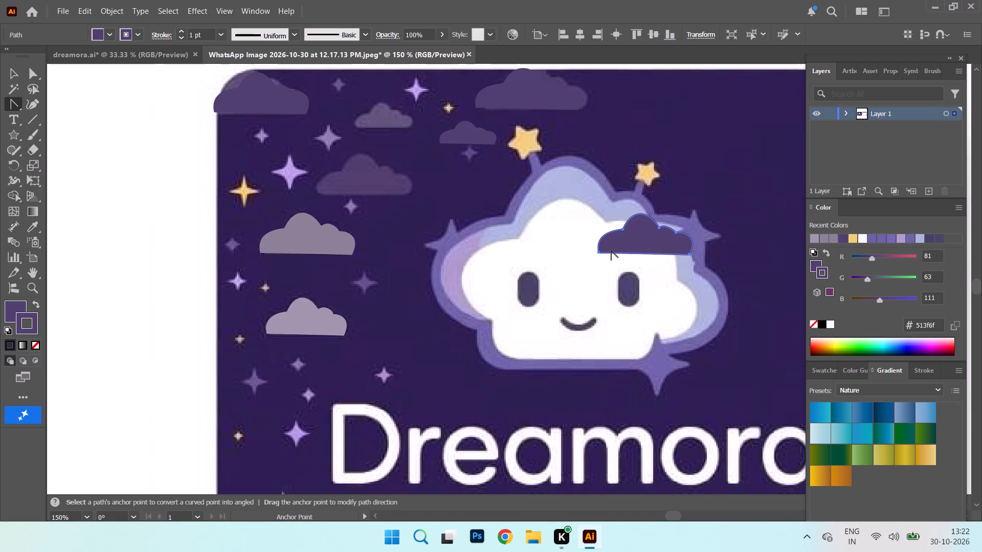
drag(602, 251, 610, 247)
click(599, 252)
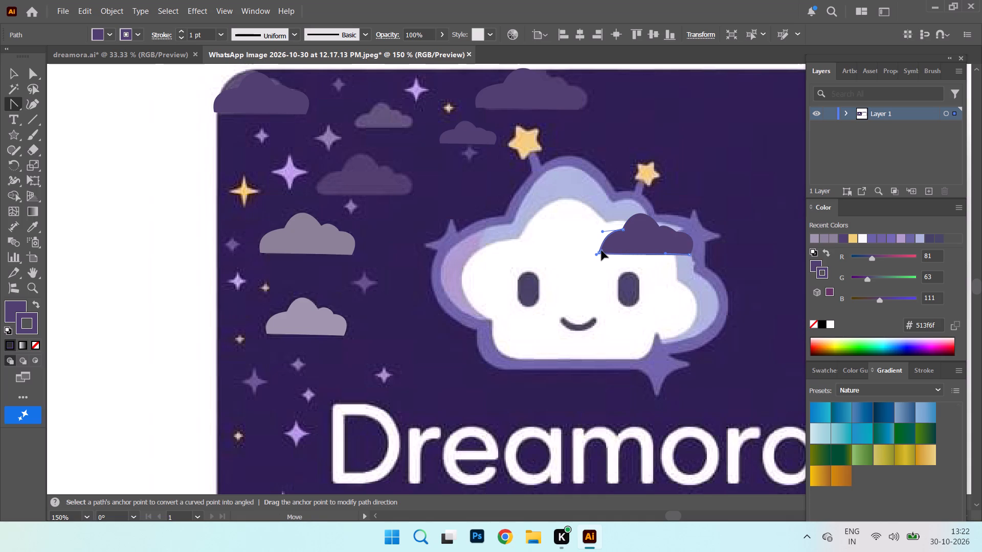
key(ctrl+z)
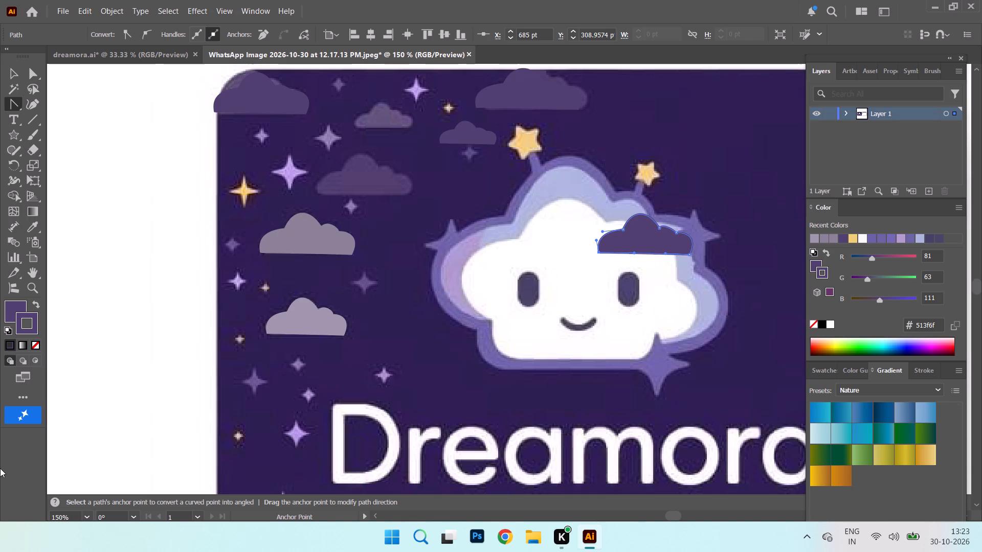
Add anchor points to the moved dark cloud's outline, one on each side of both bottom corners.
key(ctrl+alt+equal)
key(ctrl+equal)
key(ctrl+equal)
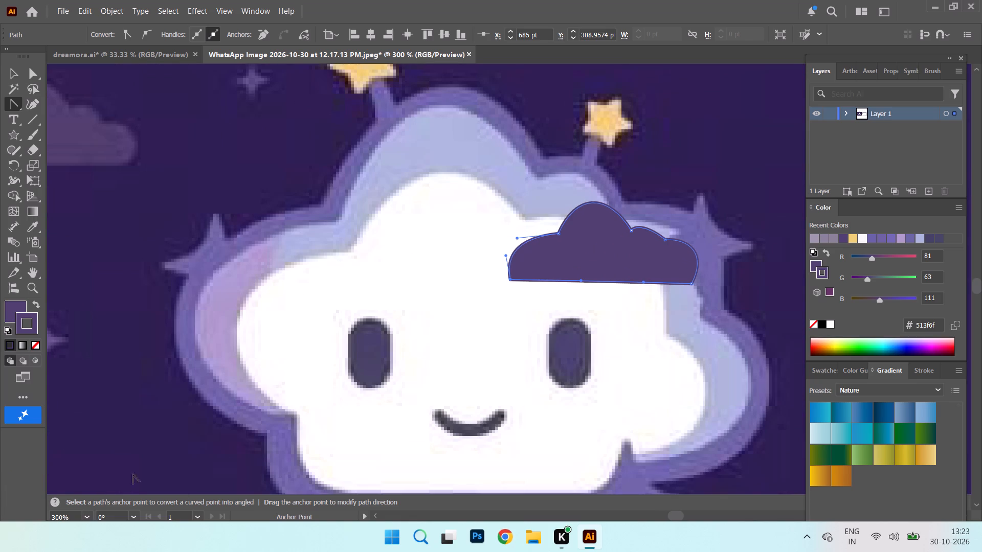
right_click(12, 103)
click(74, 117)
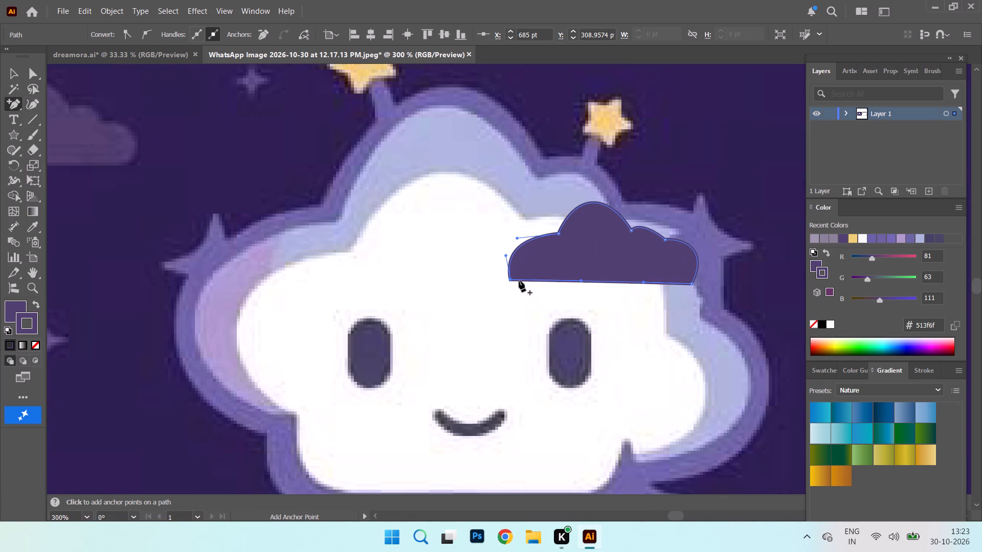
click(519, 280)
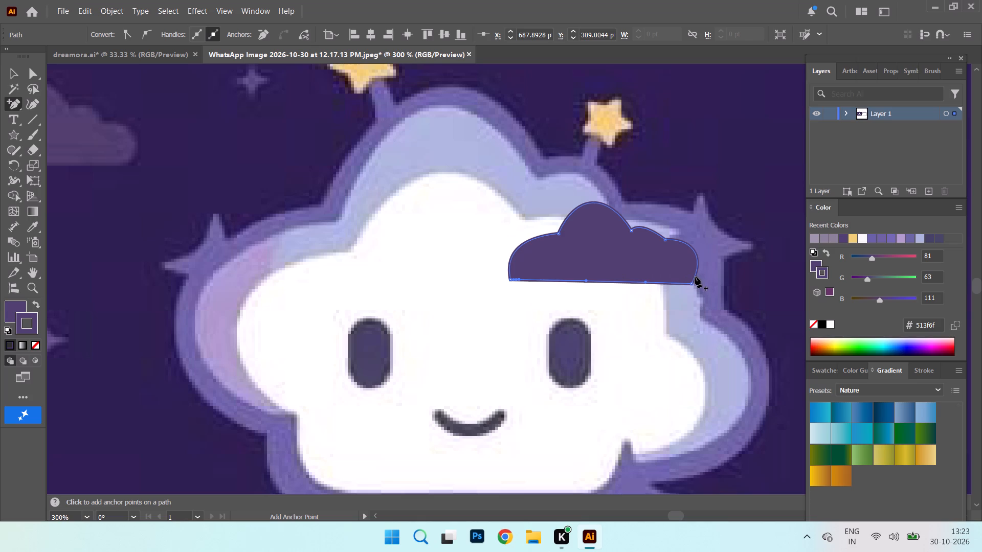
click(695, 277)
click(684, 284)
click(509, 271)
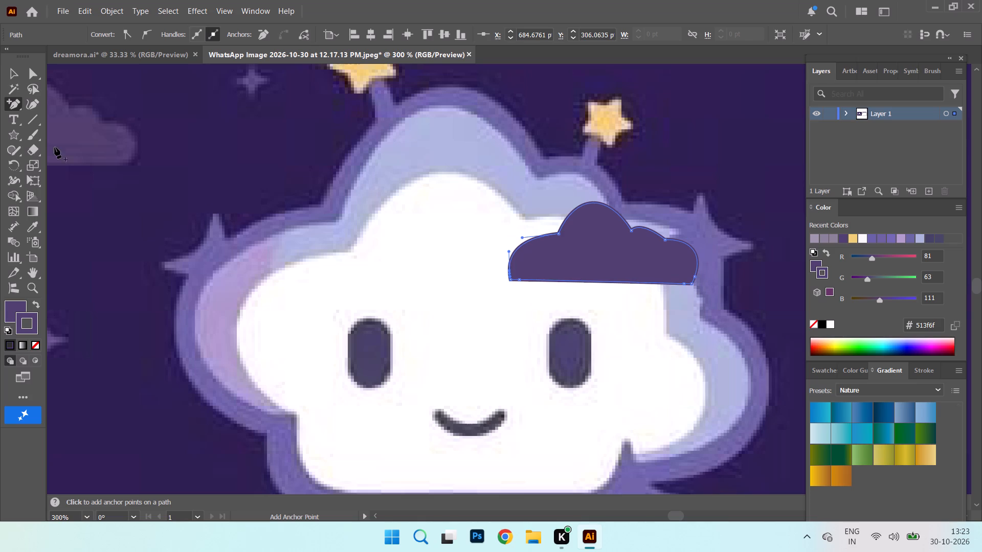
Delete the moved dark cloud's two bottom corner anchor points to round off its base.
right_click(12, 104)
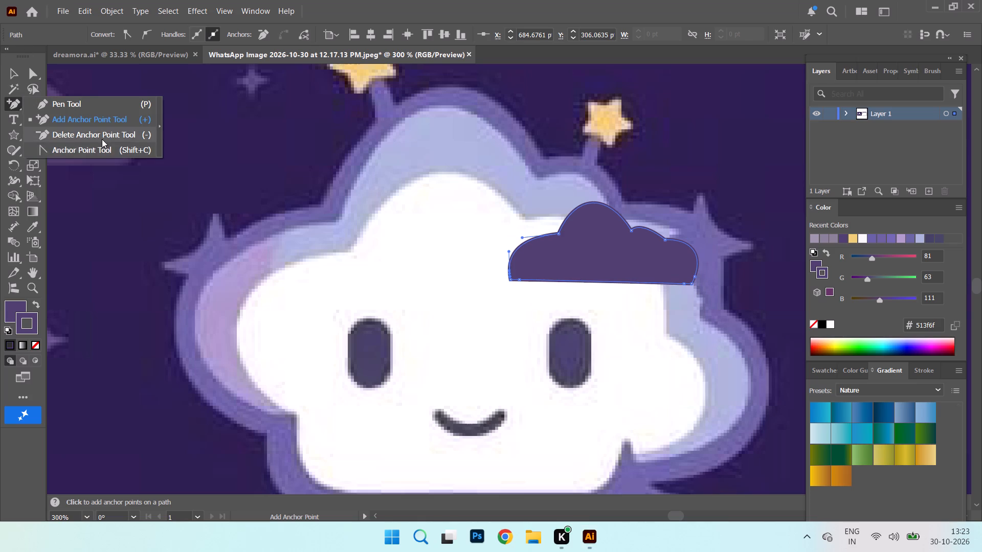
click(102, 139)
click(511, 280)
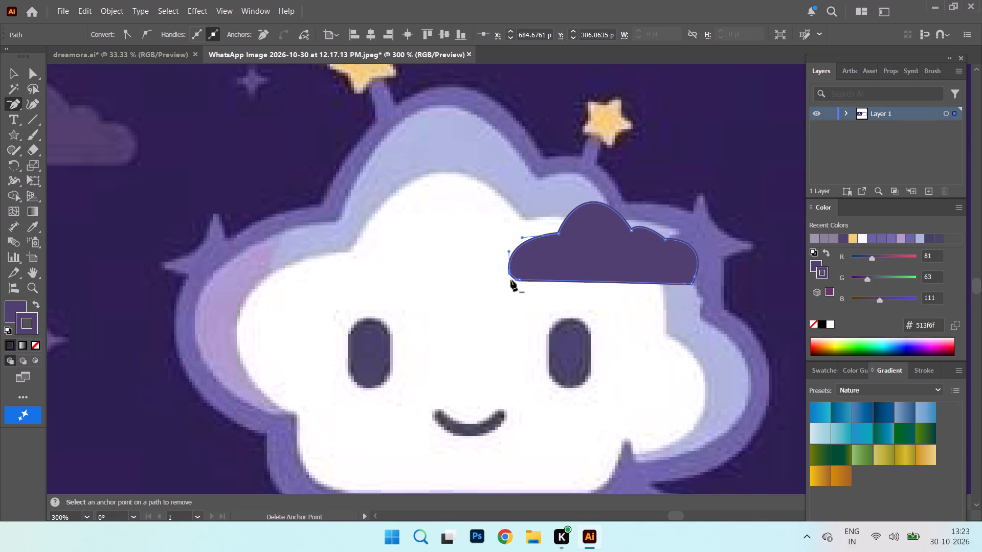
double_click(692, 284)
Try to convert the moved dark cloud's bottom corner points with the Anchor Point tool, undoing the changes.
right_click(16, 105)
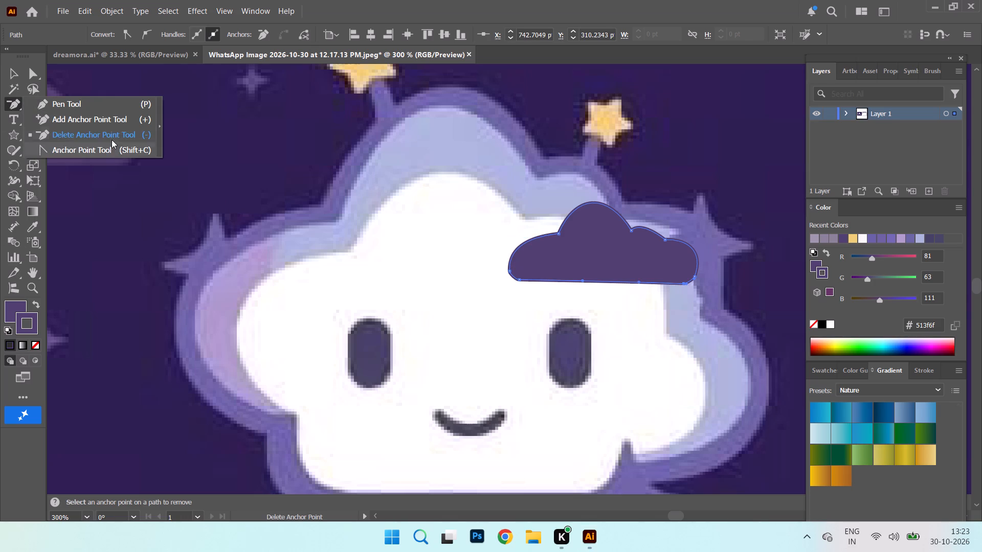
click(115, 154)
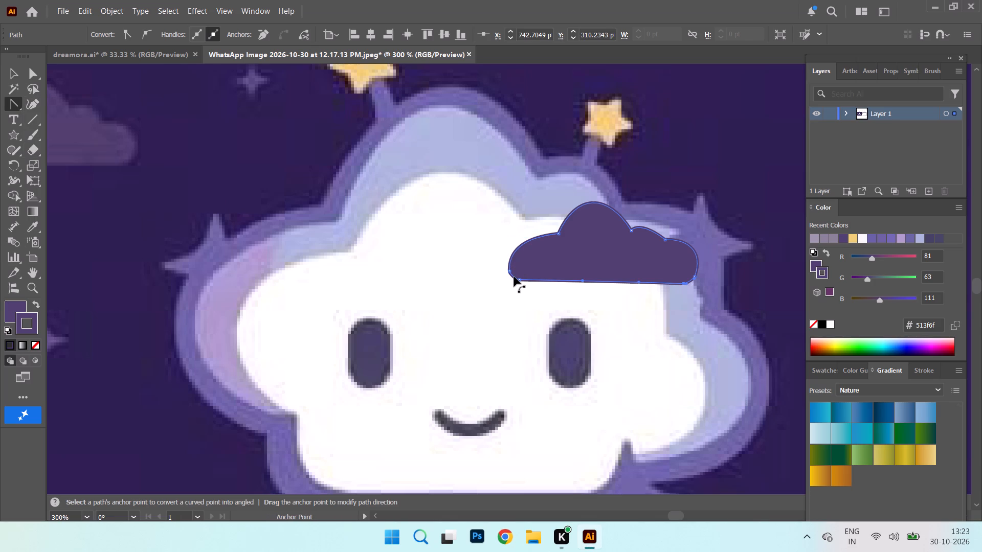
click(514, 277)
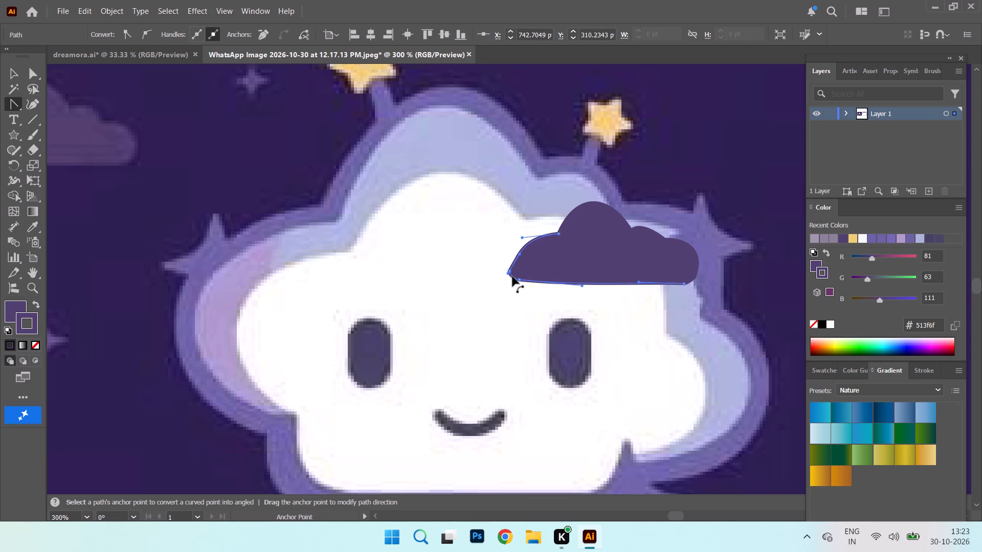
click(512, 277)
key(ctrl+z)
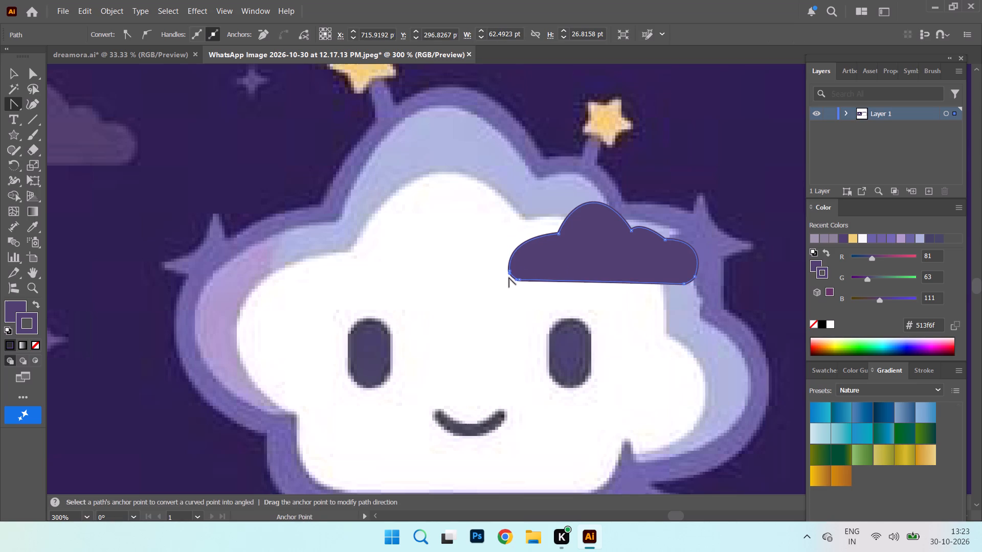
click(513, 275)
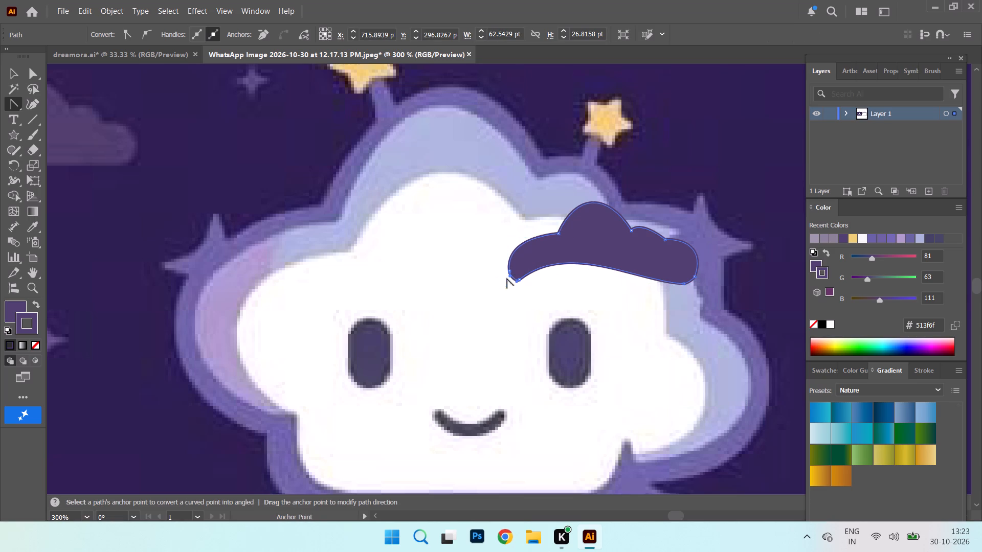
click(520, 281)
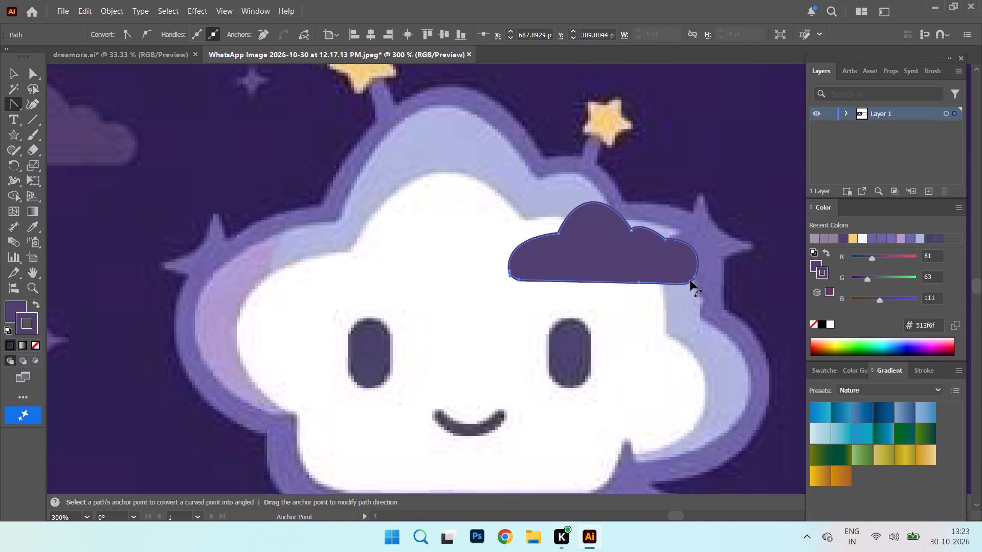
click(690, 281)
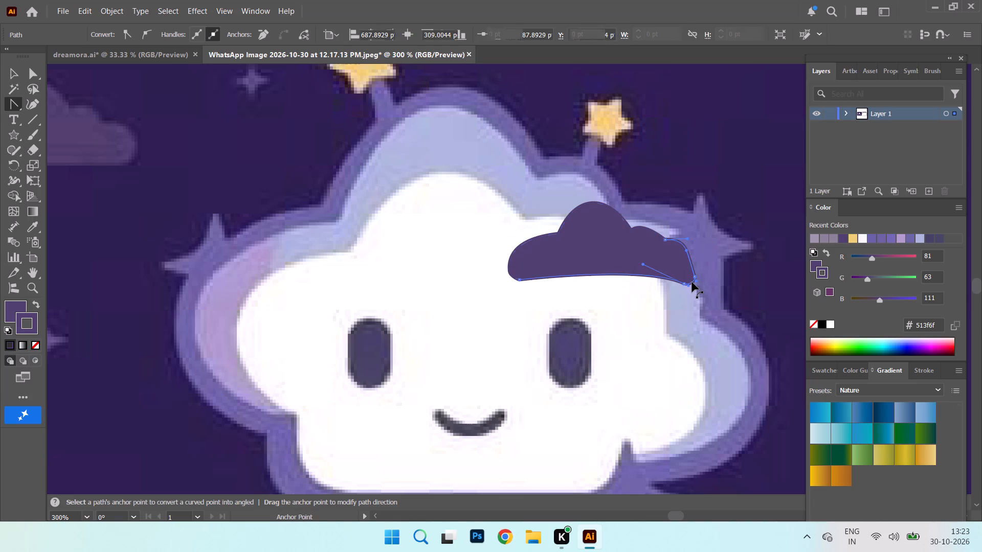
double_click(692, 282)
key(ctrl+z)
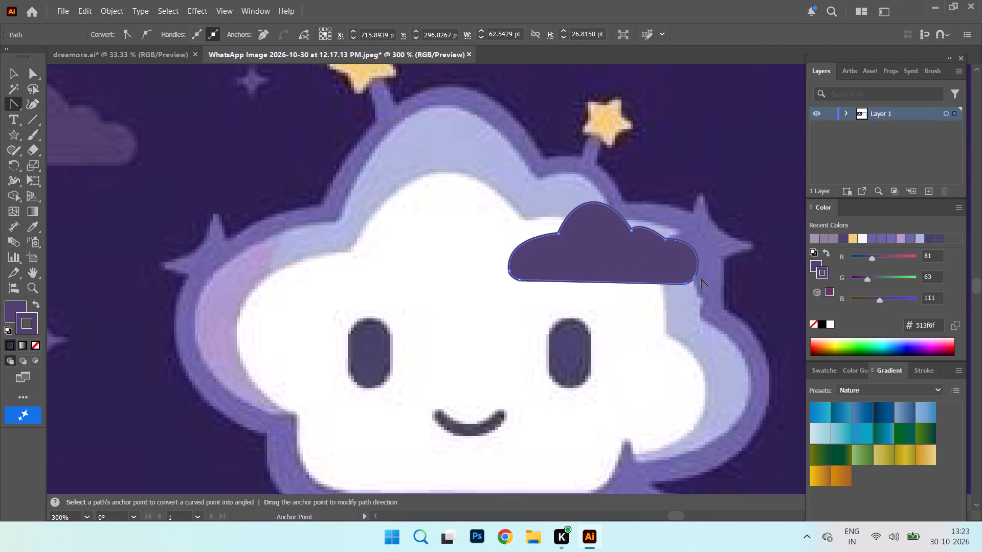
Reselect the moved dark cloud and delete the outer side anchor point at each of its two bottom corners.
click(13, 74)
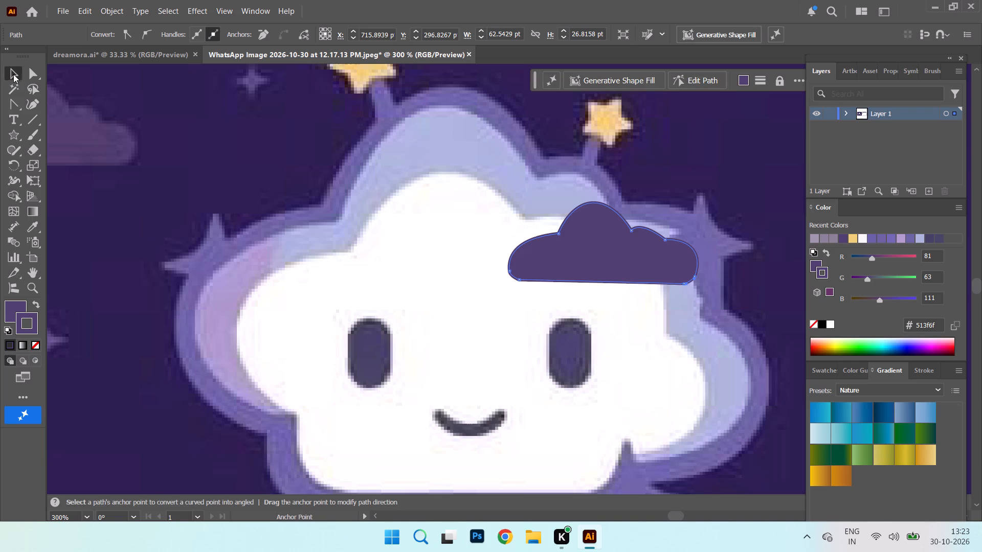
click(301, 151)
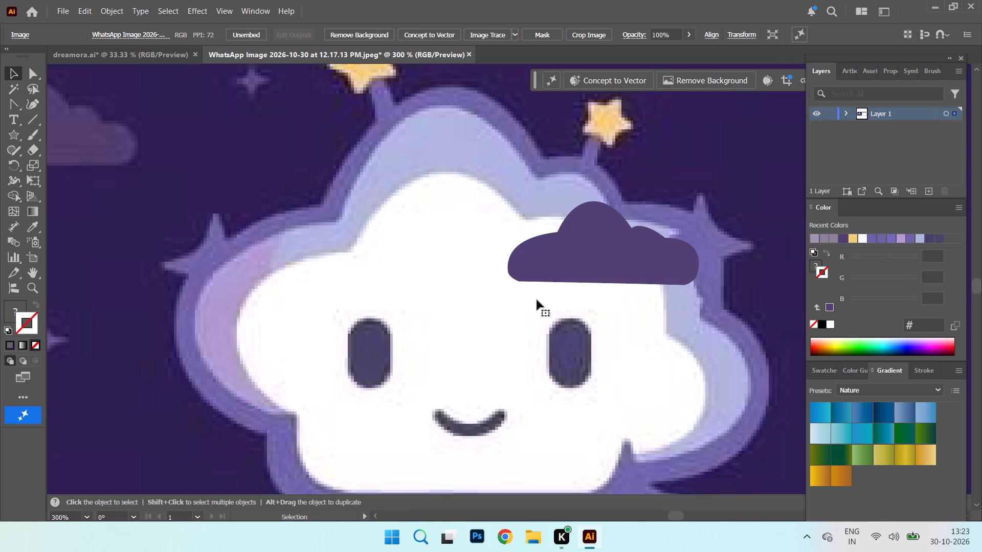
click(537, 255)
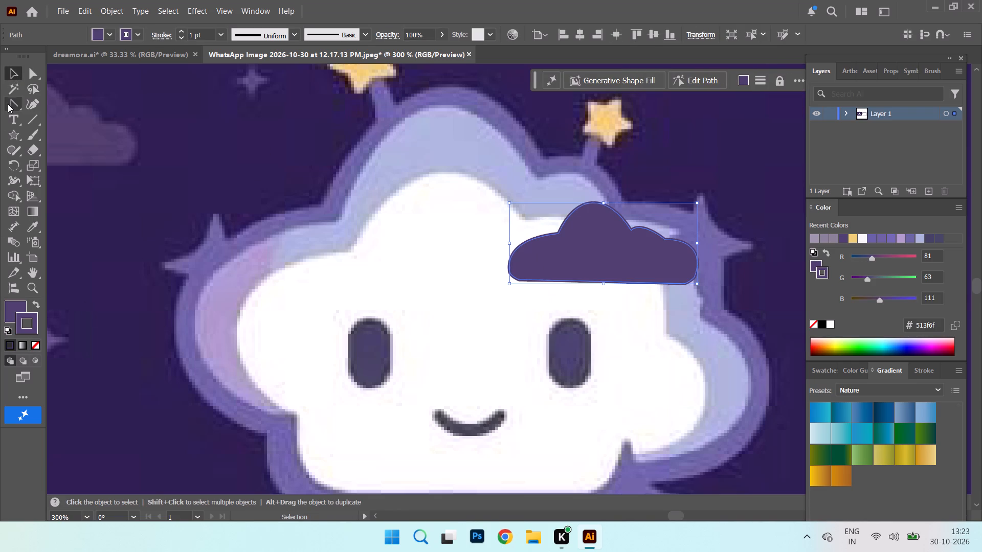
click(8, 104)
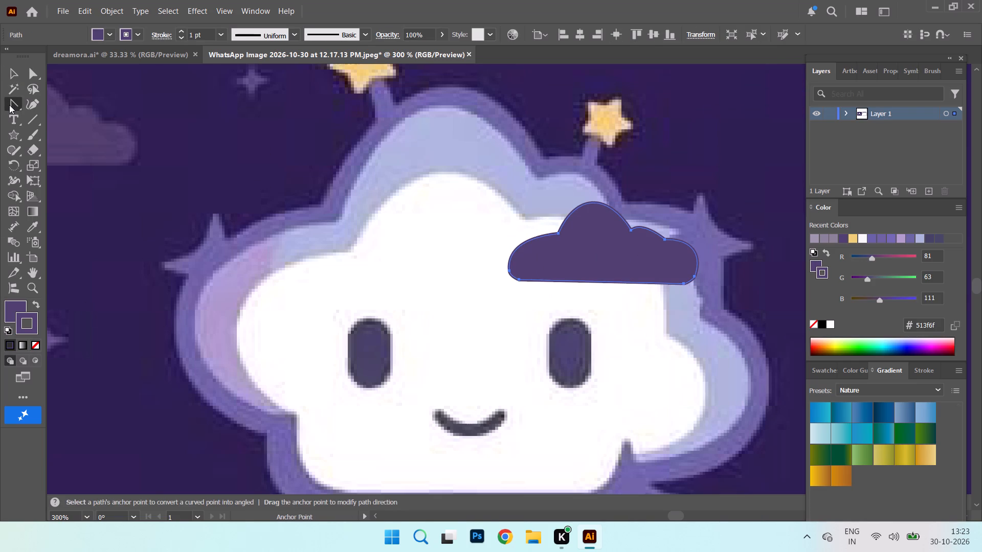
right_click(10, 105)
click(99, 139)
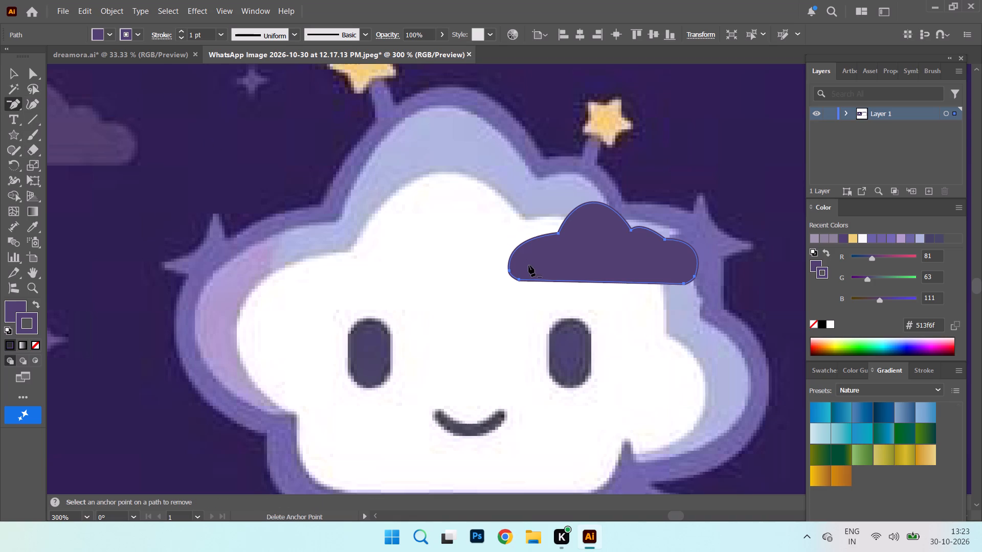
click(510, 270)
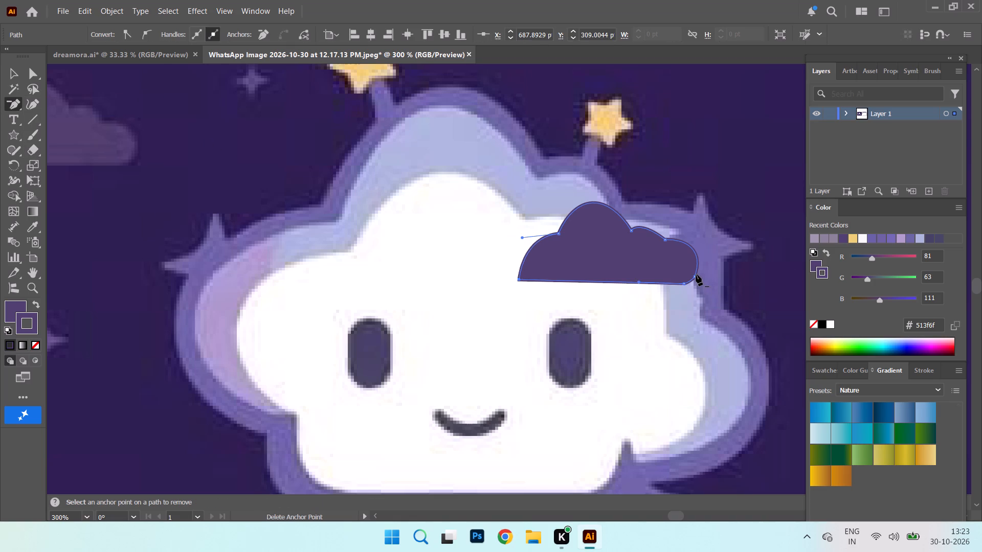
click(696, 278)
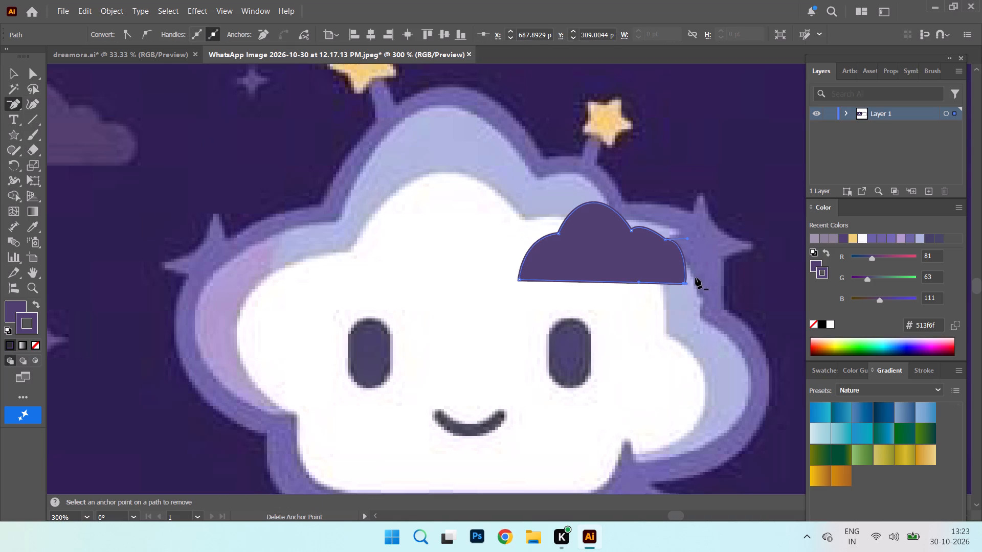
Bulge the dark cloud's left, right and upper-right lobes outward with the Anchor Point tool to make them rounder.
right_click(7, 106)
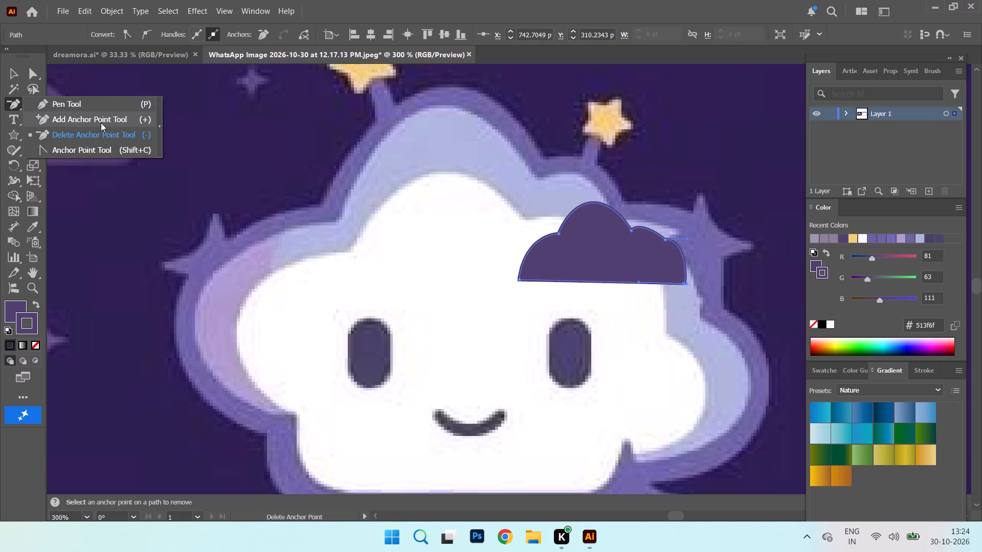
click(107, 149)
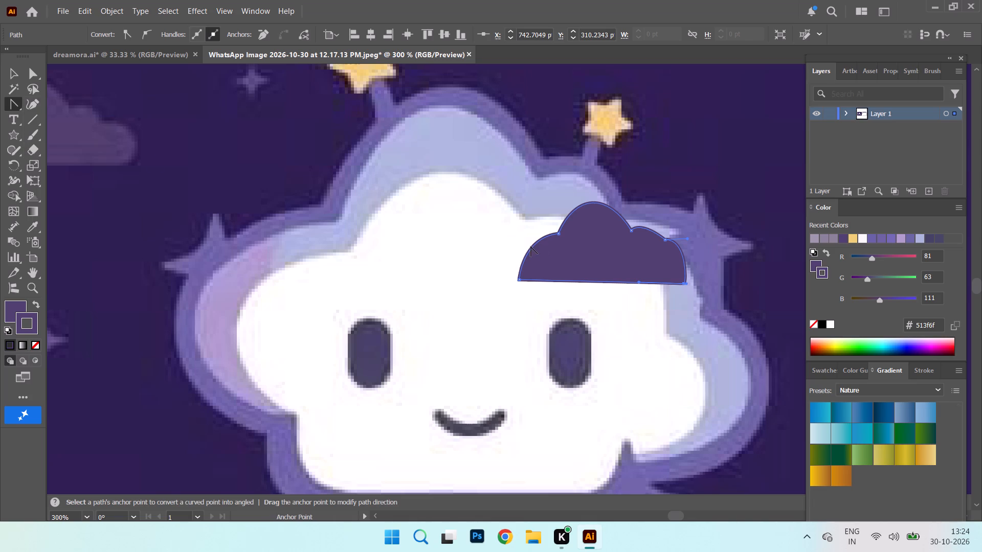
drag(531, 249, 523, 243)
drag(684, 264, 690, 262)
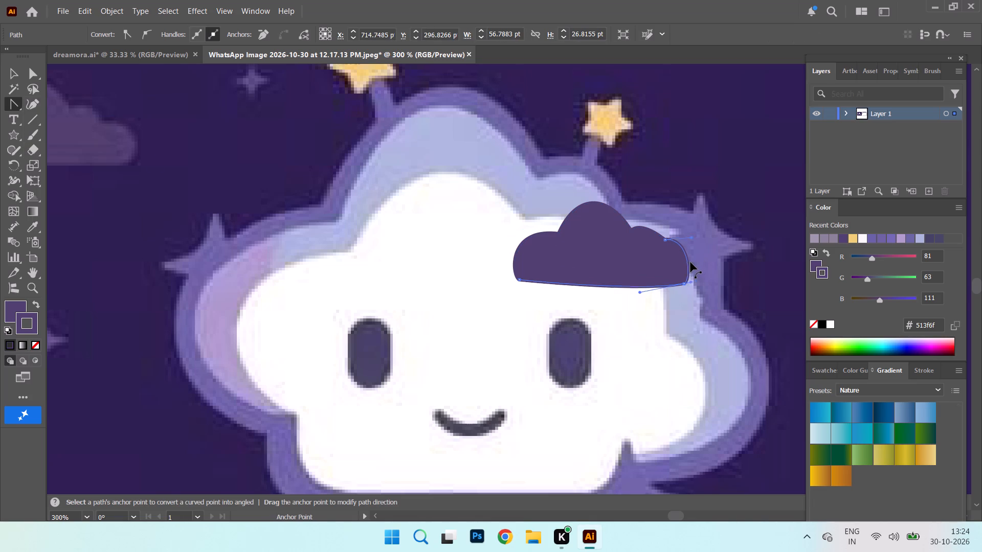
drag(690, 262, 693, 262)
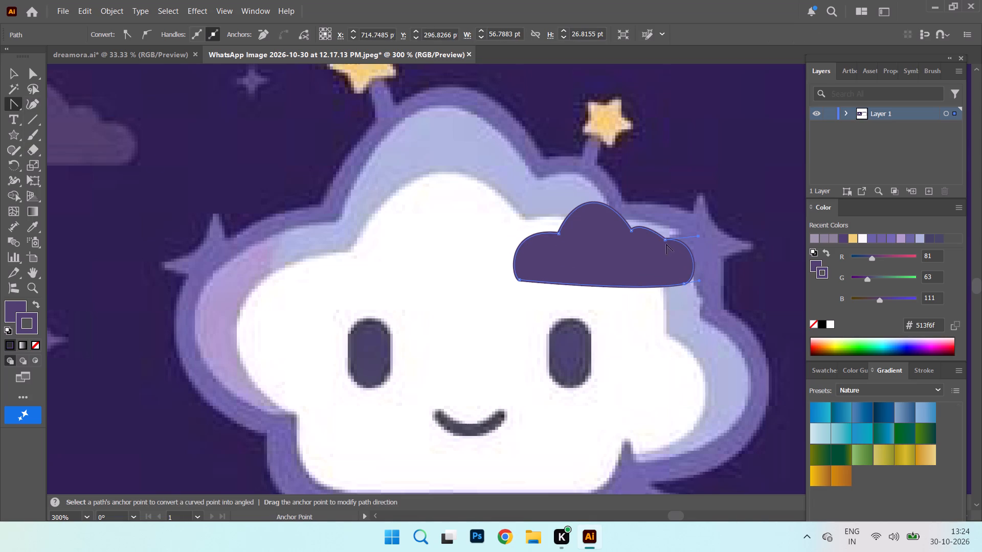
drag(653, 232, 655, 224)
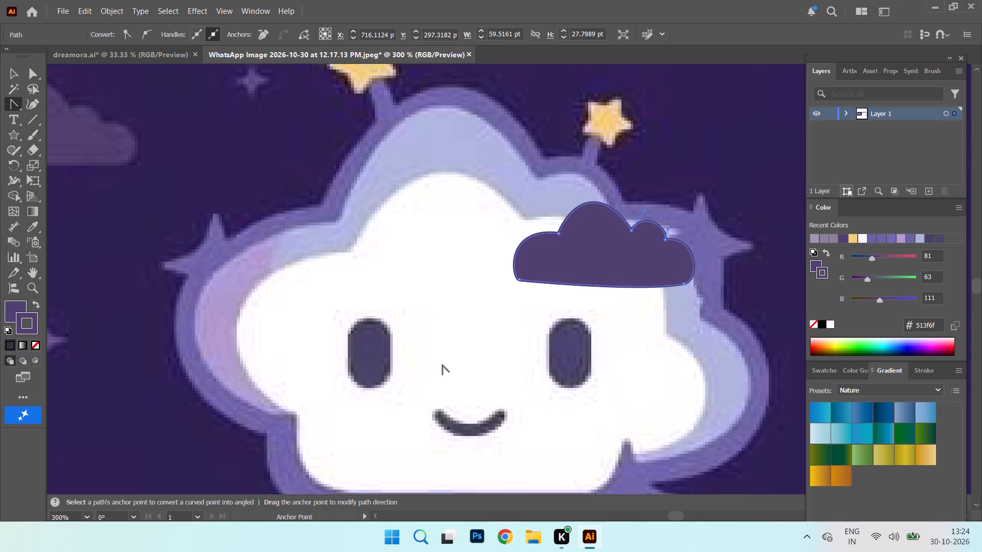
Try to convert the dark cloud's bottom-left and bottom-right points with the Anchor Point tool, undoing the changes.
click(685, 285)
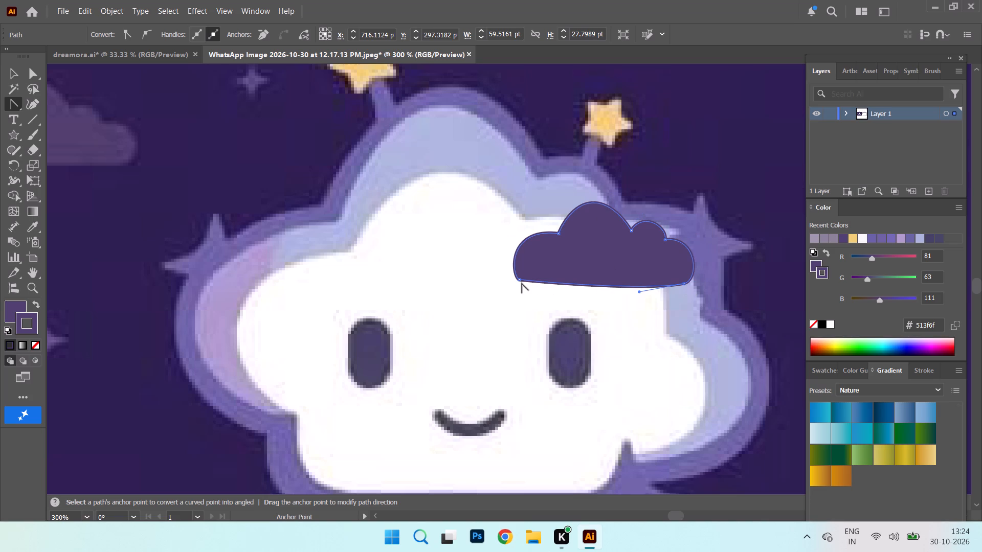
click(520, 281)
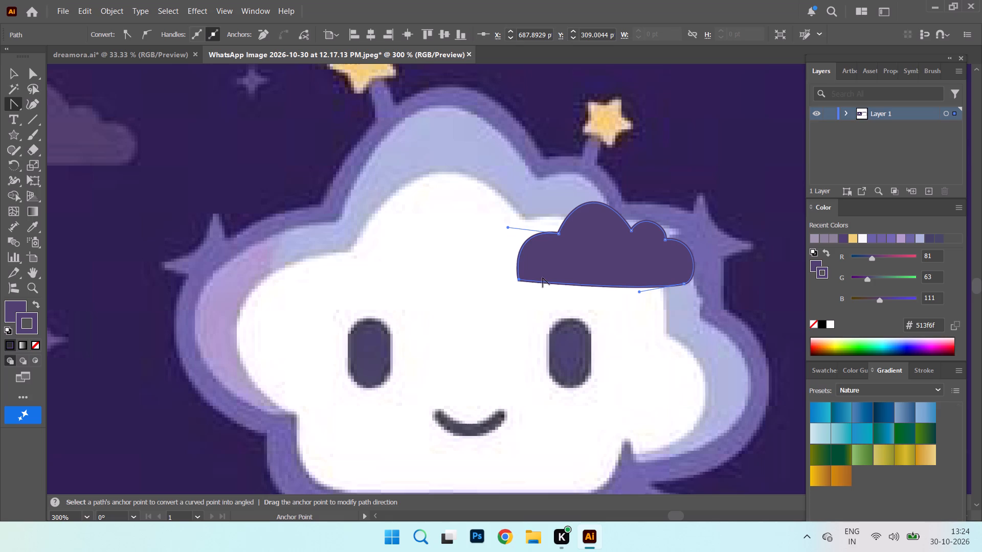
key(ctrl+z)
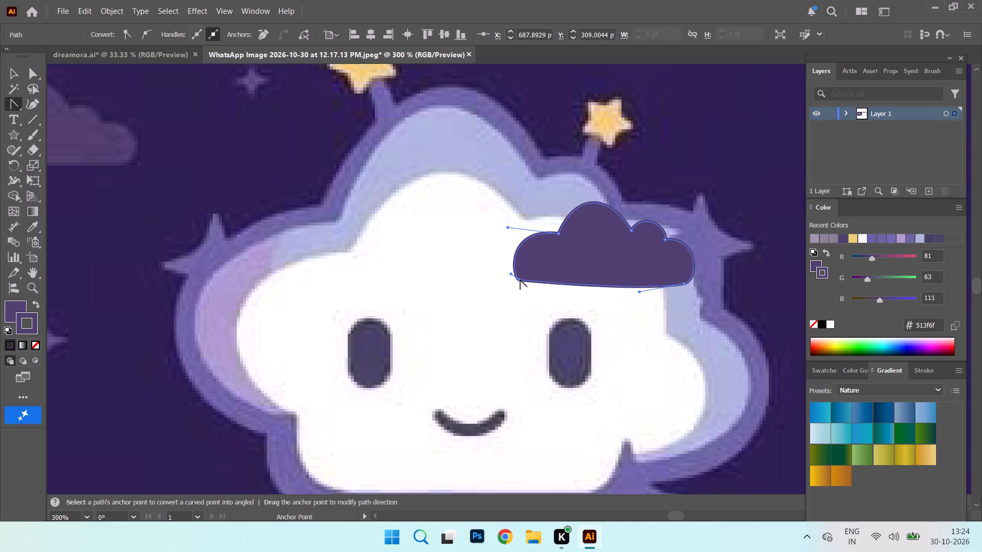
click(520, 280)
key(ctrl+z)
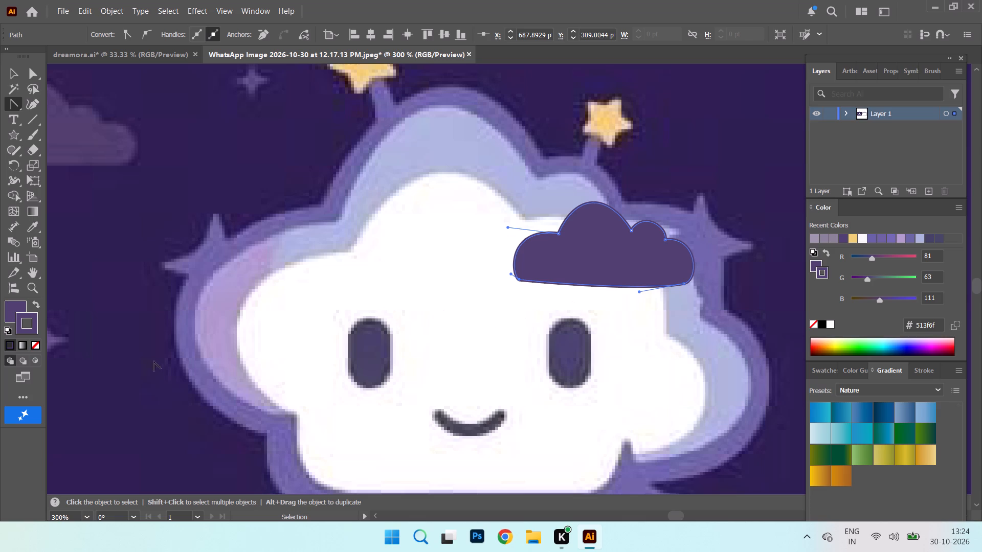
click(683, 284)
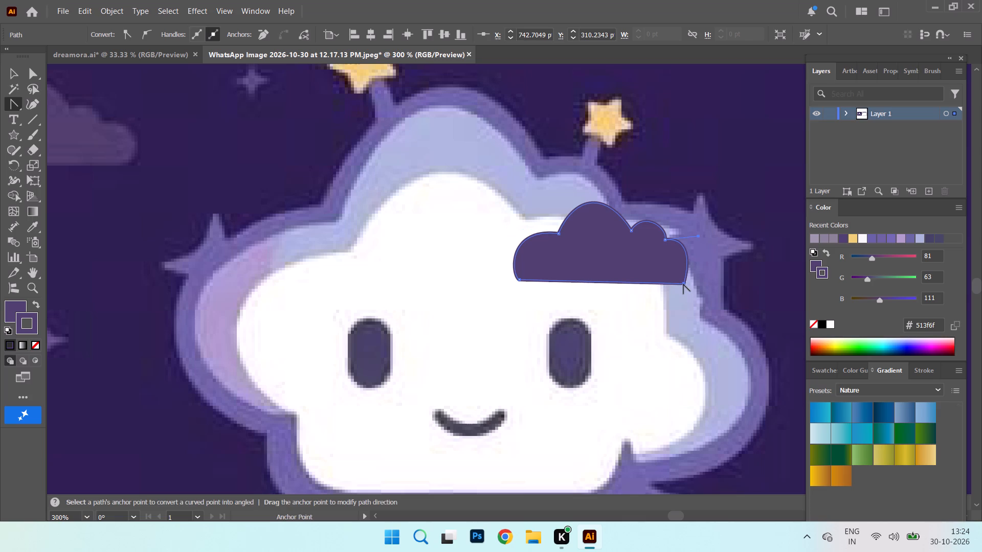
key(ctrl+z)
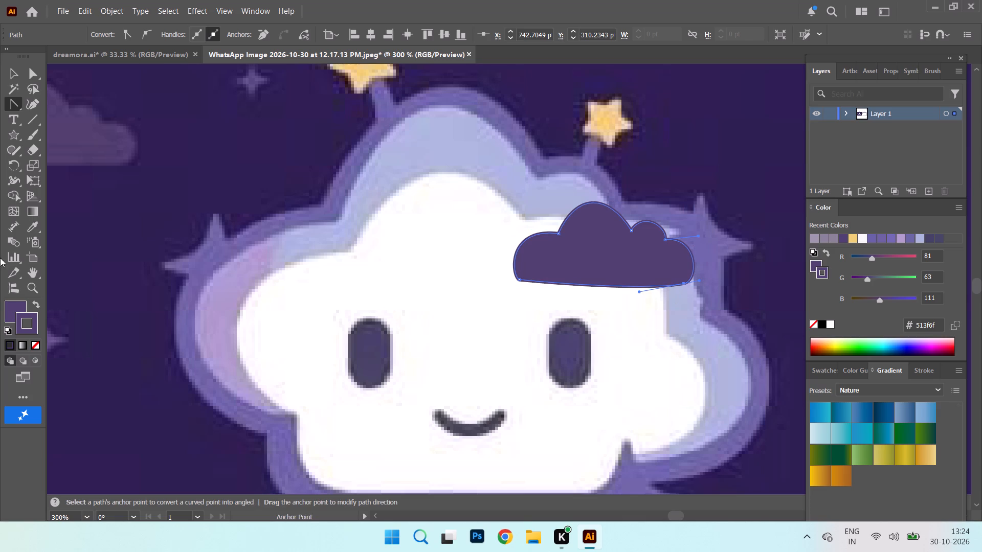
Move the two light grey vector clouds off the front card onto the blank area to its left.
click(16, 77)
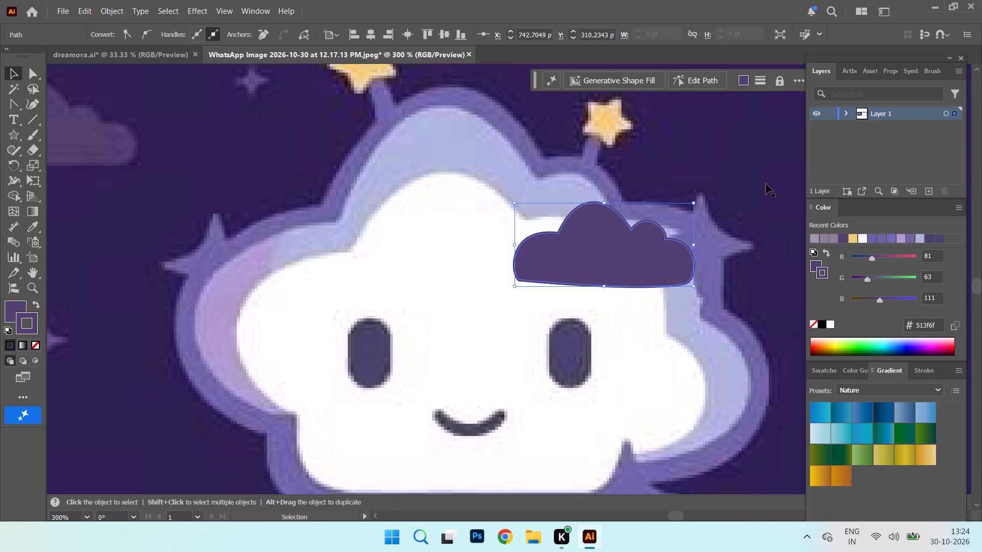
key(ctrl+minus)
key(ctrl+minus)
key(ctrl+minus)
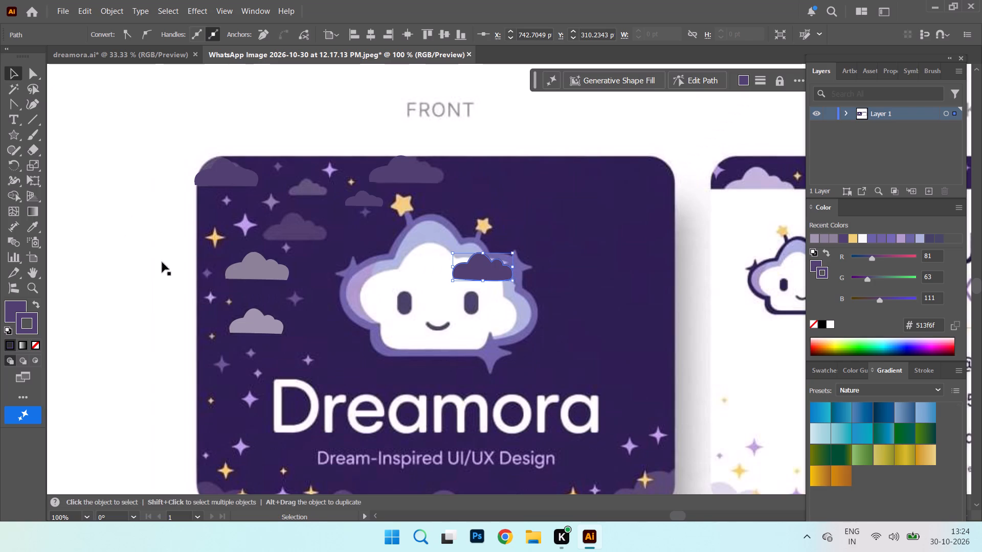
click(265, 271)
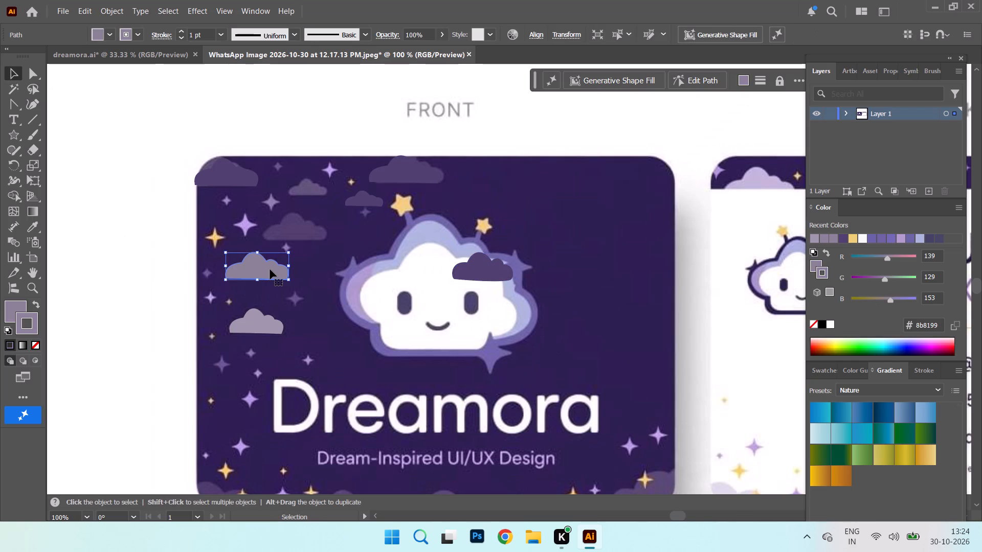
drag(270, 269, 137, 242)
click(137, 242)
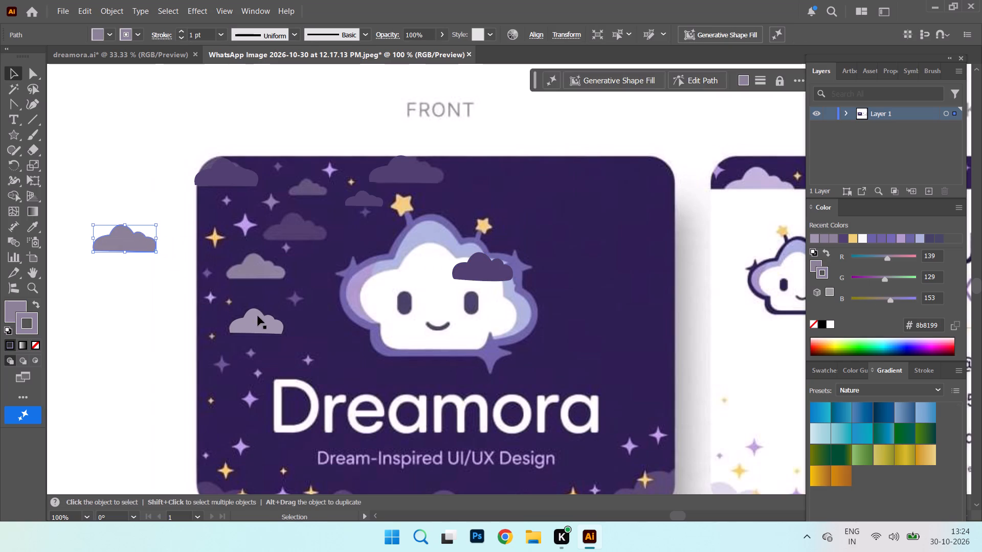
drag(258, 316, 103, 267)
Move the reshaped dark cloud from the character onto the reference cloud above the upper grey cloud.
drag(482, 266, 294, 218)
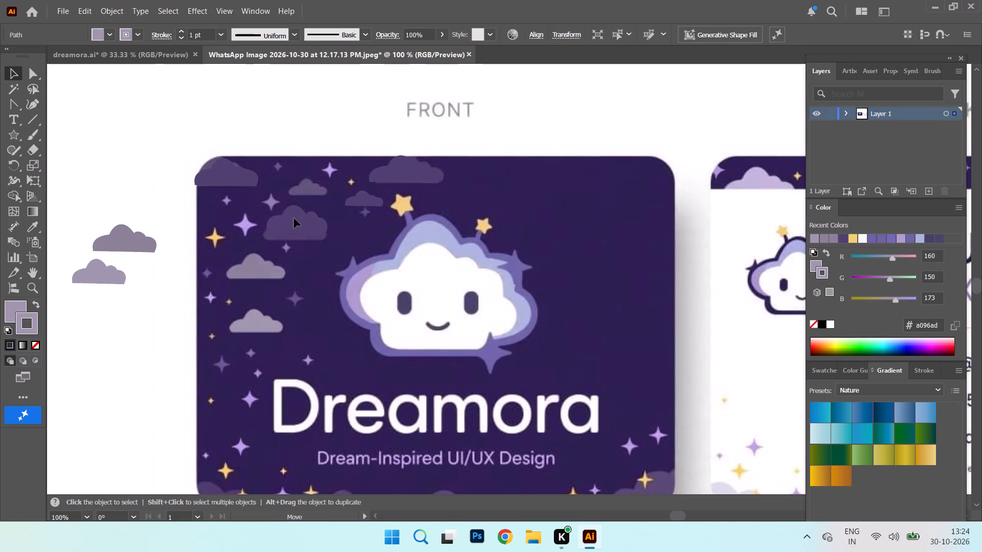
drag(294, 218, 296, 223)
Delete the three other dark vector clouds: top centre, top-left corner, and the small one left of the character's star.
click(417, 176)
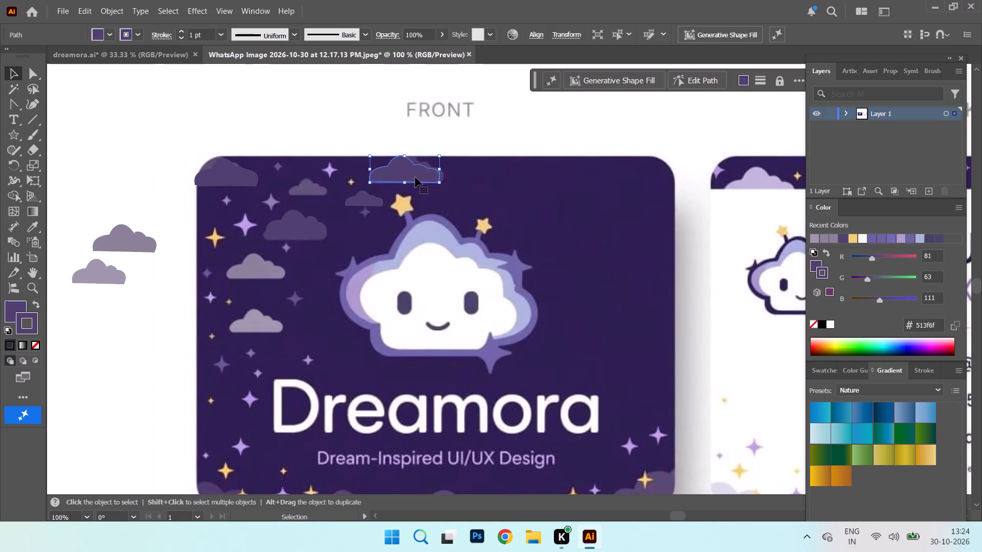
key(Delete)
click(239, 179)
key(Delete)
click(363, 205)
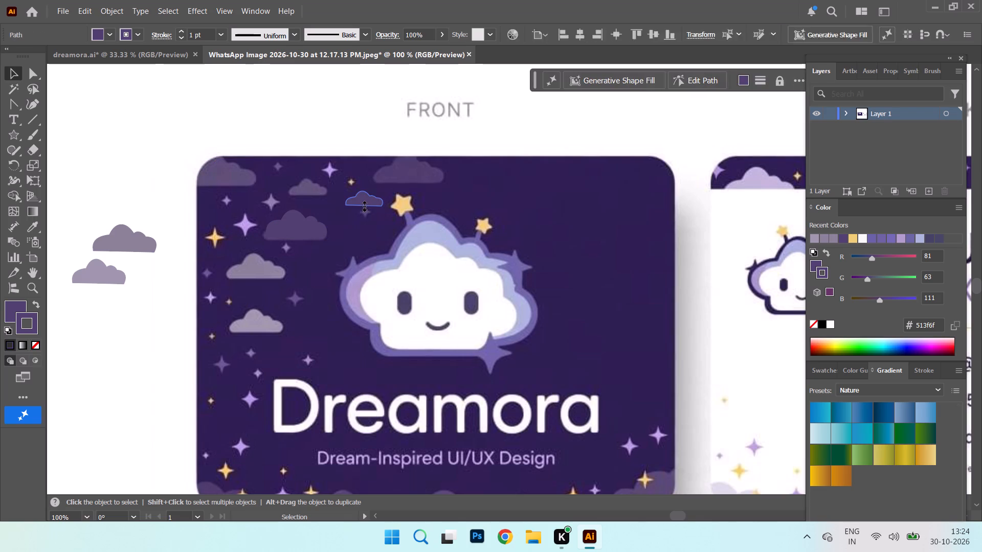
key(Delete)
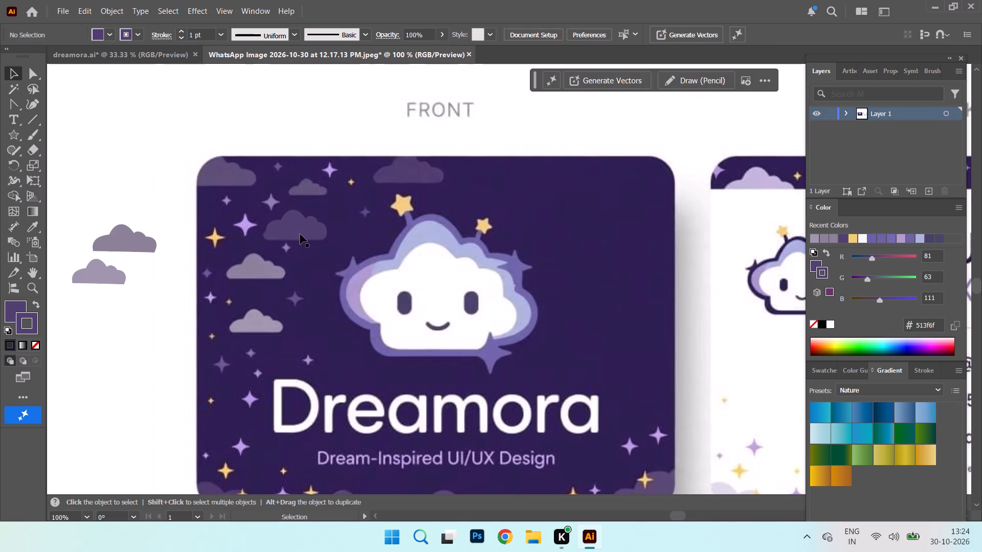
Copy the dark cloud onto five other reference clouds: the small upper one, top centre, top-left corner, and the two grey ones.
click(300, 234)
click(300, 228)
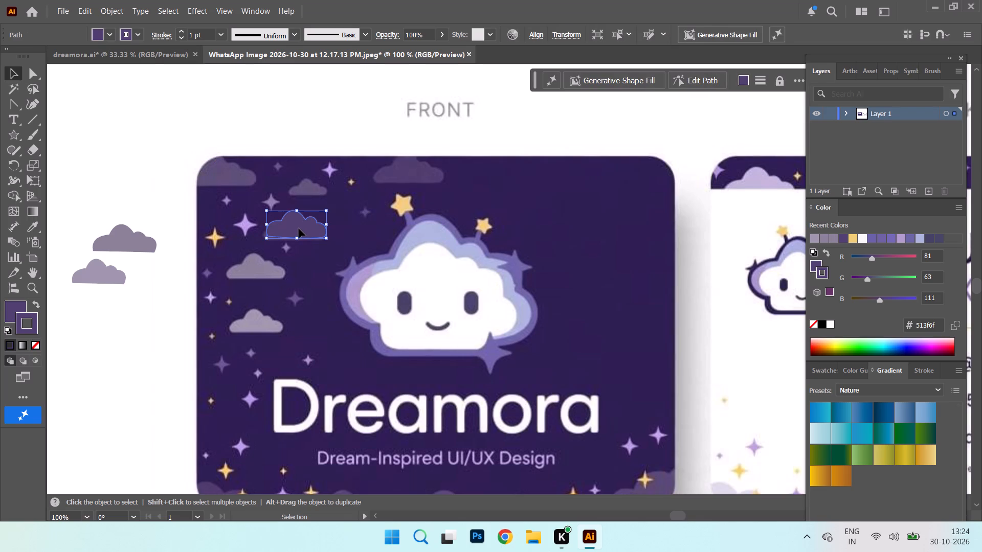
alt+drag(298, 231, 313, 196)
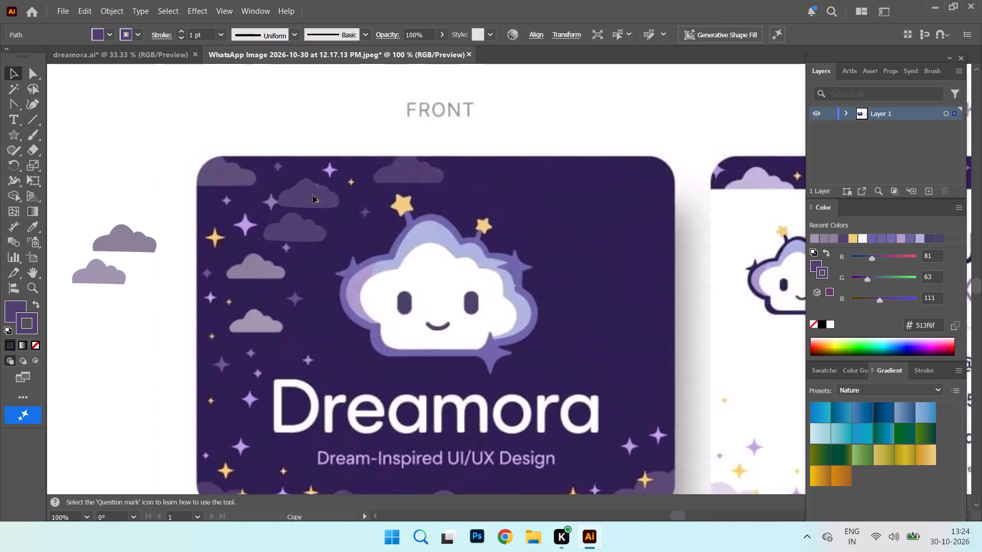
alt+drag(313, 196, 314, 190)
alt+drag(314, 190, 414, 169)
alt+drag(416, 169, 359, 163)
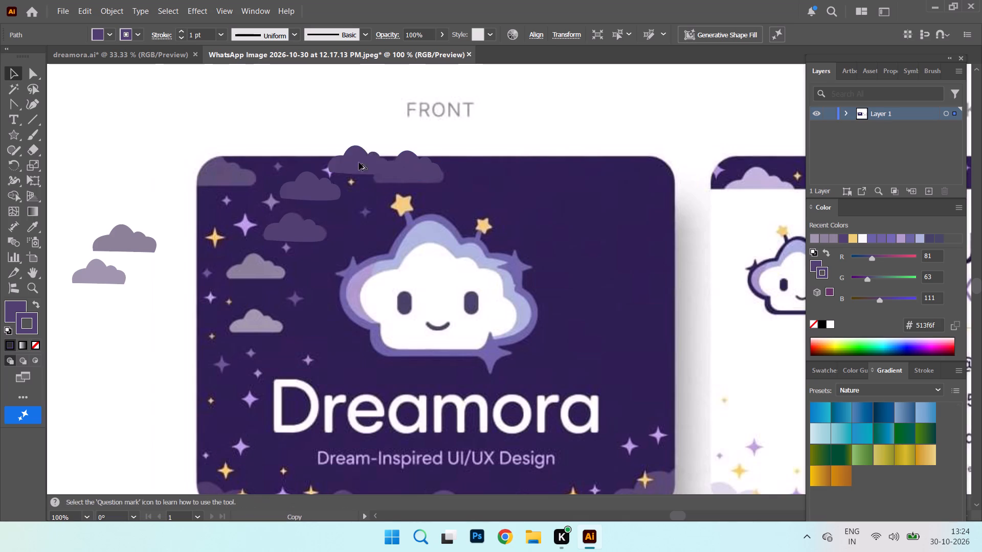
alt+drag(359, 163, 232, 173)
alt+drag(230, 176, 261, 273)
alt+drag(263, 272, 263, 328)
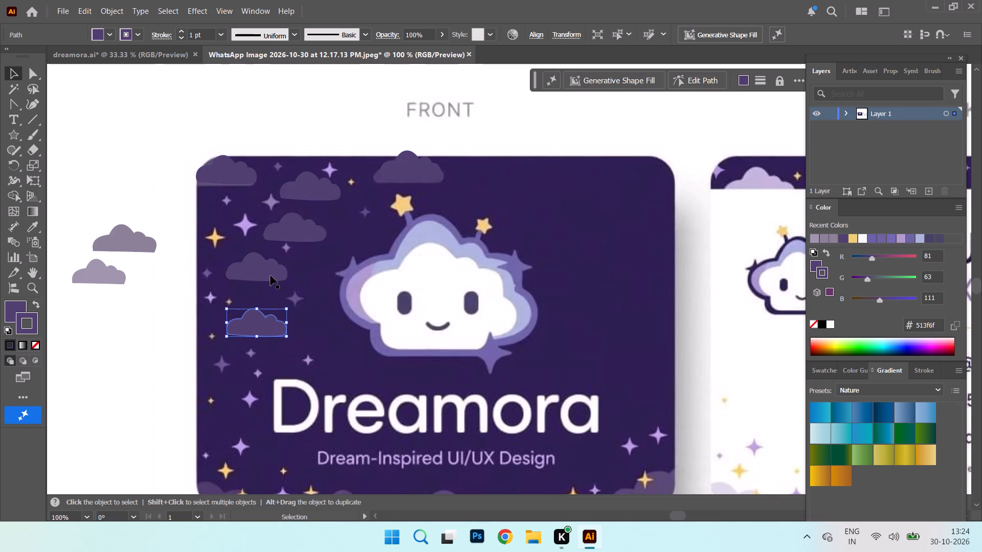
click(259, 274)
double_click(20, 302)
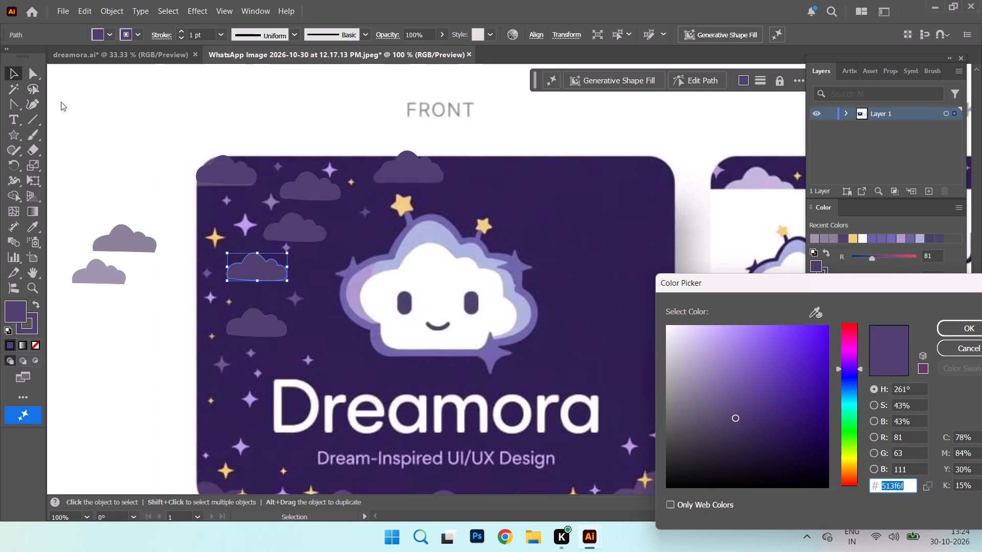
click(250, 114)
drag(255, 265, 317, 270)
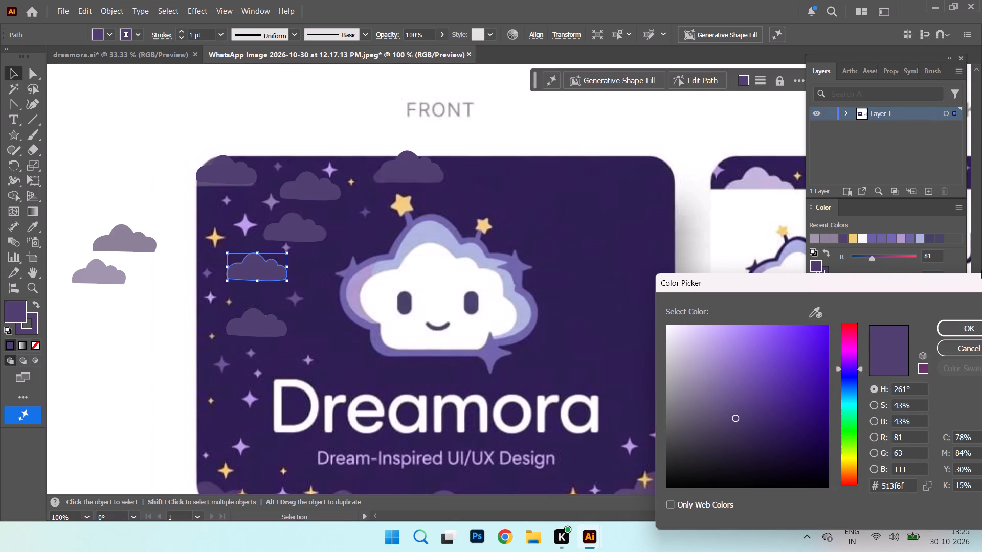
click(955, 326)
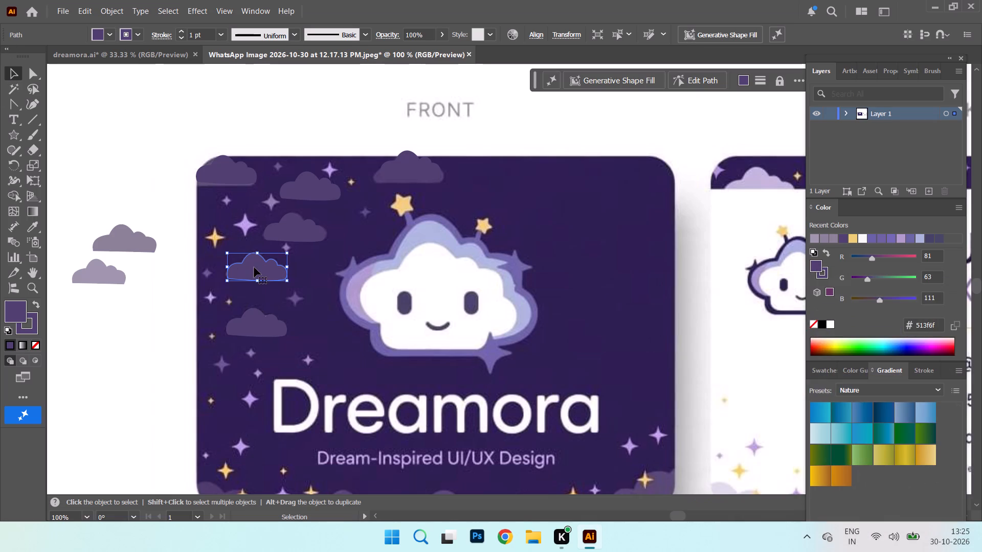
Shift the dark cloud off the upper grey reference cloud and sample that grey for its fill and its stroke (#8a809a).
drag(254, 267, 285, 272)
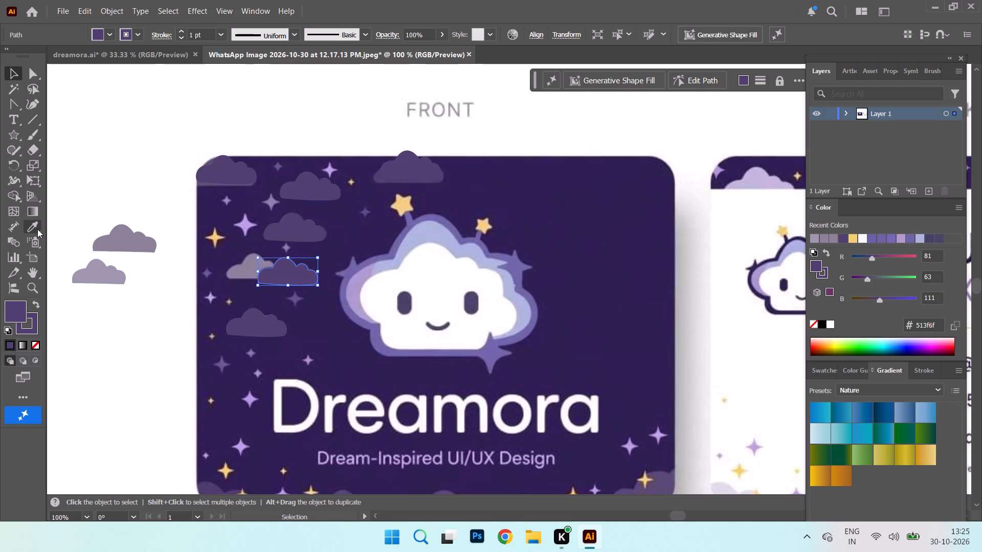
click(37, 229)
click(248, 268)
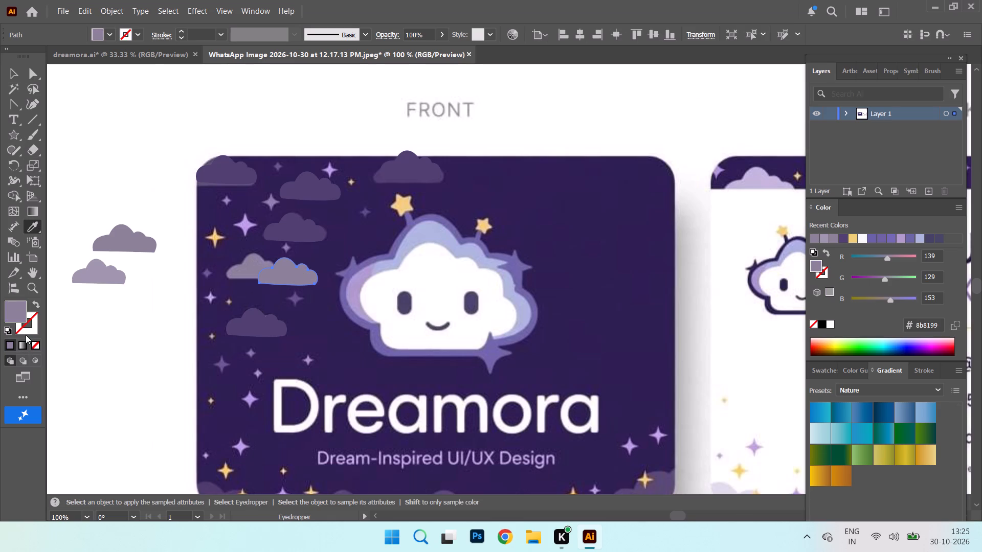
double_click(26, 330)
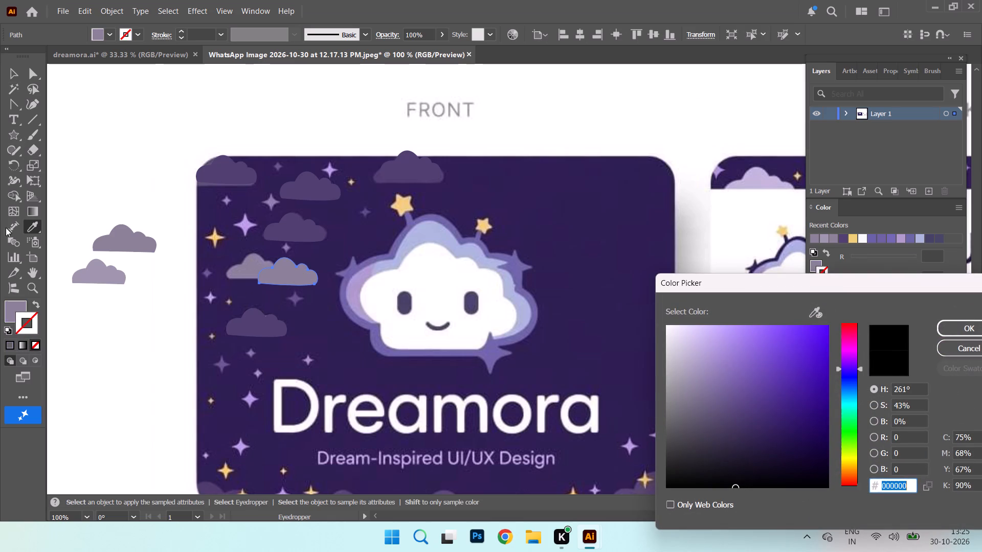
click(247, 270)
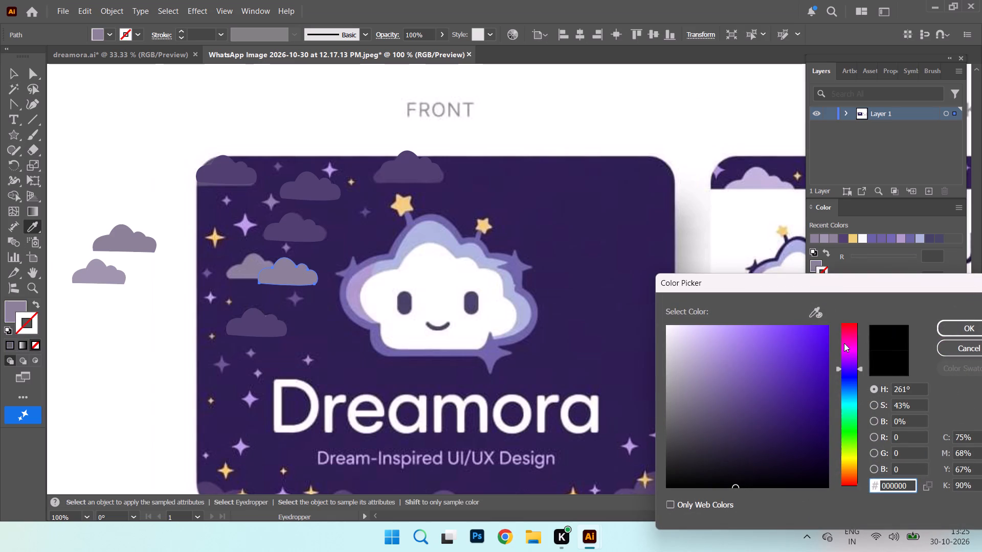
click(816, 316)
click(247, 268)
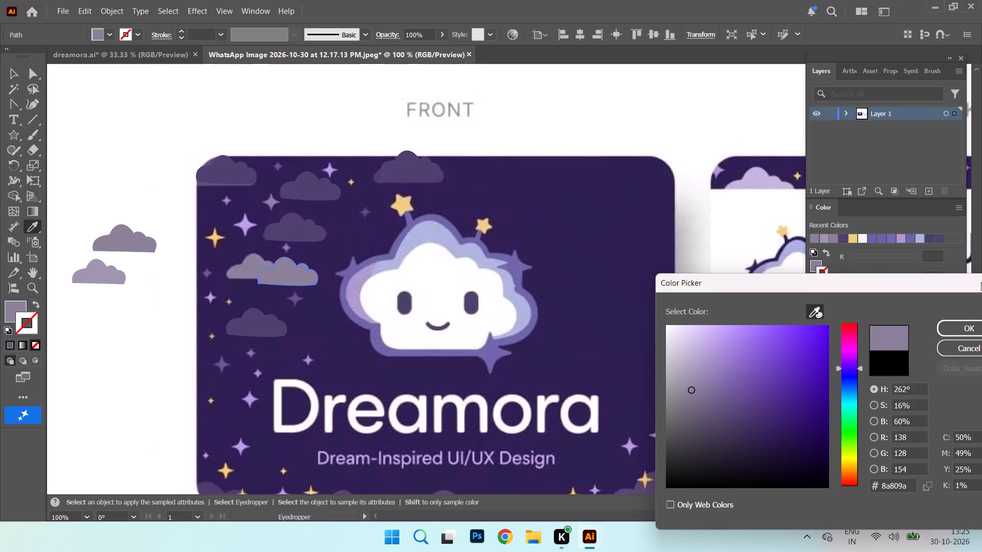
click(957, 329)
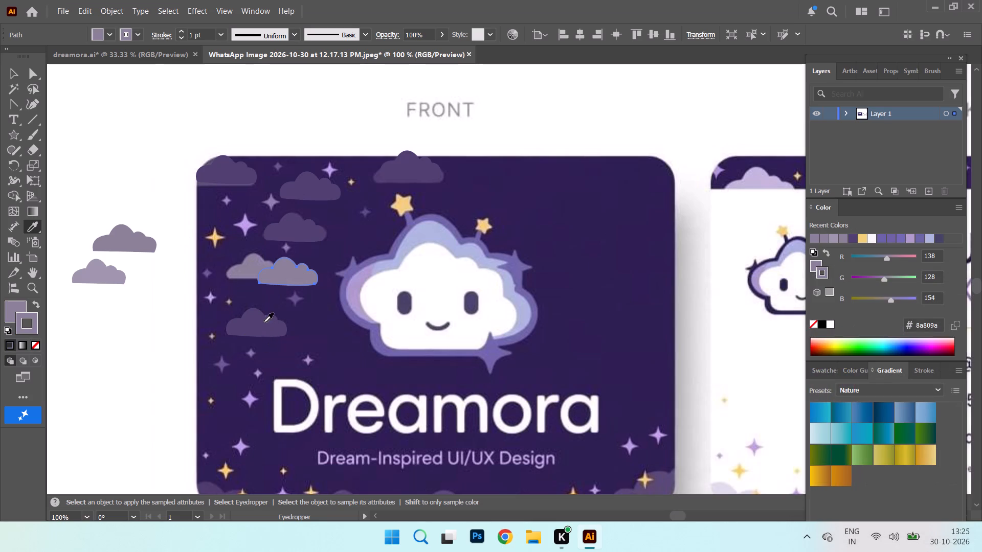
Move the dark cloud covering the lower grey reference cloud onto the blank area left of the front card.
click(13, 75)
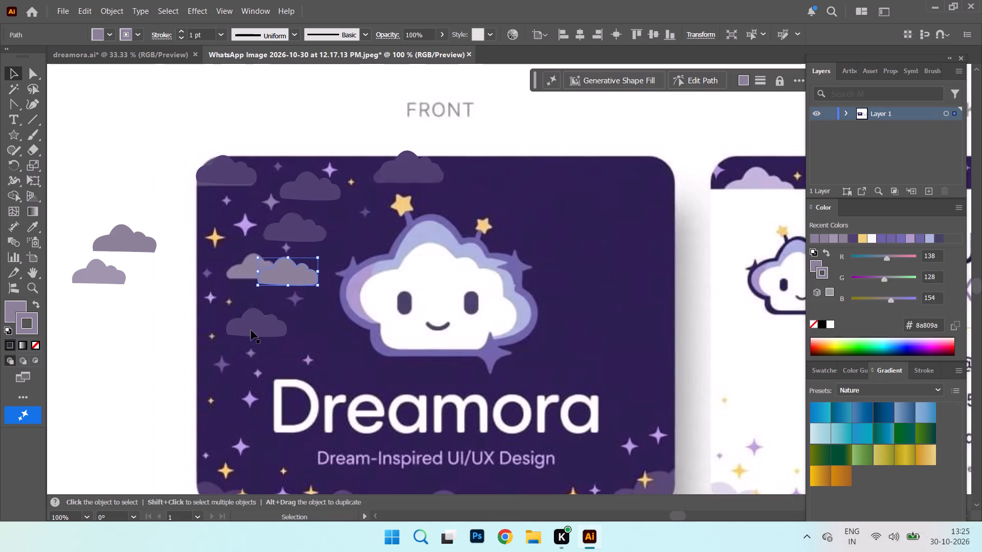
drag(251, 330, 96, 337)
Place a slightly flattened copy of the recoloured grey cloud on the lower grey reference cloud, and the original on the upper one.
drag(283, 271, 254, 318)
click(288, 306)
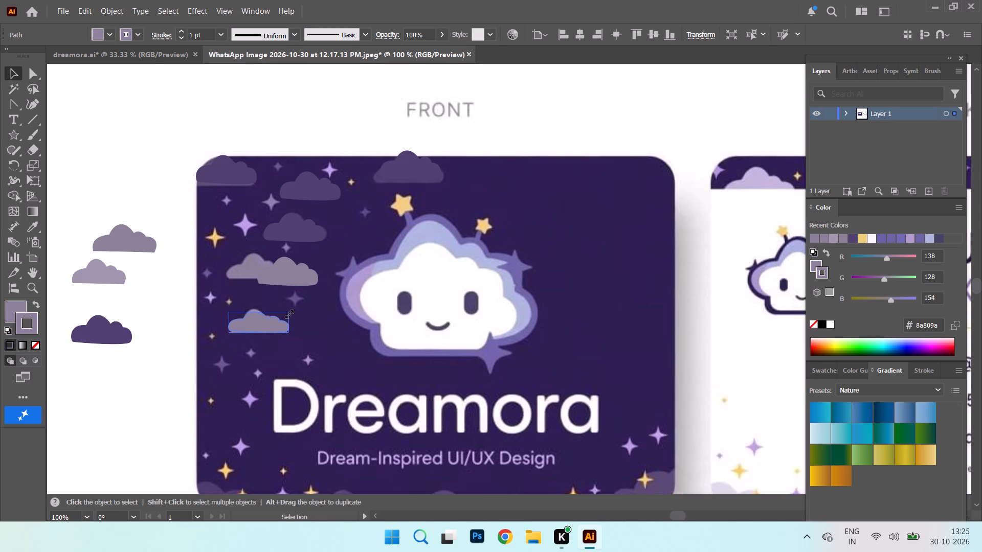
drag(287, 272, 270, 267)
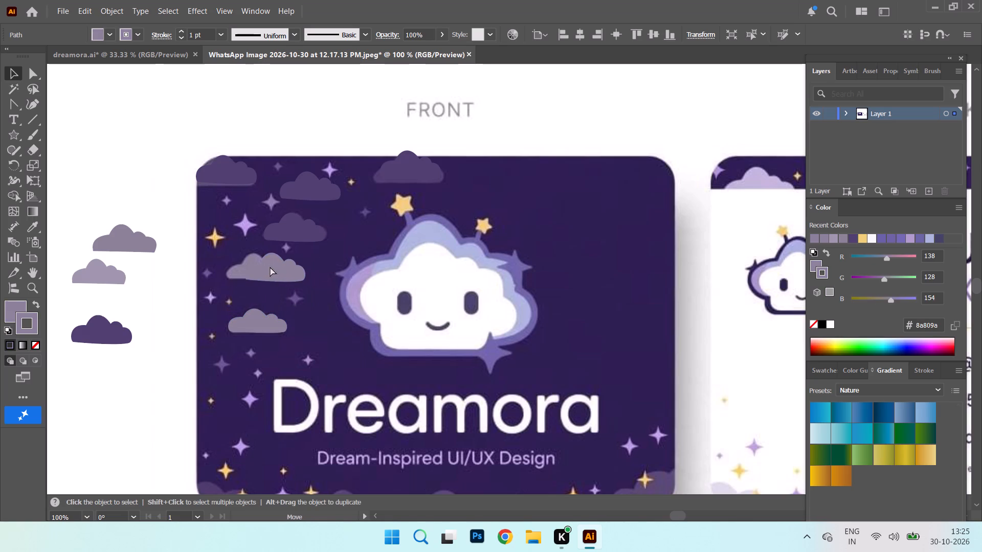
drag(270, 267, 257, 267)
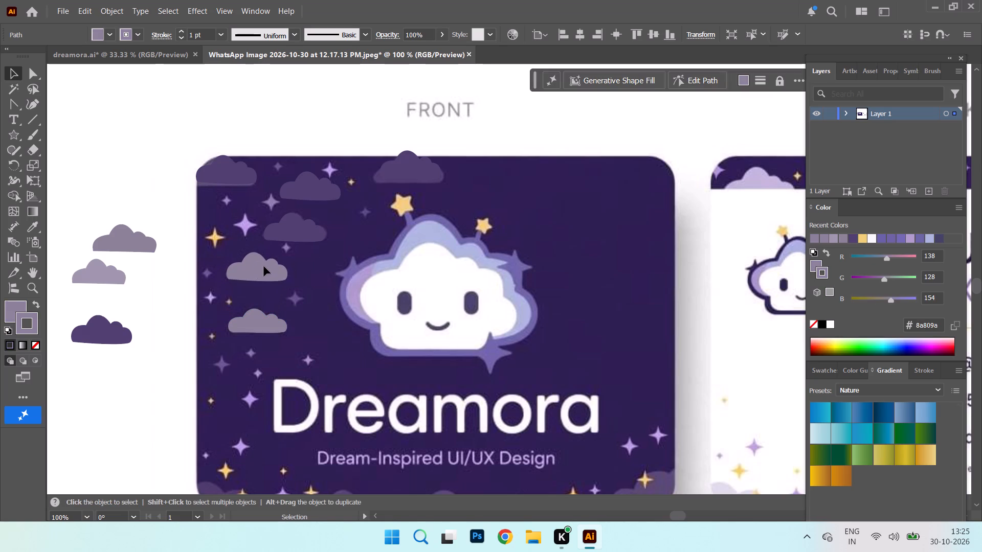
Move the top-centre dark cloud slightly down and widen it on both sides to cover its reference cloud.
click(307, 226)
drag(406, 177, 406, 182)
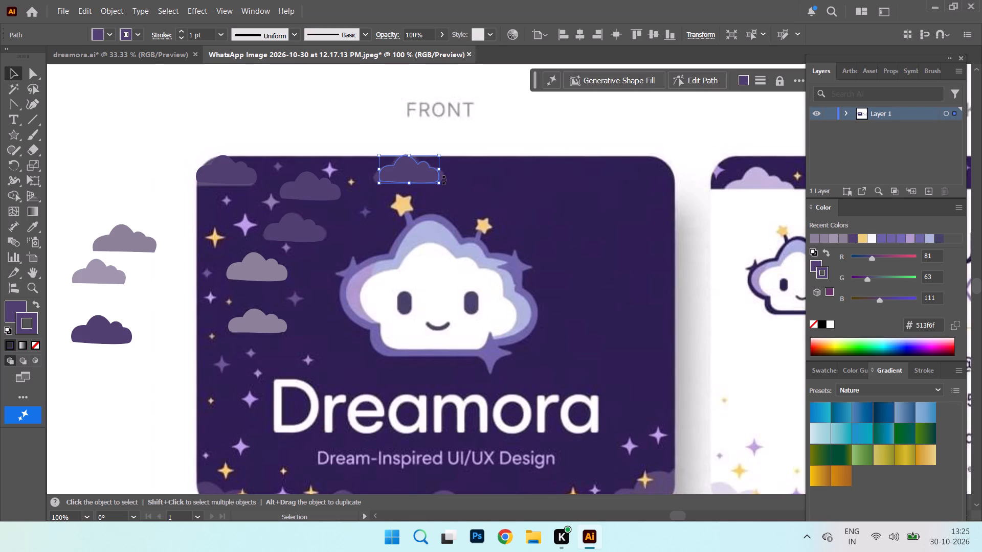
drag(440, 153, 448, 154)
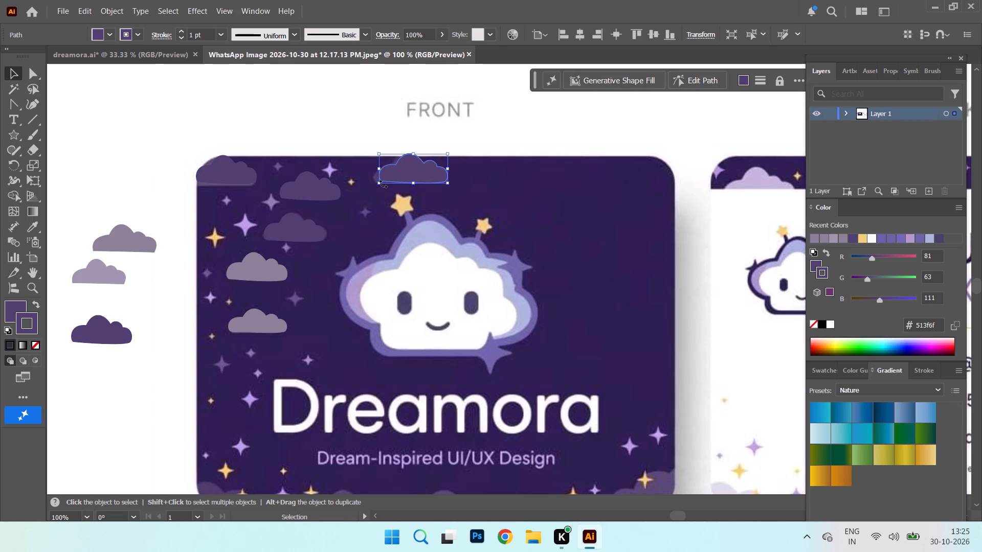
drag(380, 167, 373, 168)
Shrink the dark cloud beside the top-centre one and fit its position, width and height over the small reference cloud.
drag(308, 195, 314, 192)
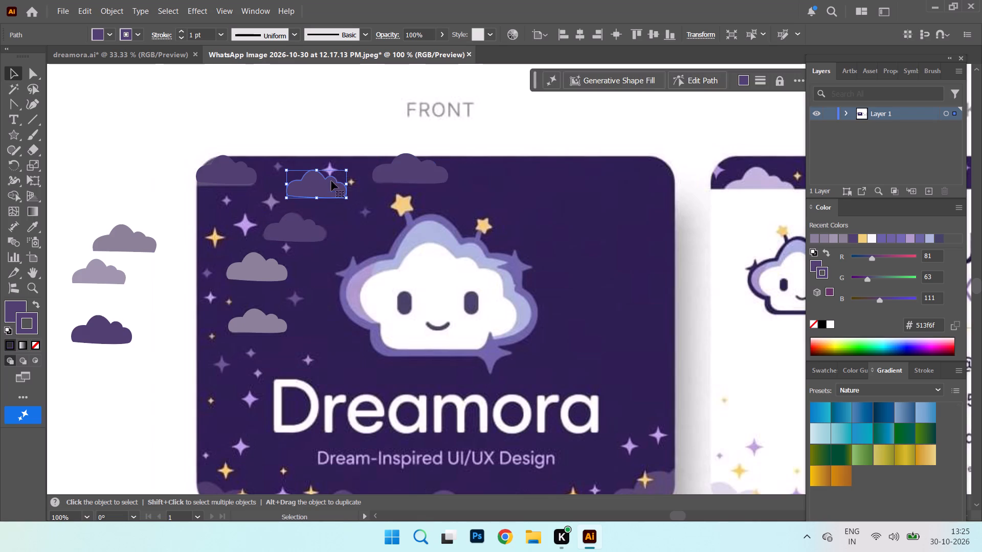
drag(345, 170, 319, 177)
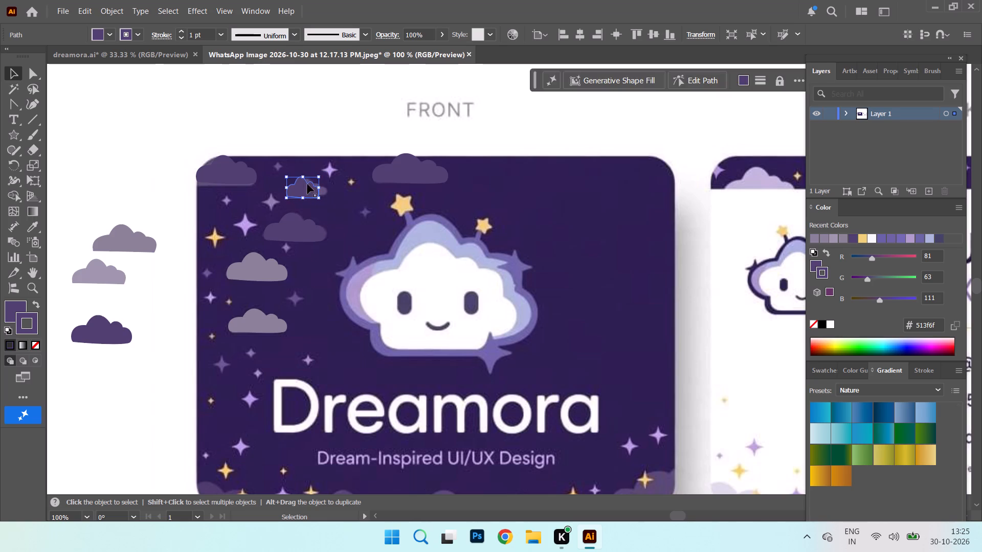
drag(298, 187, 311, 181)
drag(311, 181, 301, 188)
double_click(301, 188)
drag(303, 190, 602, 178)
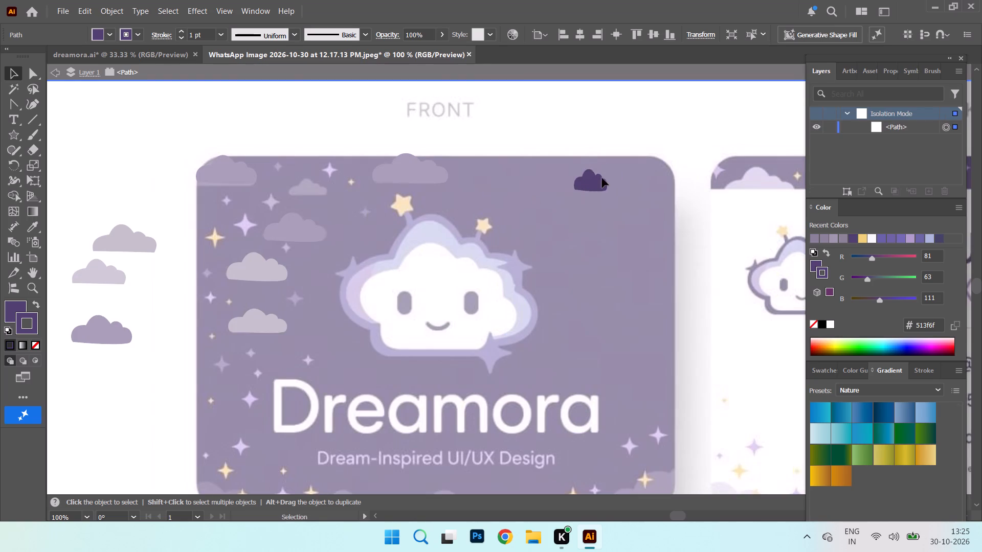
drag(602, 178, 631, 121)
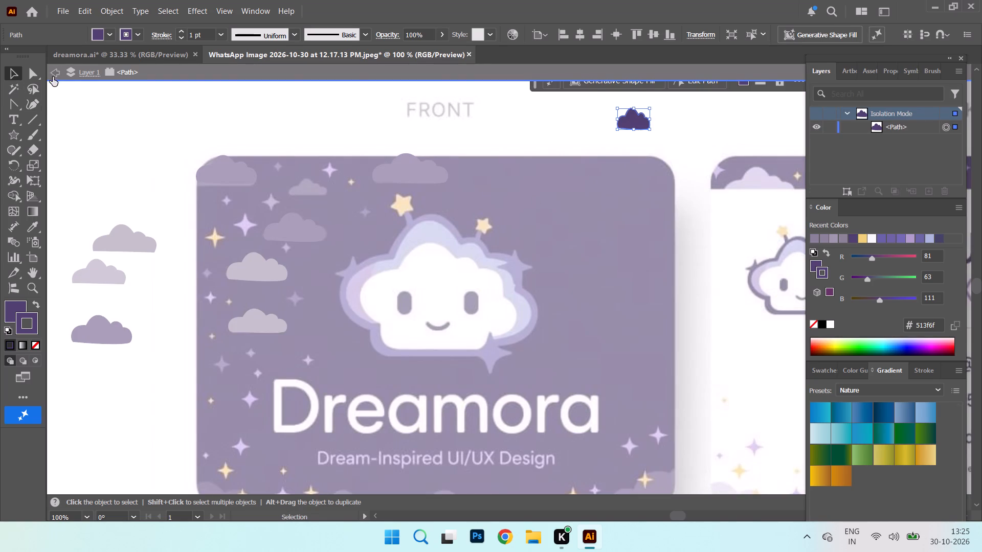
click(59, 66)
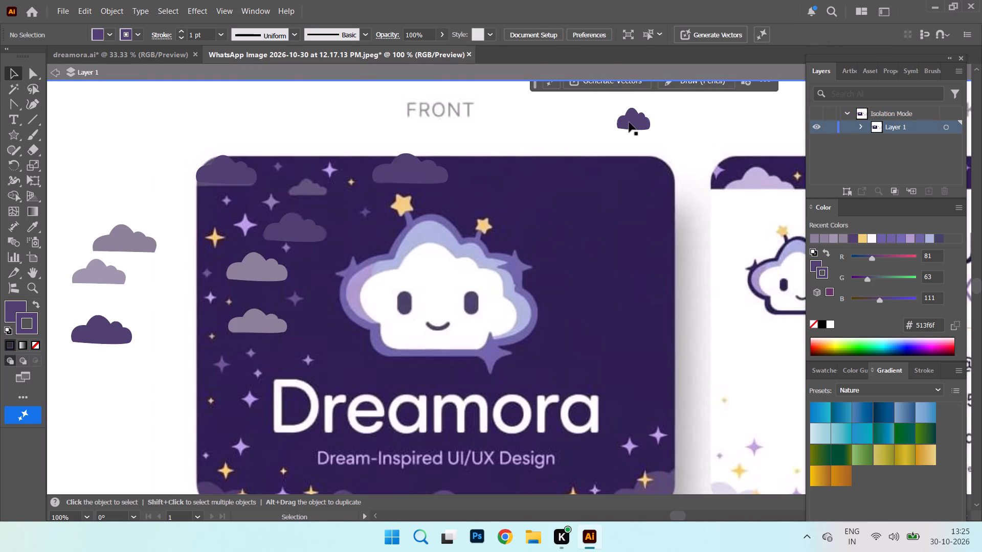
drag(629, 122, 301, 188)
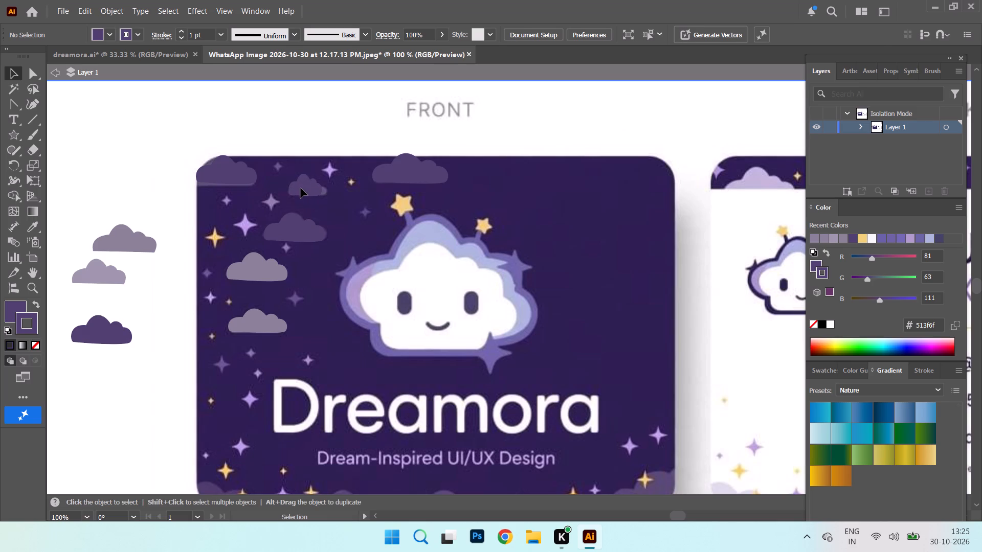
drag(323, 186, 330, 186)
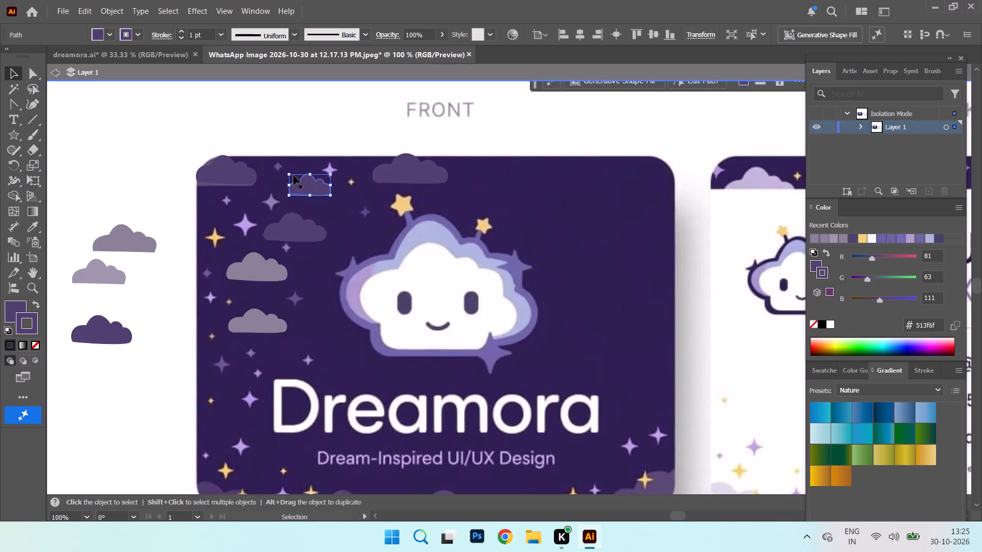
drag(309, 173, 310, 180)
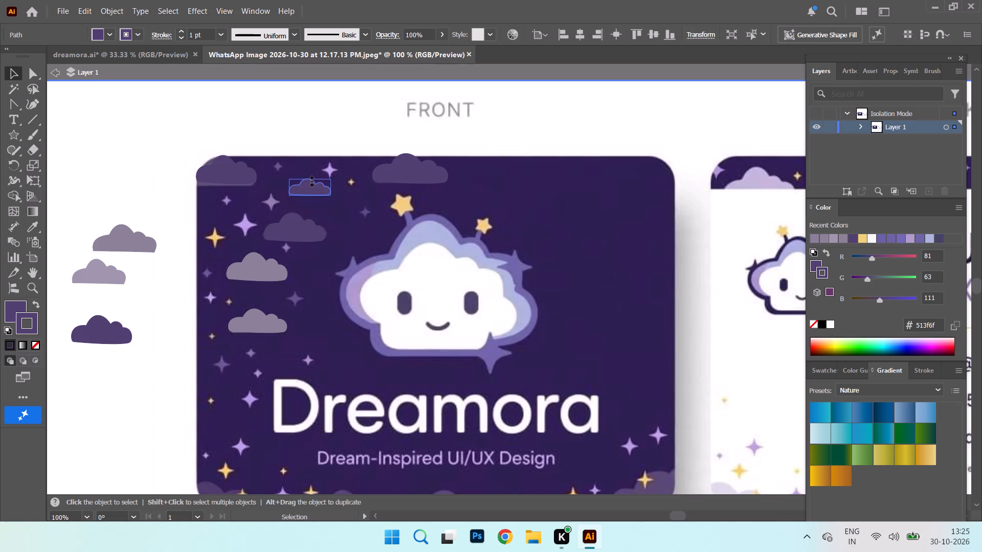
drag(310, 180, 310, 178)
Move the dark cloud at the front card's top-left corner slightly down over its reference cloud.
click(219, 178)
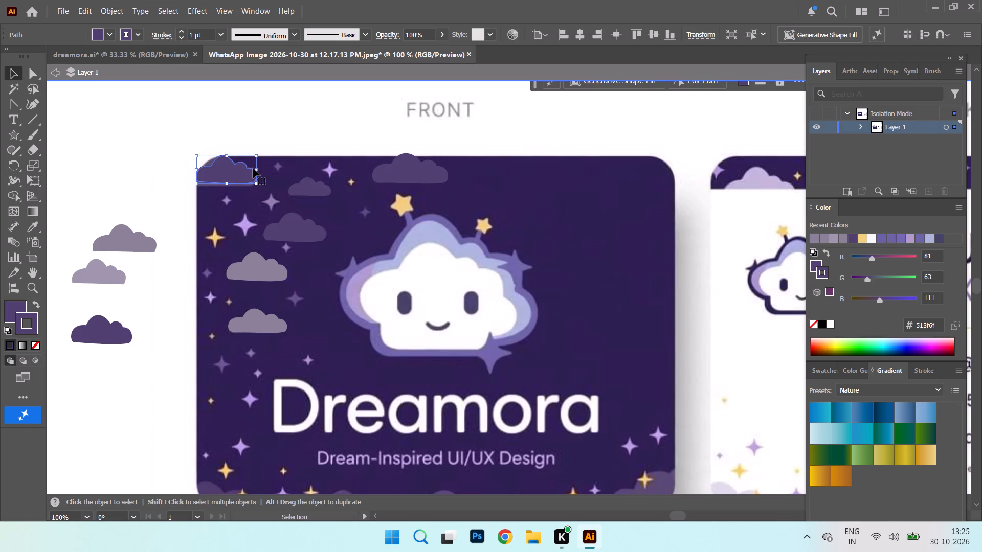
drag(215, 166, 215, 172)
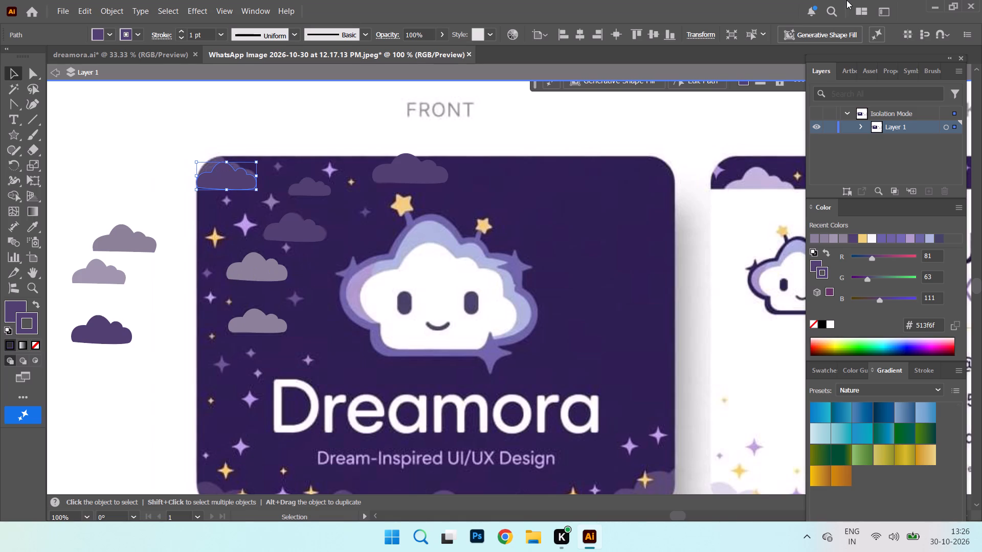
Enlarge the dark cloud at the front card's top-left corner and shift it slightly up, past the card's edges.
click(256, 163)
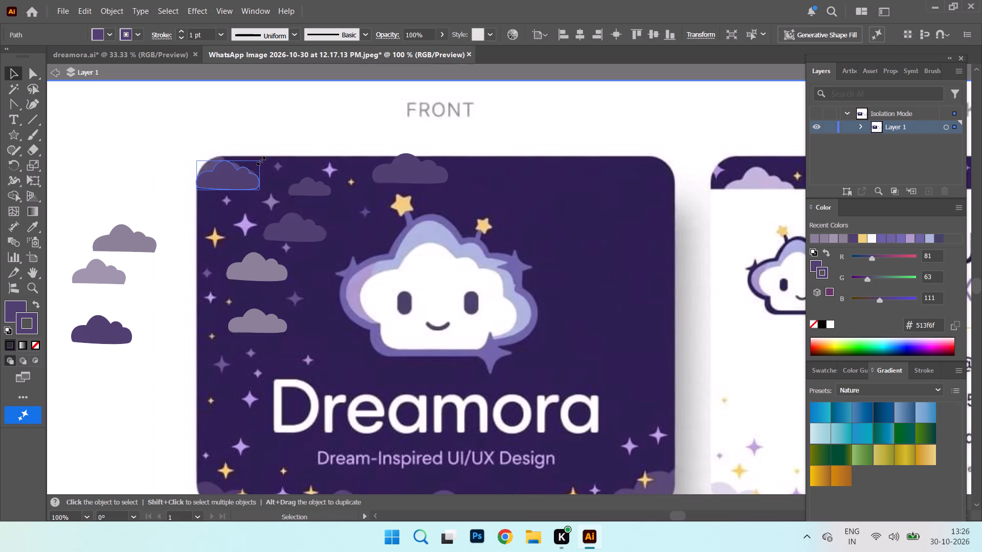
drag(194, 158, 184, 155)
click(219, 176)
Delete the three spare clouds, two grey and one dark, lying outside the front card.
click(130, 238)
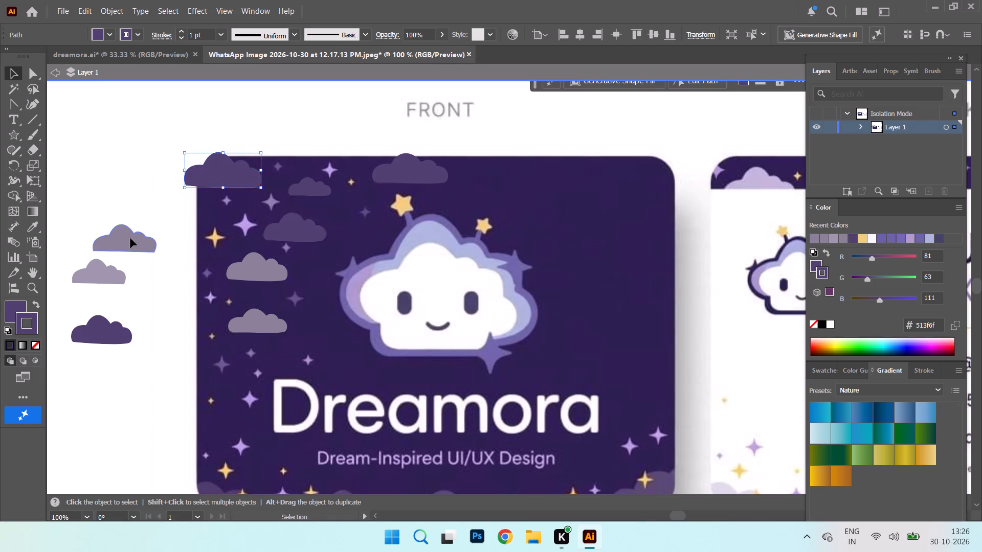
key(Delete)
click(93, 282)
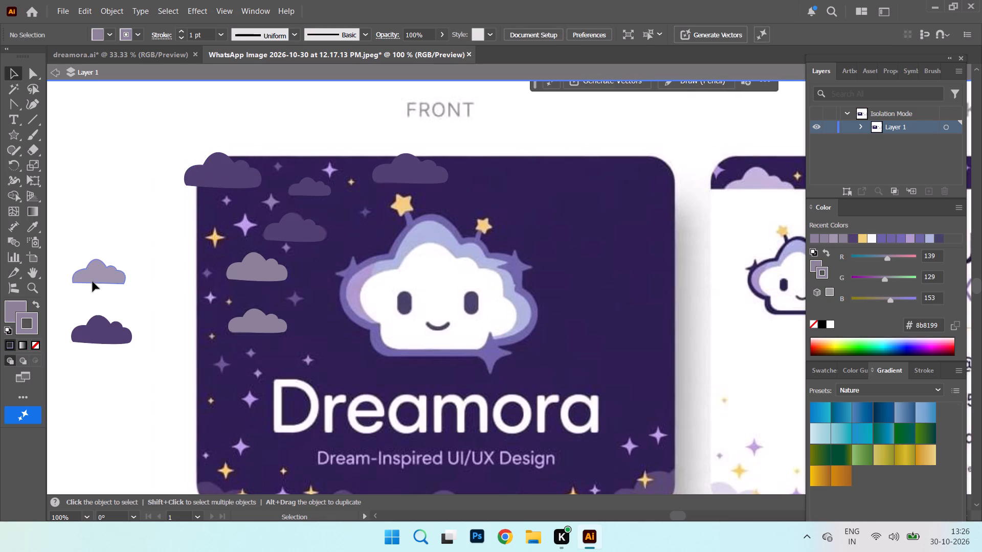
key(Delete)
click(96, 333)
key(Delete)
Copy the dark top-left corner cloud onto the front card's bottom-left corner and widen the copy to cover its reference cloud.
scroll(549, 238, down, 7)
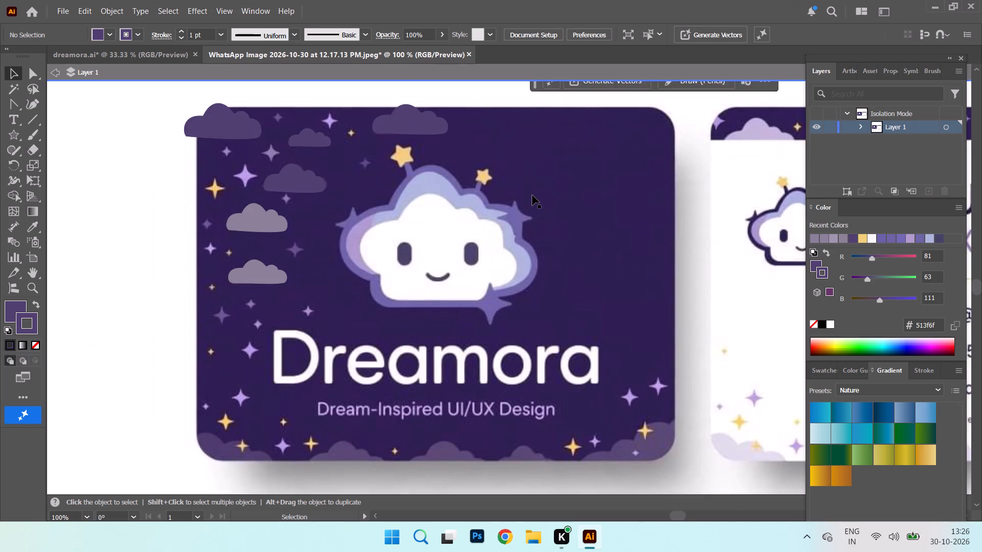
scroll(532, 195, down, 2)
scroll(484, 211, up, 4)
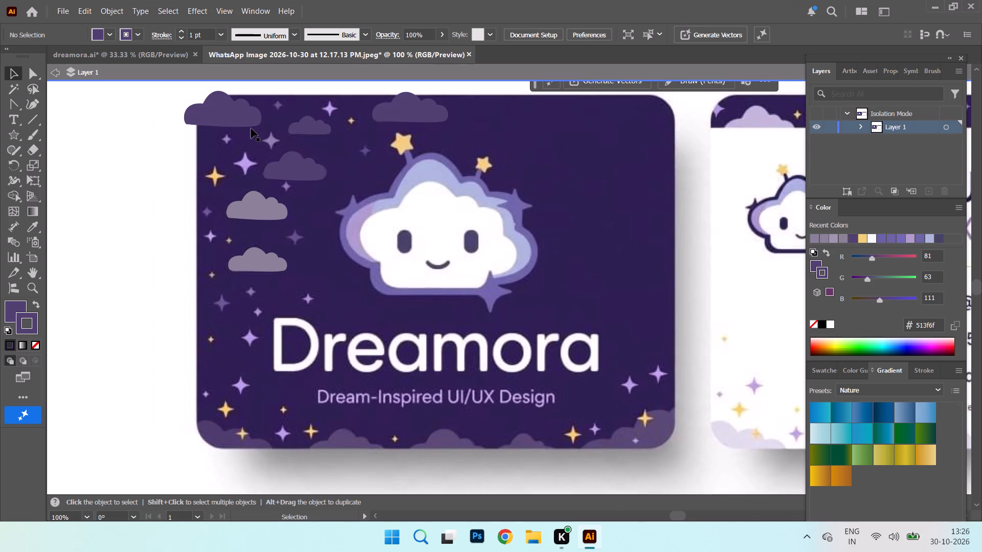
click(246, 113)
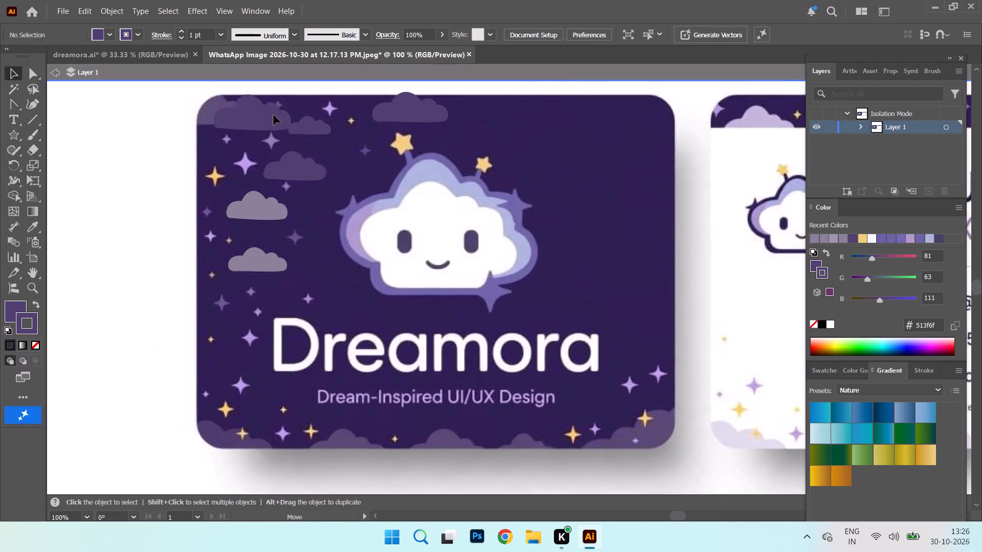
click(247, 114)
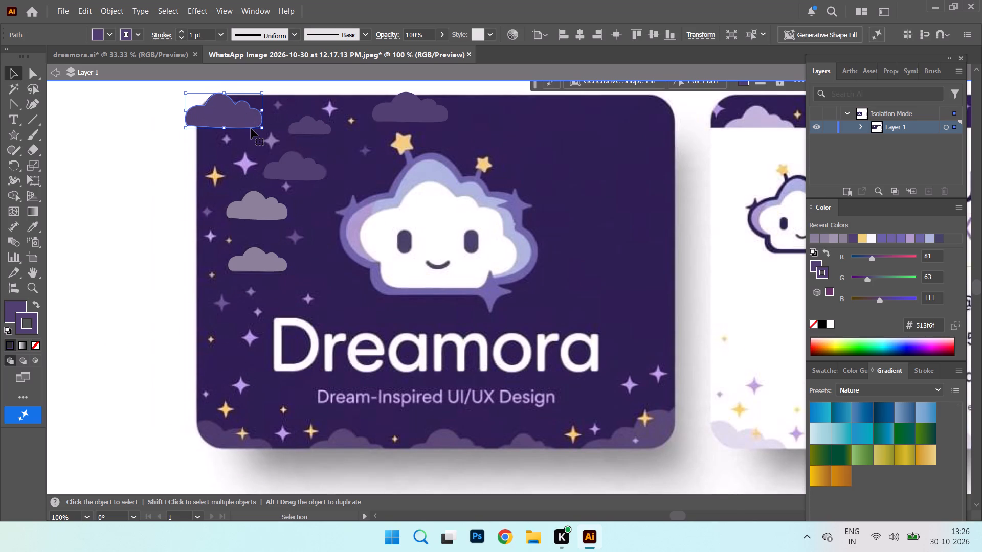
ctrl+alt+click(251, 129)
ctrl+alt+drag(246, 121, 172, 382)
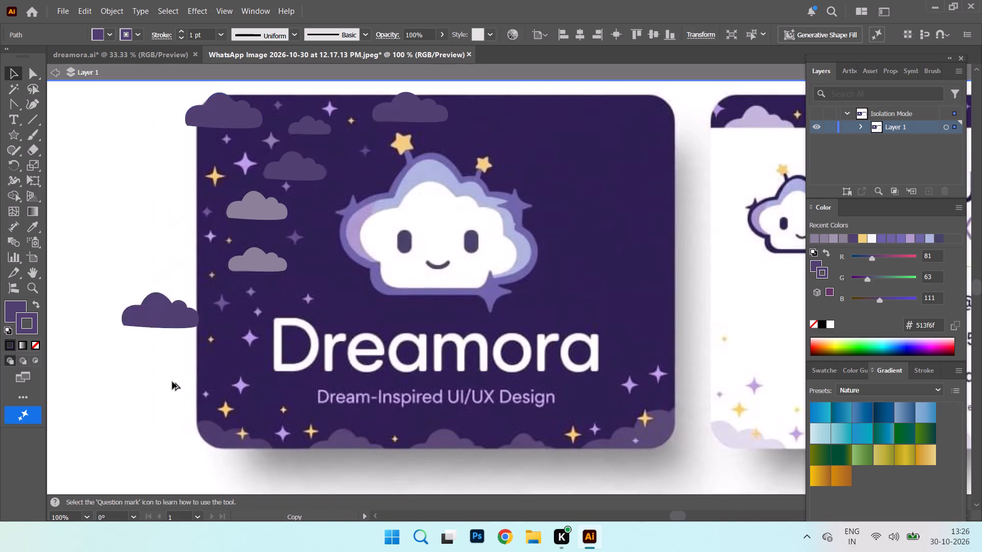
ctrl+alt+drag(172, 382, 241, 448)
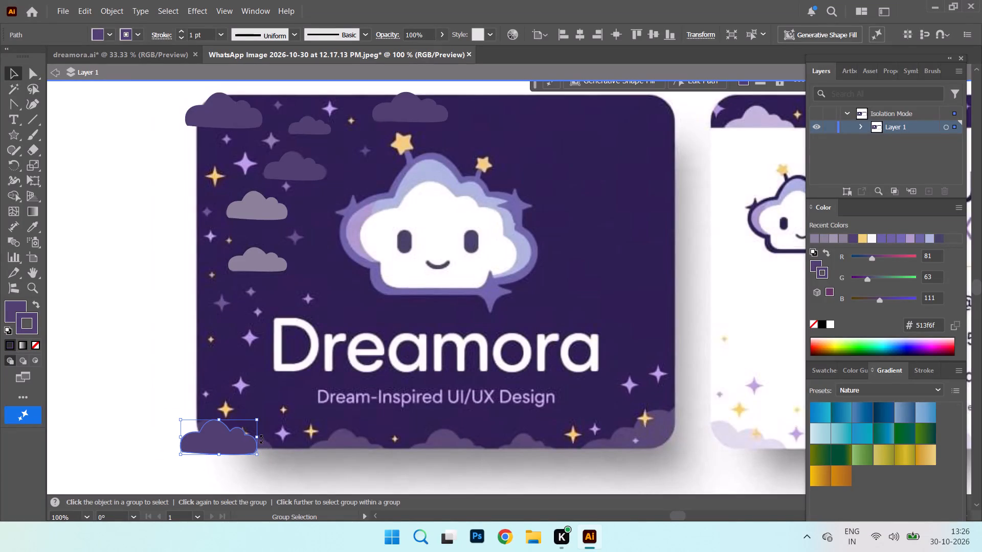
drag(256, 440, 271, 440)
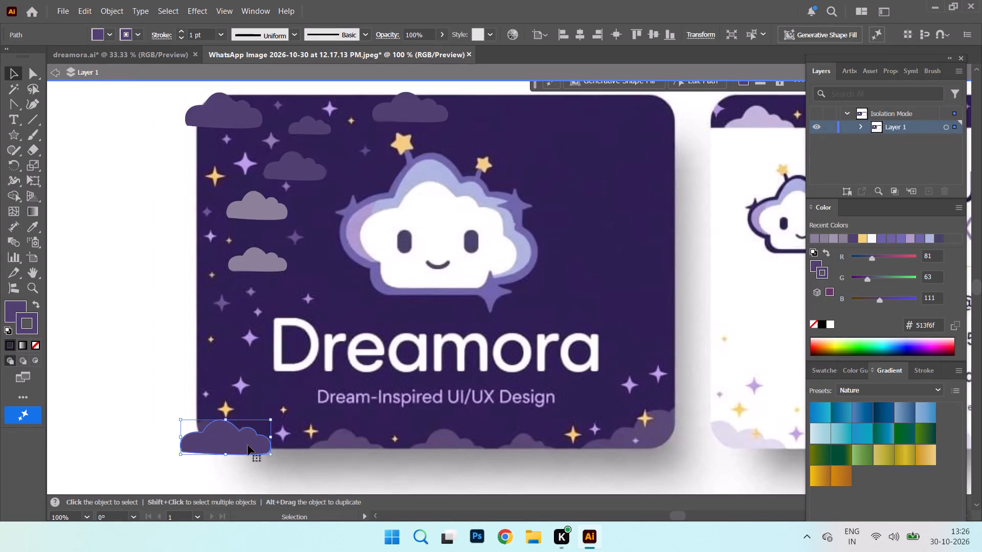
Place four copies of the widened dark cloud along the front card's bottom edge, three over the small reference clouds and one at the bottom-right corner.
ctrl+alt+drag(248, 445, 368, 454)
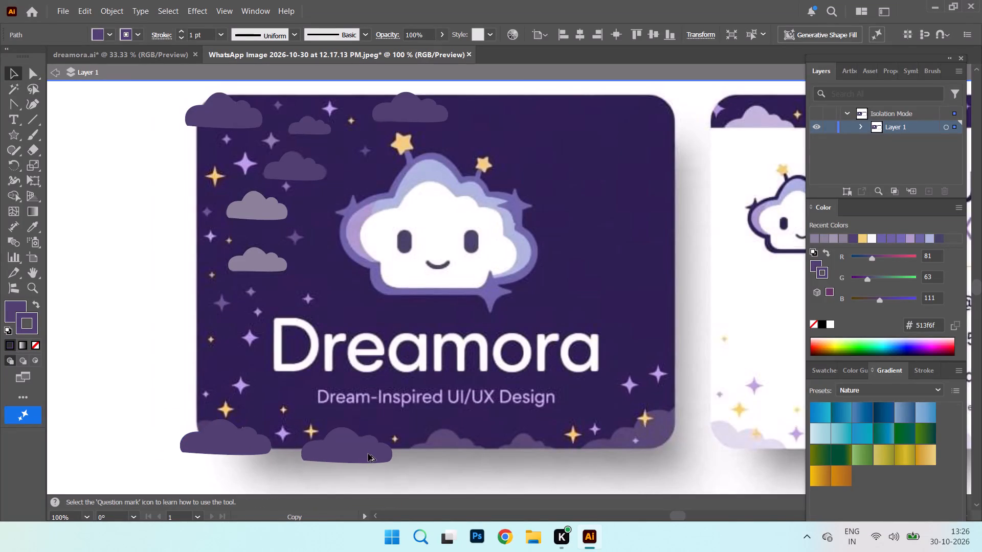
ctrl+alt+drag(368, 454, 369, 454)
ctrl+alt+click(369, 454)
ctrl+alt+drag(361, 453, 463, 455)
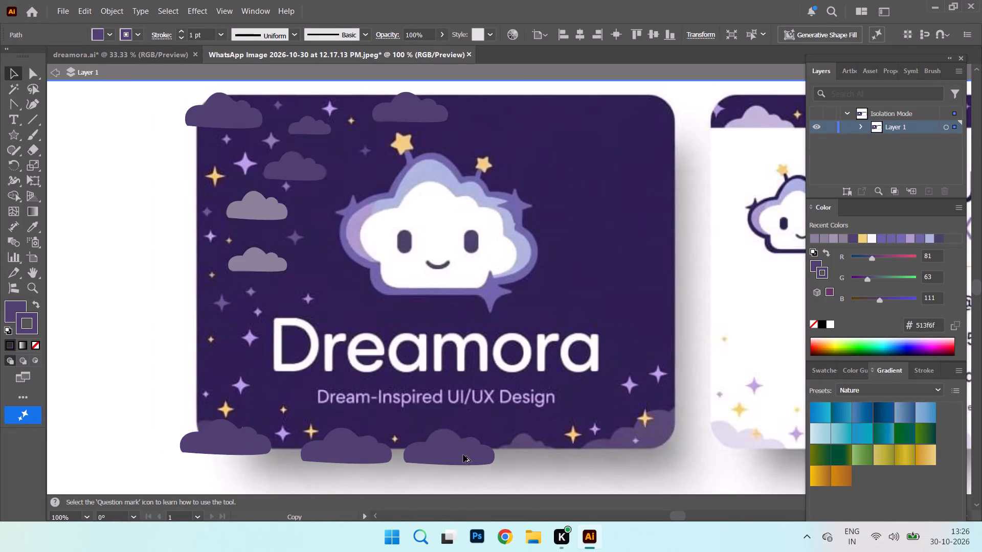
ctrl+alt+drag(463, 455, 463, 455)
ctrl+alt+drag(460, 454, 542, 458)
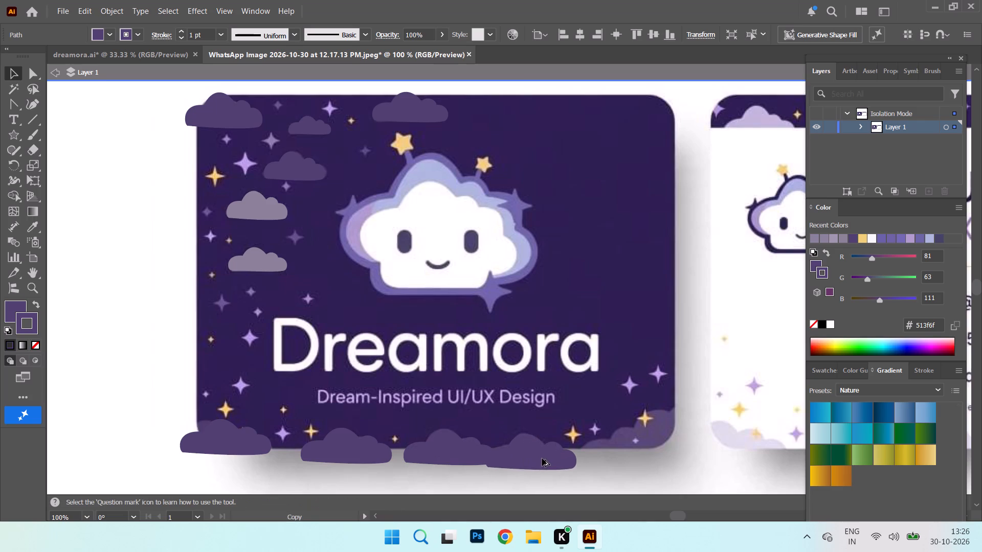
ctrl+alt+drag(542, 458, 542, 458)
ctrl+alt+drag(539, 457, 691, 448)
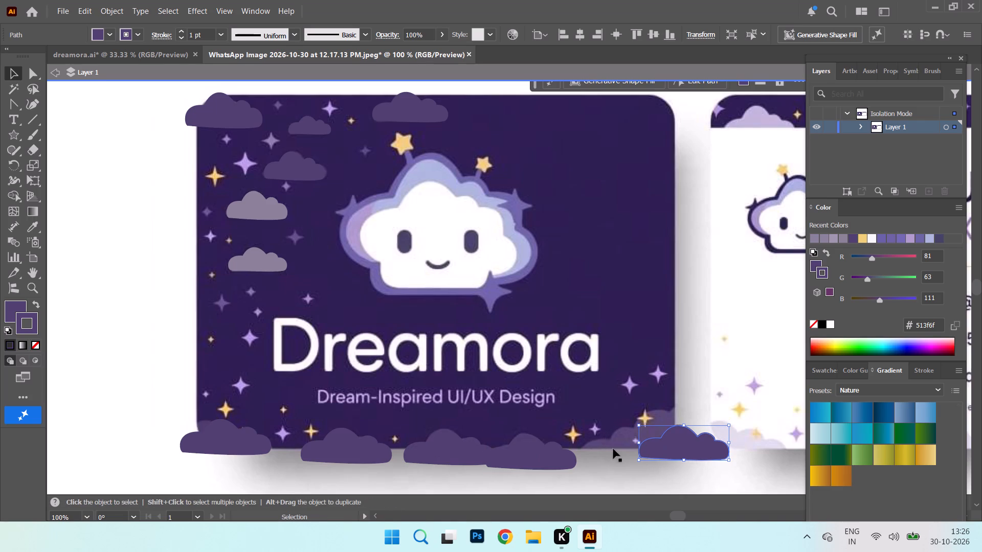
Widen the dark cloud at the front card's bottom-right corner, tilt it counterclockwise, make it taller, and position it over the corner.
drag(638, 444, 602, 453)
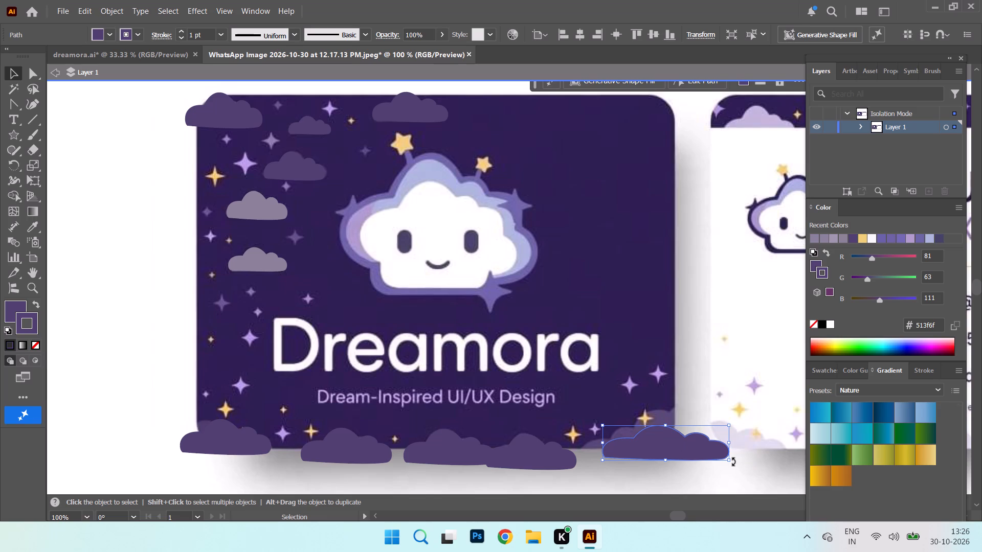
drag(733, 462, 721, 434)
drag(675, 447, 648, 437)
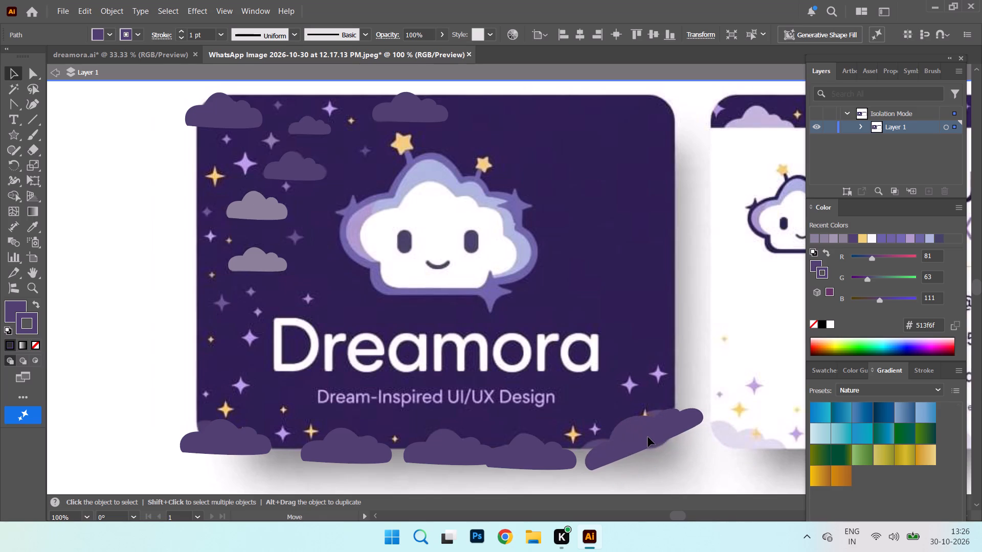
drag(648, 437, 639, 438)
drag(638, 447, 649, 466)
drag(628, 452, 635, 445)
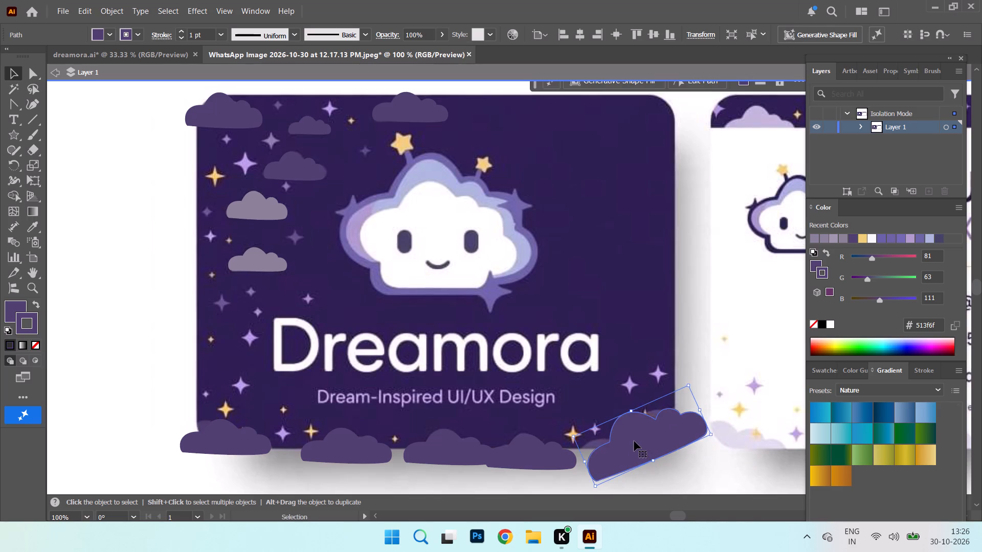
drag(634, 441, 627, 439)
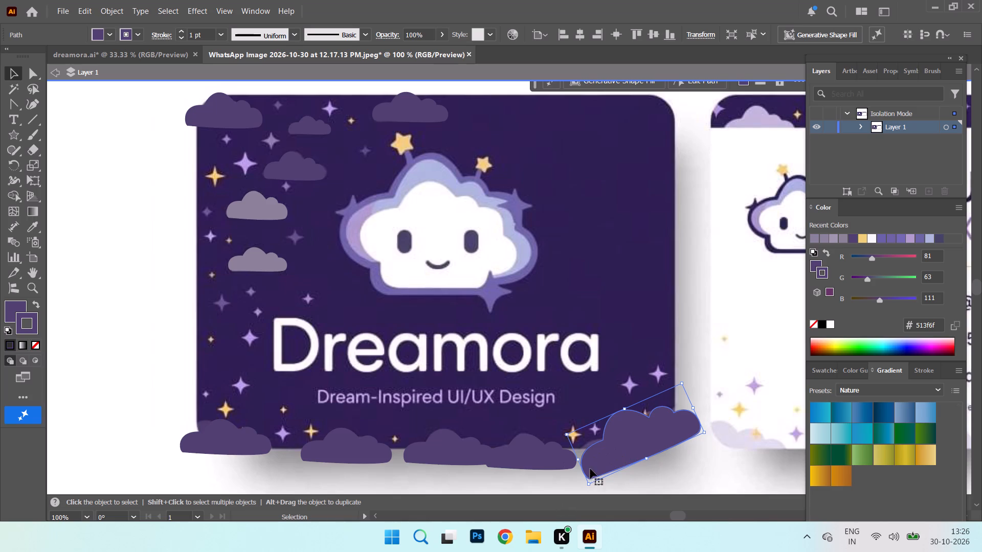
click(703, 352)
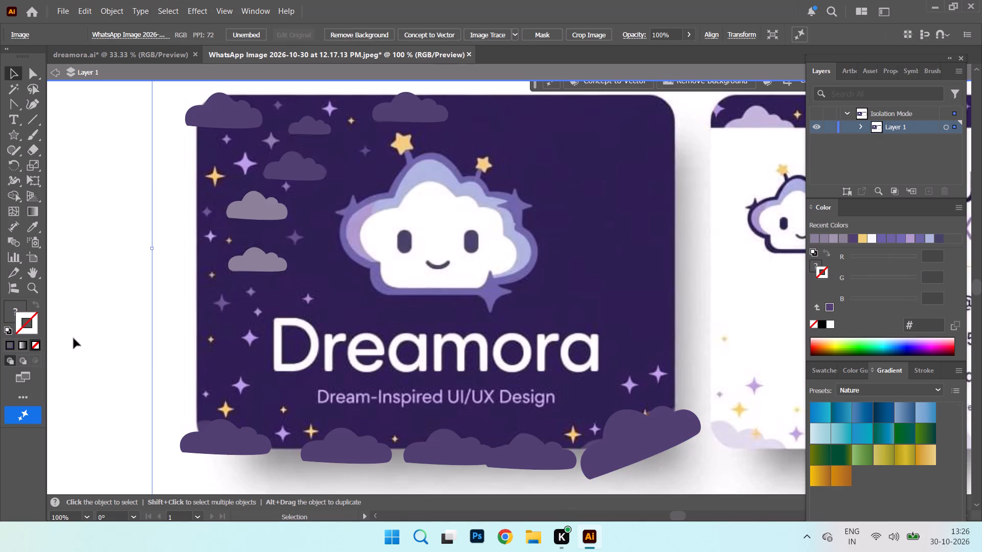
key(ctrl+minus)
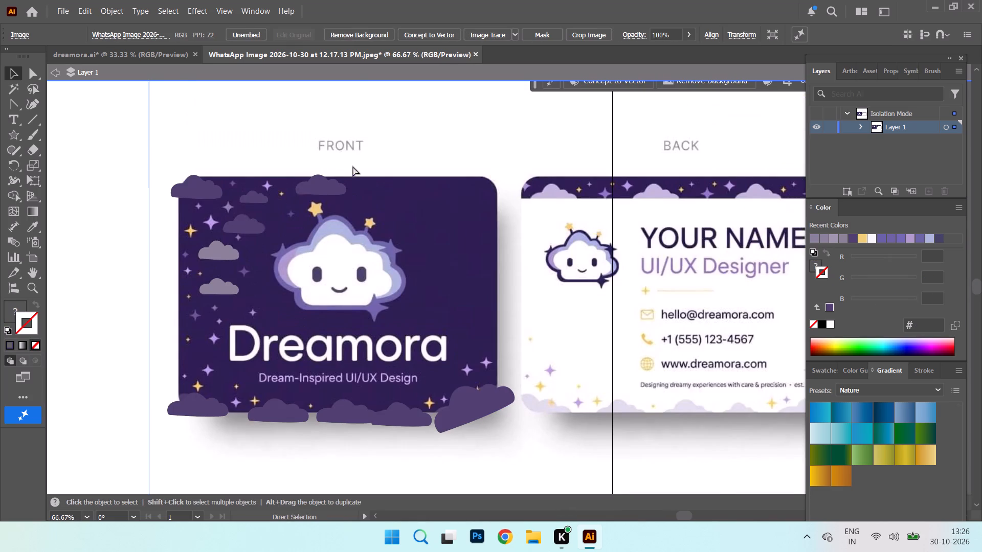
Draw three small five-pointed stars over the sparkles along the front card's upper-left edge with the Star tool.
key(ctrl+minus)
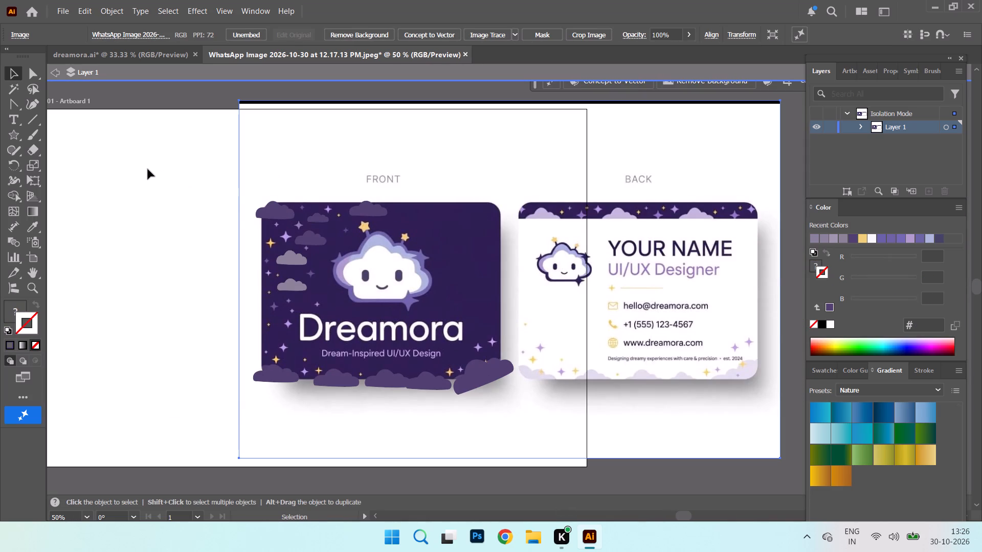
click(148, 169)
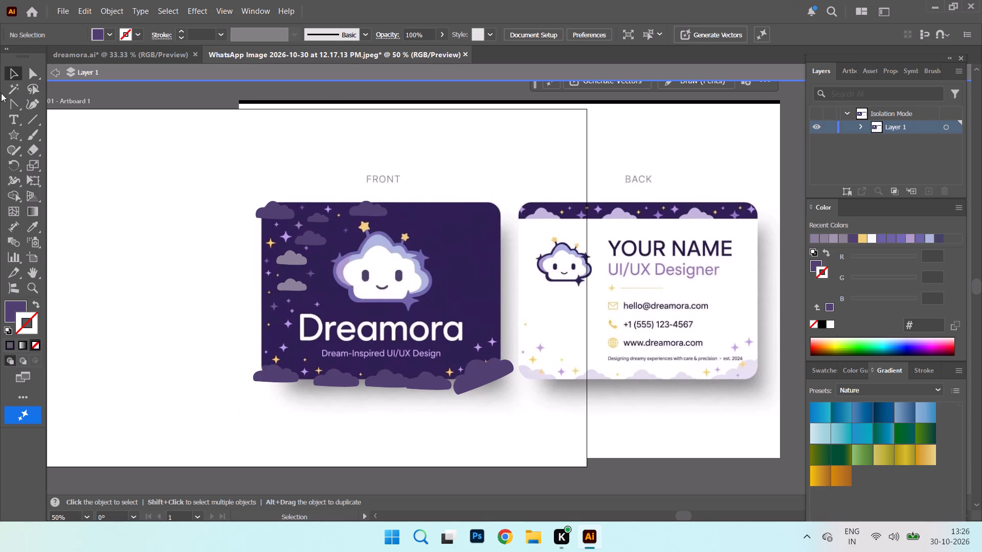
click(7, 135)
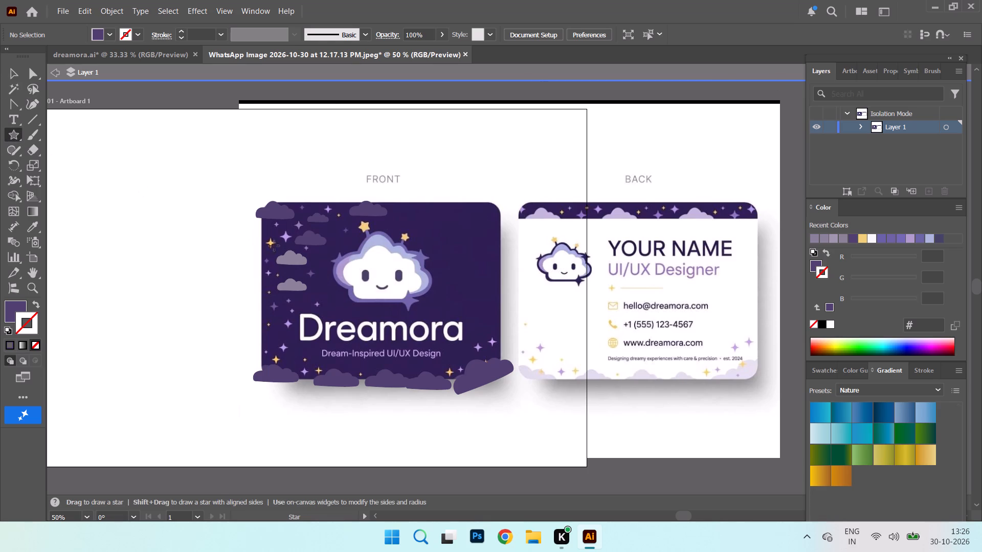
drag(267, 240, 269, 246)
drag(269, 246, 266, 245)
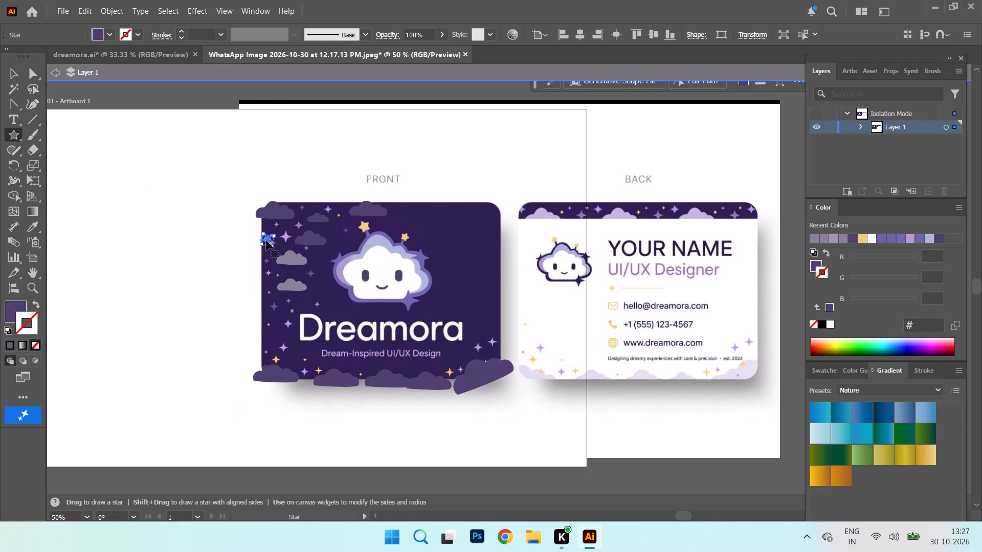
drag(266, 241, 270, 246)
drag(283, 232, 283, 236)
click(267, 272)
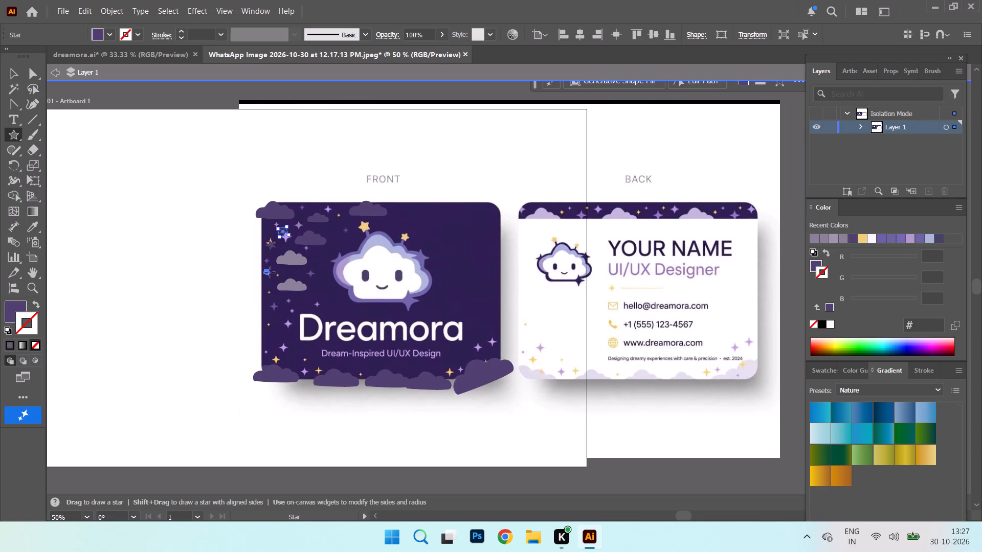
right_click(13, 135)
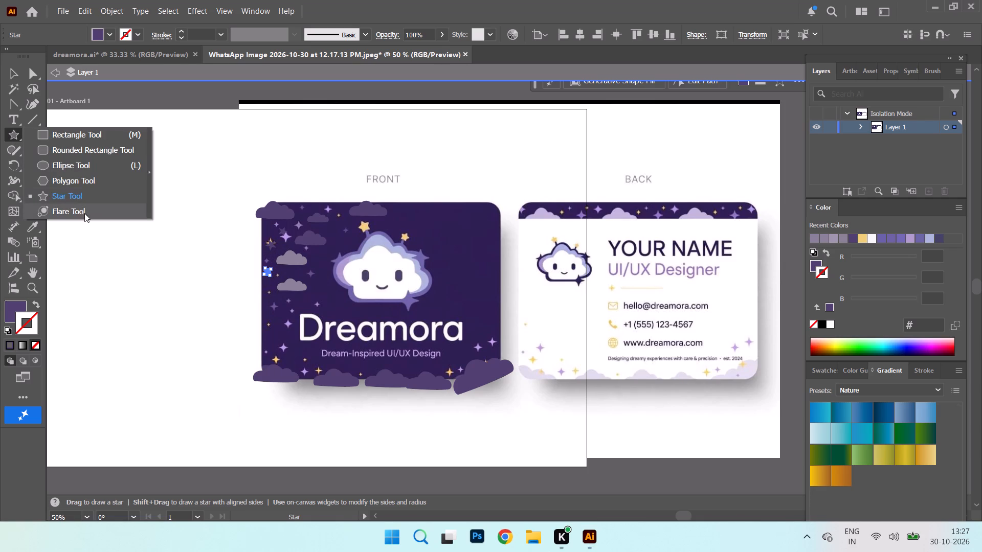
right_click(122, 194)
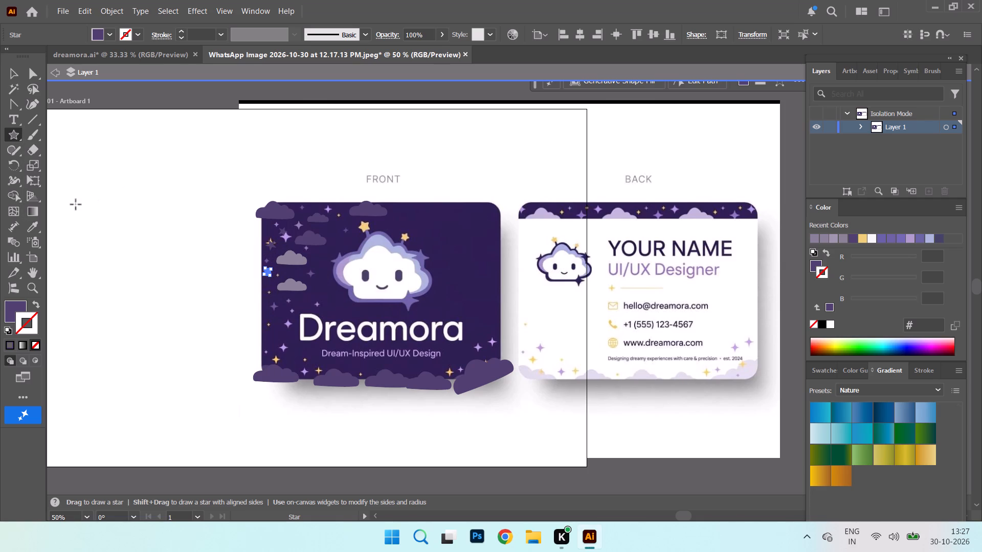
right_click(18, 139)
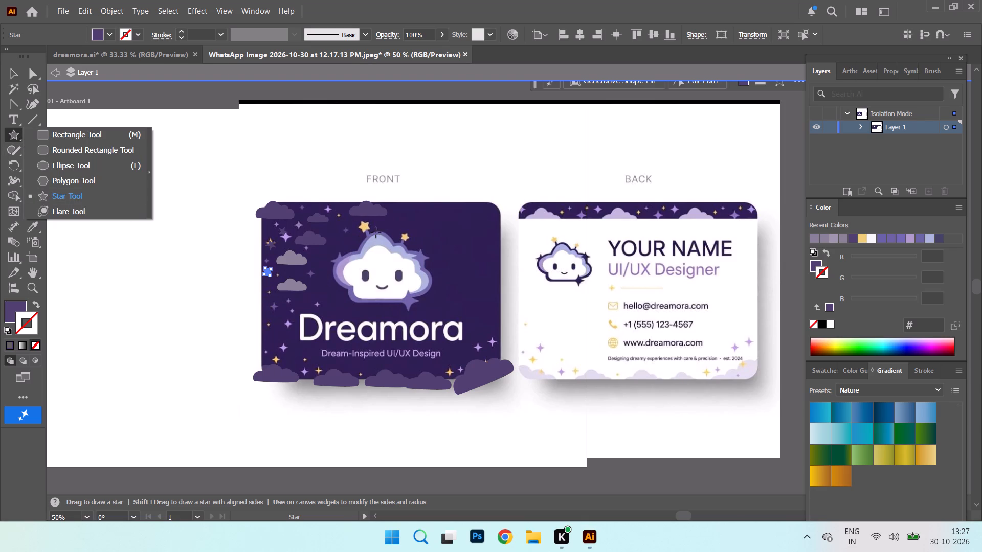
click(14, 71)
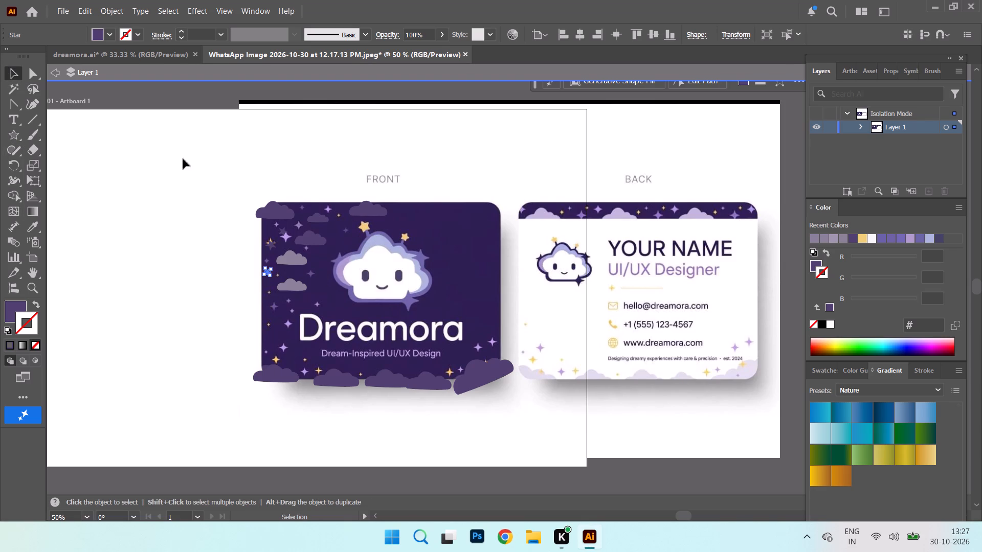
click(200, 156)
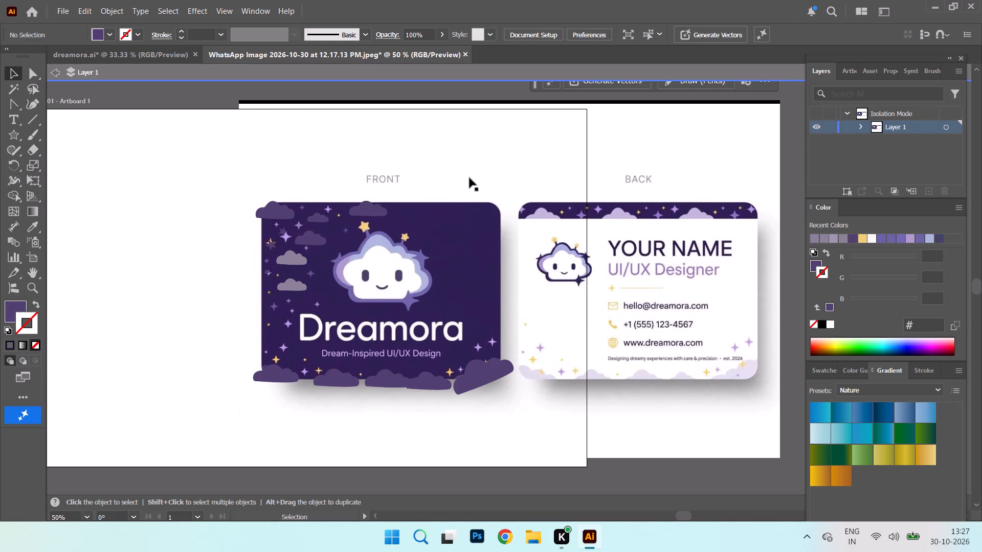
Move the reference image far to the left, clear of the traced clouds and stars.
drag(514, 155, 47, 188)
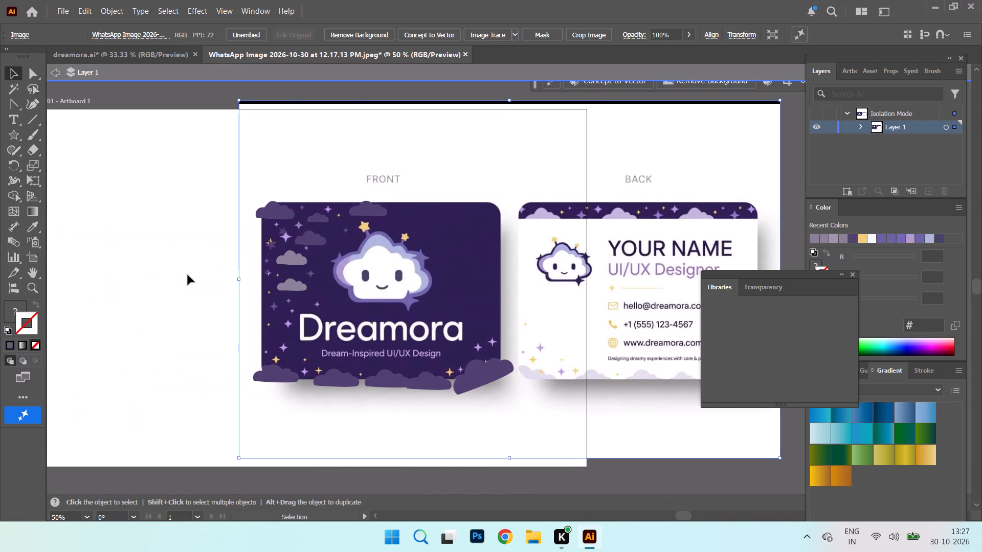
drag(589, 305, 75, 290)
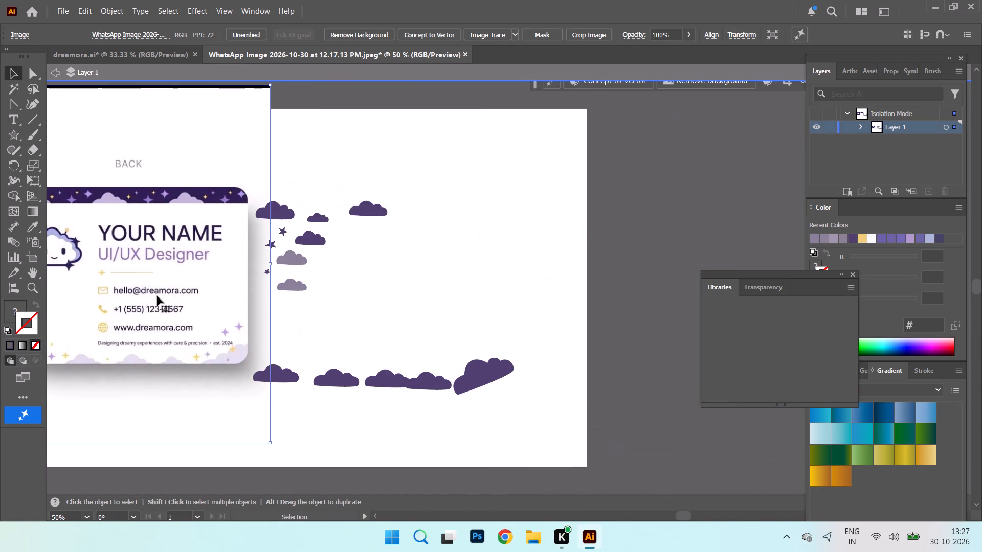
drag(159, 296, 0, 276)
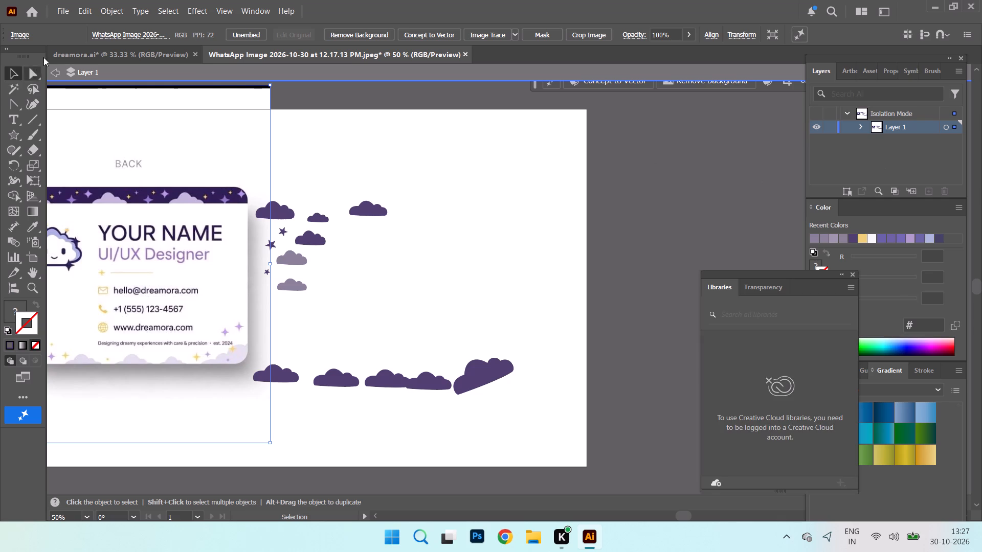
Save the document as an Adobe Illustrator file named "Dreamora business card" in Downloads, keeping the default Illustrator options.
click(60, 4)
click(101, 123)
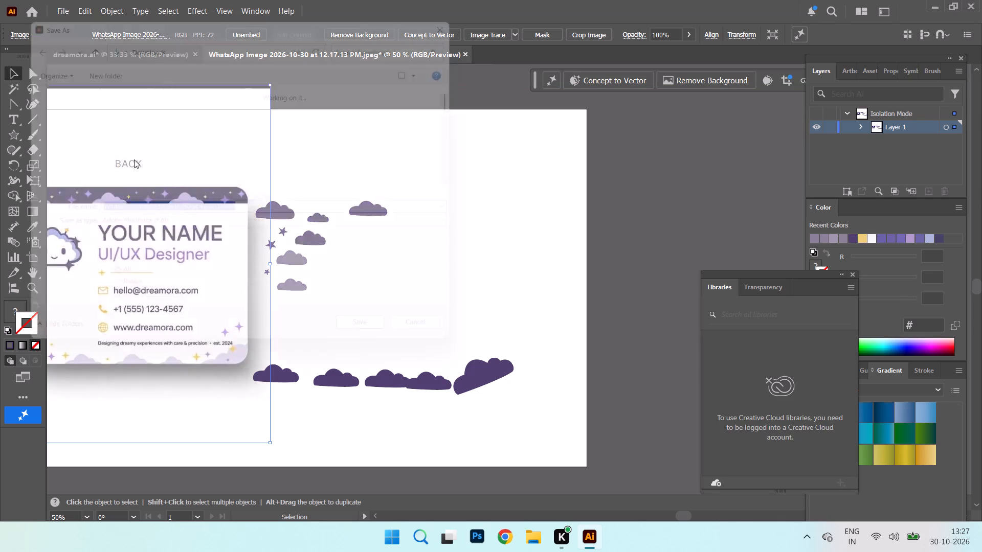
key(BackSpace)
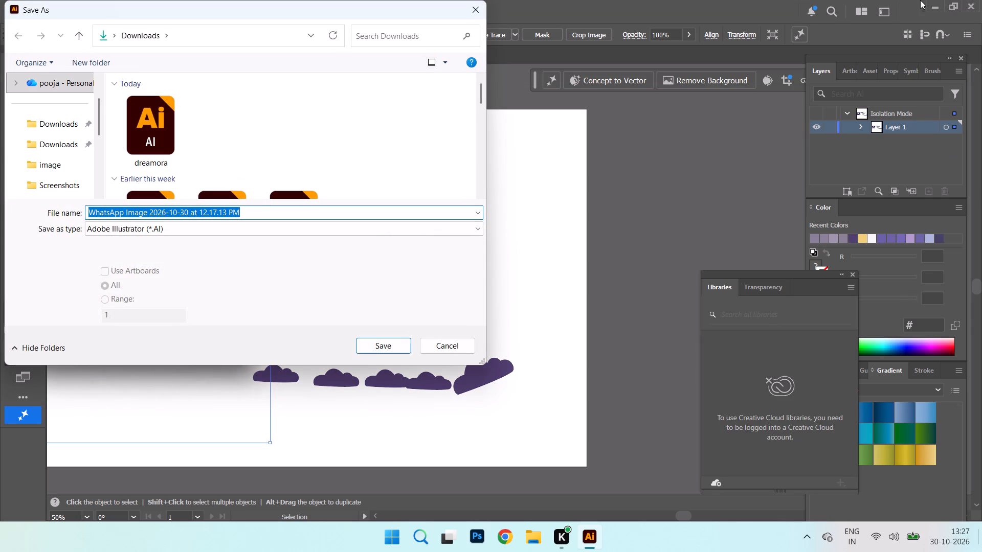
key(b)
key(u)
key(s)
text(iness)
key(space)
text(ca)
text(rd)
key(Left)
key(Left)
key(Left)
key(Left)
key(Left)
key(Left)
key(Left)
key(Left)
key(Left)
key(Left)
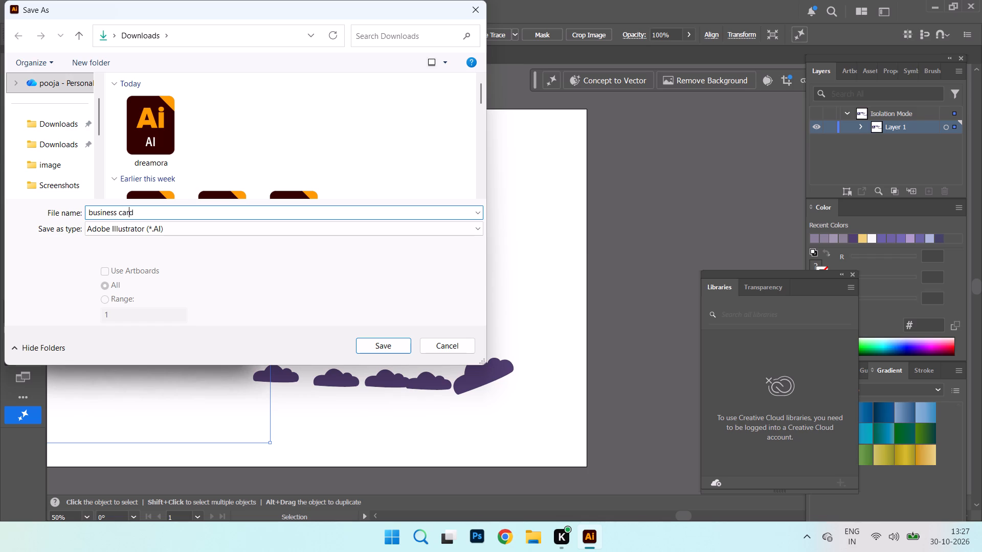
key(Left)
key(Left)
key(Left)
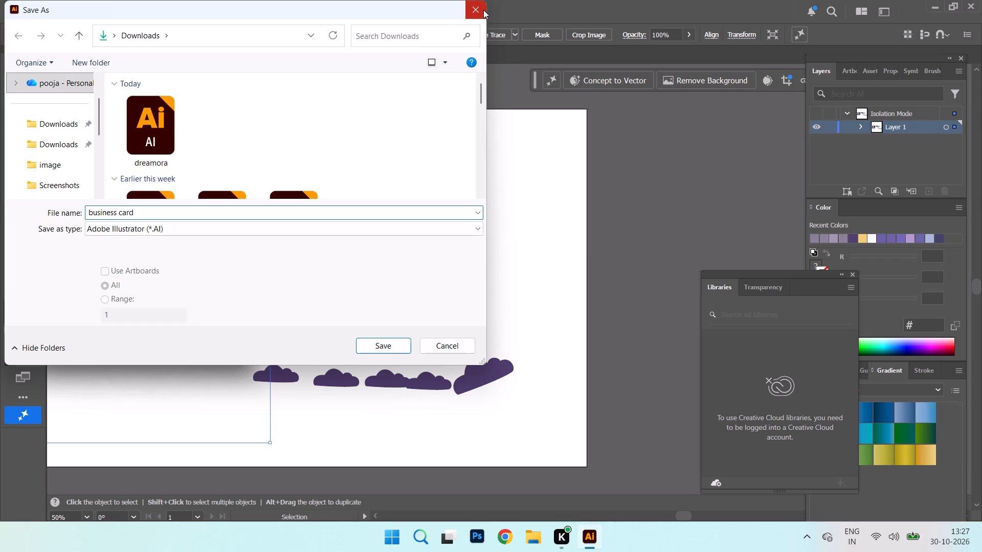
key(space)
text(D)
text(reamora)
key(space)
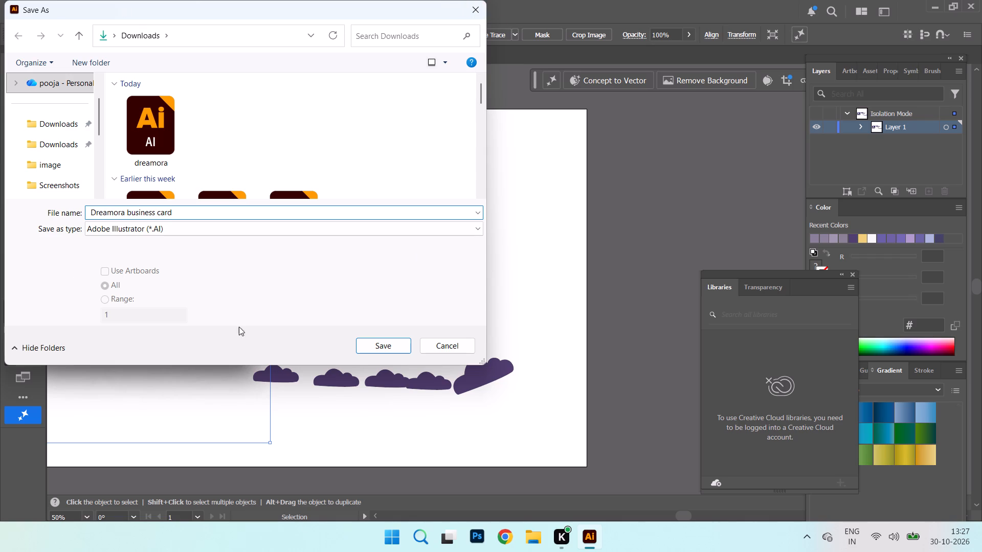
click(393, 350)
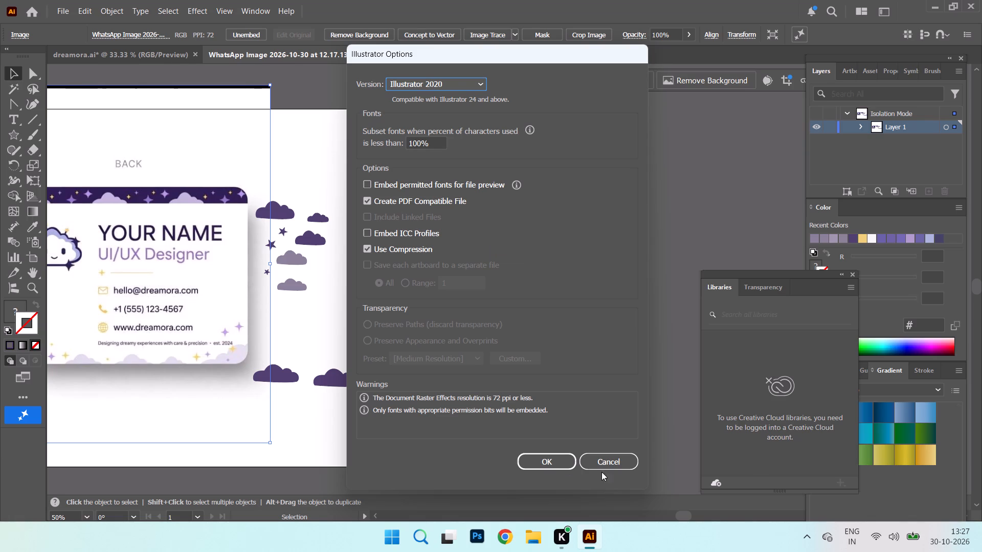
click(546, 462)
Move the reference image to the right so its front card sits beside the traced clouds and stars.
drag(177, 273, 228, 262)
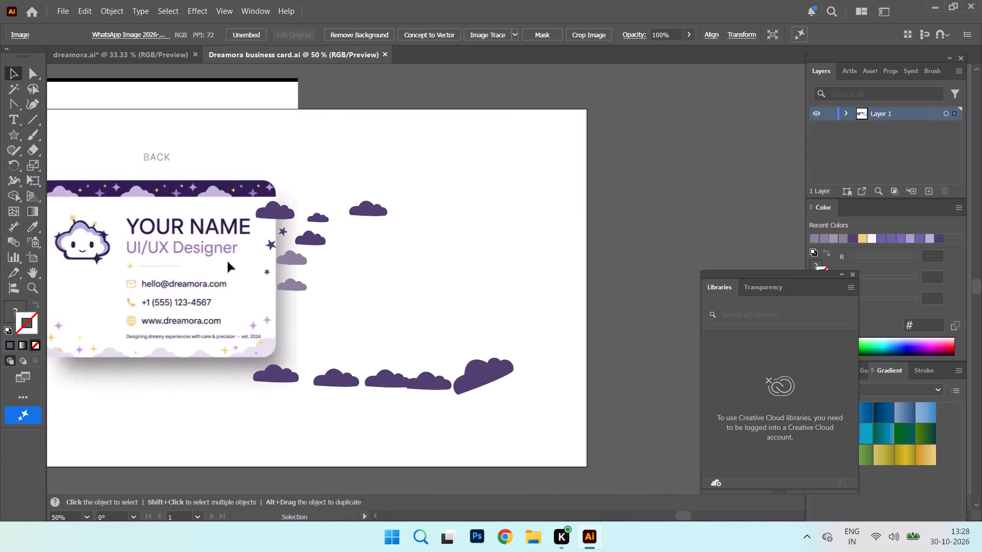
drag(228, 262, 687, 260)
drag(462, 253, 640, 257)
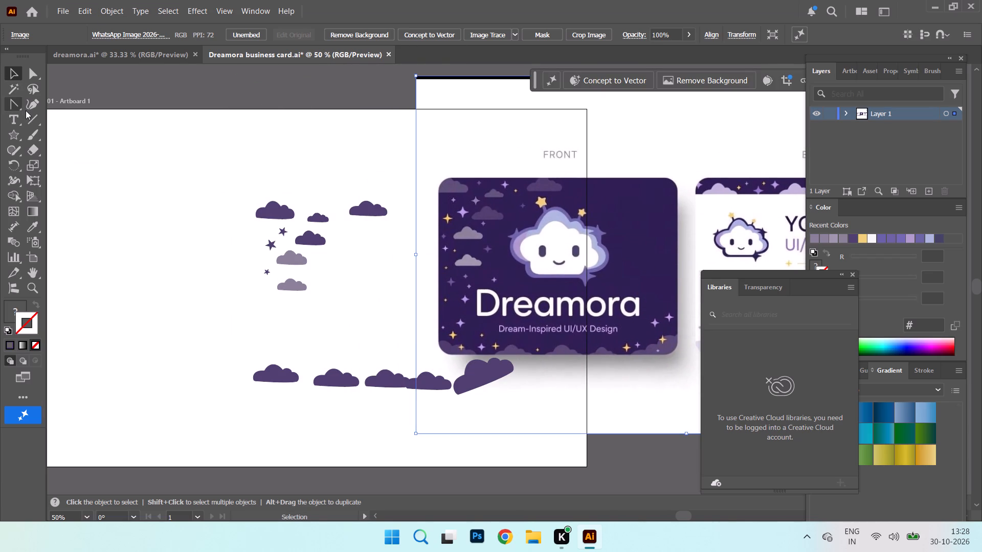
Draw a closed four-point diamond about 24 px wide and tall with the Pen tool over the large lilac sparkle near the front card's upper-left corner.
right_click(14, 128)
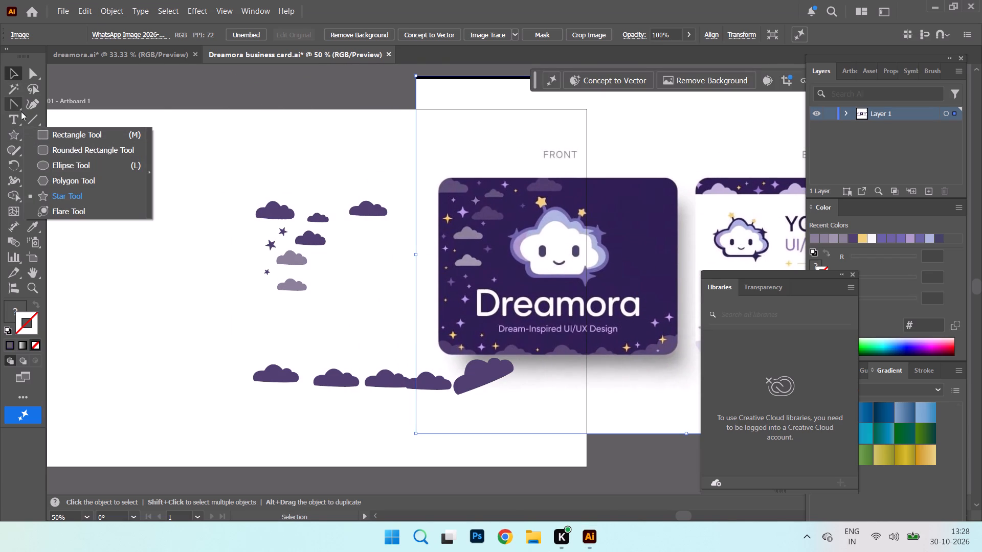
right_click(15, 106)
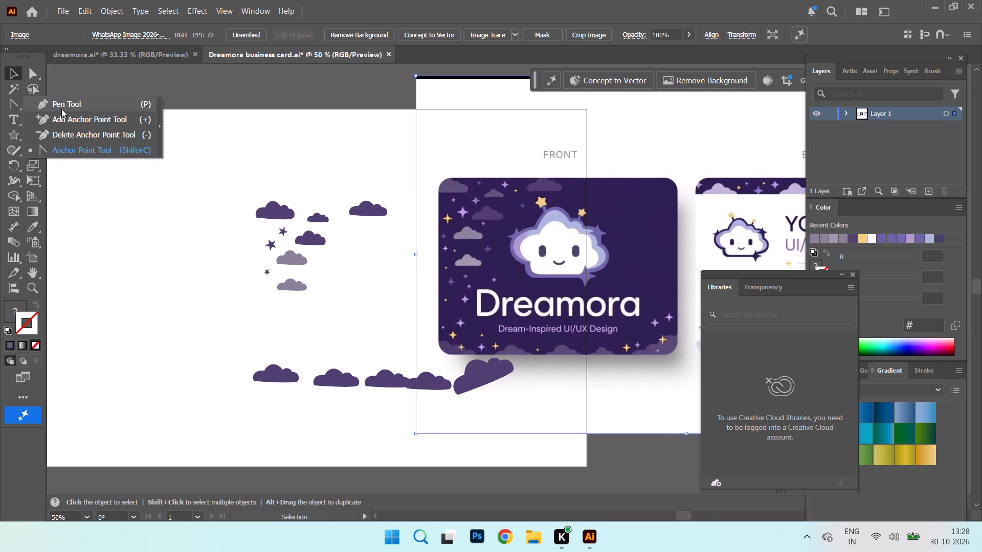
click(61, 109)
key(ctrl+equal)
key(ctrl+equal)
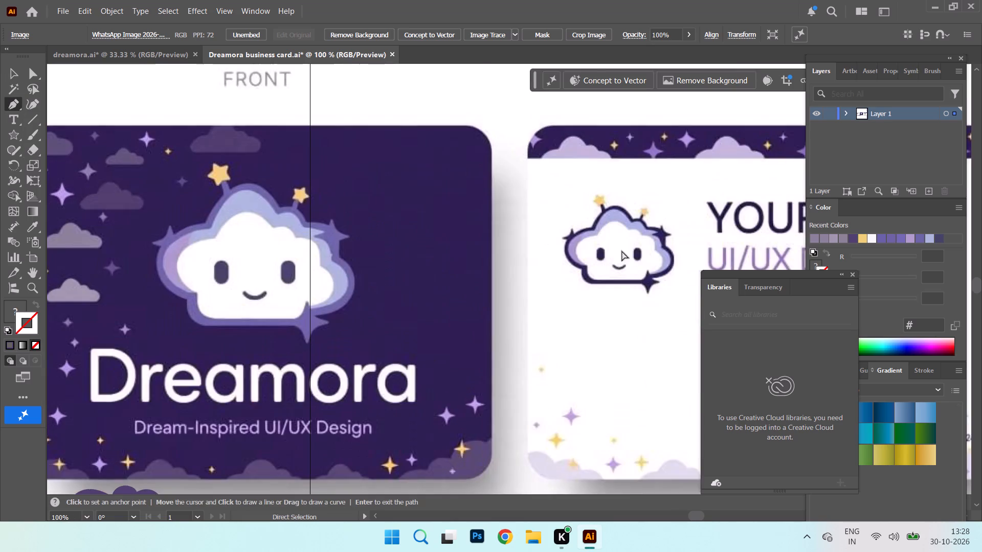
key(ctrl+equal)
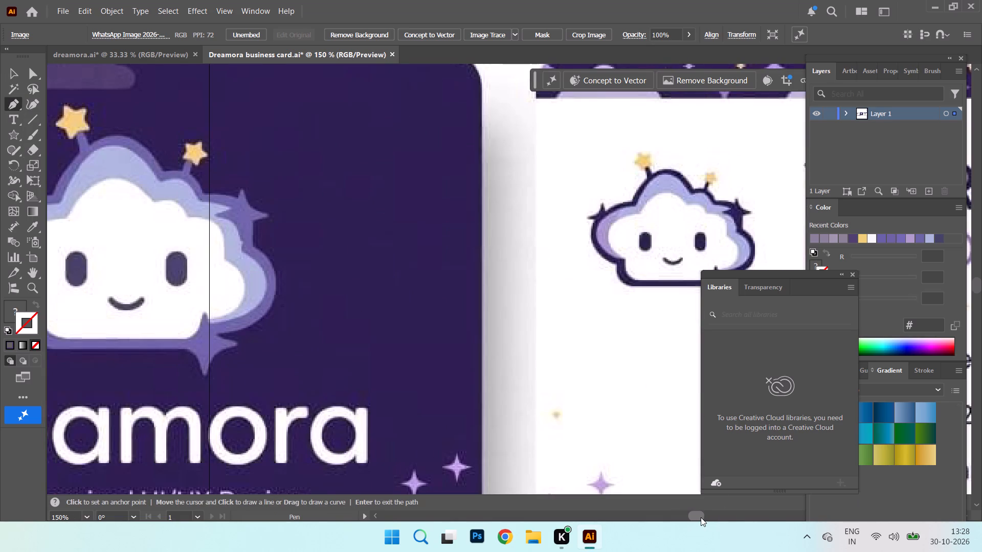
drag(701, 517, 694, 517)
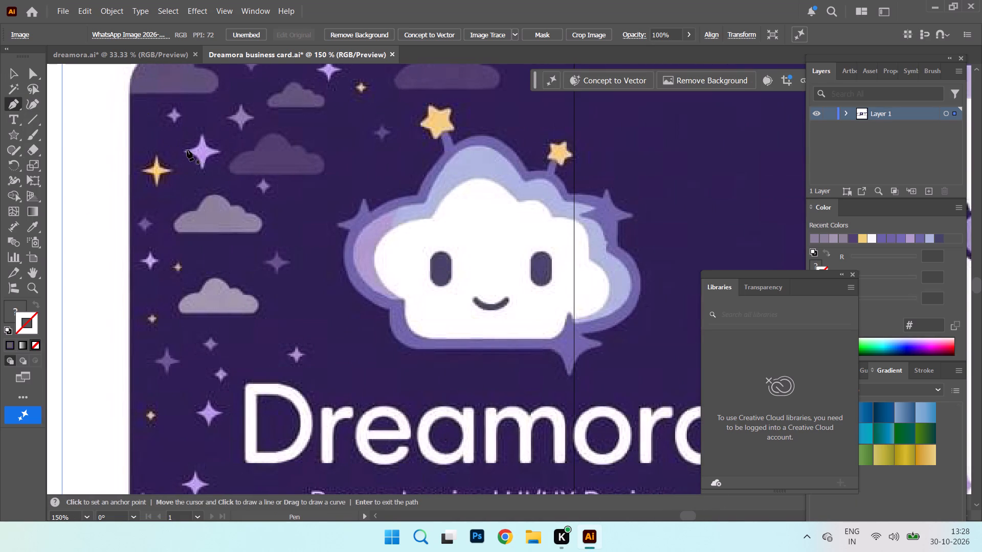
click(184, 151)
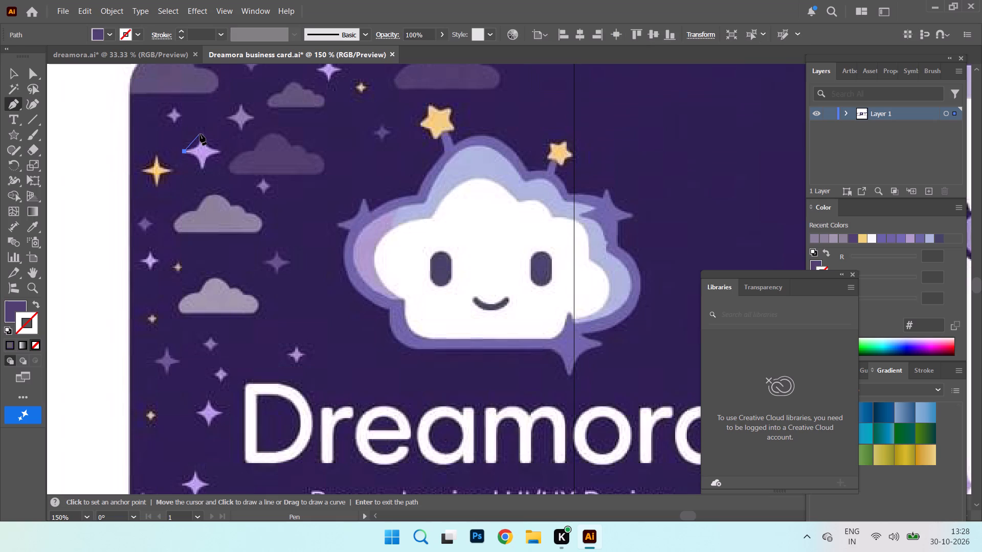
click(201, 133)
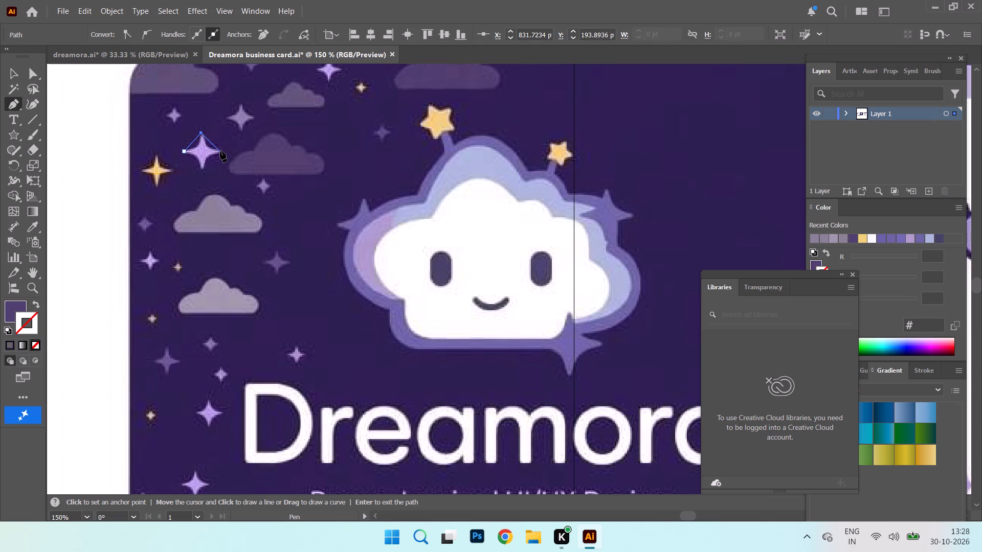
click(220, 151)
click(203, 169)
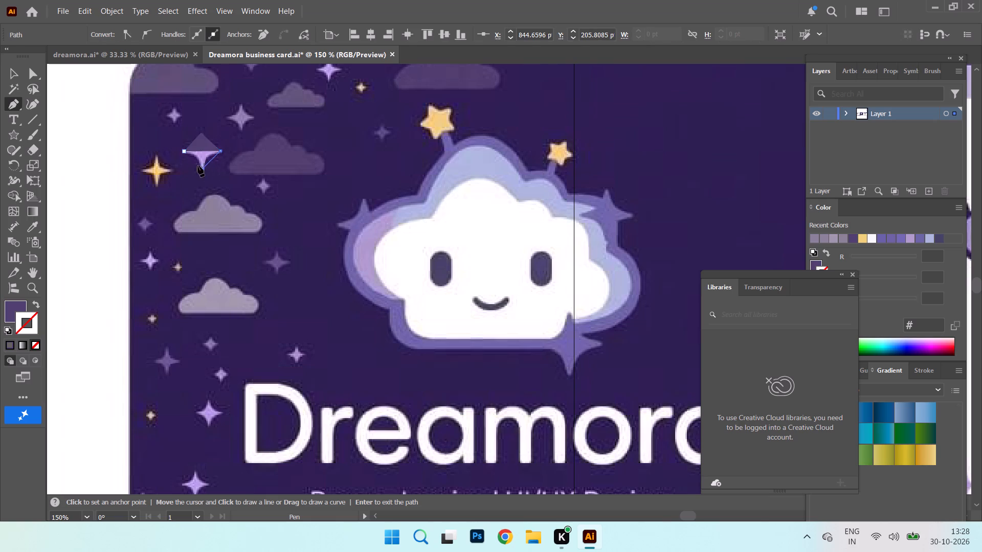
click(185, 152)
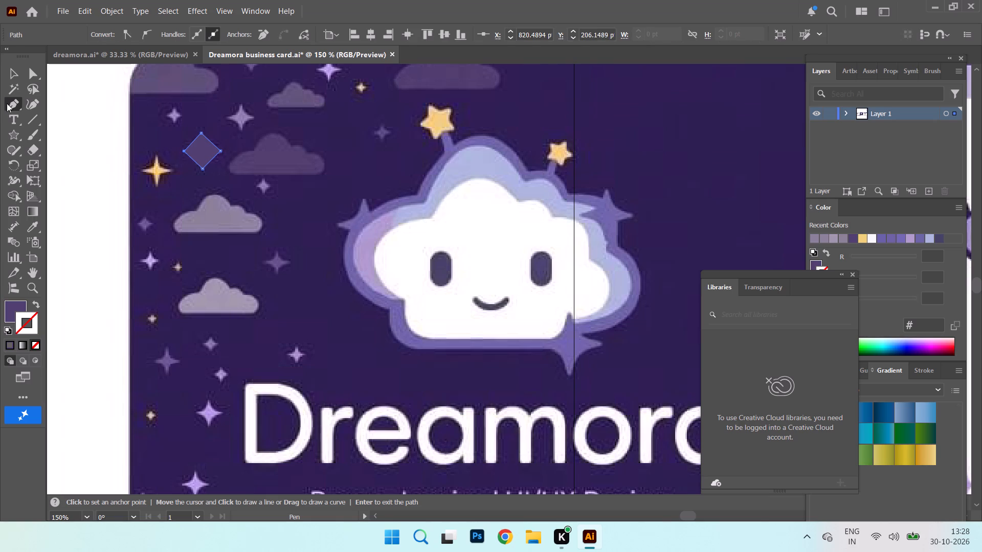
Bend all four sides of the diamond inward with the Anchor Point tool to form a four-pointed sparkle.
right_click(14, 105)
drag(104, 149, 108, 149)
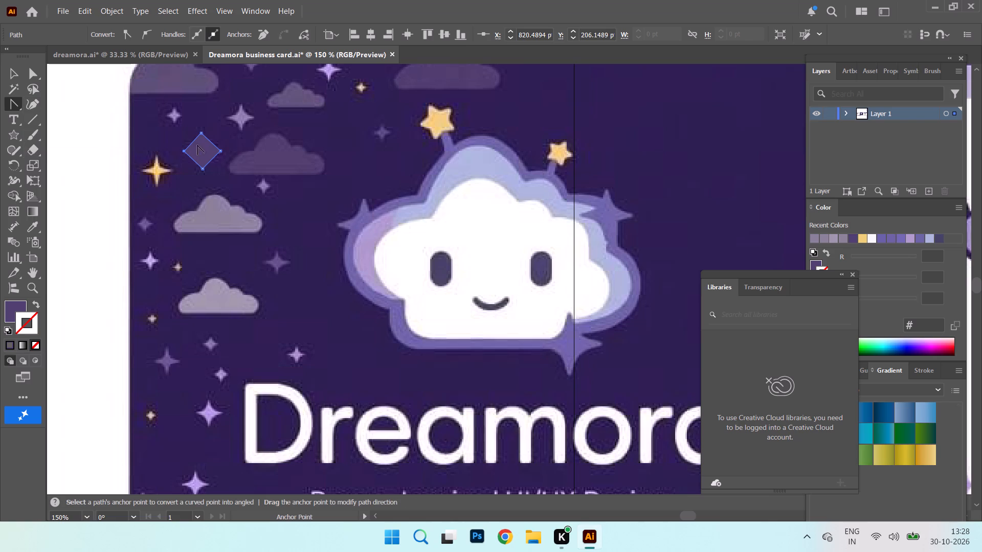
click(193, 144)
click(212, 144)
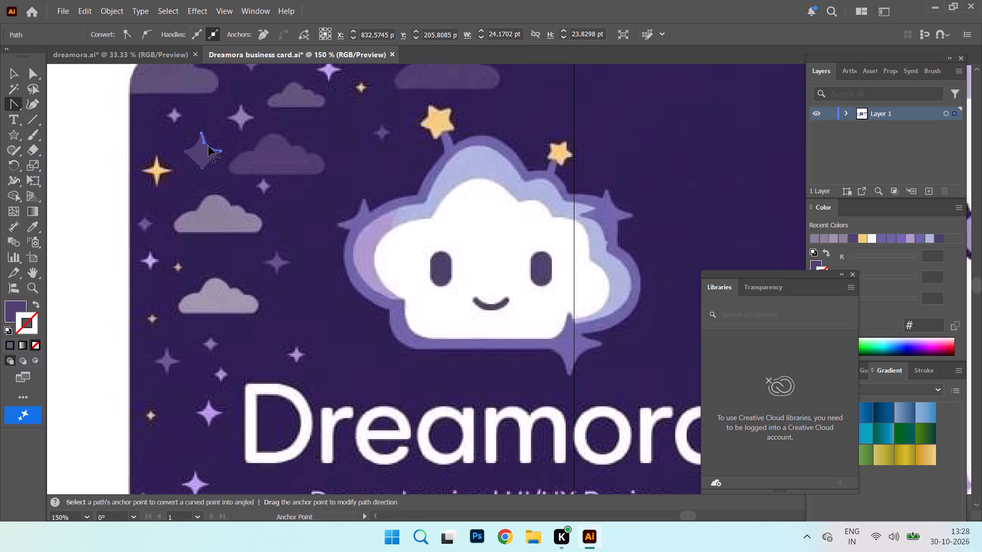
click(193, 160)
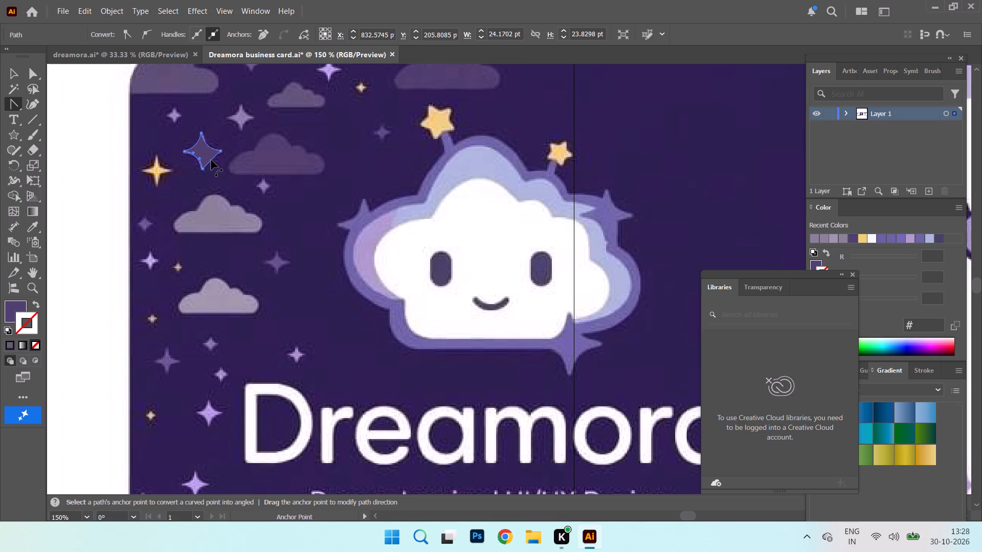
click(211, 160)
click(86, 90)
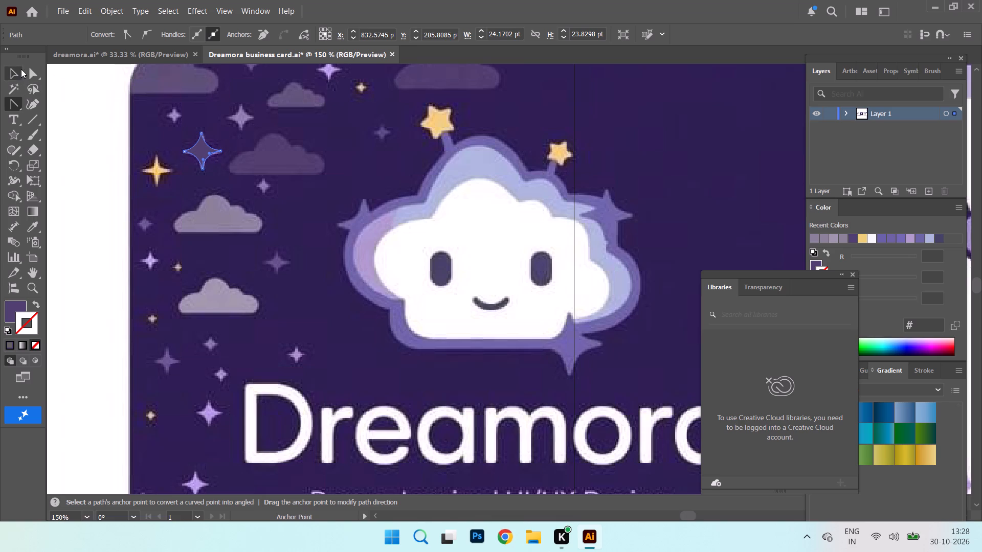
Copy the sparkle over six reference sparkles around the small clouds along the front card's upper left side.
click(16, 70)
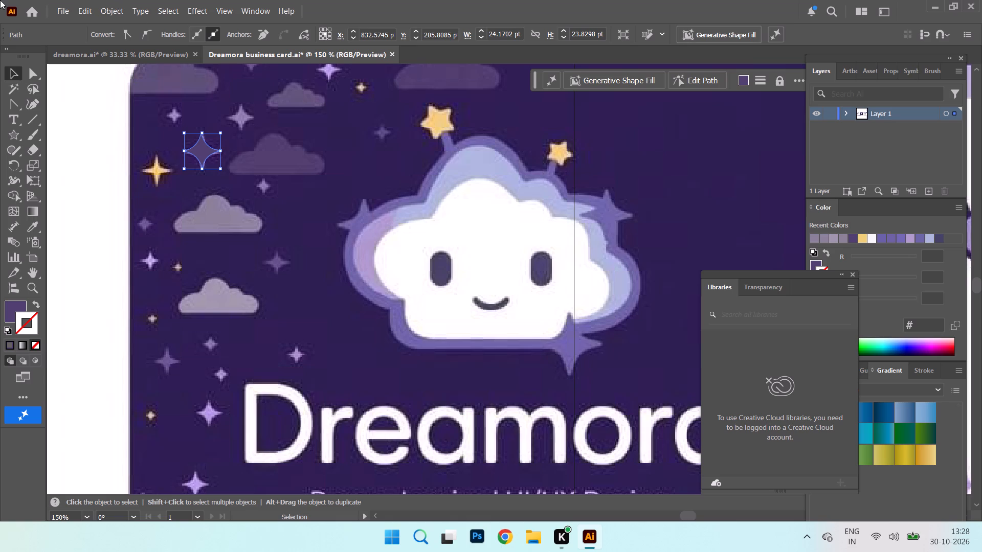
click(16, 70)
alt+drag(204, 150, 247, 116)
alt+drag(246, 119, 165, 117)
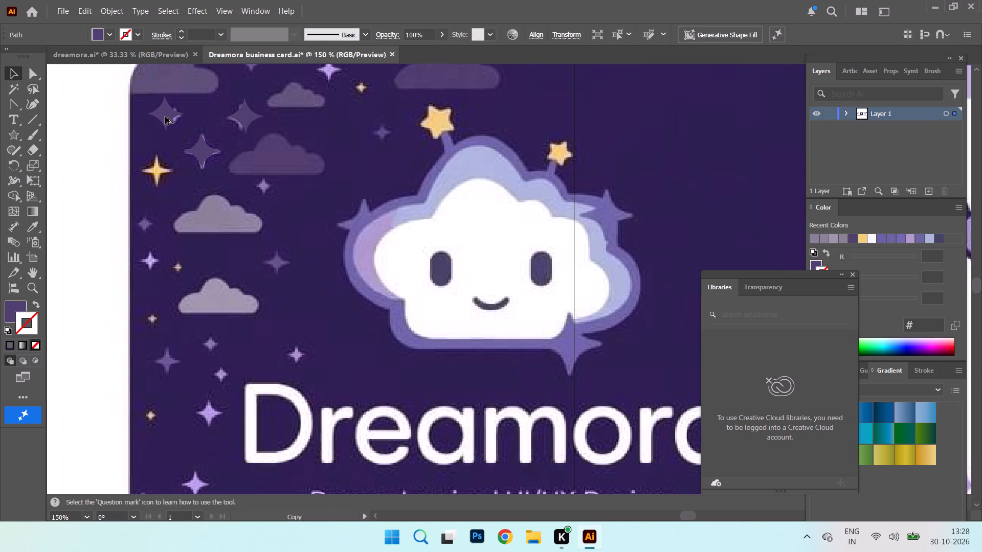
alt+drag(165, 117, 160, 116)
alt+drag(159, 116, 272, 271)
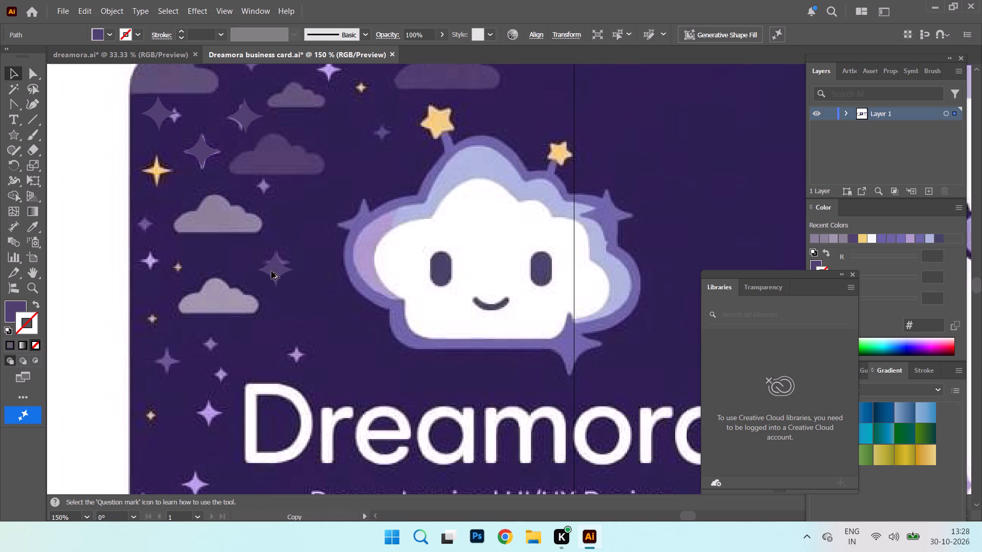
alt+drag(272, 271, 276, 269)
alt+drag(277, 268, 155, 259)
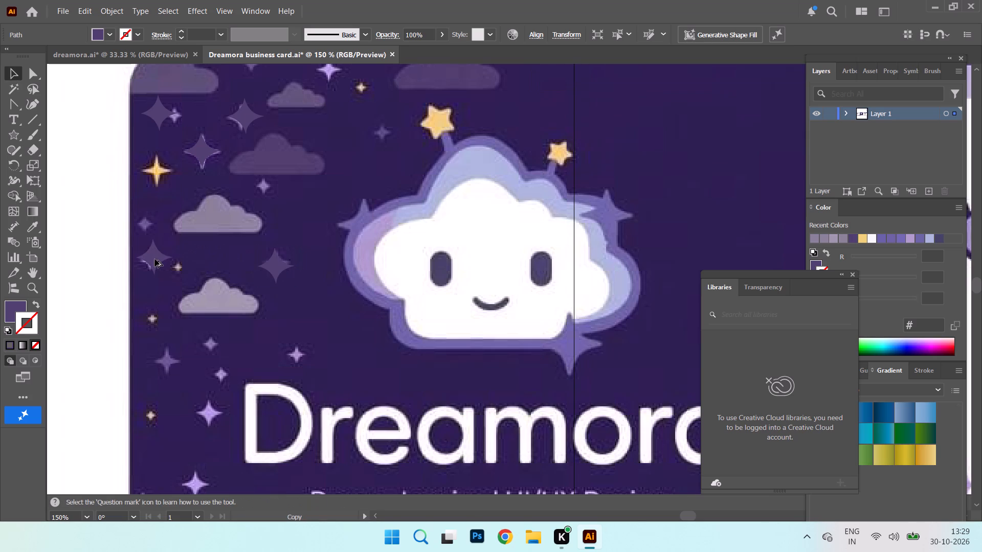
alt+drag(155, 259, 158, 257)
alt+drag(159, 253, 155, 232)
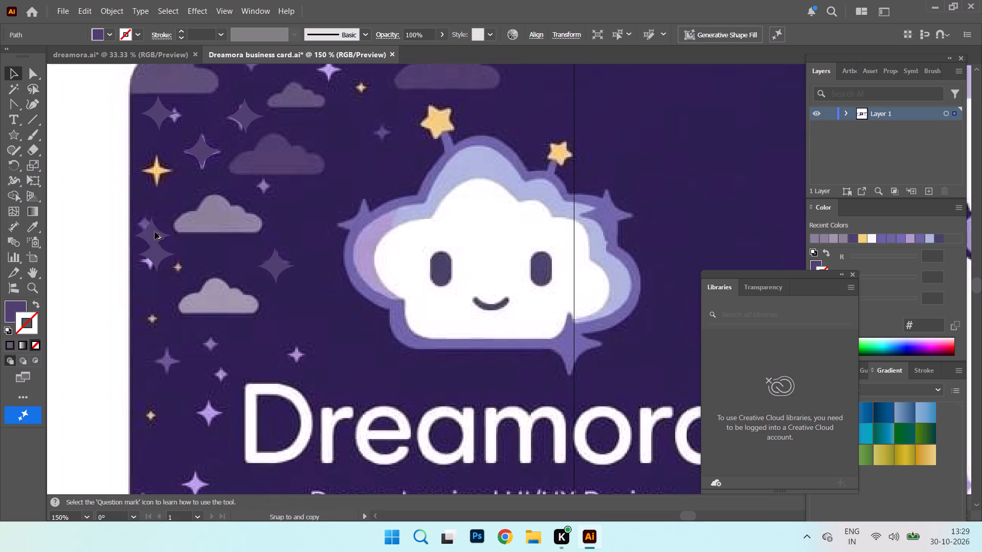
alt+drag(155, 232, 151, 214)
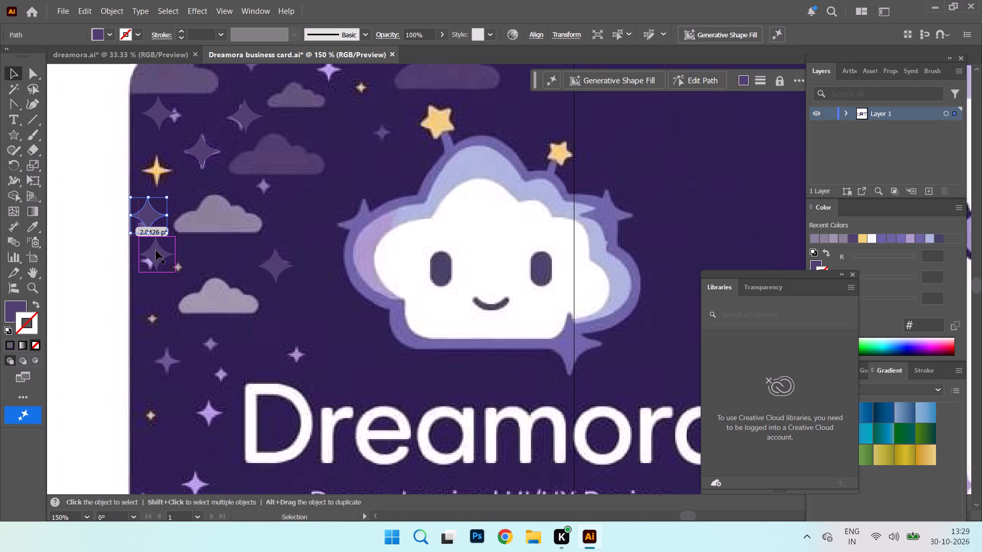
alt+drag(156, 251, 136, 317)
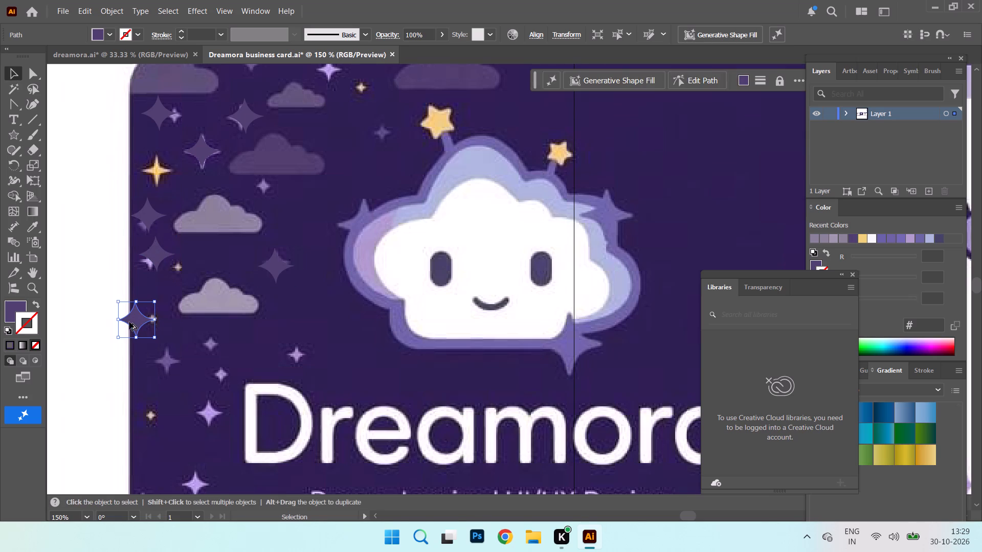
Place six more sparkle copies over the lilac and gold sparkles below the lowest small cloud, left of the Dreamora lettering.
alt+drag(130, 320, 157, 364)
alt+click(157, 364)
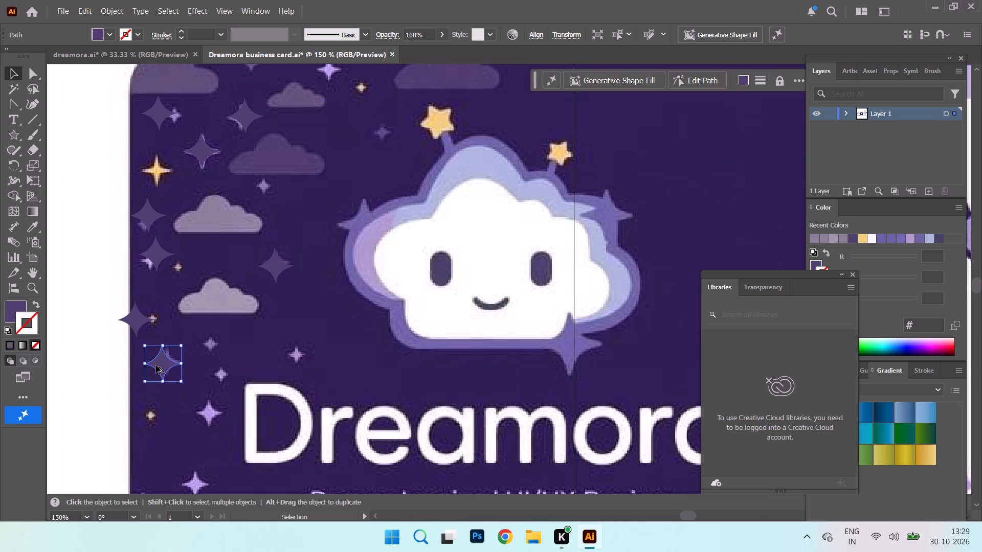
alt+drag(156, 365, 213, 348)
alt+click(213, 348)
alt+drag(216, 349, 212, 384)
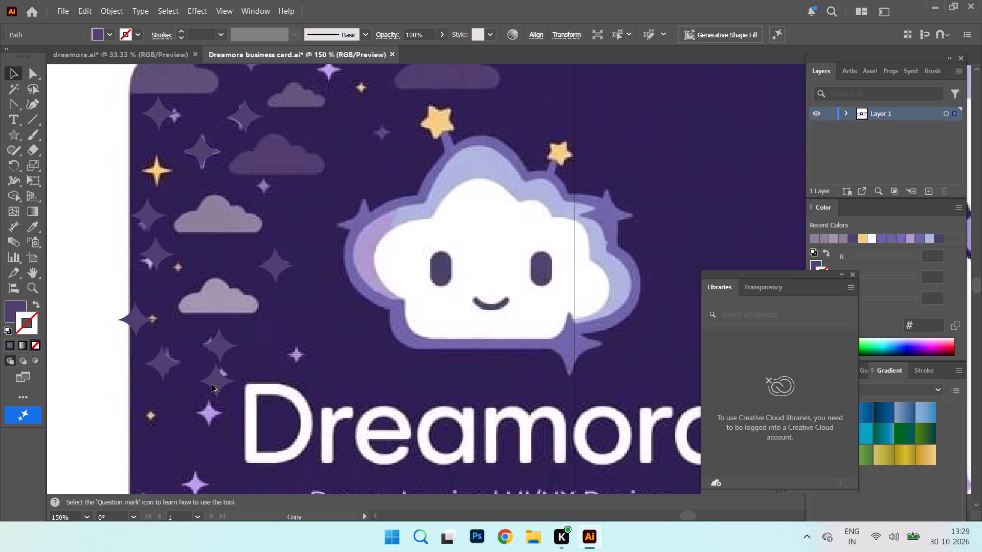
alt+drag(212, 384, 211, 384)
alt+drag(220, 378, 209, 418)
alt+drag(207, 419, 192, 481)
alt+drag(187, 481, 166, 430)
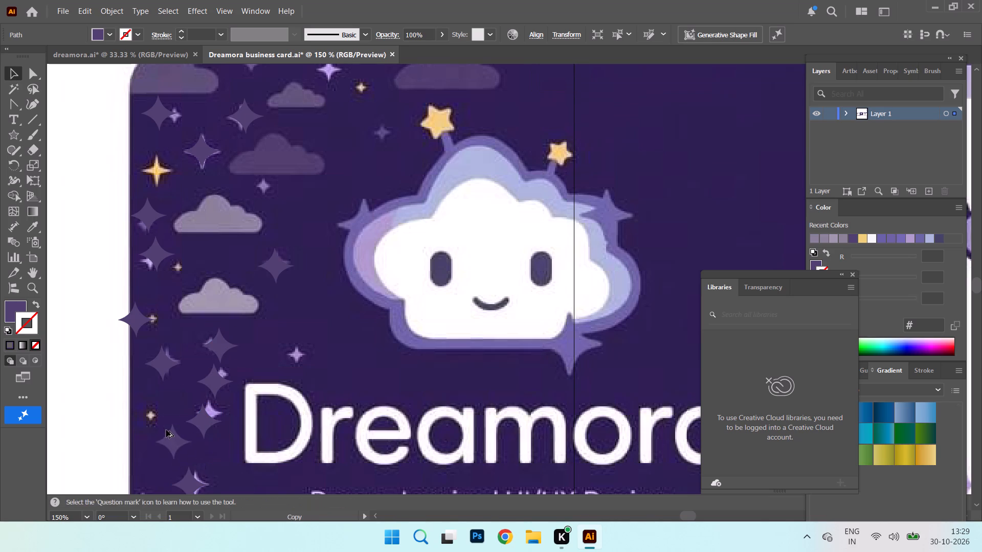
alt+drag(166, 430, 142, 416)
Copy the sparkle over the ones above the letter D, near the mascot's left antenna star, and below the dark cloud.
alt+drag(142, 417, 304, 355)
alt+drag(299, 360, 377, 134)
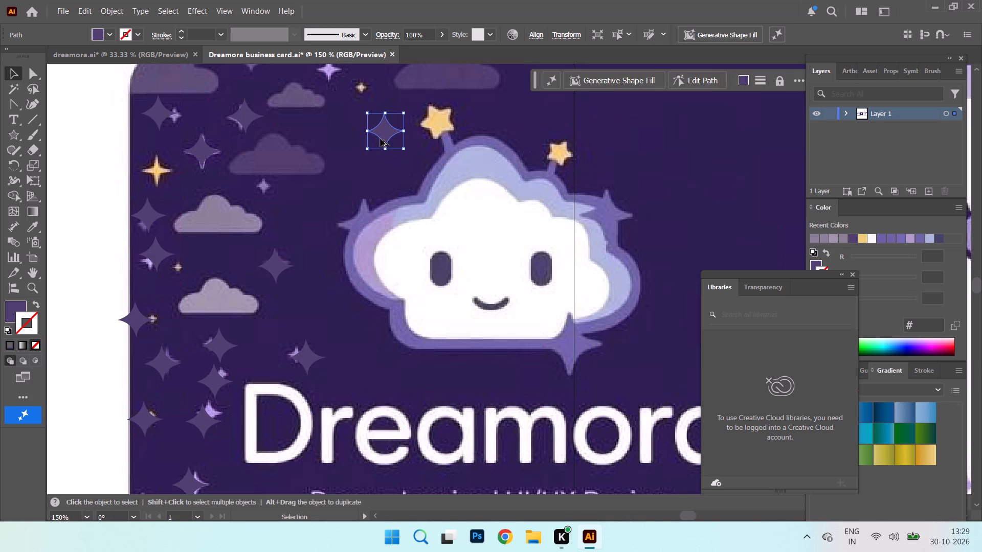
alt+drag(382, 134, 255, 192)
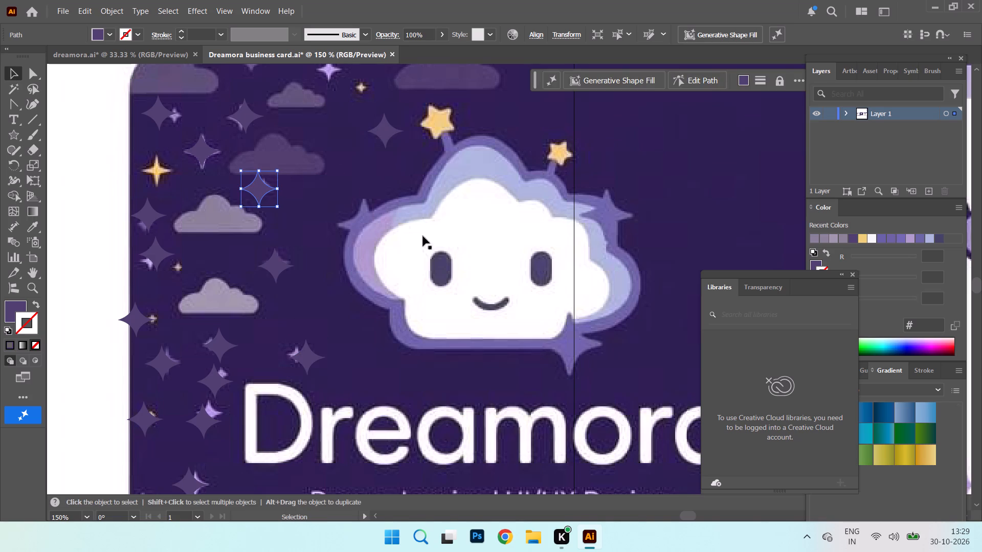
Place eight sparkle copies over the gold and lilac sparkles along the front card's bottom edge and lower-left corner.
scroll(341, 244, down, 10)
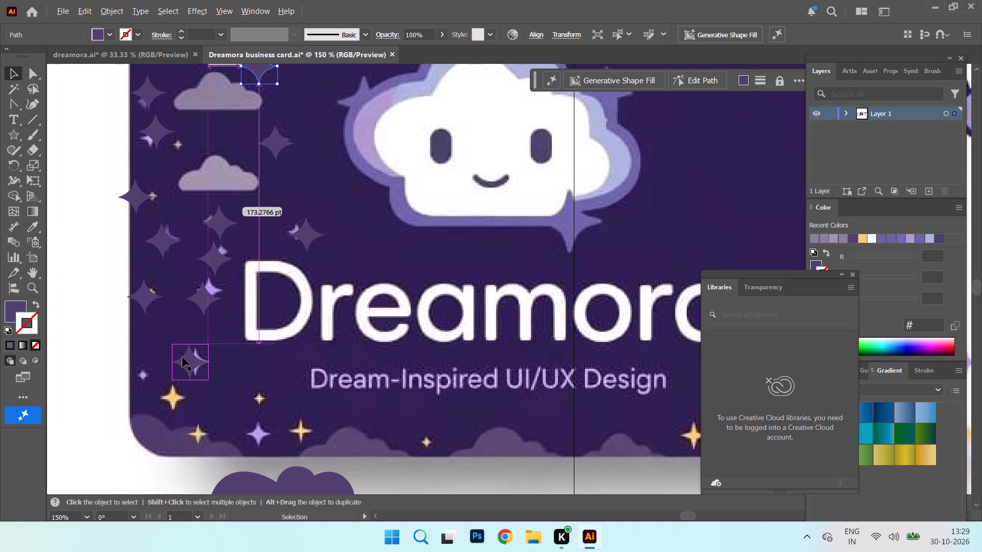
alt+drag(183, 358, 168, 395)
alt+drag(191, 367, 234, 391)
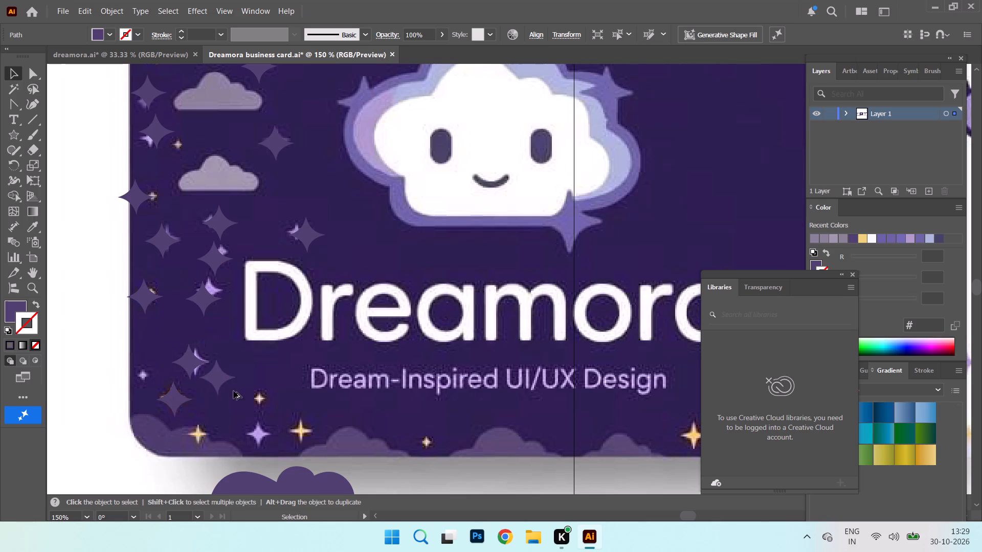
alt+drag(234, 391, 258, 405)
alt+drag(257, 405, 202, 438)
alt+drag(256, 405, 253, 446)
alt+drag(254, 443, 312, 423)
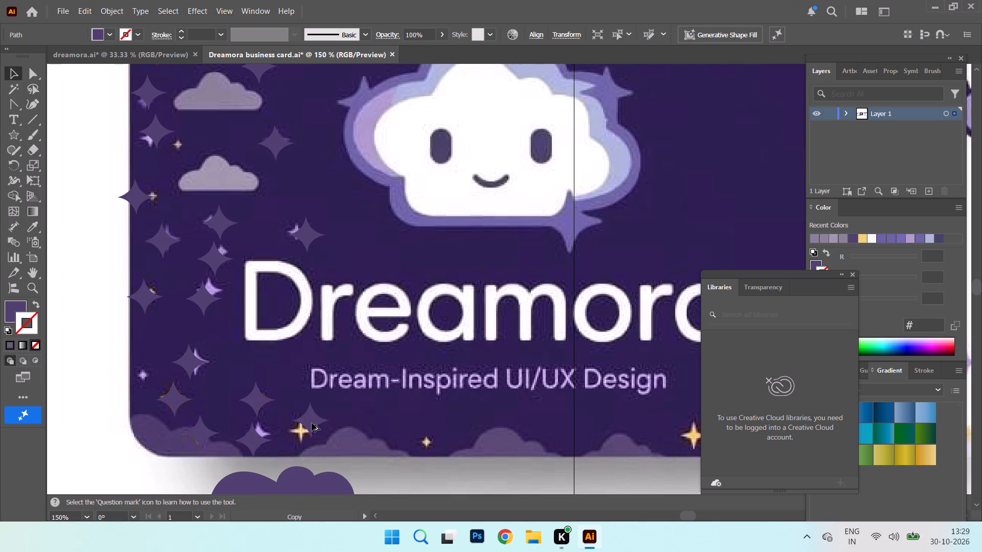
alt+drag(312, 423, 304, 430)
alt+drag(298, 428, 417, 444)
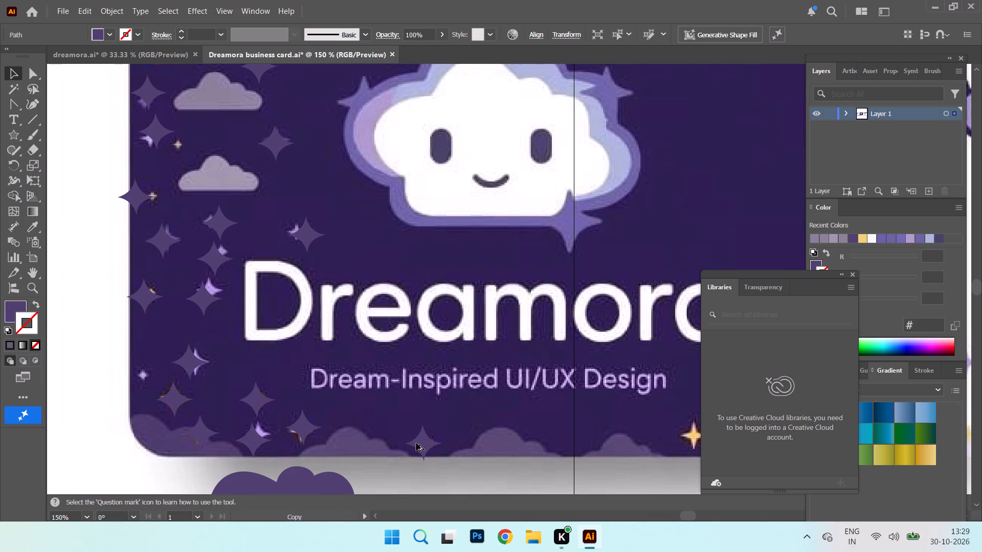
alt+drag(415, 444, 686, 434)
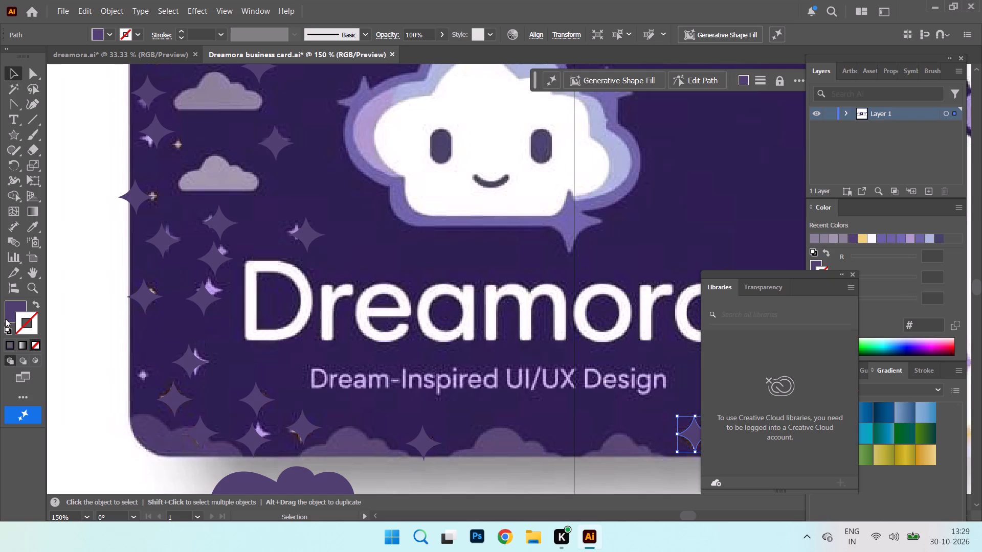
alt+drag(195, 360, 140, 377)
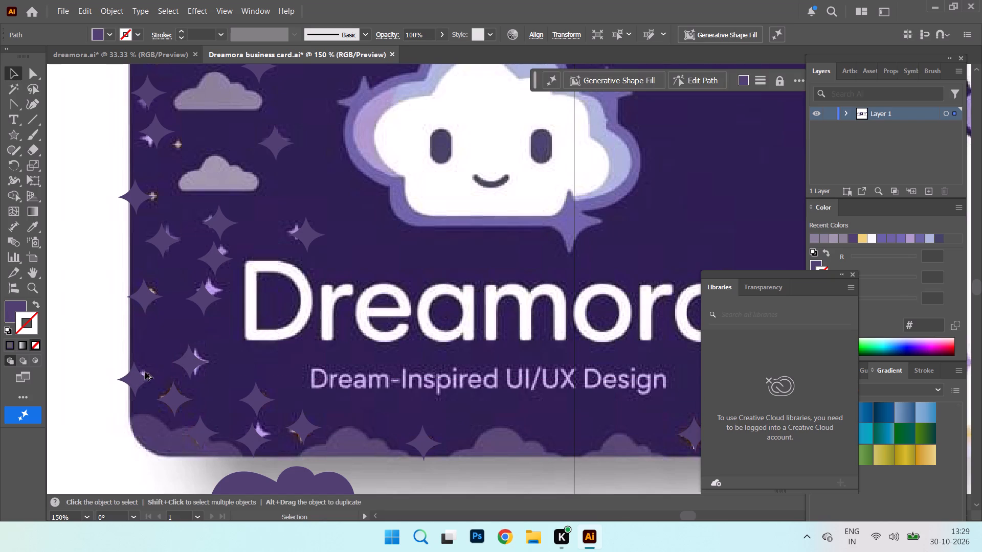
Scale down the sparkle copy between the two small clouds and the mascot and center it on its reference sparkle.
scroll(298, 142, up, 5)
click(281, 208)
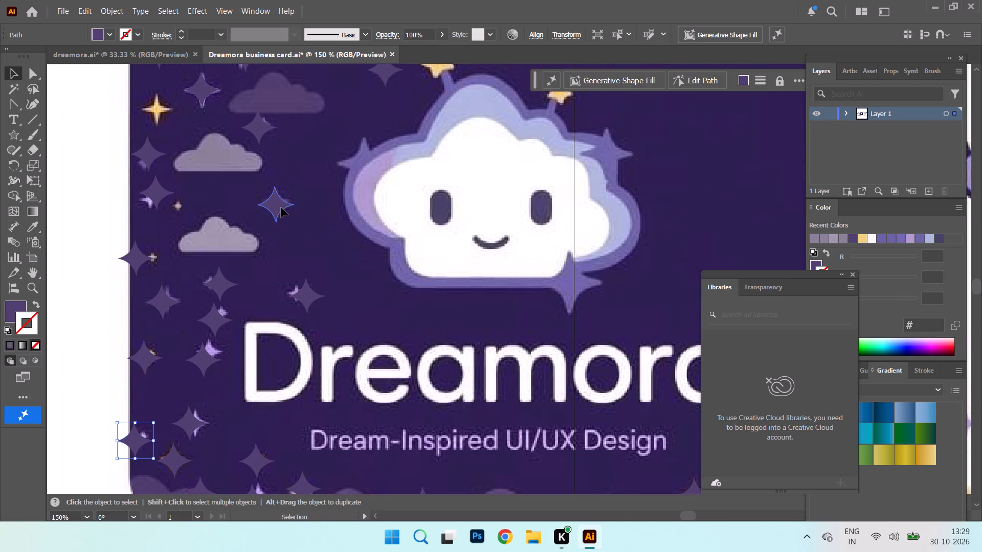
drag(295, 187, 279, 199)
drag(272, 212, 280, 202)
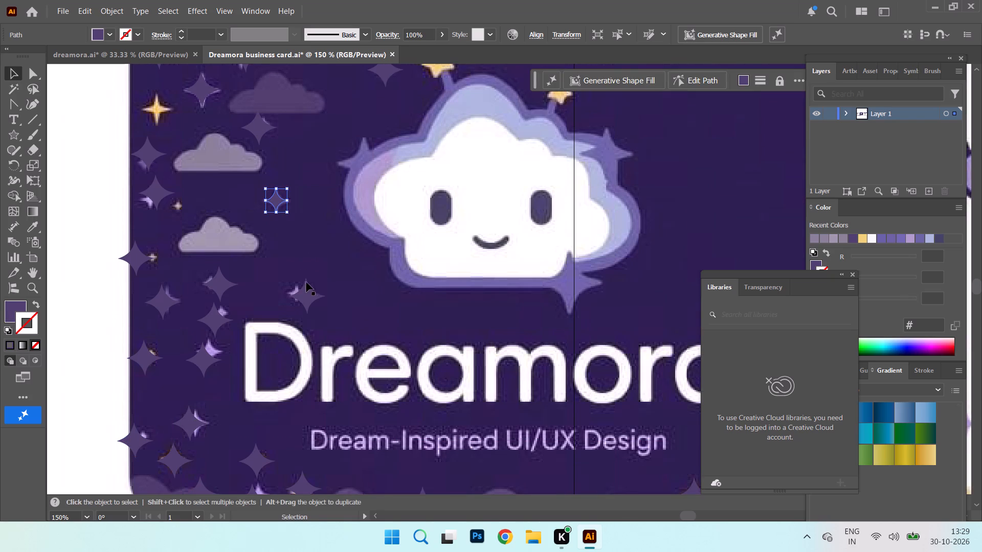
Scale down the sparkle copy above the letter D and set it just beside its reference sparkle, leaving that uncovered.
click(310, 306)
drag(325, 276, 313, 295)
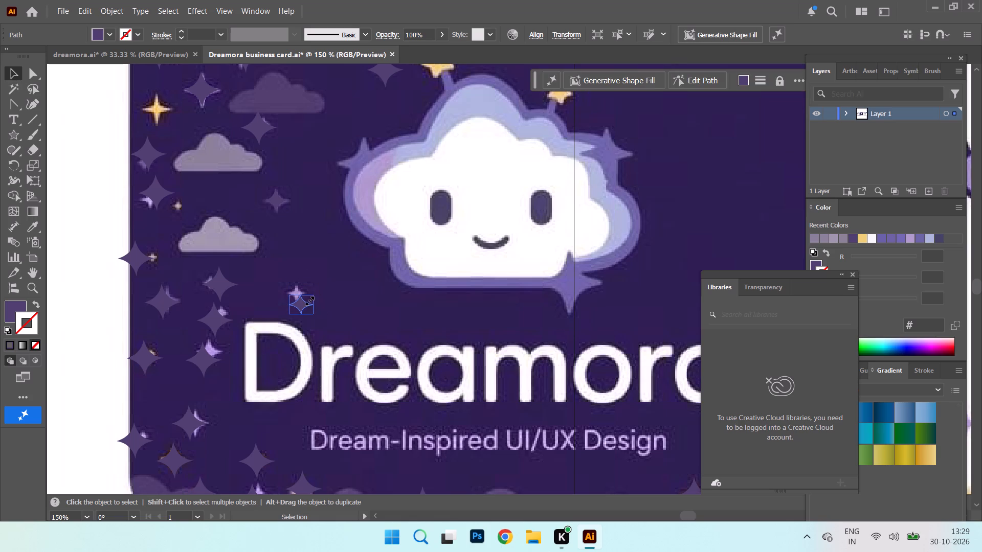
drag(303, 294, 301, 289)
drag(301, 303, 311, 285)
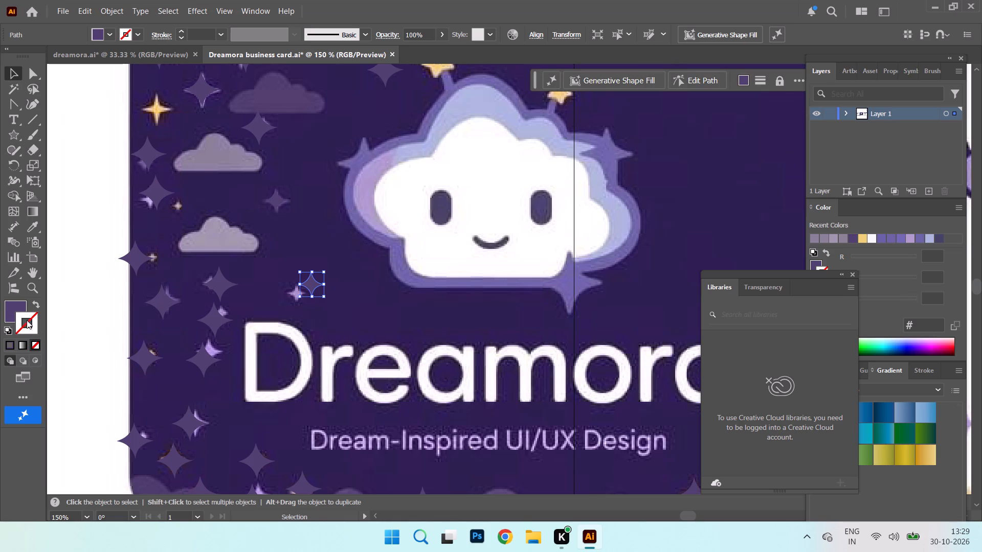
Fill that small sparkle with the lilac #a890ca sampled from its reference sparkle and move it exactly over the reference.
double_click(21, 303)
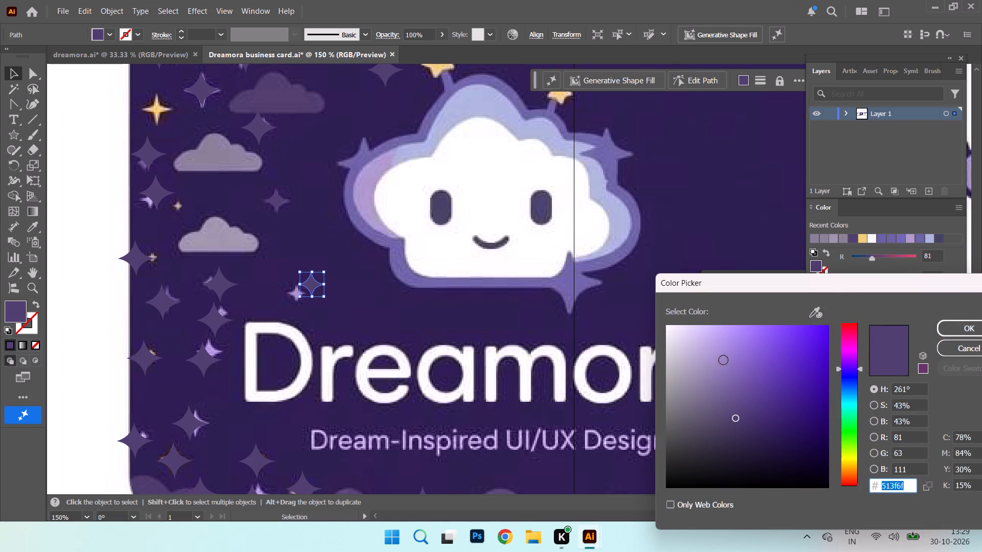
click(734, 347)
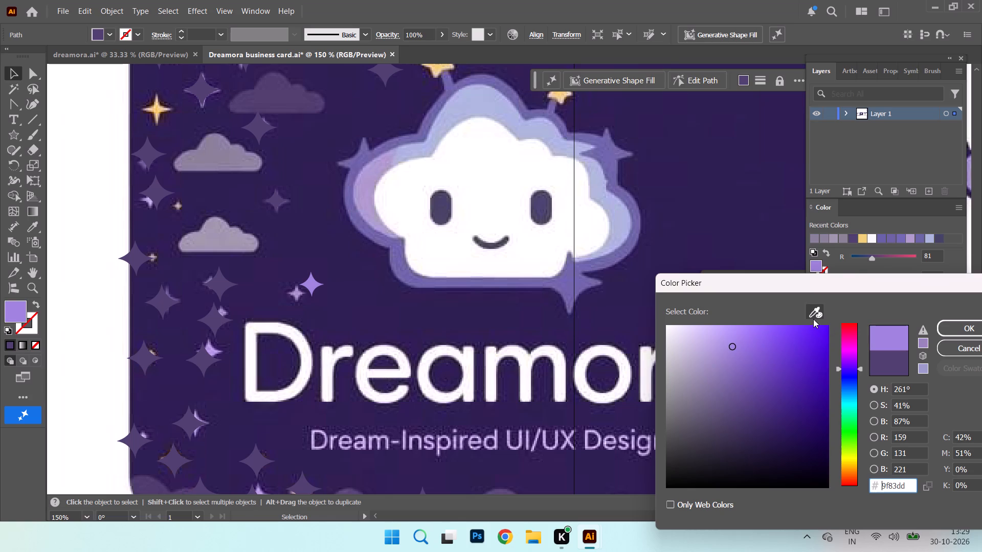
click(811, 315)
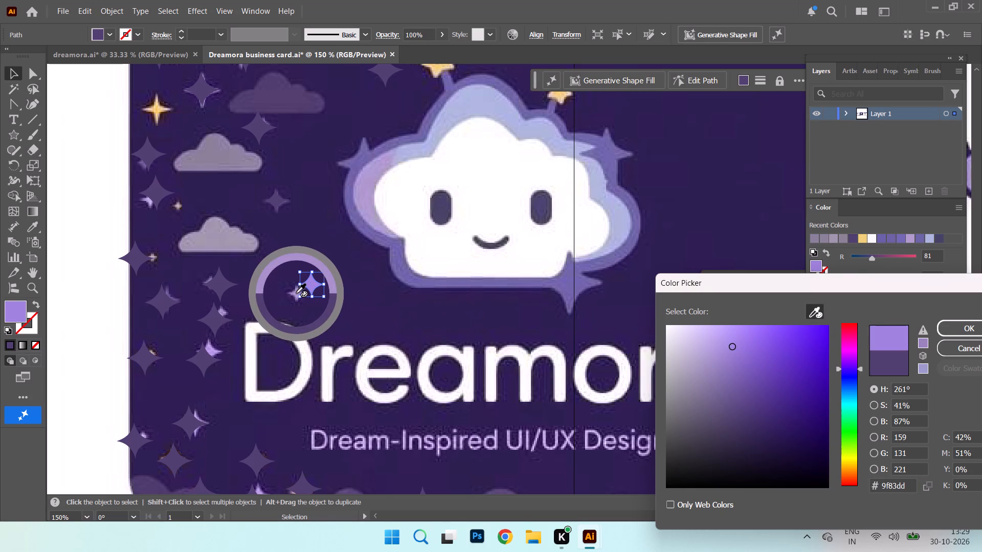
click(296, 293)
click(968, 327)
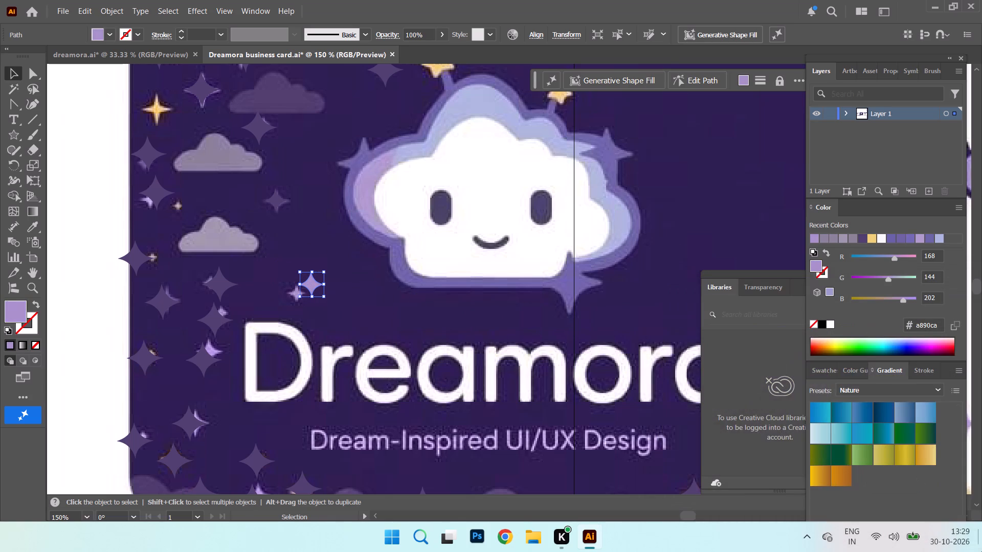
drag(310, 284, 295, 294)
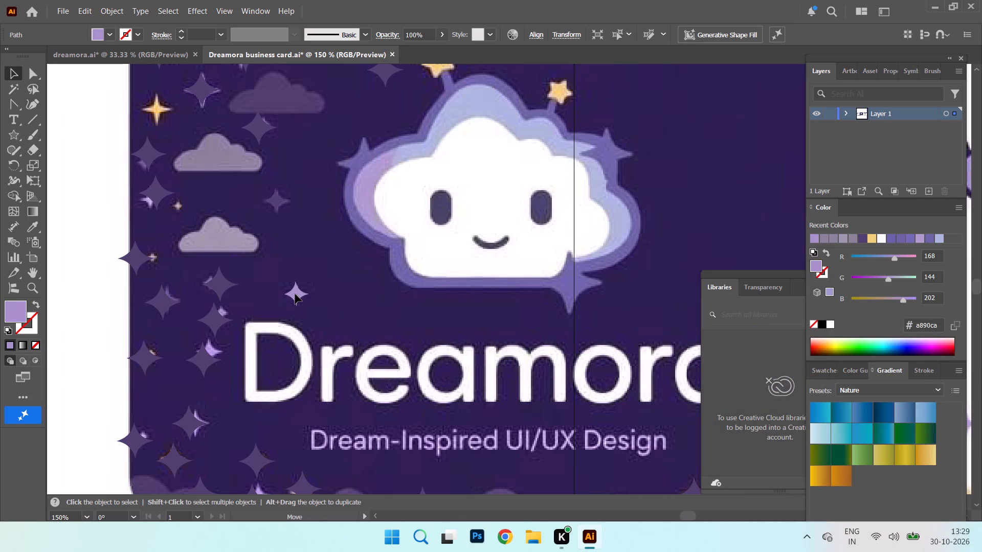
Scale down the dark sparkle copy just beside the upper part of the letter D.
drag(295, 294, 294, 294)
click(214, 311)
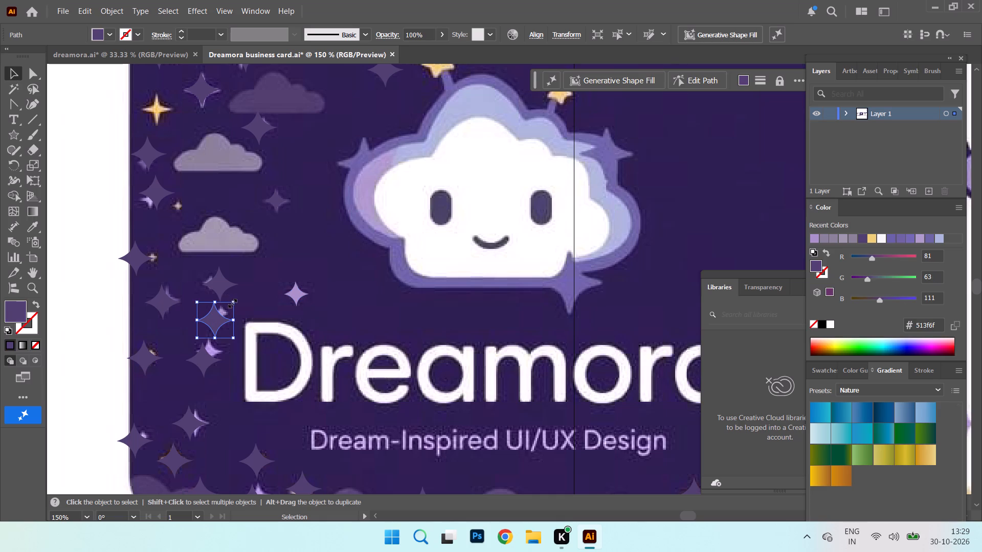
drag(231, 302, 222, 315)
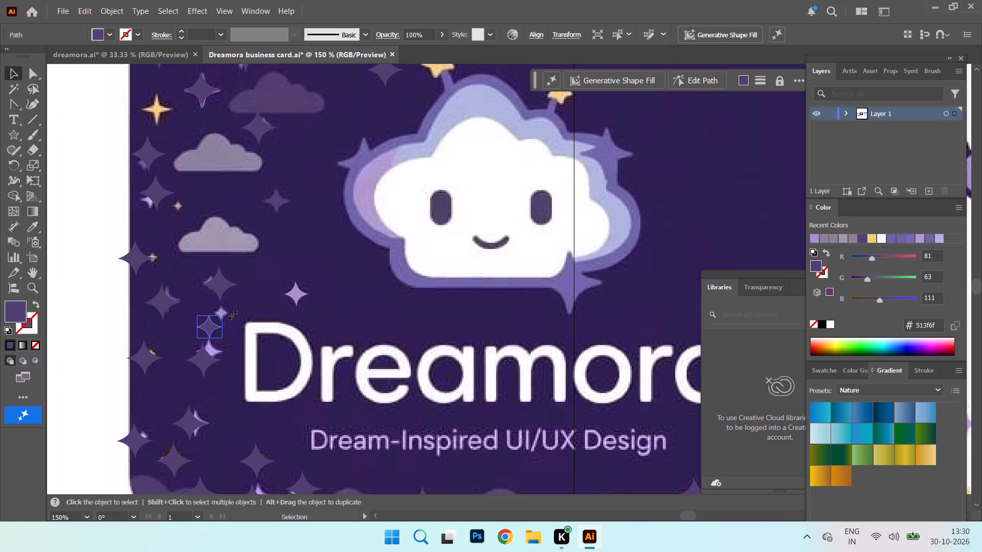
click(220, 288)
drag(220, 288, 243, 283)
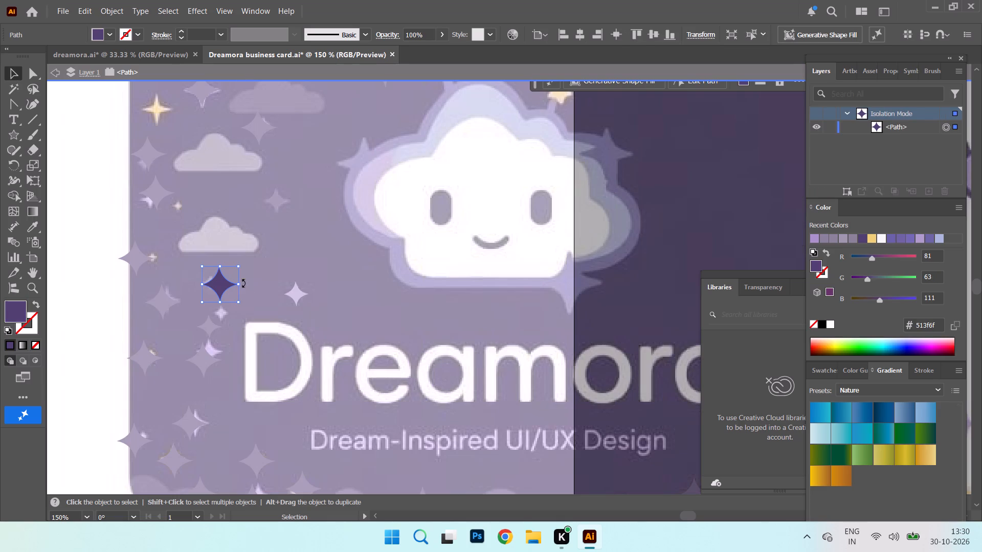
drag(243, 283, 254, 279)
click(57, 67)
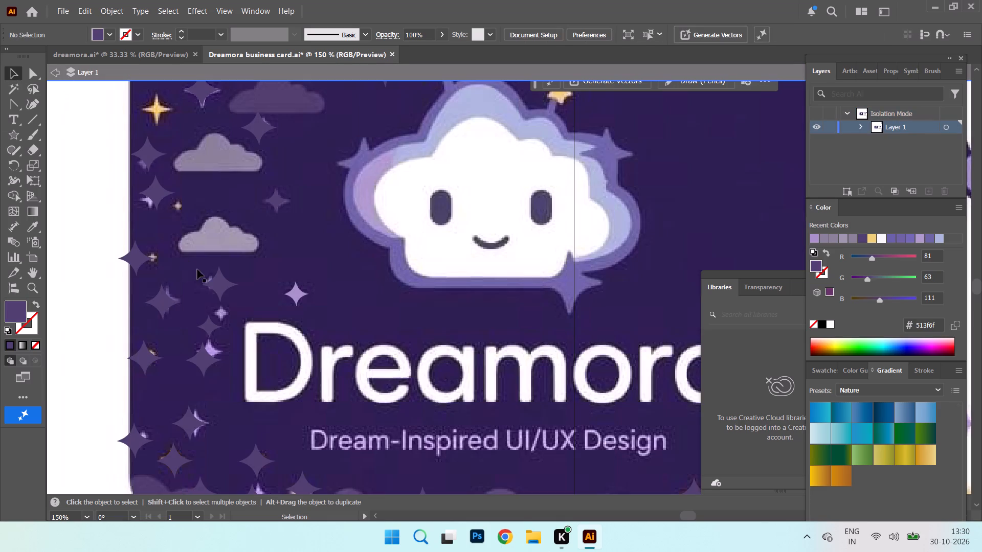
Delete the five dark sparkle copies covering lilac reference sparkles, from below the lower small cloud to the card edge beside the tagline.
click(225, 289)
key(Delete)
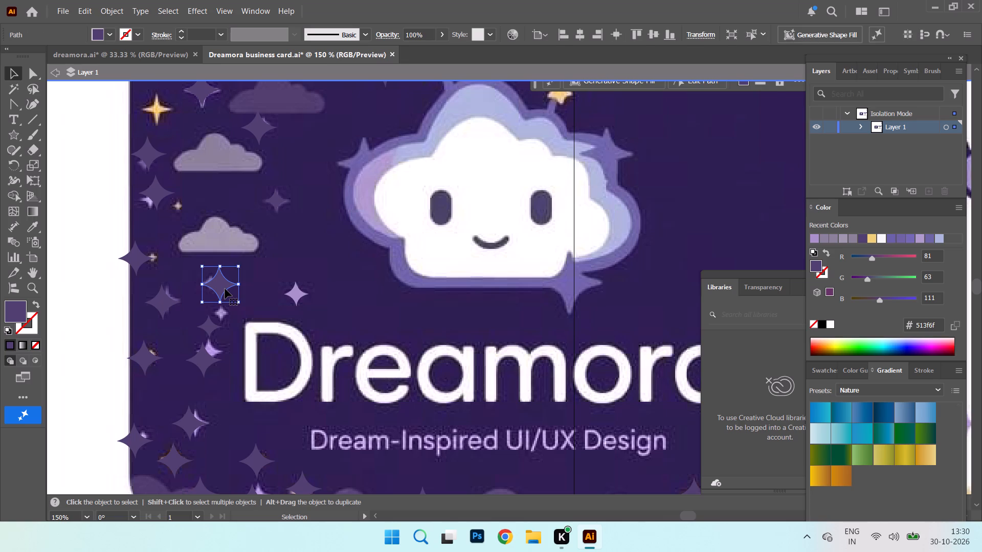
click(206, 325)
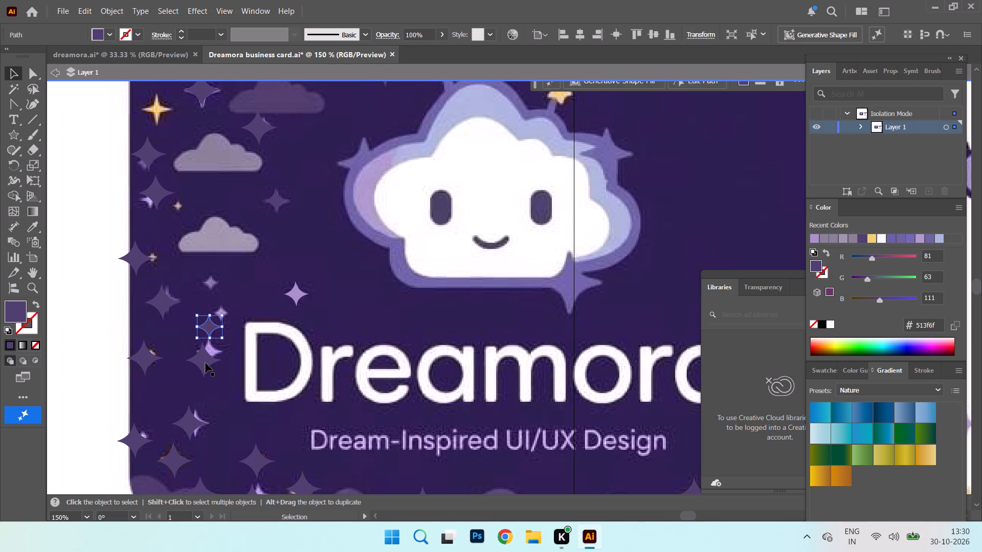
key(Delete)
click(206, 363)
key(Delete)
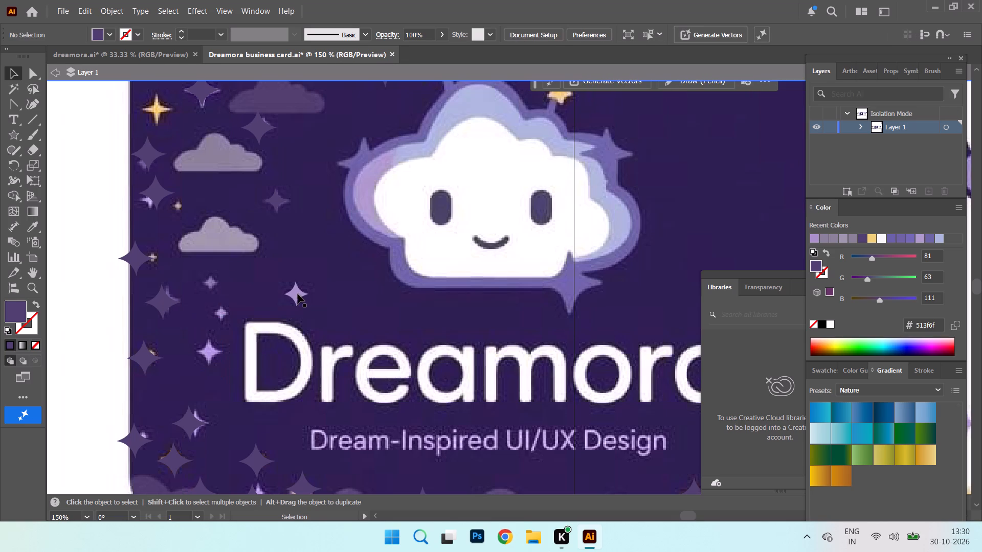
click(192, 422)
key(Insert)
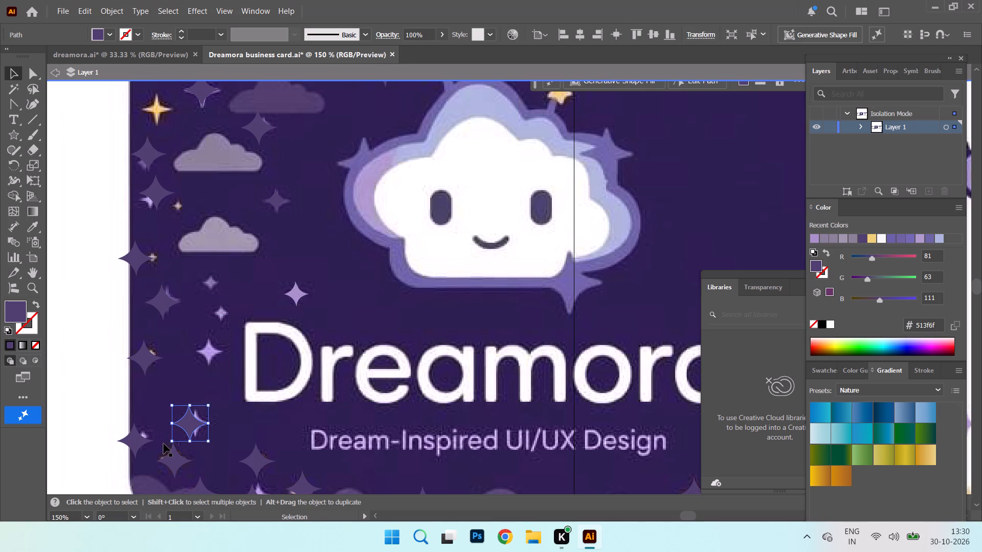
key(Delete)
click(142, 439)
key(Delete)
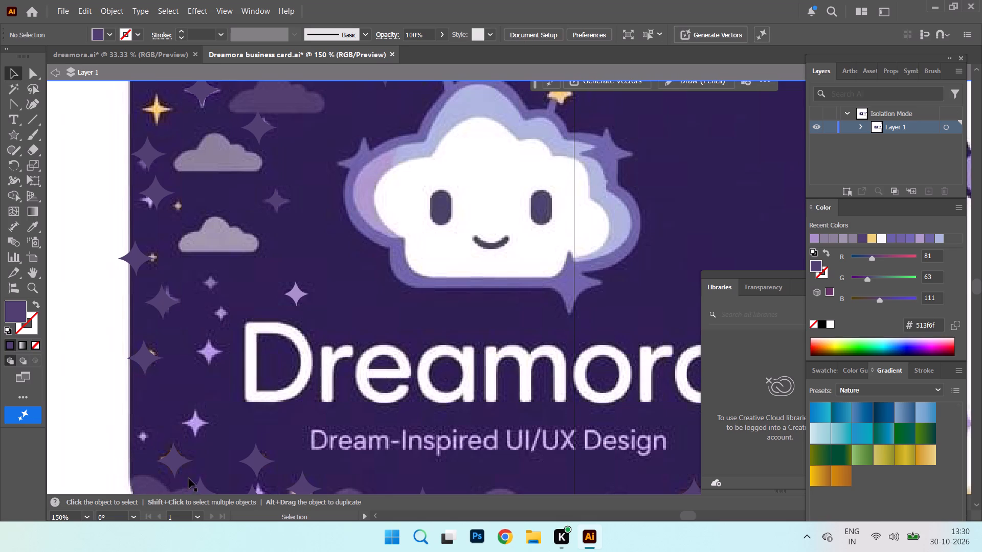
Copy the lilac sparkle onto four reference sparkles: beside the letter D, near the lower-left card edge, and two below the lower small cloud.
click(296, 291)
alt+drag(296, 291, 208, 348)
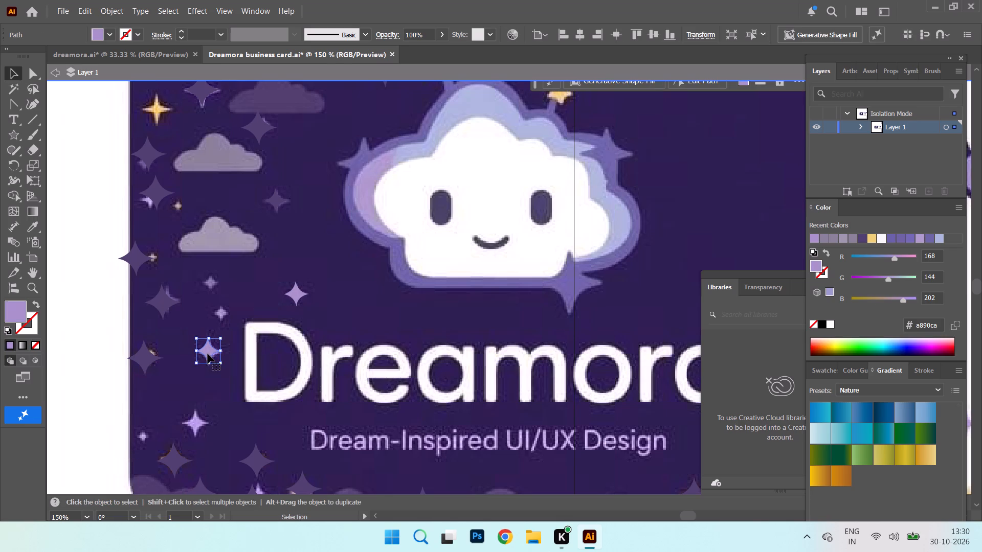
alt+drag(208, 354, 143, 443)
alt+drag(144, 441, 220, 314)
alt+drag(220, 314, 209, 280)
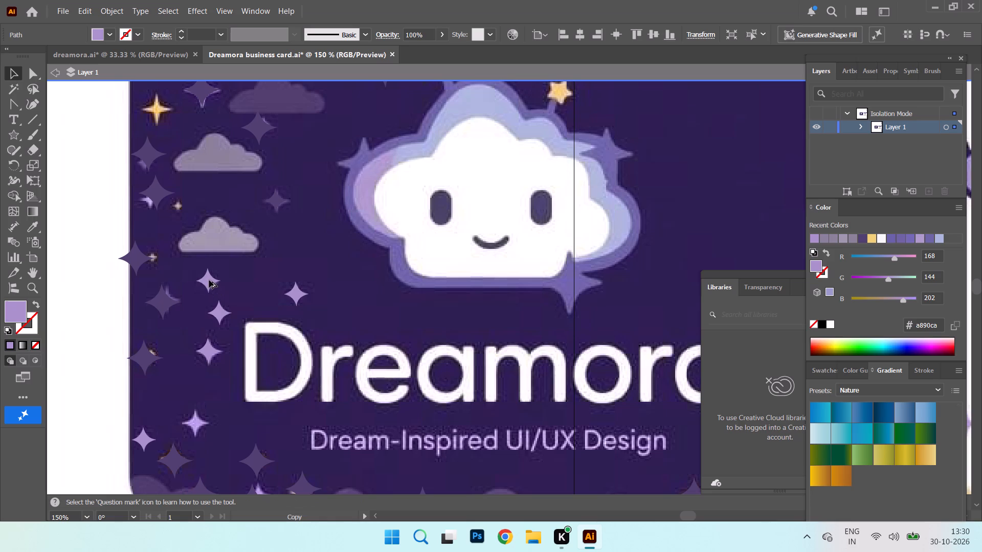
alt+drag(209, 280, 211, 280)
Scale down the two lilac copies between the lower small cloud and the letter D and center them on their reference sparkles.
drag(222, 265, 216, 275)
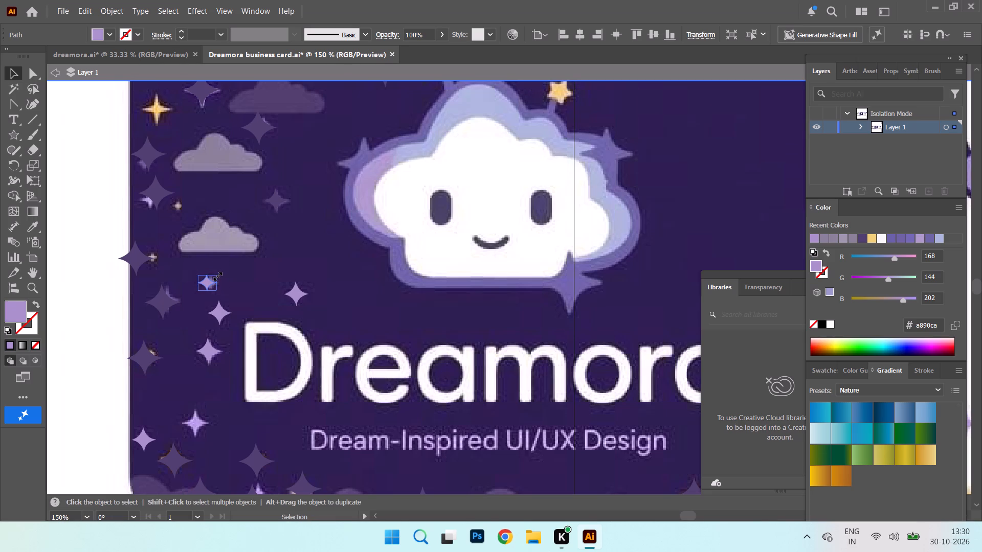
drag(216, 275, 216, 278)
click(216, 316)
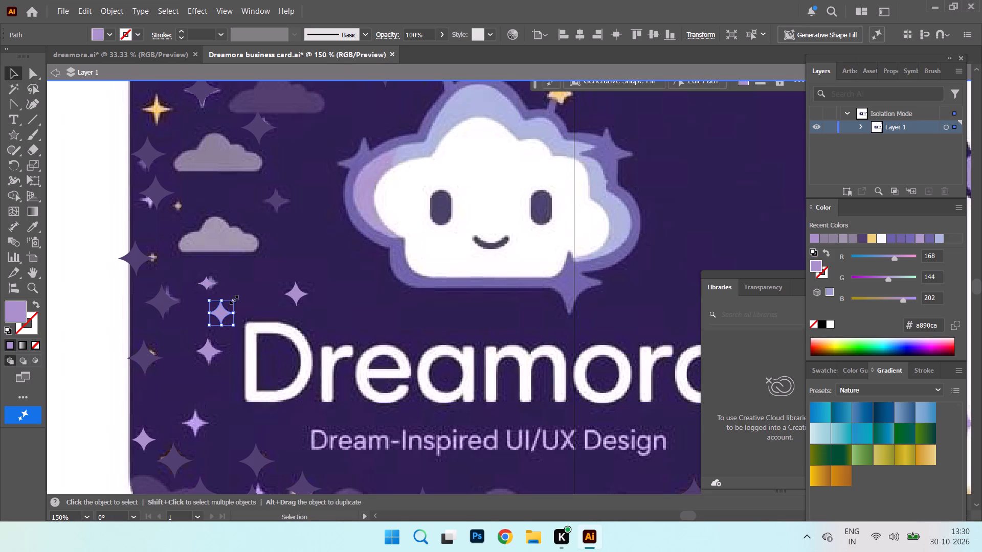
drag(233, 298, 225, 309)
drag(217, 316, 221, 309)
drag(208, 282, 210, 284)
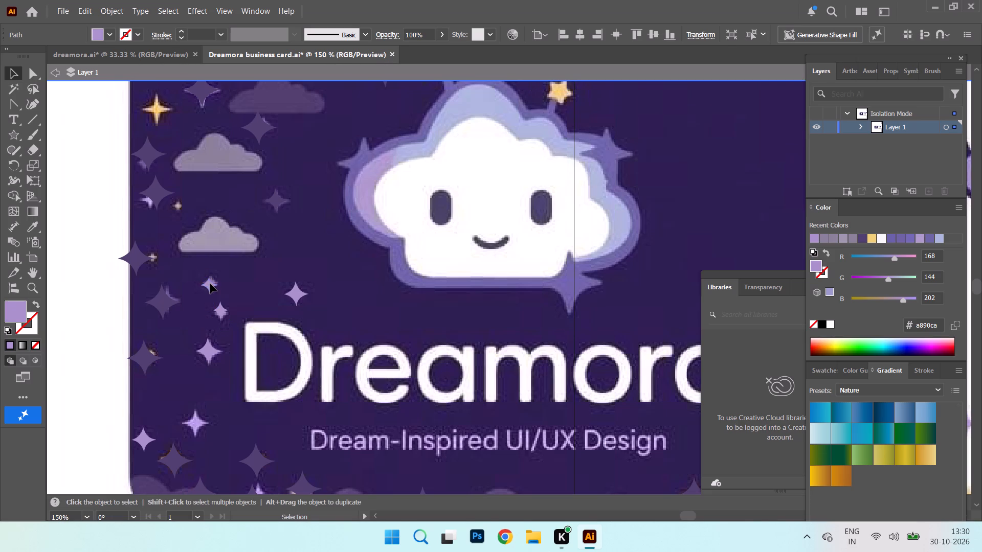
drag(210, 284, 214, 281)
click(206, 281)
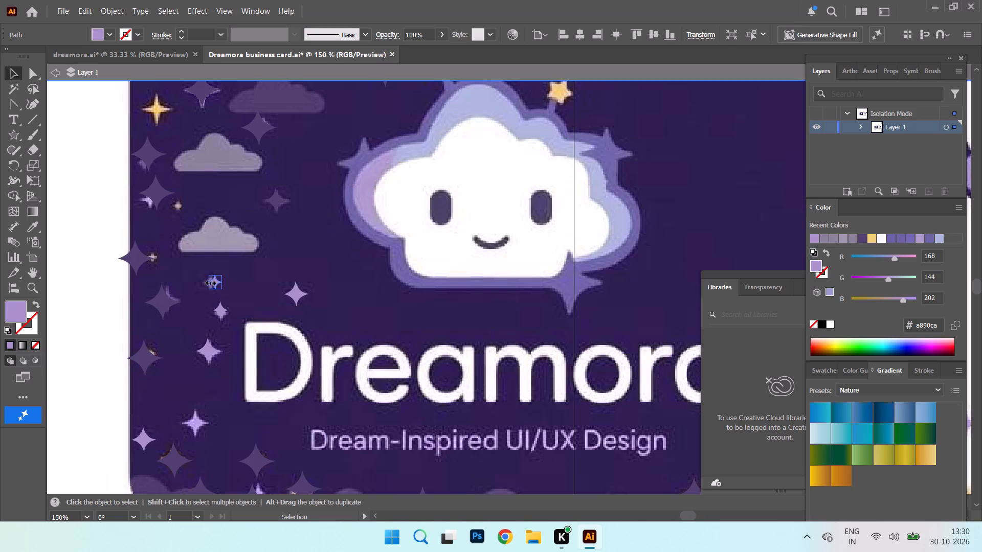
click(214, 283)
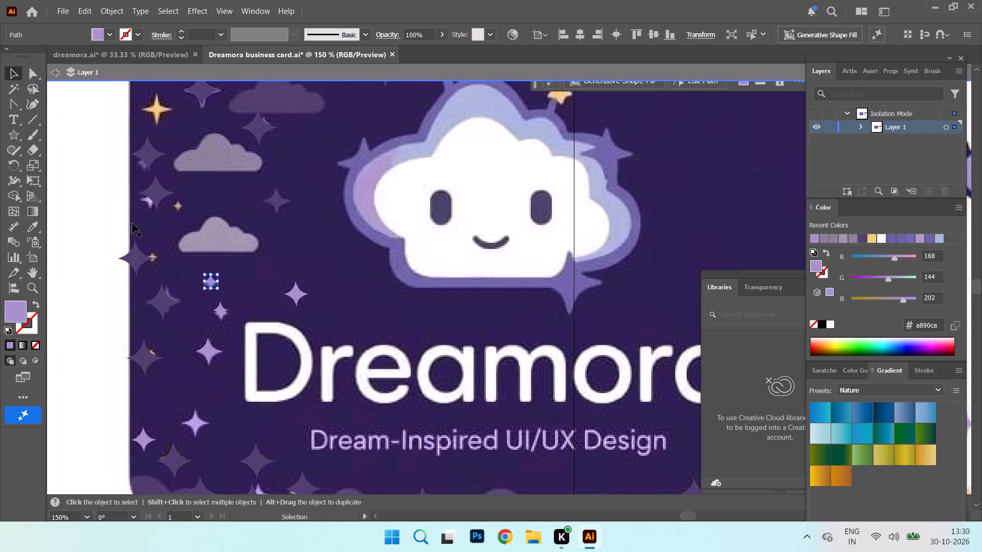
Replace the dark sparkle copy near the card edge, between the heights of the two small clouds, with a lilac copy over its reference.
click(158, 190)
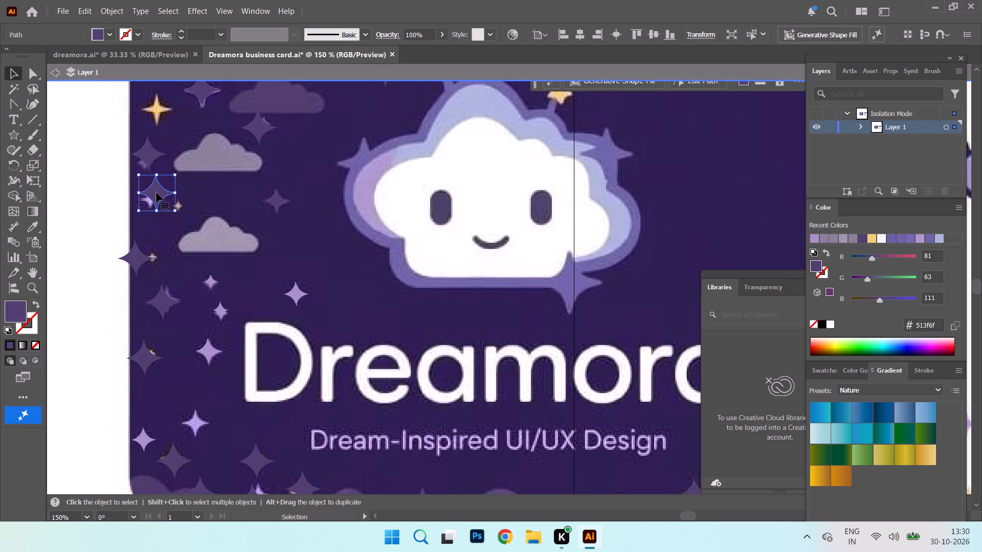
key(Delete)
click(304, 292)
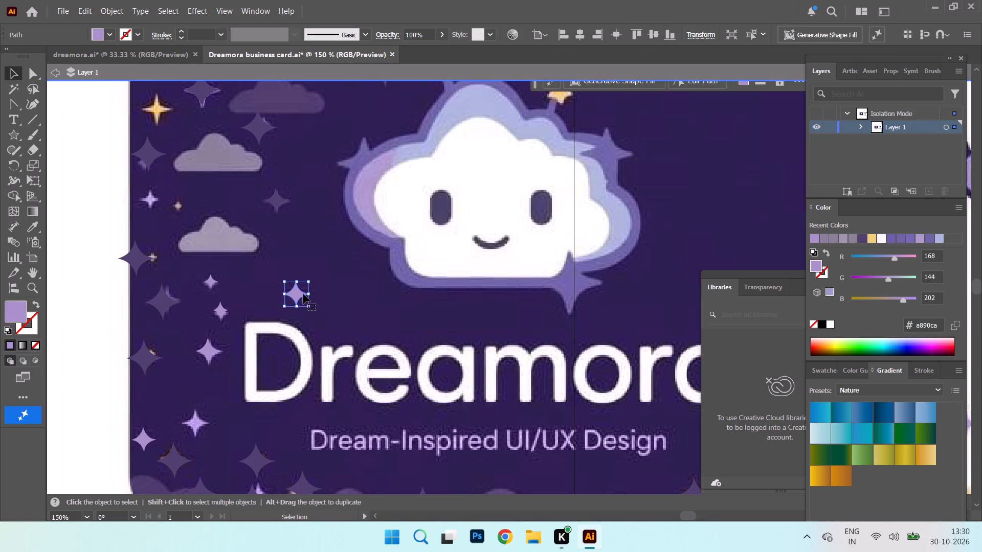
drag(296, 298, 151, 206)
Scale down the dark sparkle copy between the card's edge and the upper small cloud to fit its reference sparkle.
click(149, 155)
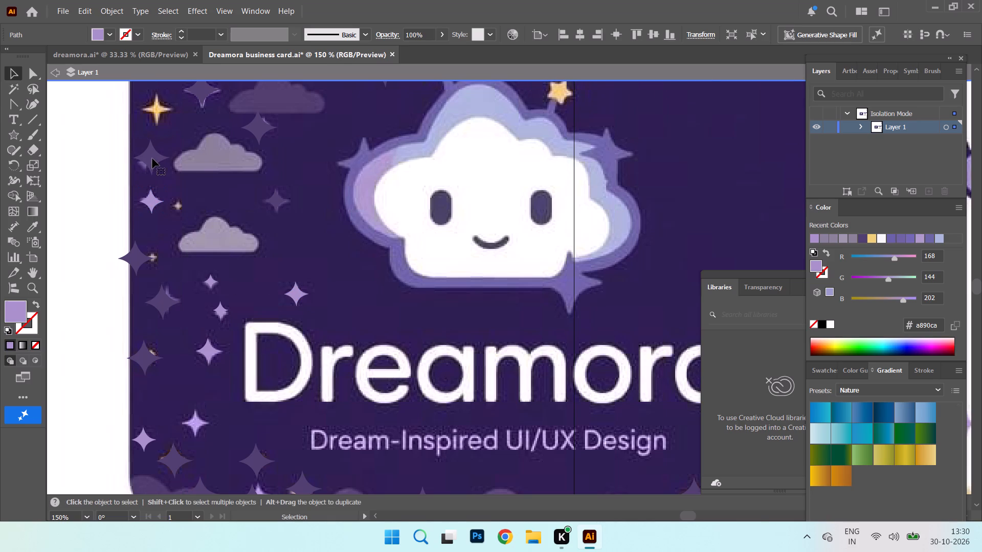
drag(169, 141, 159, 151)
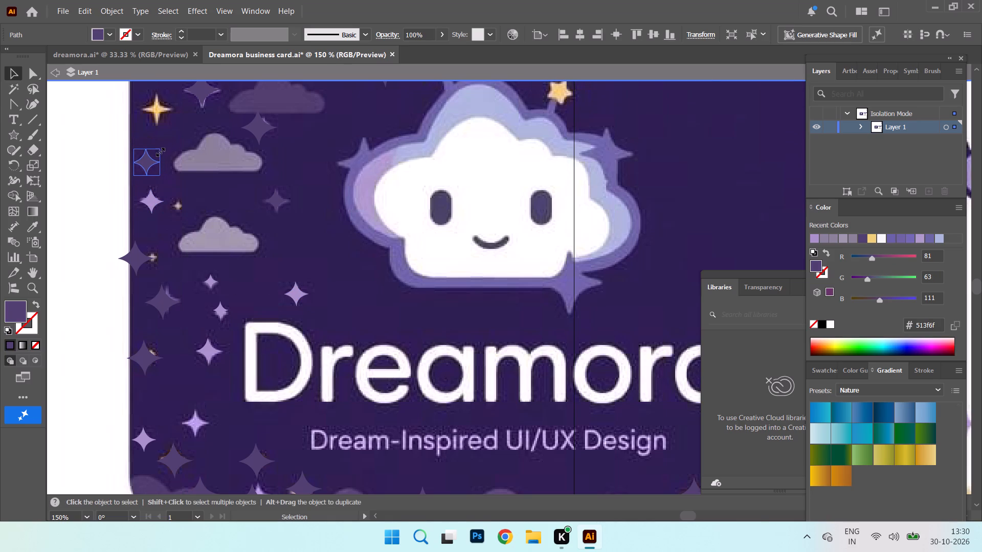
drag(159, 151, 159, 151)
Move the dark sparkle beside the faint top cloud toward the mascot and place a slightly enlarged lilac copy over its reference.
click(204, 100)
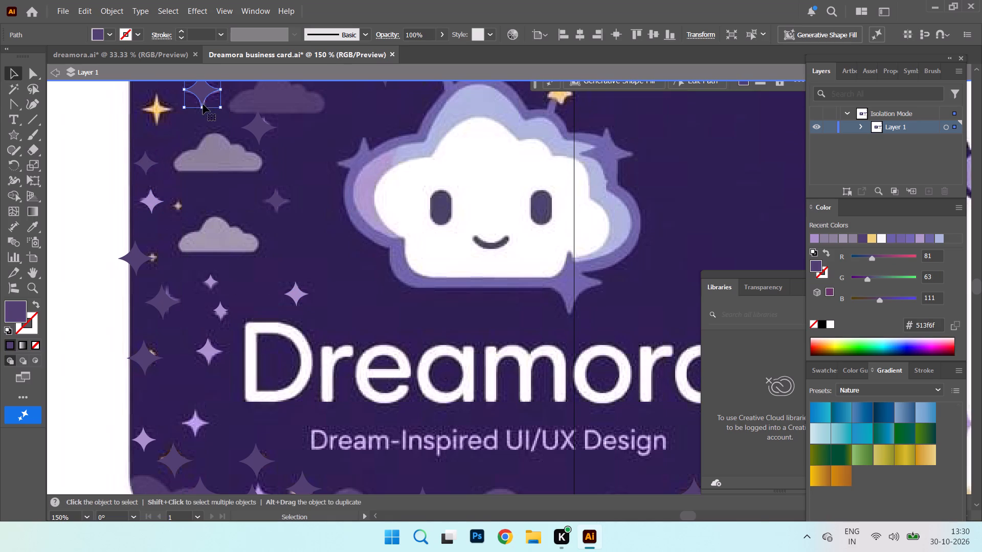
click(222, 109)
drag(201, 90, 320, 233)
click(298, 297)
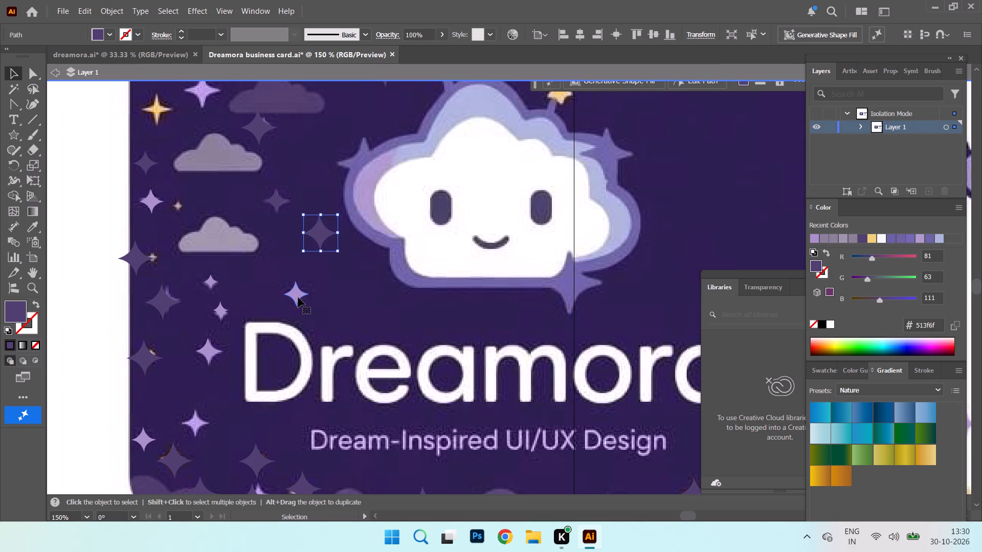
alt+drag(297, 295, 203, 90)
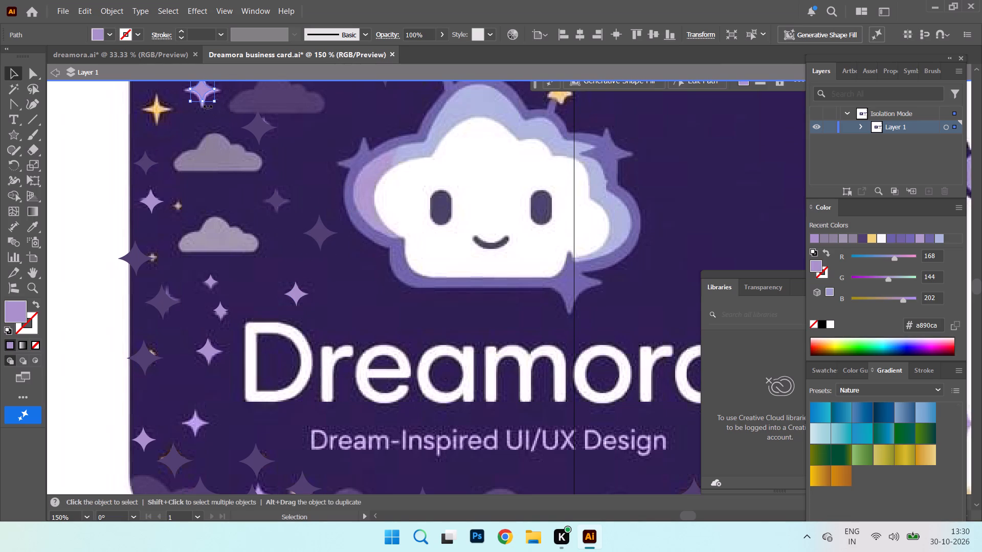
drag(212, 100, 218, 112)
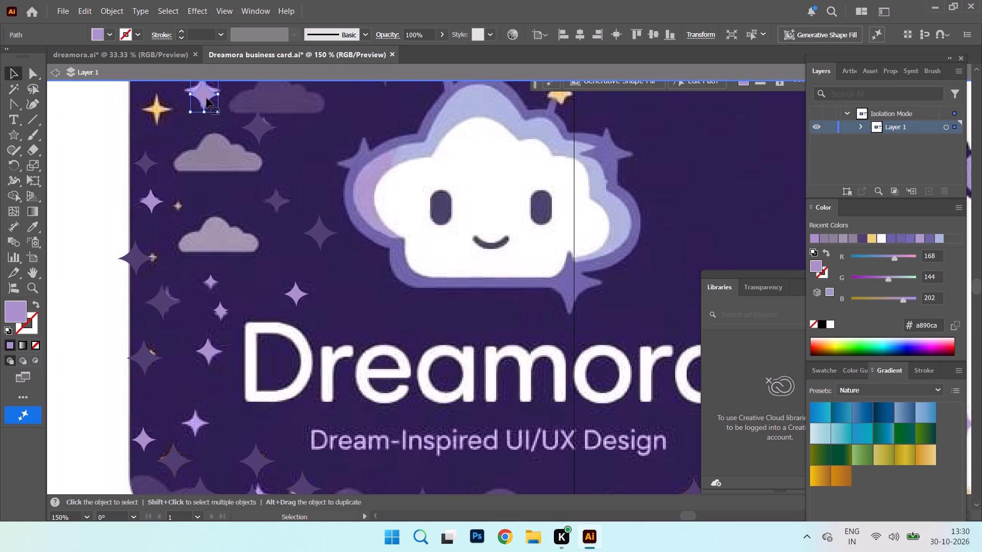
drag(207, 98, 207, 94)
click(190, 90)
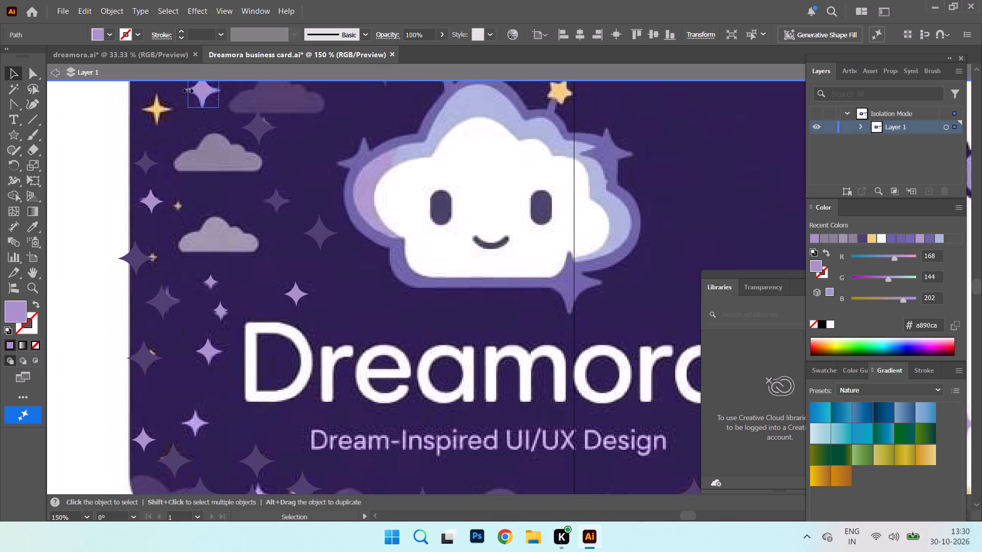
Move the dark sparkle below the faint top cloud aside and place a scaled-down lilac copy over its reference sparkle.
drag(257, 128, 288, 132)
drag(197, 90, 250, 123)
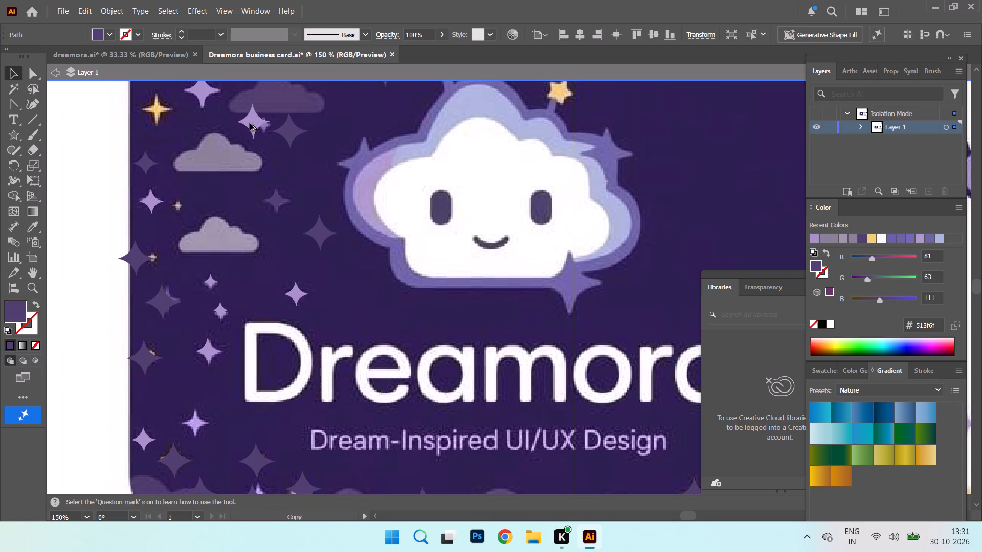
drag(250, 123, 262, 128)
drag(280, 111, 278, 117)
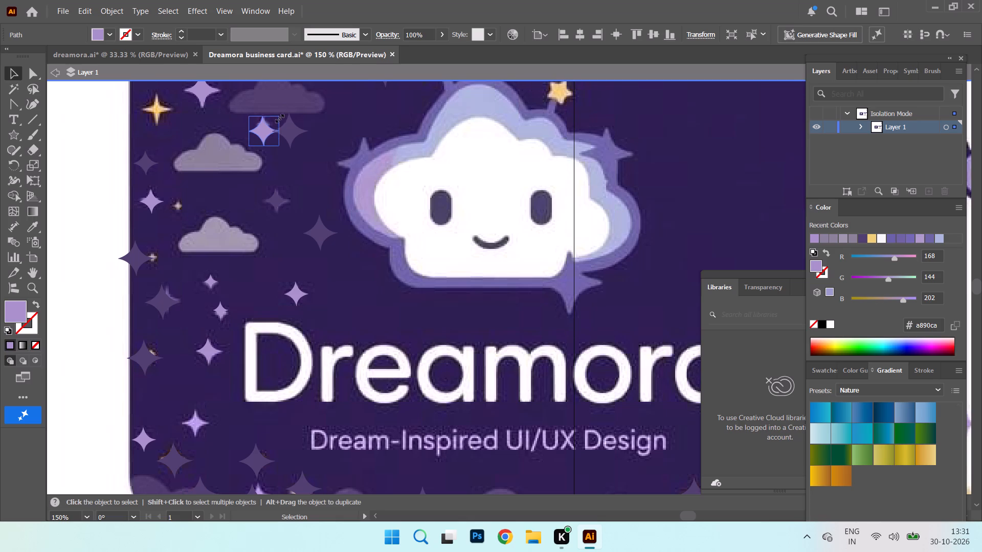
drag(278, 117, 271, 126)
drag(258, 134, 262, 122)
Delete the two dark sparkle copies that were set aside below the faint cloud and beside the mascot.
click(293, 133)
key(Delete)
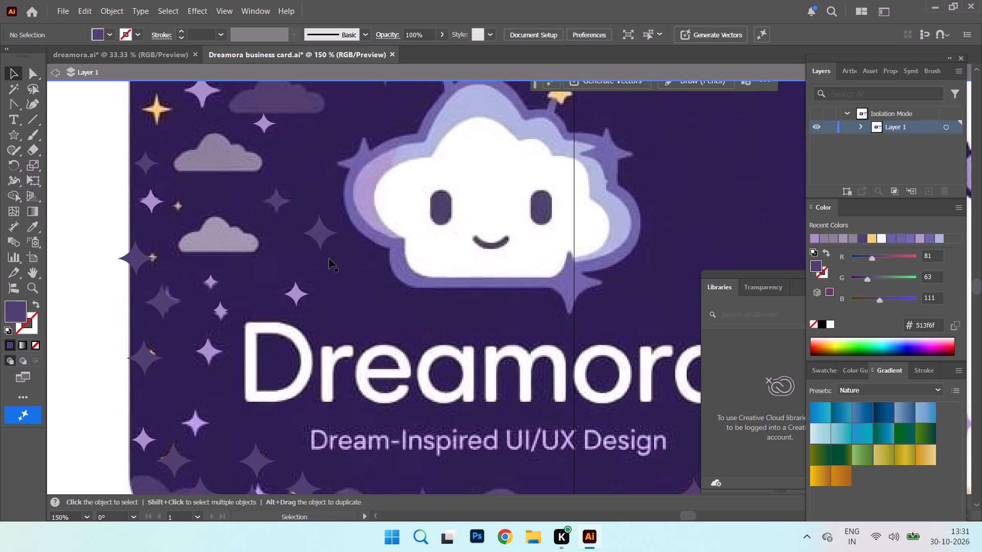
click(324, 235)
key(BackSpace)
Copy the lilac sparkle beside the letter D onto the reference sparkle to the left of the tagline.
scroll(304, 283, down, 9)
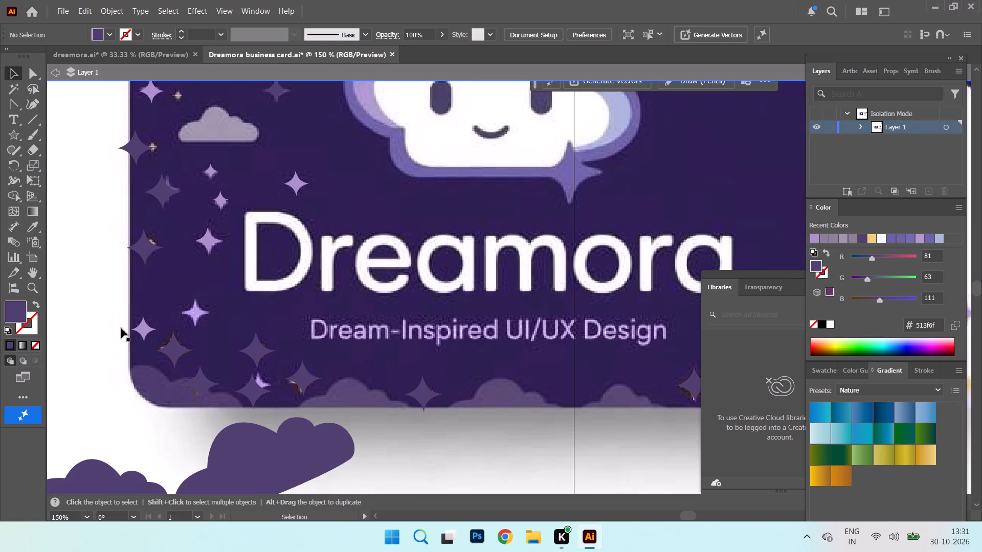
click(198, 313)
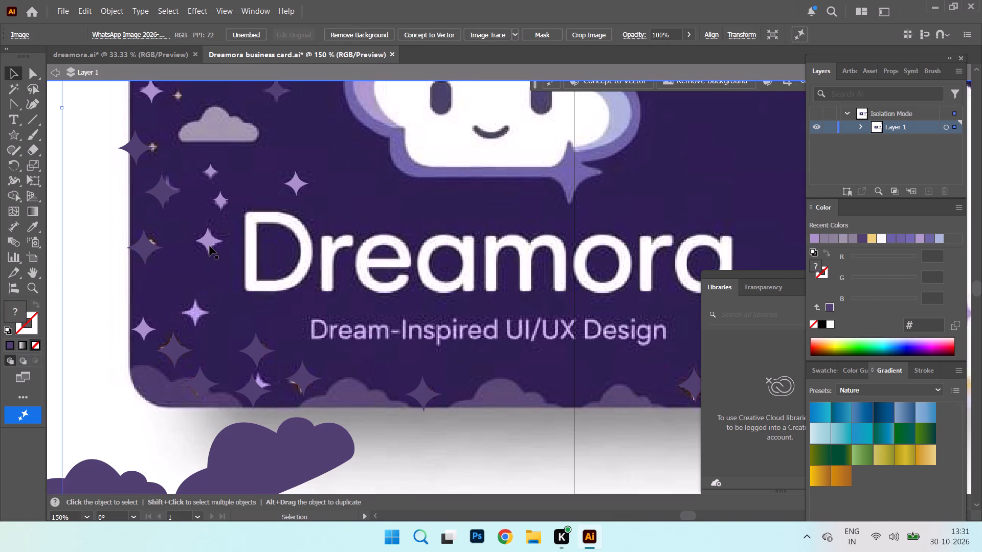
click(210, 246)
ctrl+alt+drag(210, 246, 198, 293)
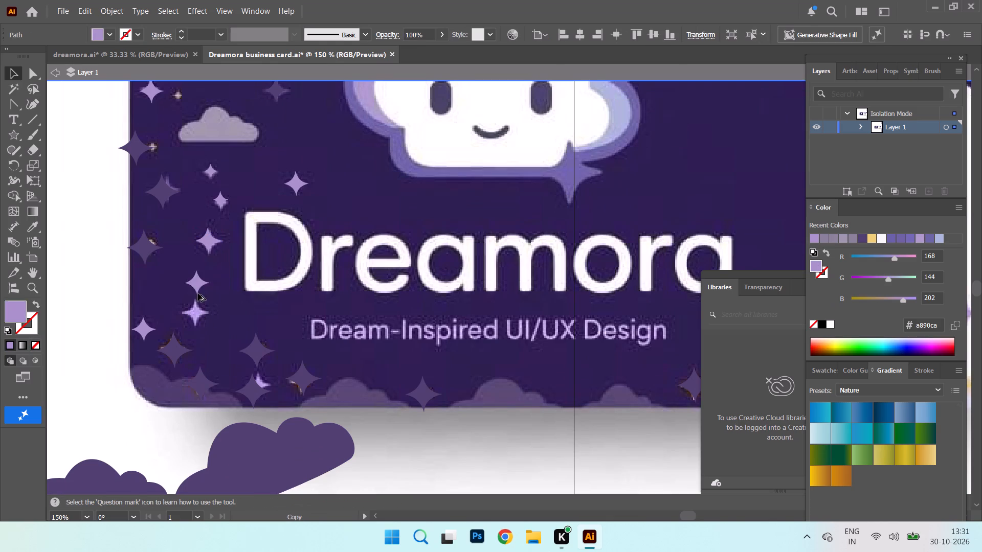
ctrl+alt+drag(198, 293, 195, 321)
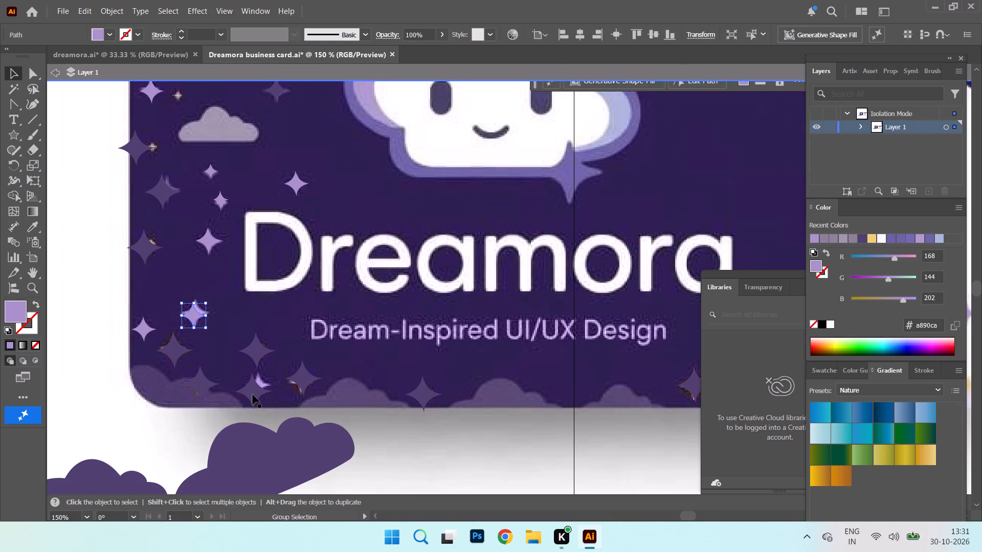
Delete the dark sparkle copy covering the lilac reference sparkle on the card's bottom edge, near the lower-left corner.
click(253, 395)
key(Delete)
key(BackSpace)
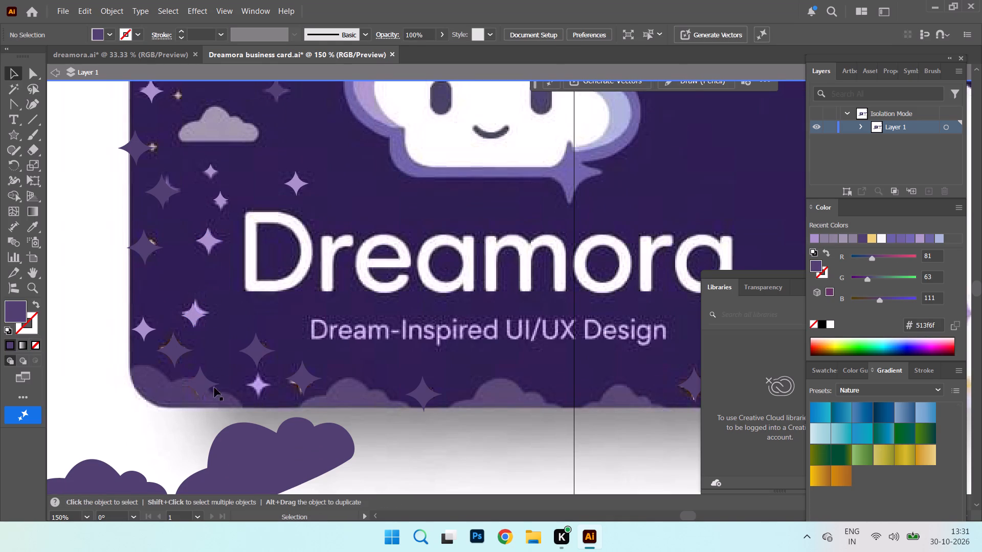
Copy the lilac sparkle to the left of the tagline onto the lilac reference sparkle near the card's bottom-left clouds.
drag(193, 311, 259, 383)
Move the dark sparkle copy covering the gold reference sparkle slightly up and to the right of it.
drag(301, 378, 325, 364)
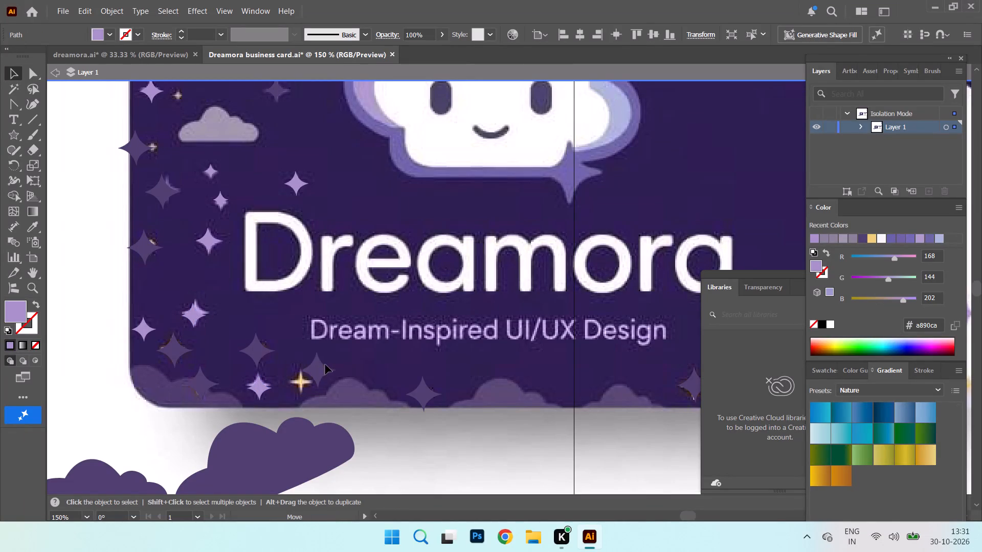
drag(325, 364, 319, 366)
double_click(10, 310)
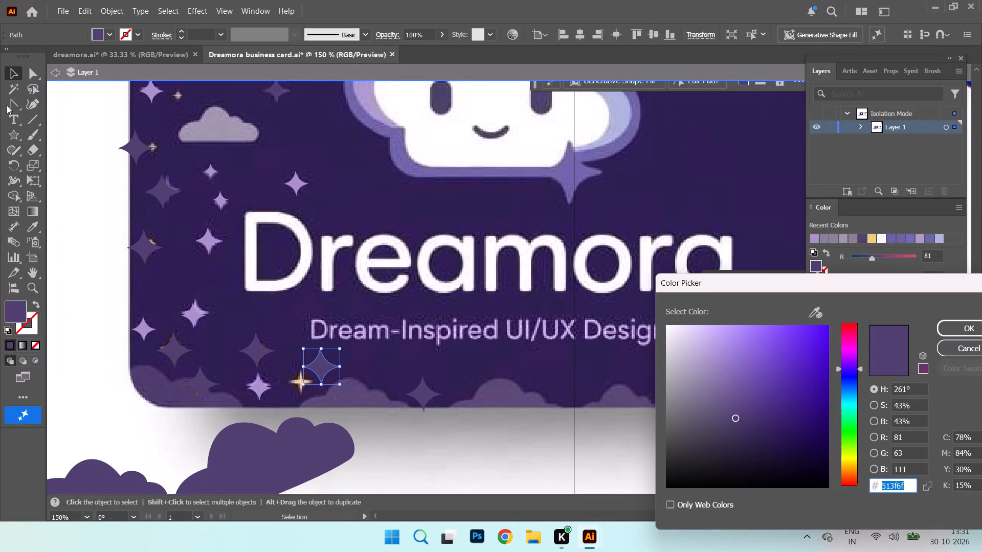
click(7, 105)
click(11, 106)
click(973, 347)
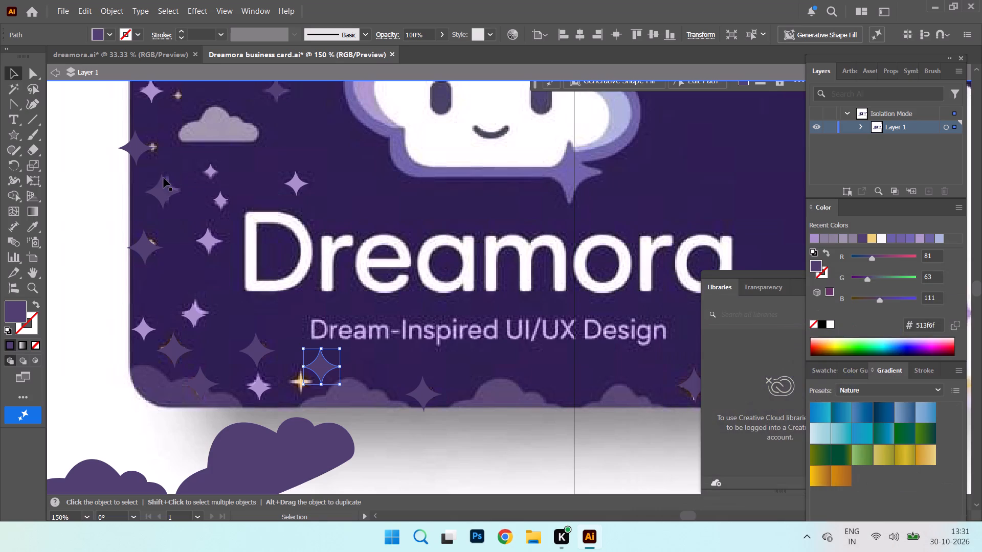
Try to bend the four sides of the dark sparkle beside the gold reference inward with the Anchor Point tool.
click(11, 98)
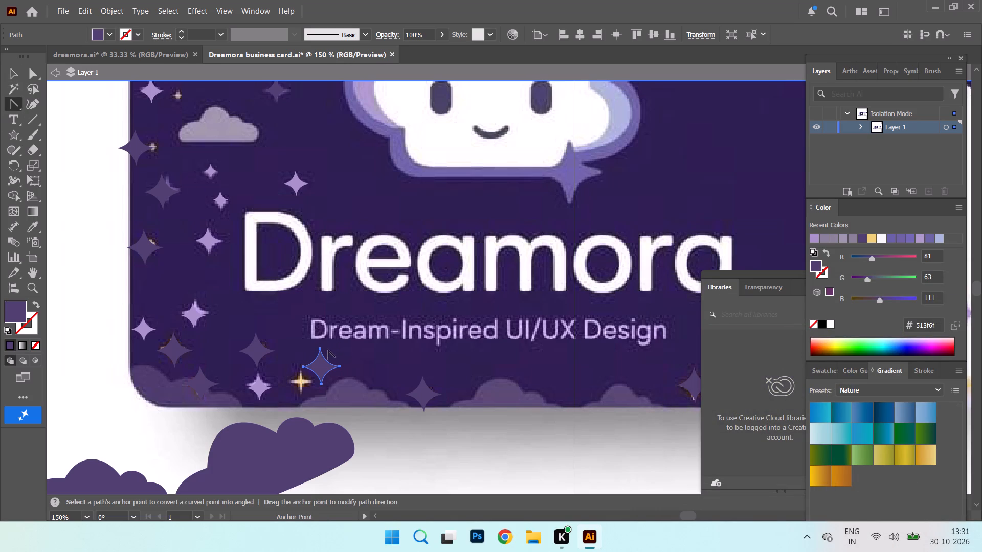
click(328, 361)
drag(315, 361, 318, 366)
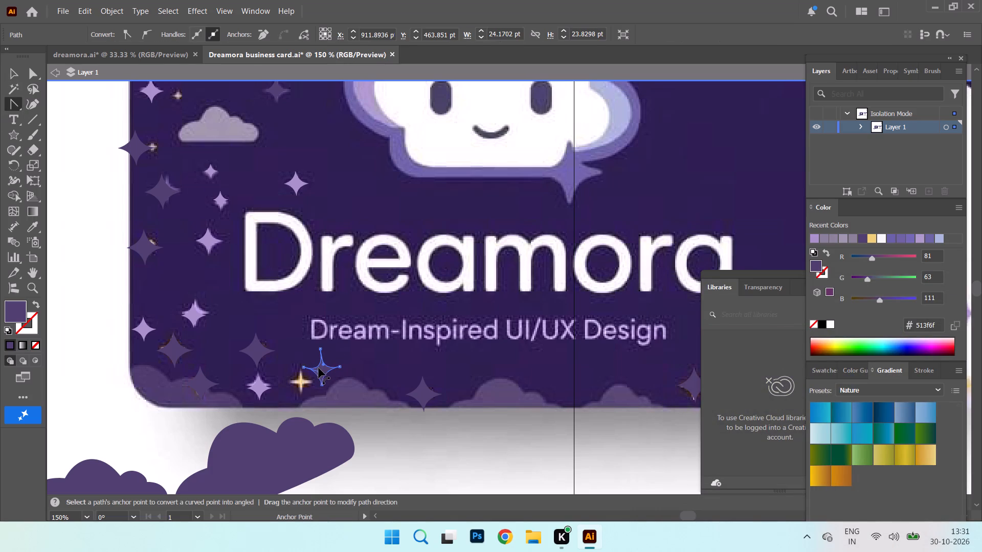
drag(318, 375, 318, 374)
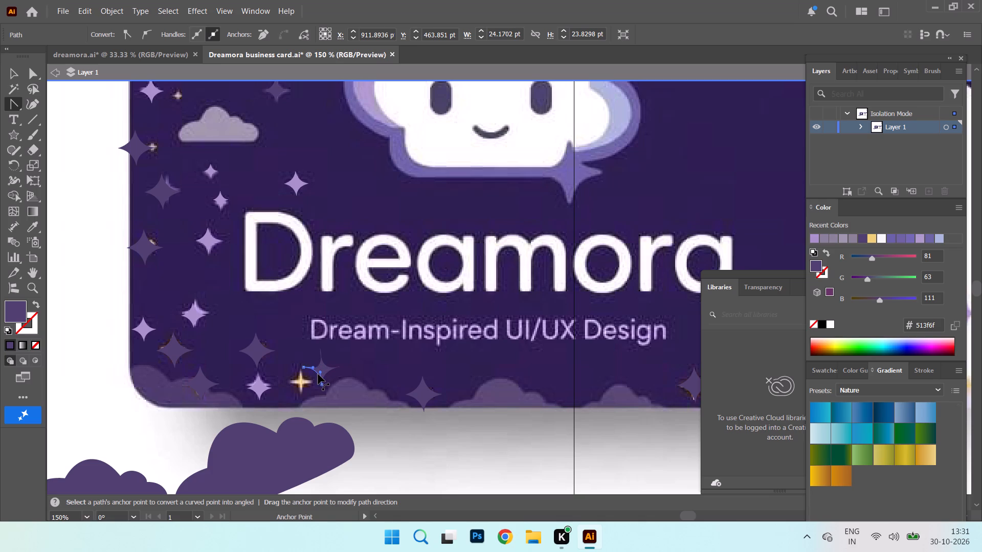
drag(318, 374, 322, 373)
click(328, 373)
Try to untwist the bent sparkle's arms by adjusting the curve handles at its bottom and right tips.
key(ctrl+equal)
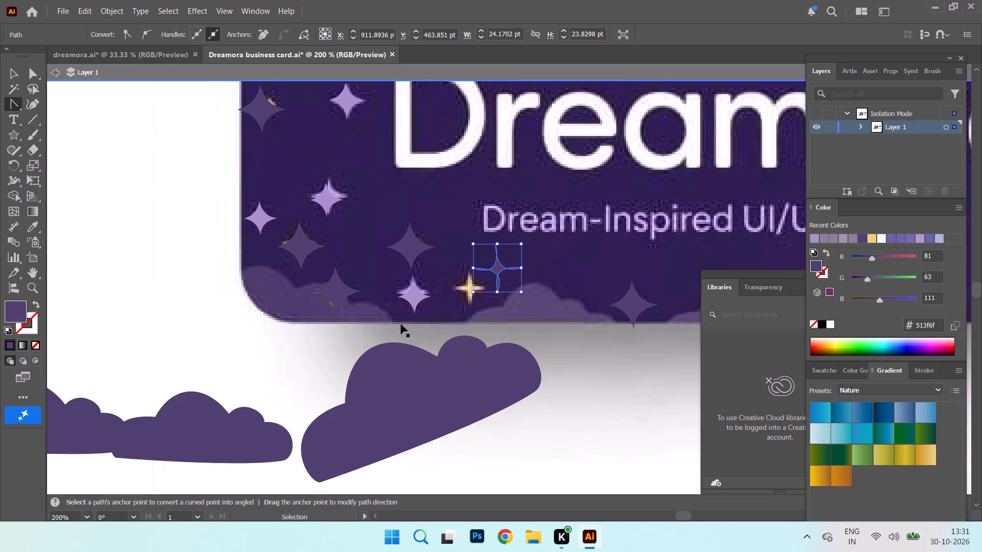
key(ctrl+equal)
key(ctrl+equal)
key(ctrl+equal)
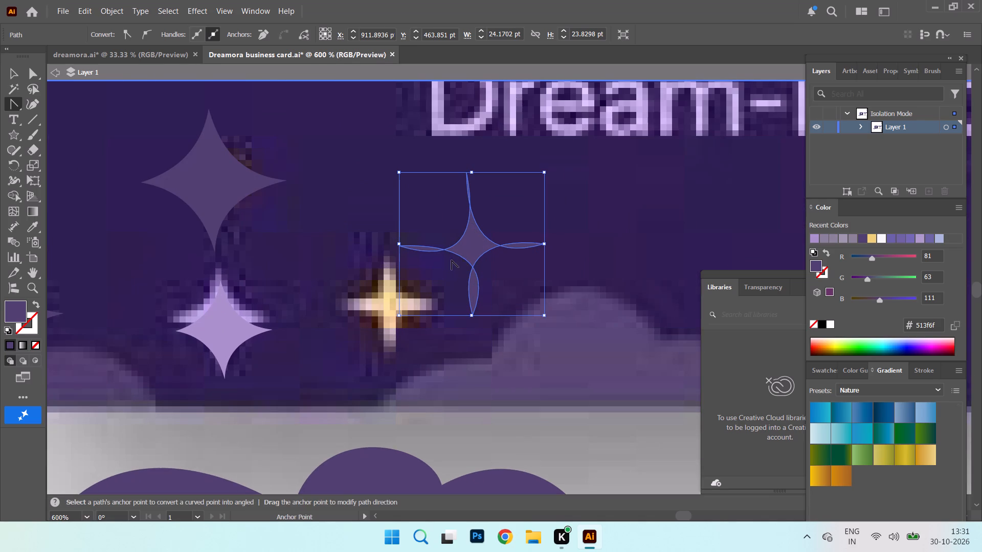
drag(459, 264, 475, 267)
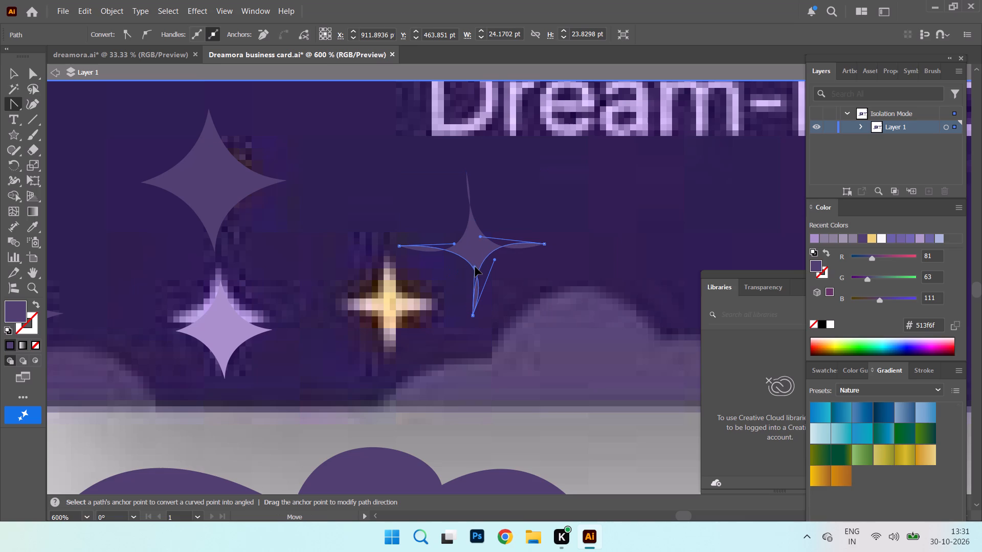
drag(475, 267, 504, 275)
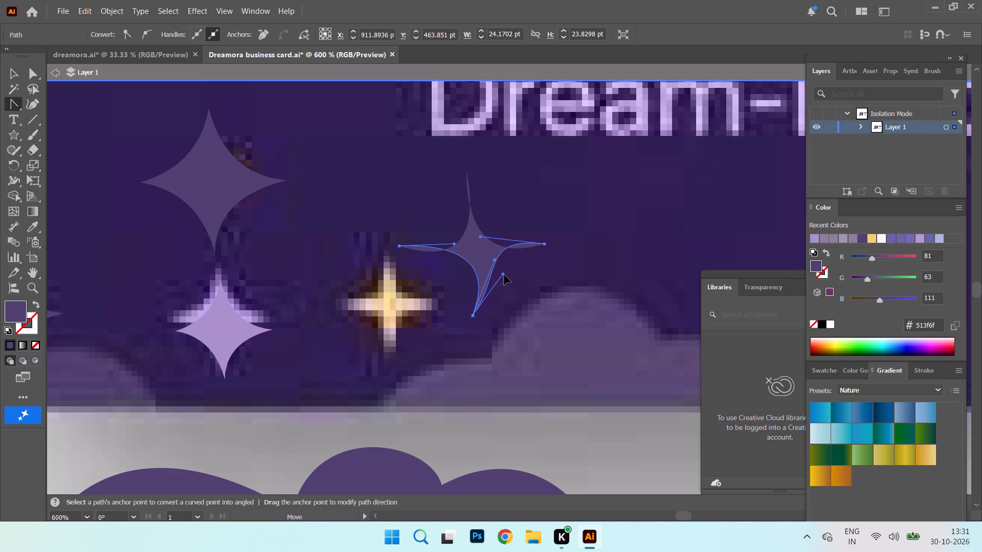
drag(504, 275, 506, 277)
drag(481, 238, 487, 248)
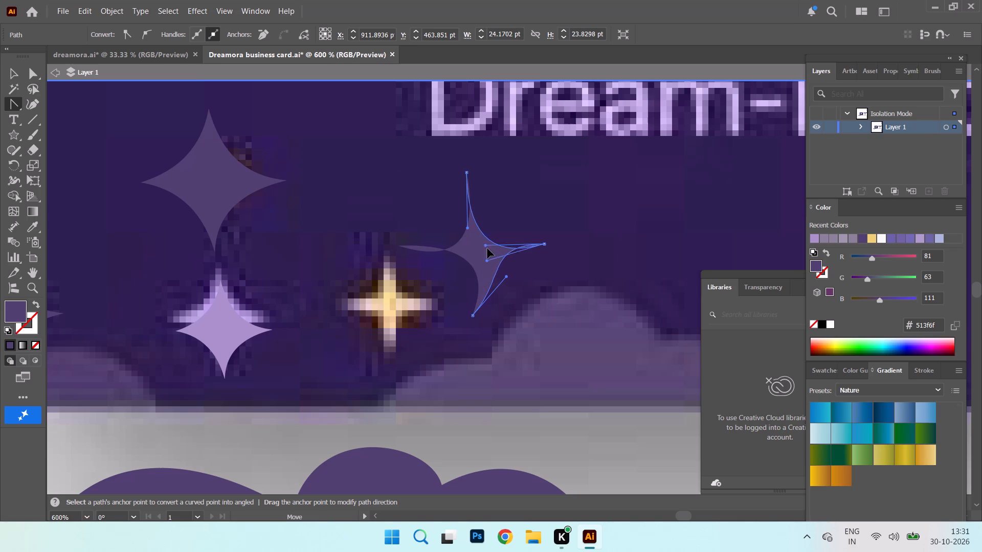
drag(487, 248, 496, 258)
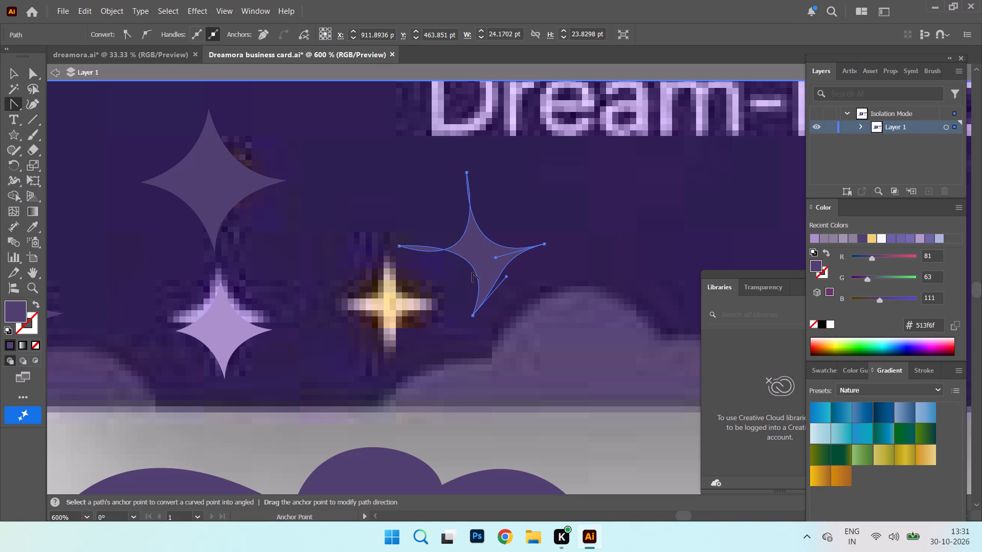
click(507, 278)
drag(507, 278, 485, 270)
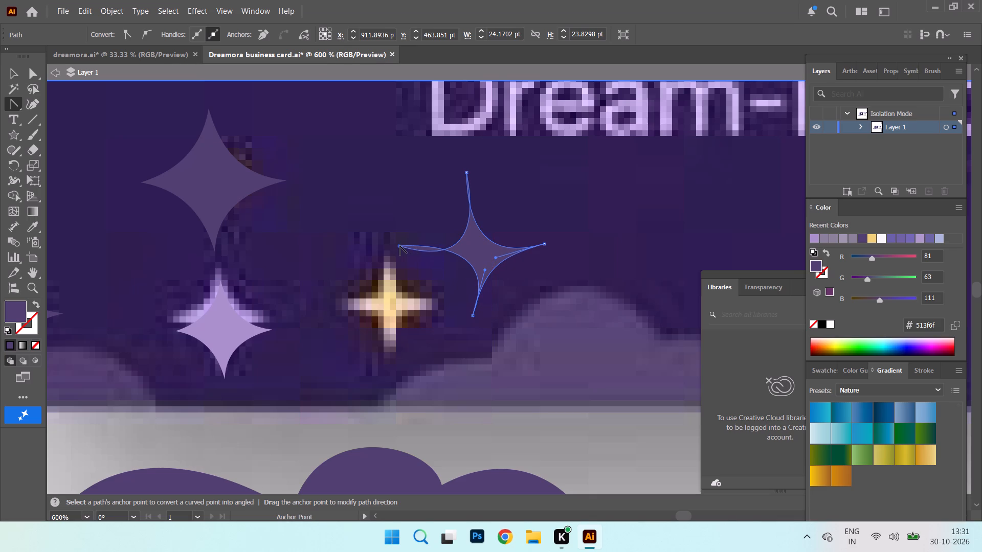
Convert the sparkle's left, bottom and right tips to plain corner points and adjust the top tip's curve handle.
click(400, 247)
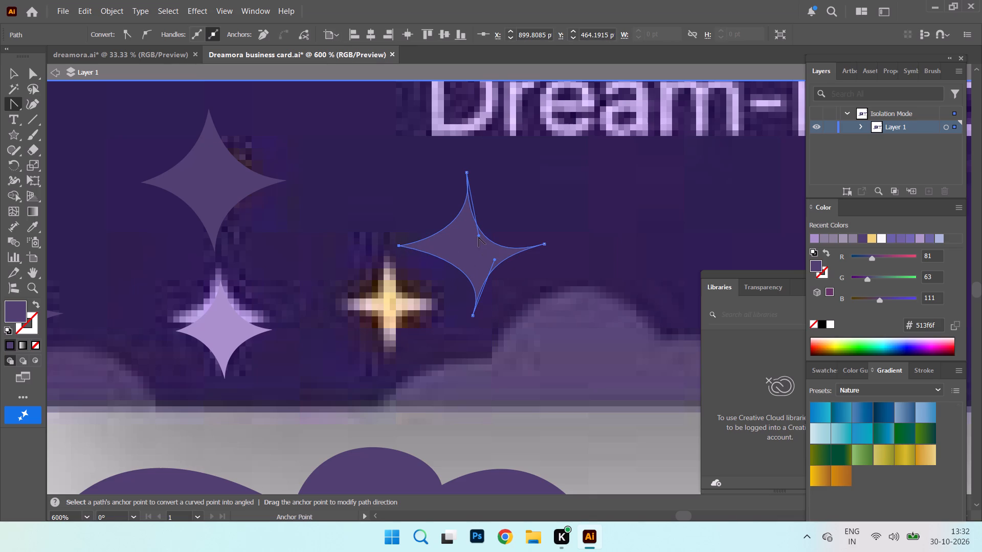
drag(479, 237, 494, 214)
drag(480, 236, 490, 216)
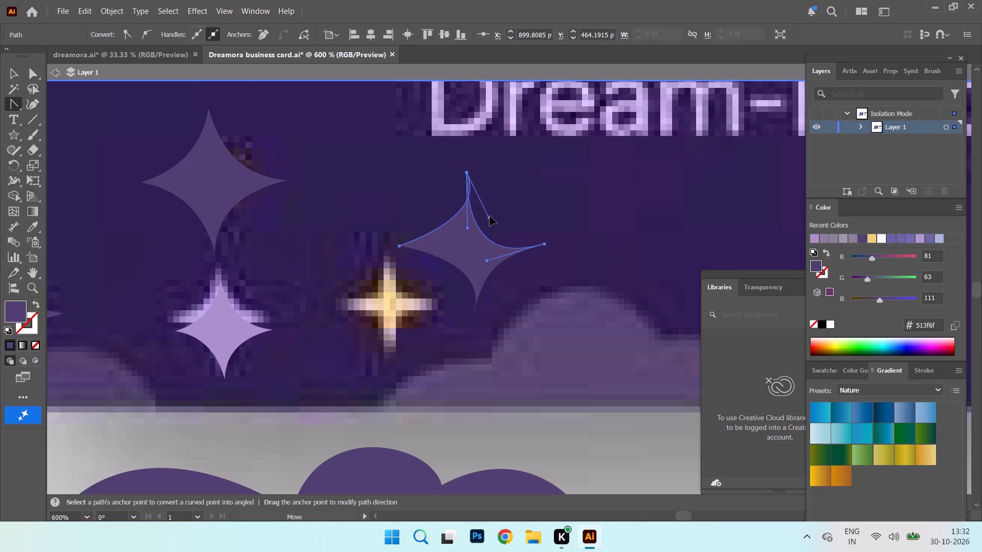
drag(490, 216, 472, 219)
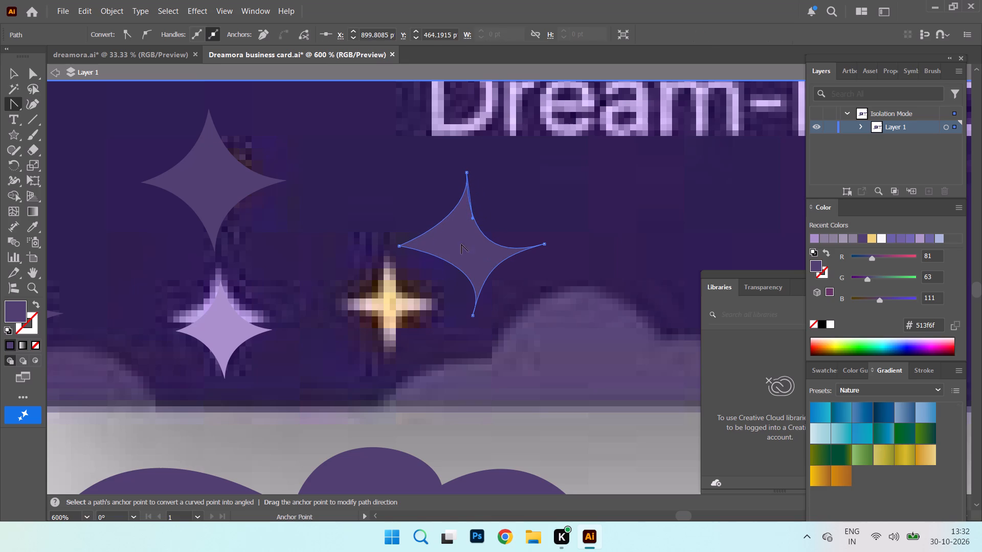
click(473, 316)
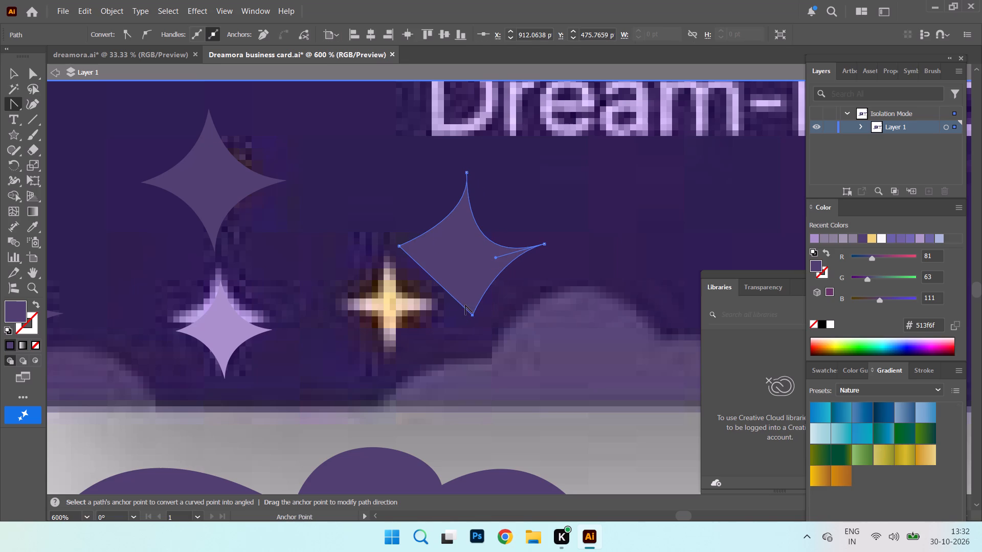
click(546, 245)
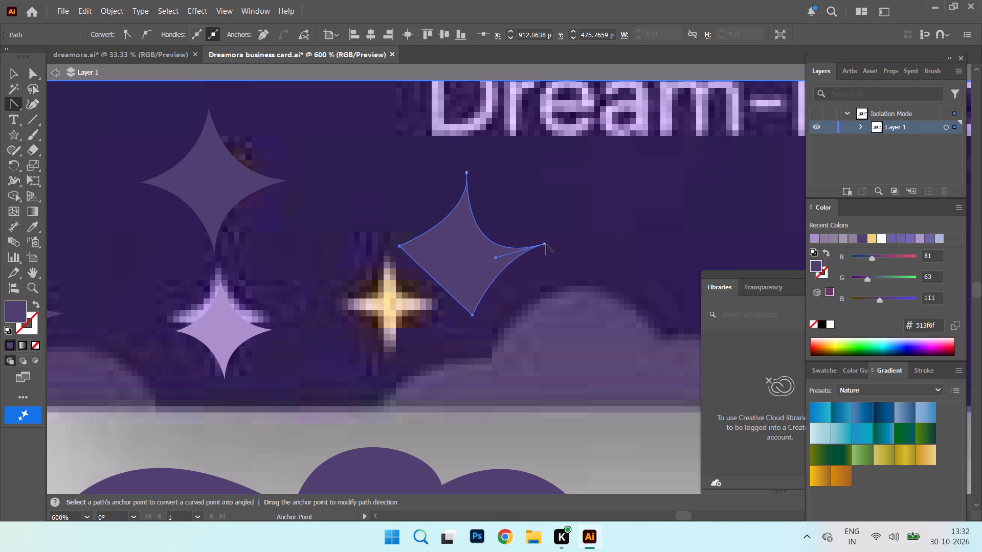
click(545, 244)
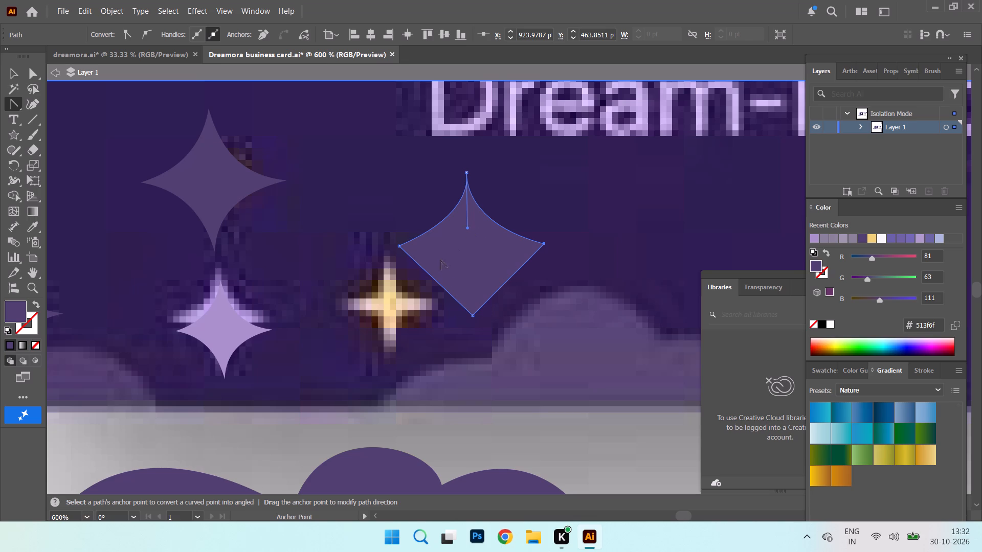
Bend all four sides of the sparkle inward with the Anchor Point tool to form an even, slimmer four-pointed star.
drag(439, 285, 473, 254)
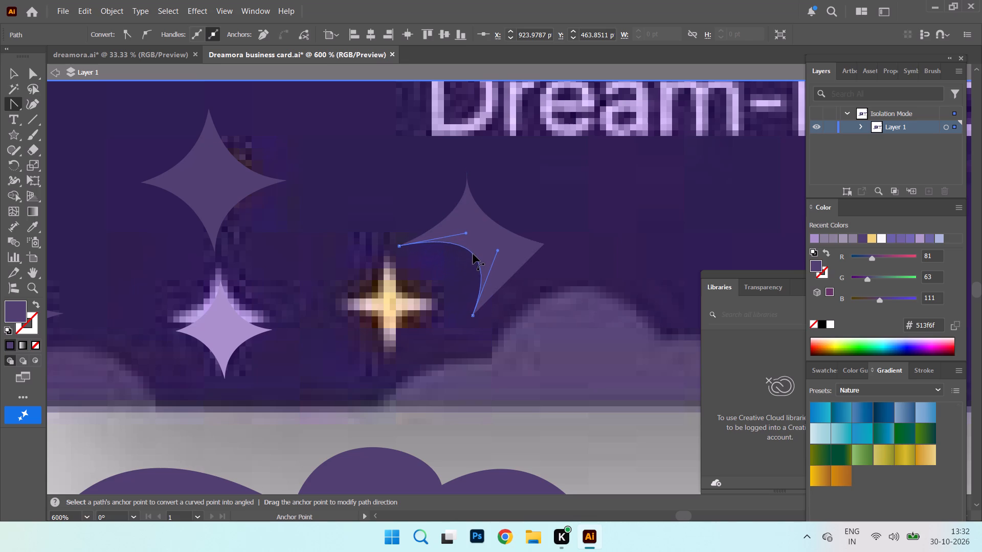
drag(473, 254, 463, 260)
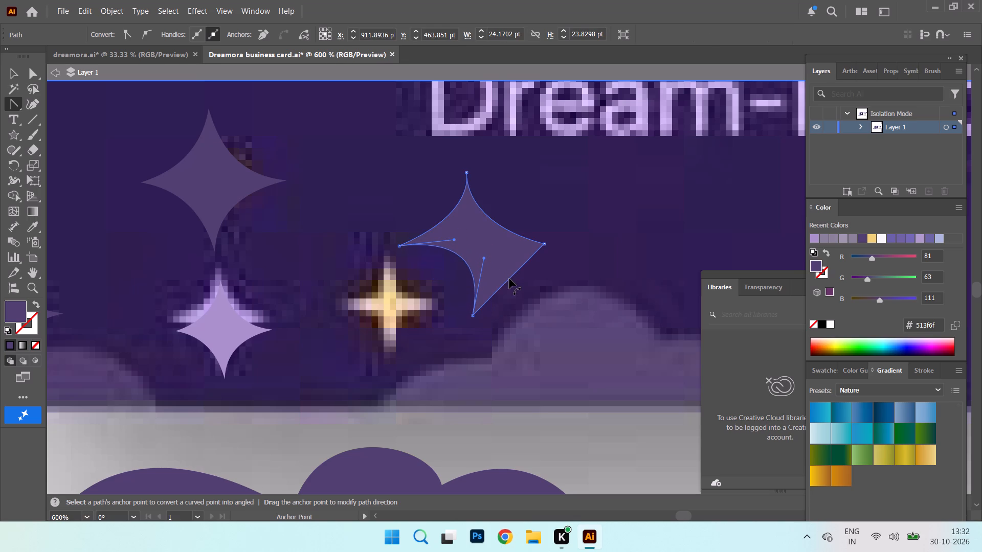
drag(509, 279, 490, 261)
drag(457, 253, 455, 255)
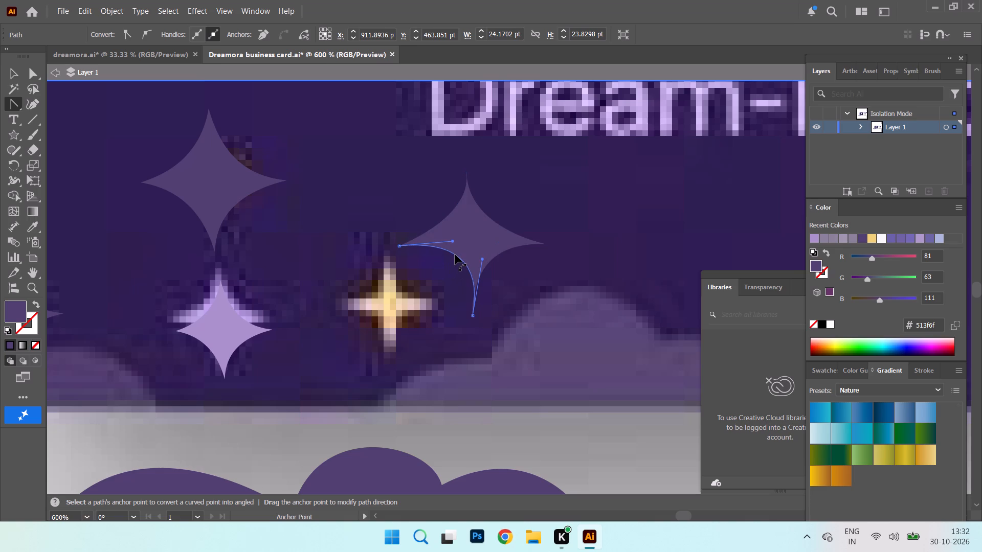
drag(455, 255, 451, 258)
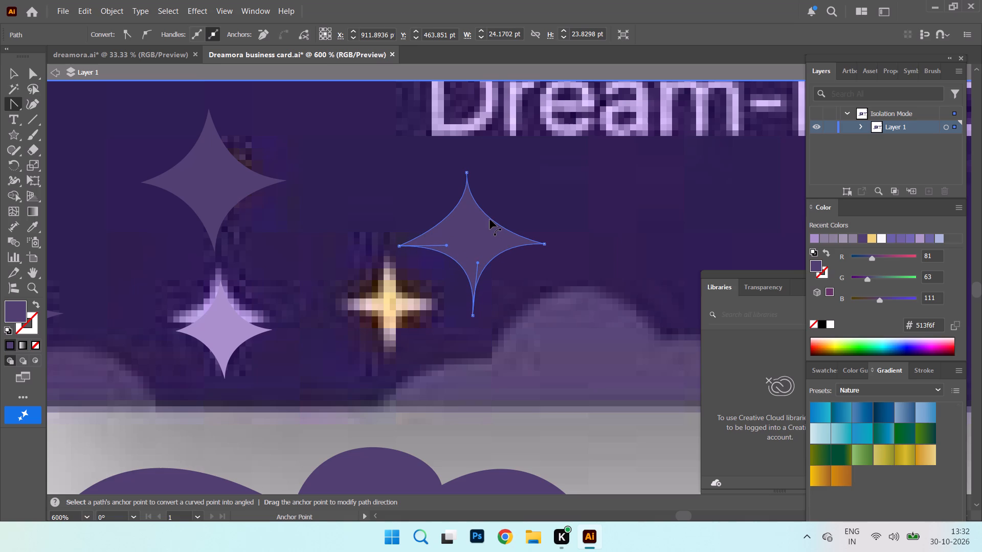
click(490, 219)
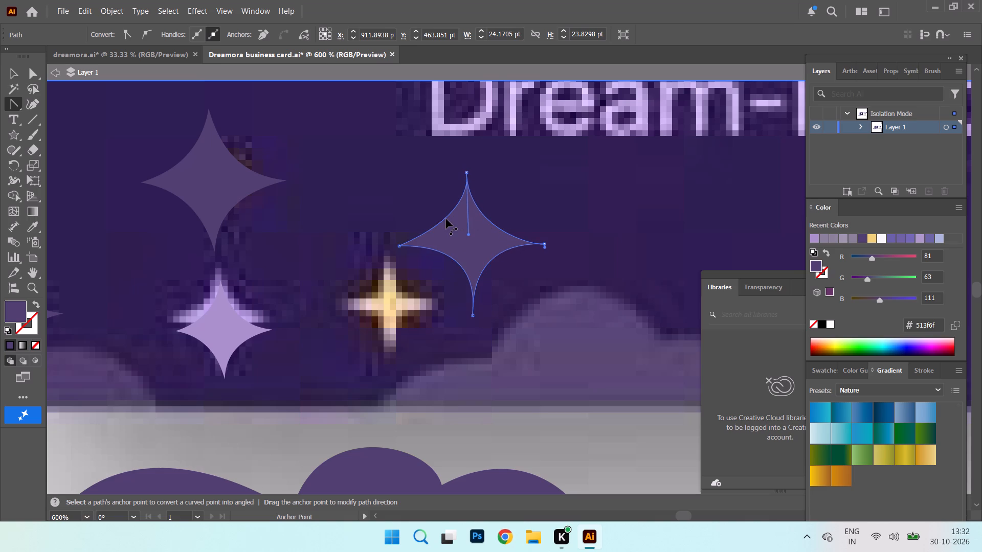
drag(446, 219, 452, 225)
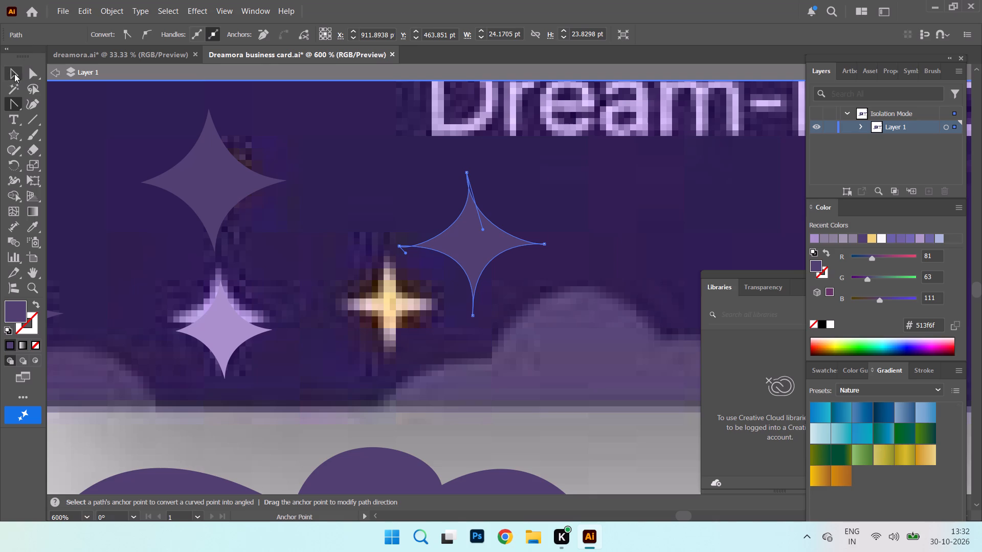
Scale the reshaped sparkle down to about 7.3 by 9.2 pt and place it over the gold reference sparkle.
click(14, 74)
drag(546, 173, 507, 196)
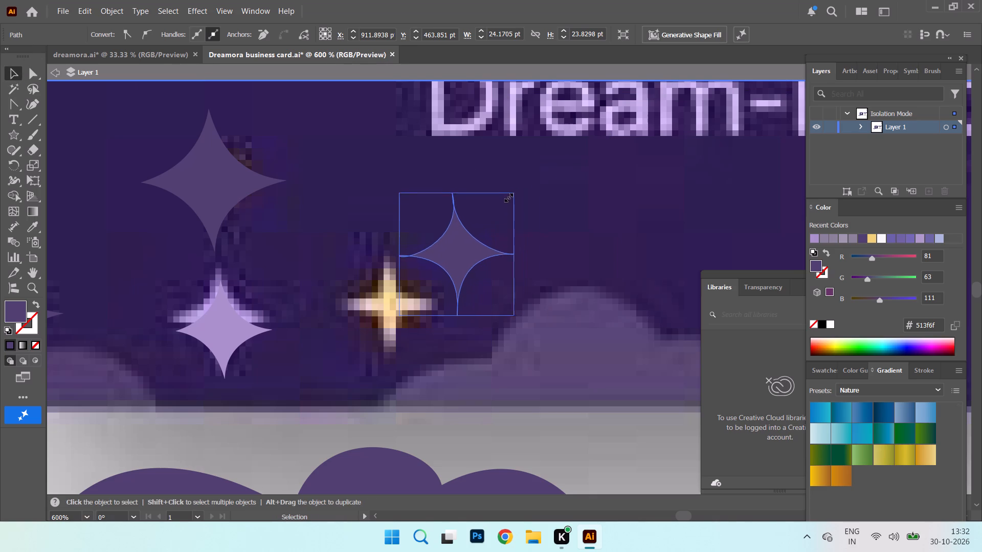
drag(507, 196, 443, 260)
drag(423, 283, 382, 305)
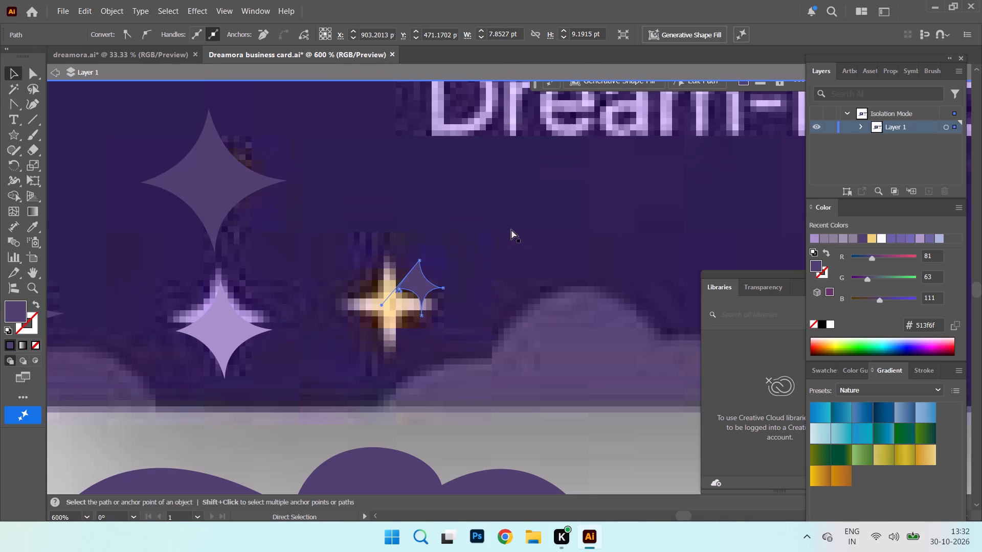
key(ctrl+z)
click(12, 75)
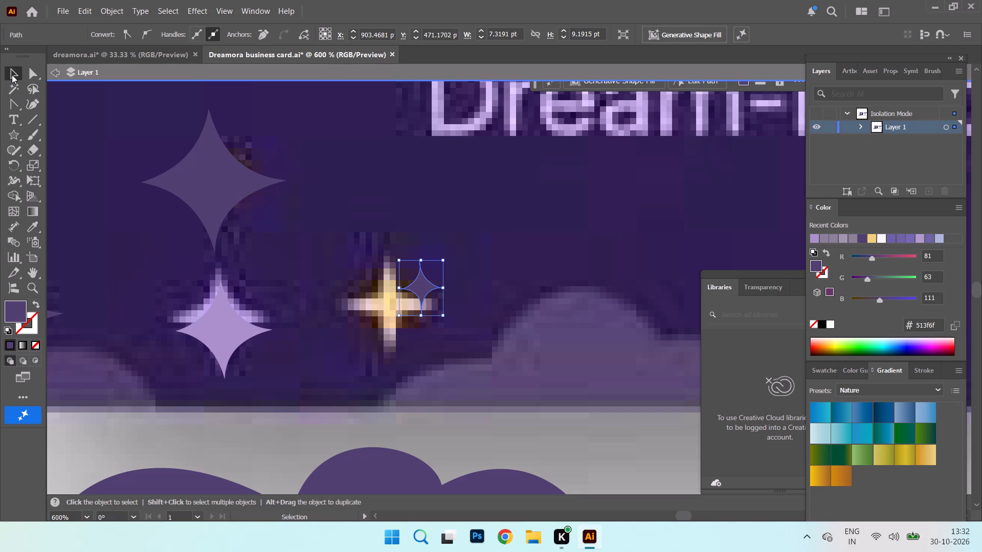
drag(423, 287, 388, 307)
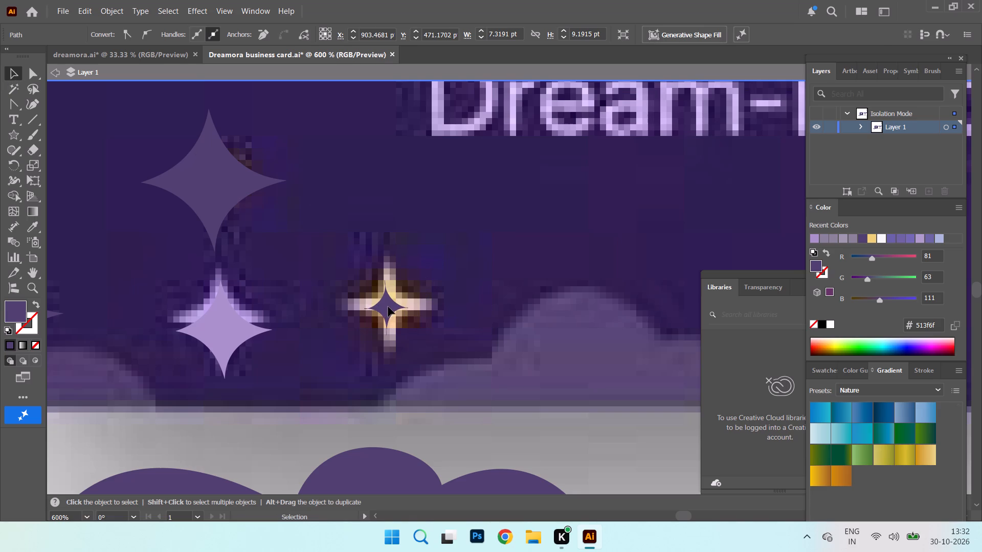
Fill the small sparkle with gold #f2d78f sampled from the reference sparkle beneath it.
double_click(19, 304)
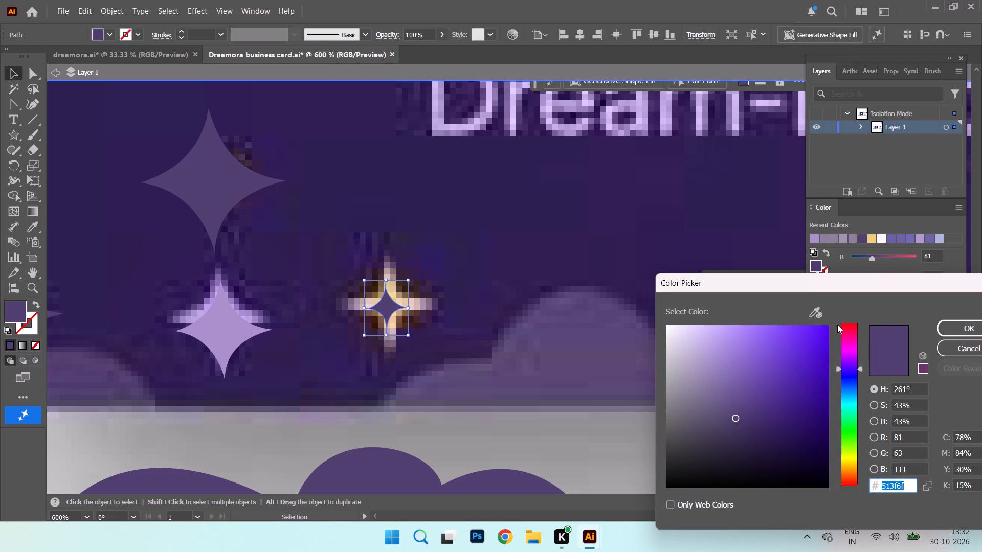
click(818, 315)
click(391, 291)
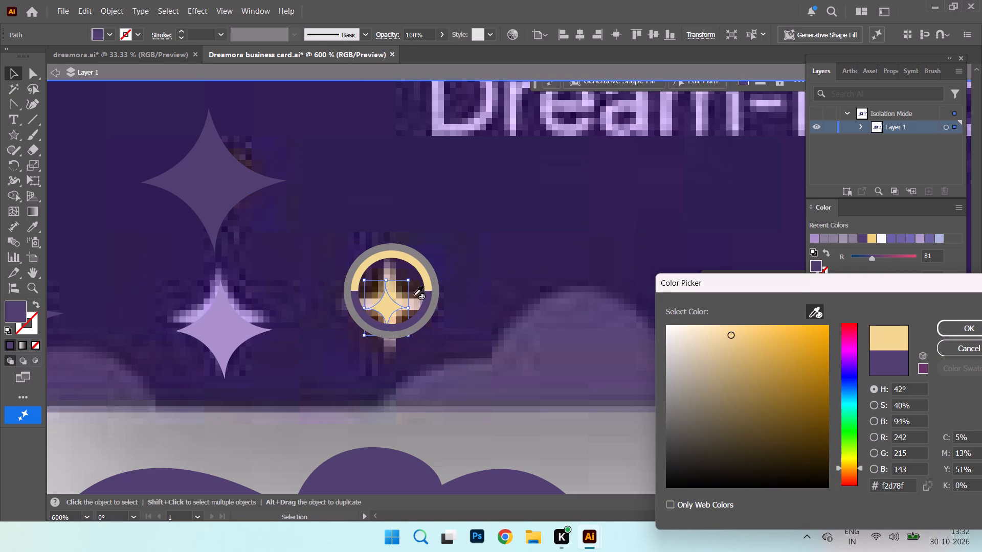
click(981, 326)
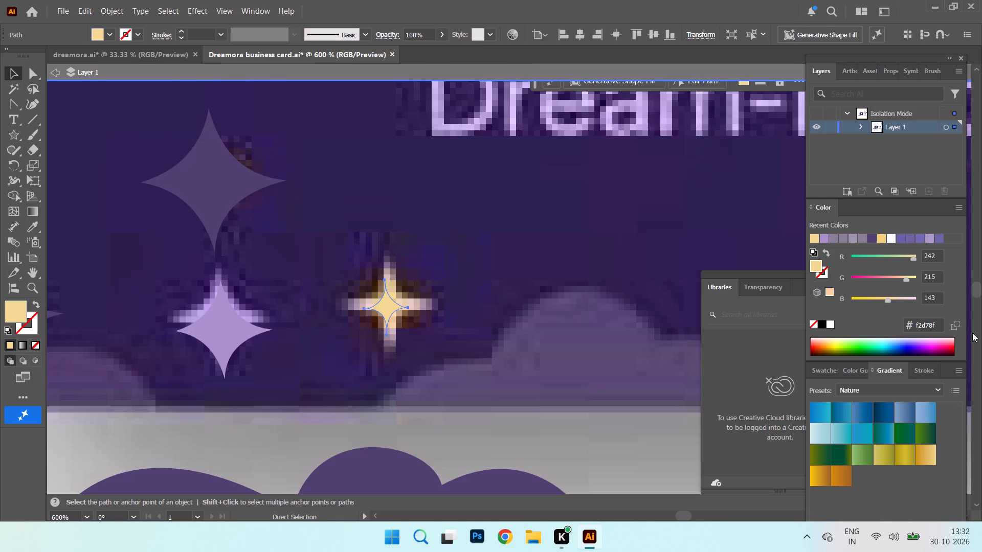
Scale down the dark sparkle beside the small gold reference sparkle at the card's left edge, below the grey cloud.
key(ctrl+minus)
key(ctrl+minus)
key(ctrl+minus)
key(ctrl+minus)
scroll(529, 128, up, 5)
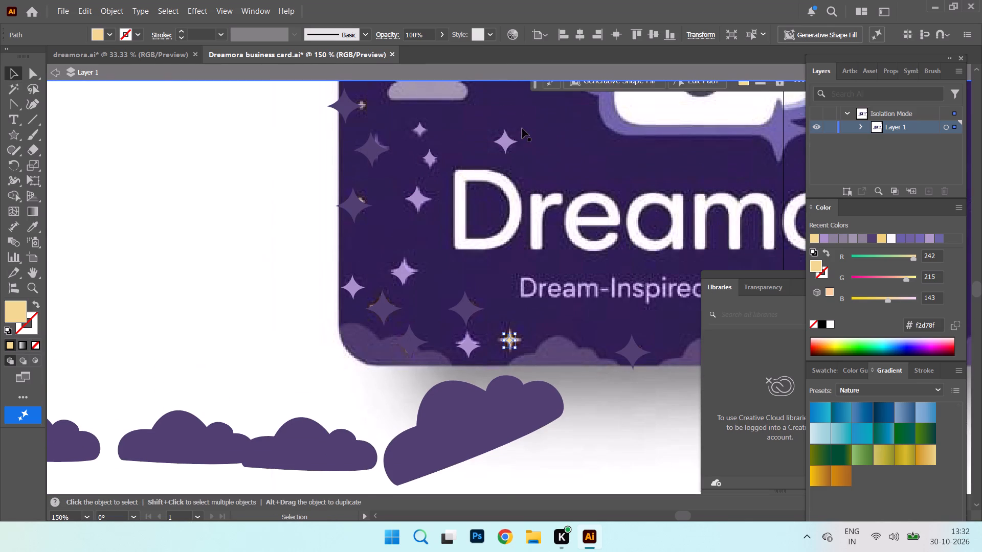
scroll(509, 130, up, 4)
drag(346, 157, 361, 159)
drag(378, 139, 359, 159)
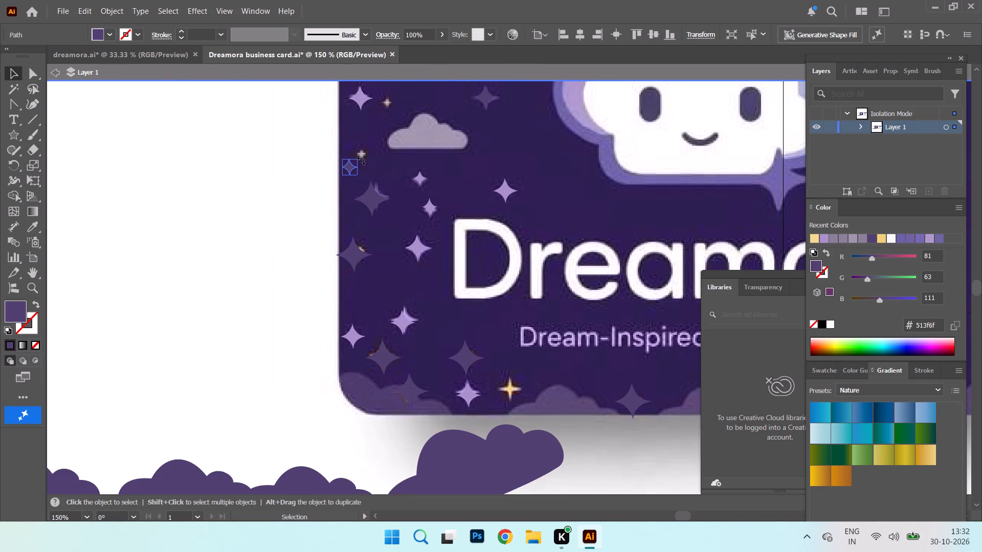
Fill the shrunken sparkle with gold #f2d78f sampled from the finished gold sparkle near the card's lower edge.
double_click(9, 307)
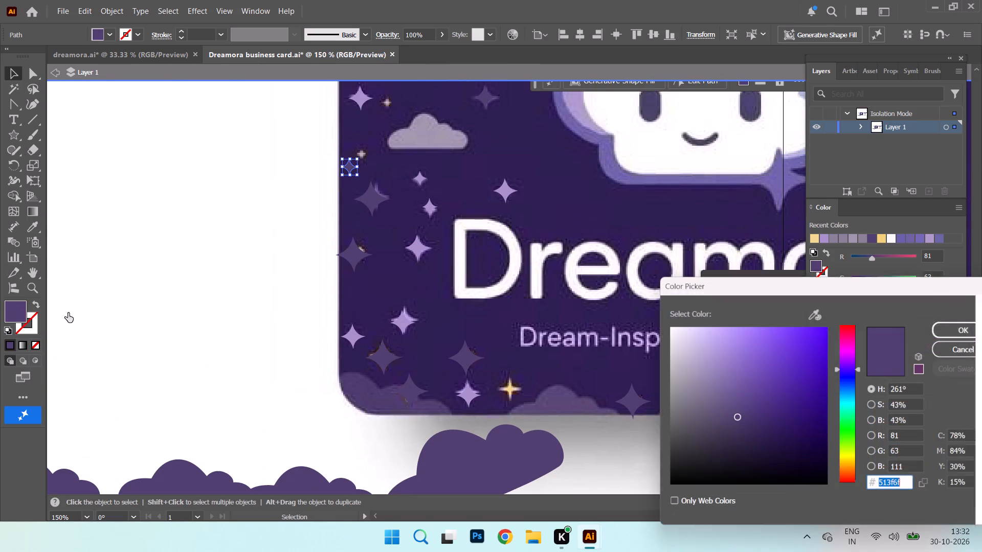
click(813, 309)
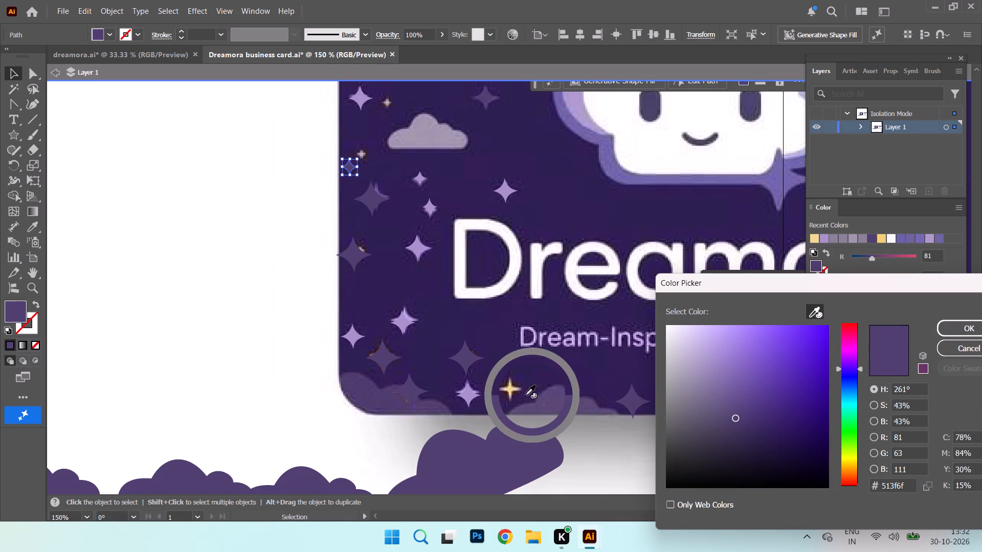
click(511, 390)
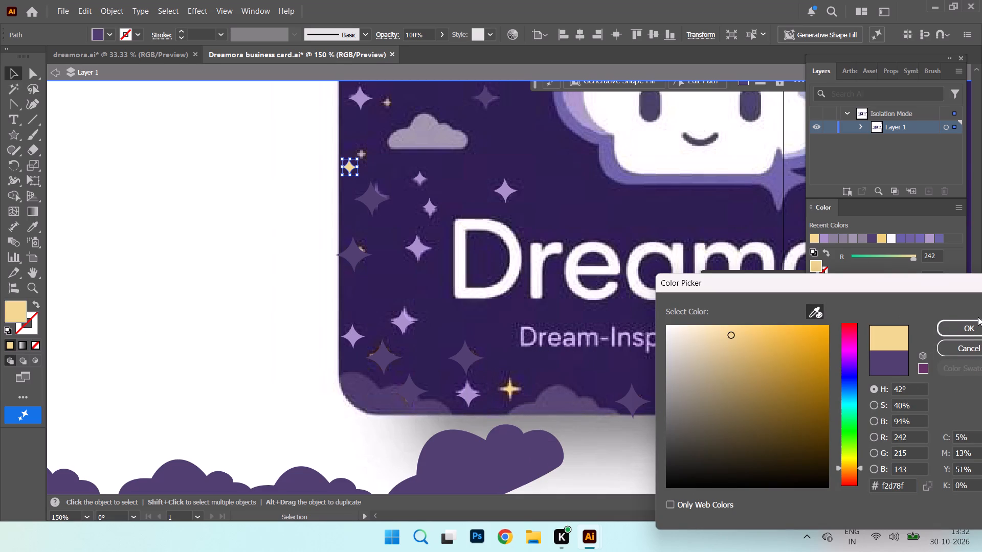
click(970, 329)
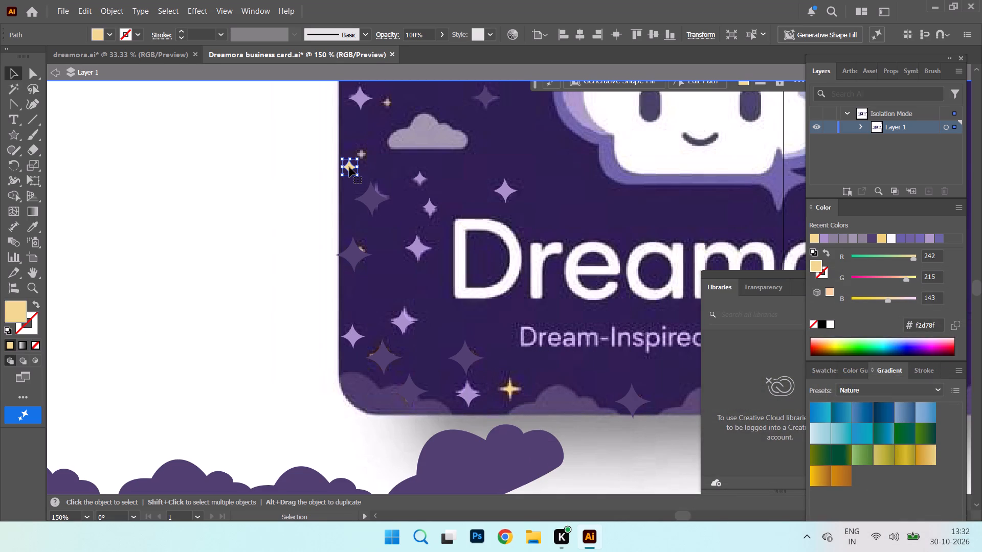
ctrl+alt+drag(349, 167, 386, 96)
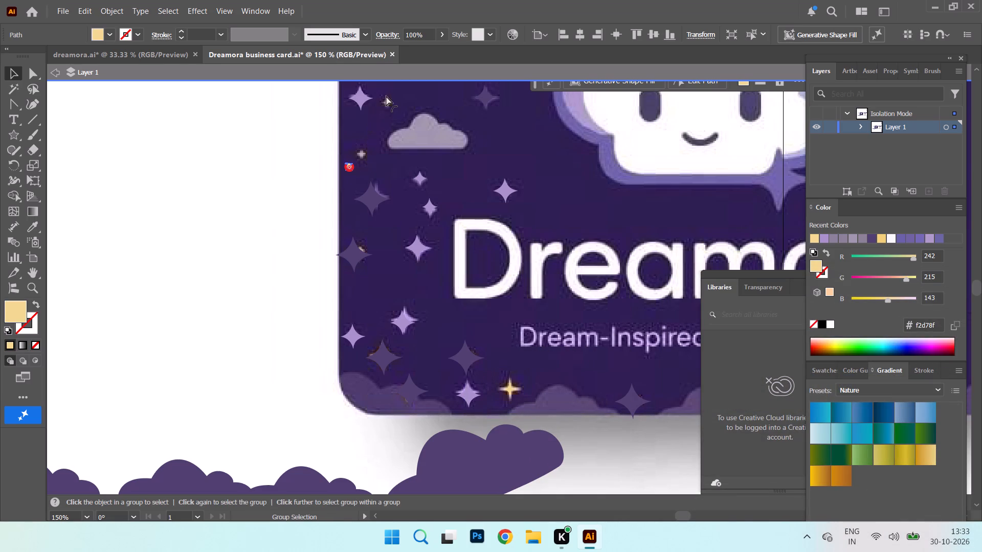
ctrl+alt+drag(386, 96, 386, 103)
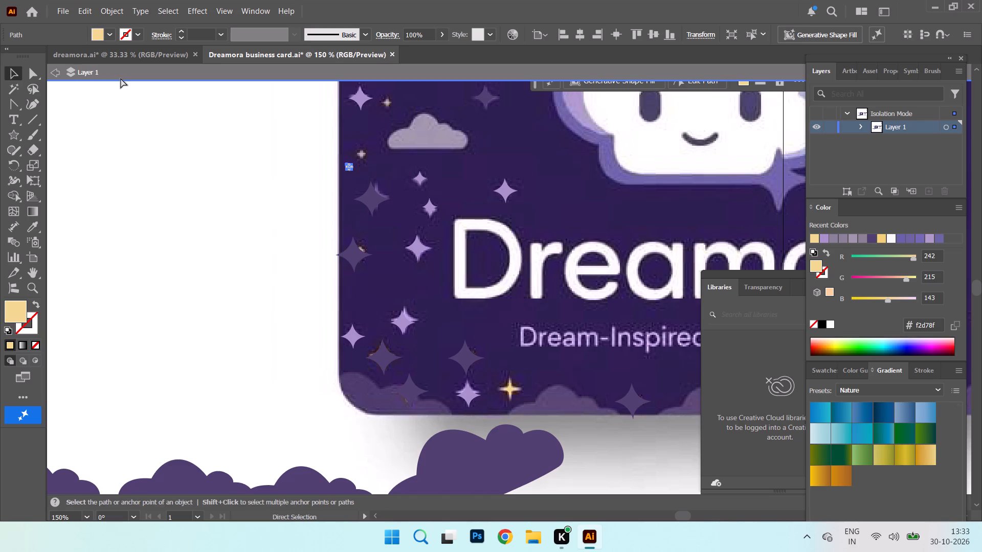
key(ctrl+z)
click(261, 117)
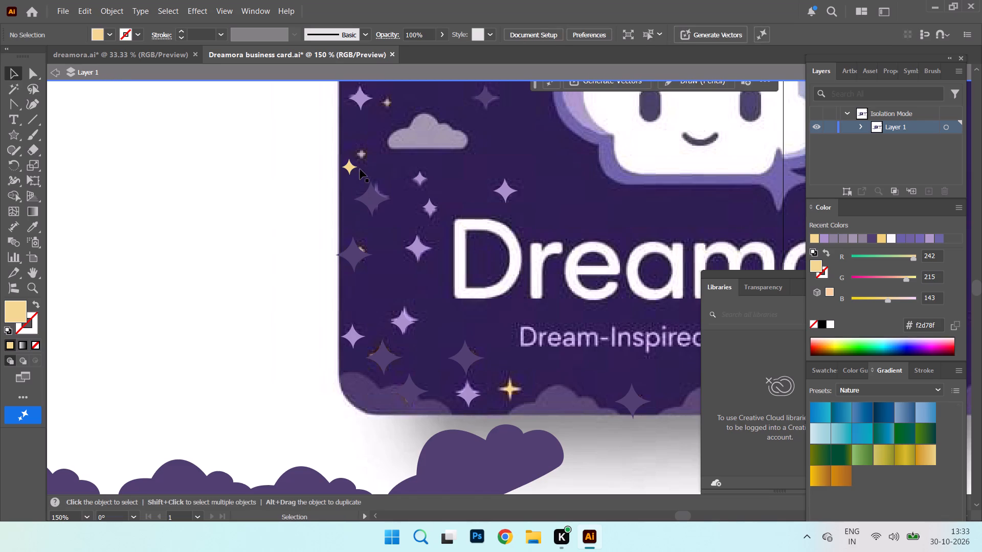
Duplicate the small gold sparkle onto the gold reference sparkle just above the grey cloud, beside the lilac sparkle.
click(351, 169)
alt+drag(351, 169, 378, 116)
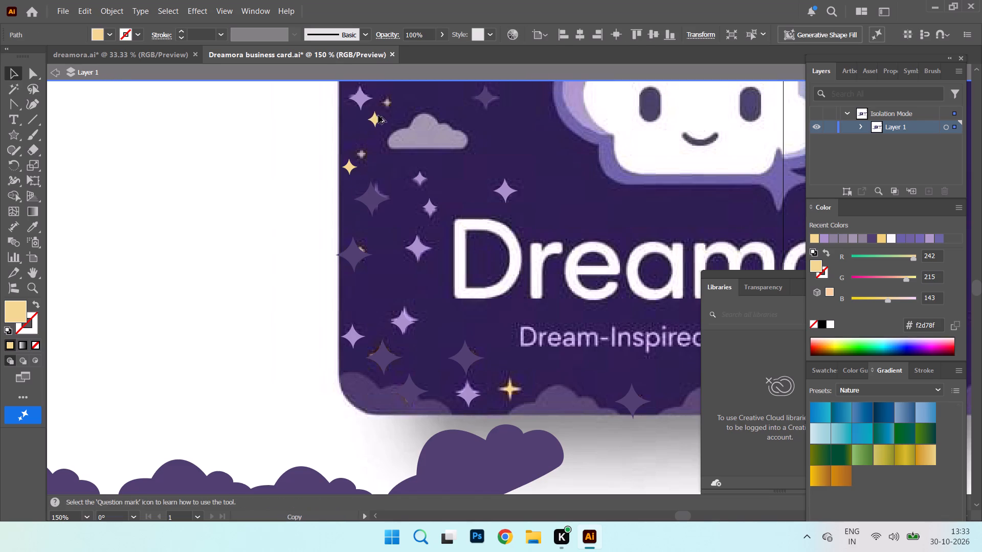
alt+drag(378, 116, 387, 106)
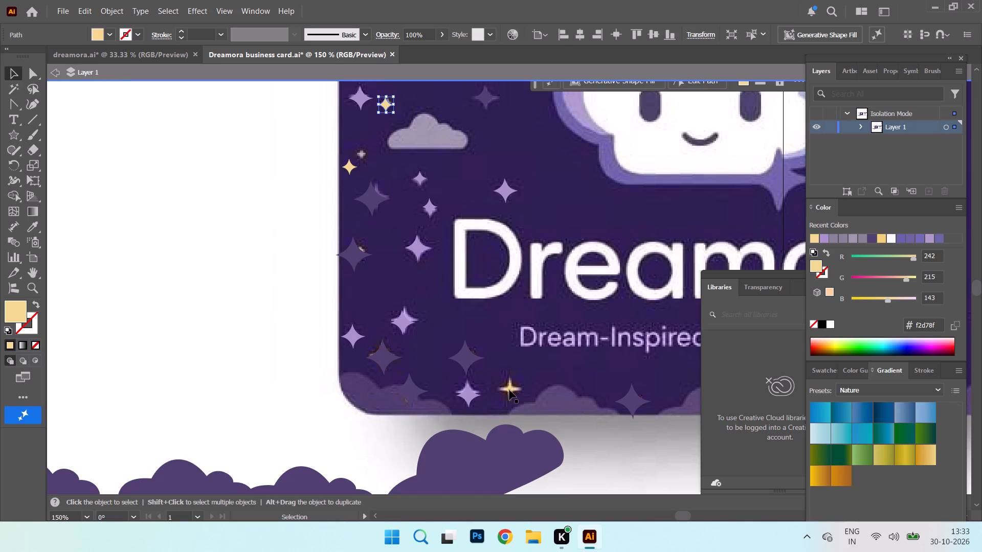
Delete the dark sparkle covering the small gold reference sparkle midway down the card's left edge.
click(509, 390)
click(354, 252)
key(Delete)
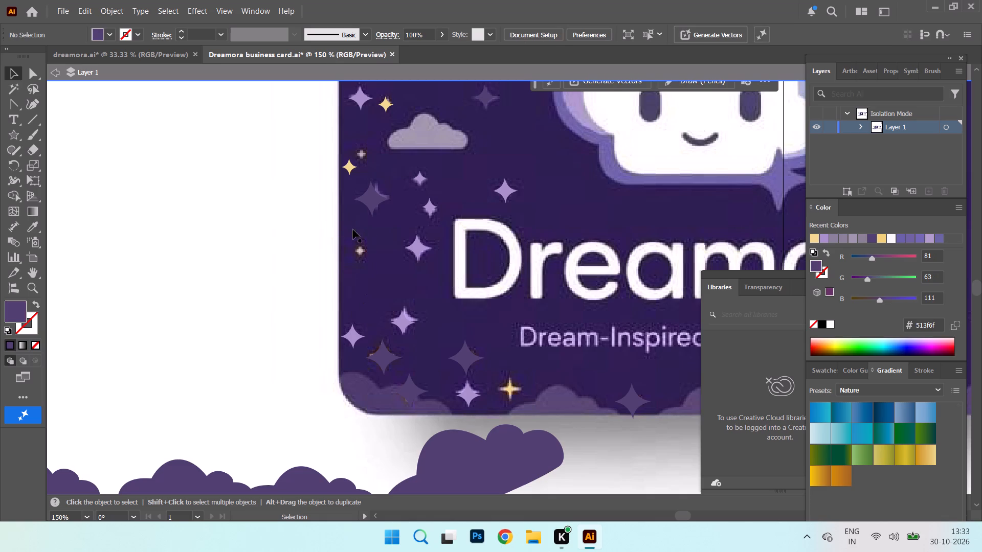
Move the dark sparkle at the card's bottom edge below the card and place a gold sparkle copy on the exposed reference.
click(348, 163)
alt+drag(348, 163, 364, 256)
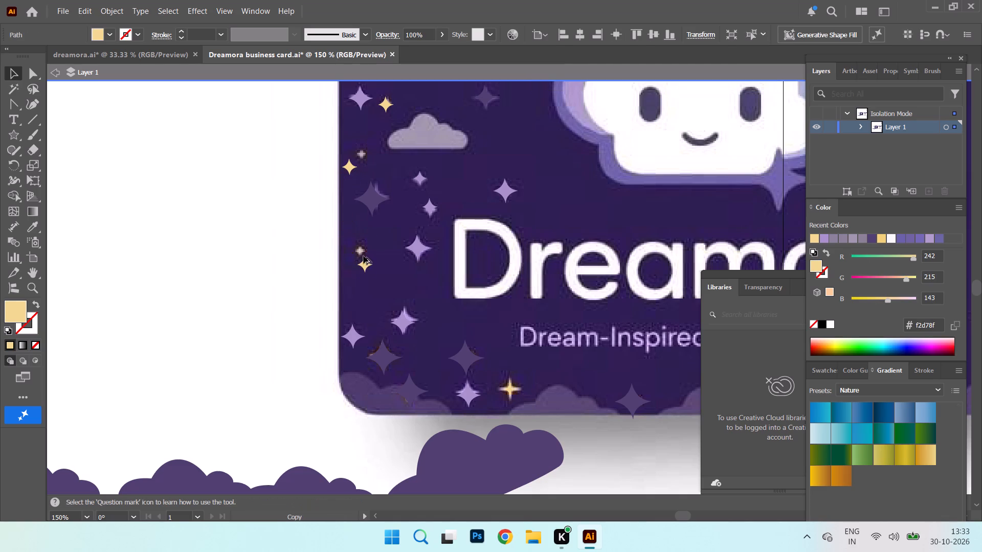
alt+drag(364, 256, 633, 400)
alt+drag(633, 400, 608, 390)
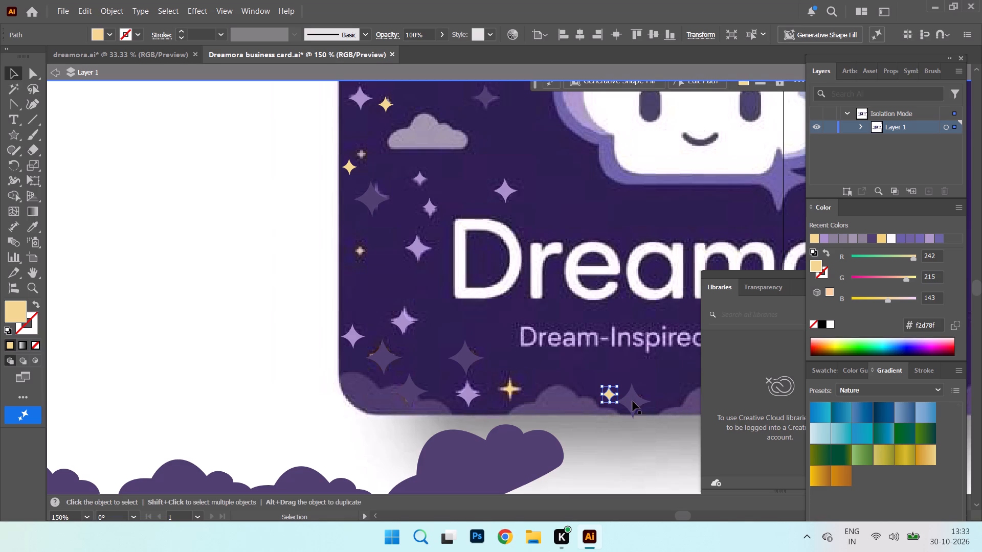
drag(633, 401, 650, 462)
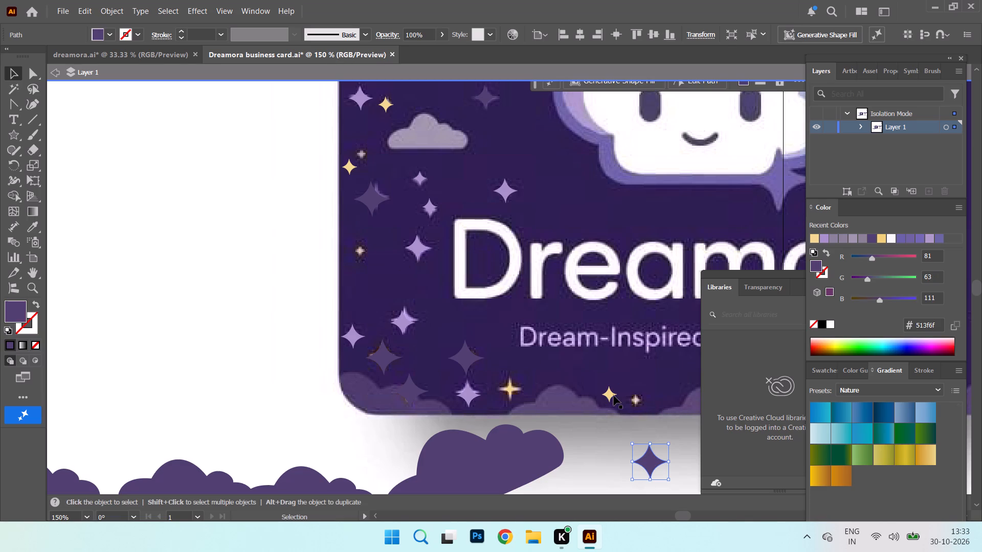
drag(611, 393, 639, 398)
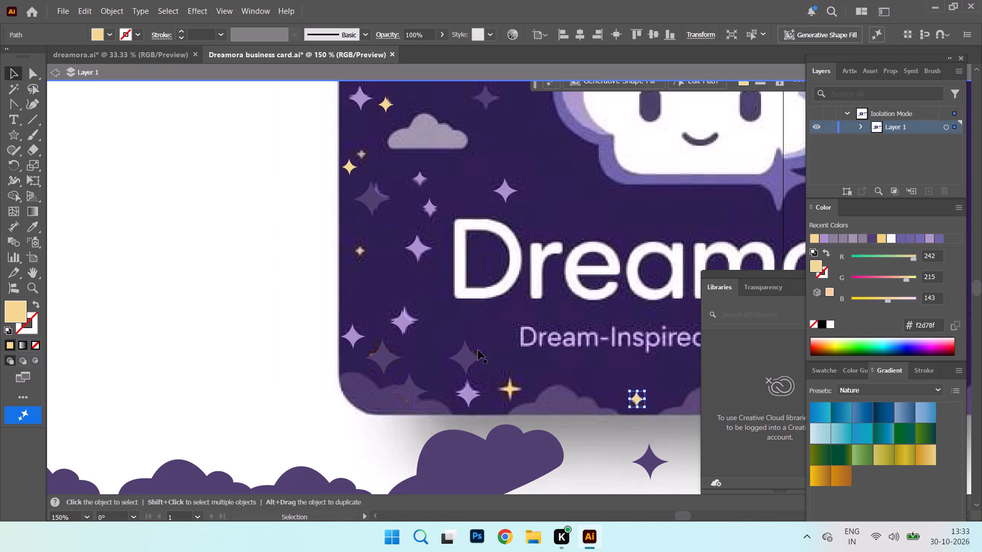
Move the two dark sparkles in the card's lower-left corner aside to uncover the gold reference sparkles beneath them.
drag(412, 389, 477, 296)
drag(386, 355, 257, 395)
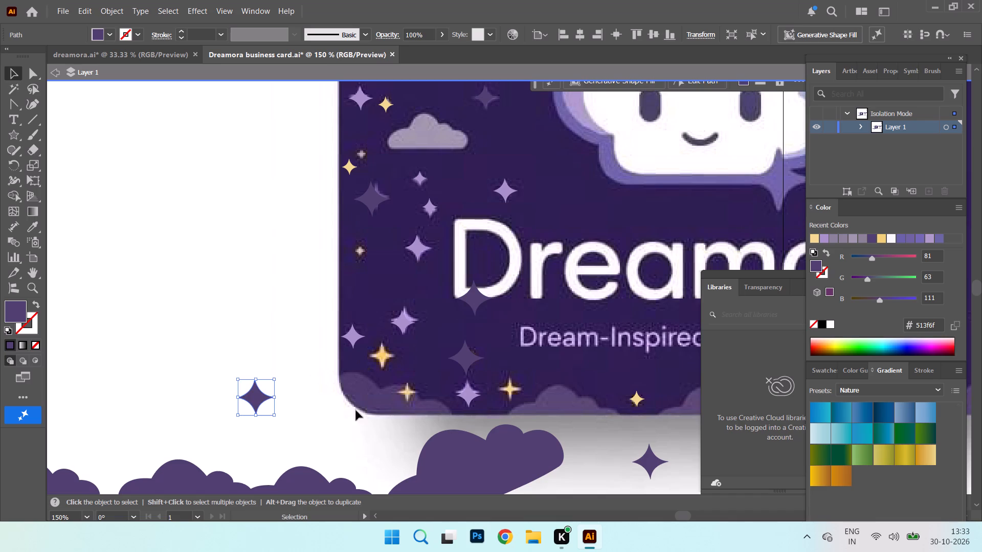
Duplicate the bottom gold sparkle beside the slim gold one and onto the smaller uncovered reference in the card's lower-left corner.
click(637, 400)
drag(637, 400, 520, 402)
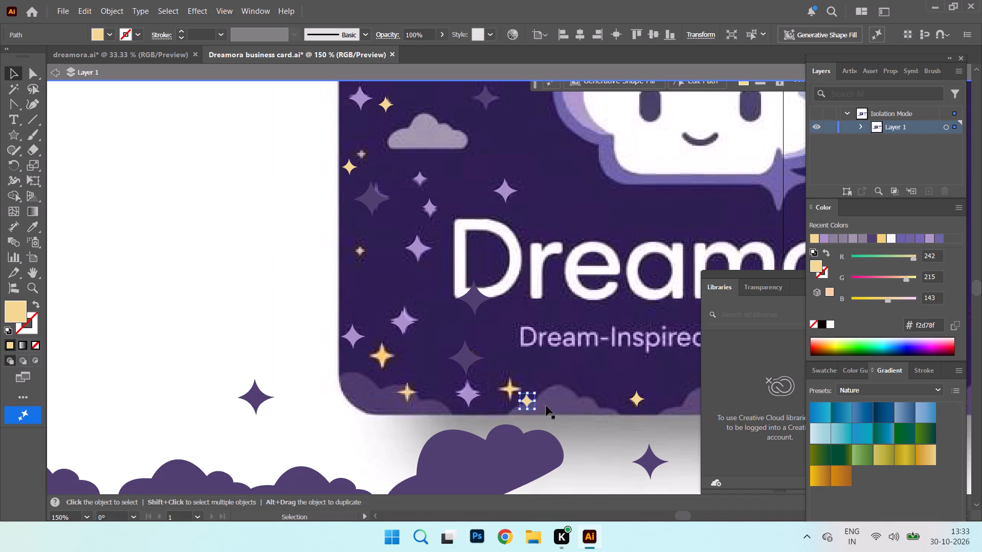
alt+drag(529, 400, 418, 384)
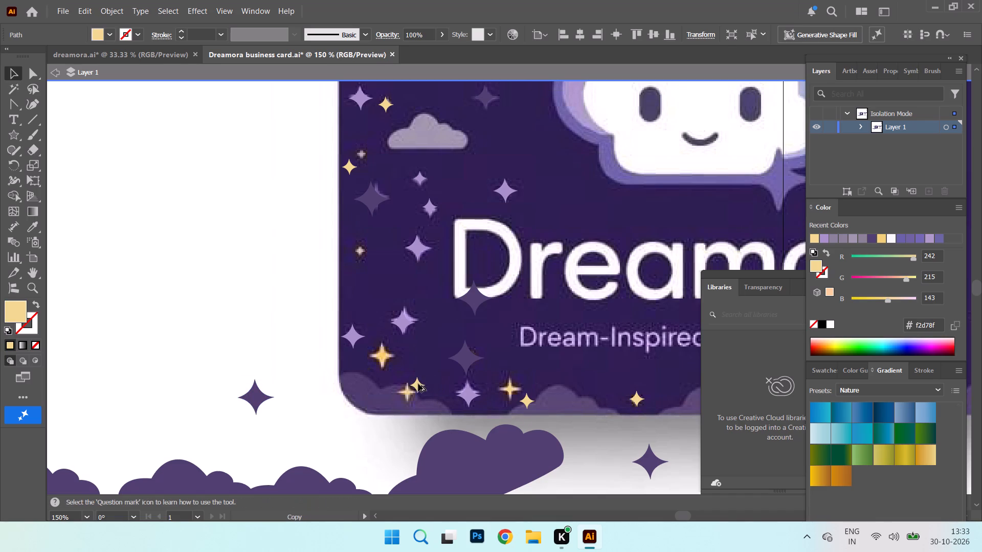
alt+drag(418, 384, 408, 393)
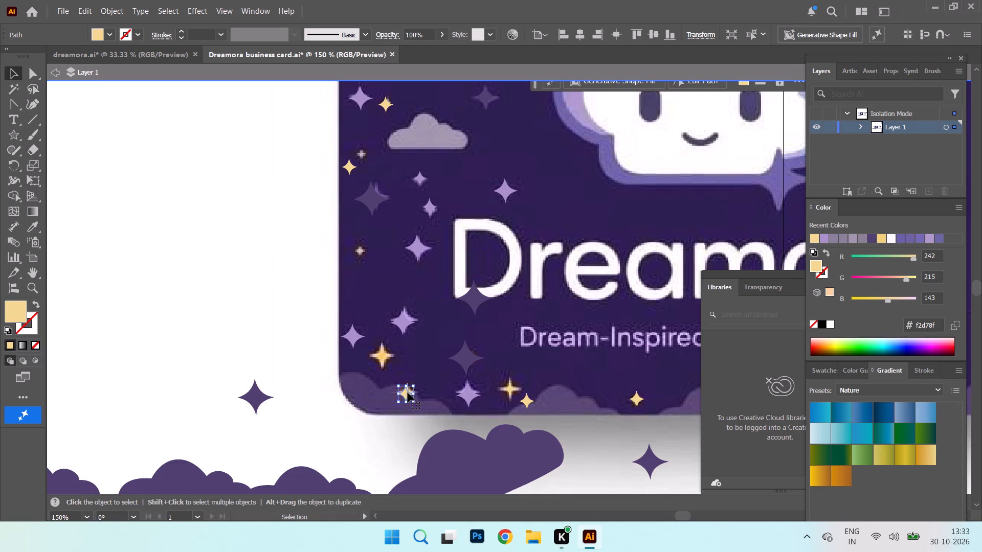
Duplicate the gold sparkle onto the larger gold reference in the card's lower-left corner and stretch it to match that reference.
alt+drag(408, 393, 384, 354)
alt+click(382, 350)
drag(391, 349, 391, 345)
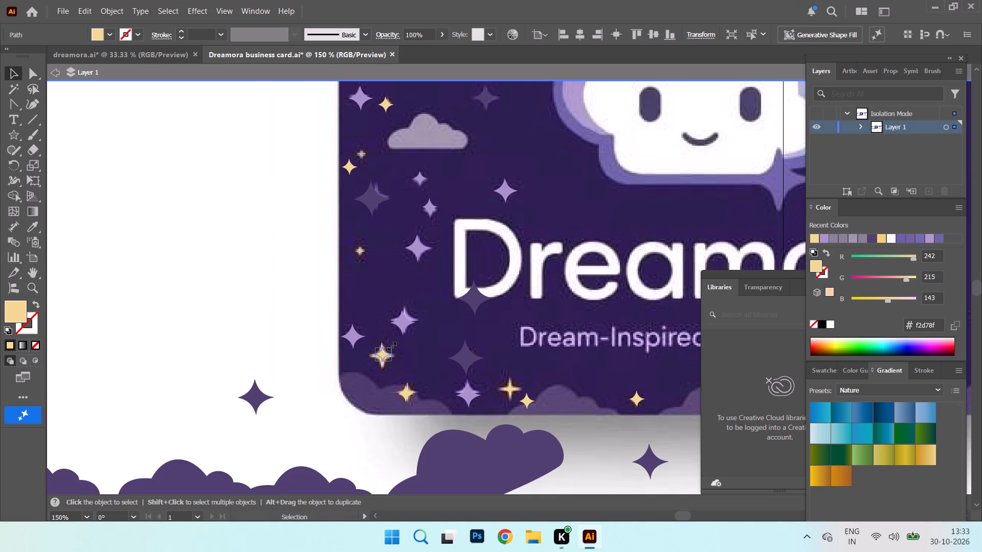
drag(391, 345, 391, 338)
drag(383, 362, 383, 369)
drag(383, 369, 384, 369)
drag(389, 354, 397, 356)
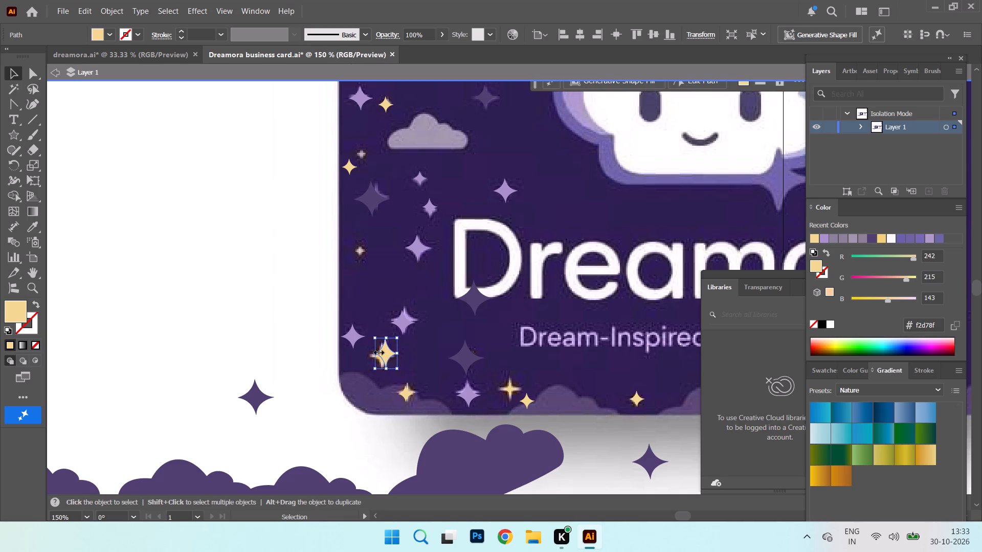
drag(377, 351, 371, 350)
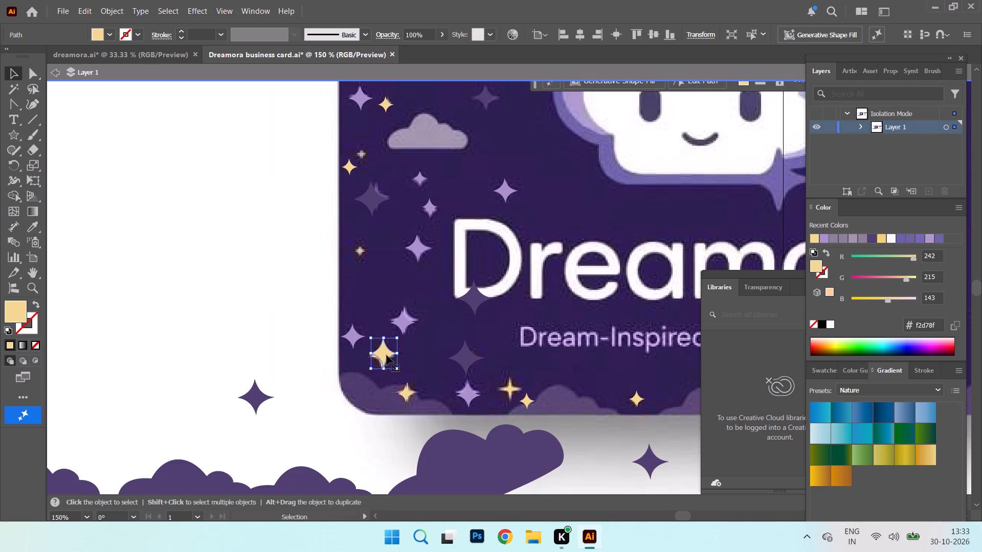
click(387, 355)
Move the spare gold sparkle onto the neighbouring gold reference sparkle at the card's bottom edge.
drag(524, 401, 508, 389)
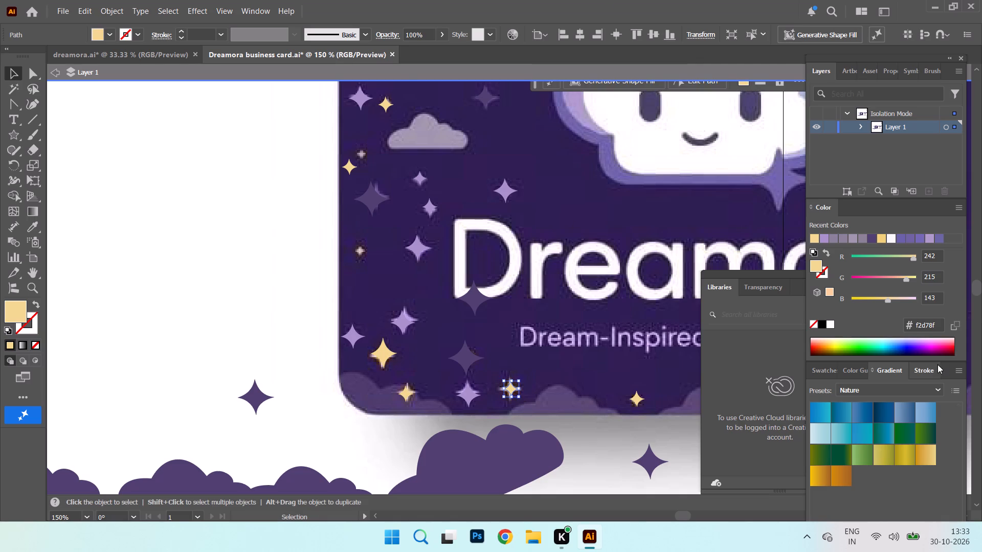
Move the reference image out from under the traced sparkles to the right of the artboard.
key(ctrl+minus)
key(ctrl+minus)
key(ctrl+minus)
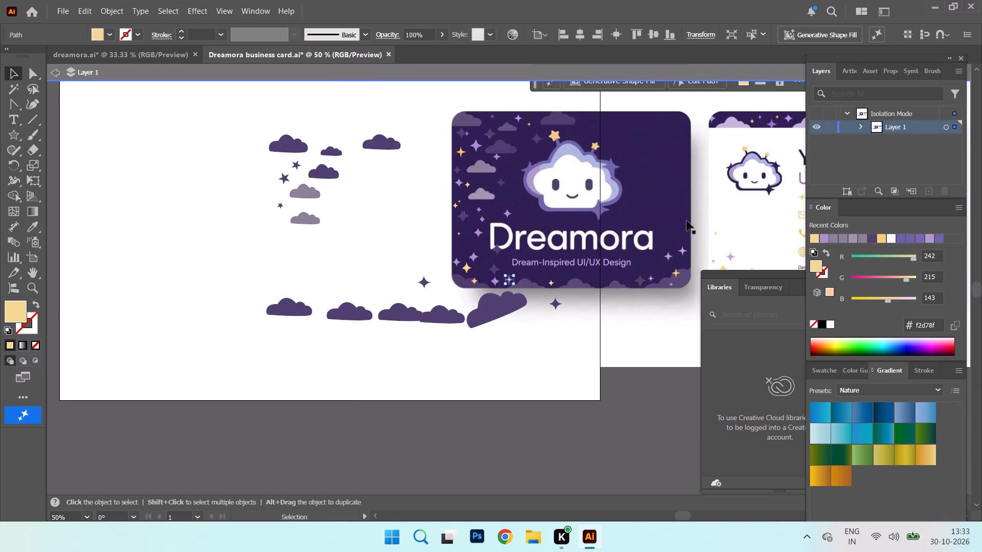
drag(551, 191, 584, 209)
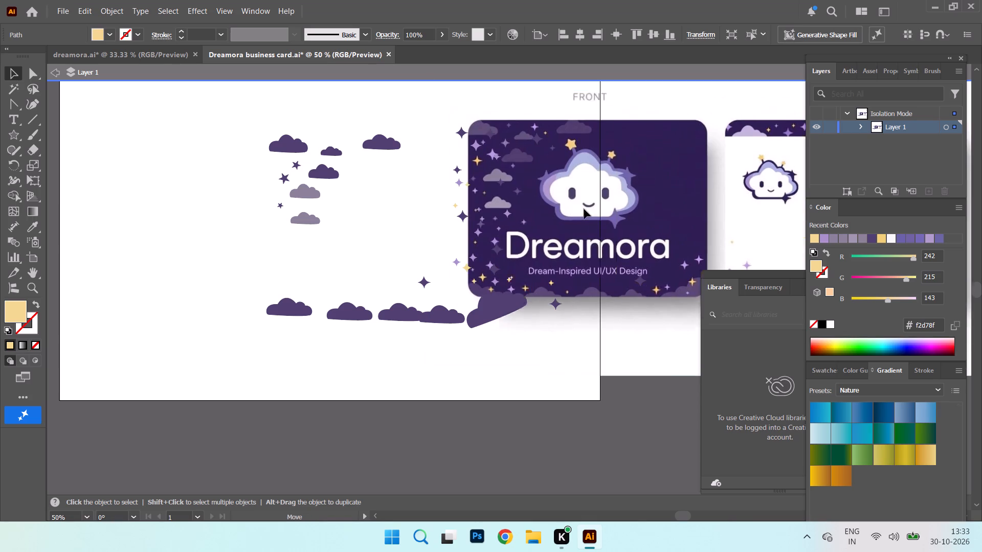
drag(584, 209, 709, 323)
drag(516, 160, 686, 178)
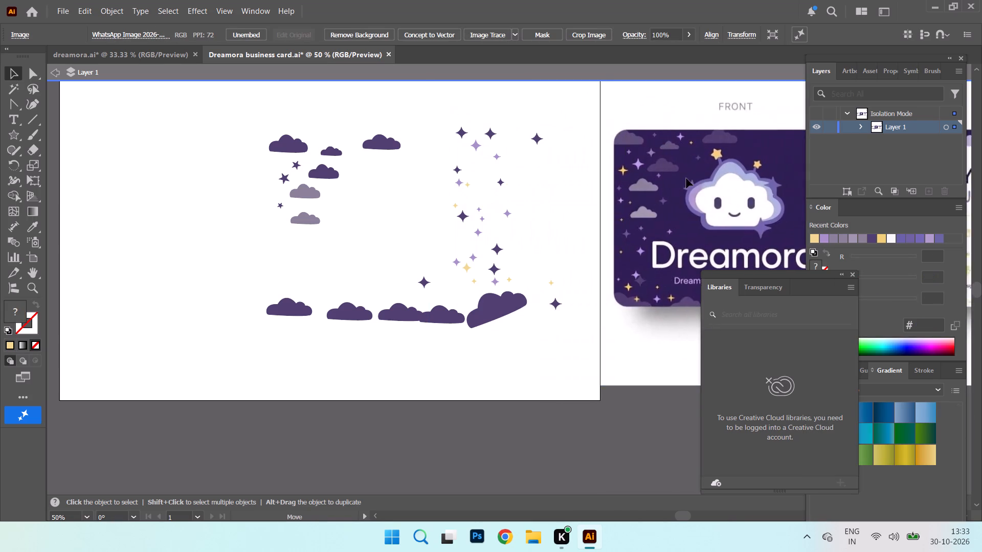
drag(686, 178, 707, 178)
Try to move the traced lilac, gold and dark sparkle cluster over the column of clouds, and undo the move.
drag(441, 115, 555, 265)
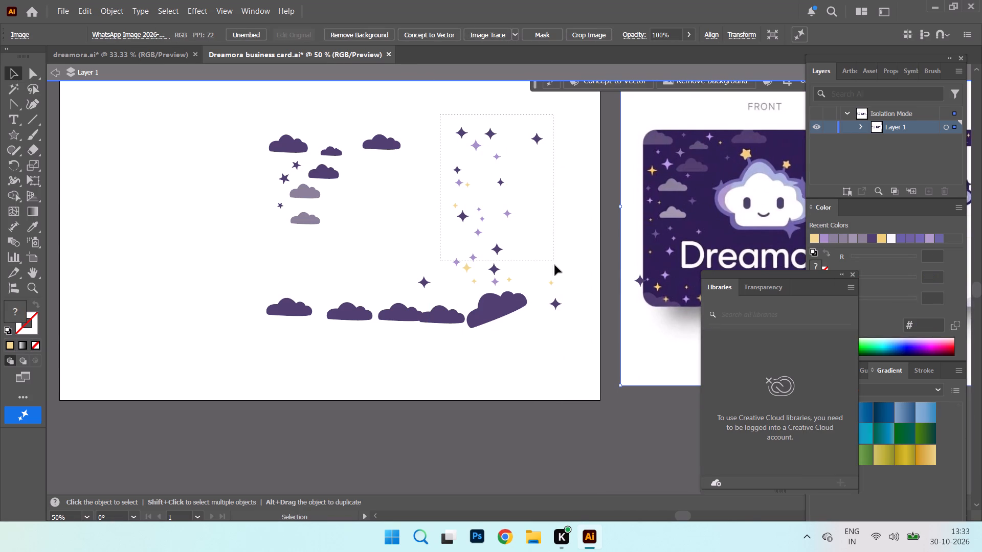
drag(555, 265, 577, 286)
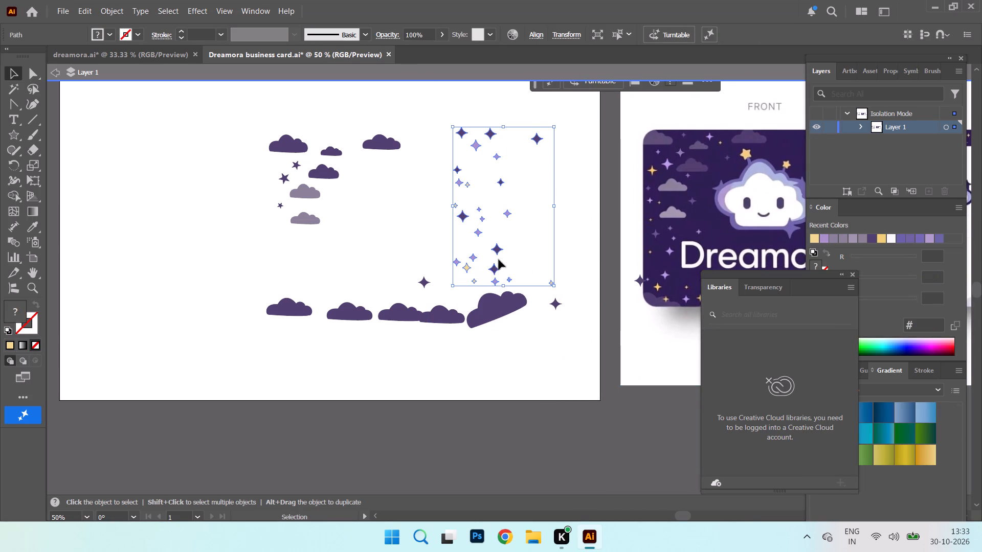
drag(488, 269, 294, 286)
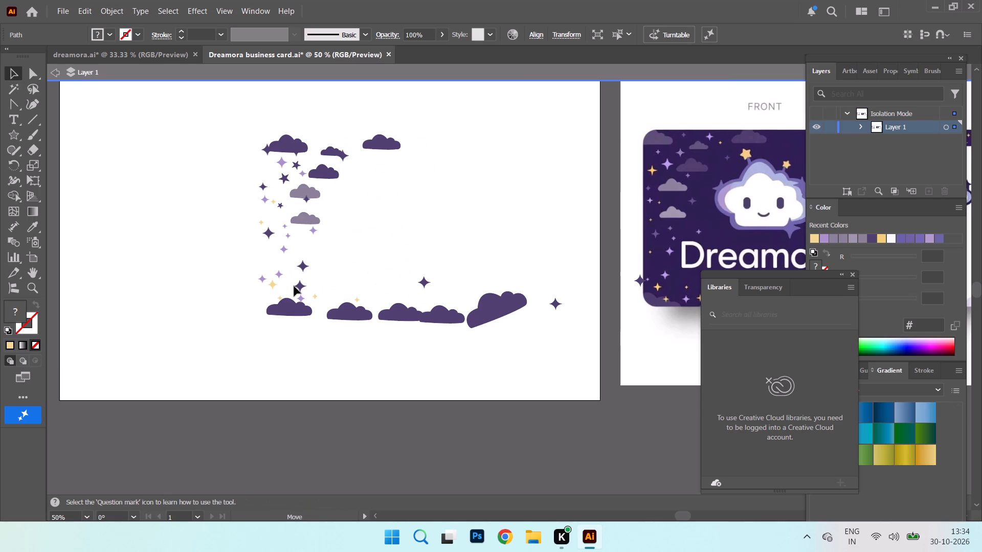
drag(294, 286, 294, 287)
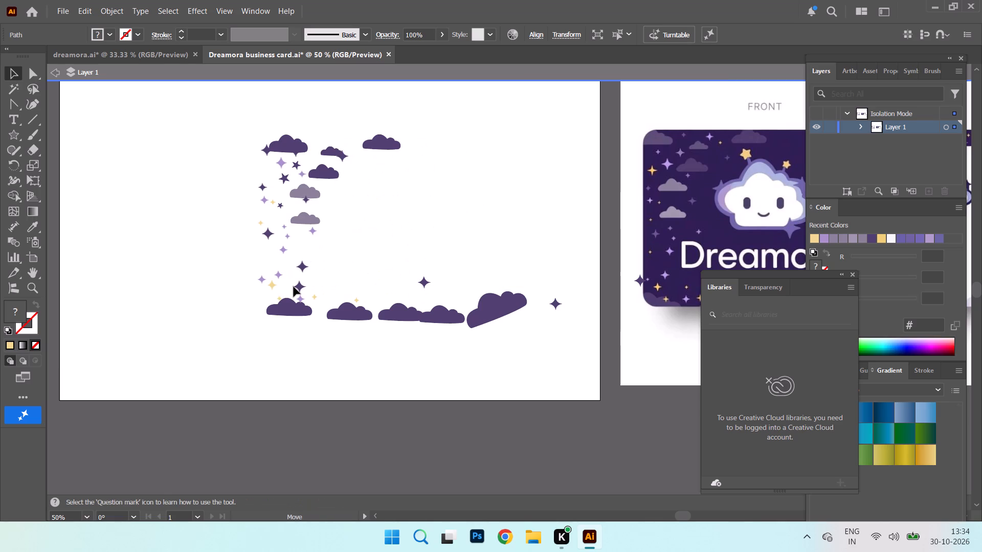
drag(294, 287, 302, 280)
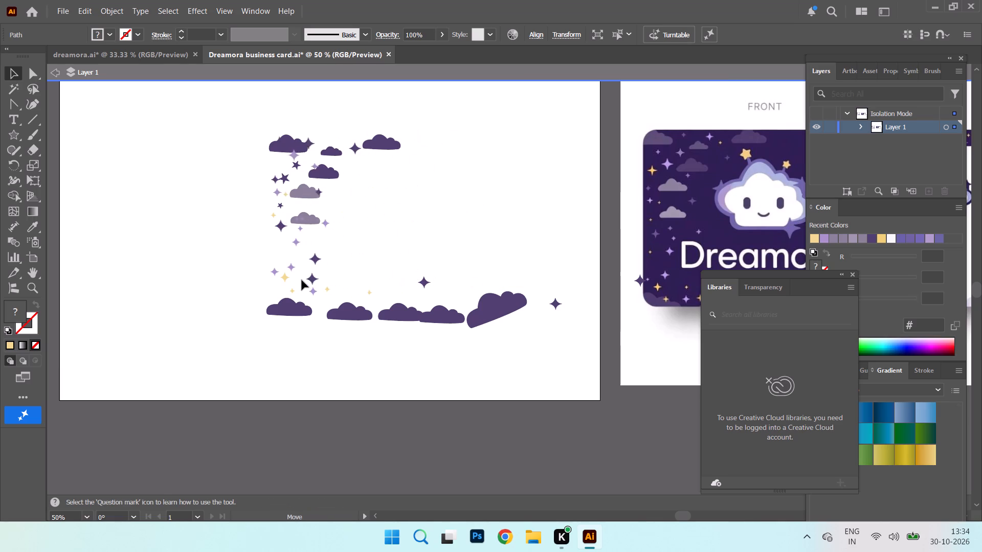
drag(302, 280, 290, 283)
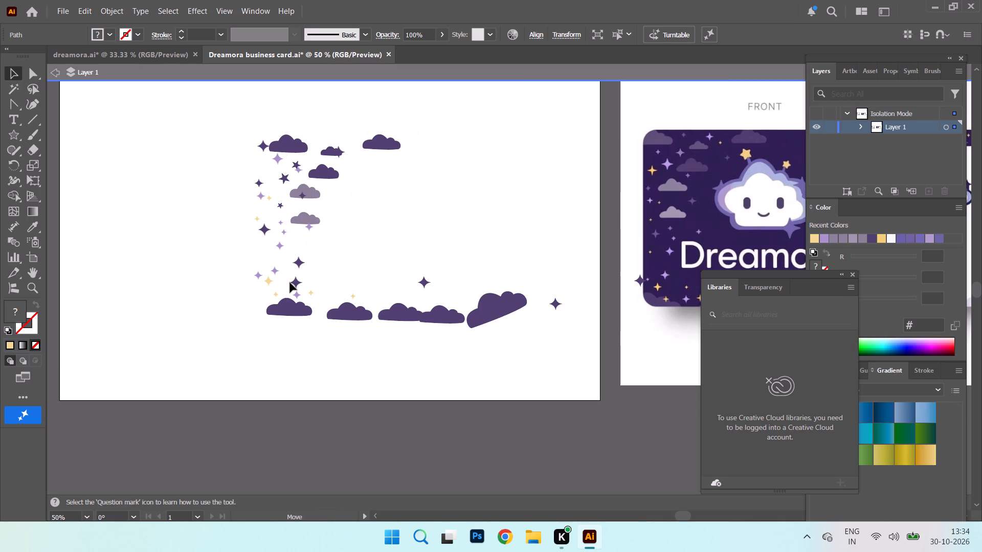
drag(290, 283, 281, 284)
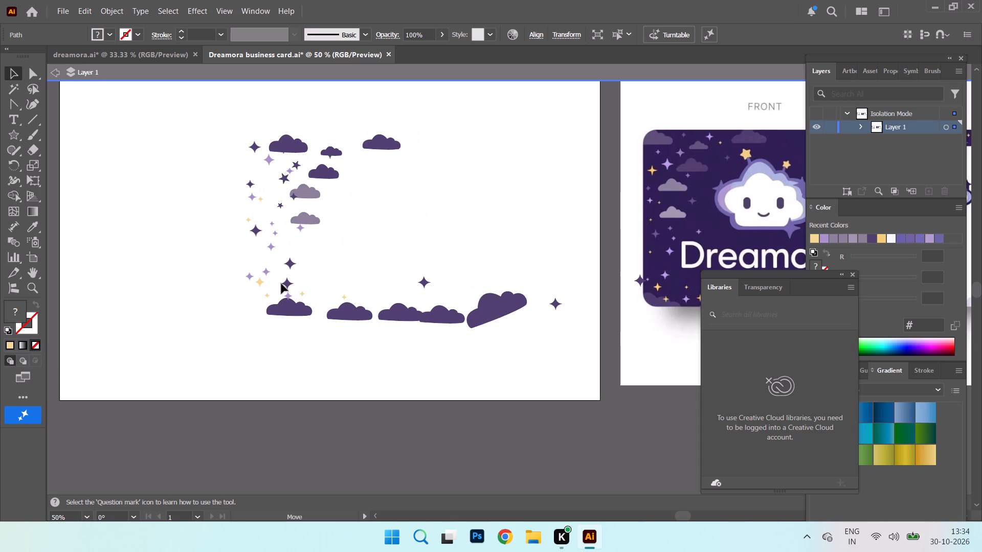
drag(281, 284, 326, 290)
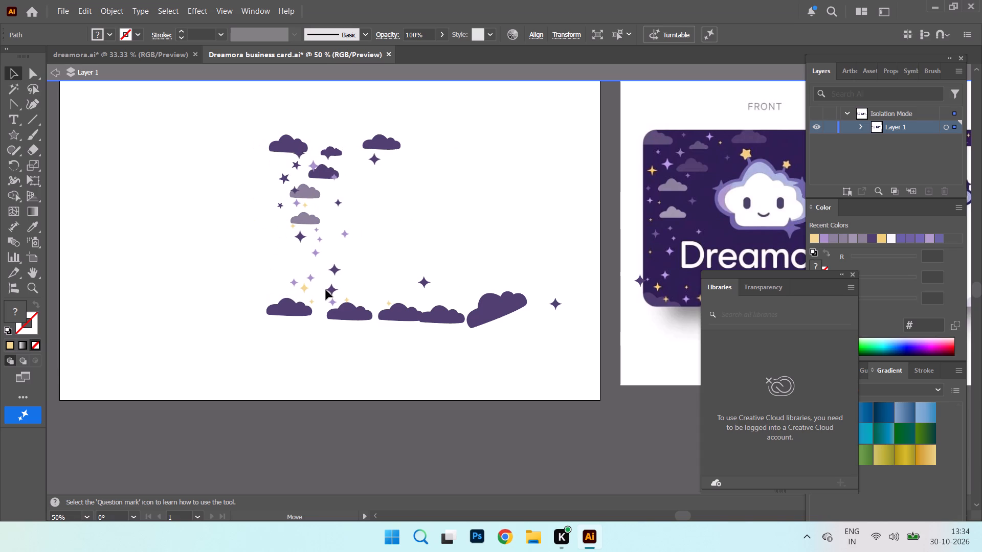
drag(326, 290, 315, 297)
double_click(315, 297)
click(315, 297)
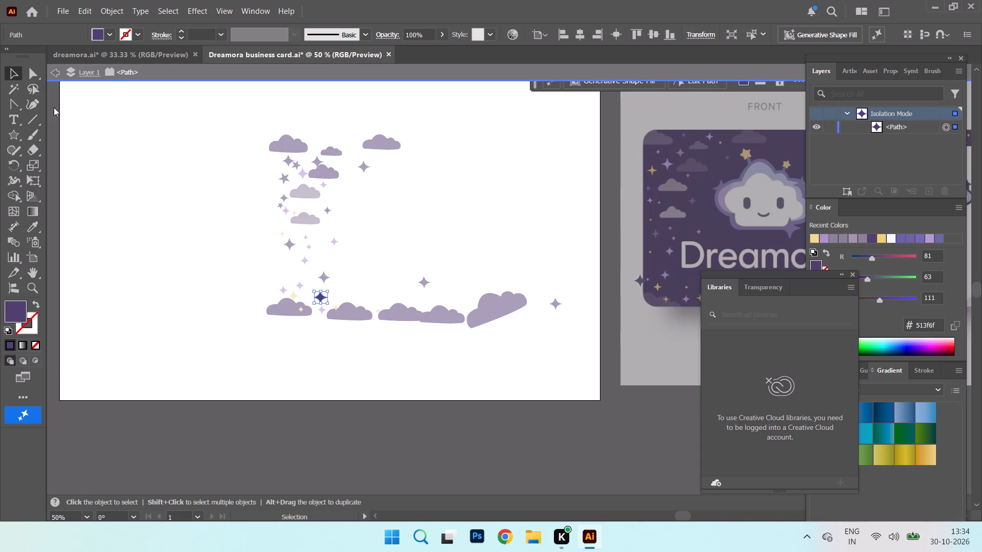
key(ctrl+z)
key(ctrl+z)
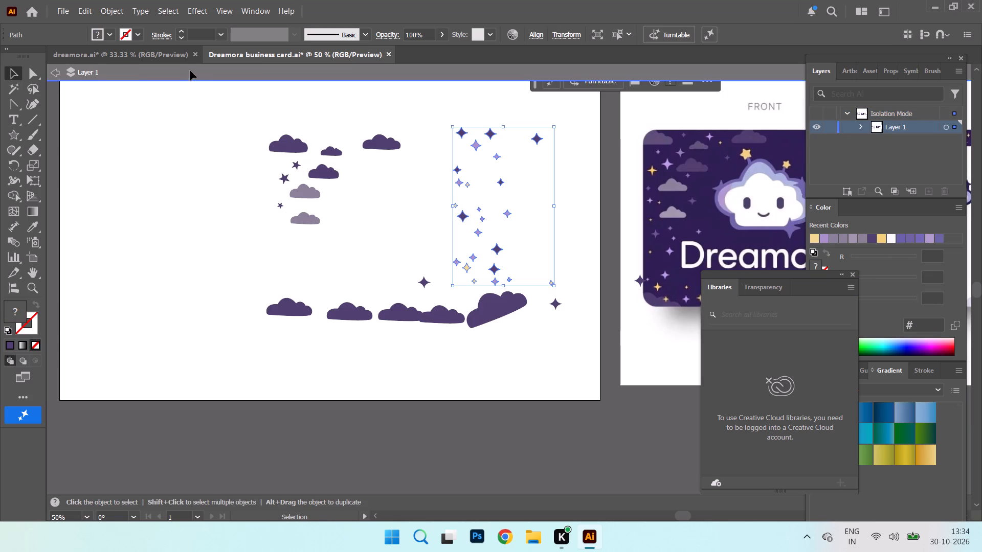
Delete the three small dark five-pointed stars among the traced clouds.
click(287, 178)
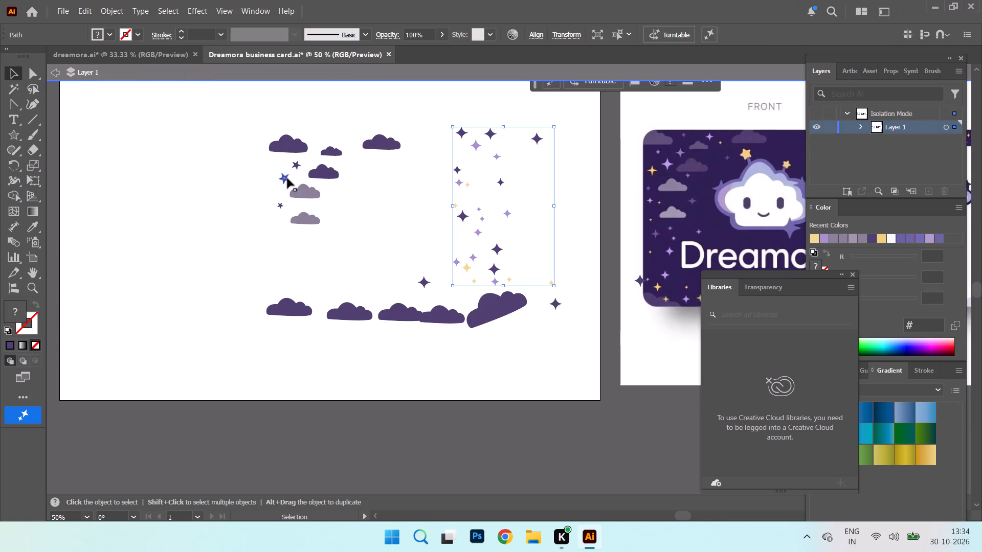
key(Delete)
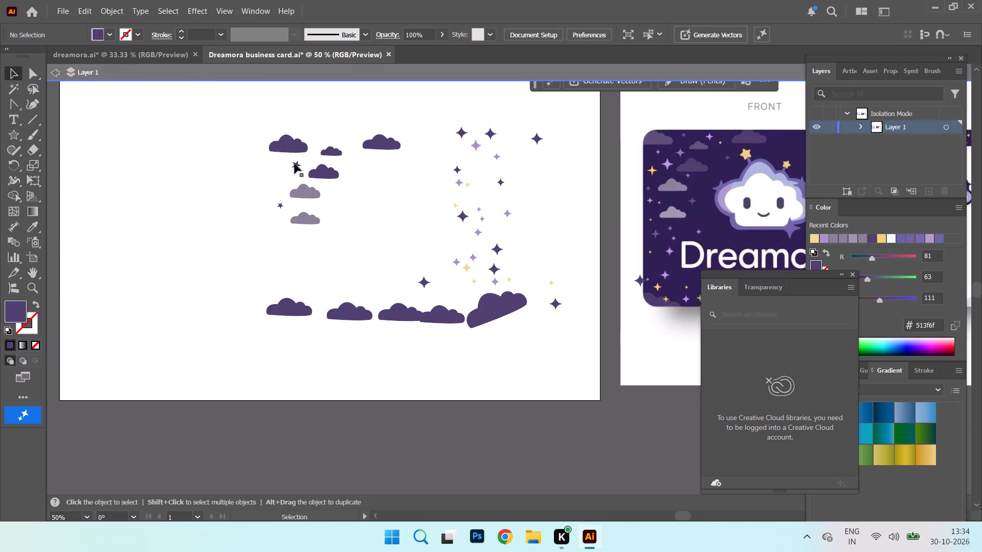
click(295, 164)
key(Delete)
click(277, 205)
key(Delete)
Move the lone dark sparkle above the bottom row of clouds down to the artboard's bottom edge.
drag(423, 284, 366, 392)
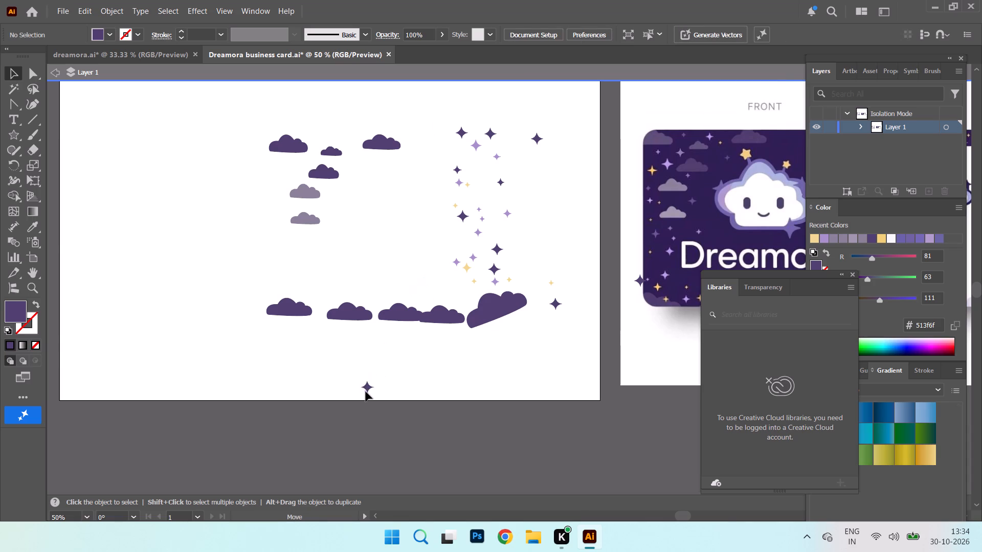
drag(366, 392, 359, 403)
Move the whole sparkle cluster onto the column of clouds, between the top clouds and the bottom cloud row.
drag(452, 116, 544, 295)
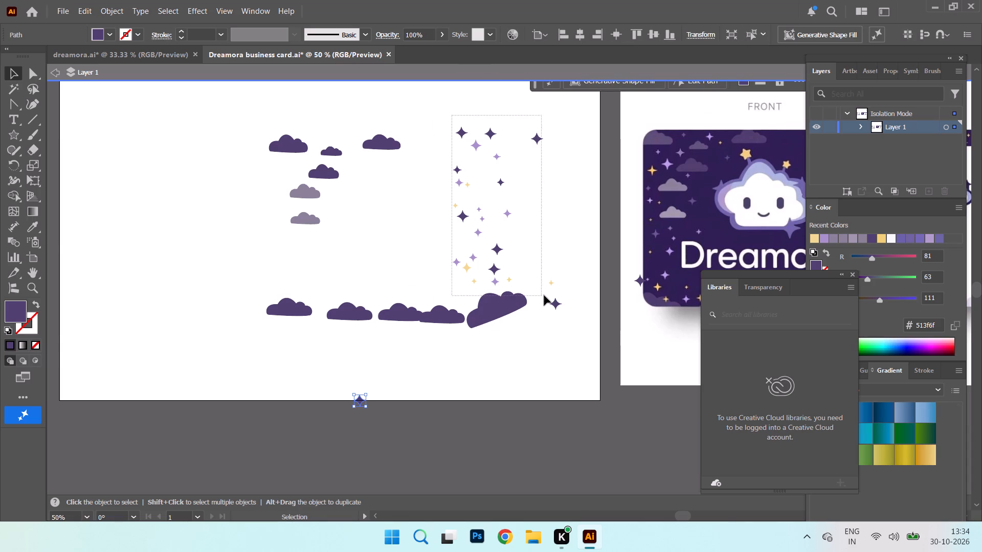
drag(544, 295, 556, 286)
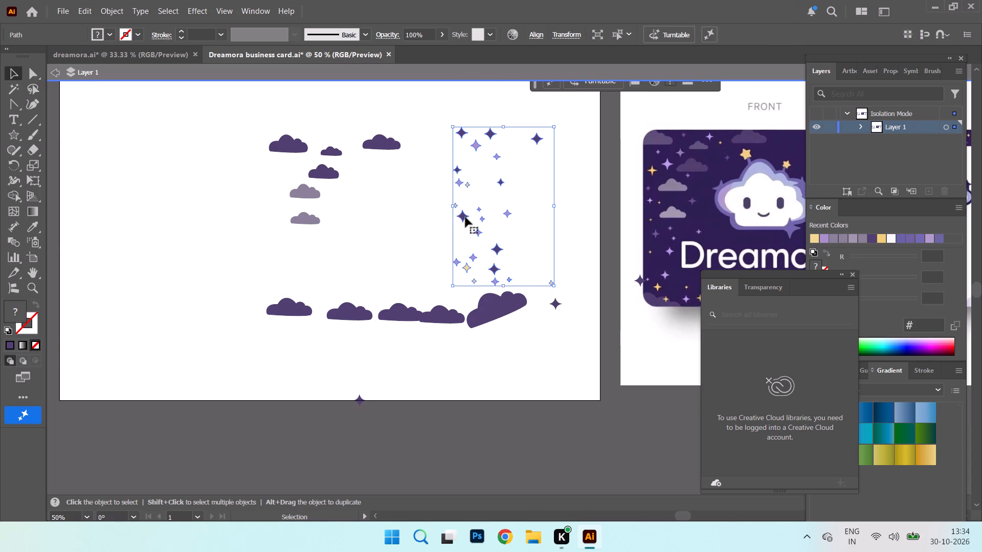
drag(465, 217, 278, 243)
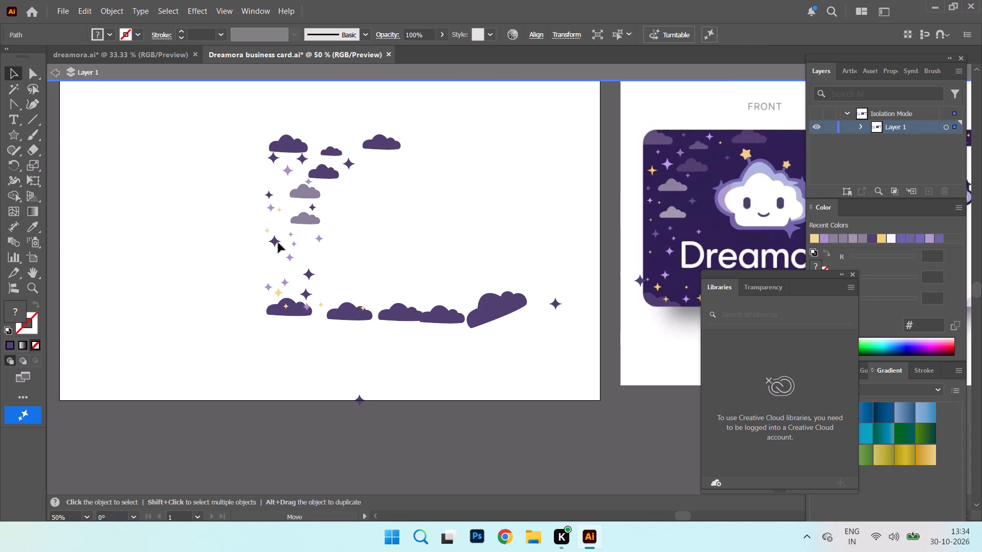
drag(278, 243, 281, 244)
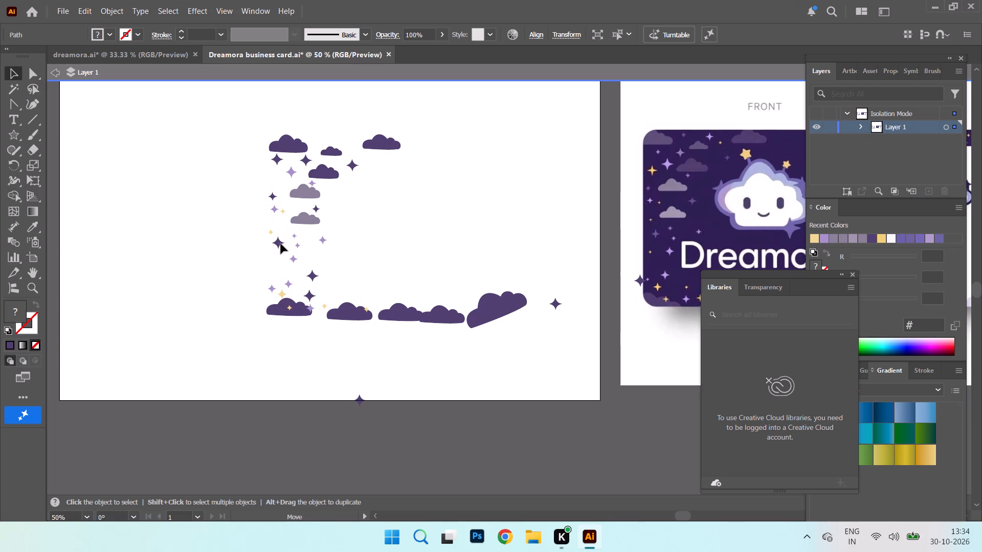
drag(281, 244, 285, 236)
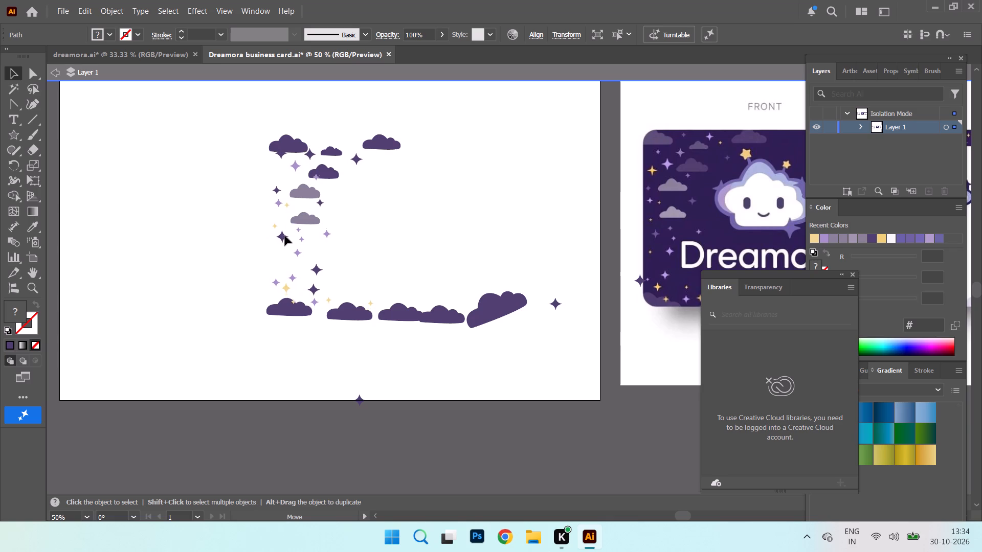
drag(285, 236, 275, 242)
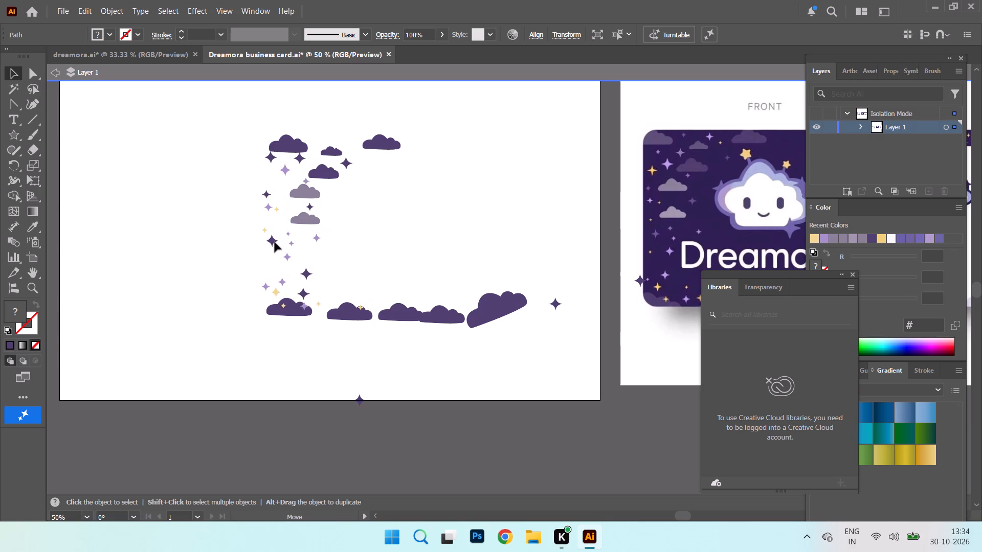
drag(275, 242, 282, 236)
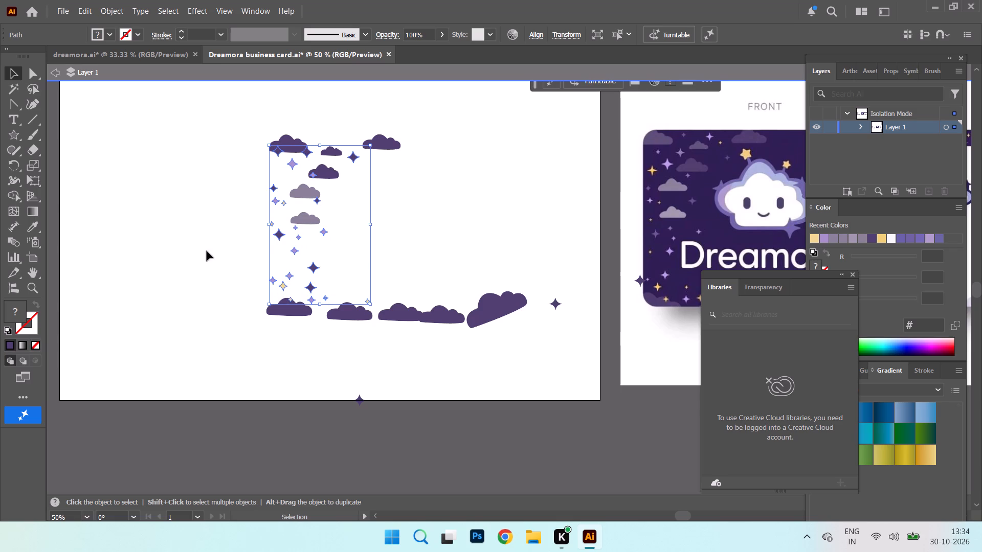
click(133, 227)
Move the dark sparkle off the top-left cloud to beside the upper grey cloud, and the small lilac sparkle above the dark cloud it overlaps.
drag(279, 153, 273, 171)
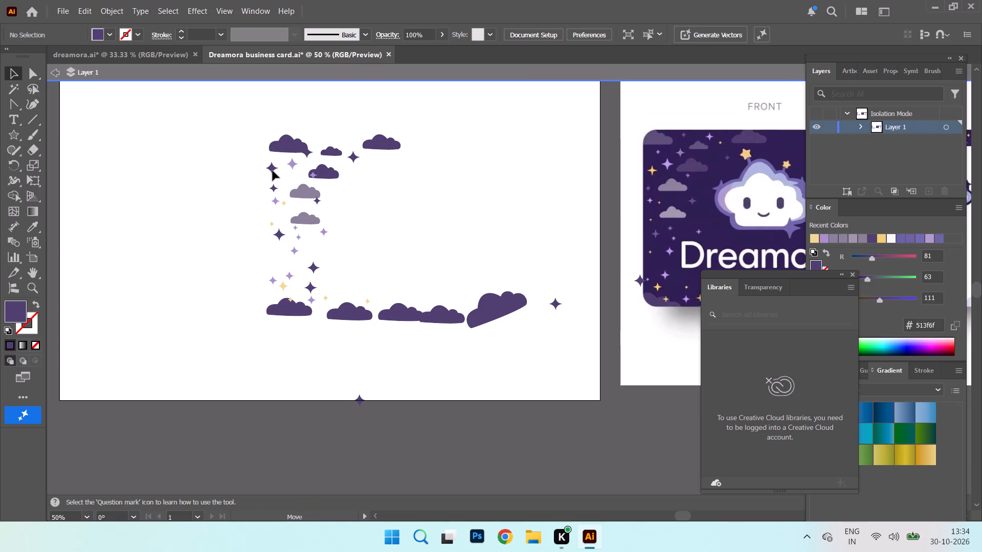
drag(273, 171, 294, 185)
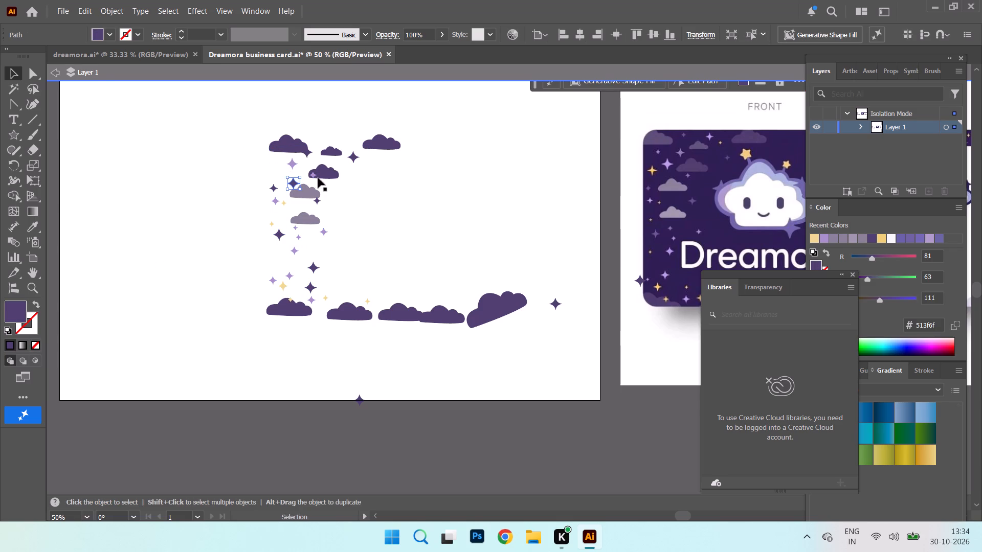
drag(314, 177, 280, 172)
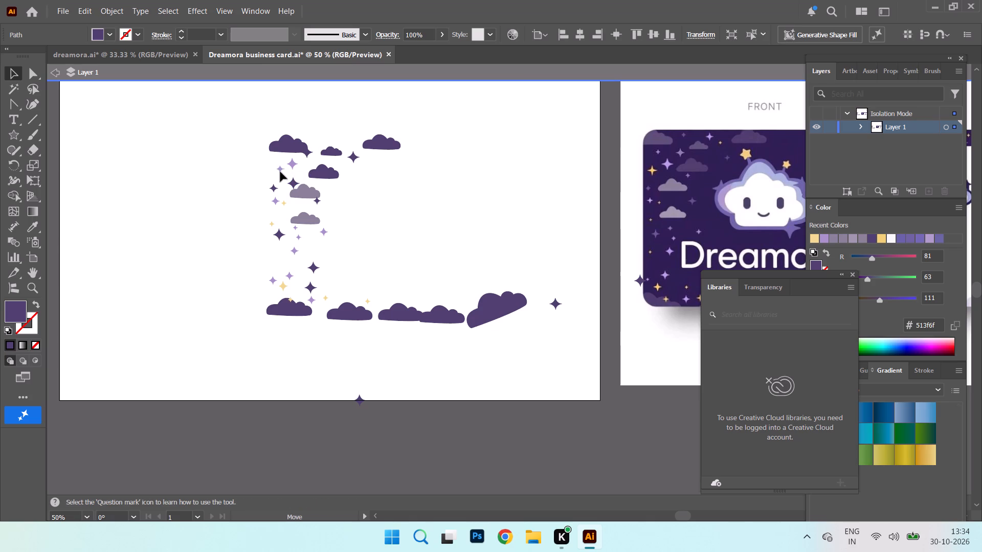
drag(280, 172, 313, 168)
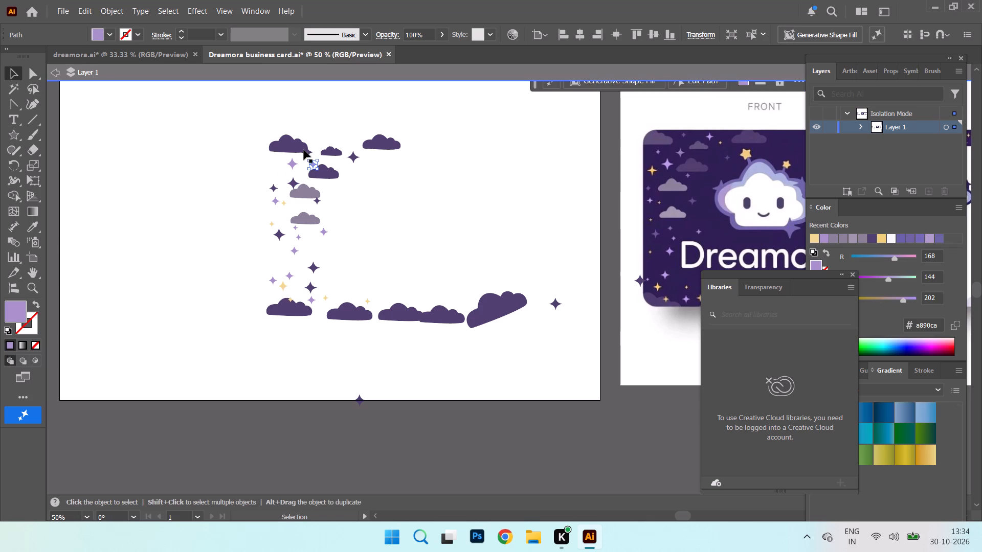
Move the dark sparkle touching the top-left cloud's edge beneath that cloud's left end and shrink it slightly.
drag(308, 150, 277, 158)
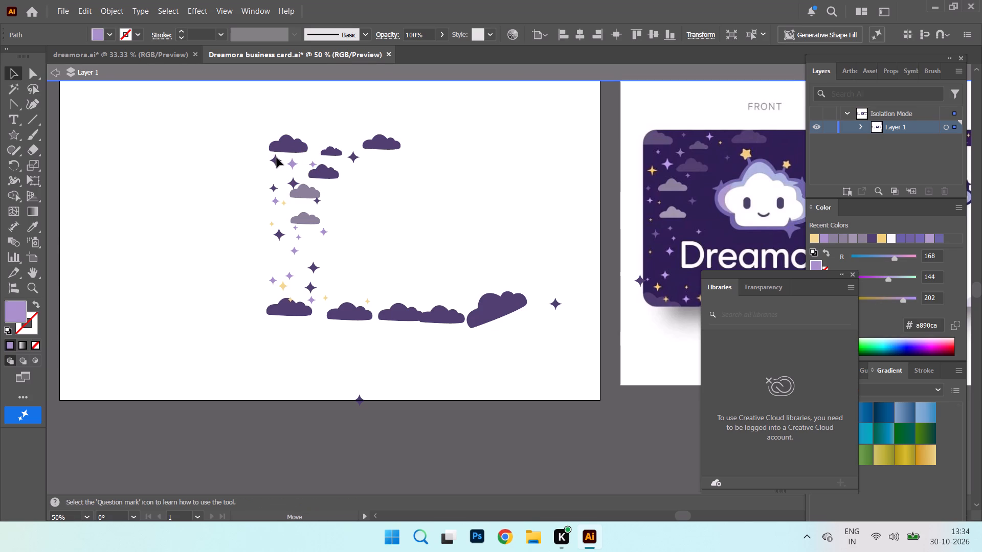
drag(277, 158, 276, 157)
drag(277, 158, 276, 153)
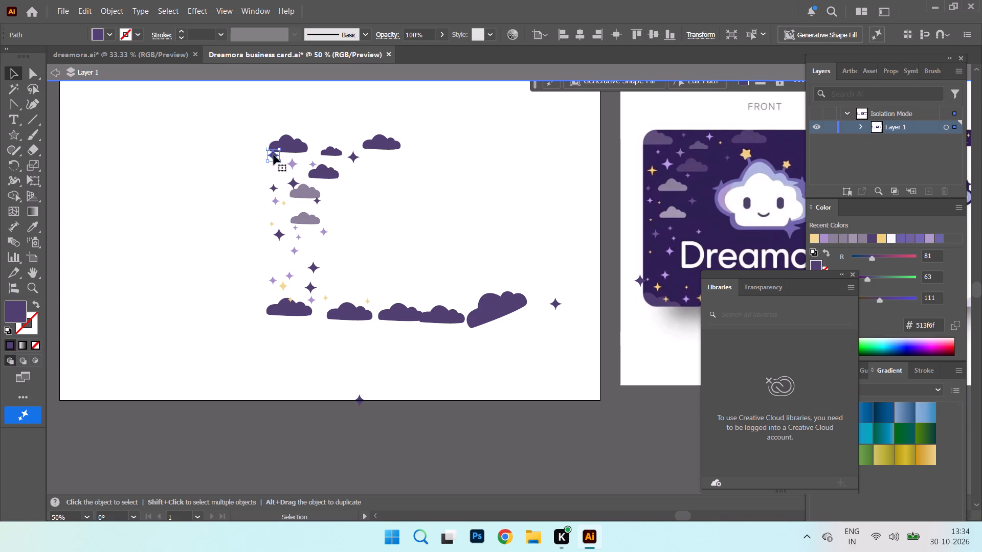
click(278, 160)
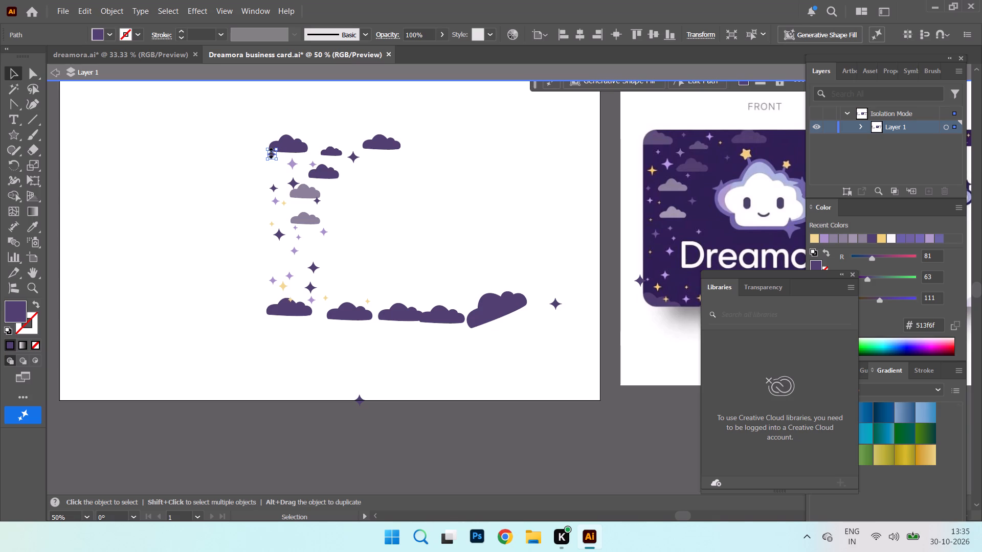
click(272, 155)
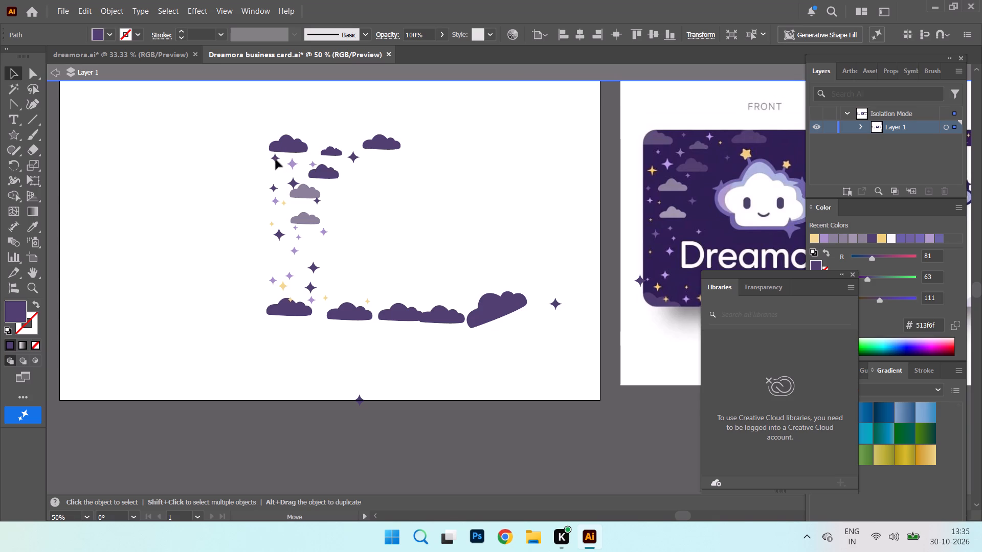
Move the small lilac sparkle beneath the left end of the top-left cloud and bring the nearby dark sparkle up beside it.
drag(311, 166, 272, 176)
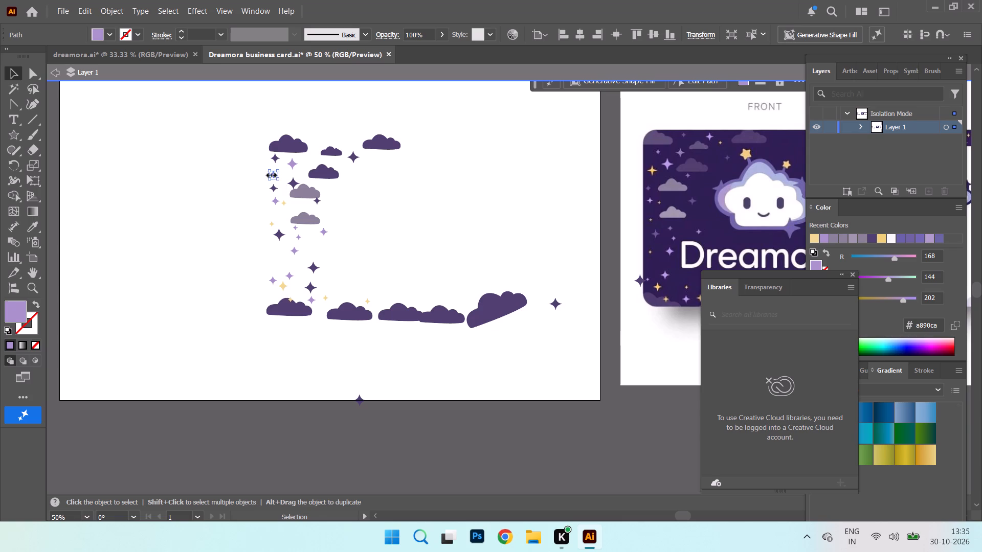
drag(295, 181, 284, 176)
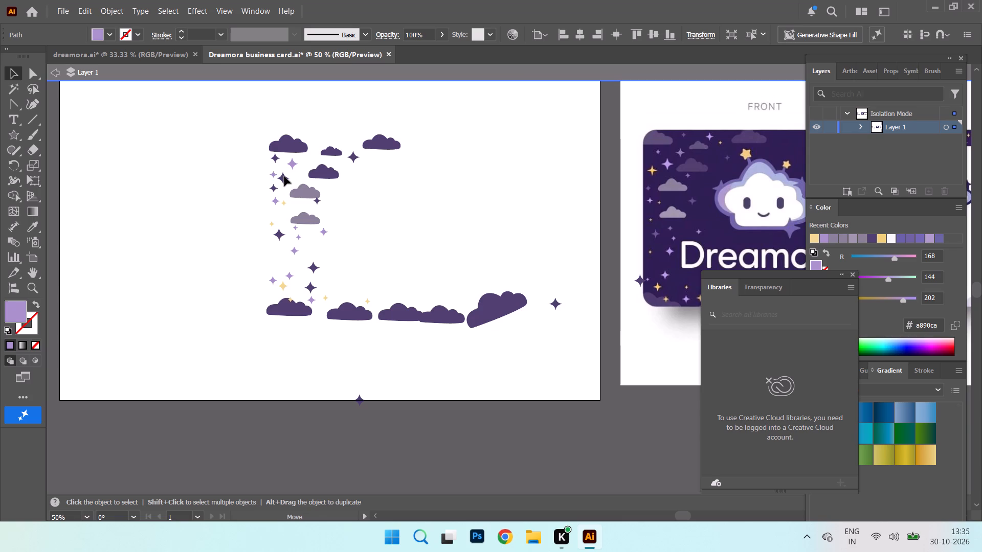
drag(284, 176, 284, 175)
Move the small lilac sparkle and the dark sparkle nearest the top clouds side by side above the small top cloud, shrinking the dark one slightly.
drag(273, 176, 299, 178)
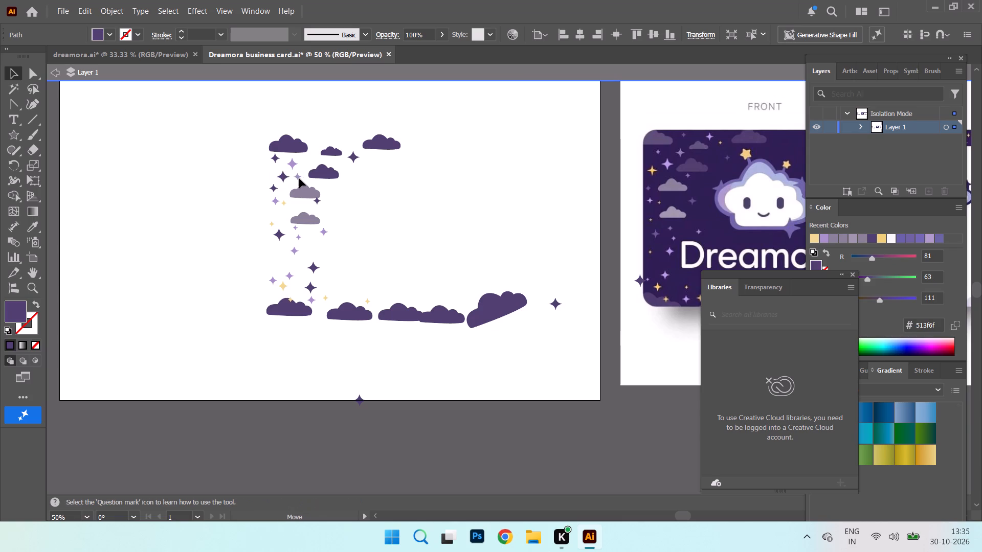
drag(299, 178, 303, 184)
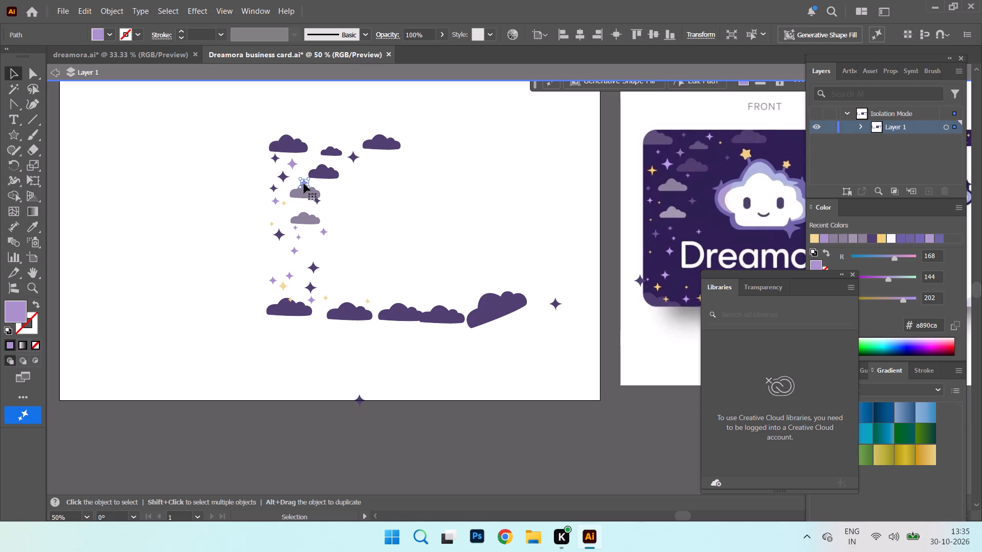
drag(303, 182, 331, 139)
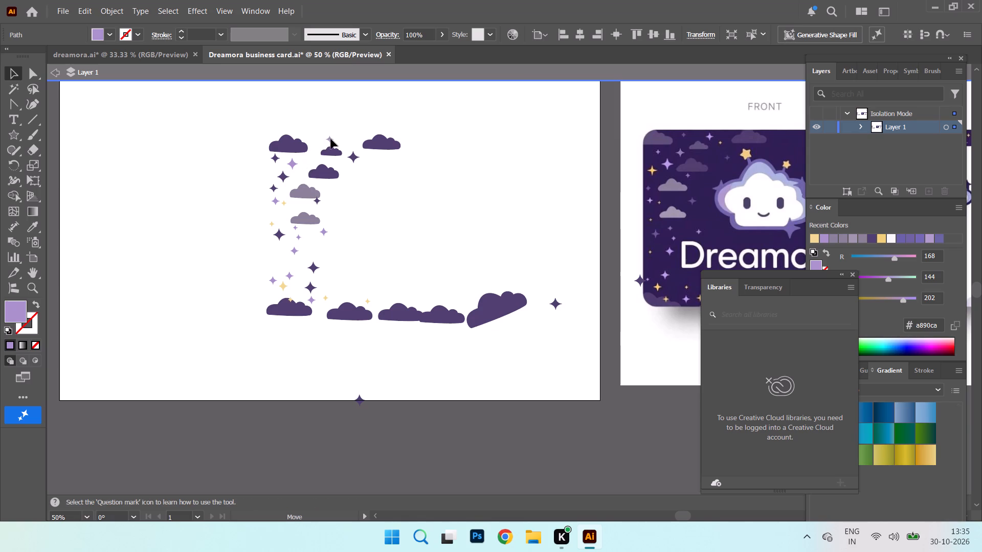
drag(331, 139, 339, 140)
drag(353, 157, 315, 141)
drag(315, 141, 325, 140)
drag(325, 140, 321, 139)
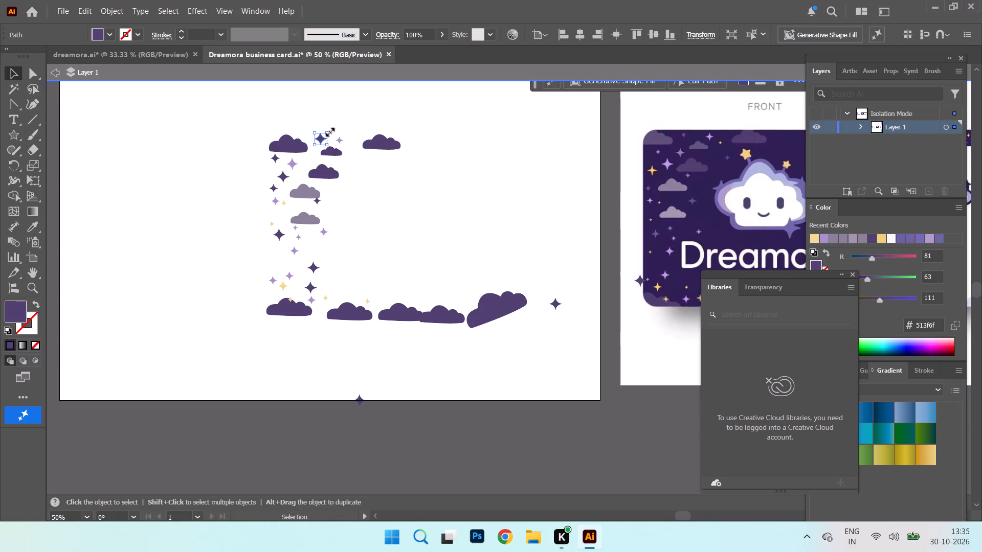
click(329, 131)
Bring the reference card next to the traced clouds and duplicate the larger yellow sparkle to the left of the dark sparkle beneath the top-left cloud.
drag(719, 212, 348, 214)
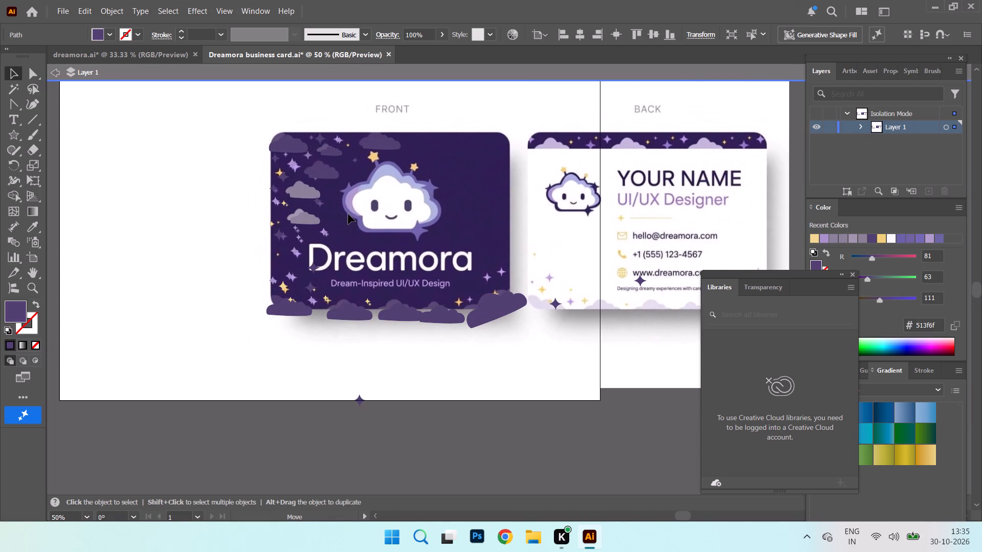
drag(348, 214, 382, 211)
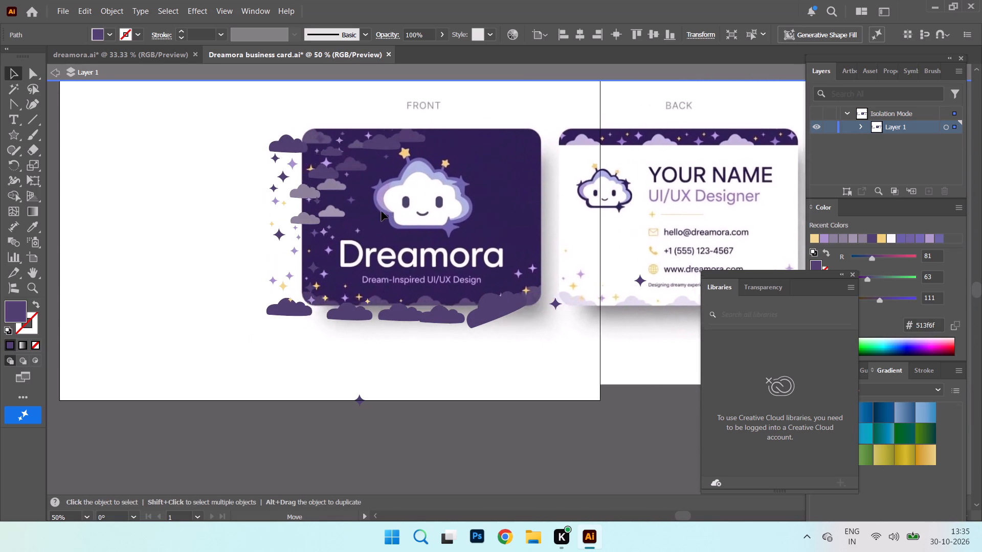
drag(382, 211, 499, 211)
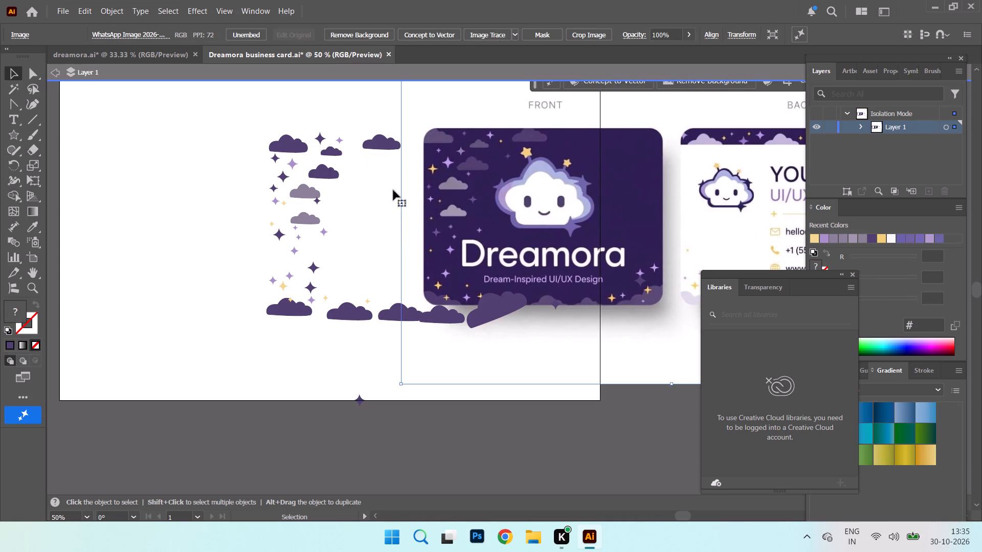
click(284, 284)
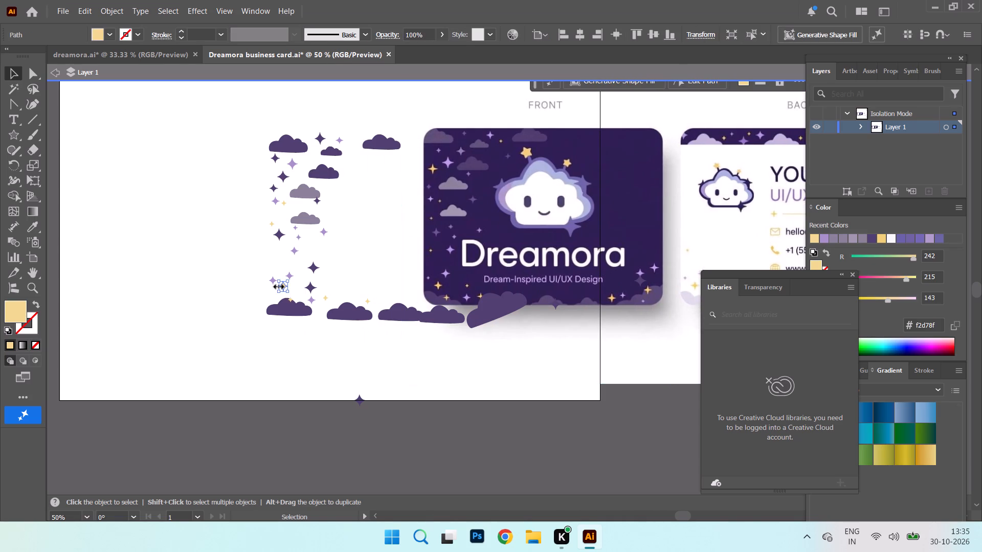
alt+drag(283, 285, 272, 173)
Align the reference image's front card under the traced shapes and draw a rounded rectangle about 346 pt high covering the card.
drag(463, 246, 311, 251)
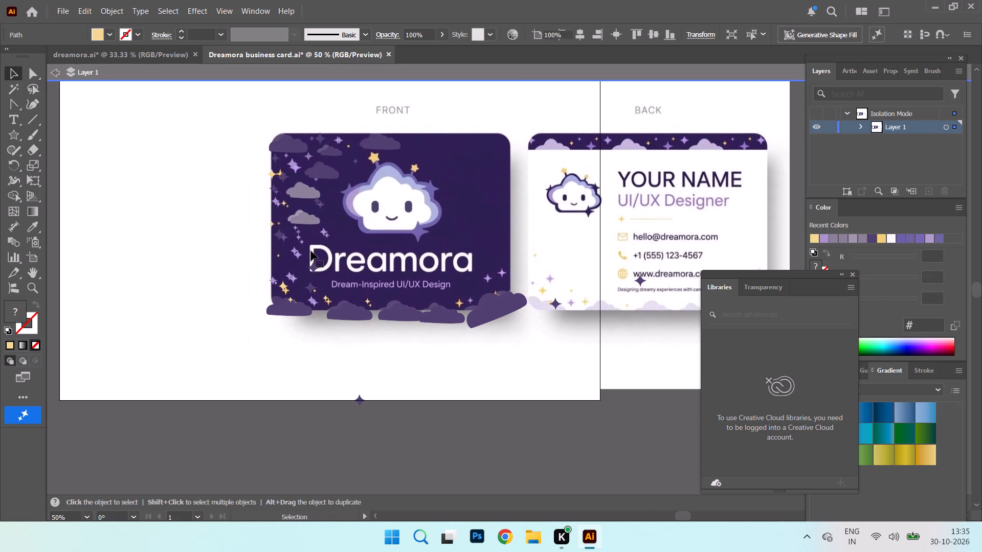
right_click(13, 102)
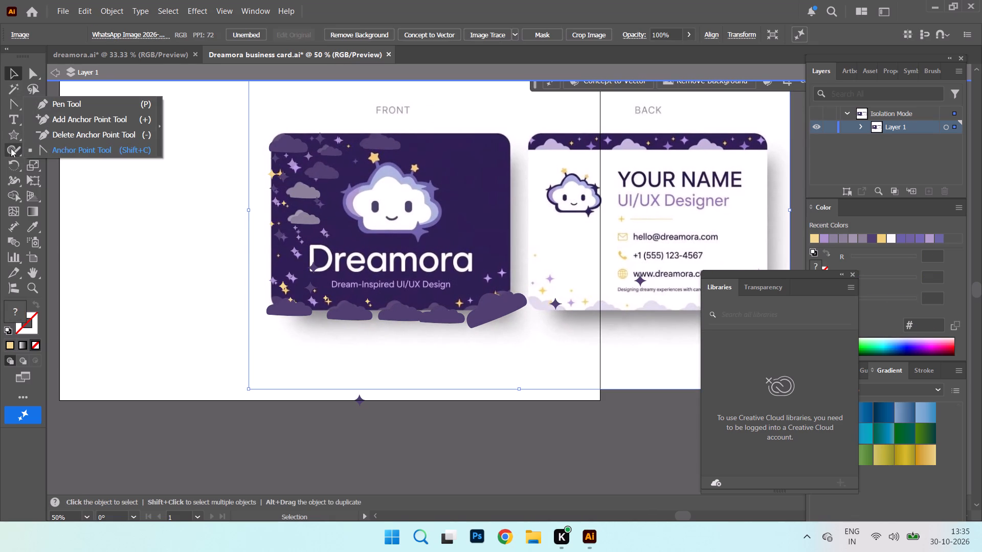
right_click(9, 132)
click(71, 152)
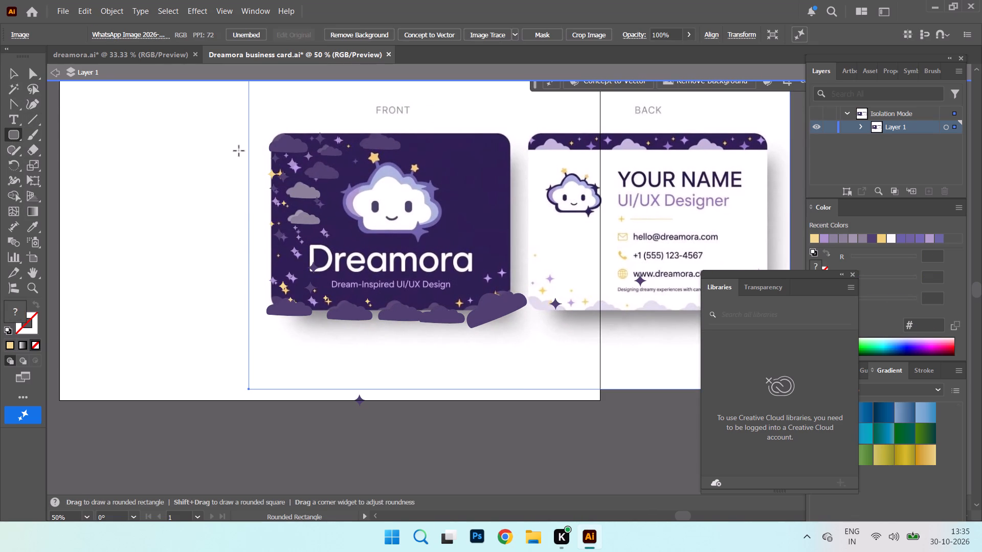
drag(274, 137, 275, 248)
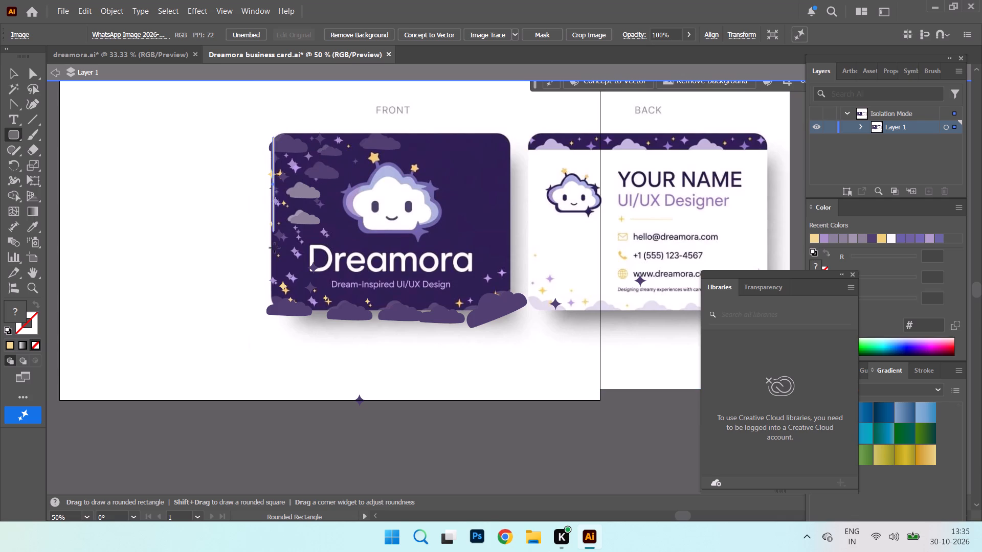
drag(275, 248, 511, 307)
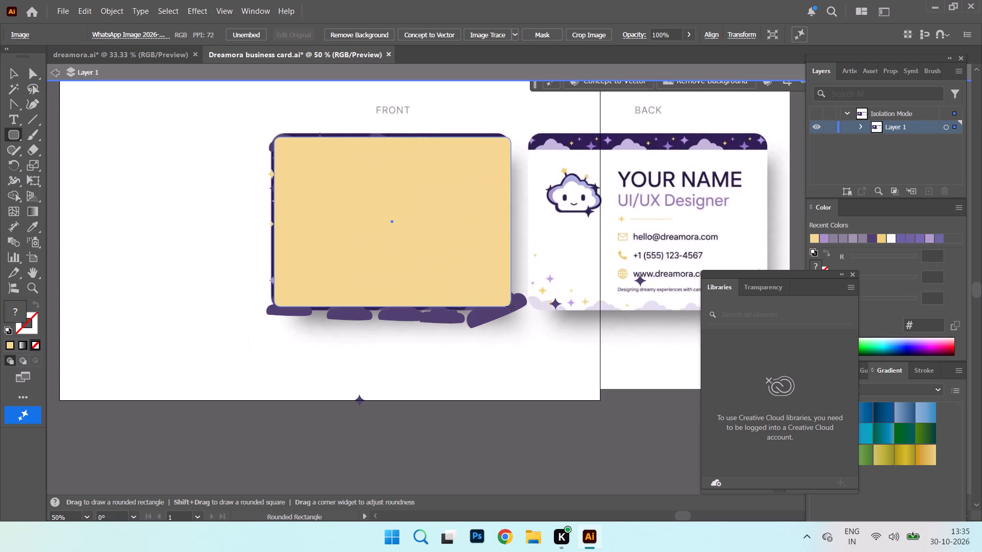
drag(511, 307, 512, 307)
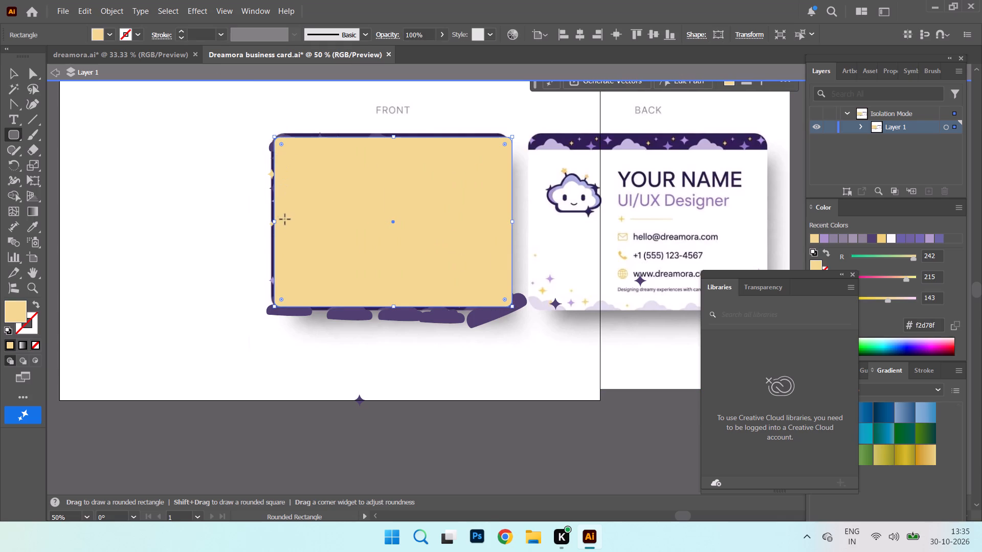
click(275, 223)
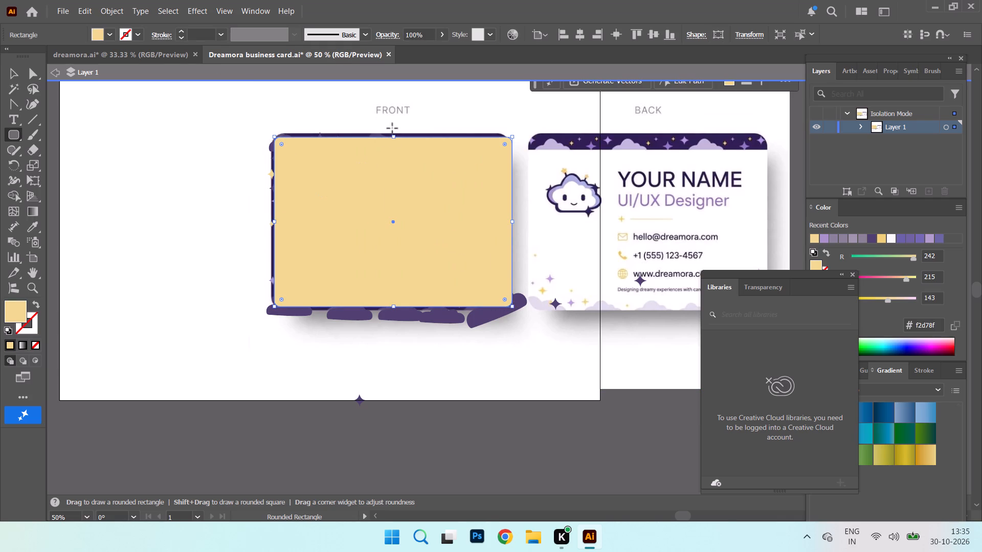
click(394, 135)
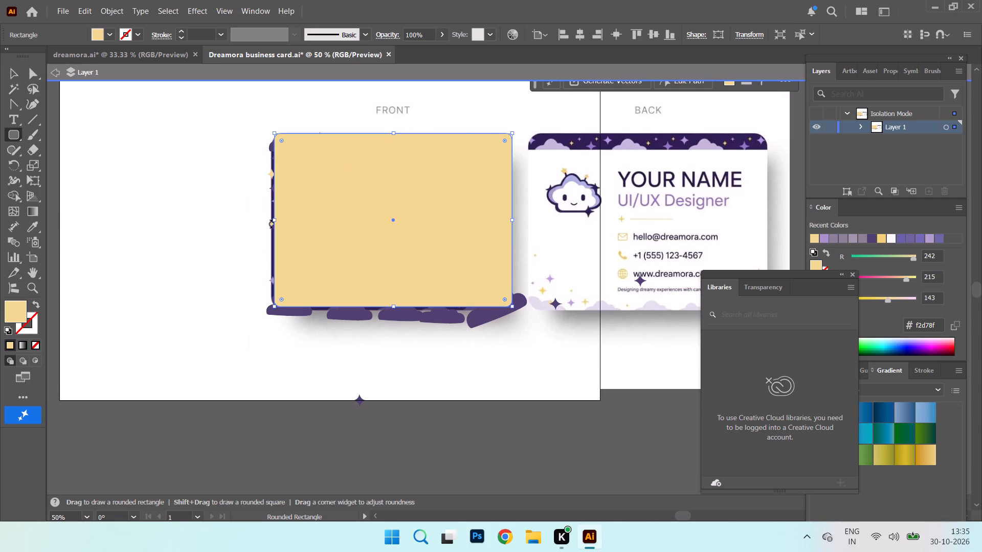
click(273, 220)
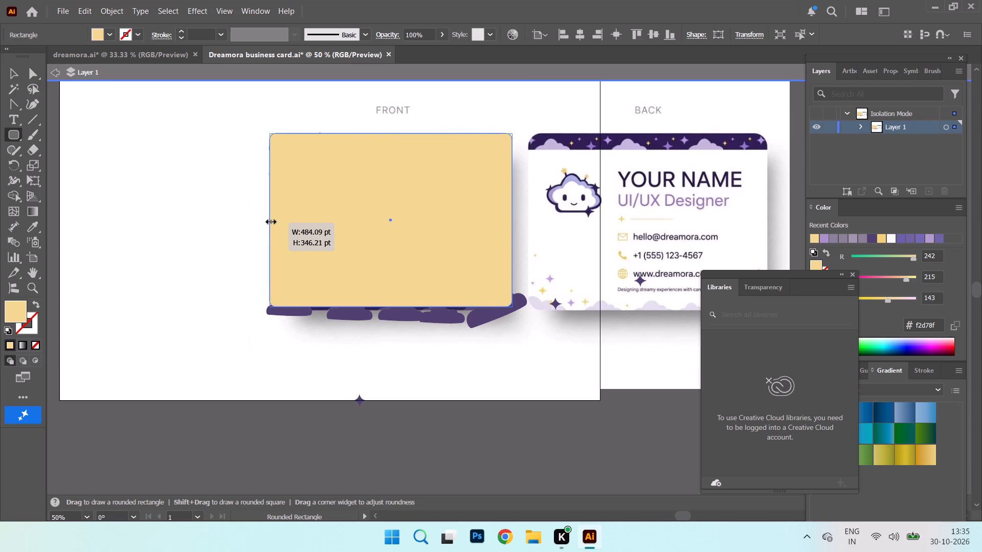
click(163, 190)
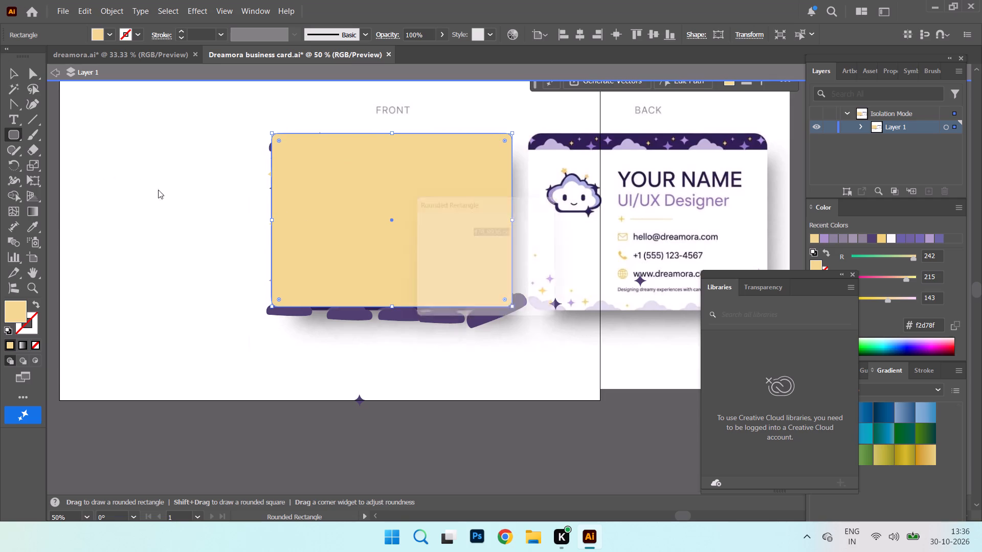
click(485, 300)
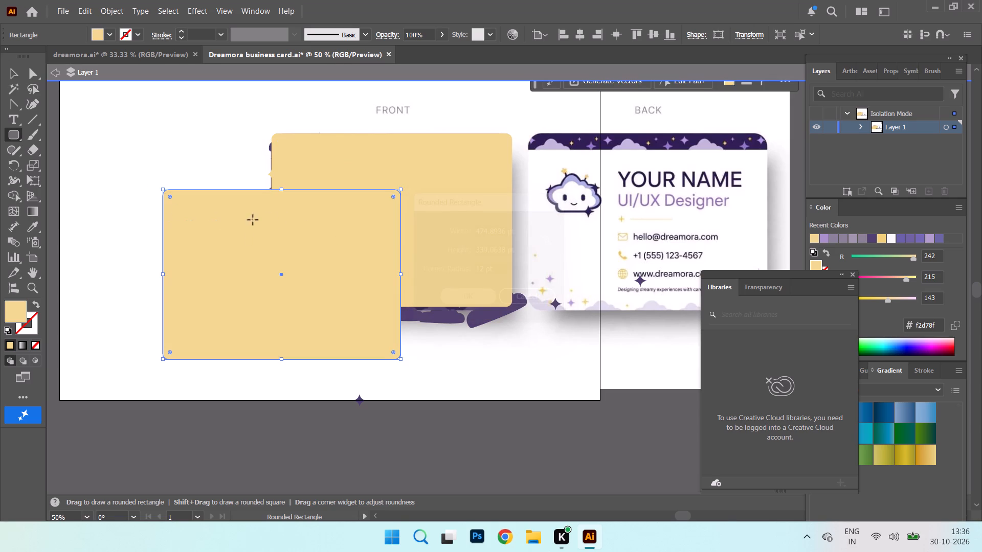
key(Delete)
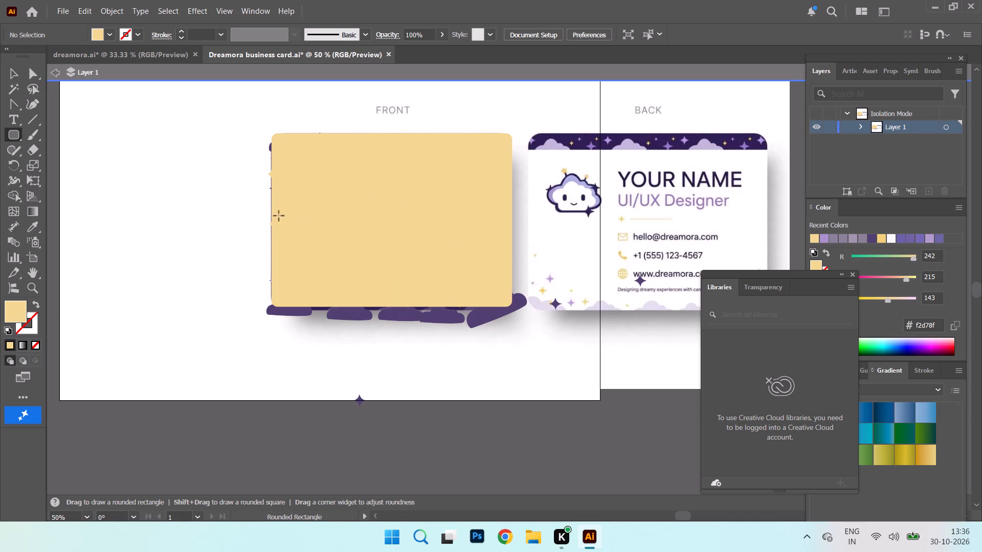
Move the rounded rectangle off the front card and fill it with the card's dark purple, 301d52, sampled from the reference.
click(13, 67)
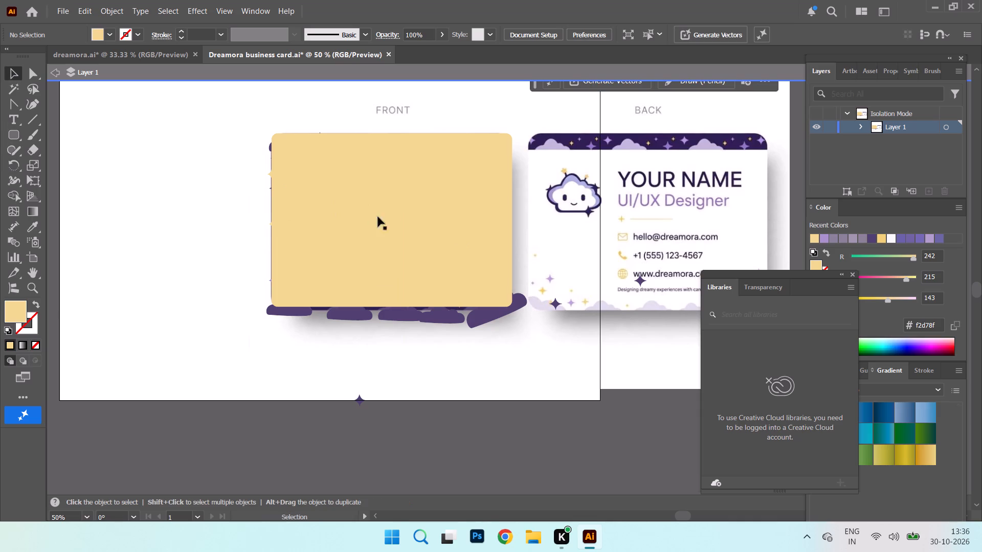
drag(393, 217, 117, 240)
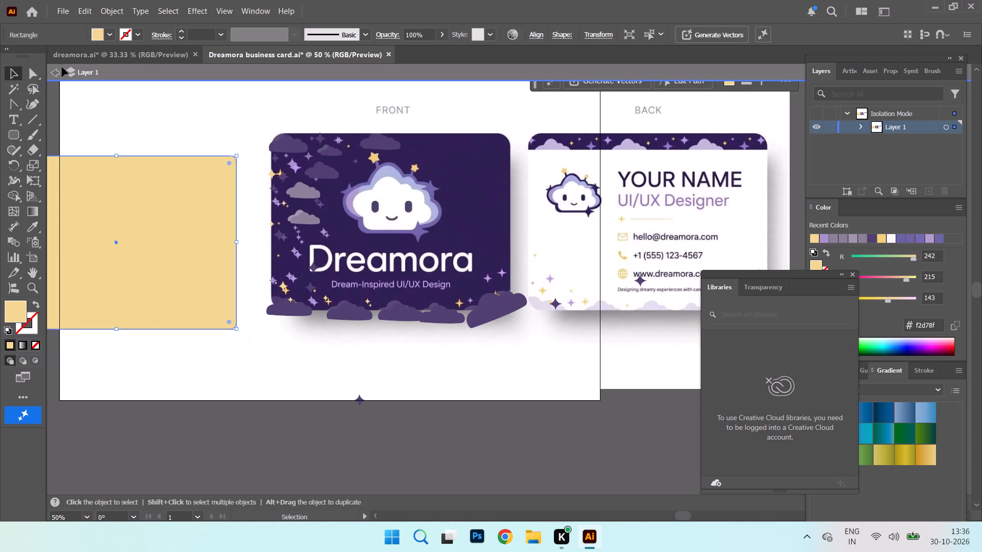
double_click(15, 312)
click(816, 321)
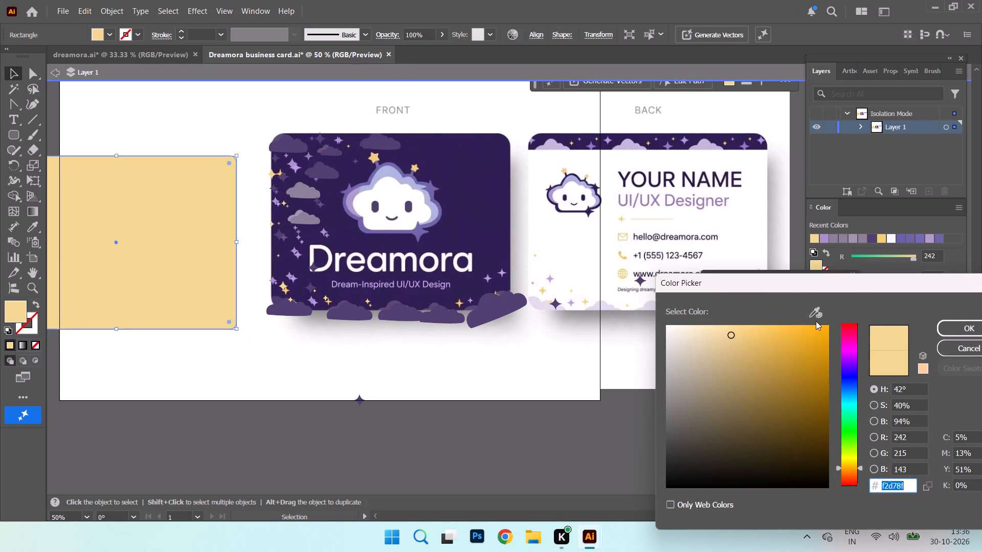
click(816, 313)
click(492, 200)
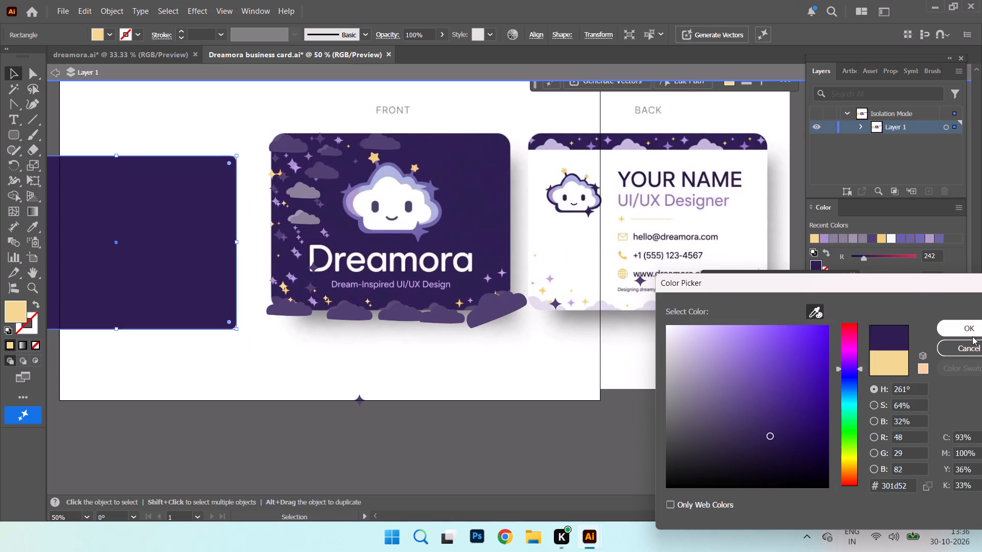
click(972, 336)
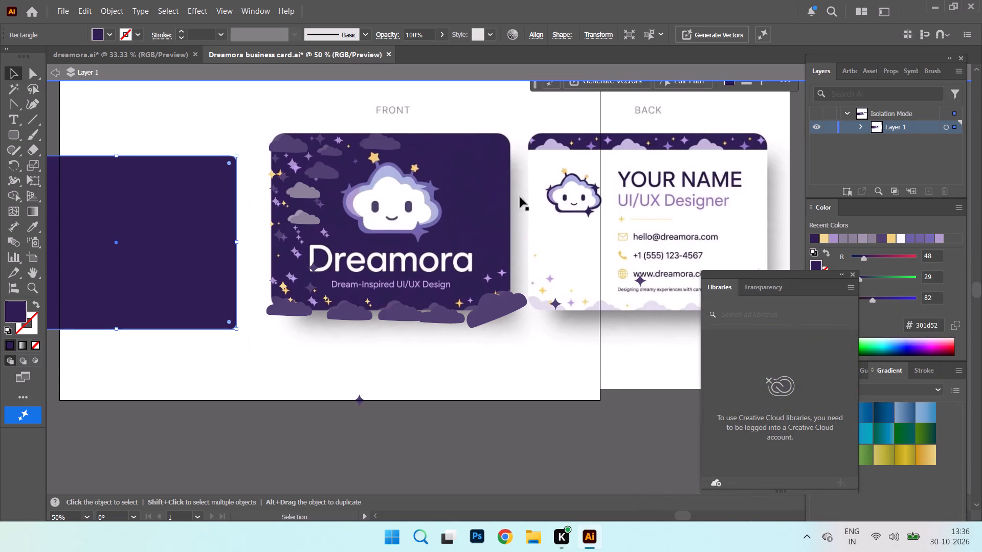
Move the reference image off the artboard and place the dark purple rectangle over the traced clouds and sparkles.
drag(465, 191, 780, 208)
drag(694, 216, 773, 216)
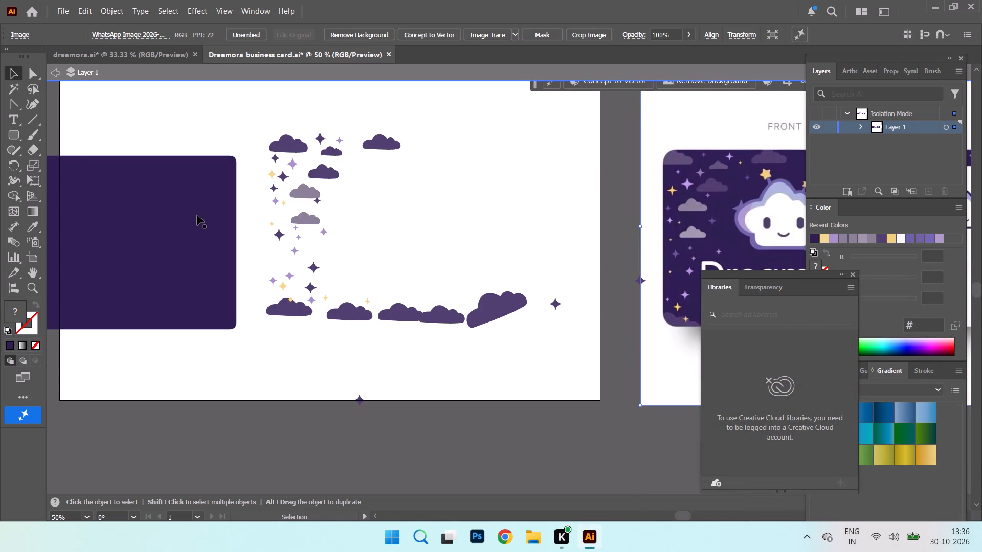
drag(198, 215, 475, 199)
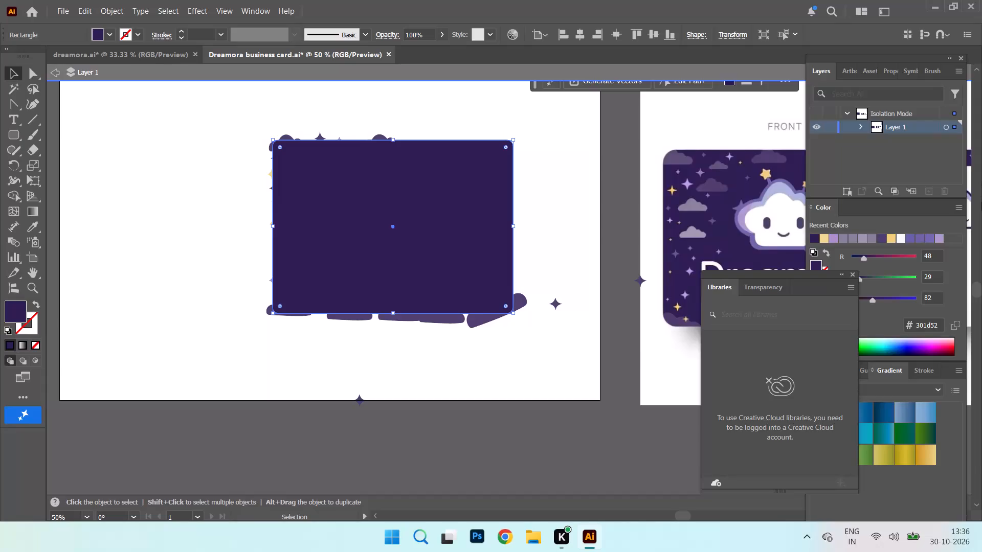
Reorder the dark purple rectangle in Layer 1 behind all the cloud and sparkle paths, directly above the reference image.
click(857, 130)
drag(927, 140, 913, 187)
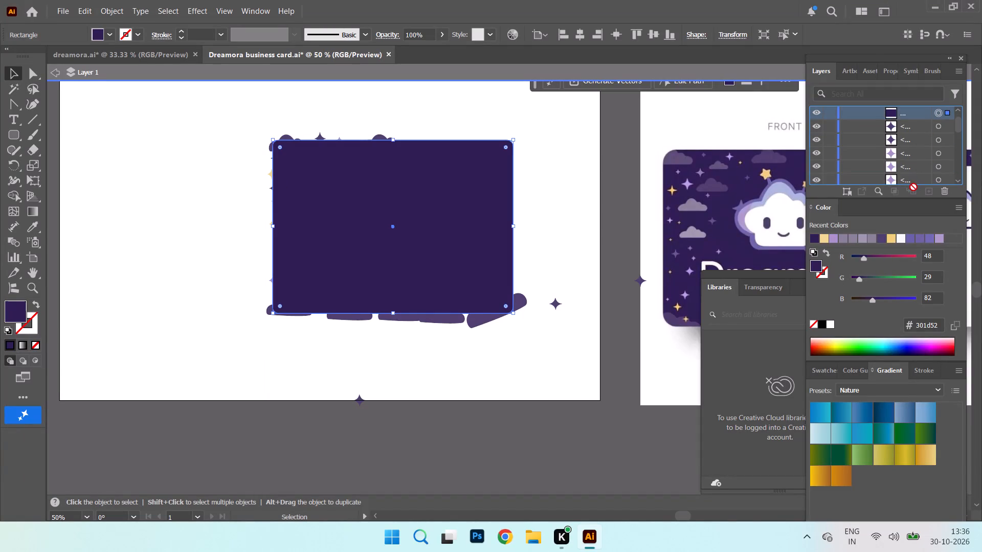
drag(913, 187, 906, 183)
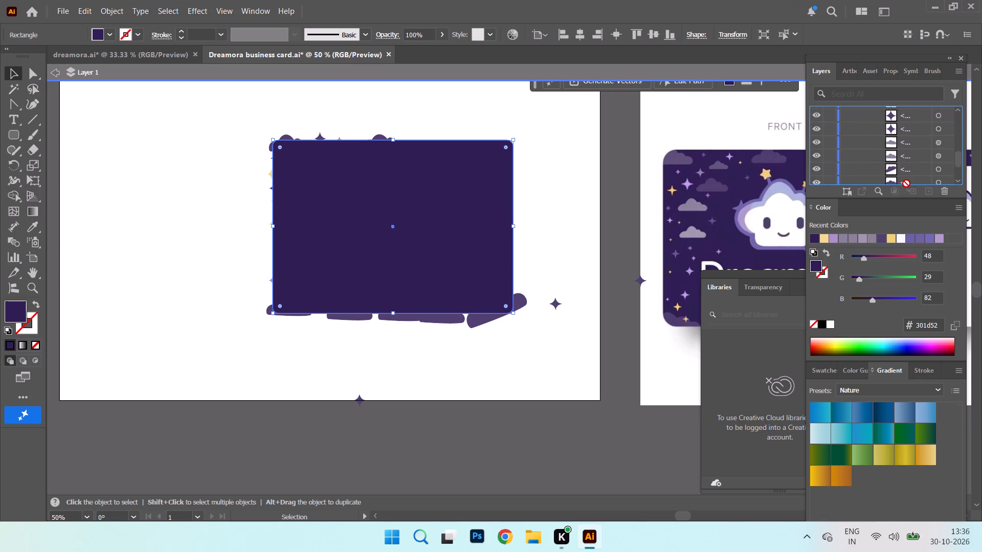
drag(906, 183, 912, 174)
click(406, 433)
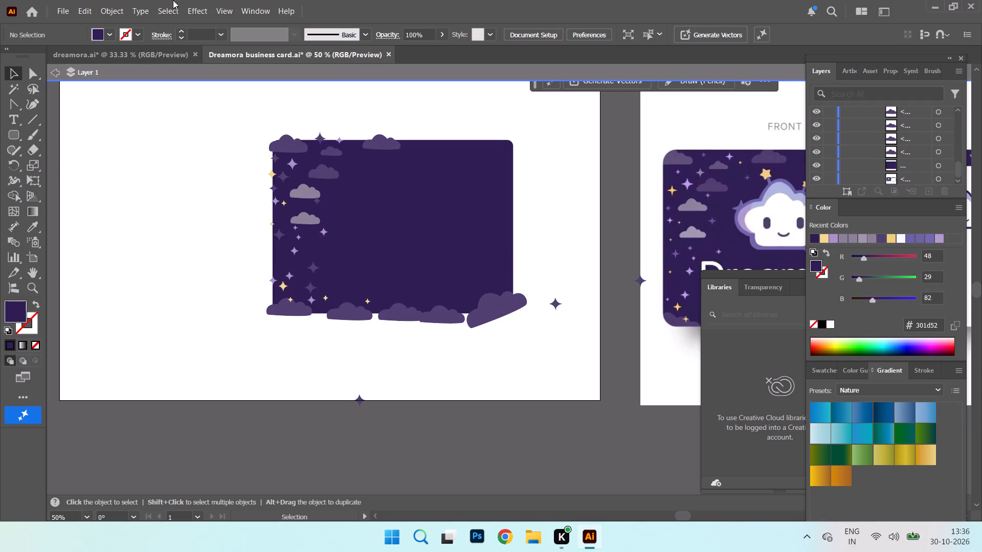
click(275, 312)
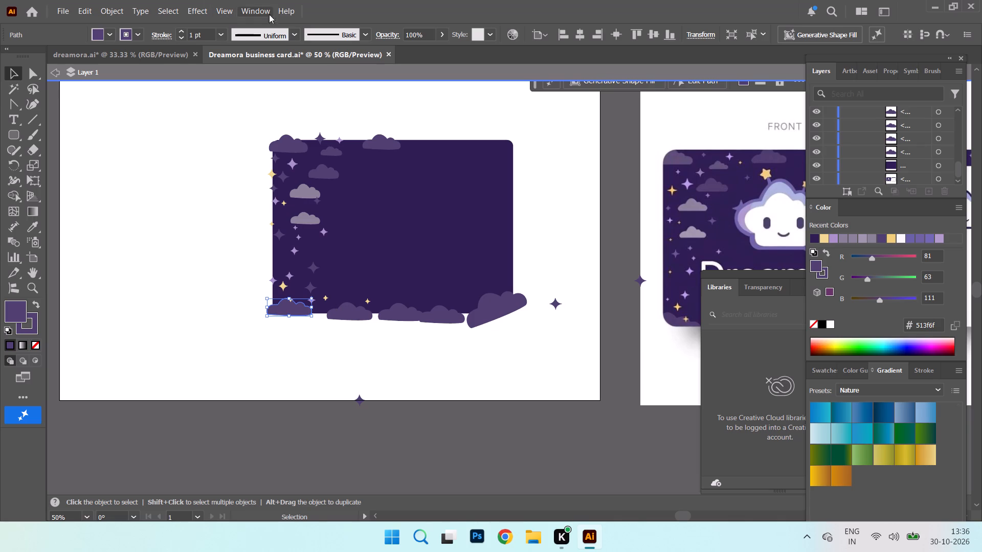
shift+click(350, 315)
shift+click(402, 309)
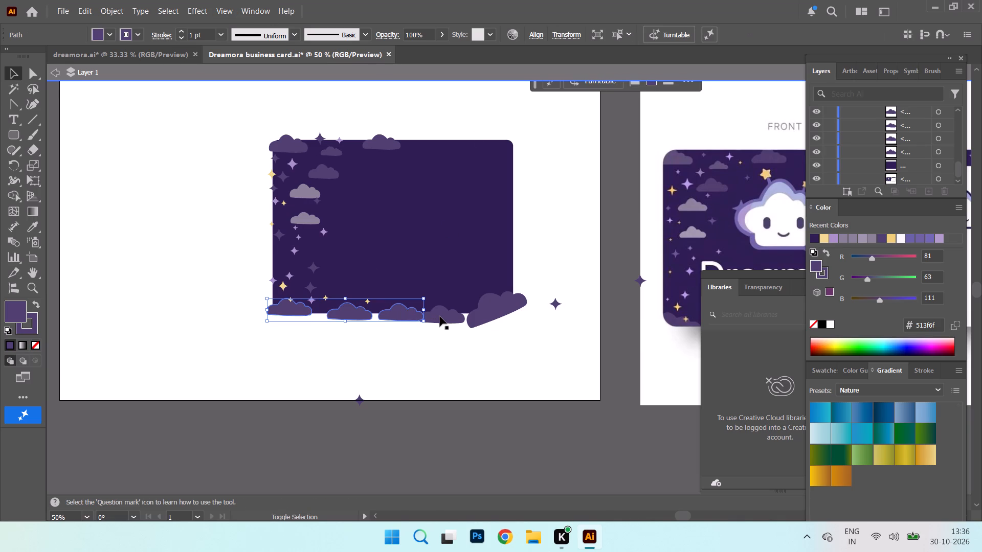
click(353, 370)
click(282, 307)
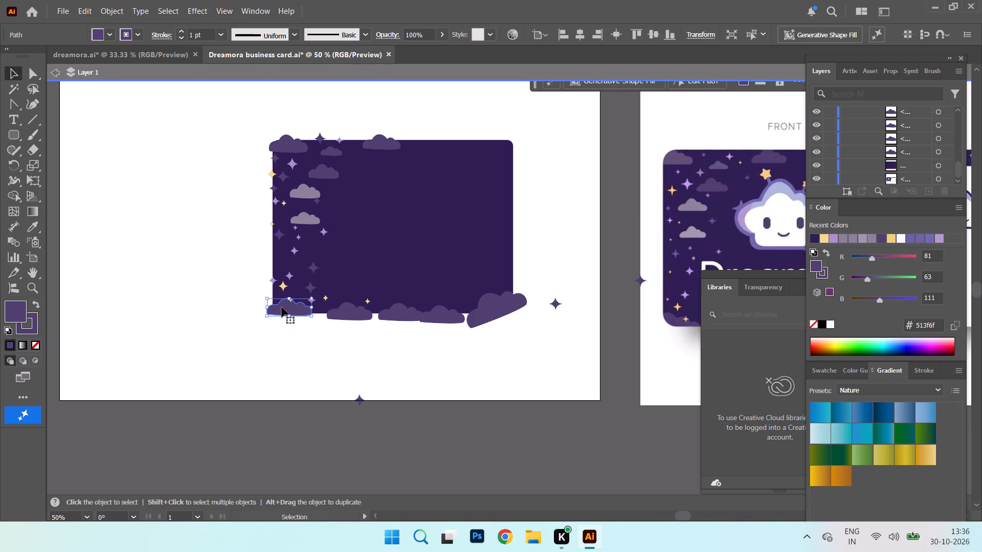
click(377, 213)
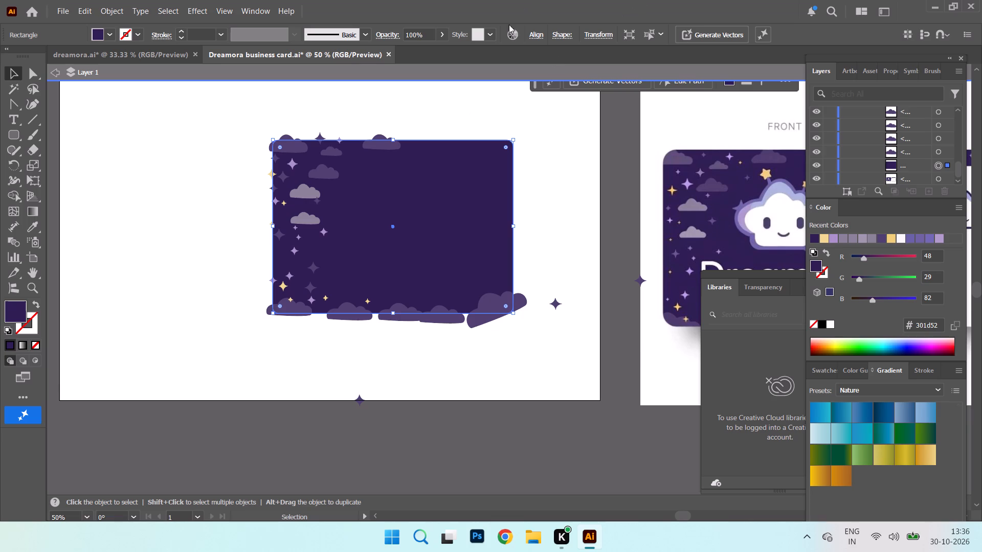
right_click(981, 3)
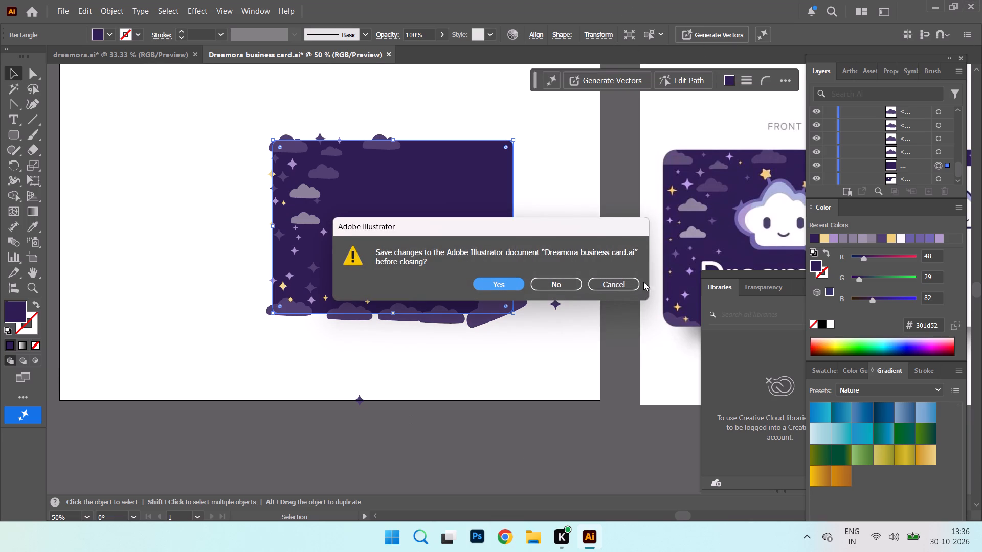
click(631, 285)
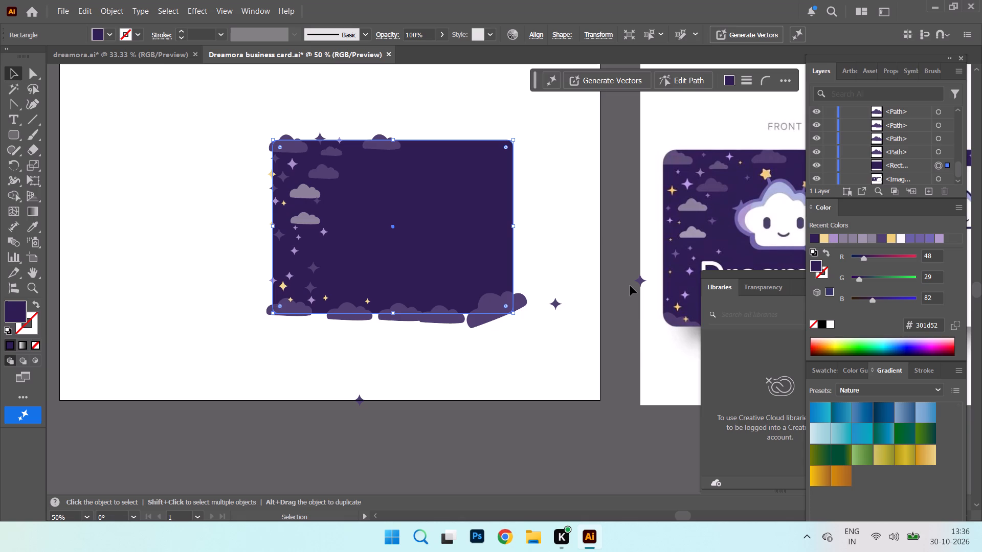
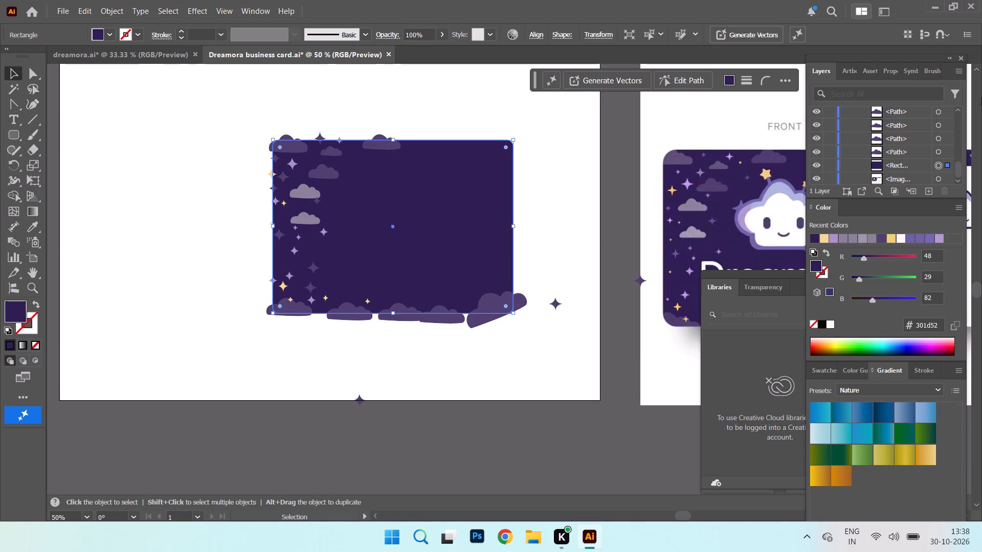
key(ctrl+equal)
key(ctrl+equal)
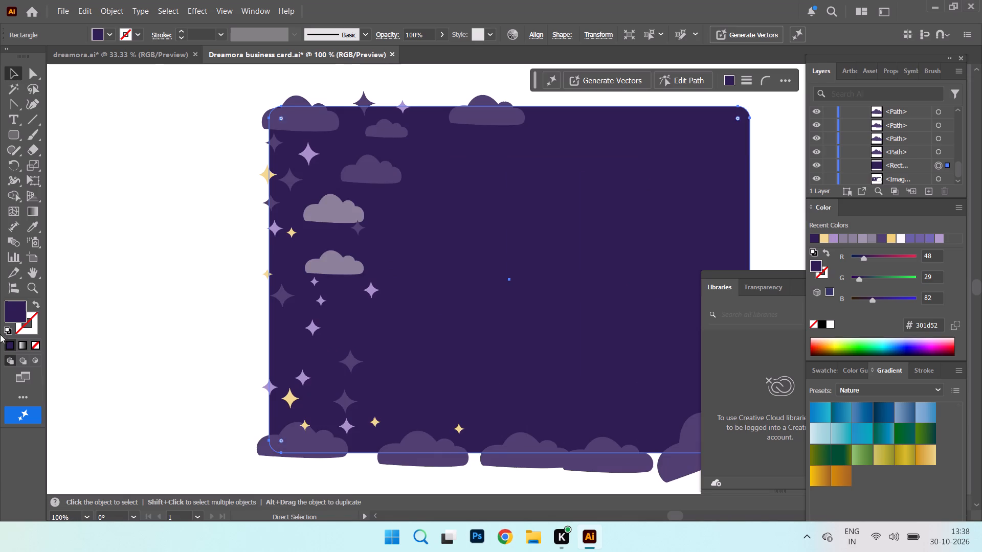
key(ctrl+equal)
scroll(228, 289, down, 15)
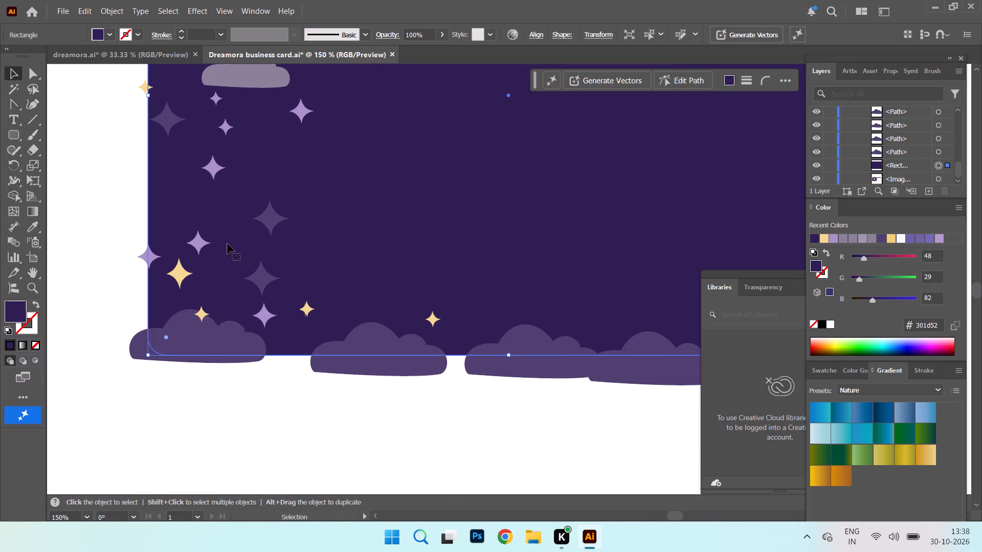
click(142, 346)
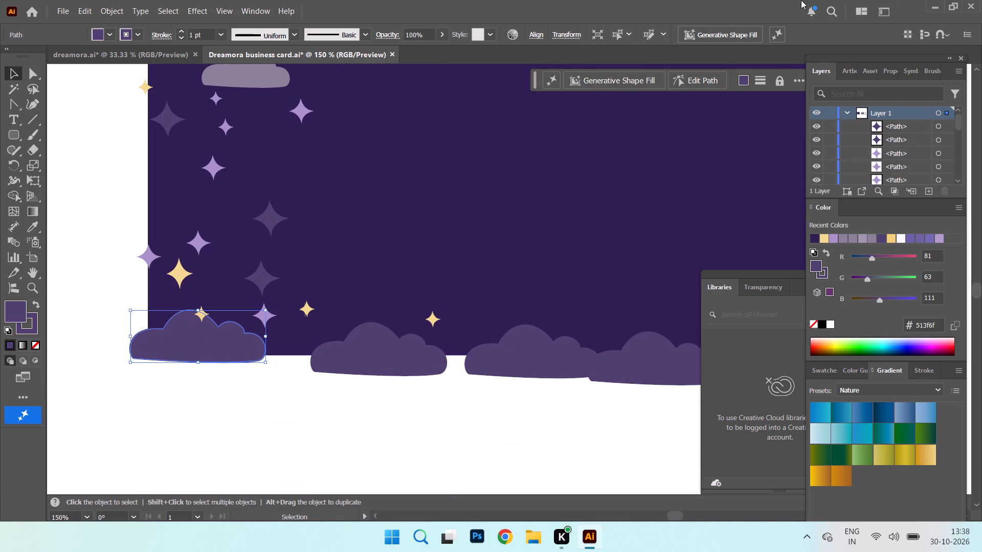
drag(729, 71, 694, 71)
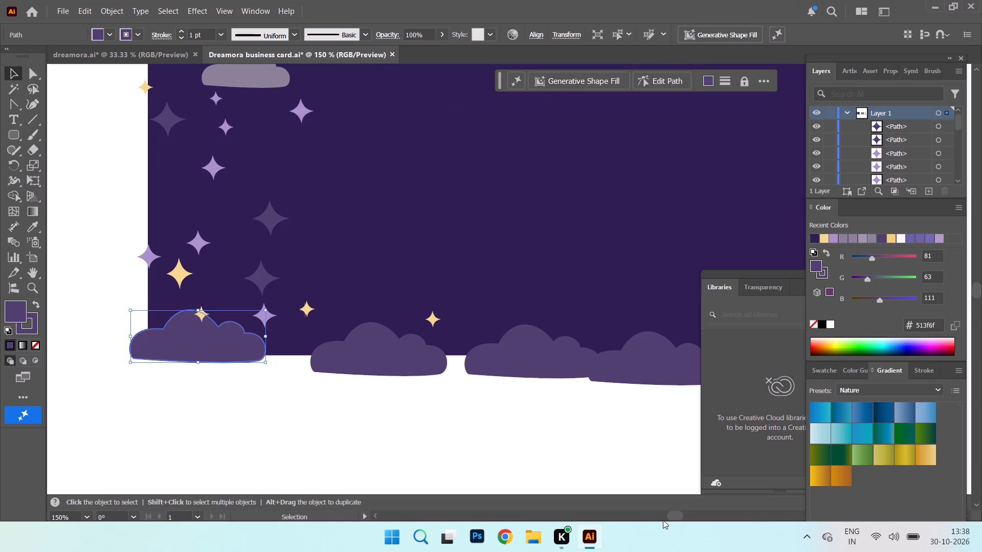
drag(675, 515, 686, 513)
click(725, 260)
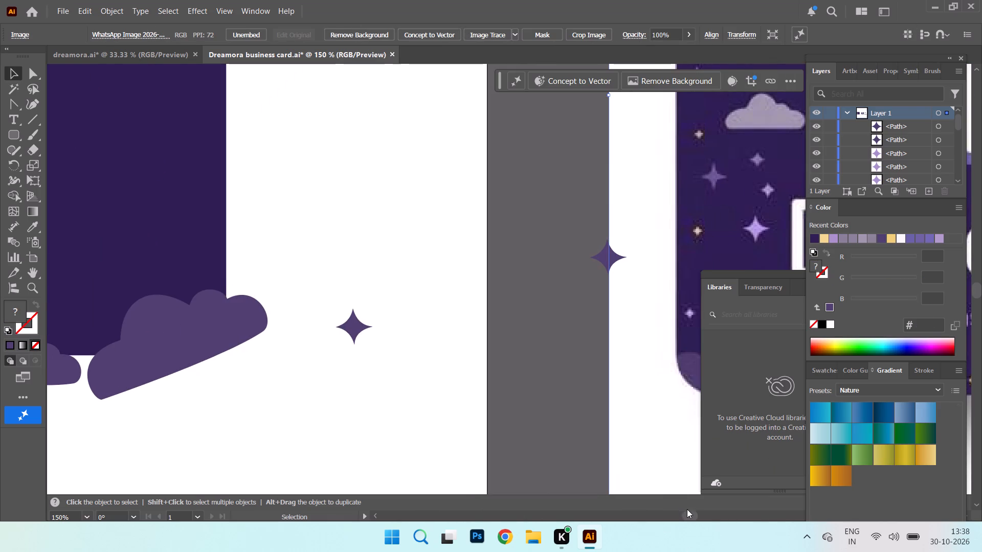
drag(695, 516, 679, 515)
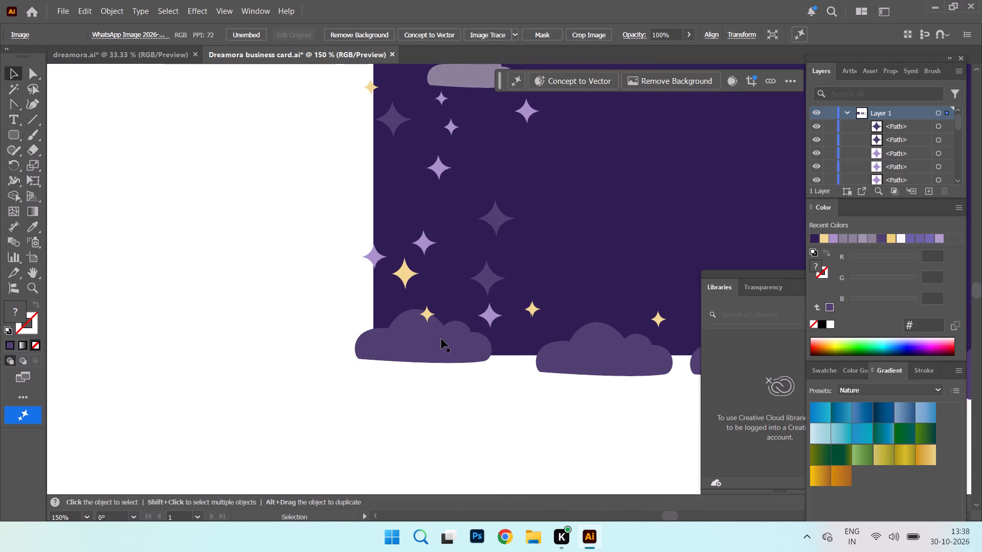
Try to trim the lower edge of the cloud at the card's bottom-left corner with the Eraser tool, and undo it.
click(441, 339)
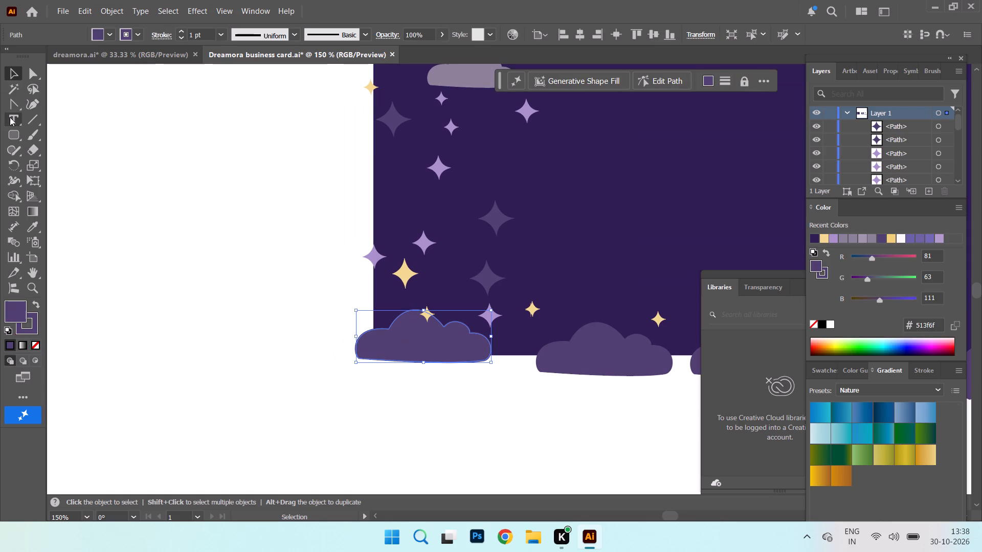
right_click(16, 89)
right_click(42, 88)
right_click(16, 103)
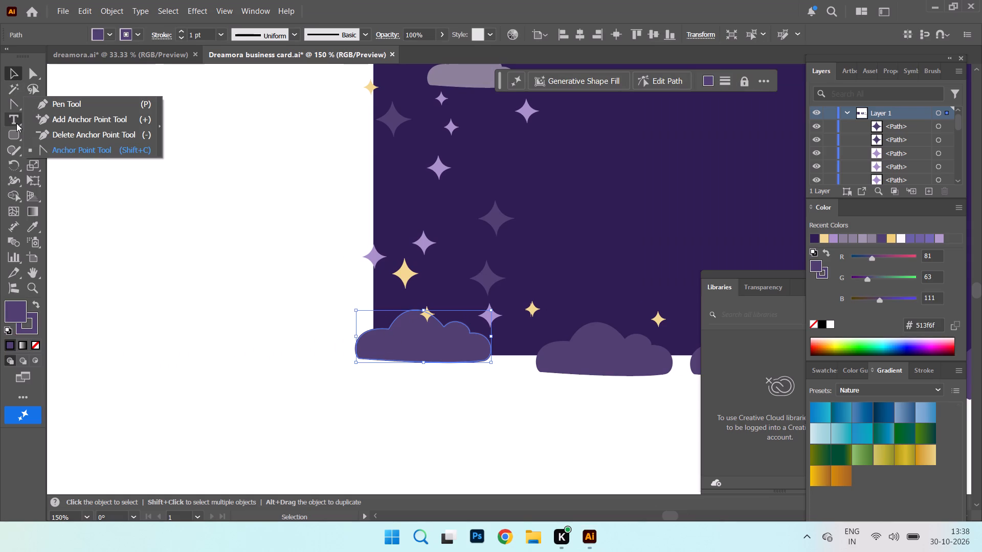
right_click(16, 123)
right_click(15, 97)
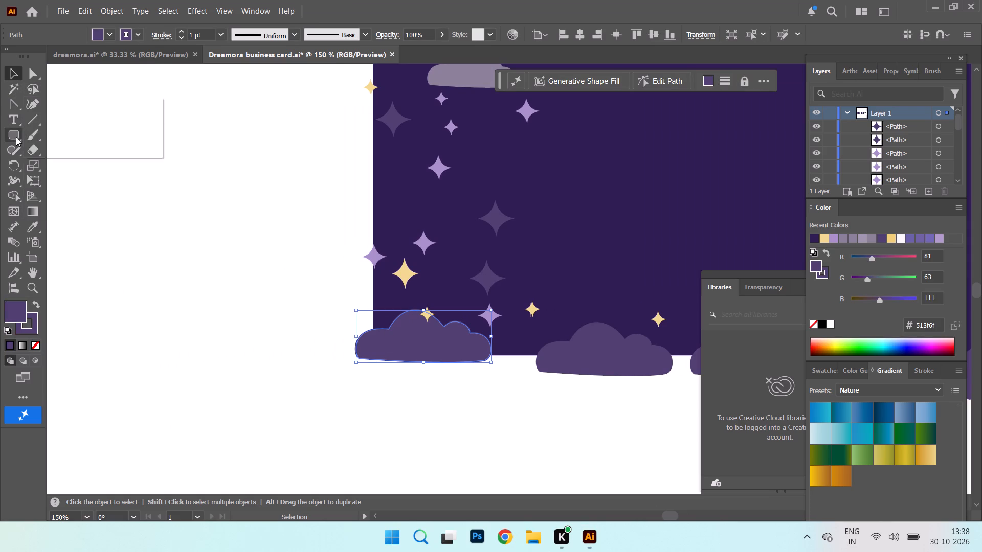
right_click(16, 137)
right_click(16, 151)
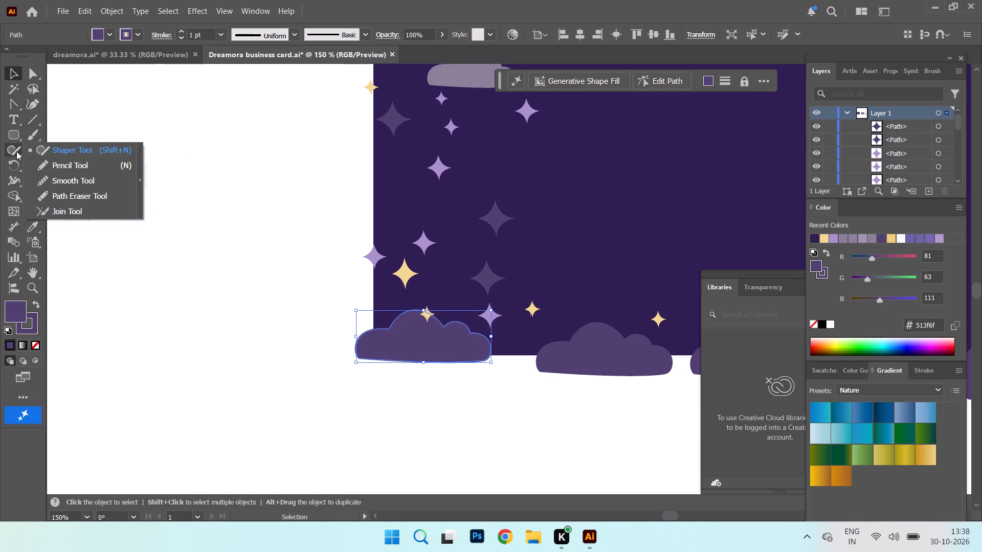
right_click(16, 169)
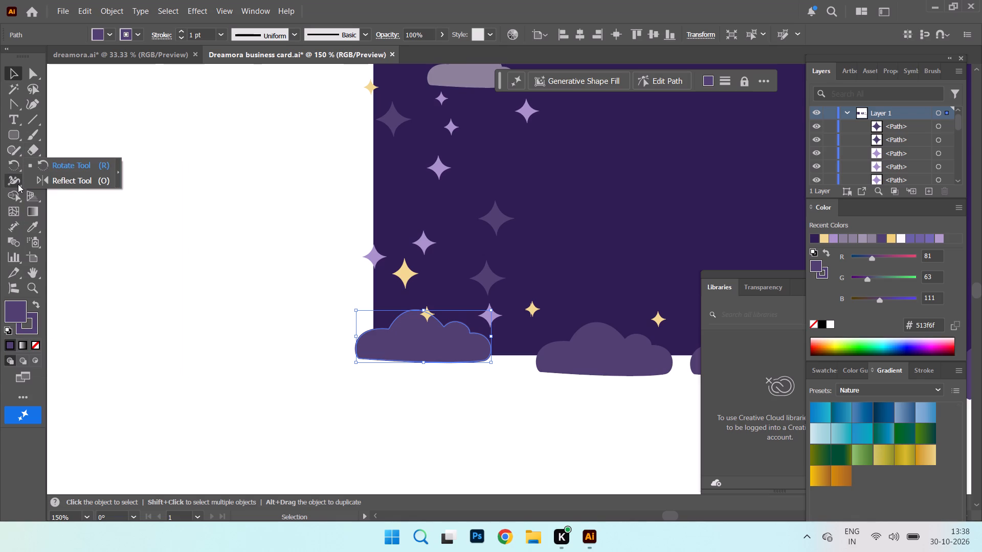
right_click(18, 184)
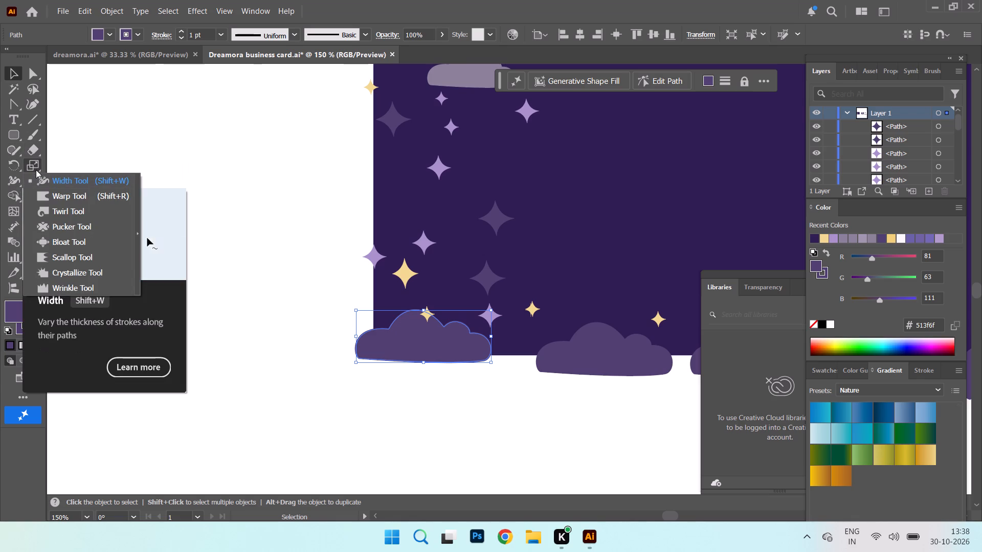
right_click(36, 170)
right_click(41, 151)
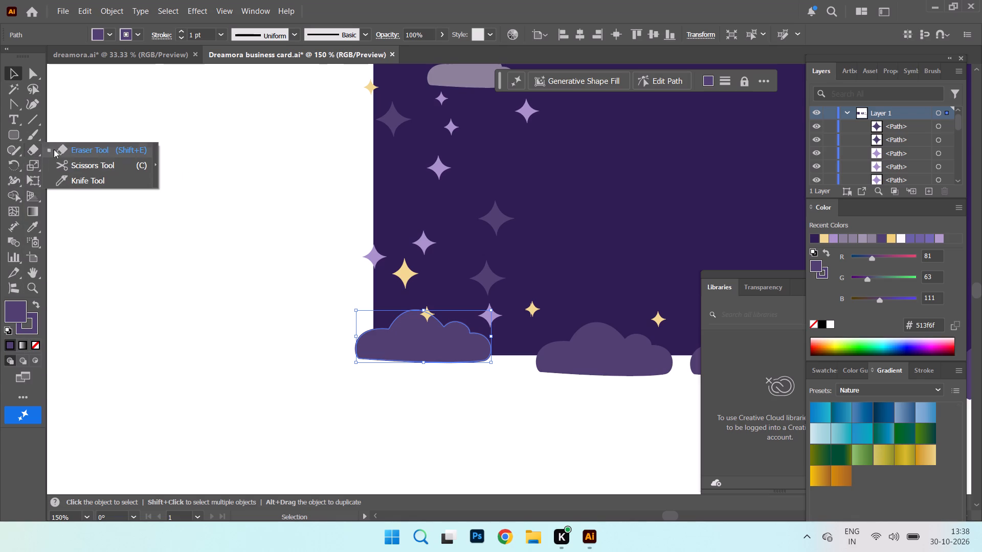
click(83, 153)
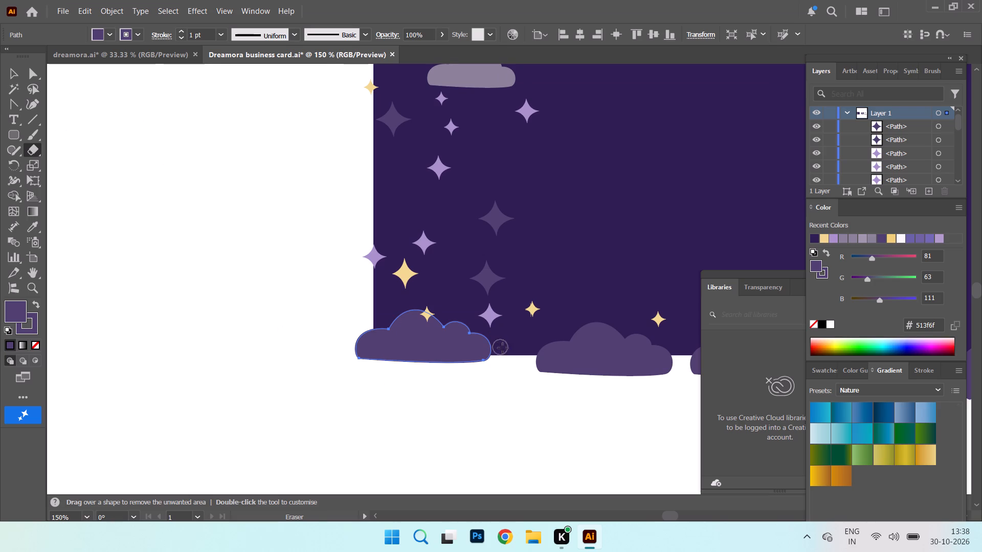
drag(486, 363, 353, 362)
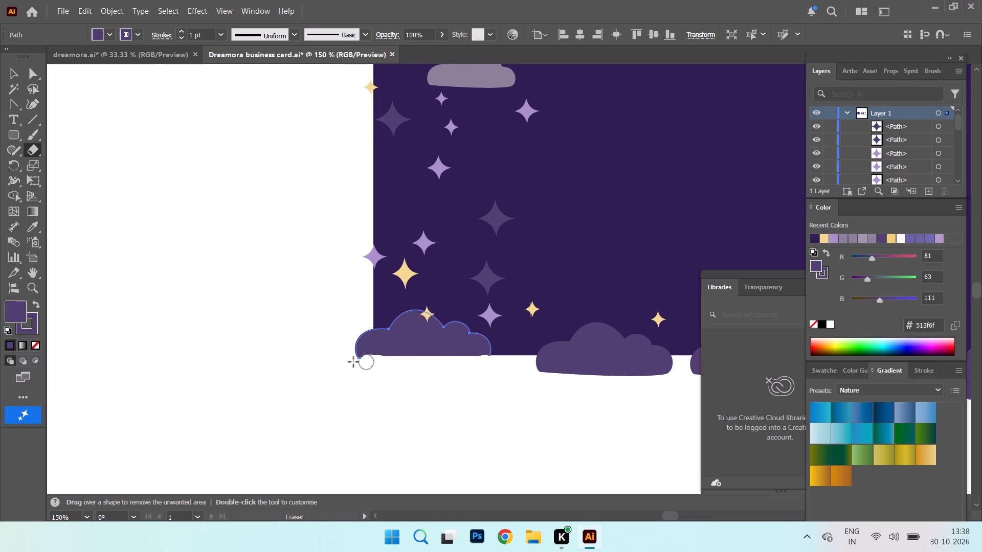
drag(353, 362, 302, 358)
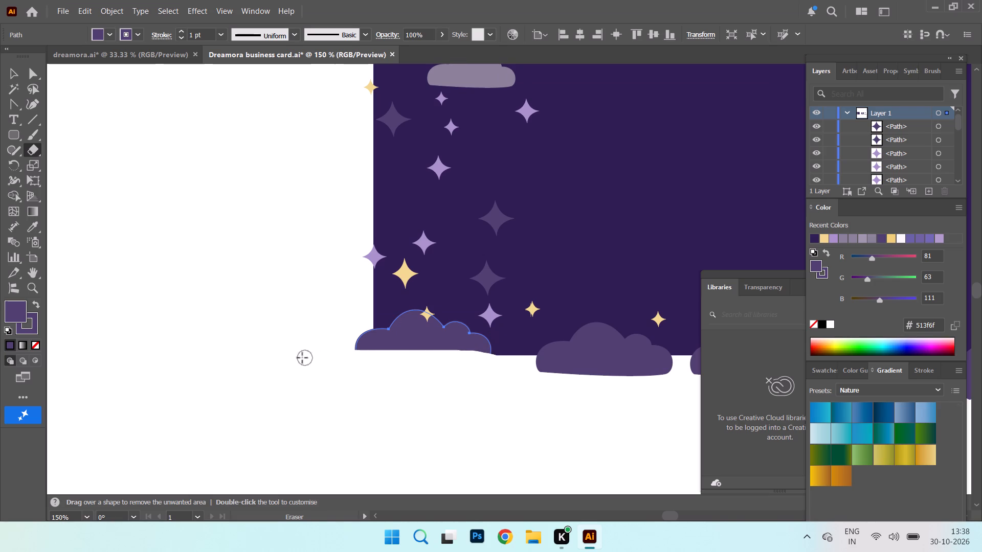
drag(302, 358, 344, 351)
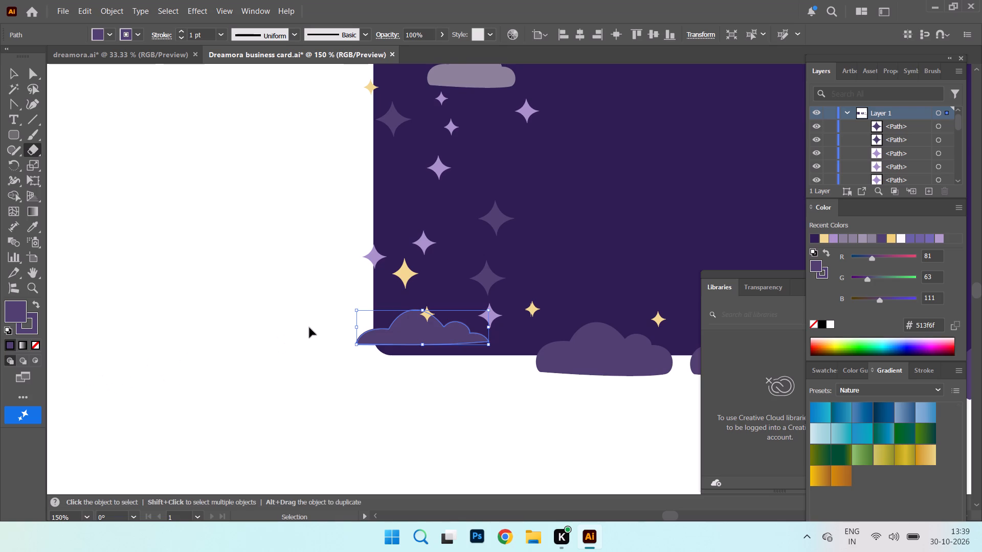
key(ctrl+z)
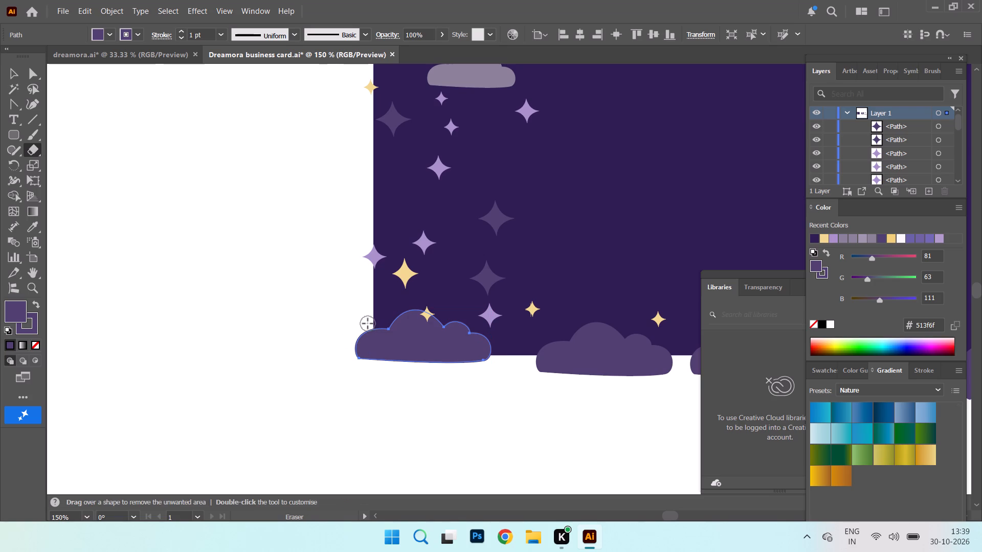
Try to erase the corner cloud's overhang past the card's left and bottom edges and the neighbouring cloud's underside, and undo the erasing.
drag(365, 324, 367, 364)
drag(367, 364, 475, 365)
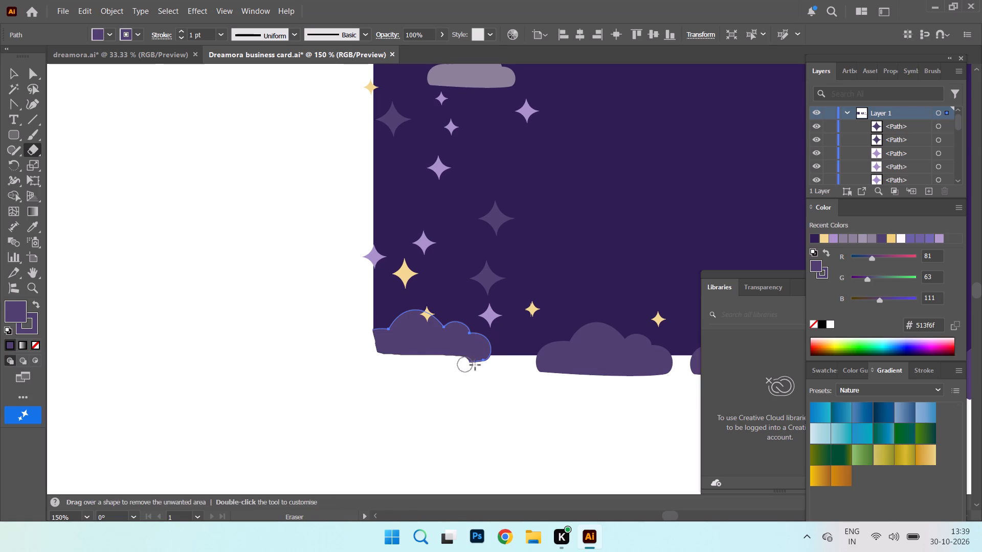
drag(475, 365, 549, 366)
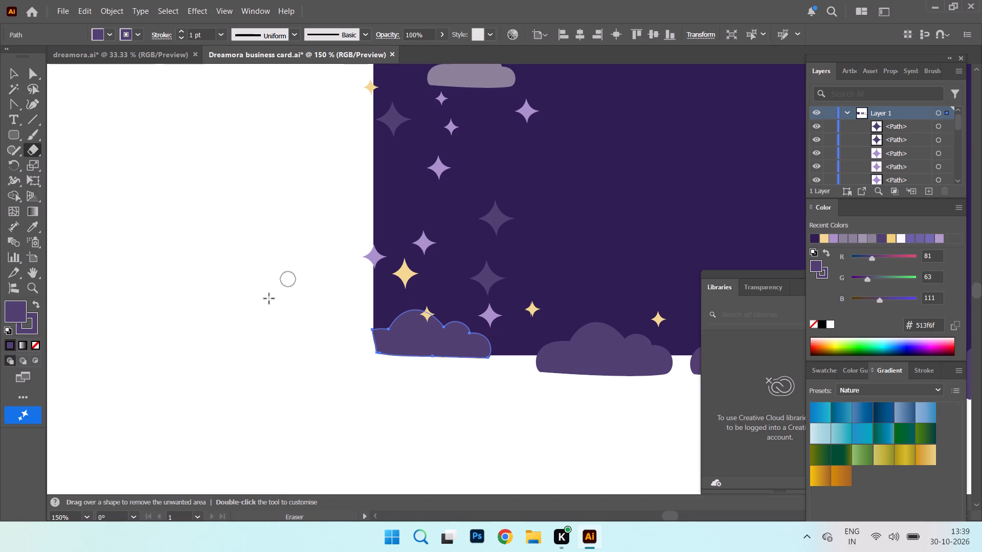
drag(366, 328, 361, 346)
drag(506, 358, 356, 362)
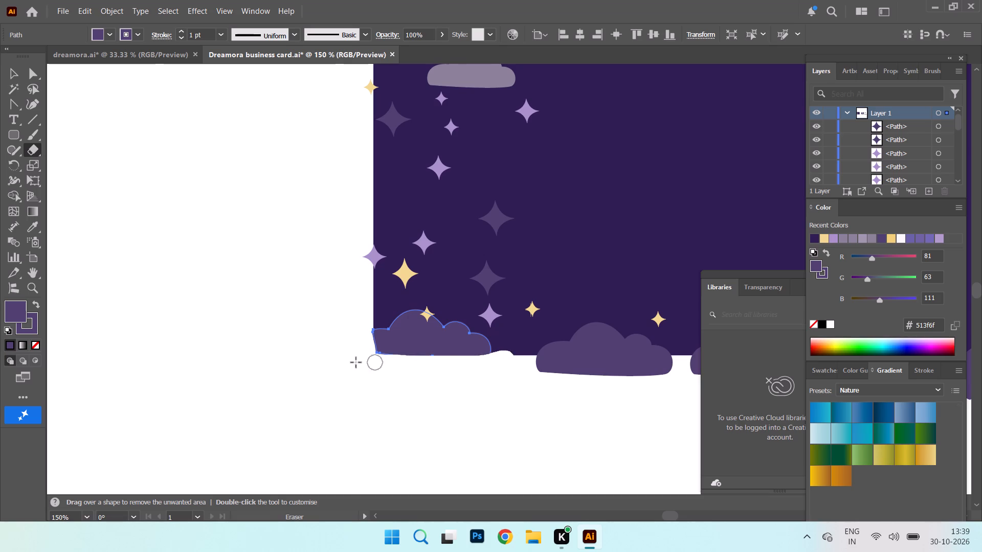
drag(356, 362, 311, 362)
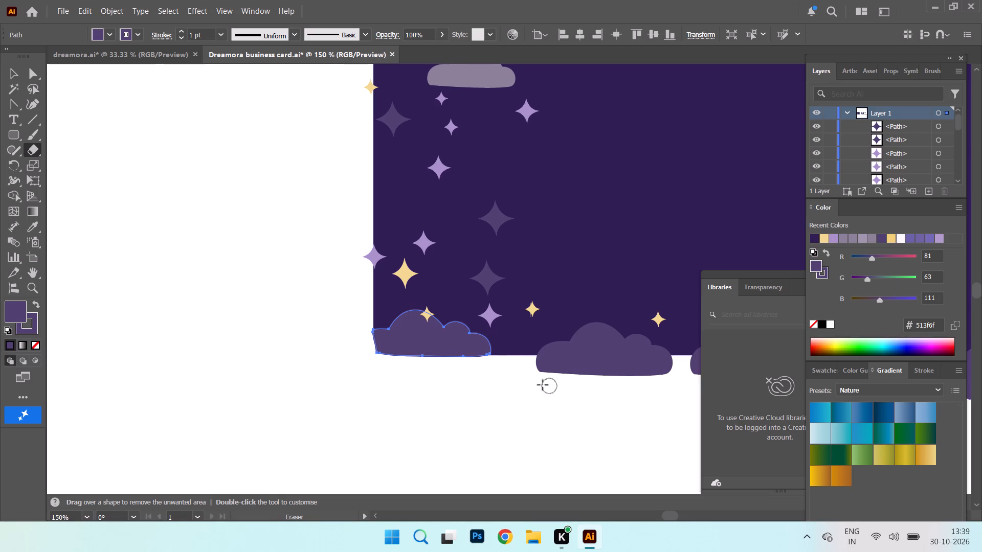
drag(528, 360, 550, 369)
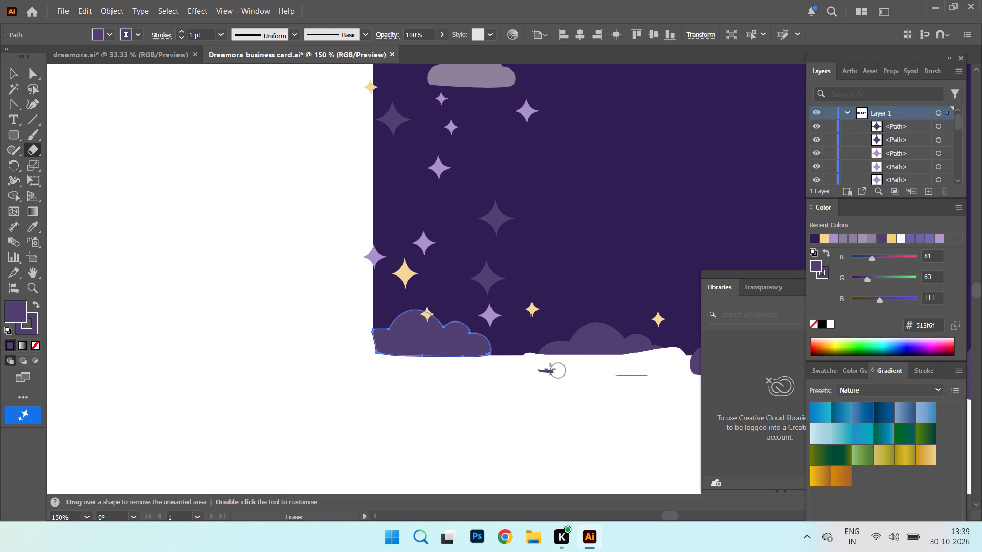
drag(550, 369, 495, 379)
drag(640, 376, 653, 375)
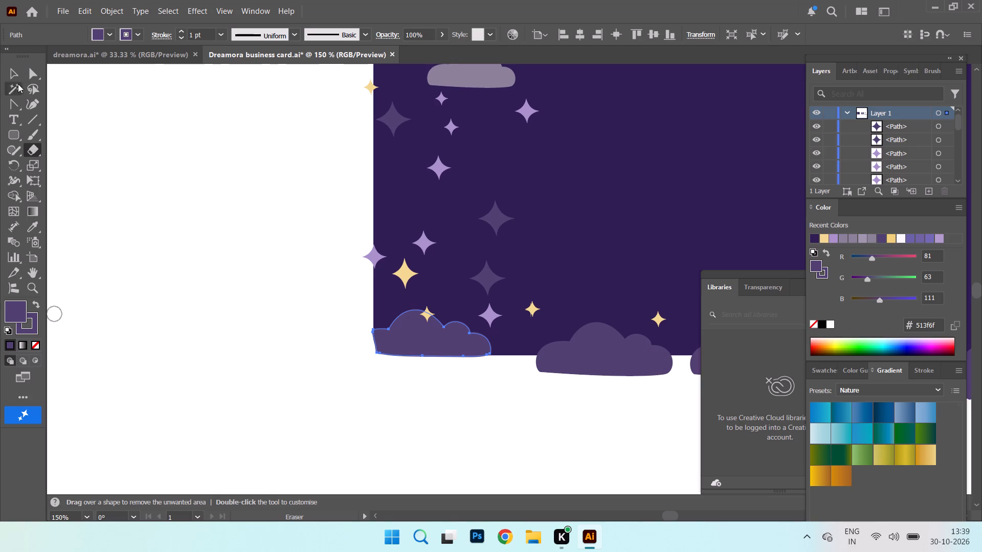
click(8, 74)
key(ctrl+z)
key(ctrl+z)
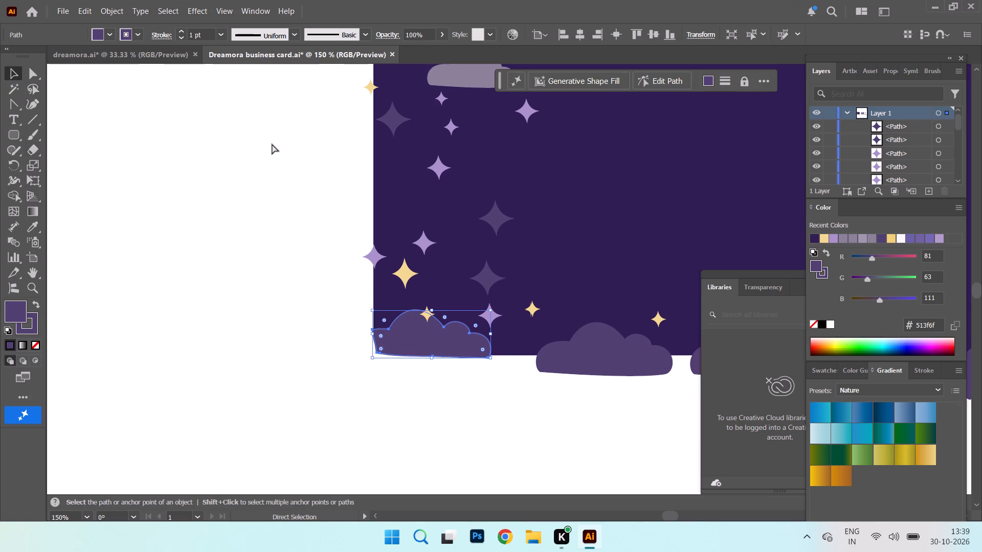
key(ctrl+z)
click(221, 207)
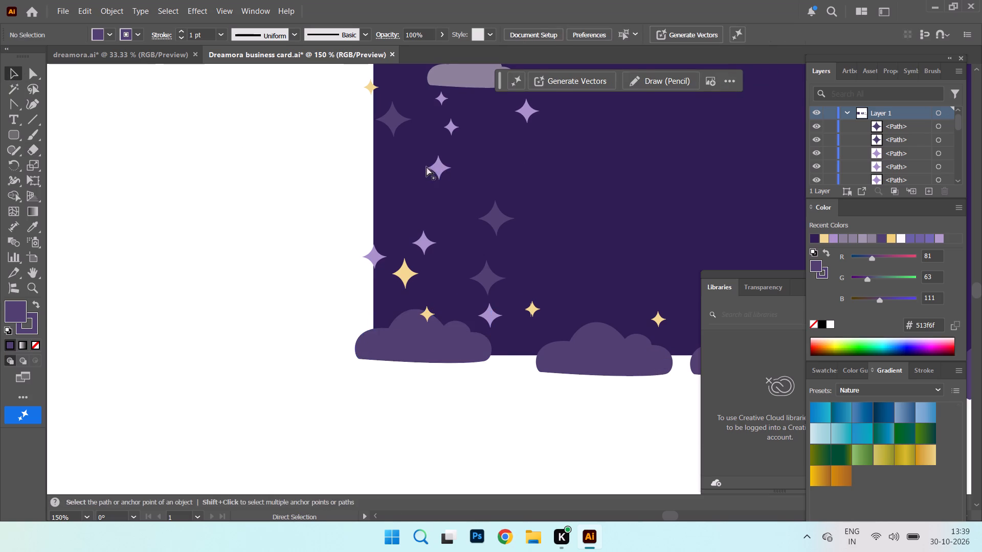
Delete the stray dark purple sparkle on the artboard's bottom edge below the card.
key(ctrl+minus)
key(ctrl+minus)
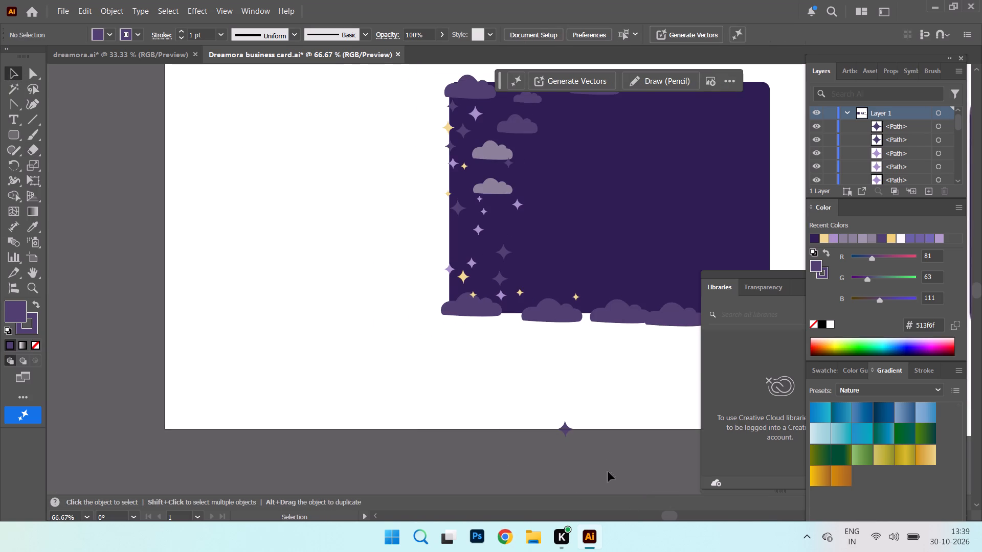
click(562, 429)
key(Delete)
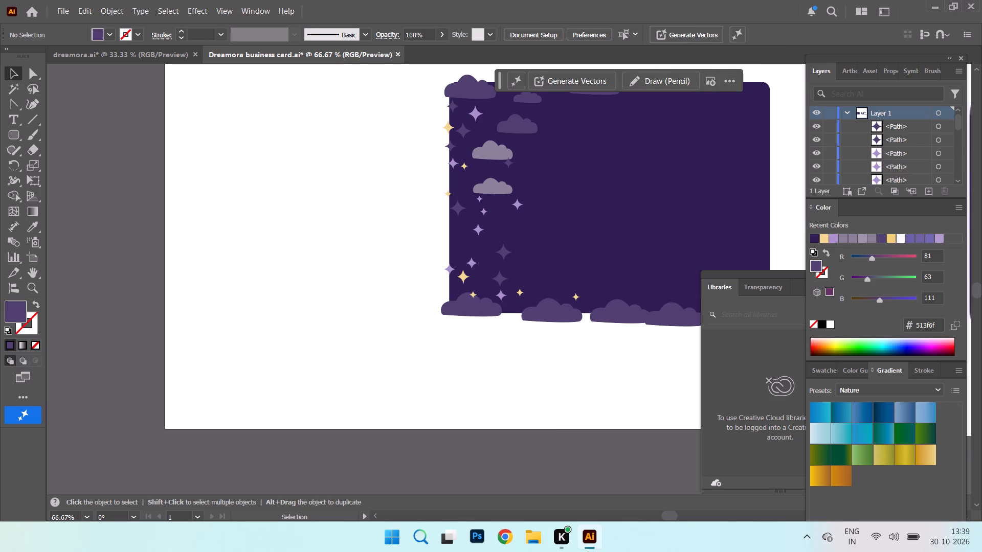
In dreamora.ai, select all parts of the cloud mascot, including its stars and sparkles, and group them.
drag(666, 515, 688, 512)
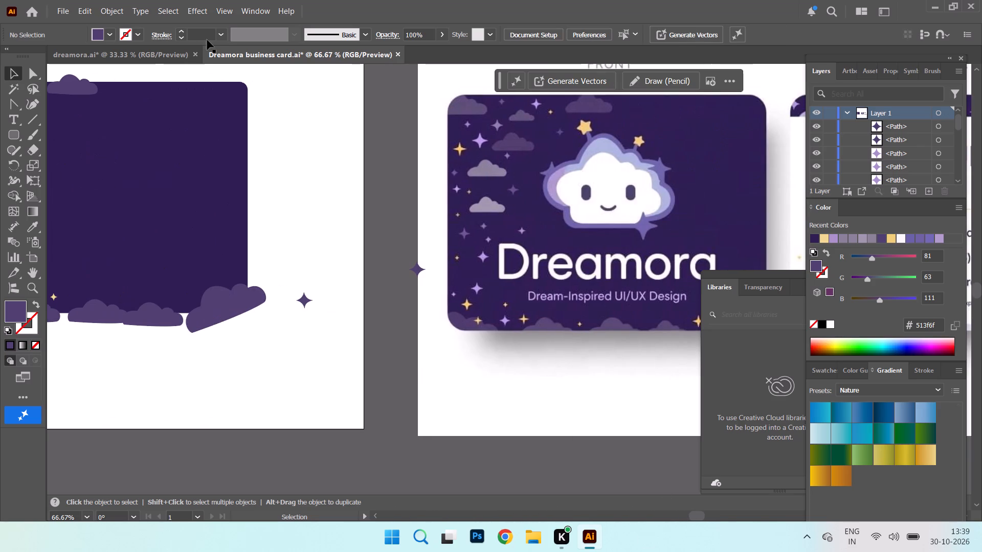
click(150, 67)
click(149, 59)
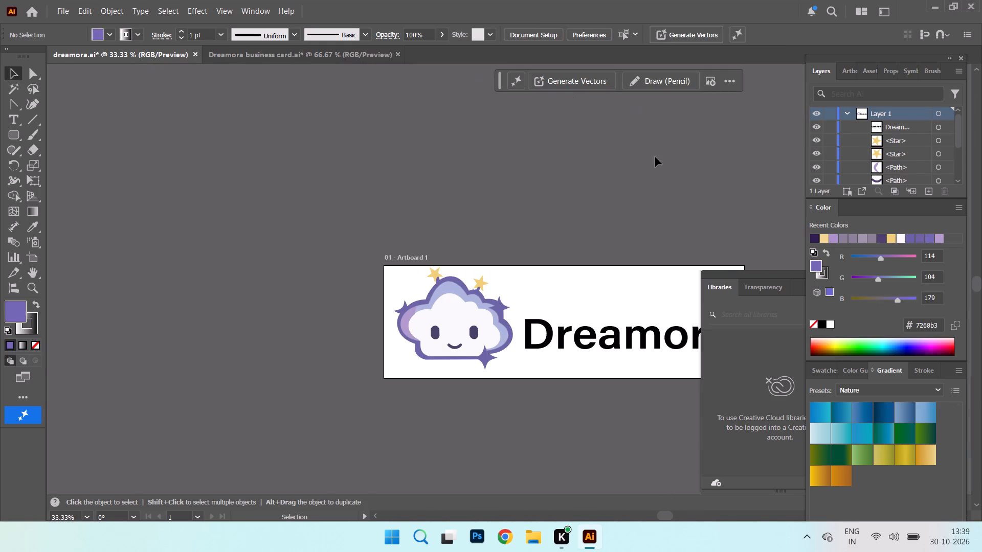
drag(392, 269, 475, 349)
drag(475, 349, 518, 366)
drag(518, 366, 517, 367)
click(625, 83)
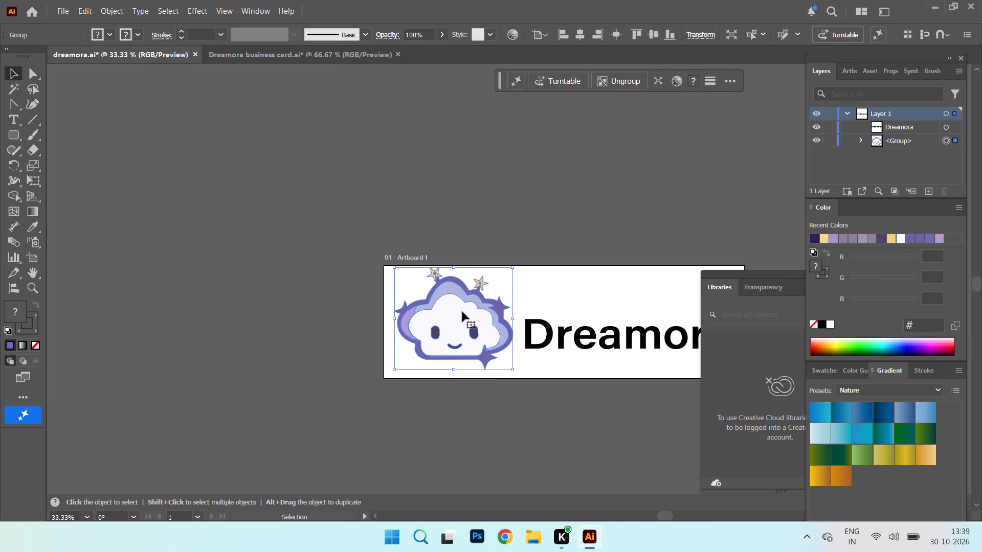
Copy the mascot group and paste it into Dreamora business card.ai.
right_click(462, 311)
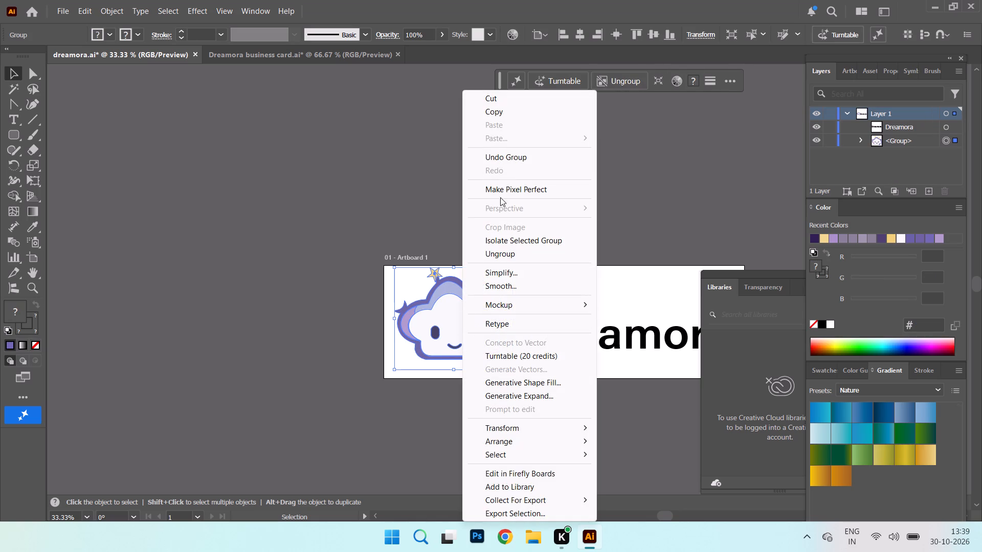
click(520, 110)
click(273, 56)
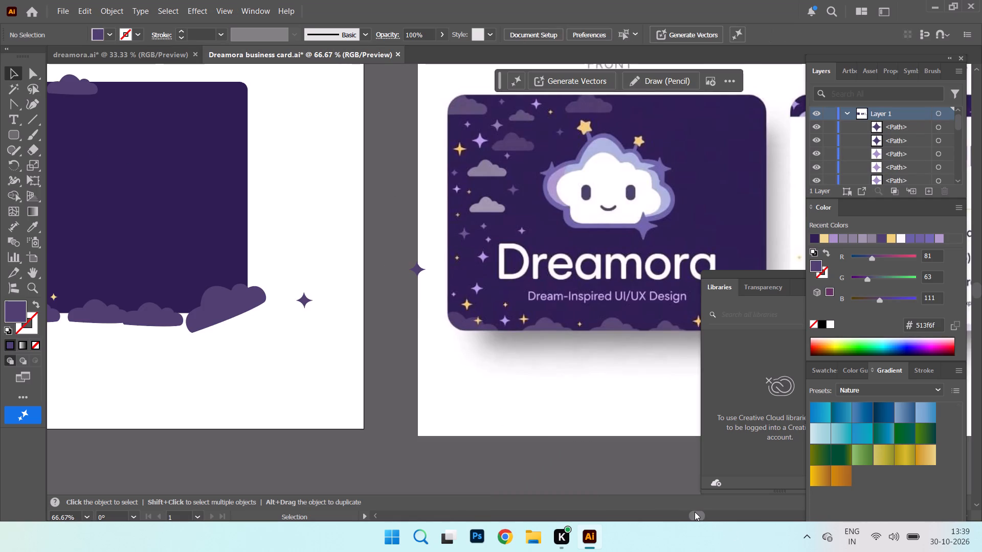
drag(695, 512, 685, 513)
right_click(302, 149)
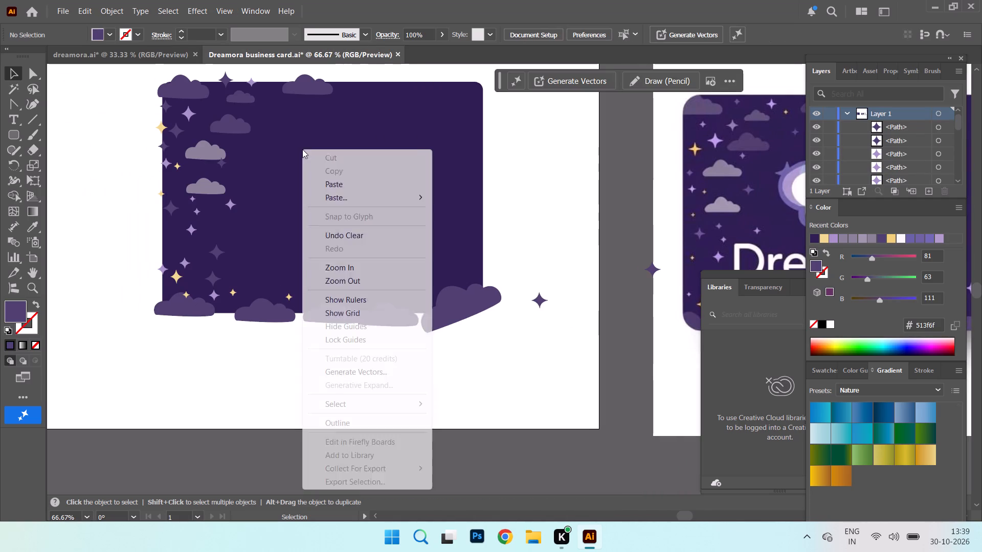
click(344, 189)
Move the pasted mascot onto the FRONT reference card and scale it down to match the reference mascot's size.
drag(500, 261, 440, 225)
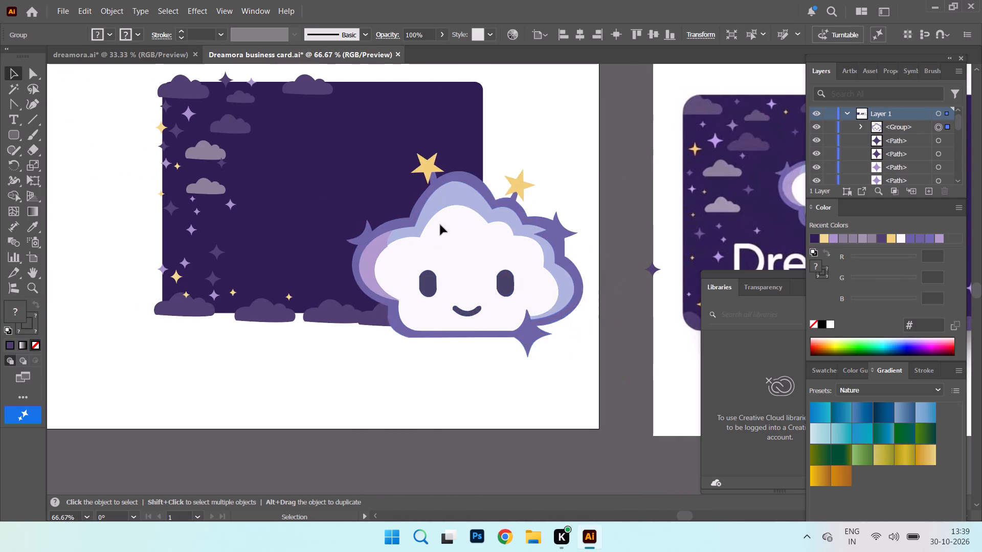
drag(440, 225, 781, 196)
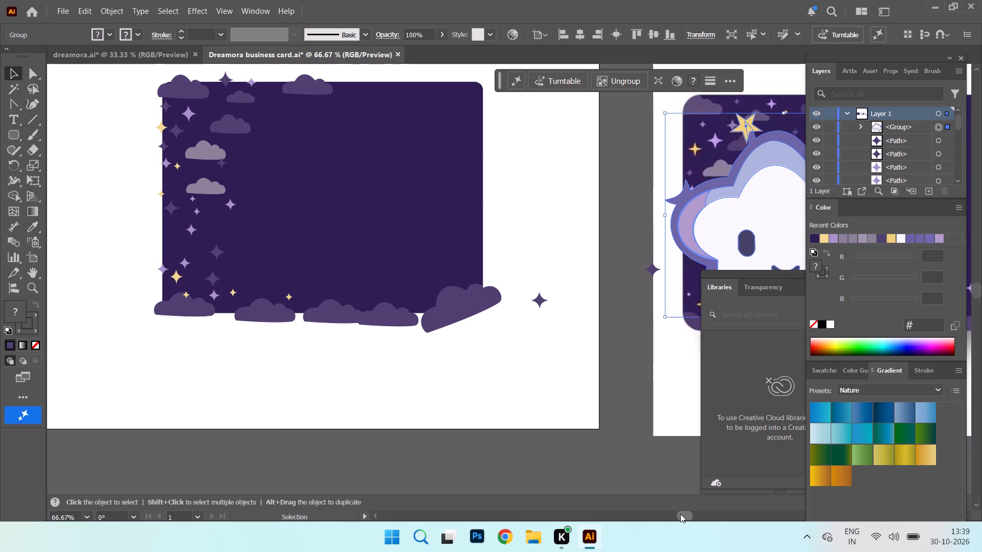
drag(681, 514, 691, 515)
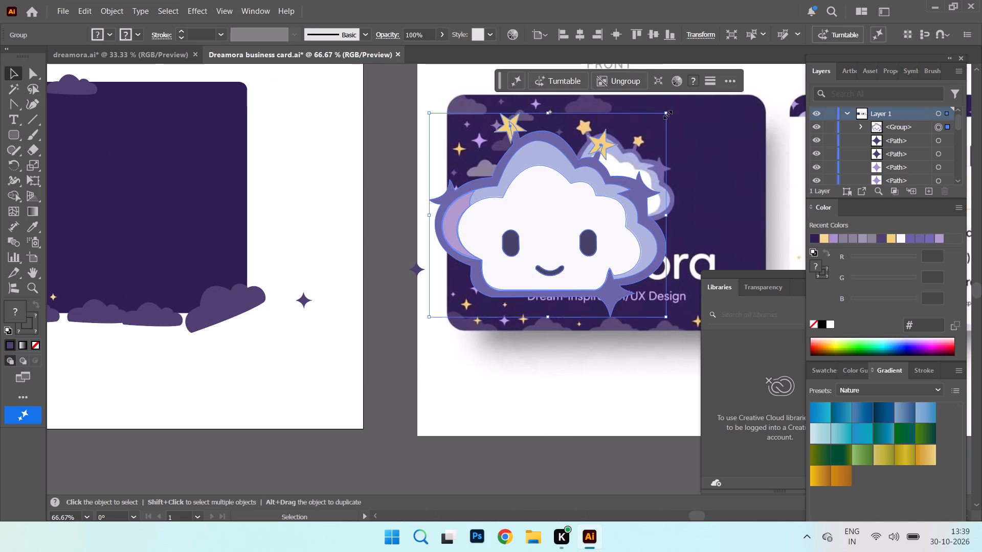
drag(664, 114, 586, 203)
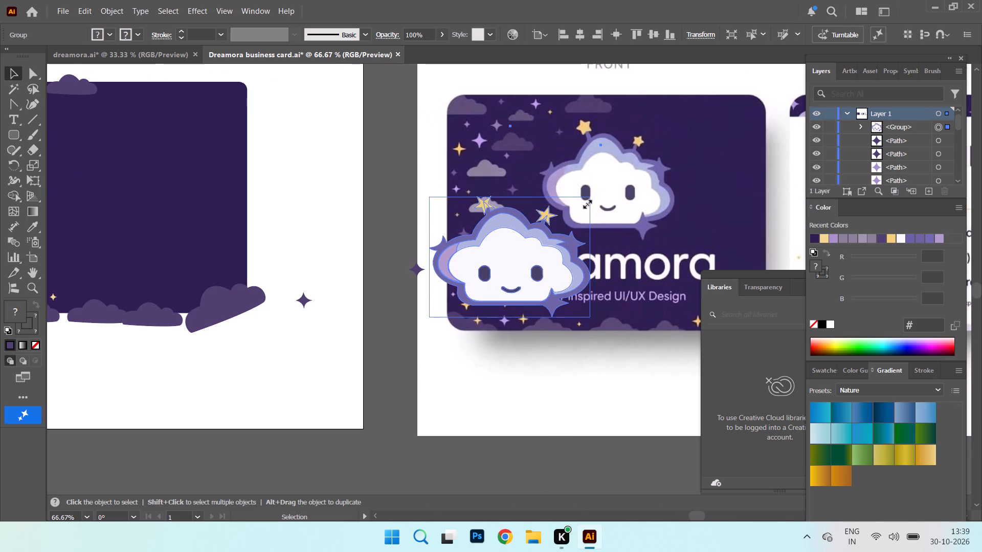
drag(586, 203, 573, 215)
drag(573, 213, 576, 195)
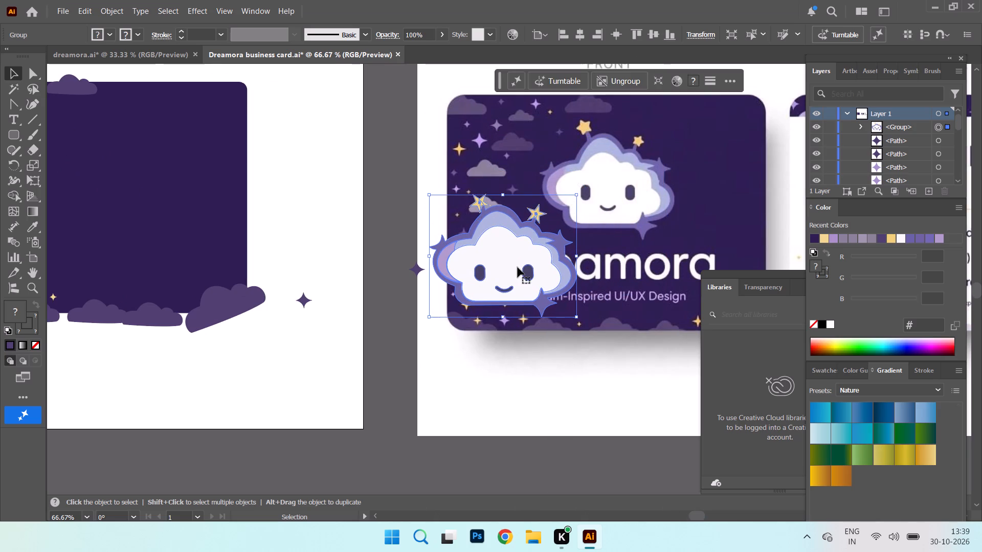
drag(522, 264, 631, 189)
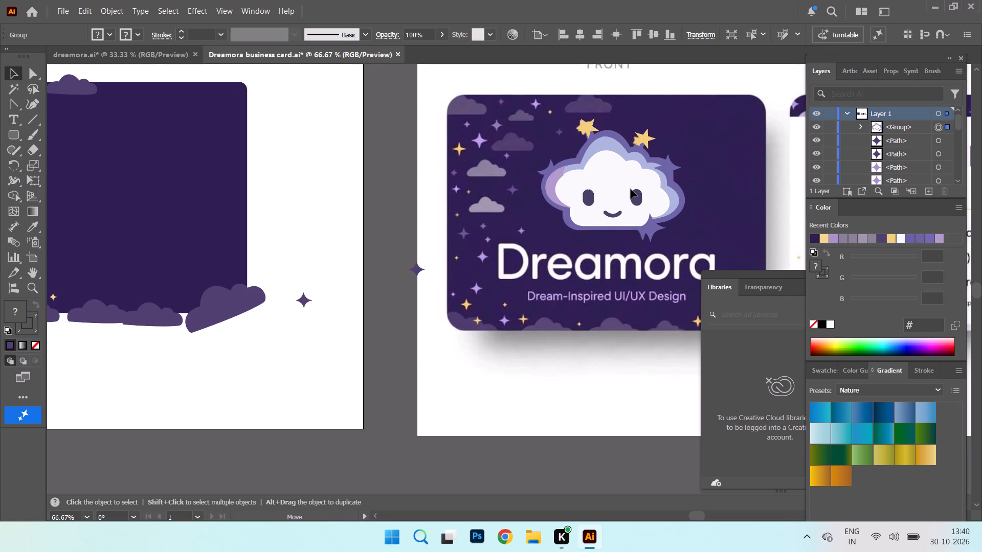
drag(631, 189, 629, 189)
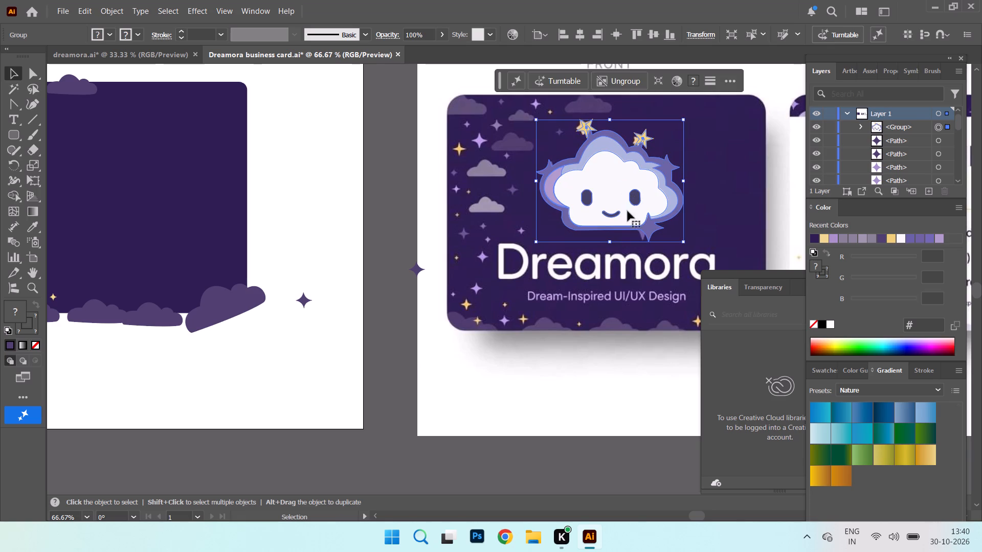
drag(539, 240, 533, 240)
click(533, 240)
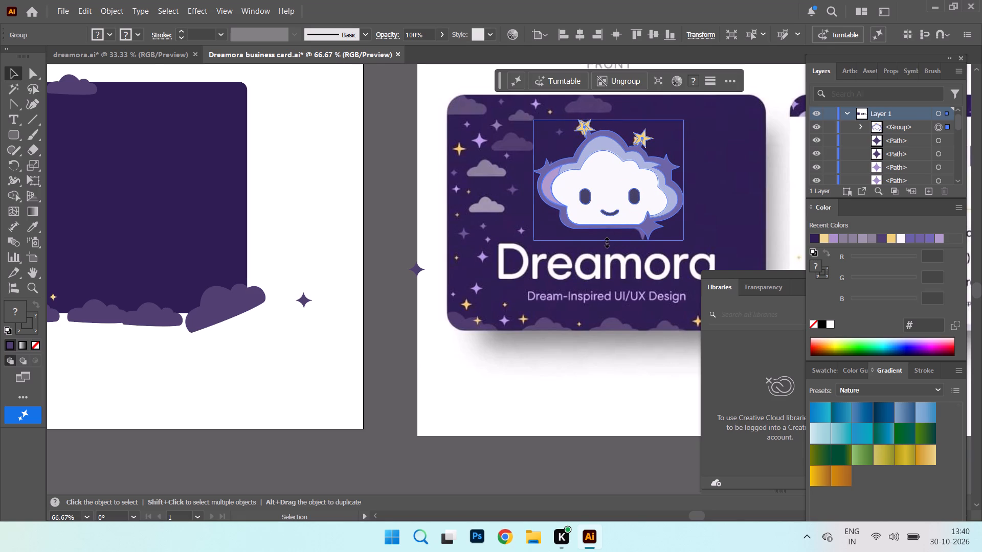
click(606, 242)
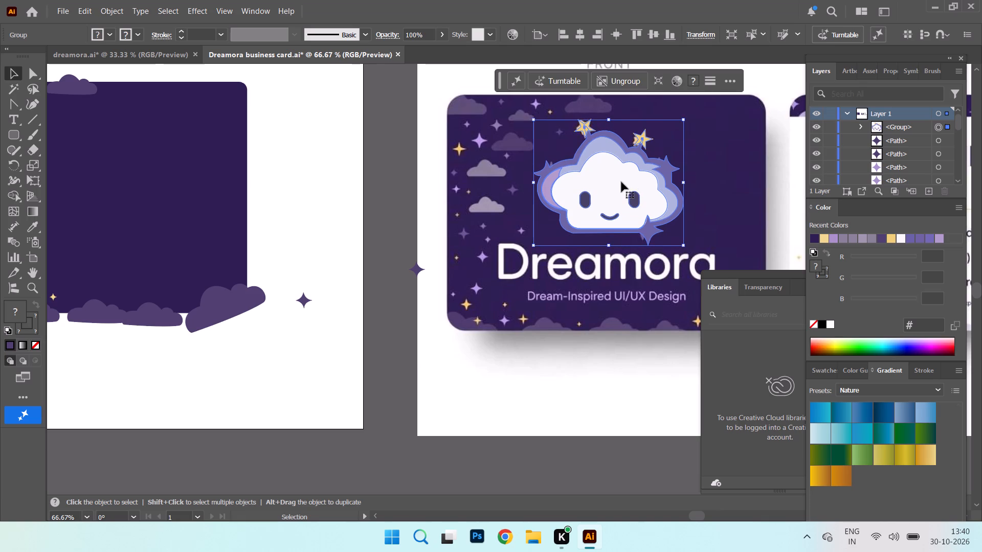
Move the resized mascot onto the dark purple card, centred horizontally in its upper half.
drag(621, 182, 114, 186)
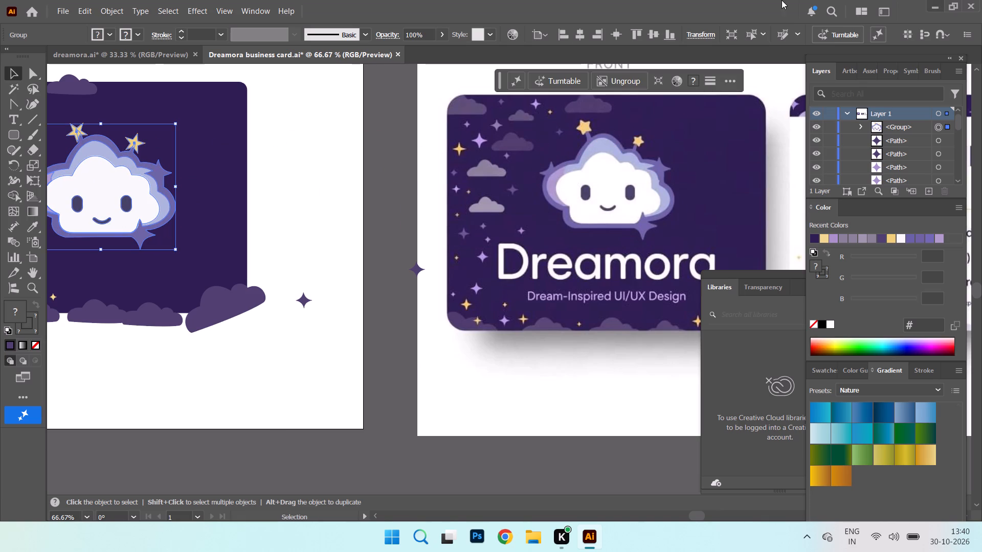
drag(100, 187, 100, 166)
drag(700, 519, 694, 520)
drag(233, 162, 233, 168)
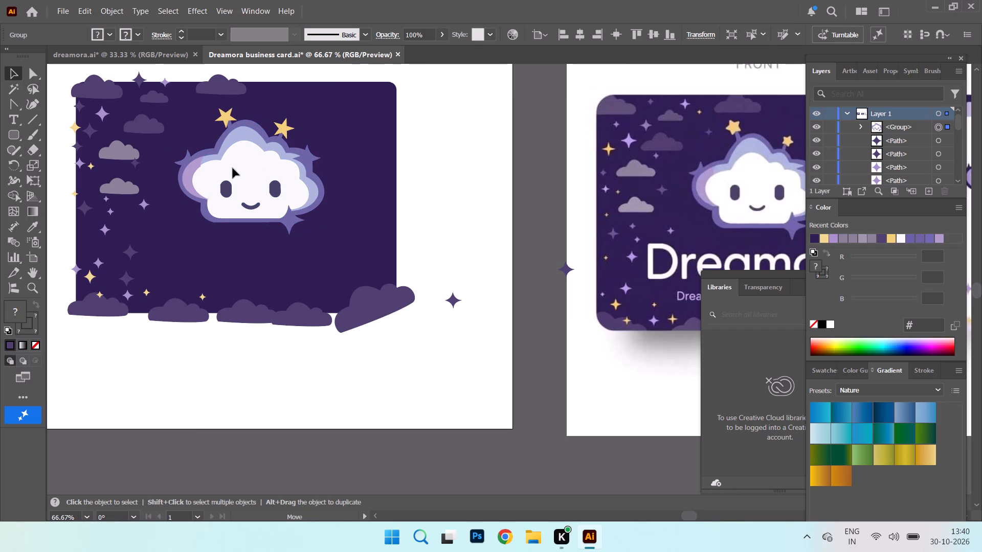
drag(233, 168, 232, 169)
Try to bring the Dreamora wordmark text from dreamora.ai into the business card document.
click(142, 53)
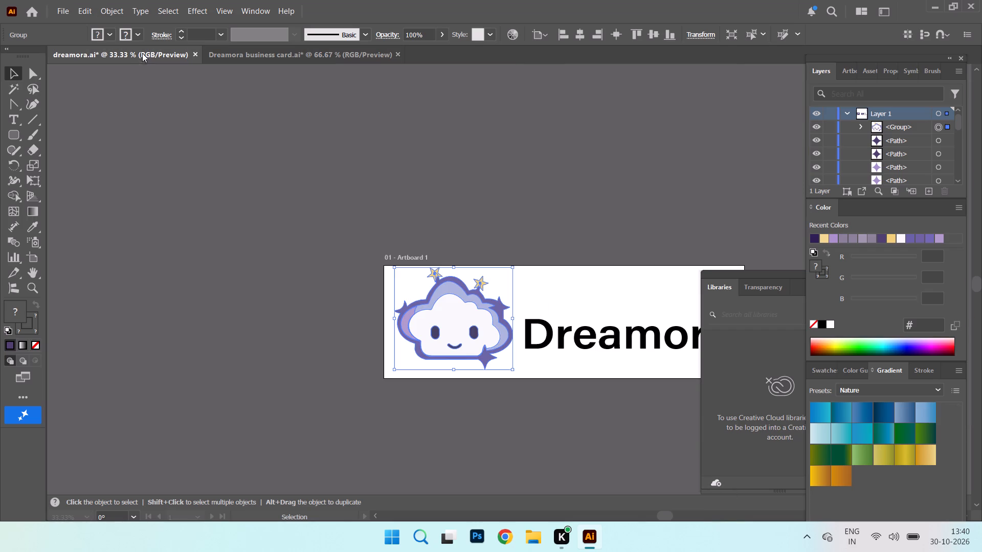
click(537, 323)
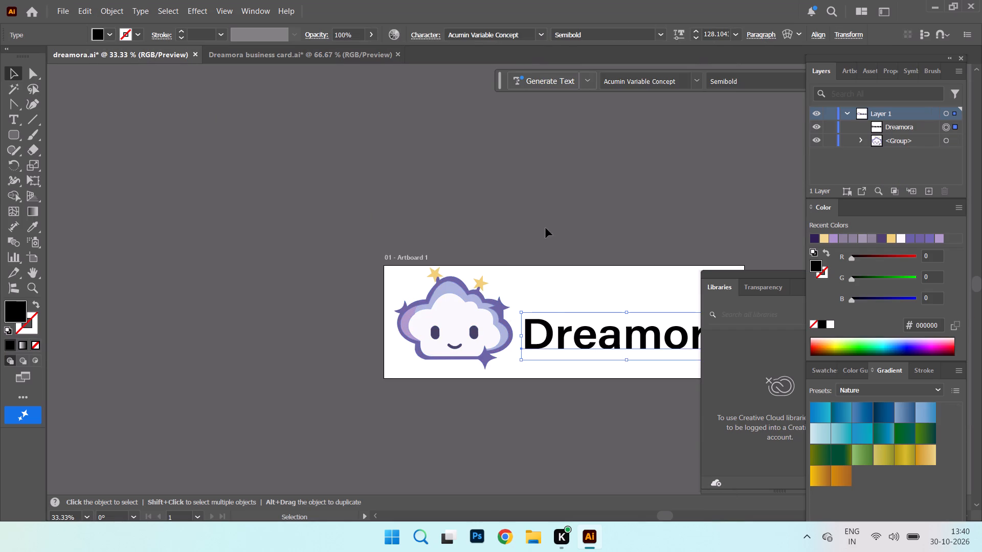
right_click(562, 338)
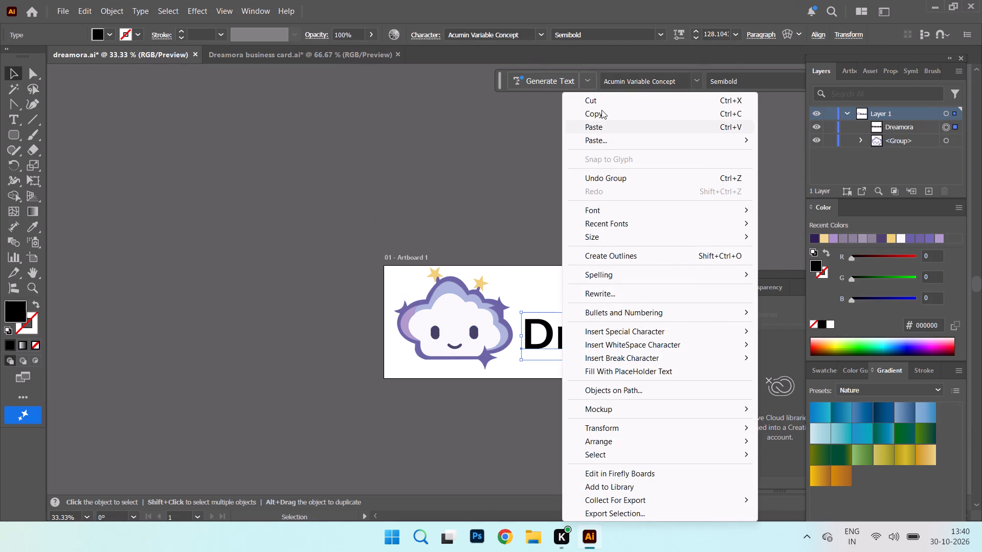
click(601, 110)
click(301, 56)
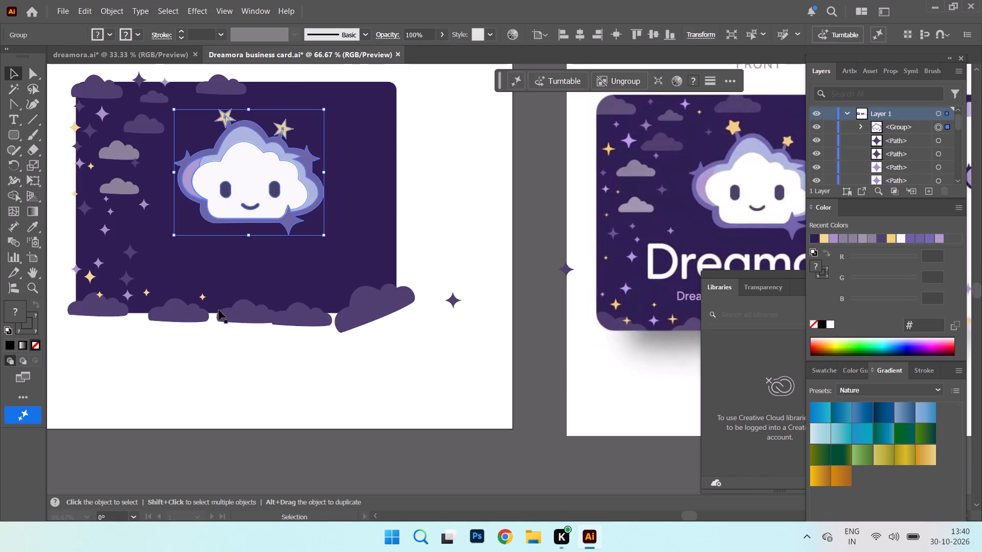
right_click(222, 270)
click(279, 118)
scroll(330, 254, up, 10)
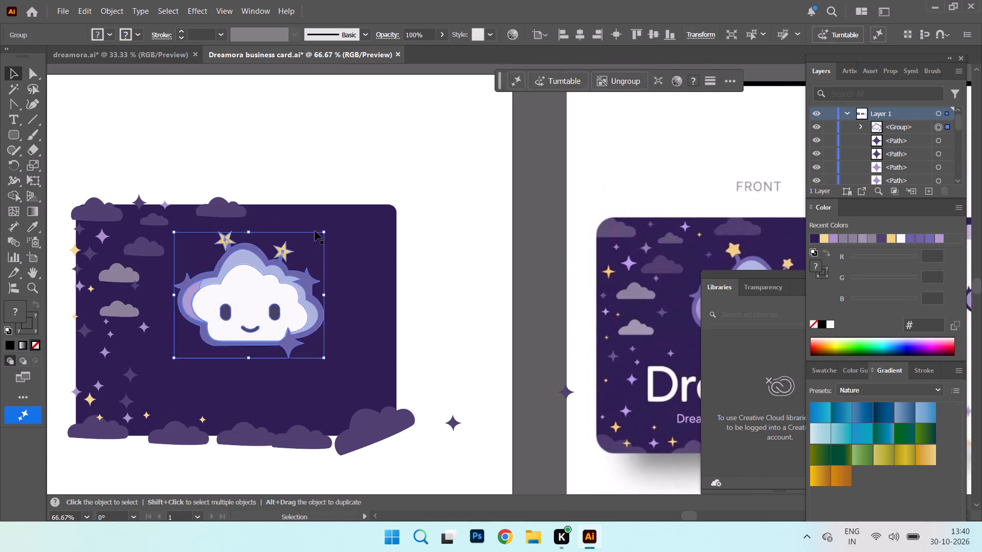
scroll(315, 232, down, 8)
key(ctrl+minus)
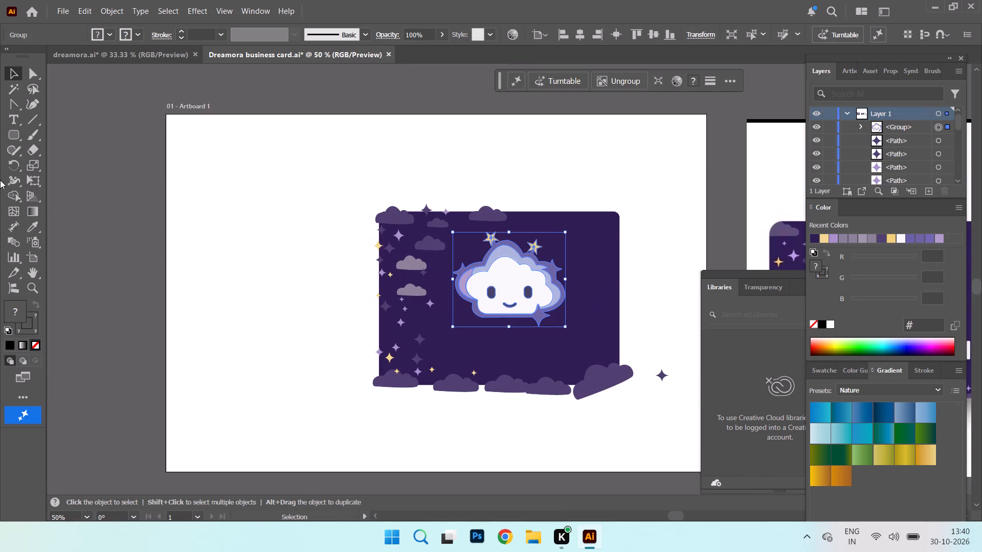
Copy the Dreamora wordmark text from dreamora.ai and paste it into Dreamora business card.ai.
click(170, 52)
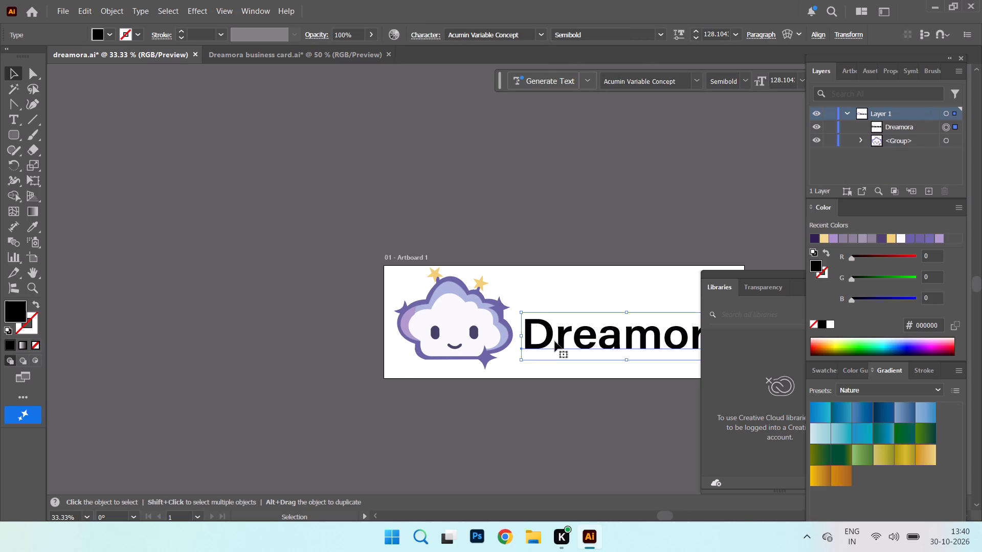
right_click(549, 341)
click(573, 114)
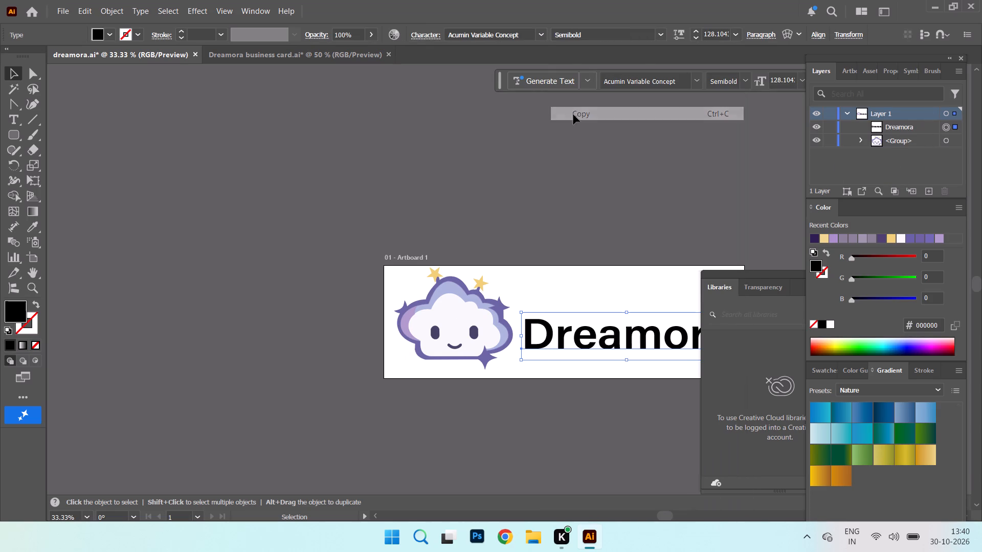
click(308, 58)
right_click(330, 186)
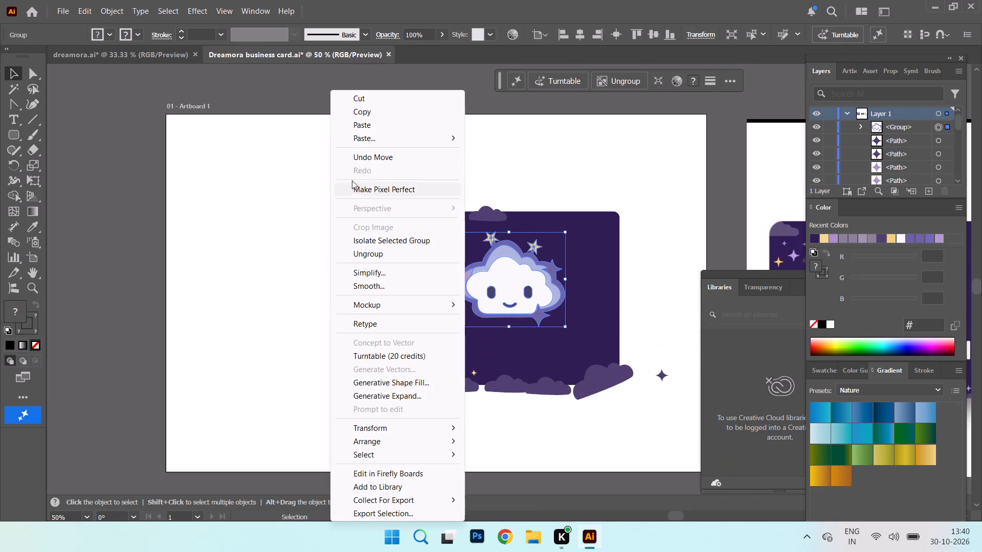
click(371, 132)
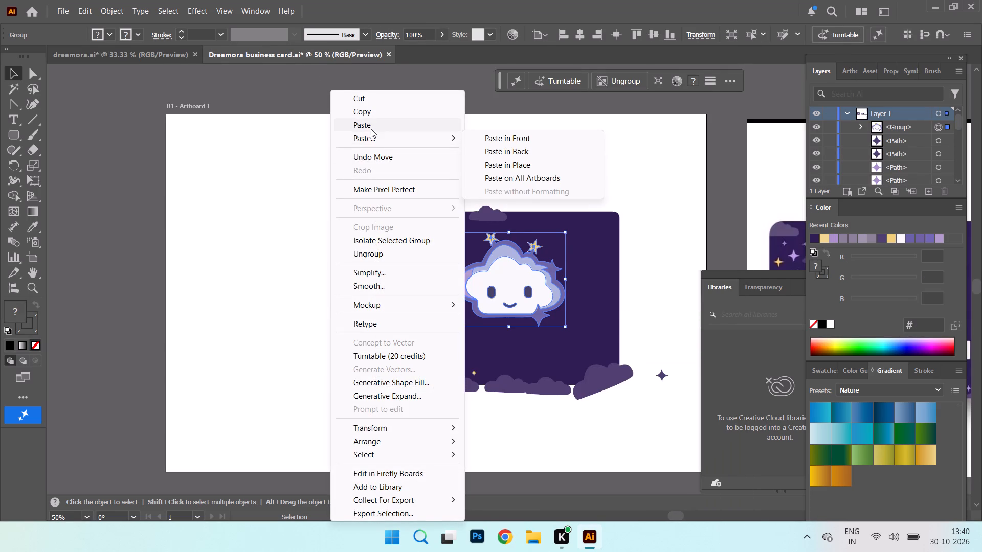
click(371, 129)
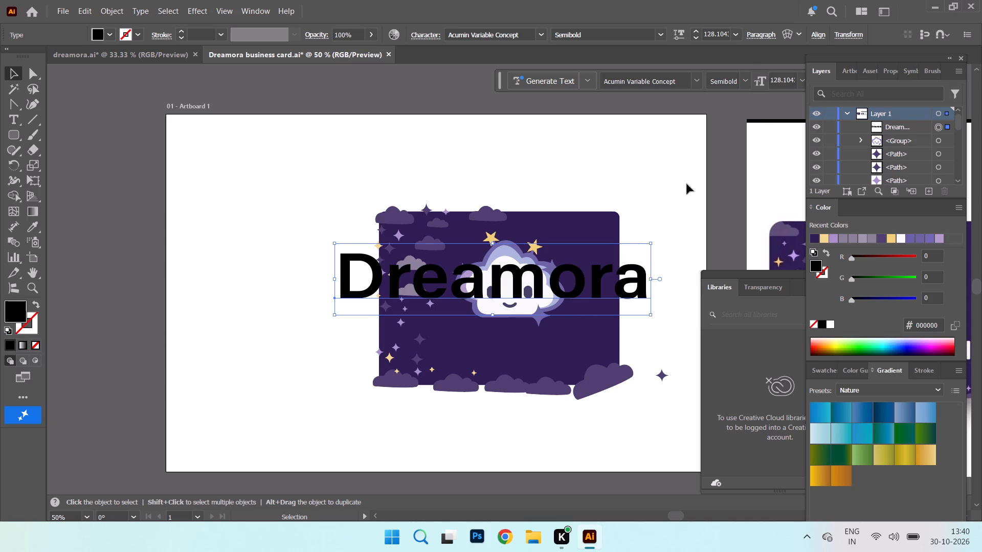
Set the Dreamora text to 48 pt and place it on the card directly below the mascot.
click(736, 33)
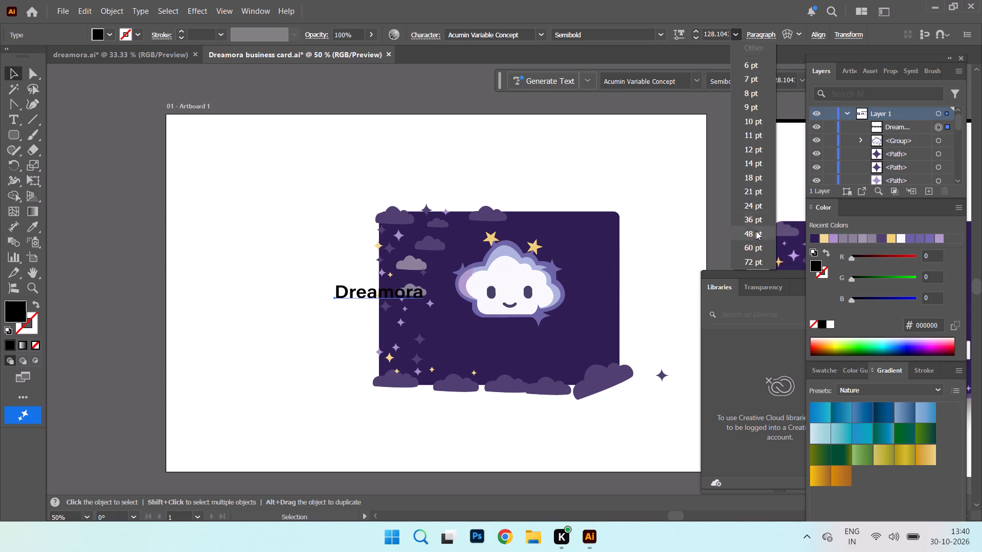
click(756, 233)
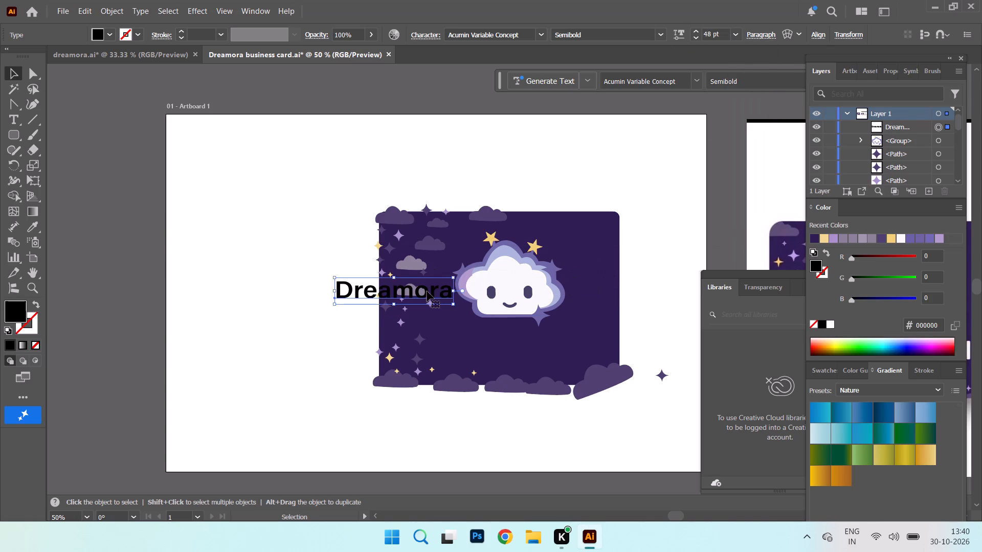
drag(427, 291, 556, 342)
Change the Dreamora text's fill to the off-white colour f9f9f9.
double_click(12, 302)
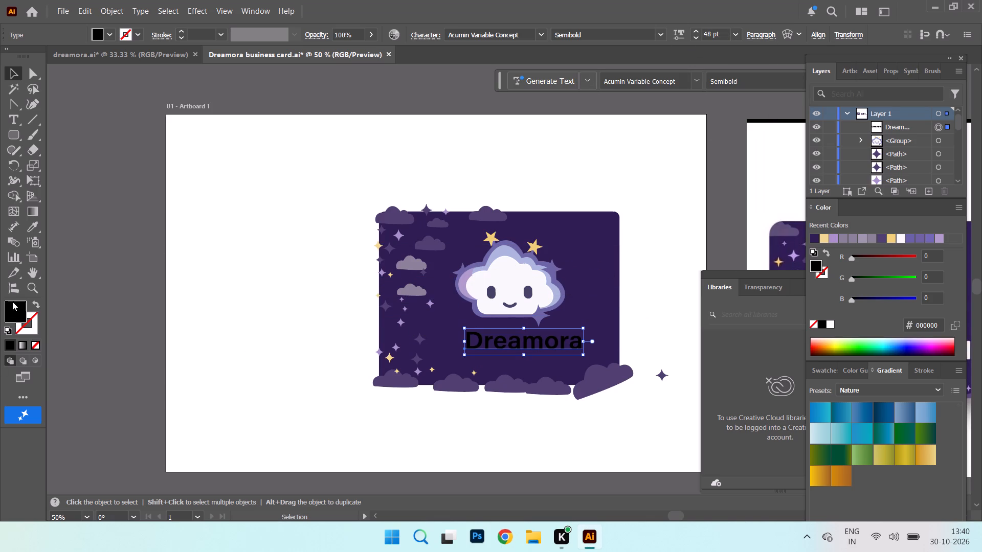
click(667, 329)
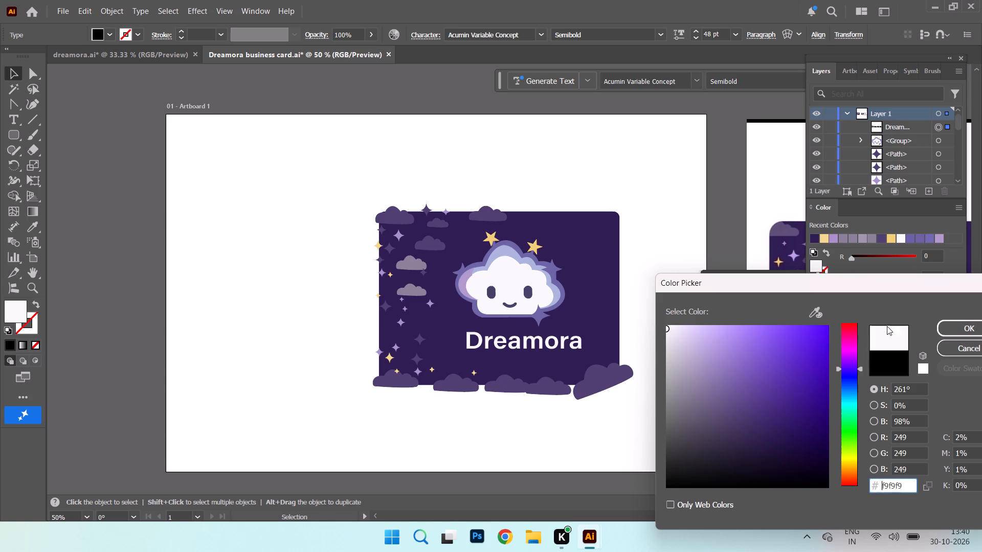
click(939, 327)
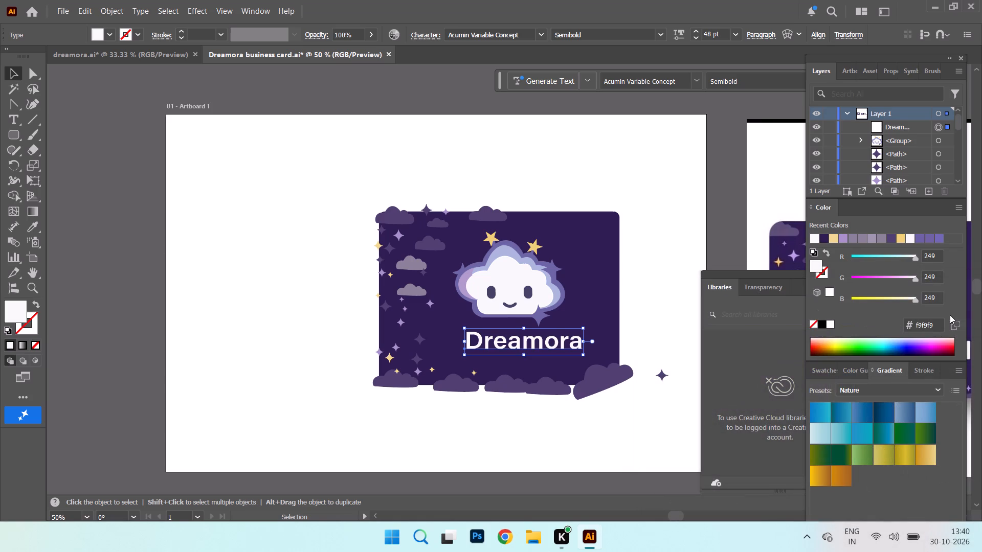
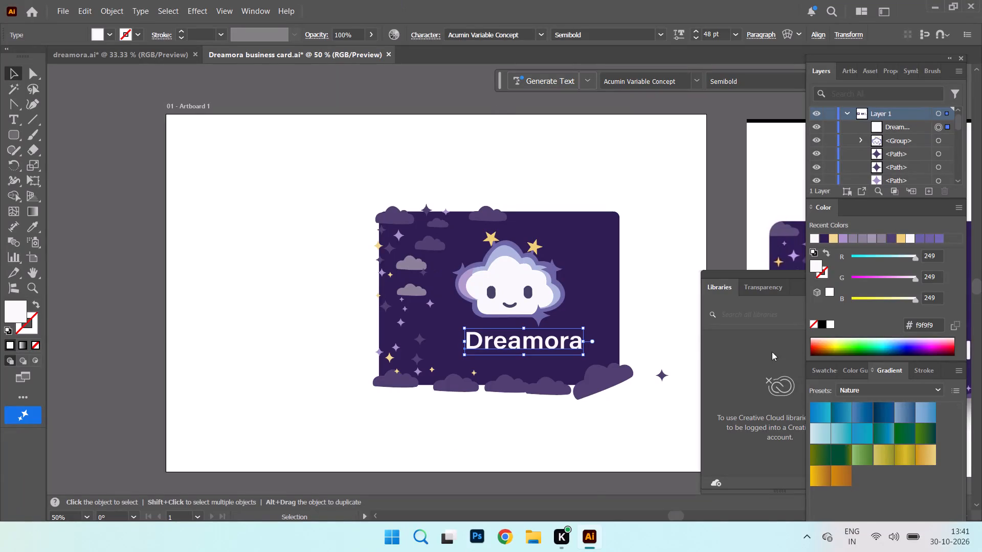
Enlarge the Dreamora text to 72 pt and reposition it centred directly below the mascot on the card.
drag(672, 521, 693, 524)
double_click(693, 524)
drag(675, 519, 688, 520)
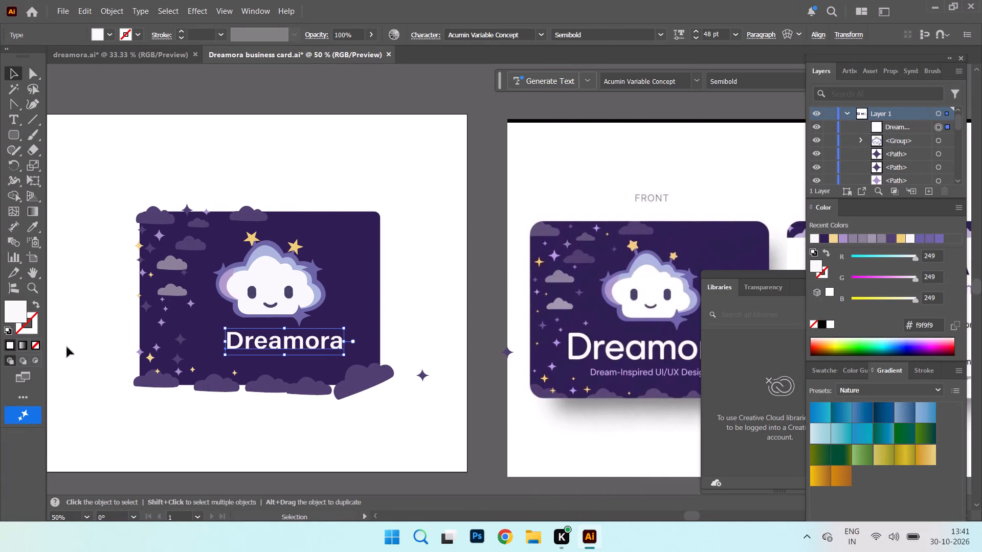
drag(255, 342, 236, 336)
click(691, 514)
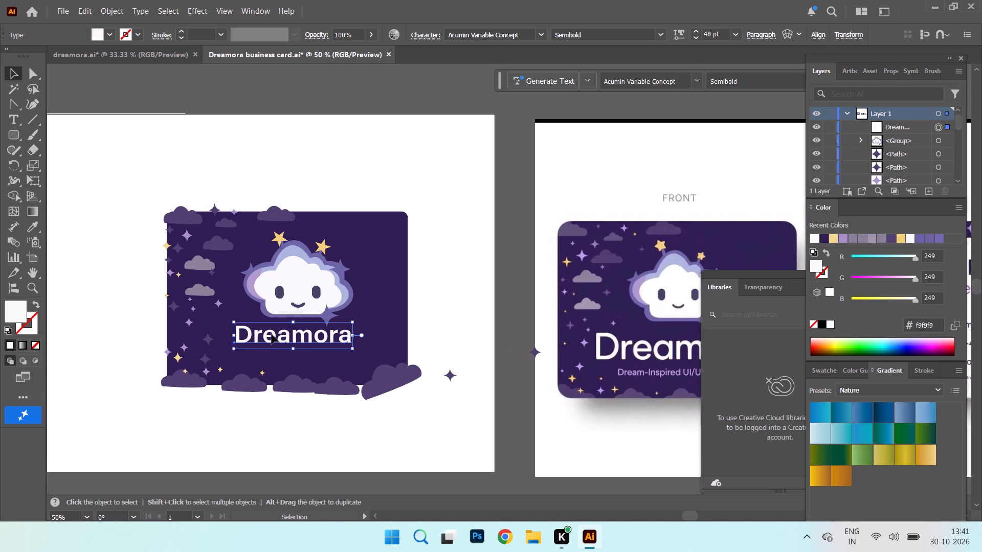
click(272, 334)
click(736, 38)
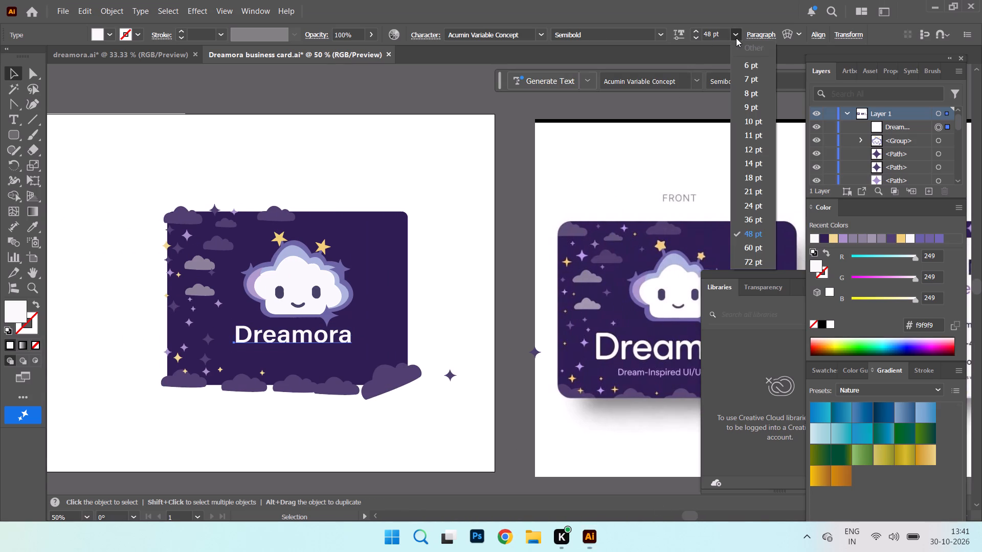
click(754, 261)
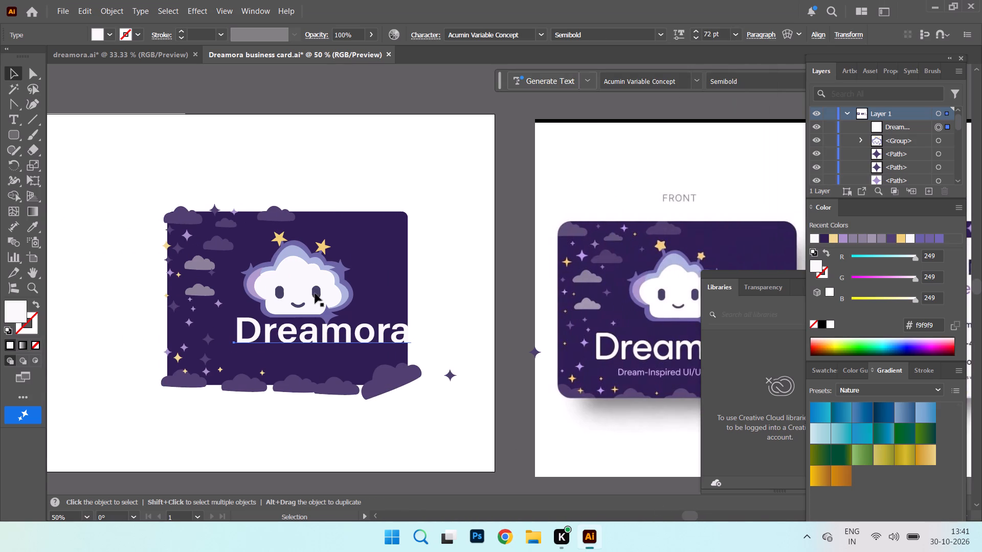
drag(292, 338, 262, 340)
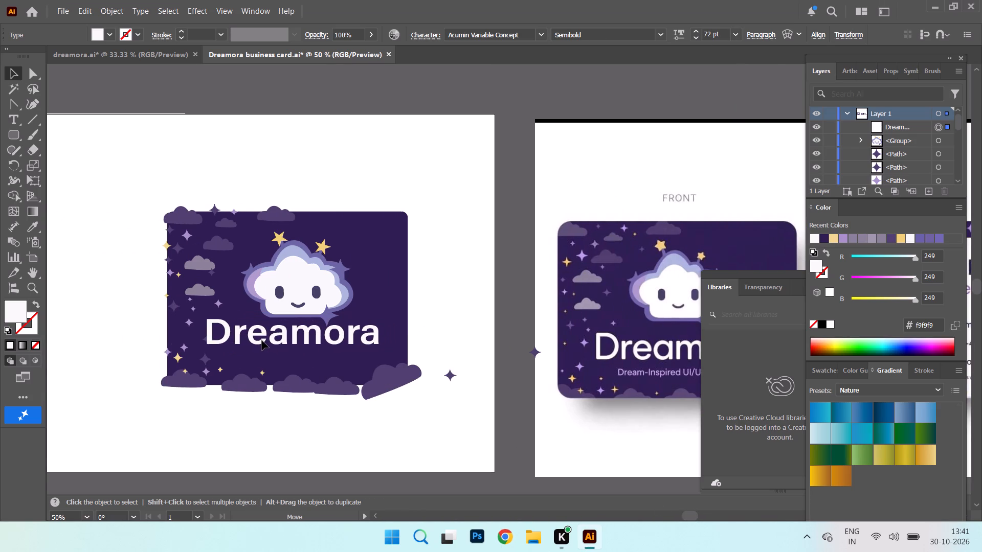
drag(262, 340, 262, 343)
scroll(491, 202, down, 8)
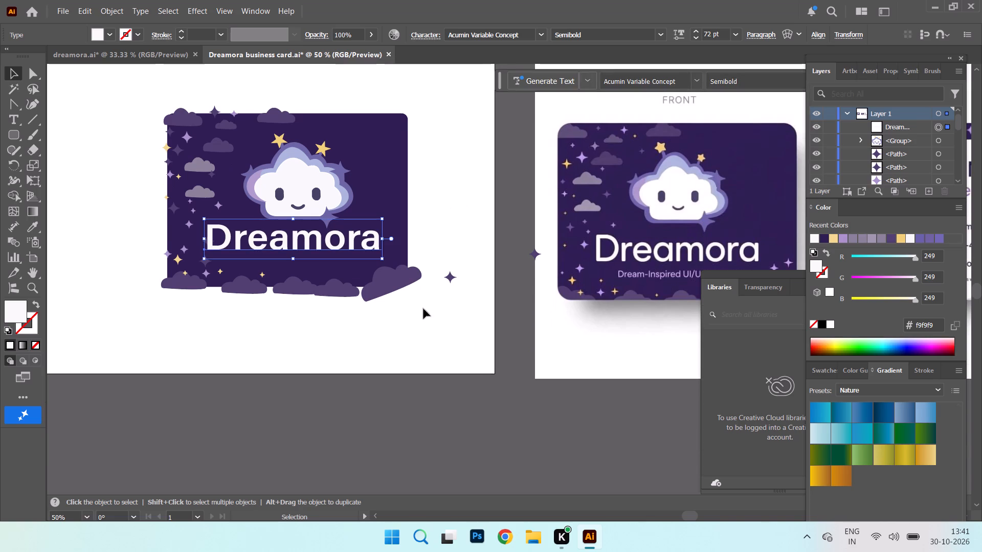
Add a new text line reading "Dream-Inspired UI/UX Design" on the artboard just below the card.
click(679, 513)
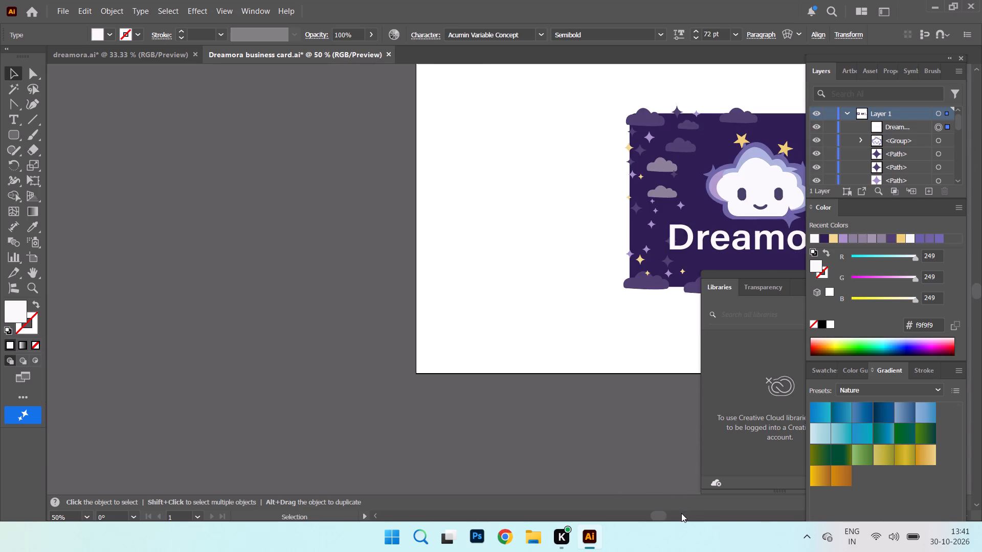
click(680, 513)
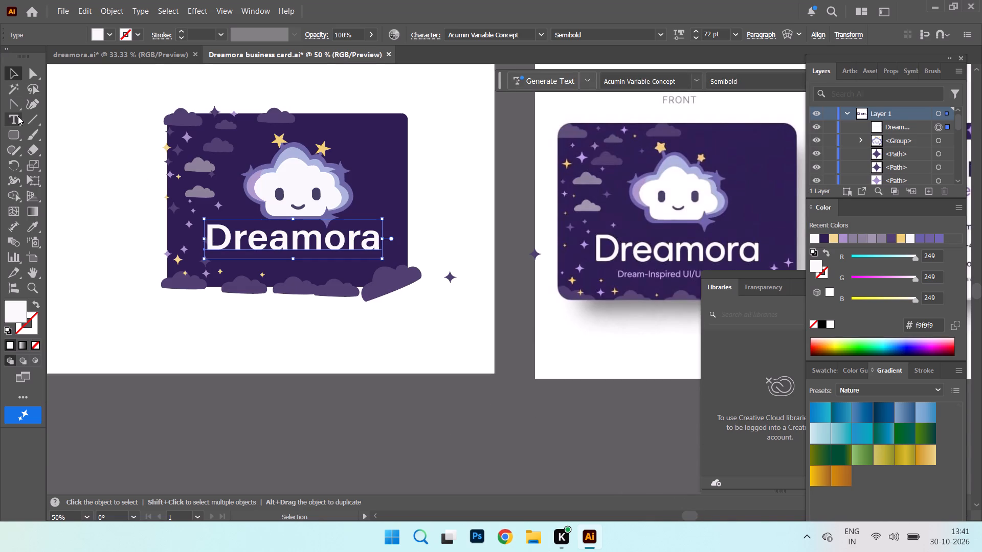
click(18, 116)
click(116, 312)
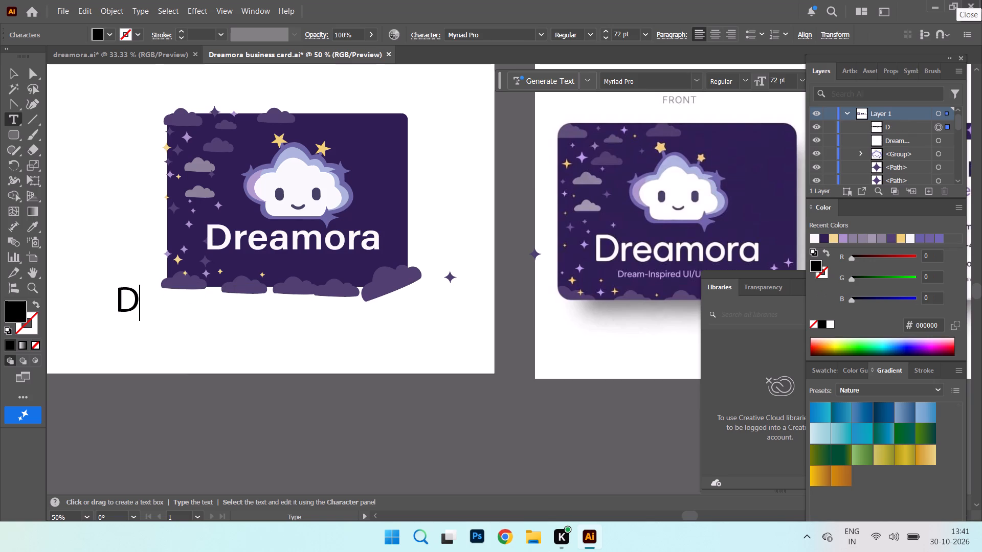
text(ream)
key(space)
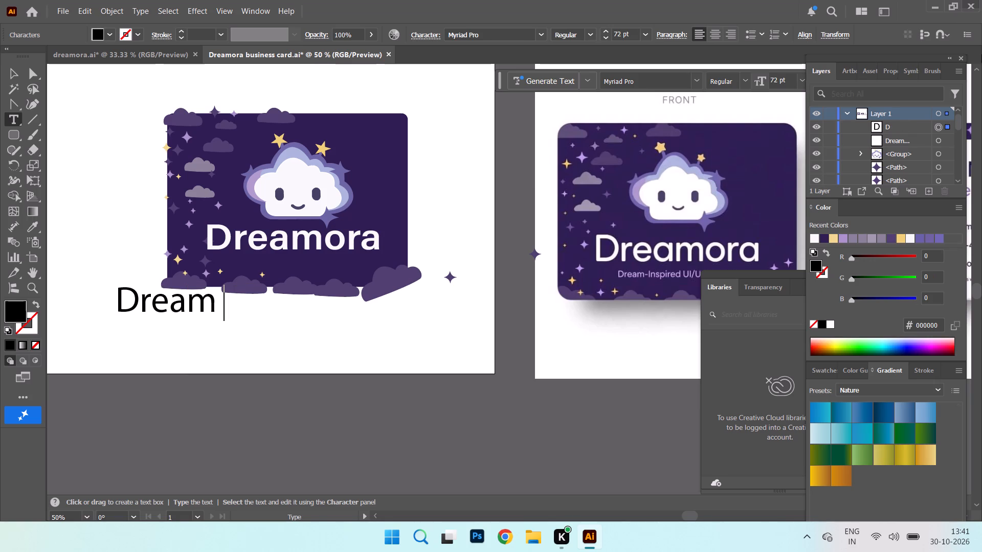
key(BackSpace)
key(minus)
key(i)
text(nsoi)
key(BackSpace)
key(BackSpace)
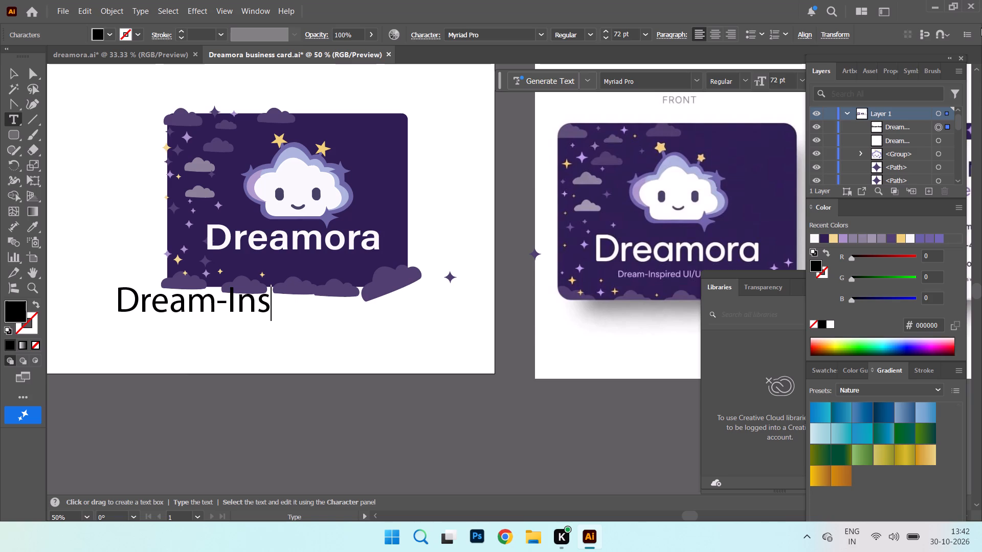
text(pired)
key(space)
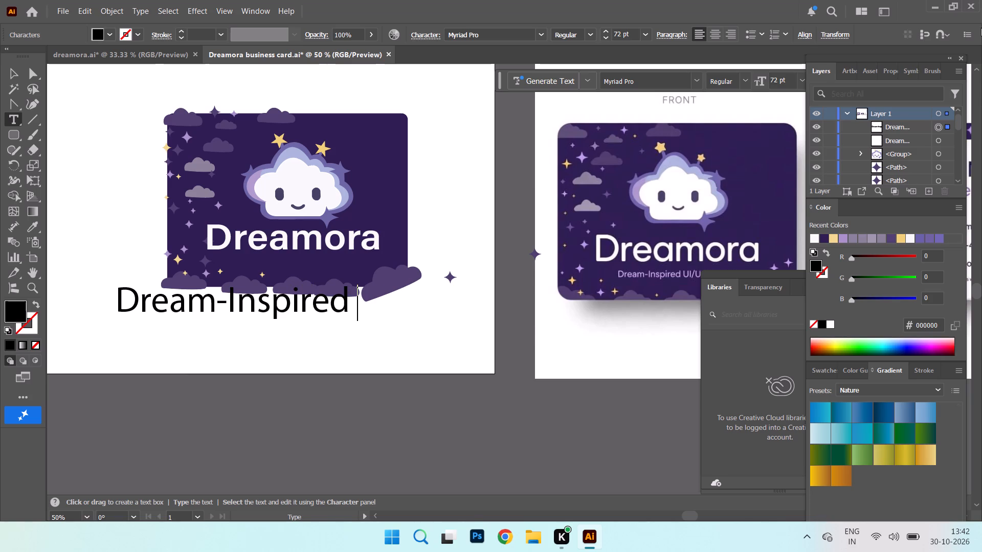
text(UI)
key(slash)
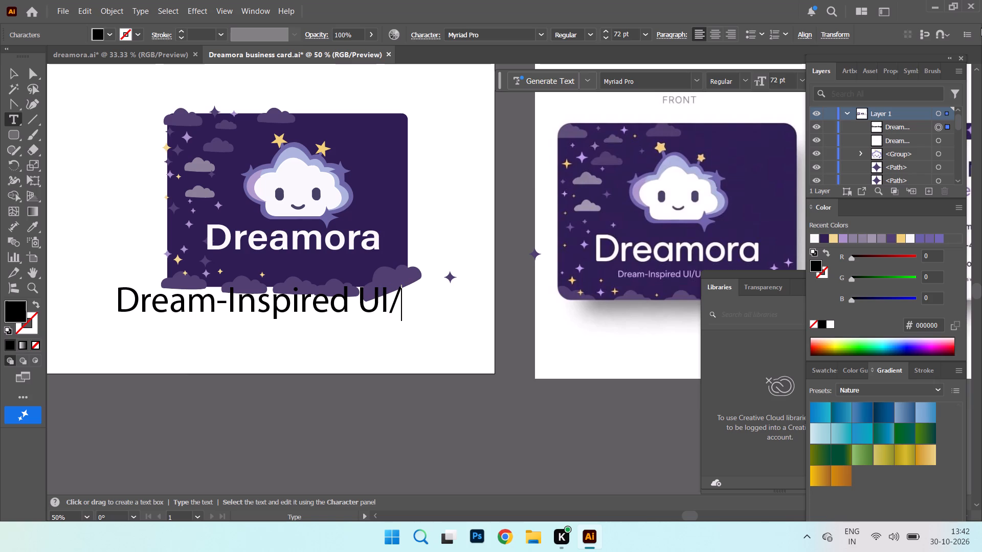
text(UX)
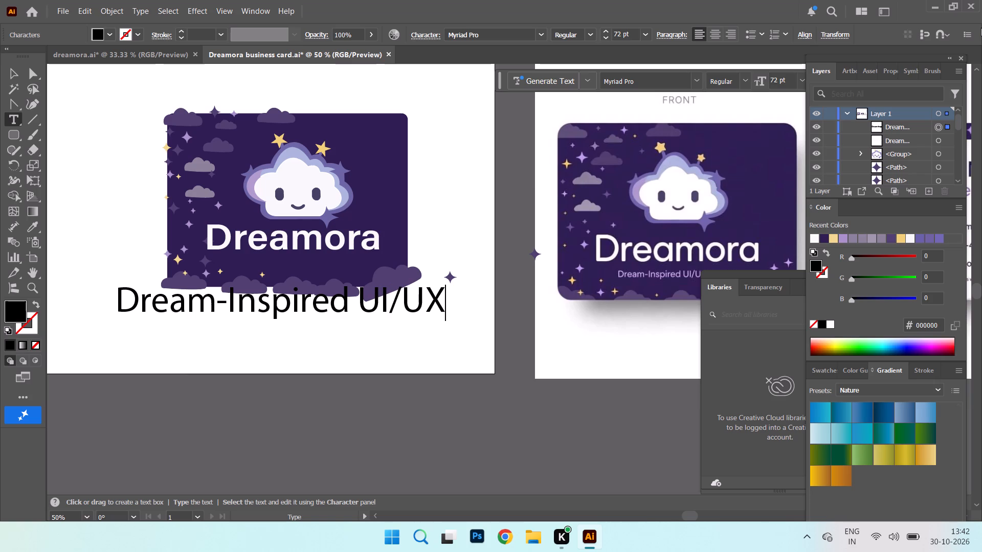
drag(690, 519, 700, 520)
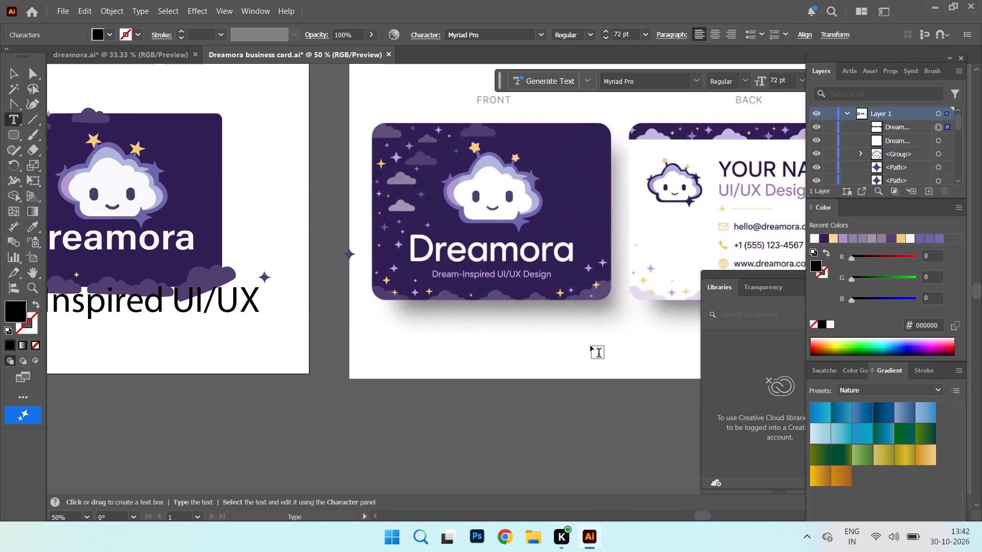
key(space)
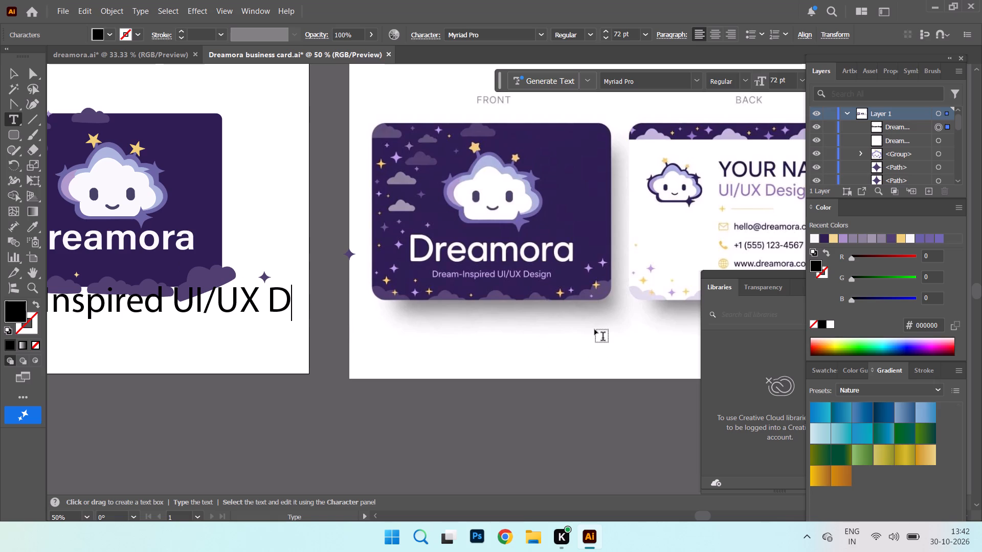
text(esign)
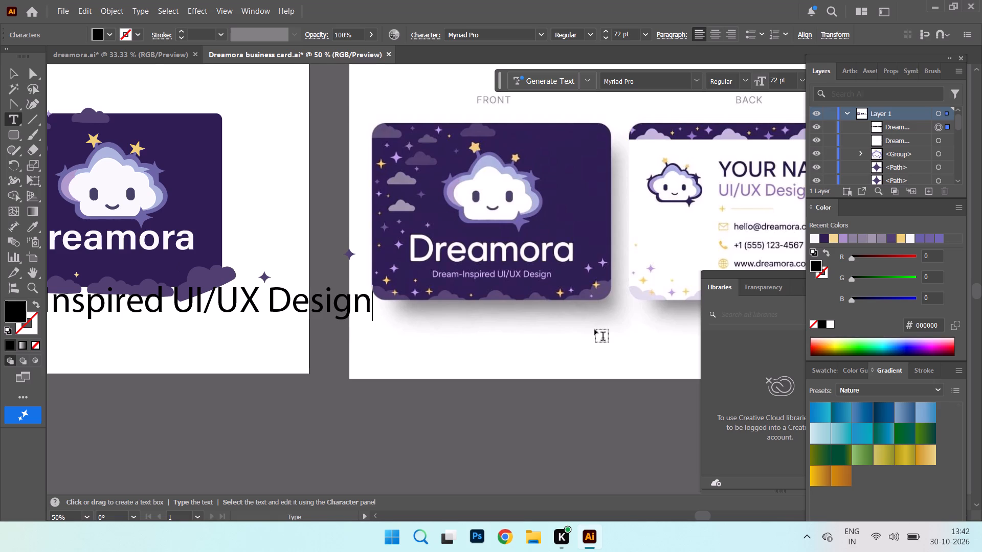
click(17, 75)
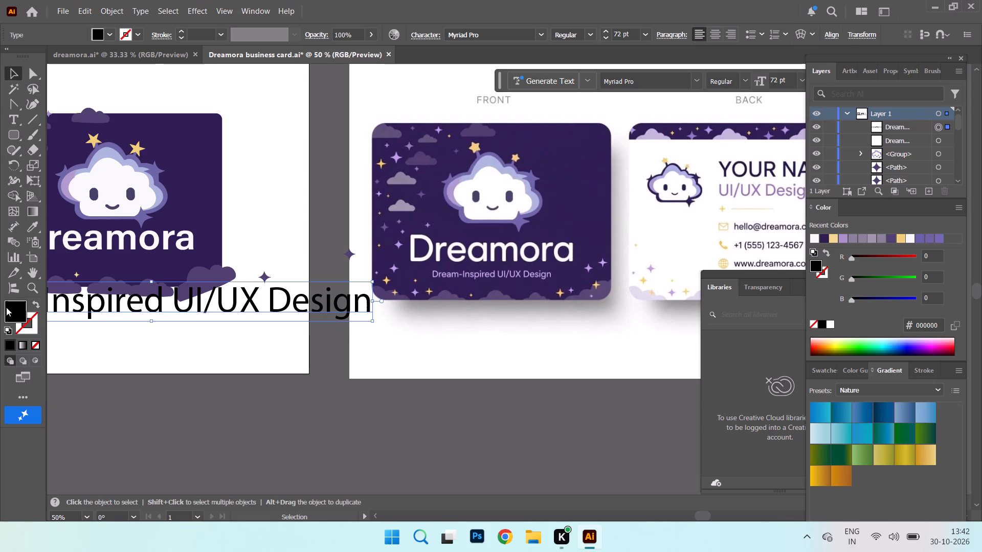
Fill the tagline text with the light lilac d0baf3 sampled from the reference card's tagline.
double_click(10, 311)
click(724, 341)
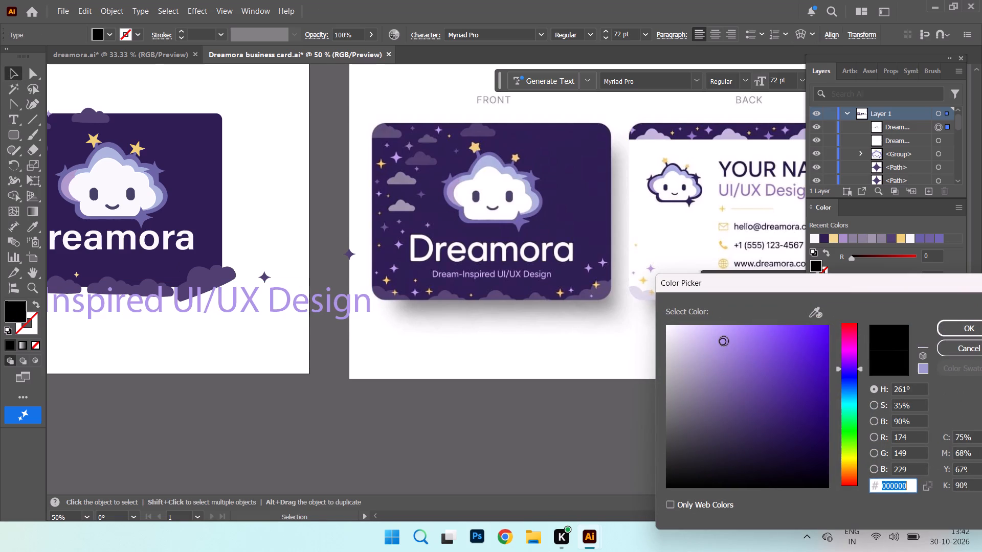
click(813, 311)
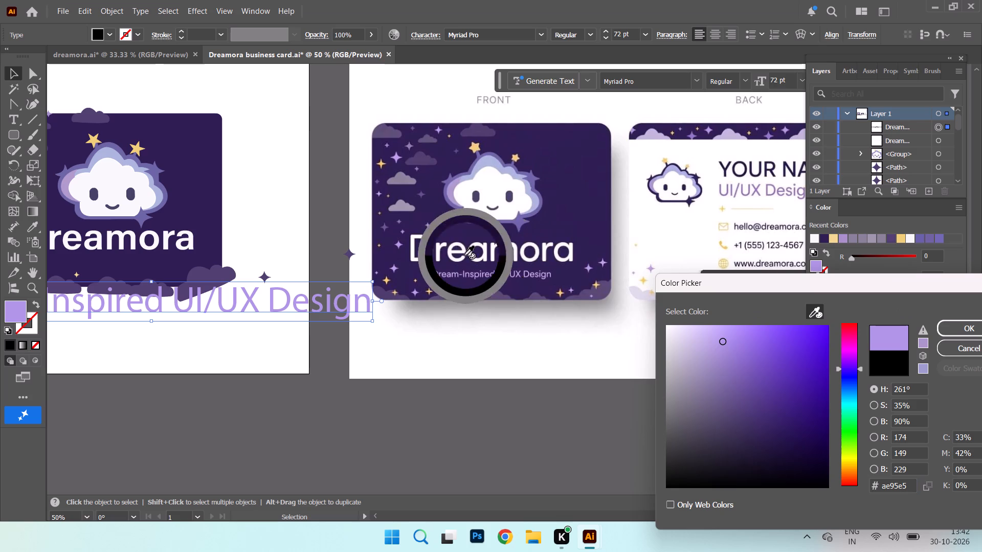
click(506, 276)
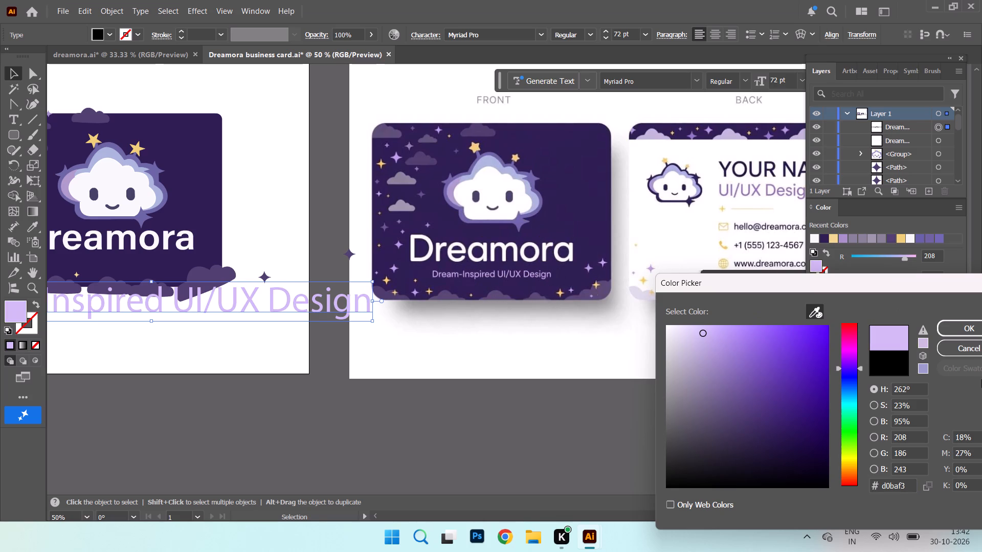
click(966, 329)
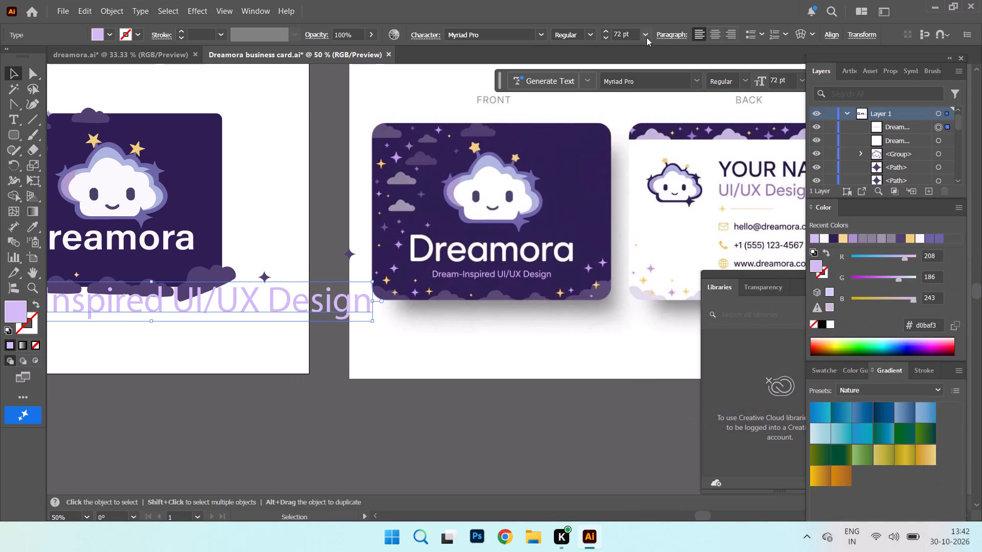
Set the tagline to 18 pt and place it on the card directly below the Dreamora wordmark.
click(648, 35)
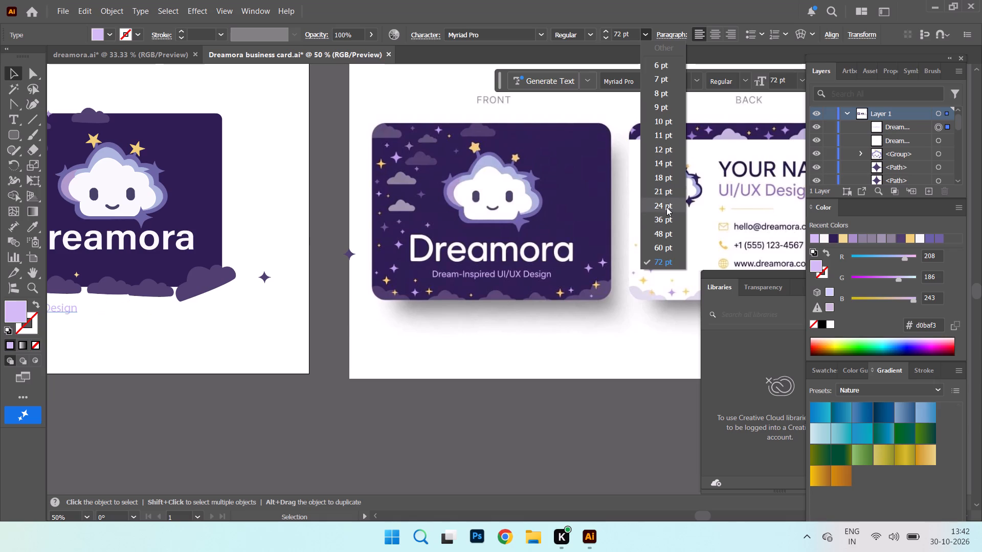
click(666, 172)
drag(701, 513, 701, 514)
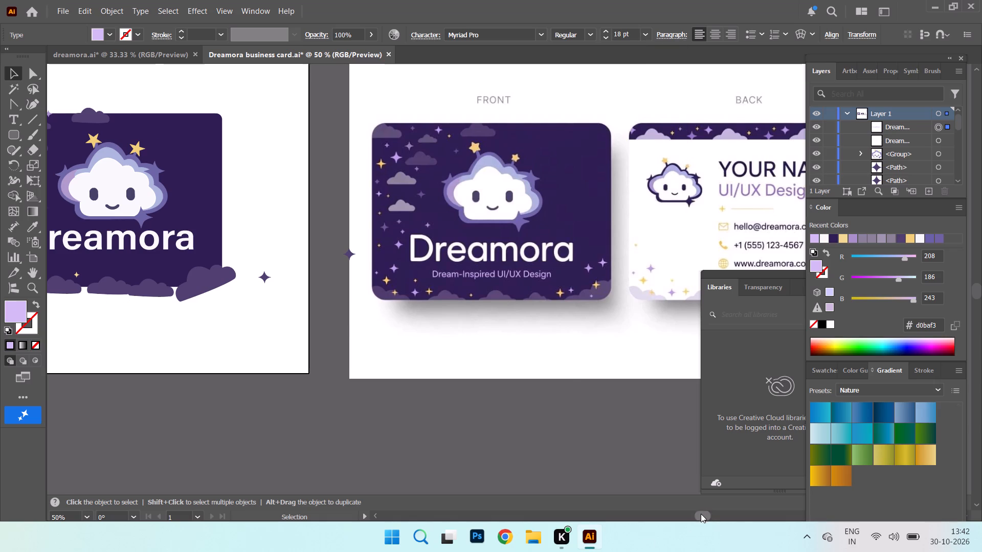
drag(701, 514, 689, 515)
drag(232, 307, 298, 278)
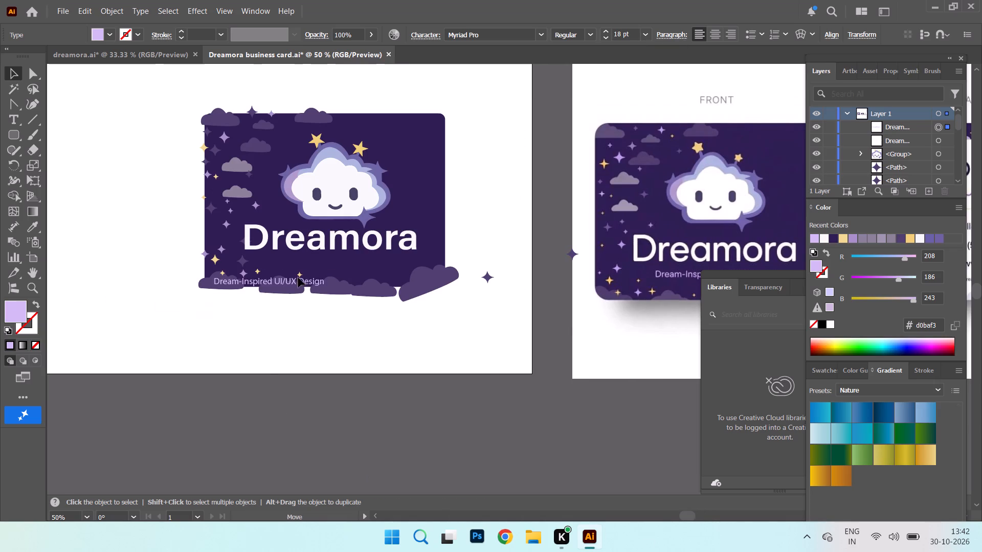
drag(298, 278, 357, 259)
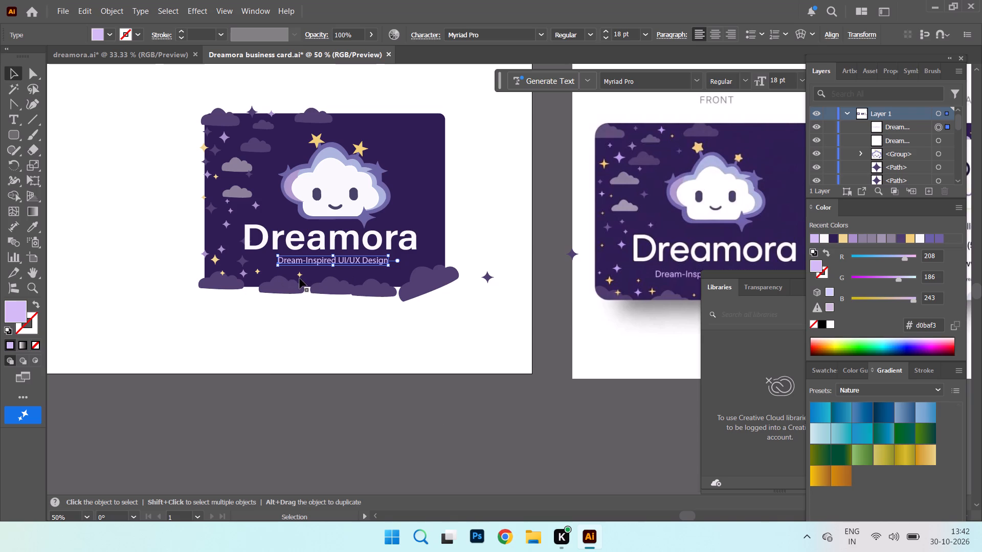
Nudge the small yellow star beneath the tagline slightly down and to the right.
drag(300, 278, 304, 283)
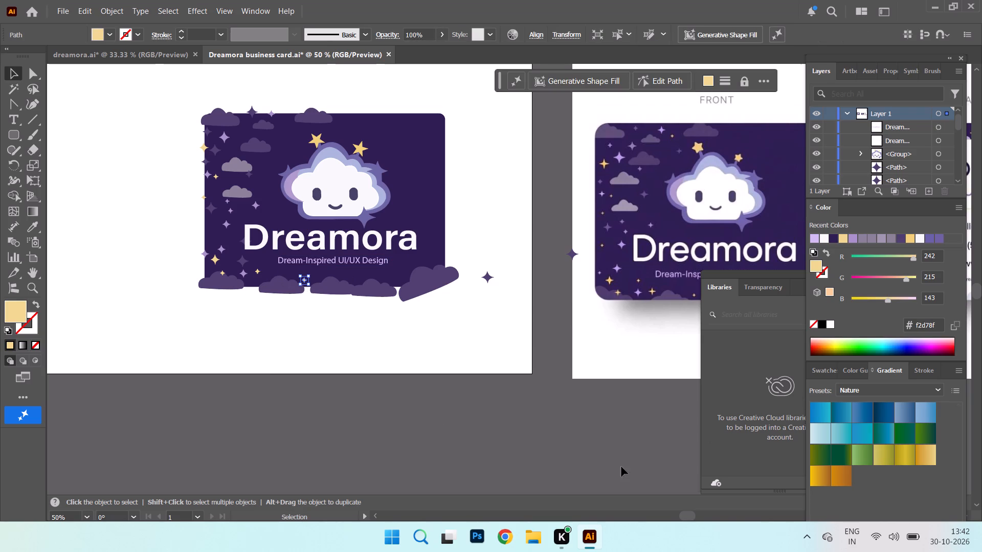
Stretch the tagline horizontally at both ends so it spans more of the Dreamora wordmark's width, keeping its height.
click(289, 265)
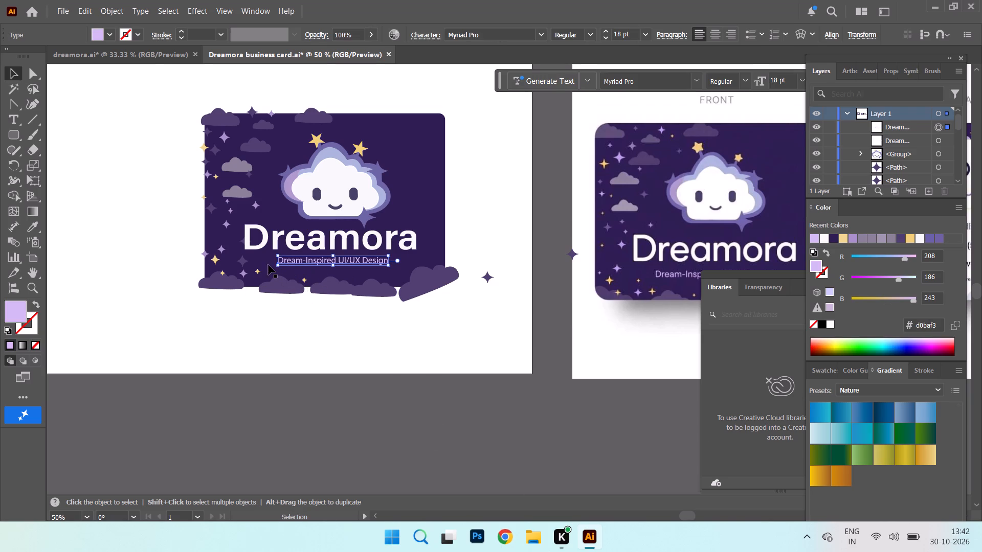
drag(279, 261, 266, 262)
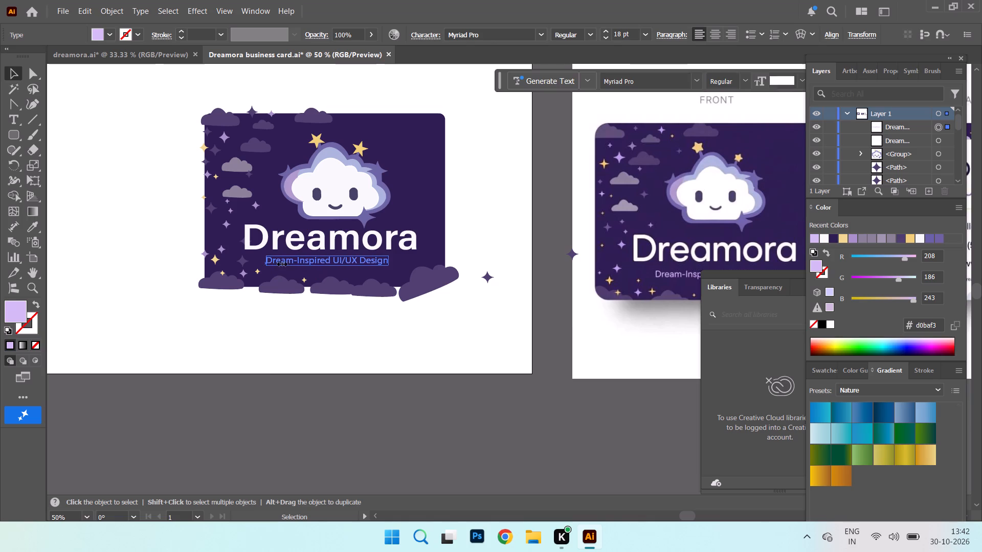
drag(387, 263, 393, 265)
double_click(393, 265)
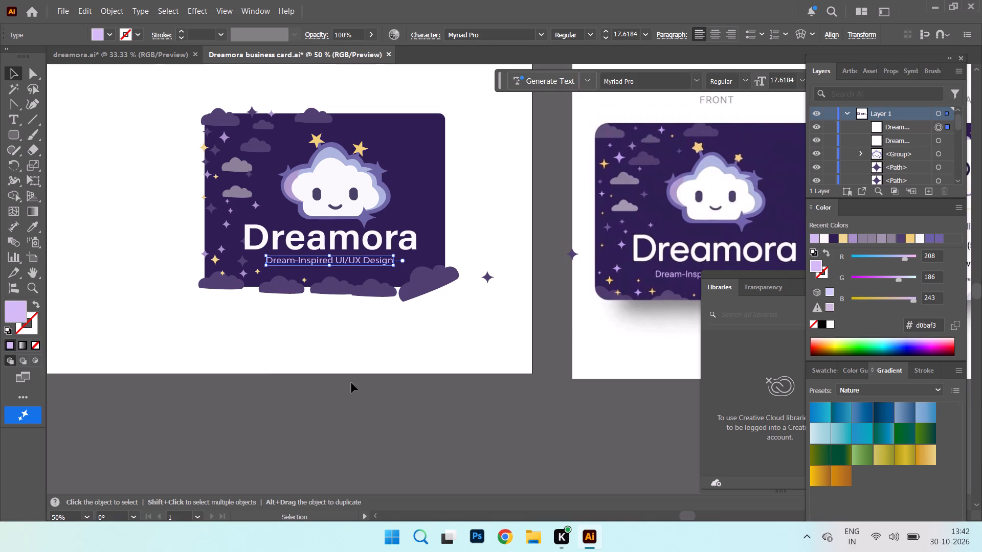
click(324, 412)
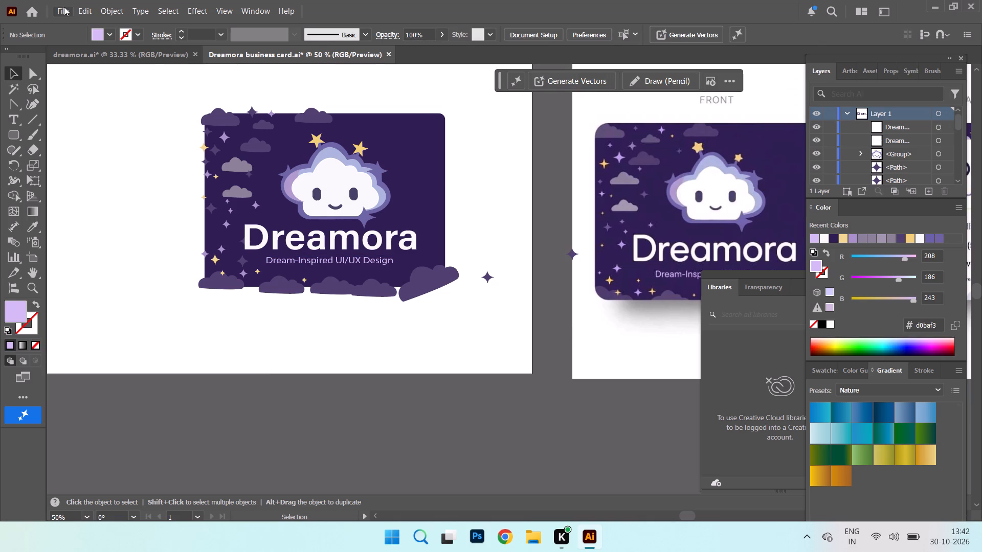
Save the document as the Illustrator file Dreamora business card in Downloads, replacing the existing file.
click(64, 7)
click(115, 141)
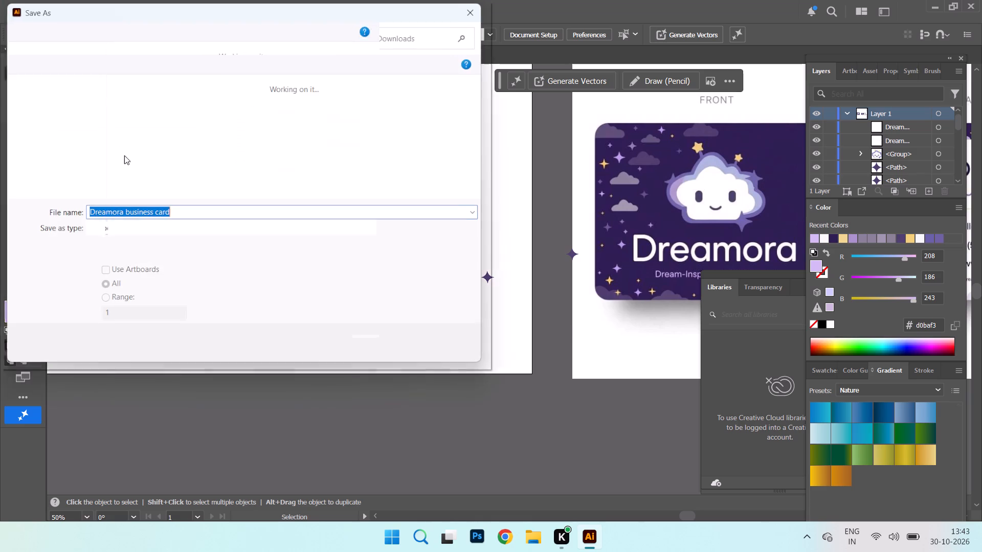
click(374, 347)
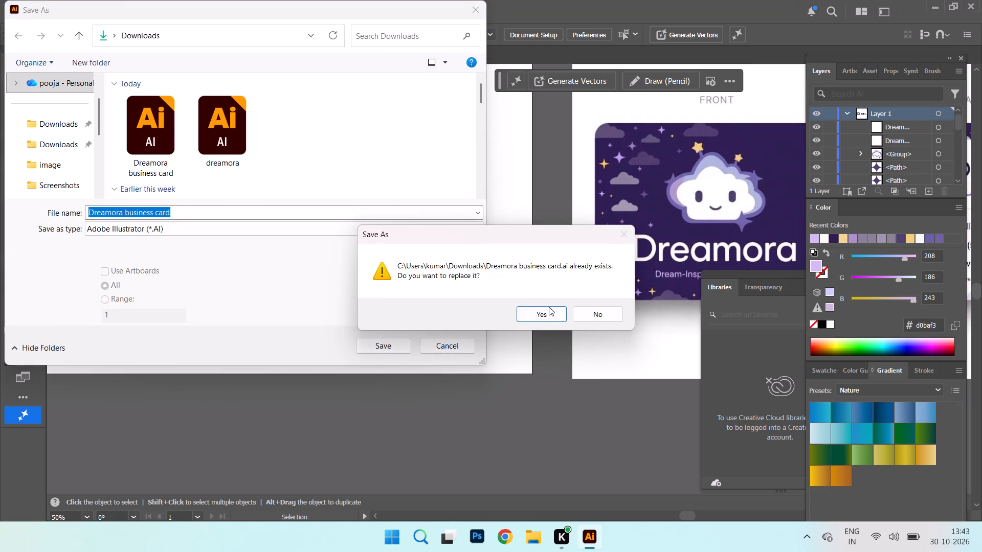
click(547, 313)
click(525, 463)
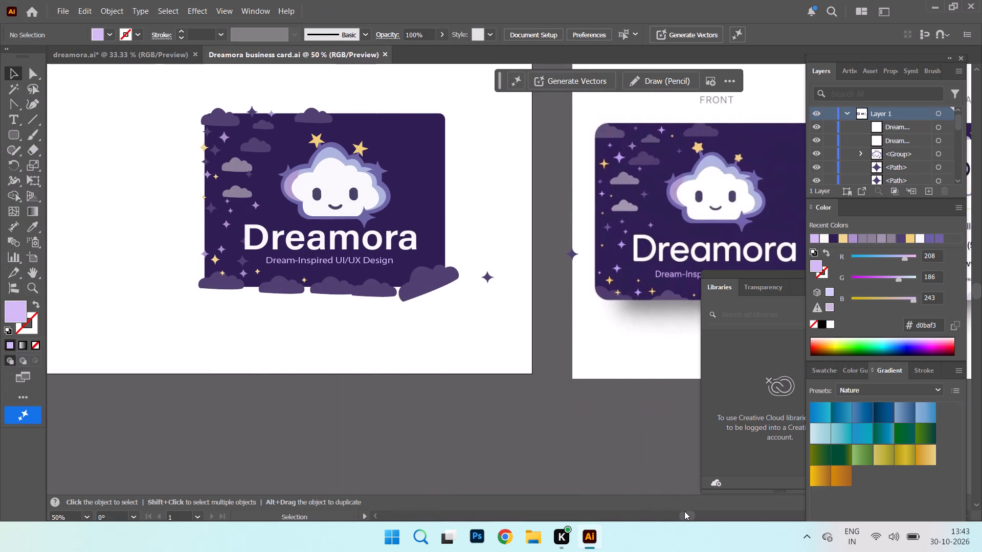
Move the complete front card artwork toward the artboard's upper-left corner, leaving room for a second card beside it.
drag(687, 514, 696, 513)
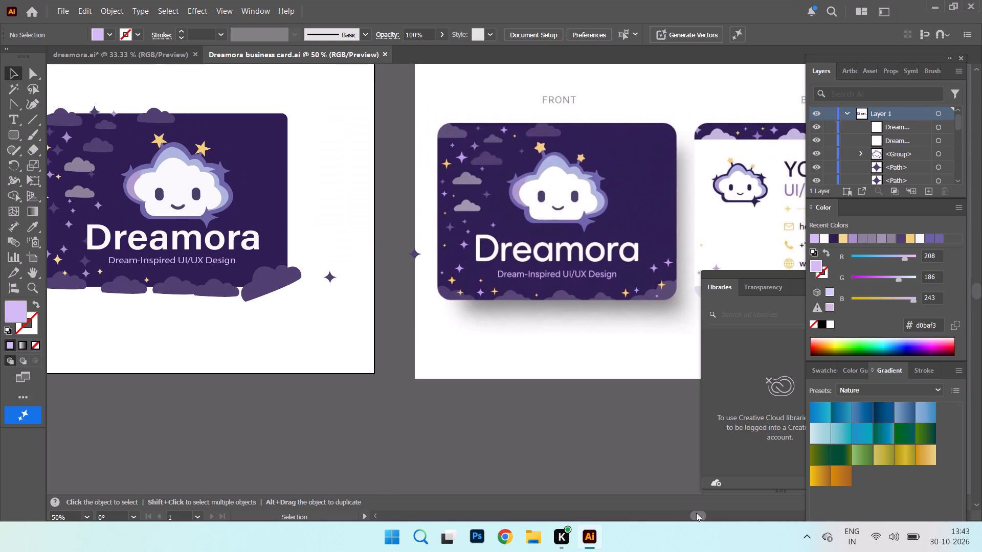
drag(696, 513, 699, 512)
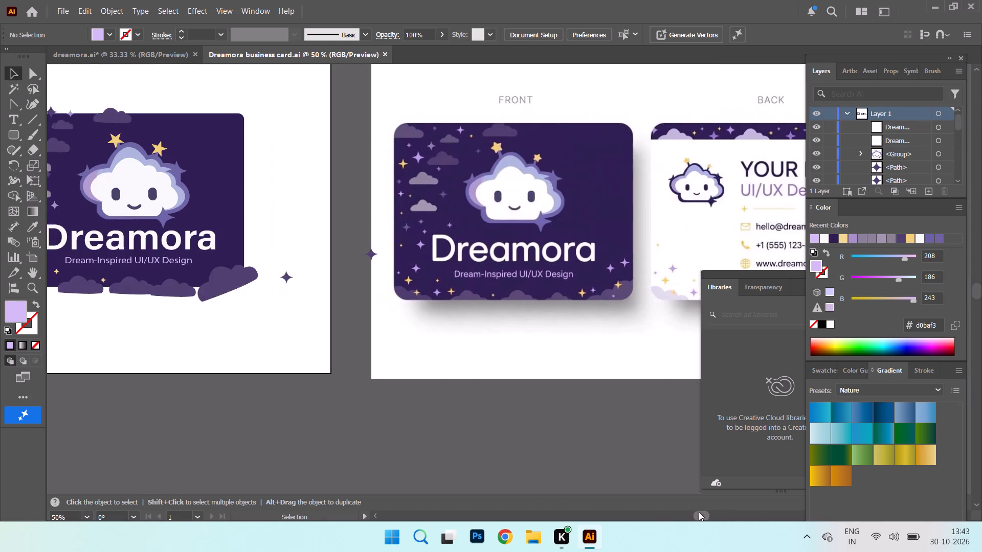
drag(699, 512, 713, 509)
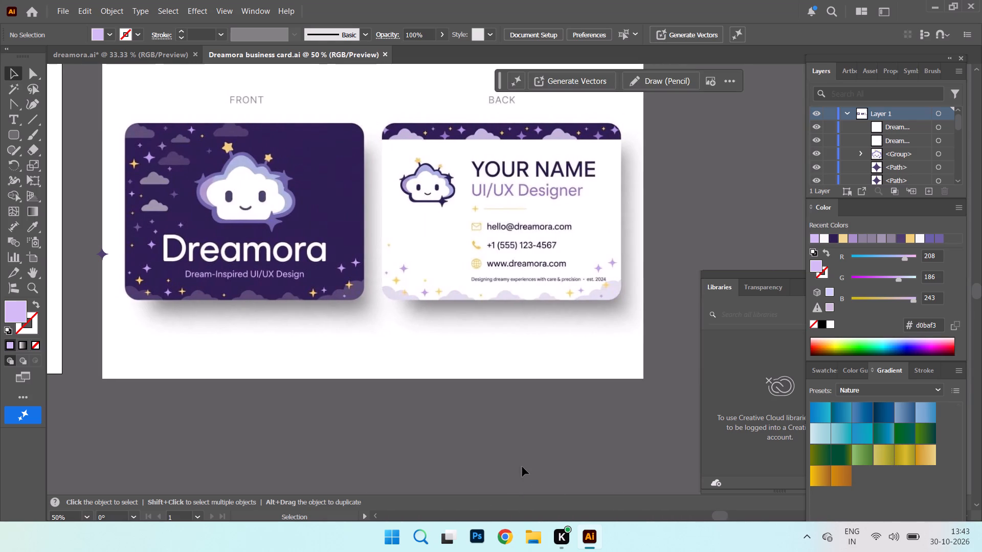
drag(719, 513, 676, 504)
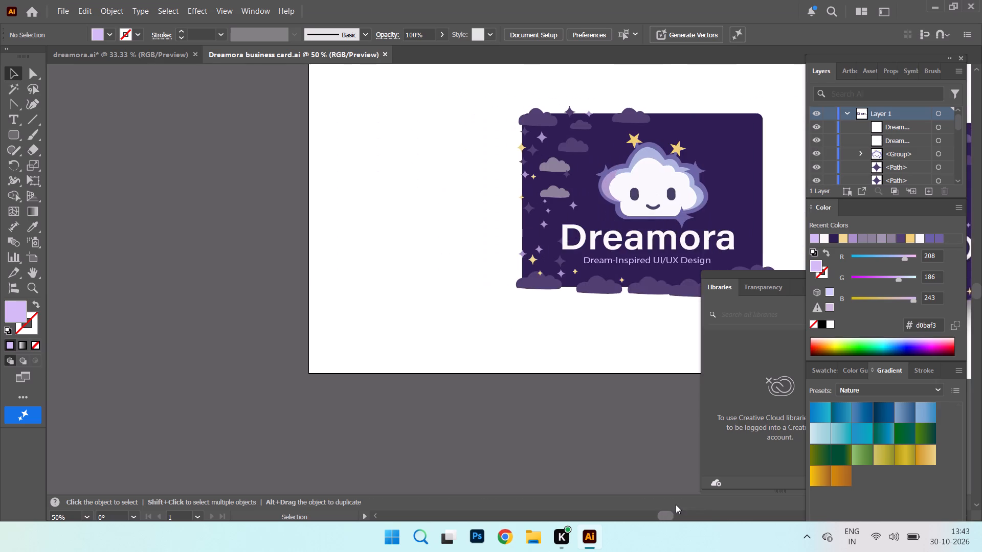
drag(676, 504, 692, 506)
drag(191, 102, 383, 302)
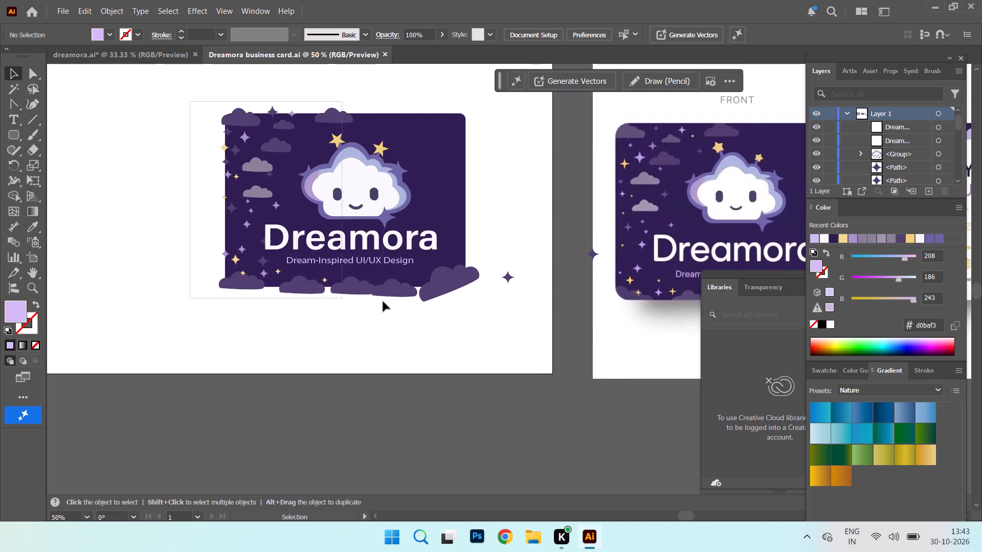
drag(383, 302, 483, 296)
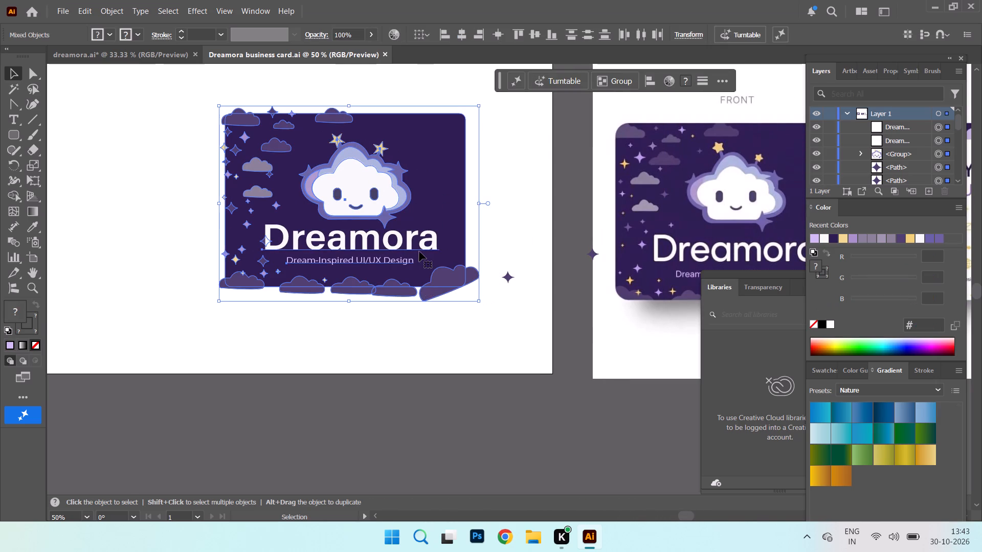
drag(419, 251, 221, 238)
drag(690, 517, 683, 516)
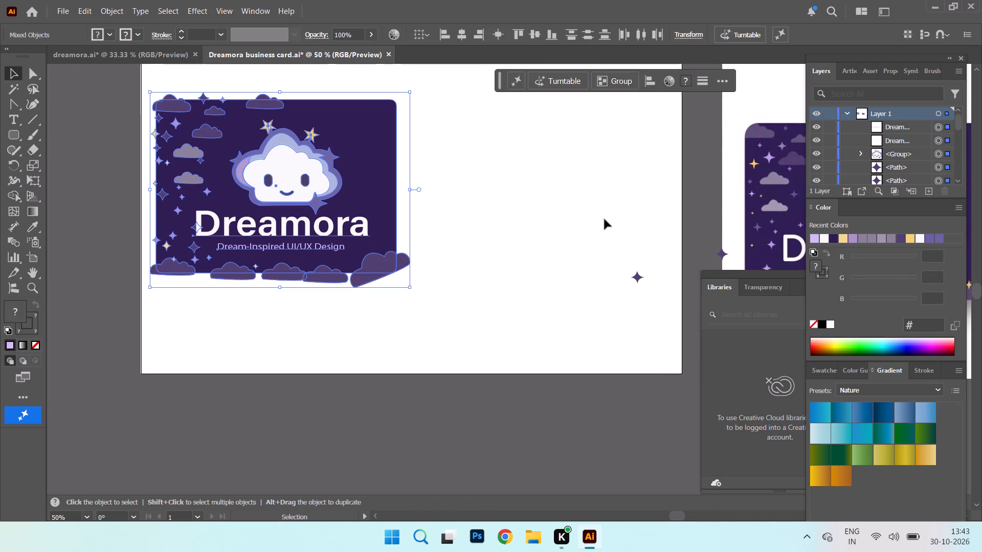
click(605, 219)
Duplicate the dark purple card background rectangle onto the empty artboard area to the right of the front card.
click(367, 188)
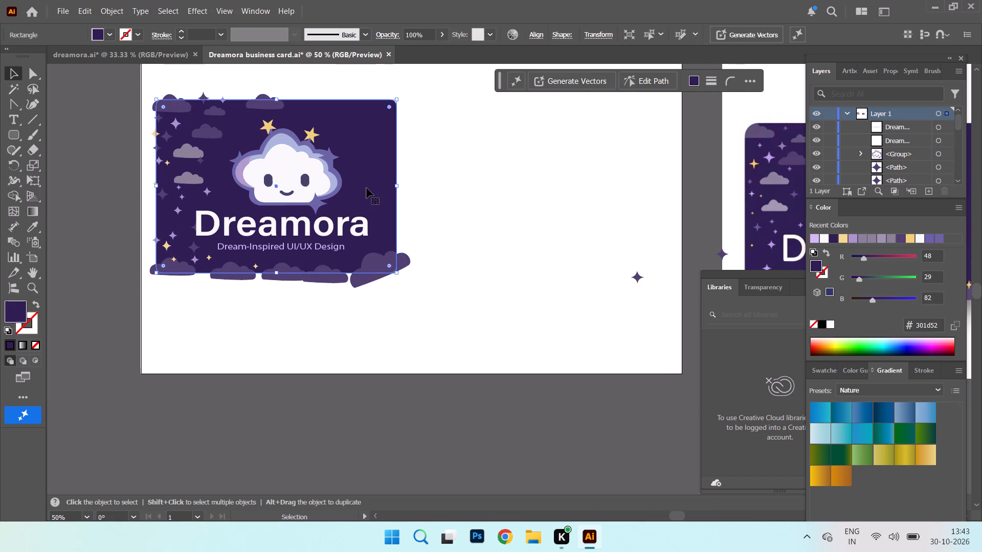
alt+drag(367, 188, 643, 187)
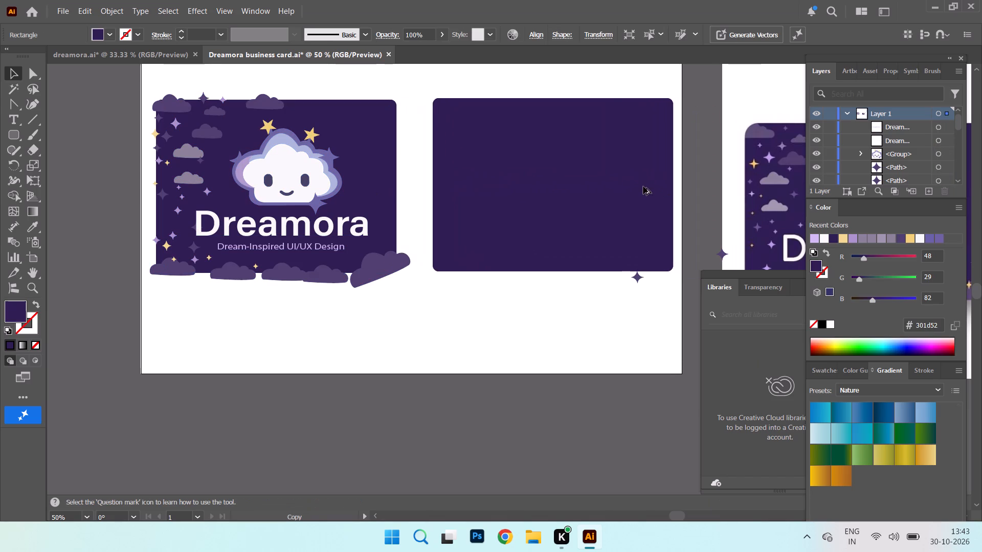
alt+drag(643, 187, 637, 186)
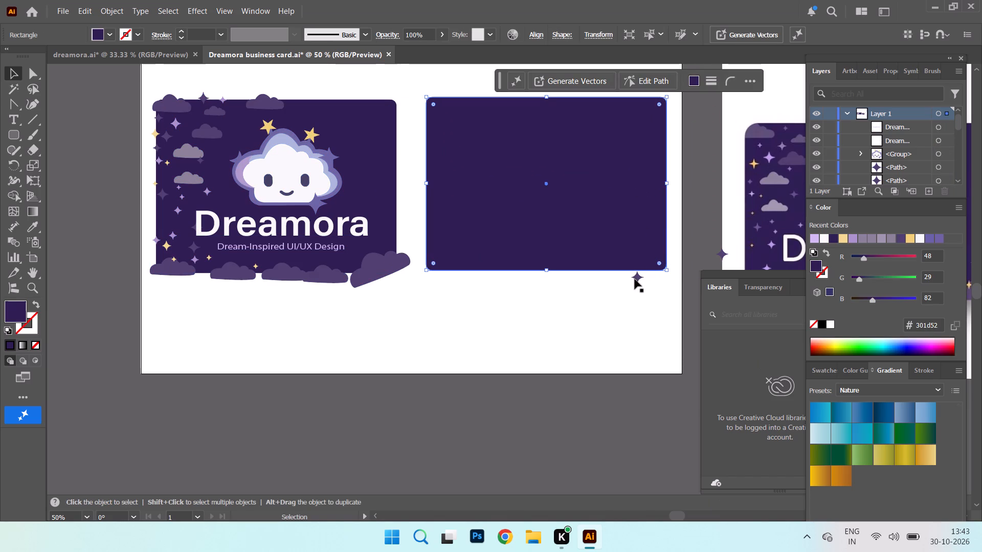
Delete the stray purple star just below the duplicated card background.
click(635, 279)
key(Delete)
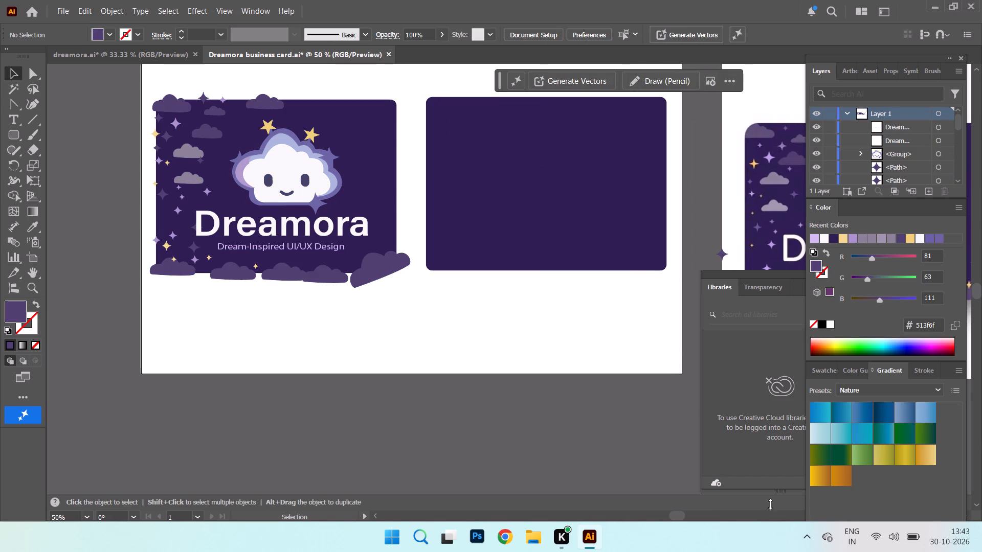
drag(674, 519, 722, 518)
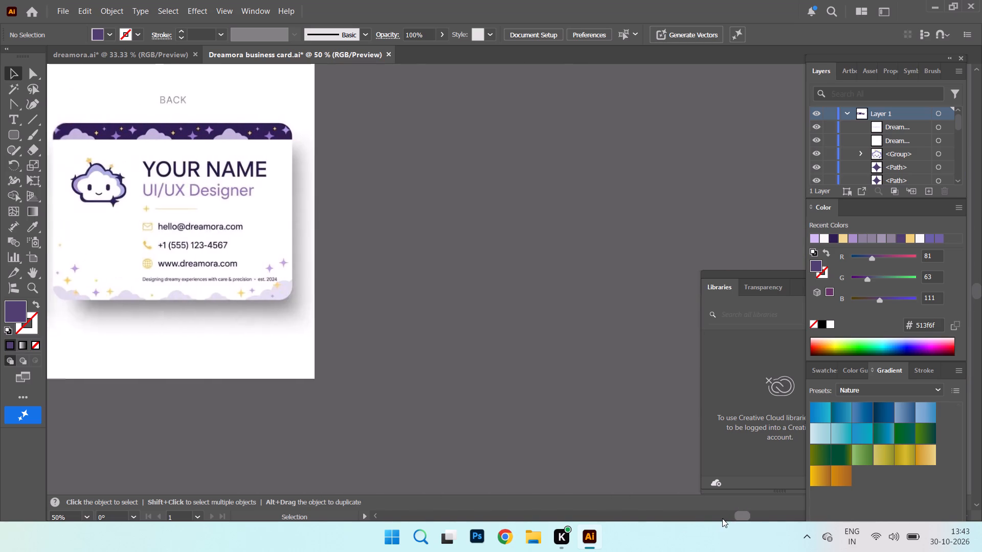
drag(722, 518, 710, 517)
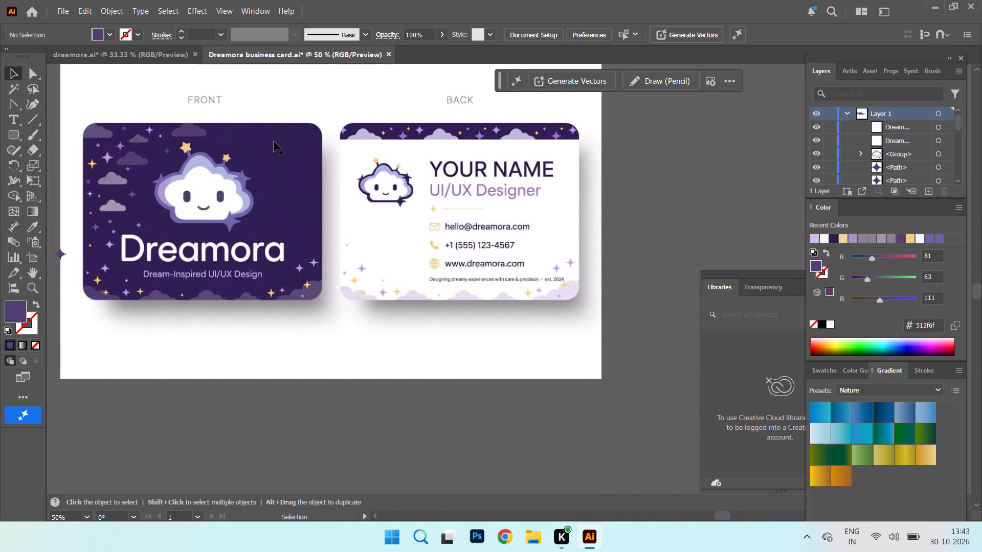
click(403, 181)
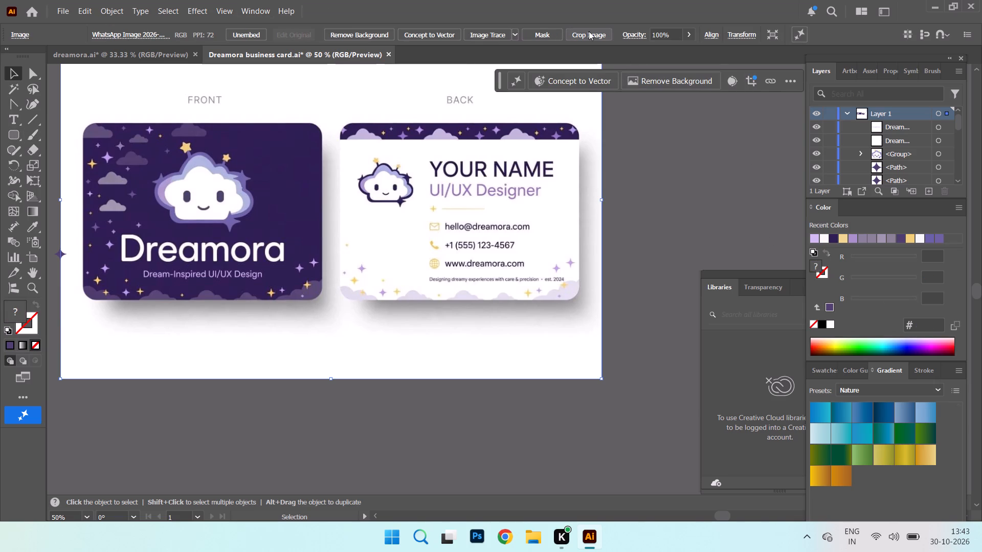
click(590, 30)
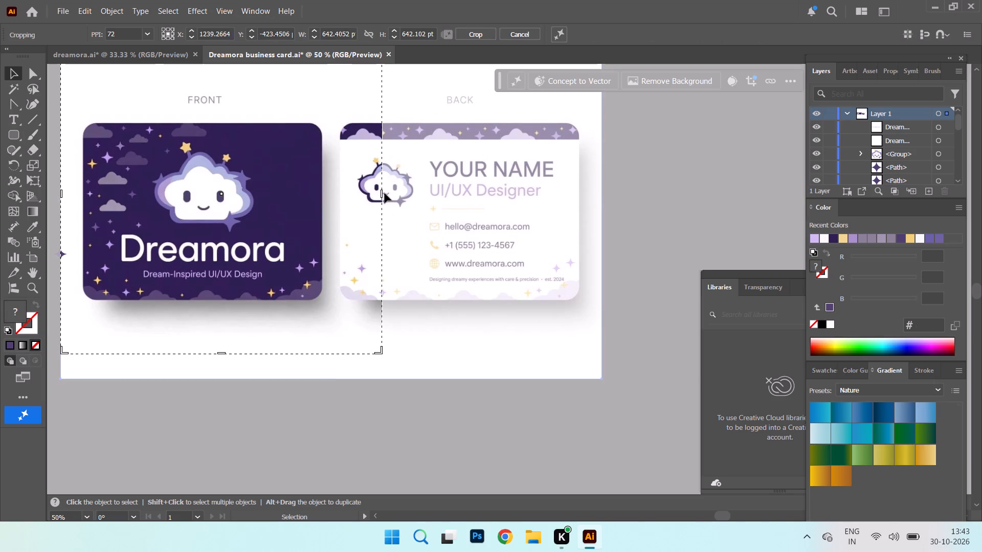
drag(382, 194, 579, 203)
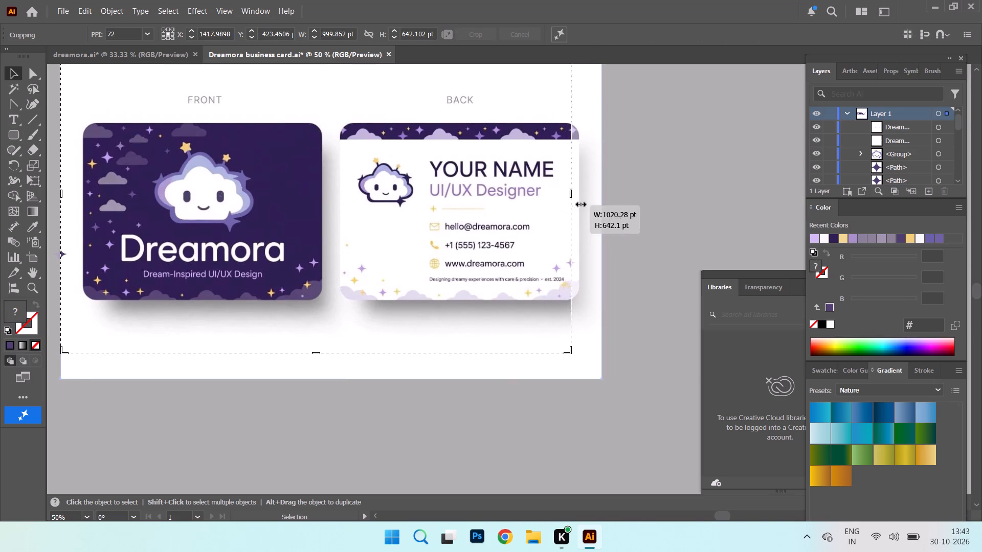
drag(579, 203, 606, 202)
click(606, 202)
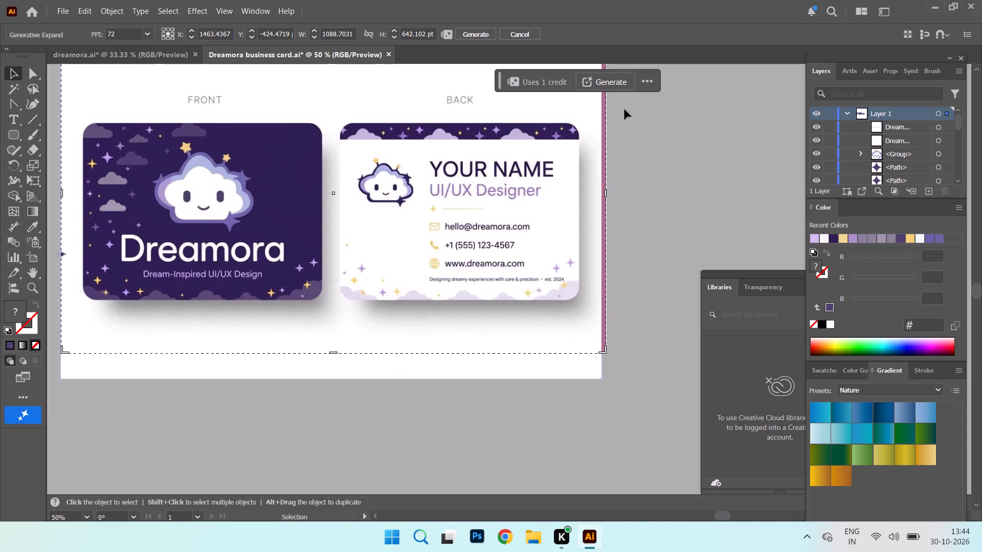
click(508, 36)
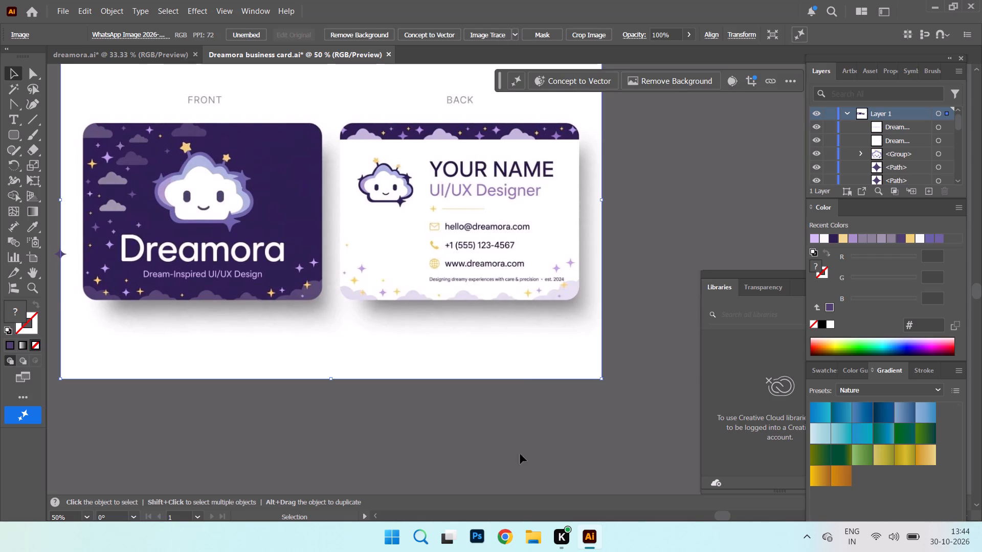
Draw a rounded rectangle about 476 by 297 pt over the duplicated card background, leaving a dark strip along its top.
drag(719, 519, 688, 528)
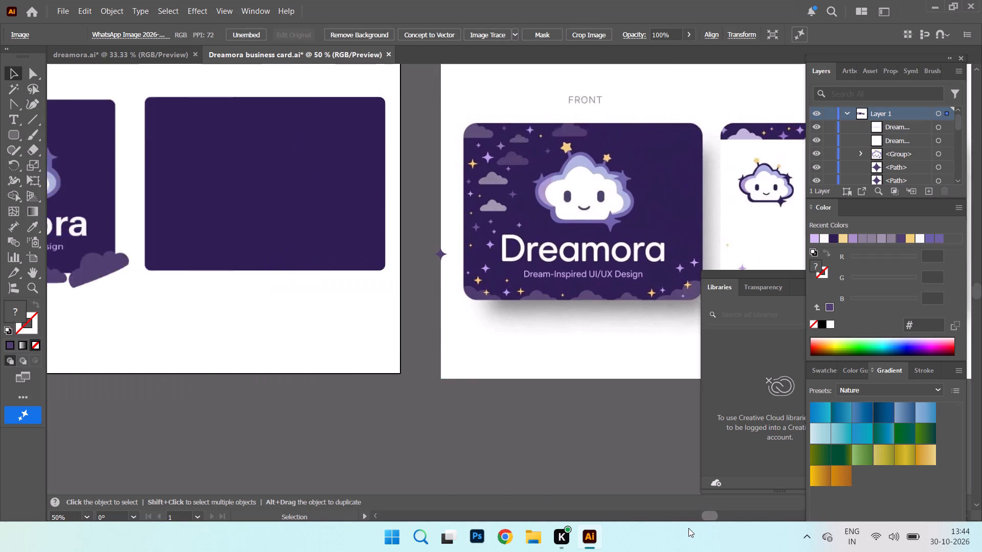
drag(688, 528, 703, 525)
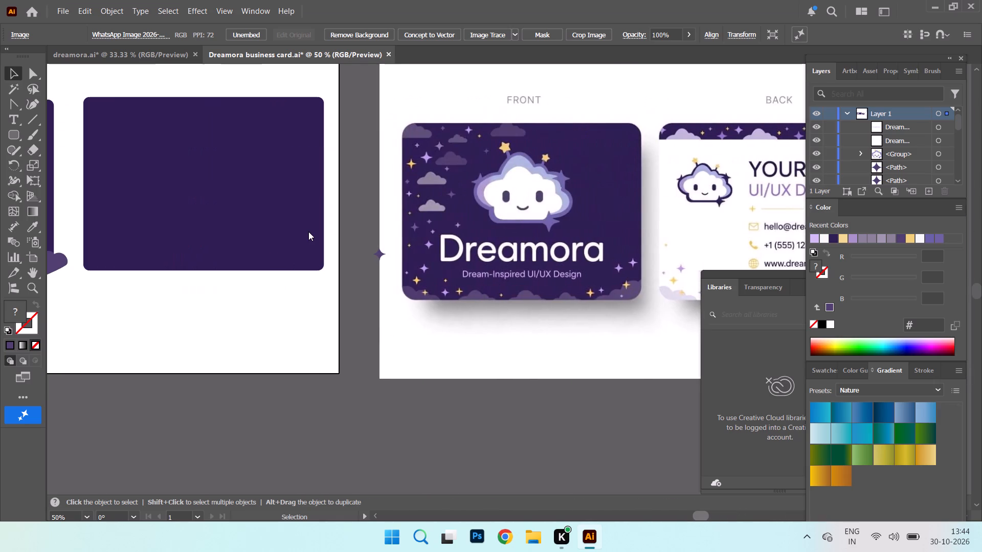
click(308, 232)
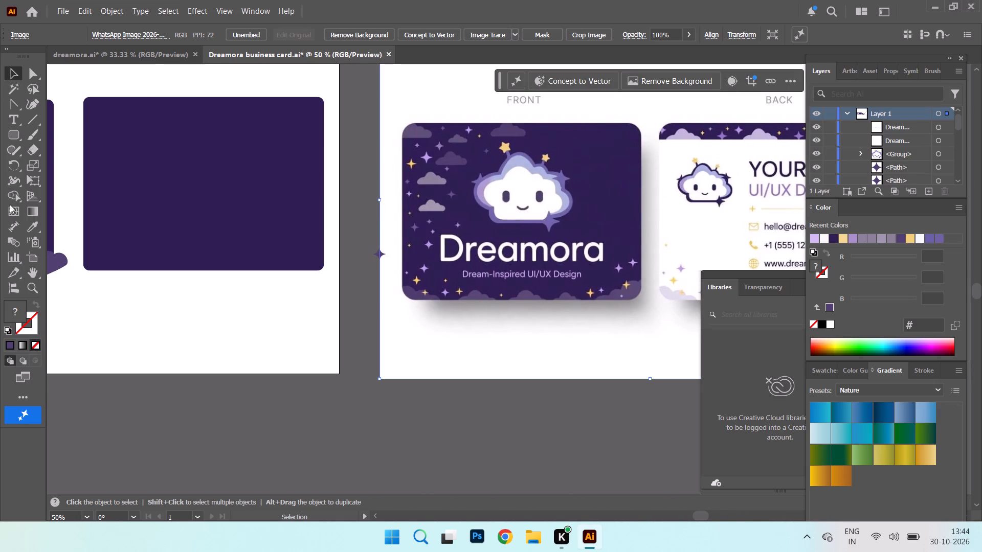
click(18, 132)
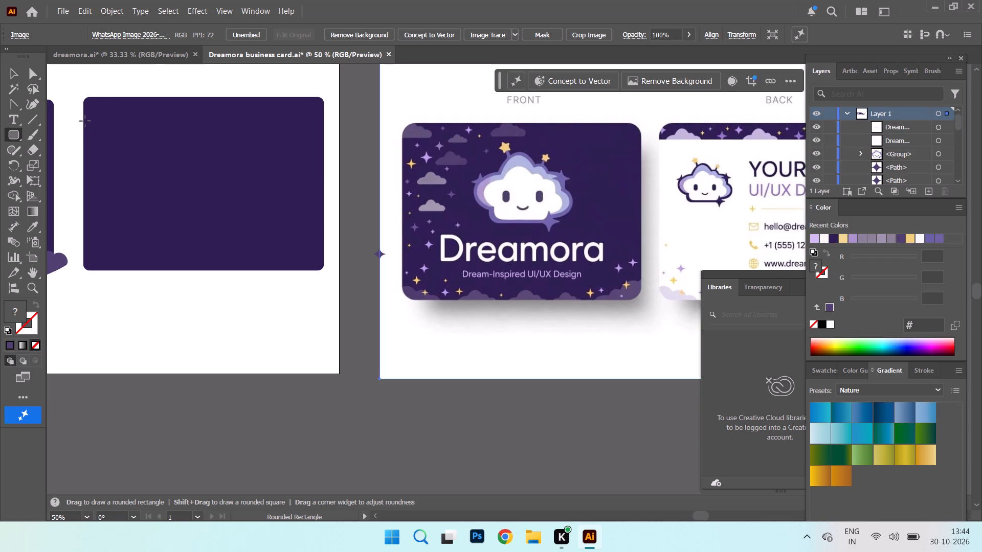
drag(85, 121, 327, 193)
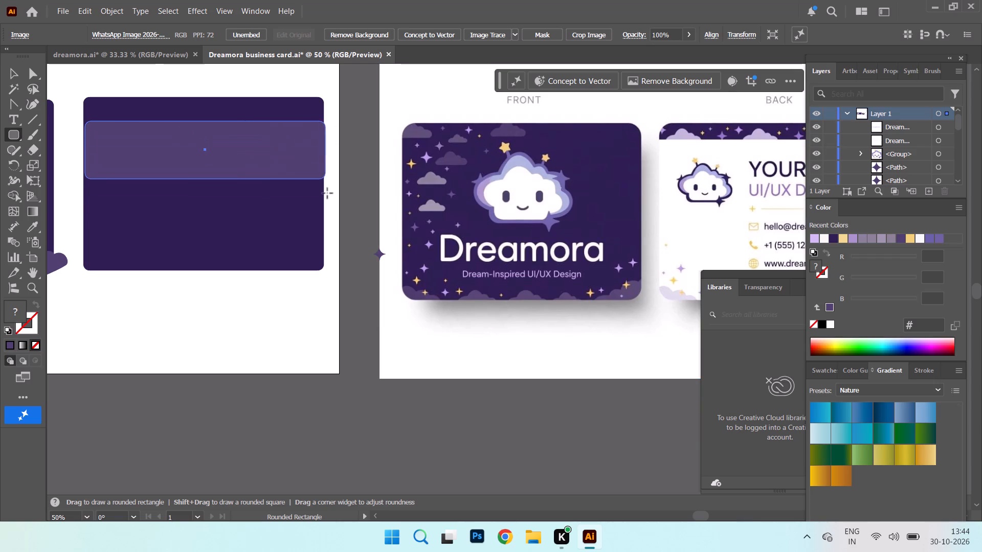
drag(327, 193, 323, 270)
click(81, 194)
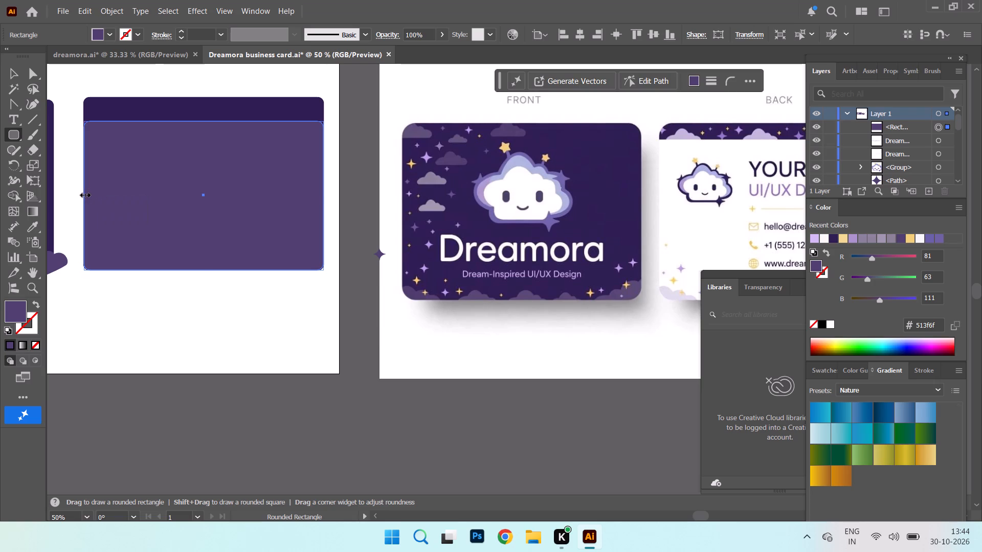
Fill the new rounded rectangle with white ffffff sampled from the reference's back card.
double_click(12, 303)
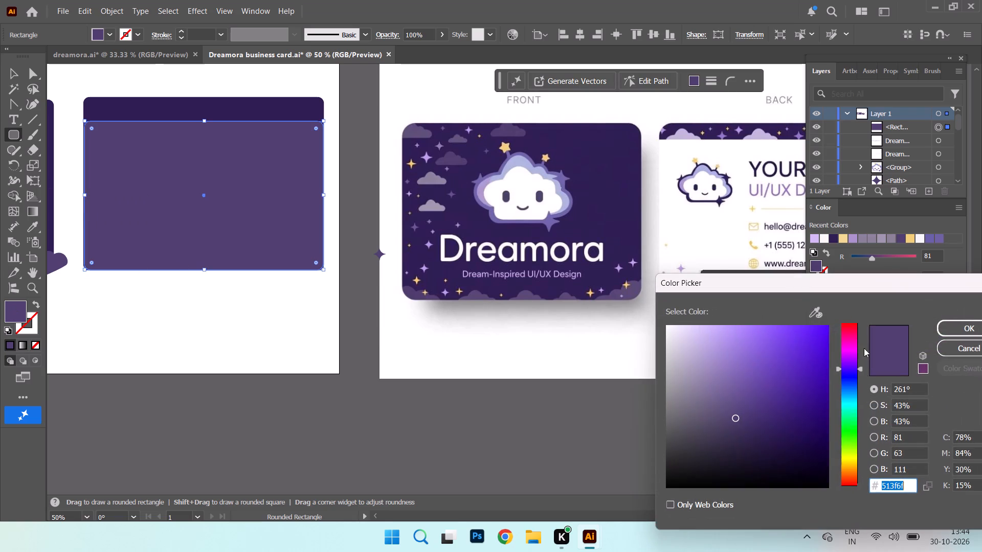
click(810, 315)
click(727, 219)
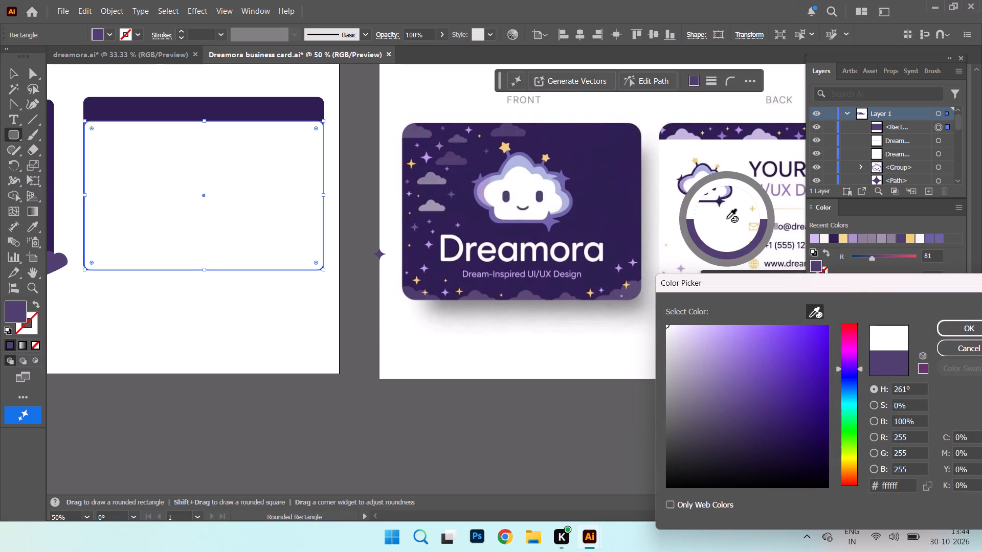
click(957, 326)
click(564, 447)
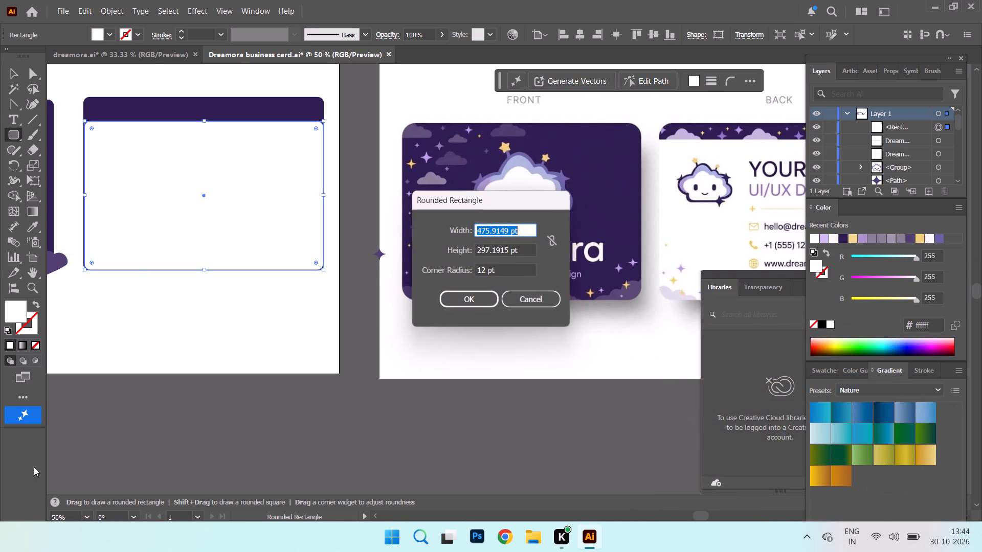
click(550, 299)
Duplicate the five dark purple clouds along the front card's bottom edge onto the bottom edge of the back card.
scroll(627, 310, down, 4)
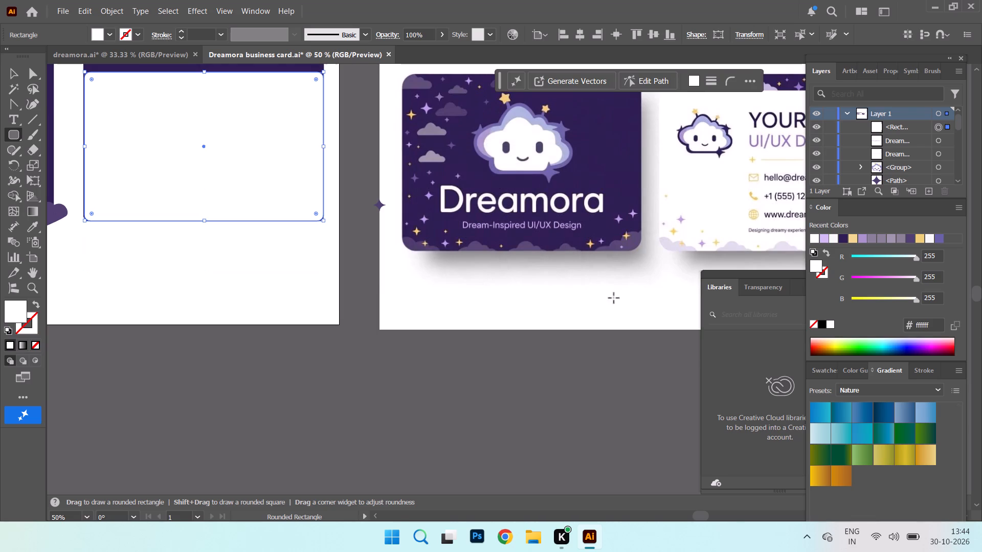
drag(703, 512, 709, 513)
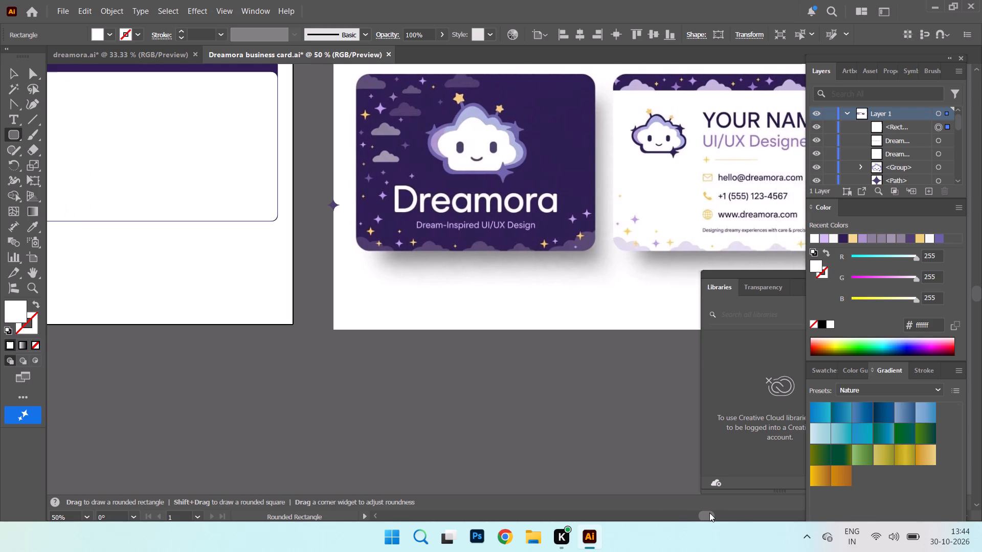
drag(709, 513, 682, 517)
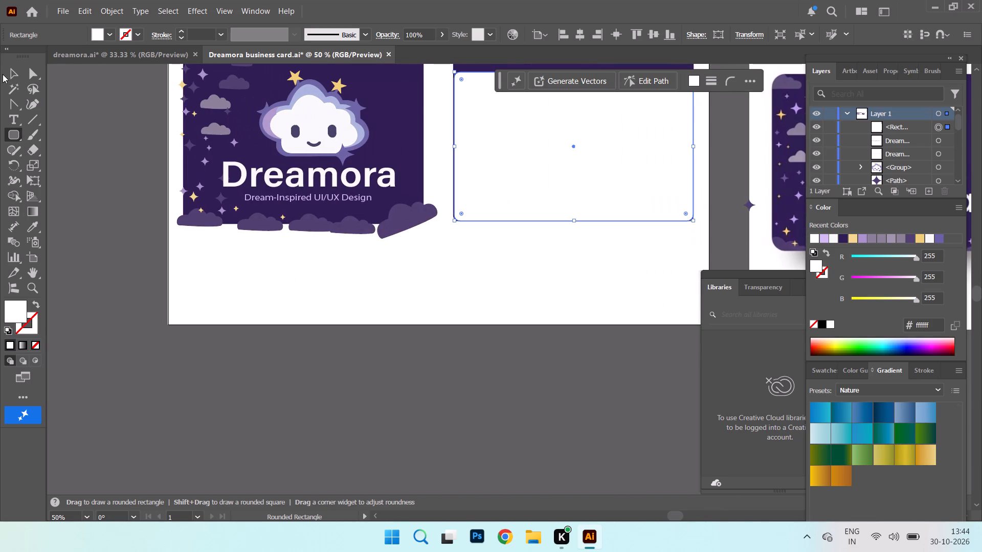
click(18, 71)
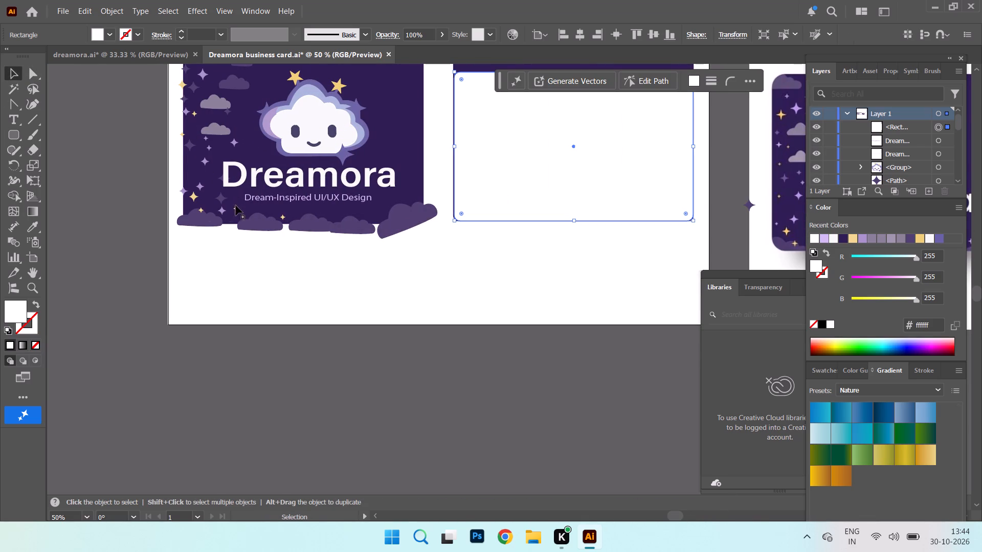
click(204, 220)
shift+click(259, 227)
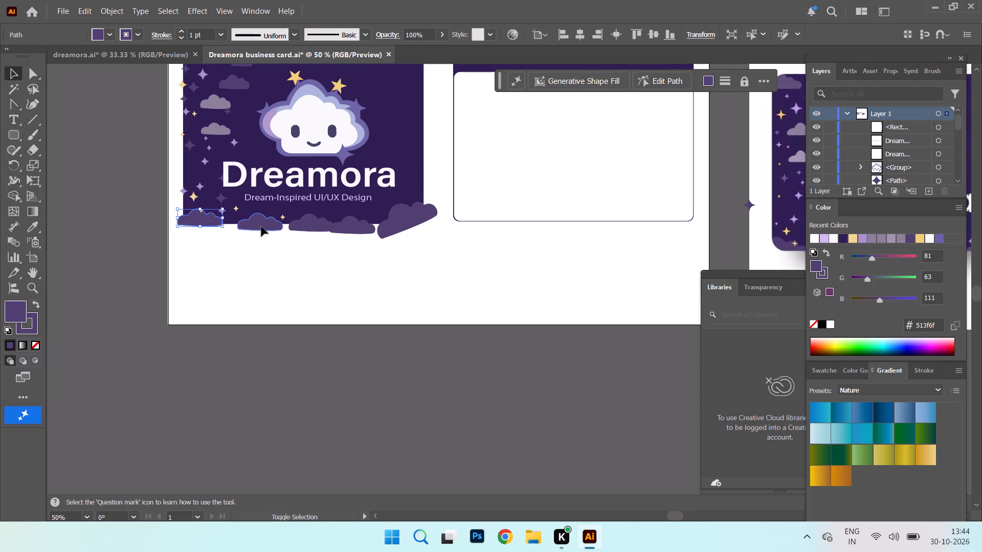
shift+click(319, 224)
shift+click(375, 229)
shift+click(399, 221)
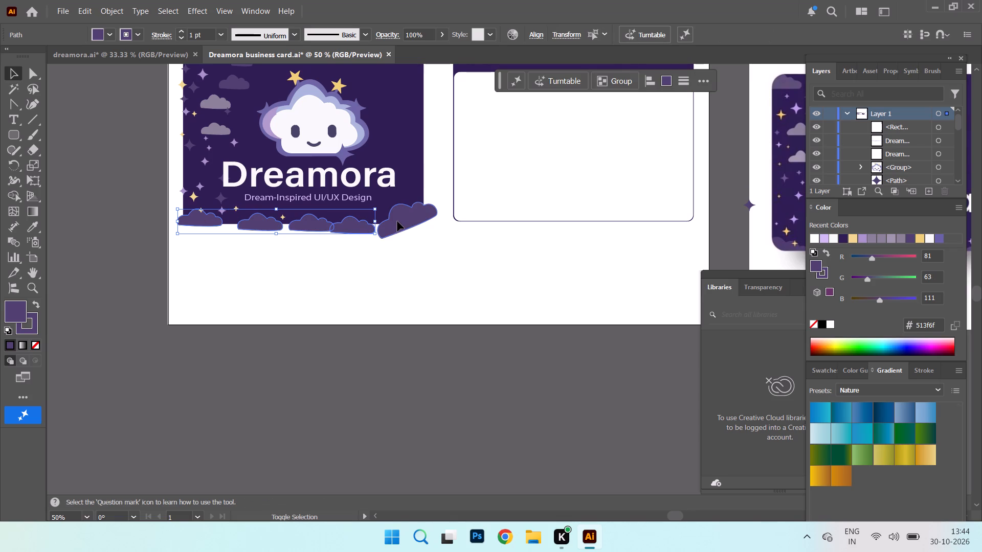
alt+drag(402, 225, 656, 200)
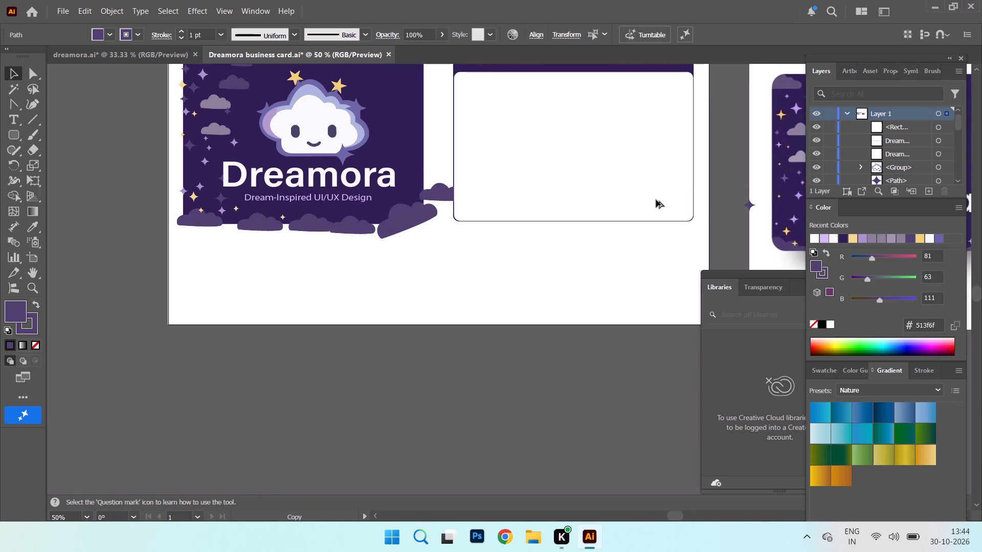
alt+drag(656, 200, 675, 220)
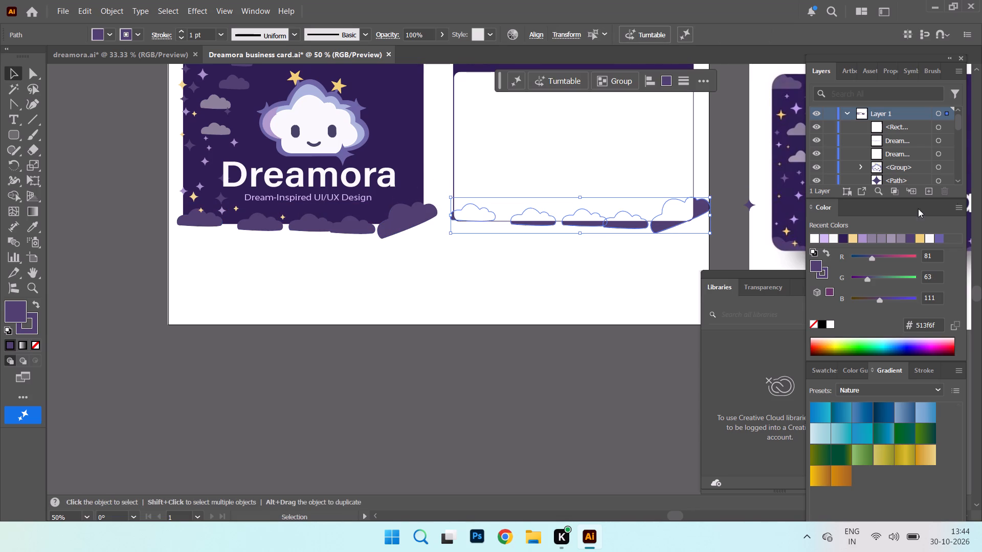
Move the five duplicated cloud paths to the top of Layer 1, above the white rounded rectangle.
scroll(929, 159, up, 8)
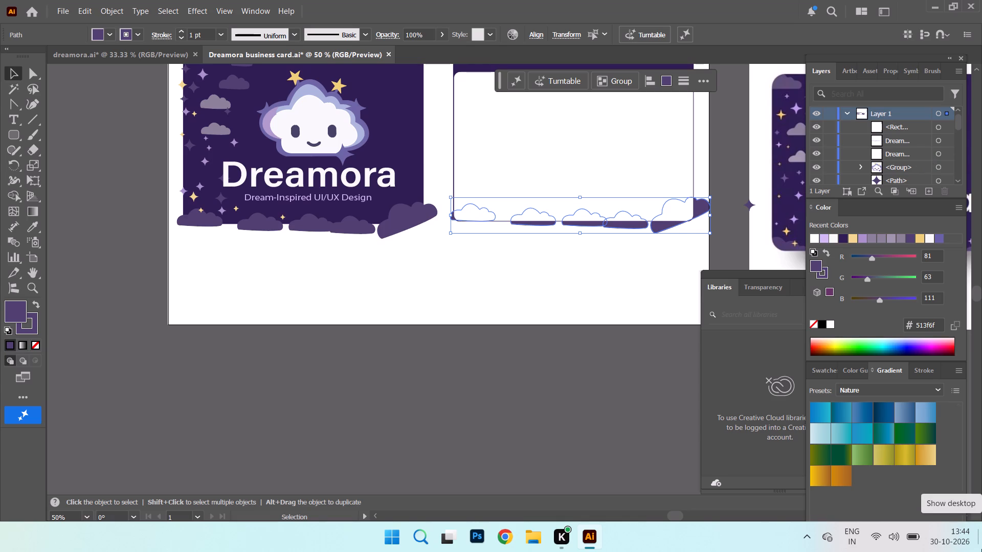
scroll(884, 138, down, 5)
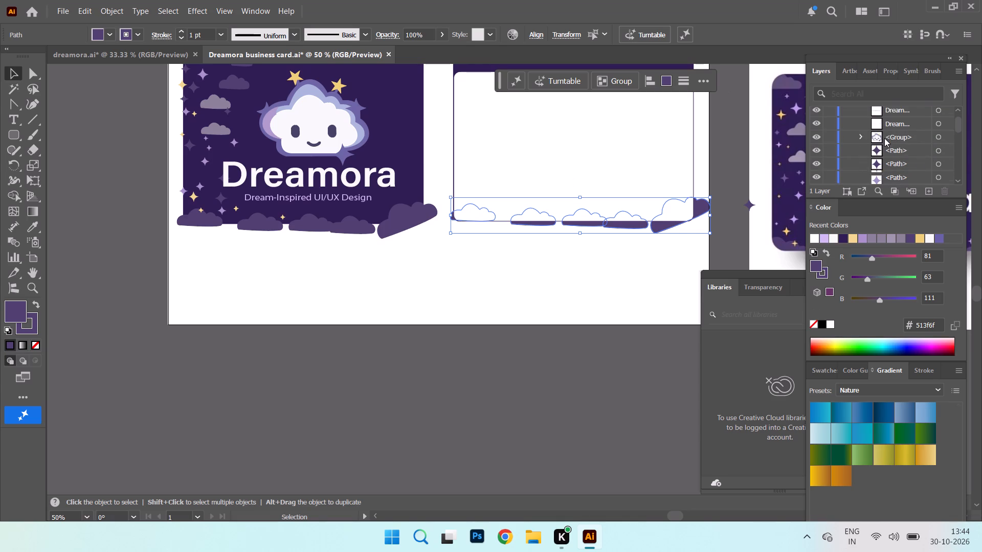
scroll(884, 138, down, 20)
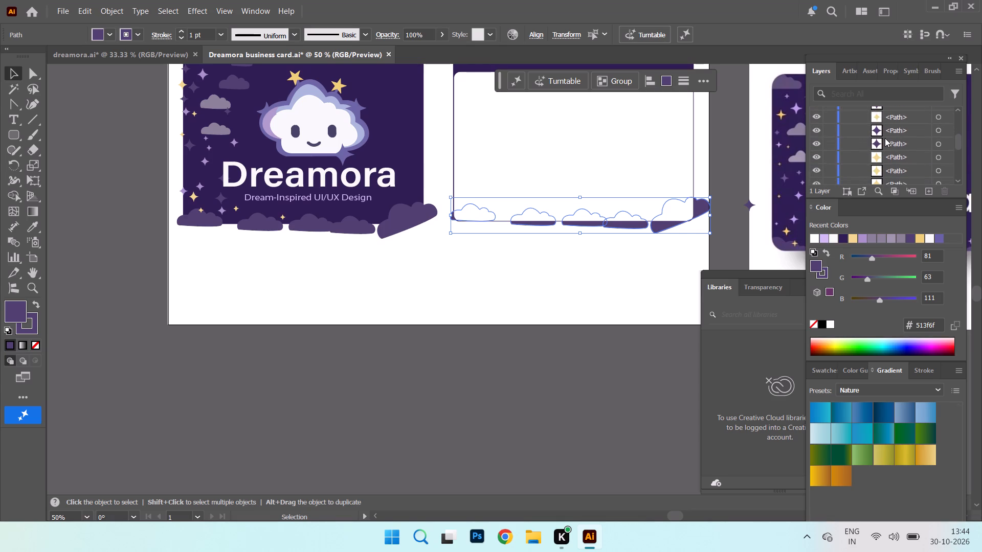
scroll(885, 138, down, 19)
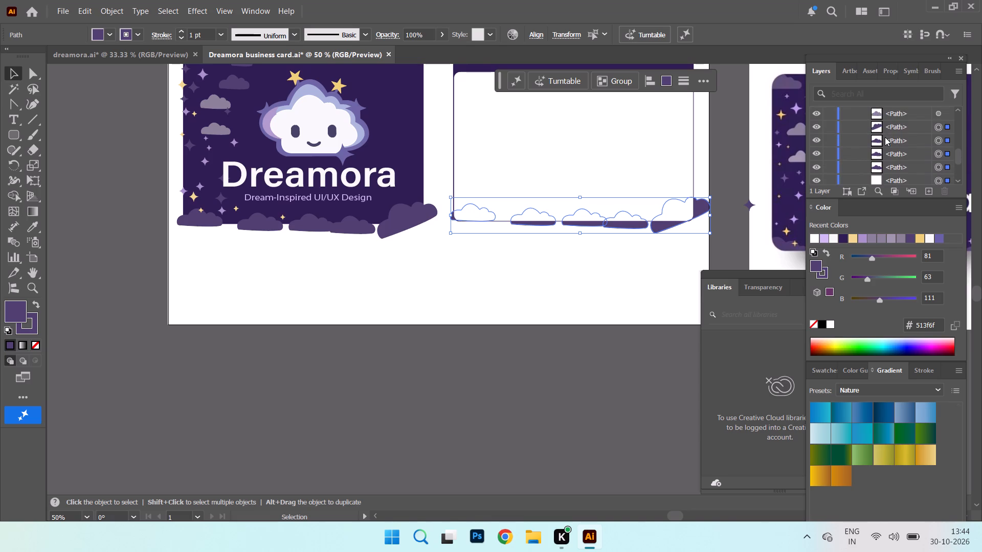
scroll(914, 130, down, 2)
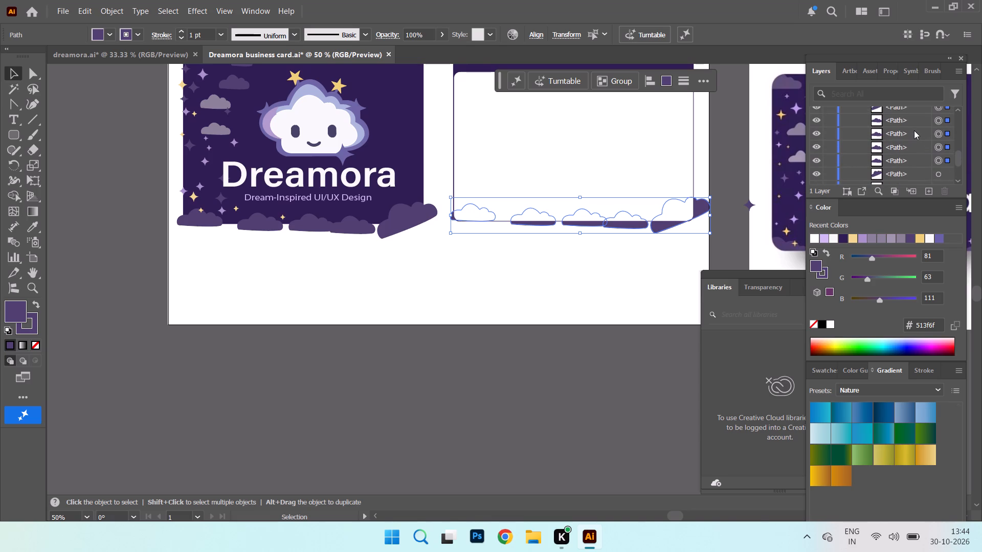
scroll(914, 130, up, 2)
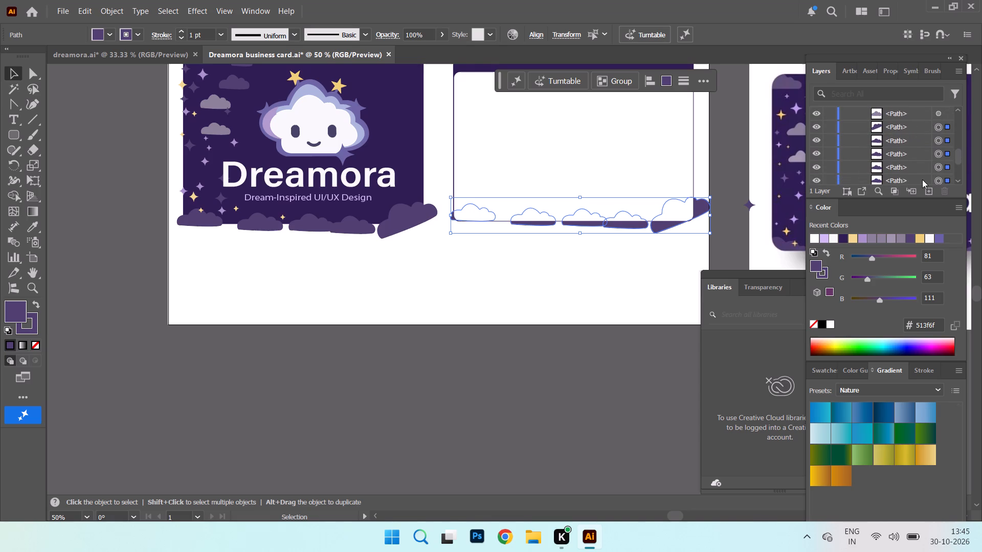
click(918, 180)
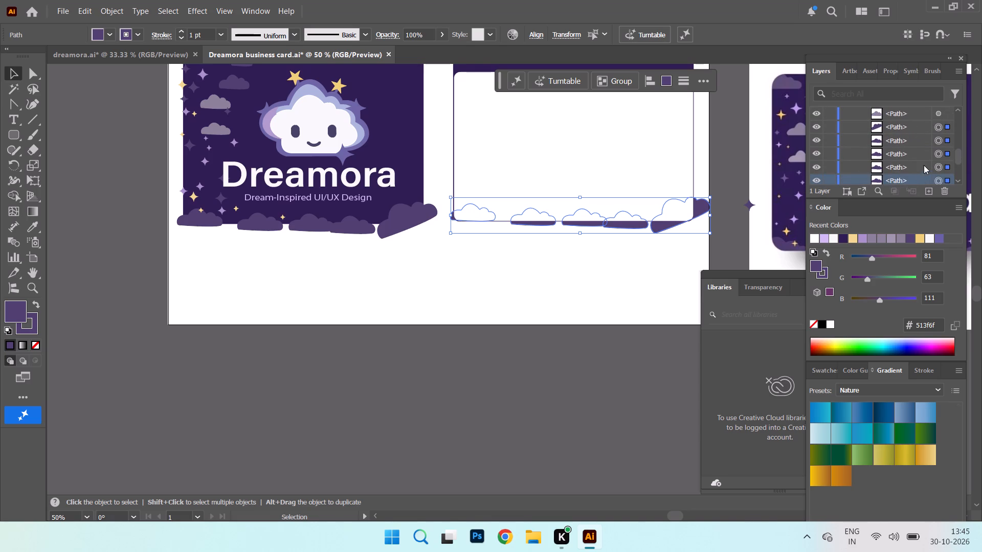
shift+click(924, 165)
shift+click(920, 147)
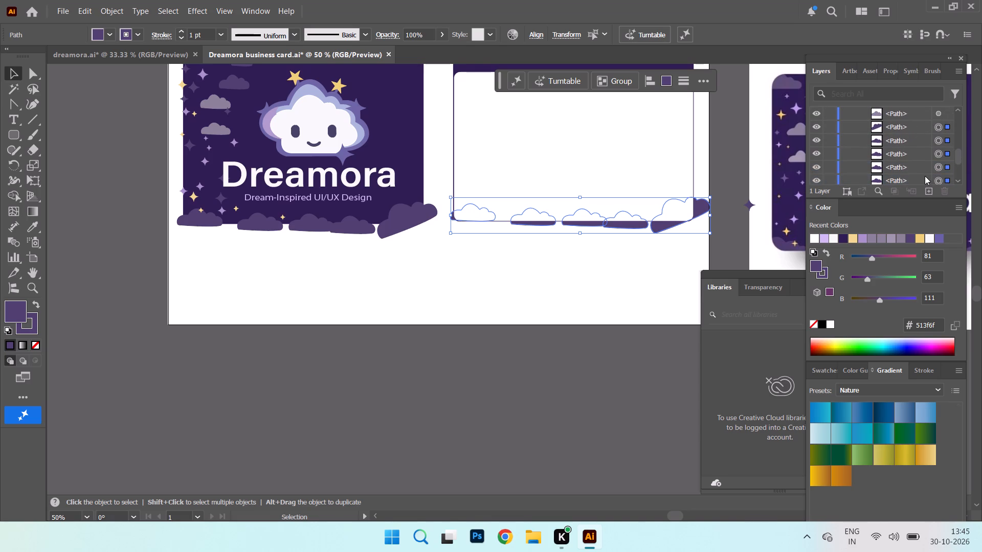
shift+click(925, 176)
shift+click(922, 167)
shift+click(921, 150)
shift+click(921, 140)
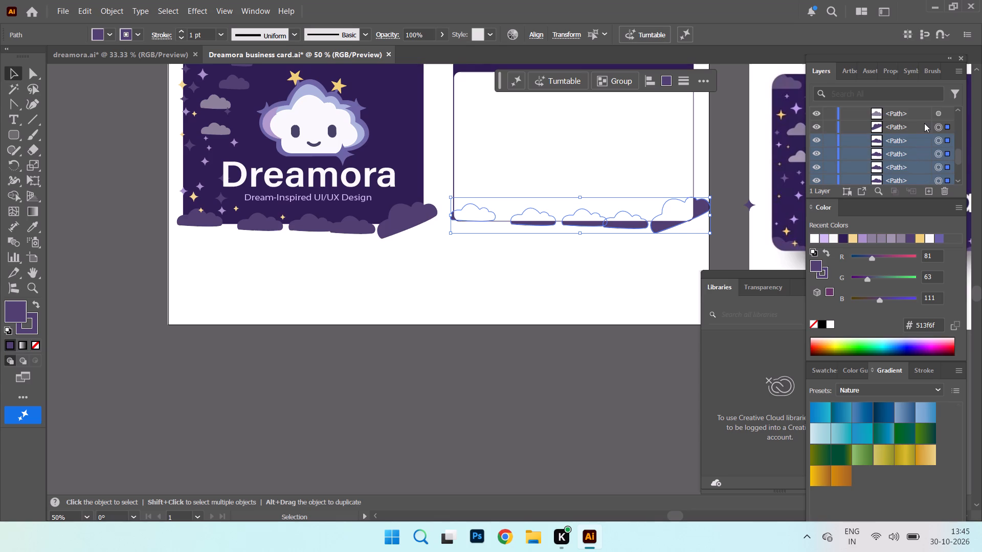
shift+click(924, 123)
drag(923, 143, 913, 107)
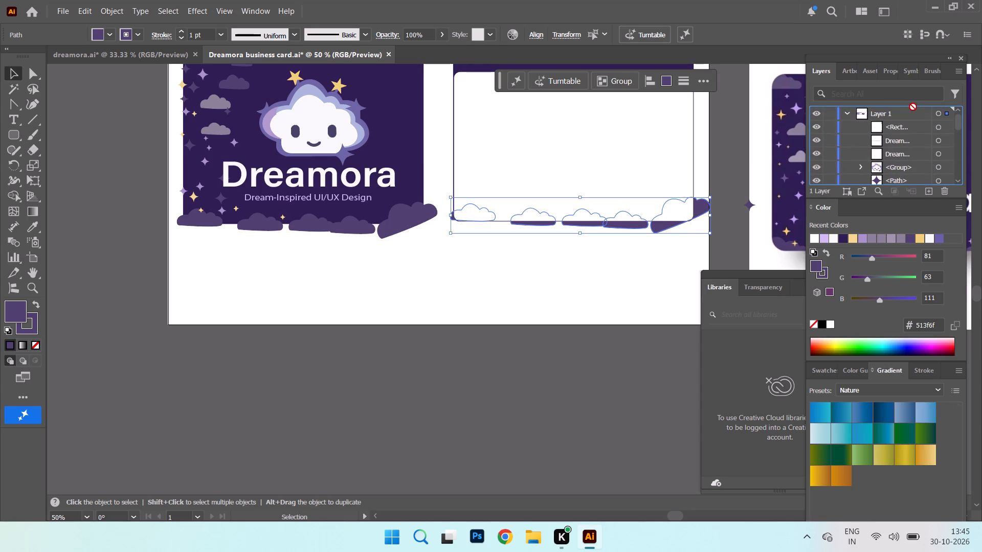
drag(913, 107, 908, 117)
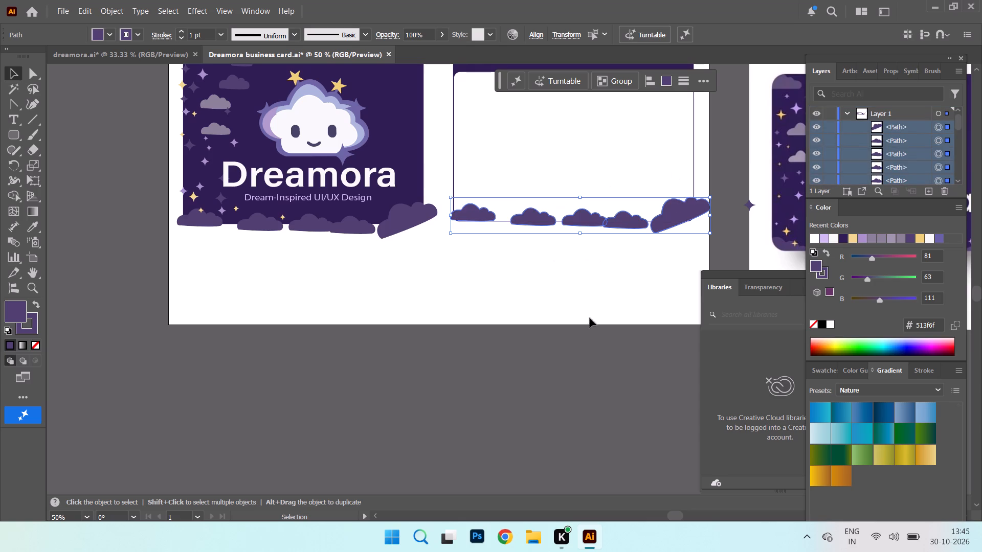
Fill the back card's bottom clouds with pale lavender e1ddec sampled from the reference back card's clouds.
drag(673, 512, 687, 512)
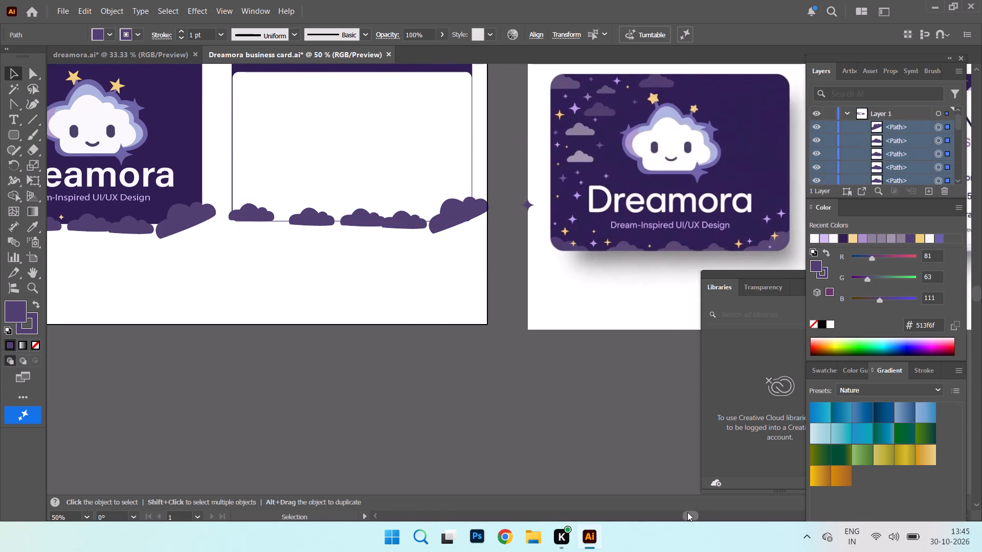
drag(687, 512, 691, 512)
double_click(21, 306)
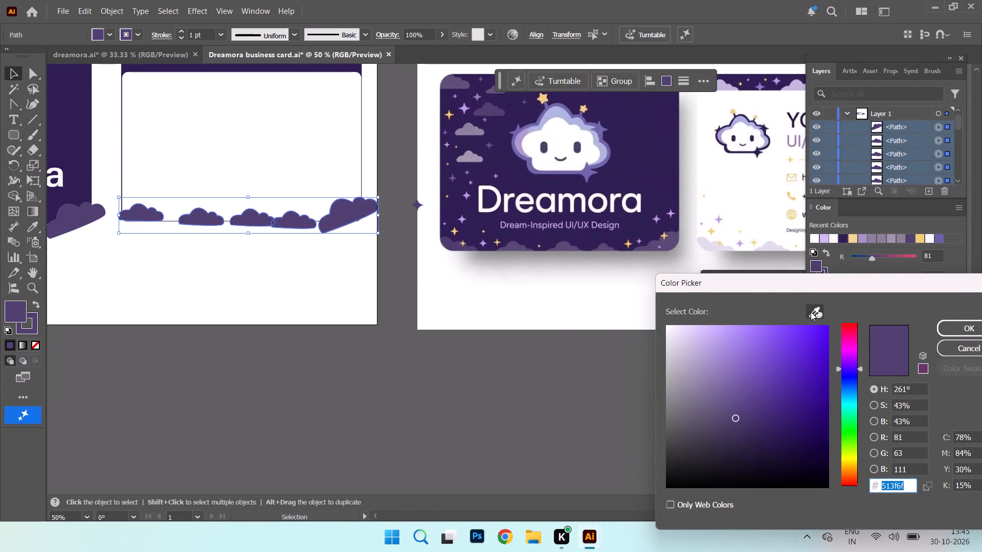
click(811, 312)
click(710, 246)
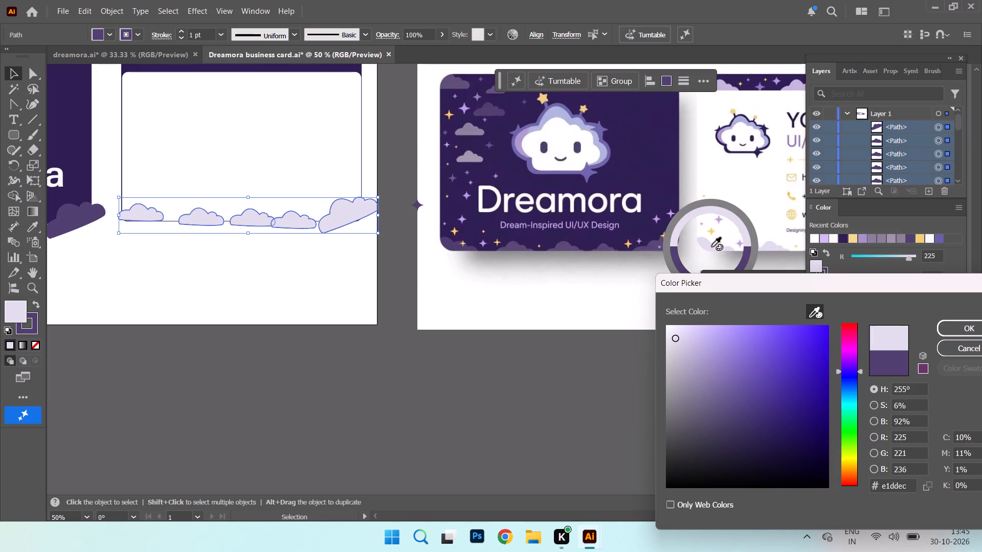
click(956, 329)
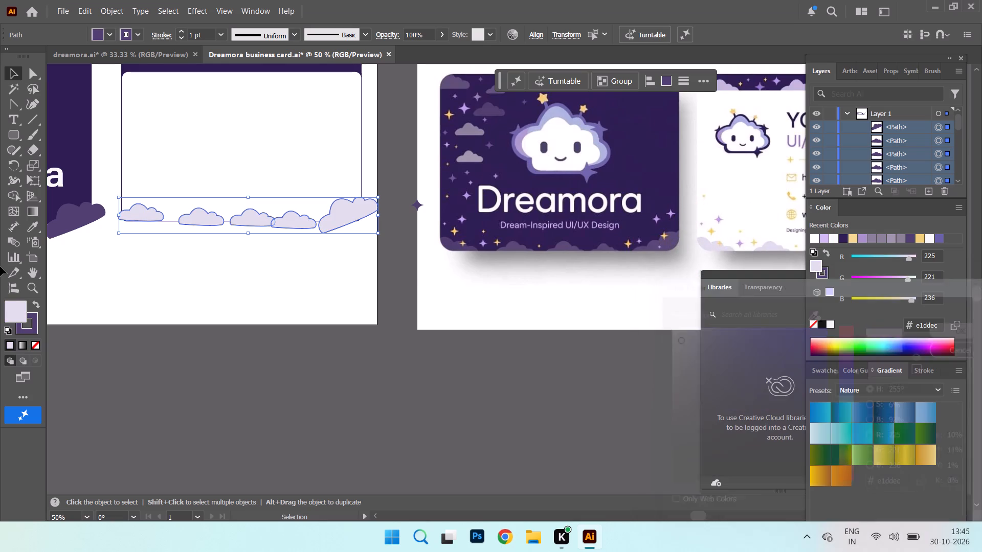
Set the stroke of the back card's bottom clouds to the same pale lavender e1ddec, sampled from their fill.
double_click(32, 332)
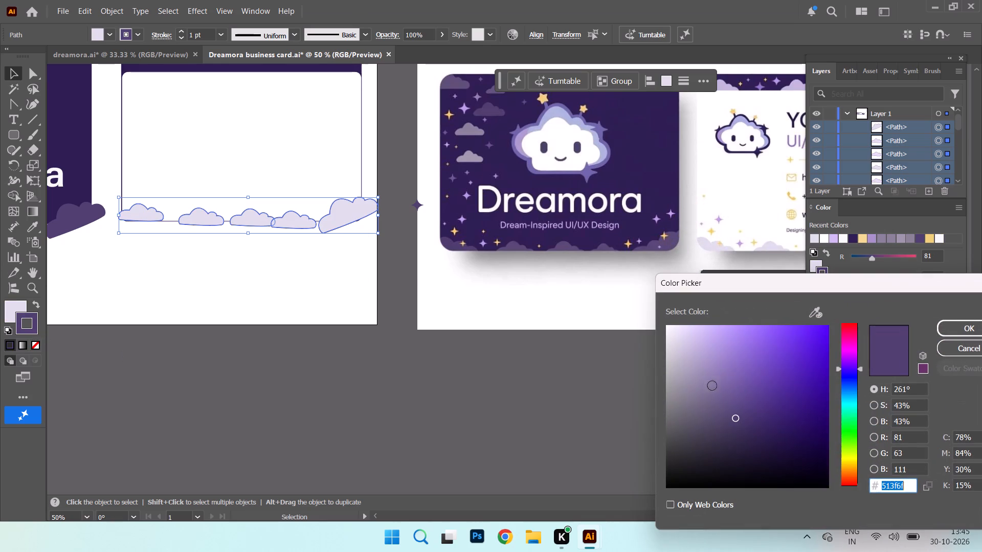
click(812, 312)
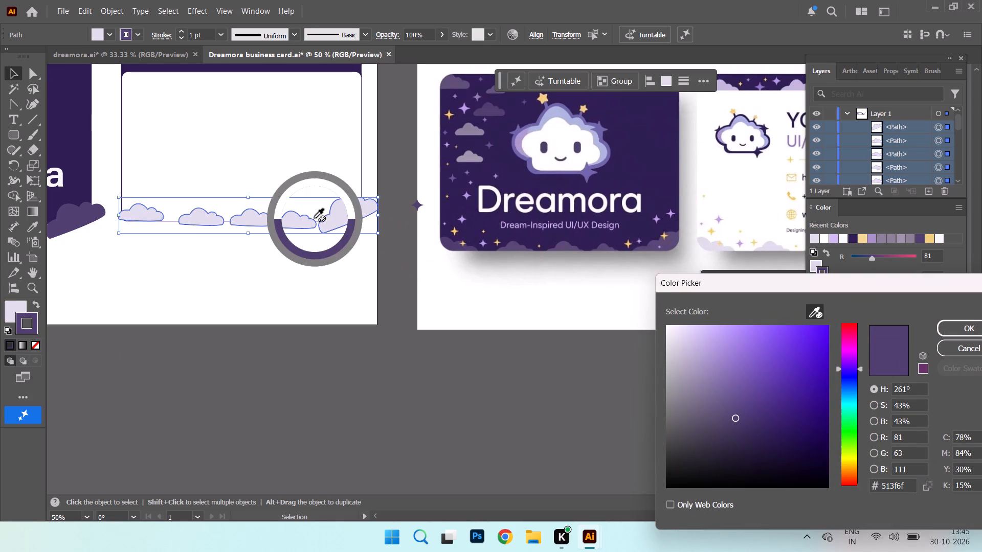
click(337, 213)
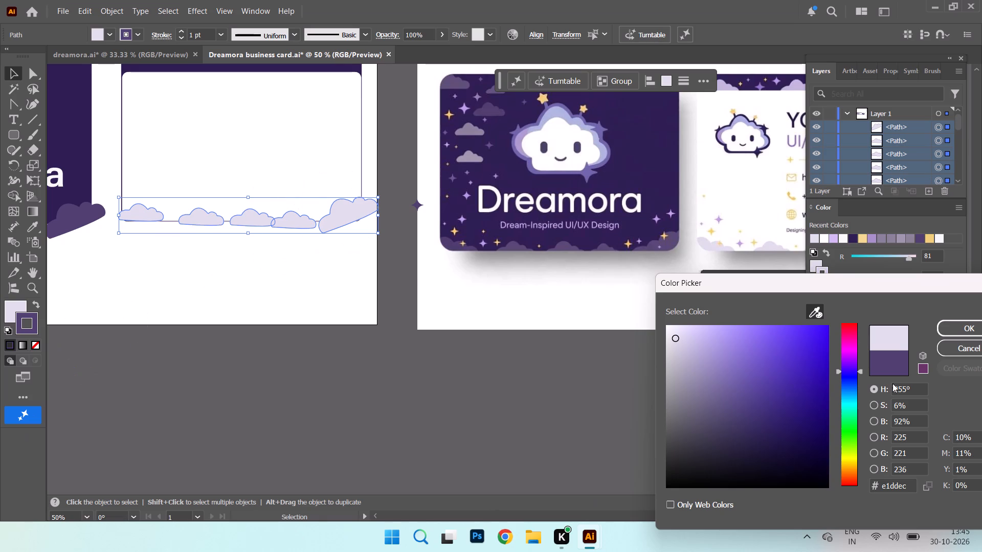
click(949, 323)
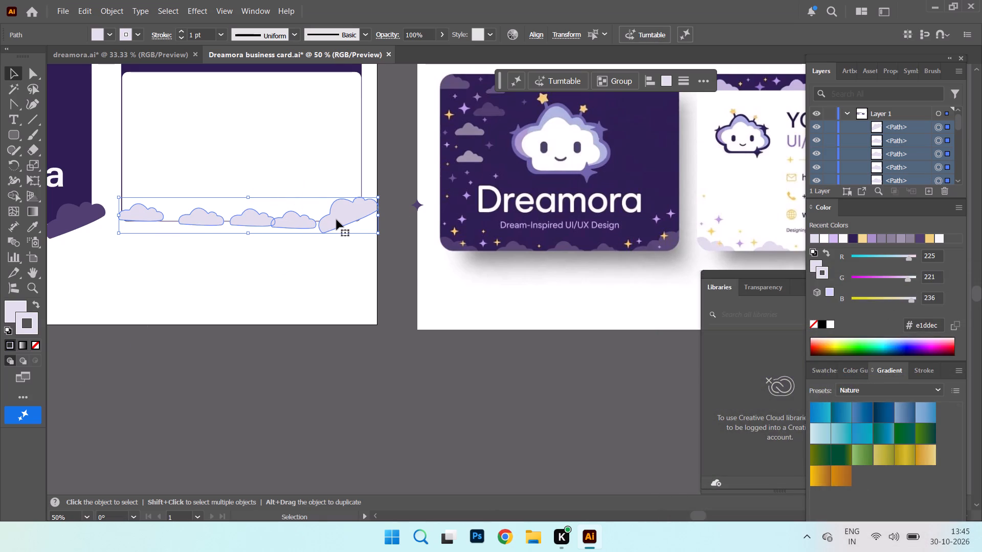
Duplicate the five lavender clouds up onto the back card's dark top strip, overlapping the top edge of the white area.
alt+drag(337, 220, 347, 66)
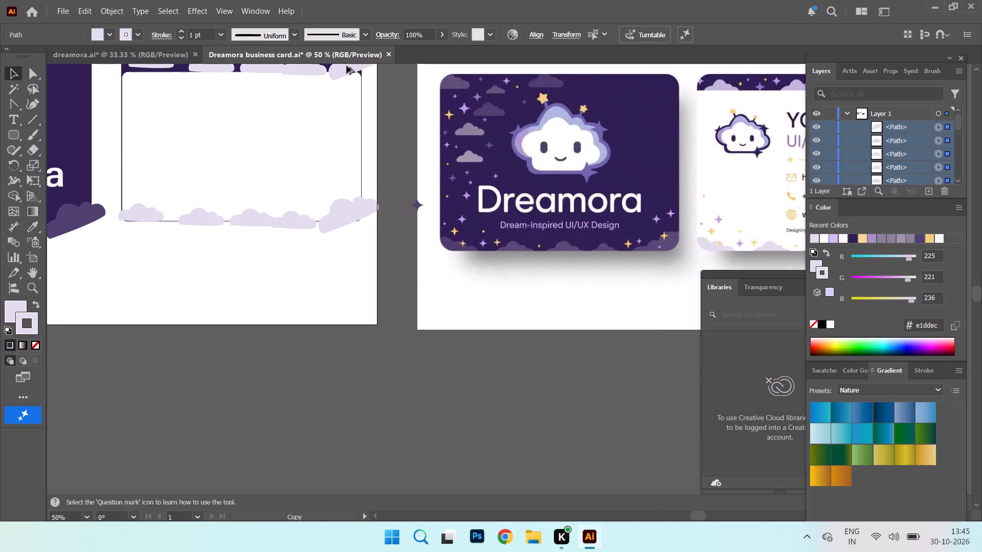
alt+drag(347, 66, 343, 120)
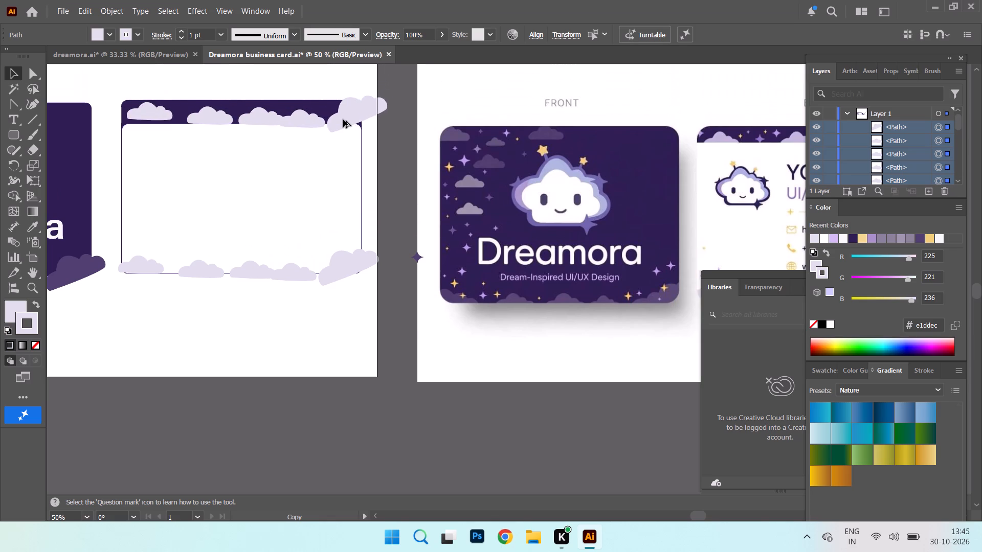
alt+drag(343, 120, 345, 122)
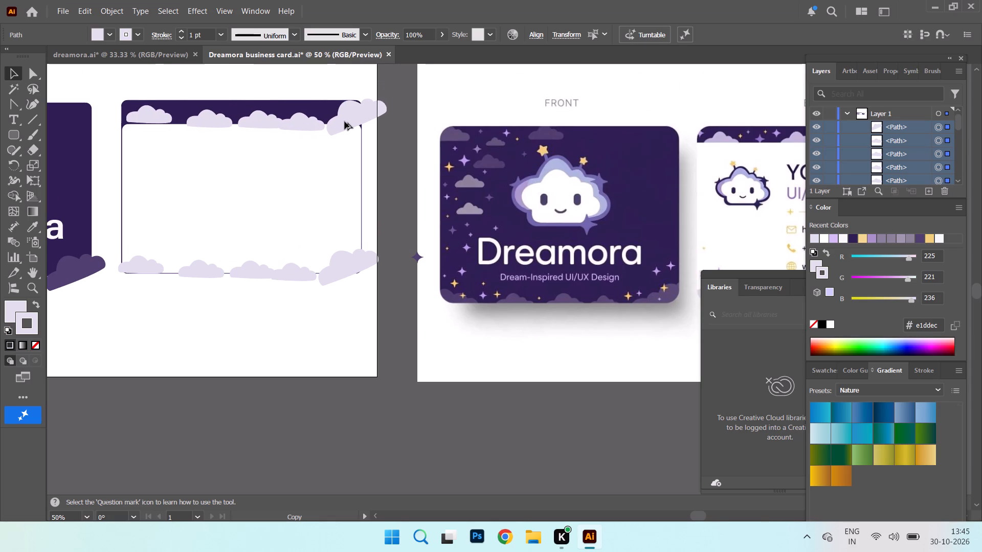
alt+drag(345, 122, 339, 123)
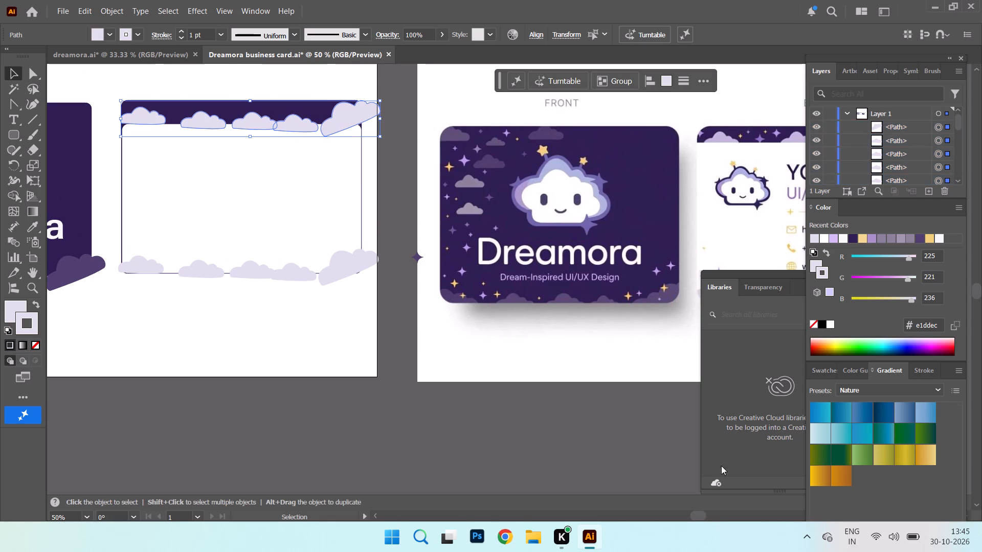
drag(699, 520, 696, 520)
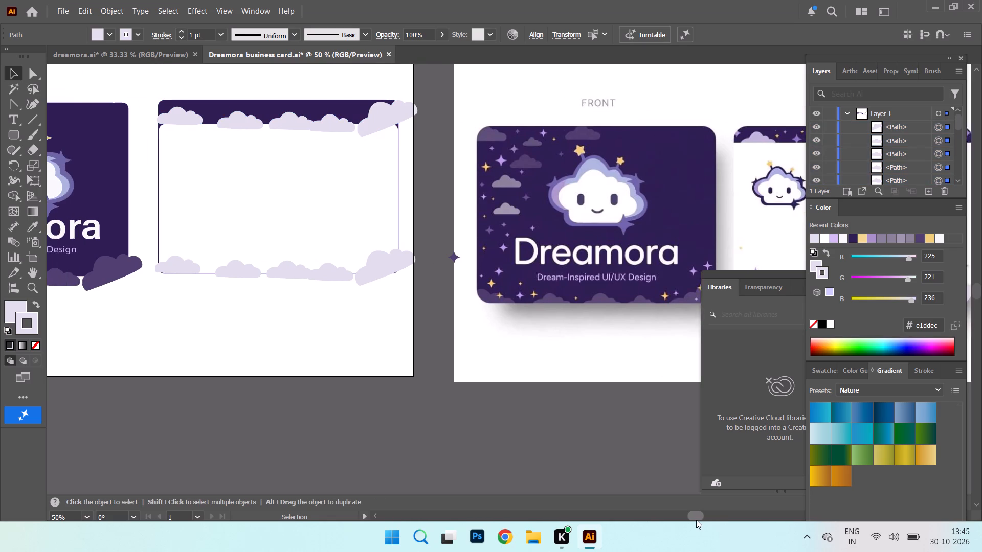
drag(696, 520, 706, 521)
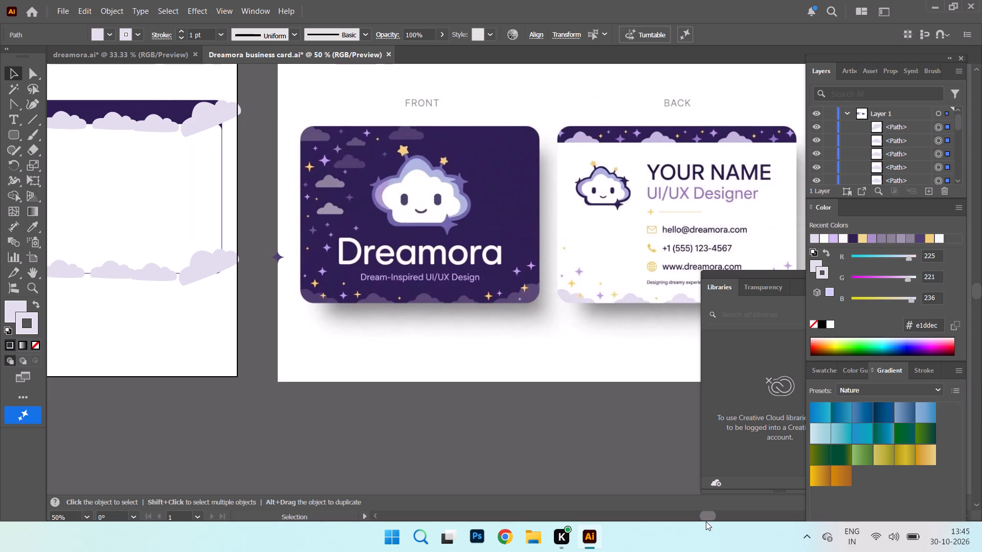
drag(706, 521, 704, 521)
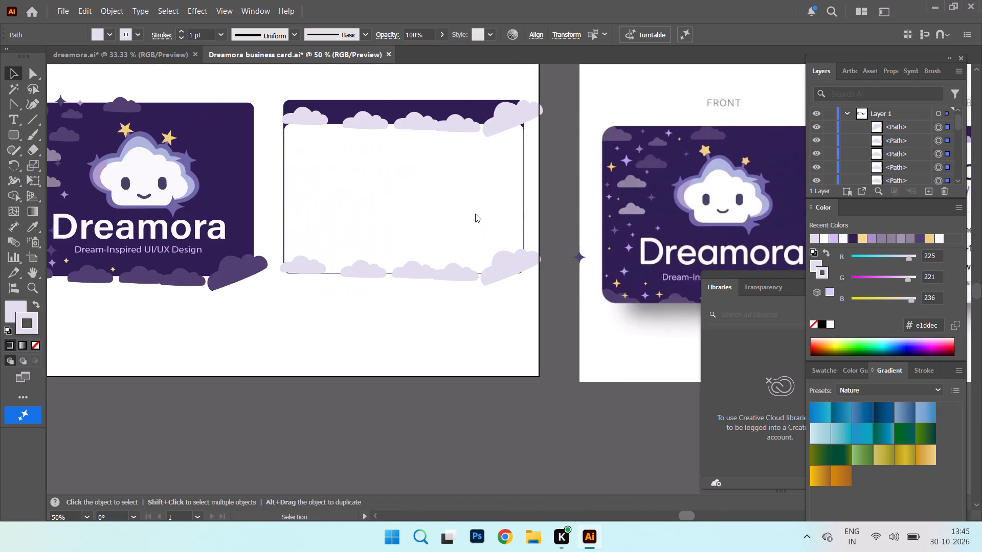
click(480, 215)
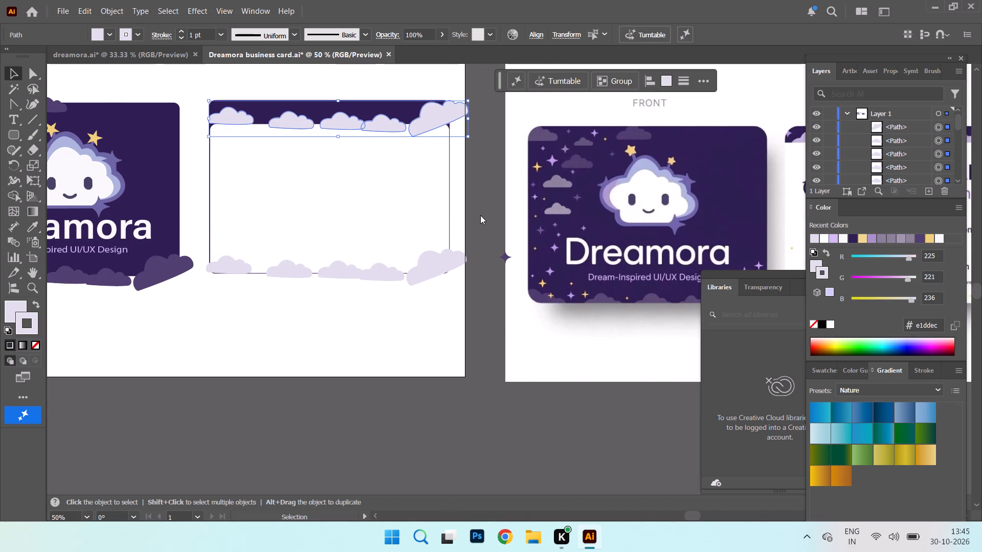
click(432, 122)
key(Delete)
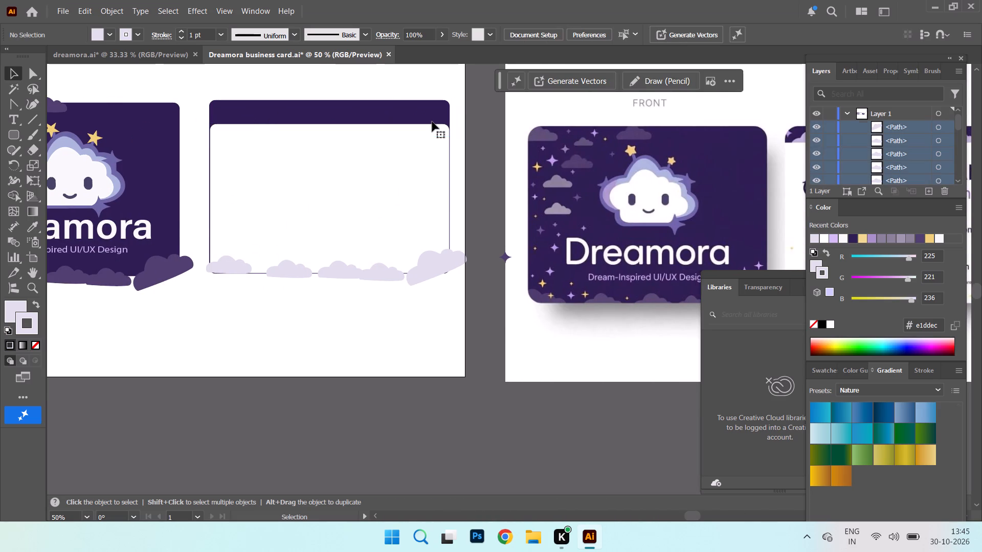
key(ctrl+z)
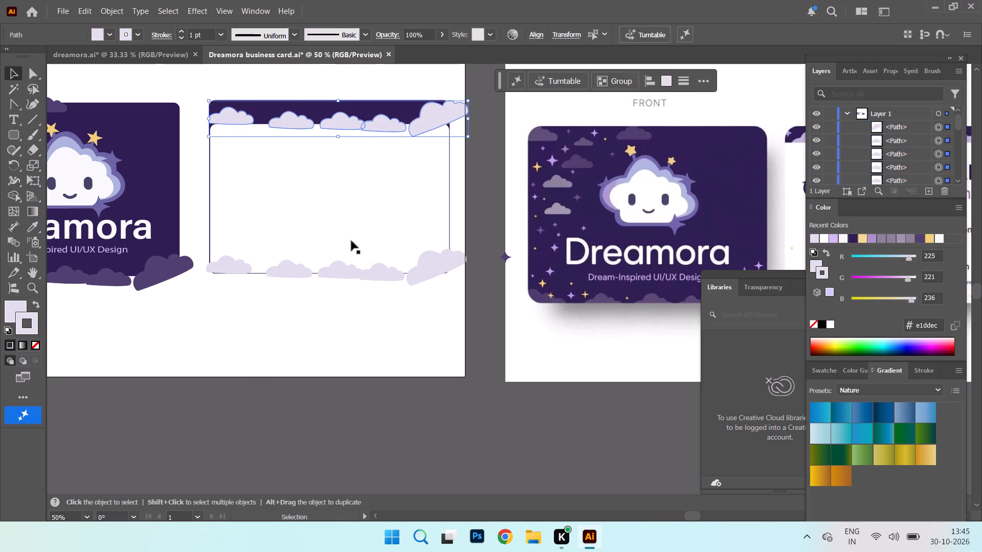
Delete the large tilted cloud and the small cloud beside it from the right end of the back card's dark top strip.
click(254, 377)
click(431, 103)
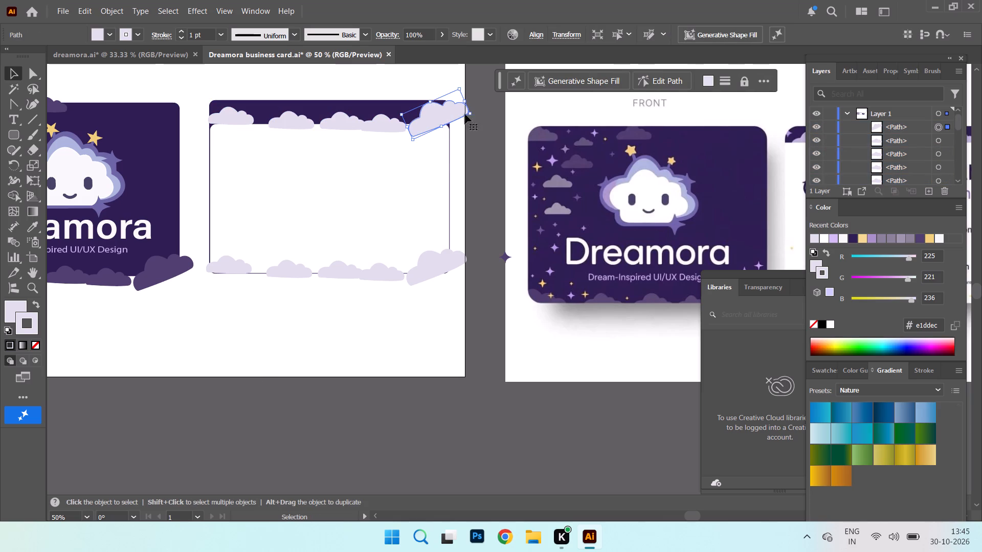
key(Delete)
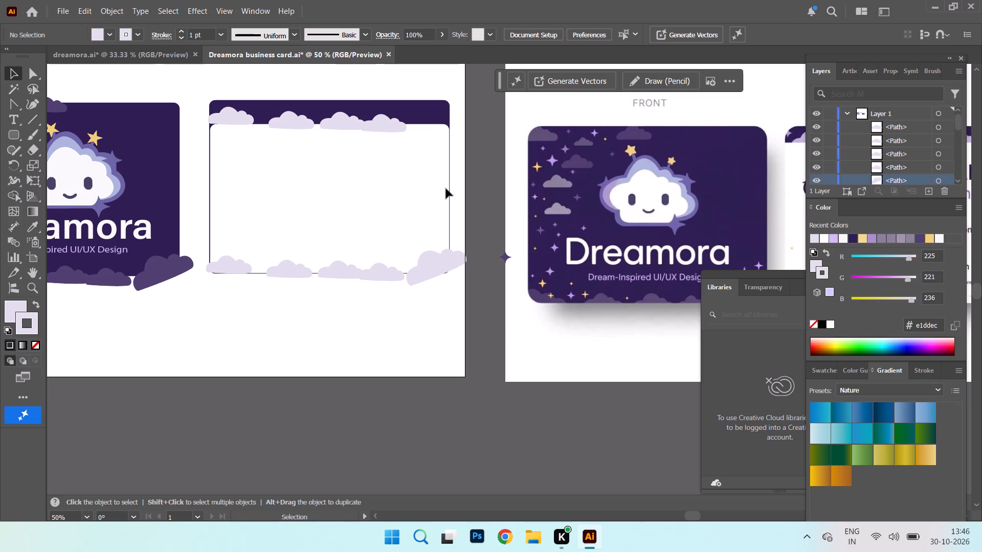
drag(385, 125, 419, 128)
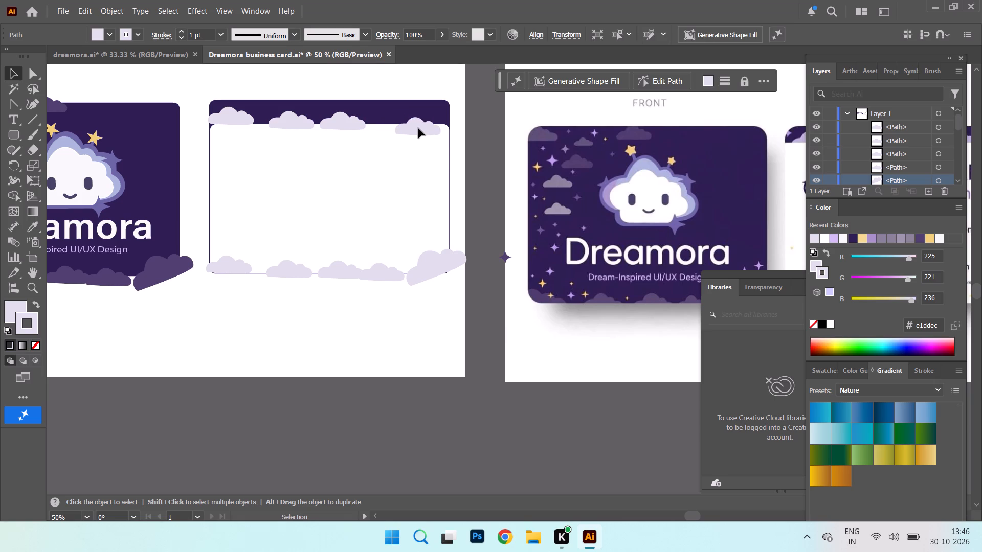
key(Delete)
Spread the remaining top-strip clouds along the white area's top edge, one near the middle and one near the right end.
drag(337, 126, 382, 122)
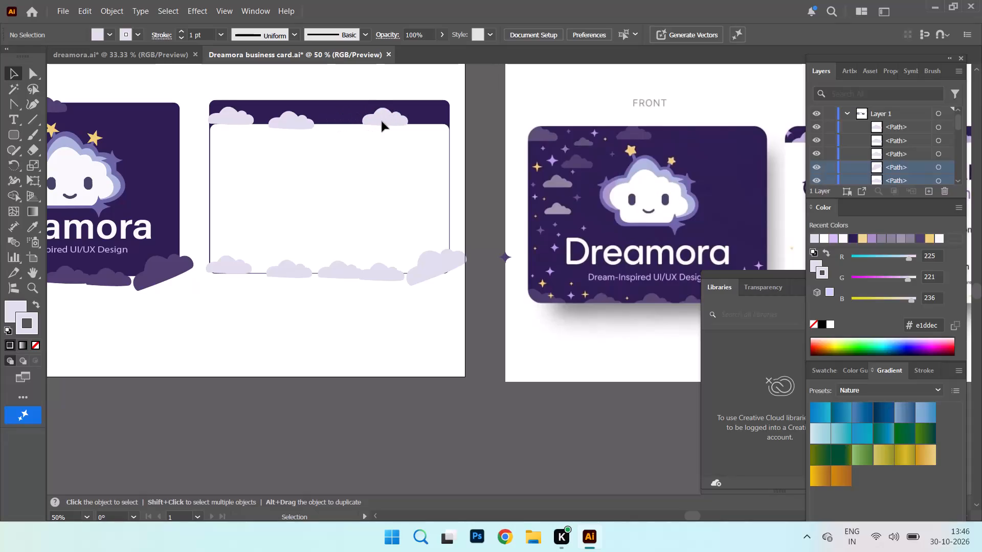
drag(382, 122, 395, 122)
drag(289, 123, 334, 122)
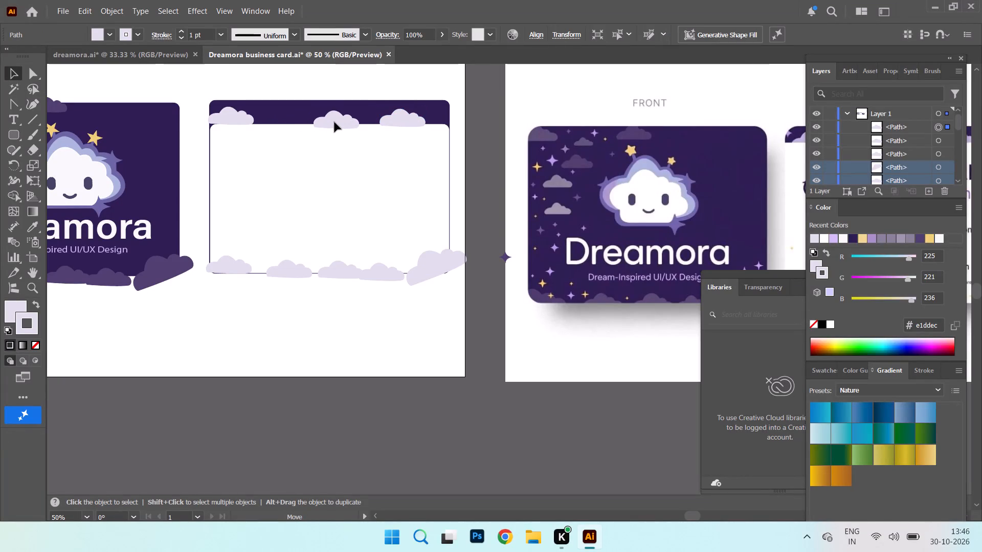
drag(334, 122, 320, 122)
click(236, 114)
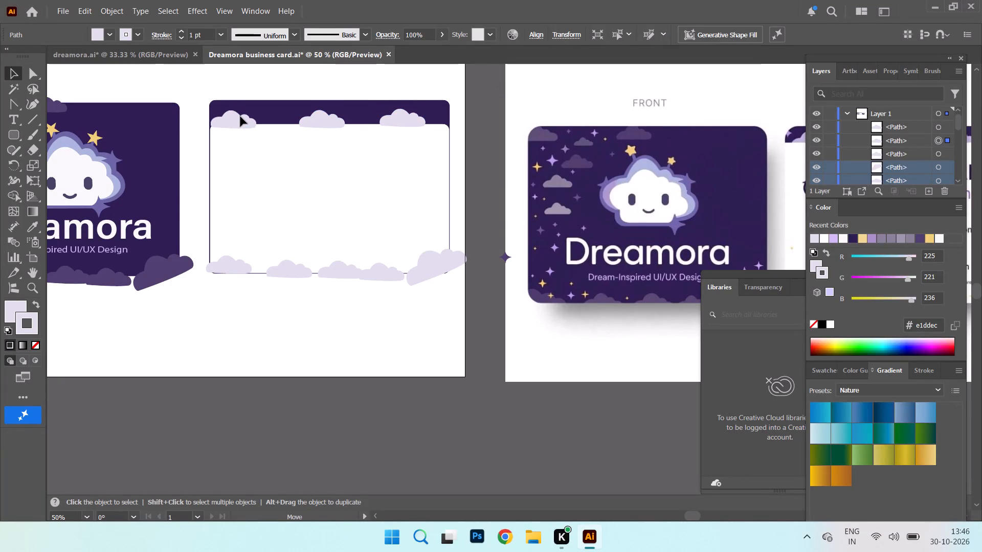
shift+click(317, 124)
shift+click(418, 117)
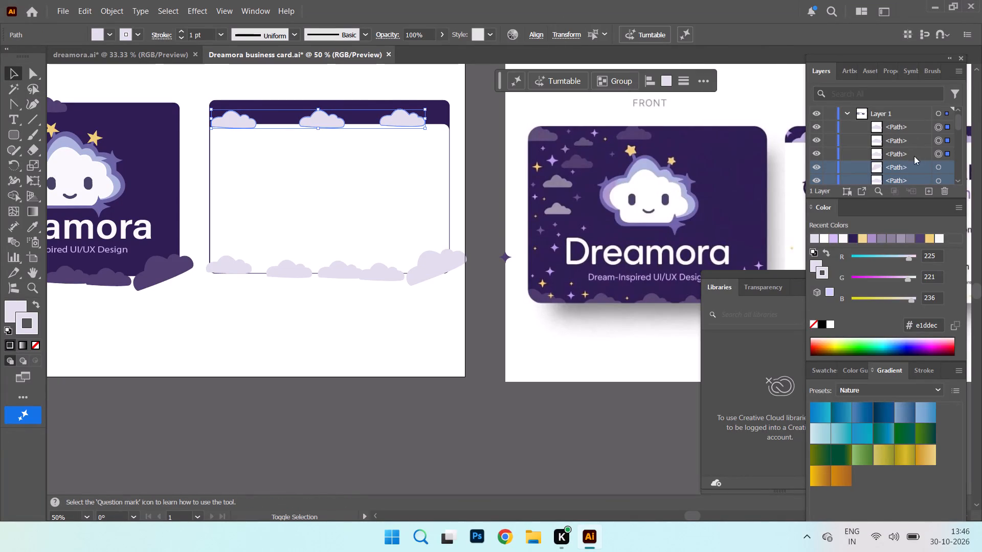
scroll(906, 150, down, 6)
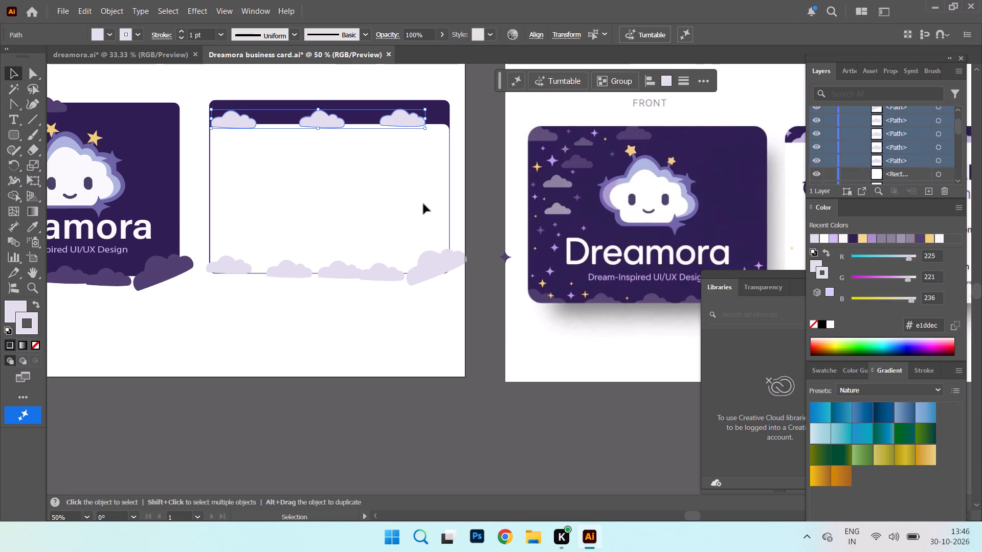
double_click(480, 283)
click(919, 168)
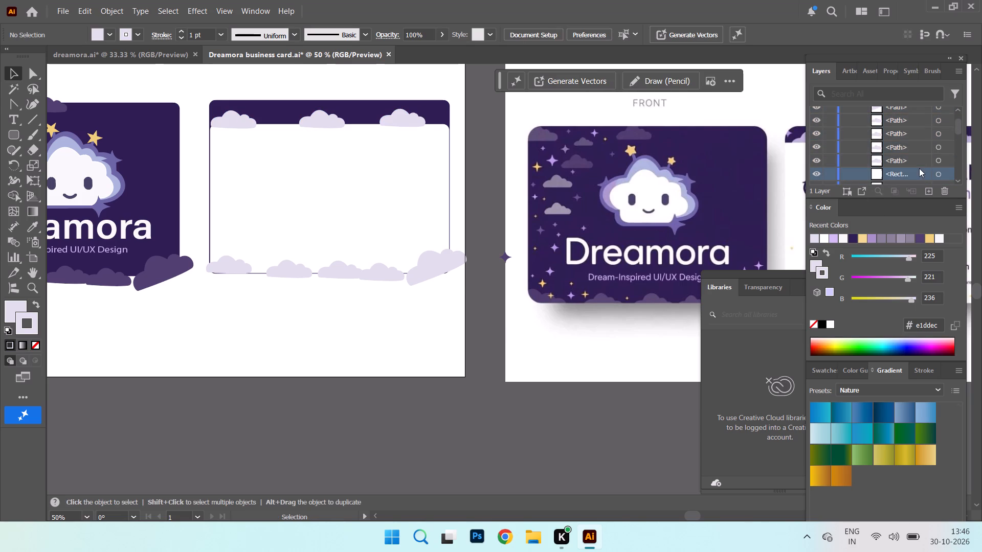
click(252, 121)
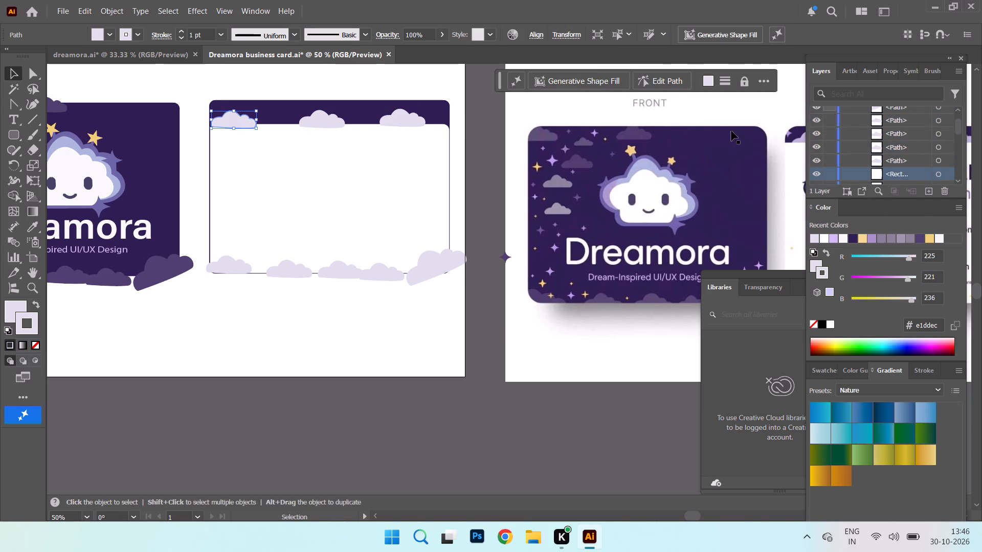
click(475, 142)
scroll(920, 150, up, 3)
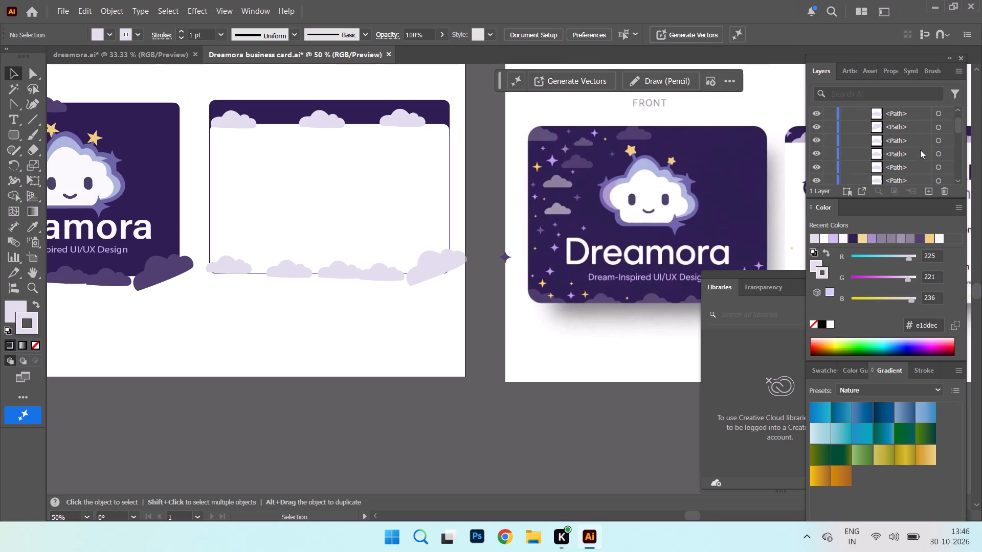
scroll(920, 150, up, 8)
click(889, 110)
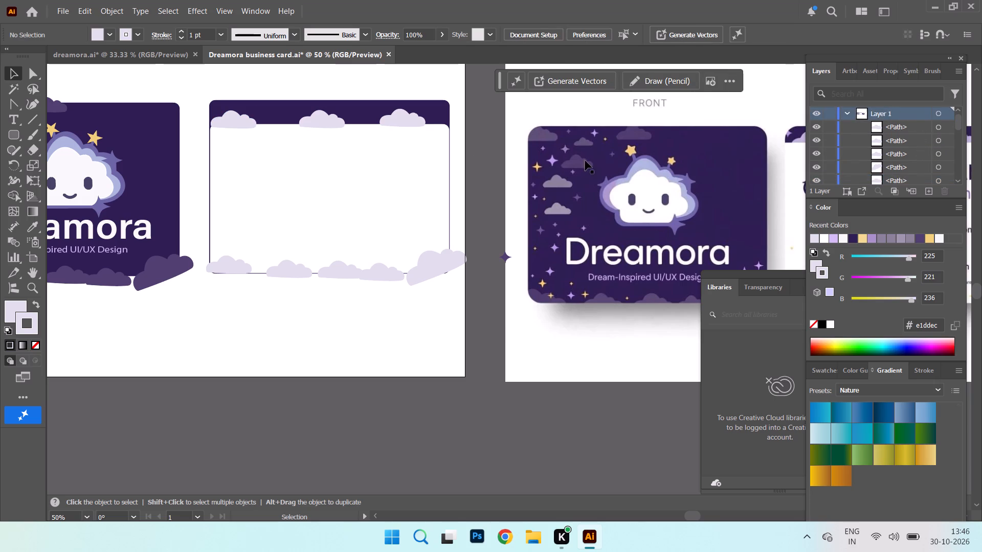
Move the three top-strip cloud paths down Layer 1, beneath both dark card rectangles and just above the reference image.
click(161, 394)
click(227, 120)
shift+click(318, 120)
shift+click(409, 123)
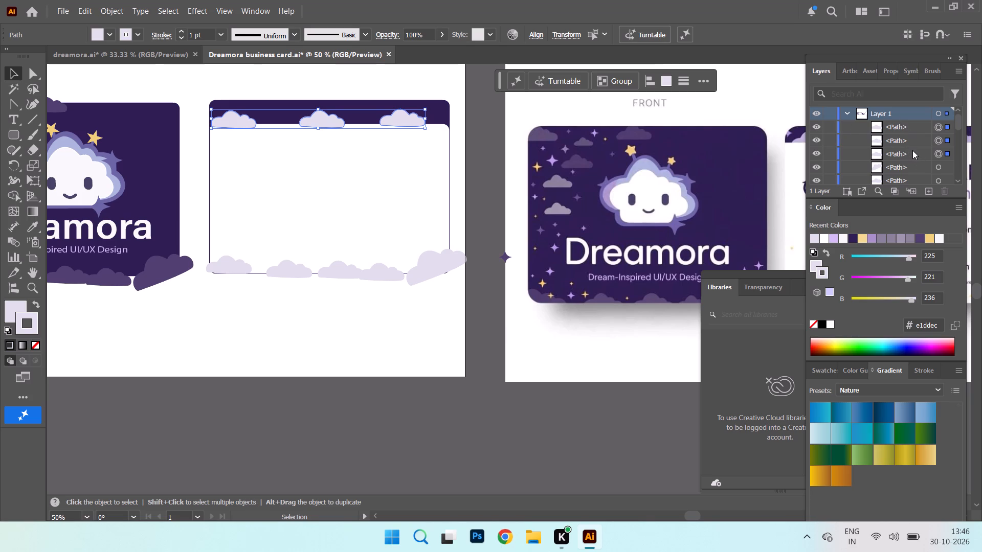
shift+click(926, 127)
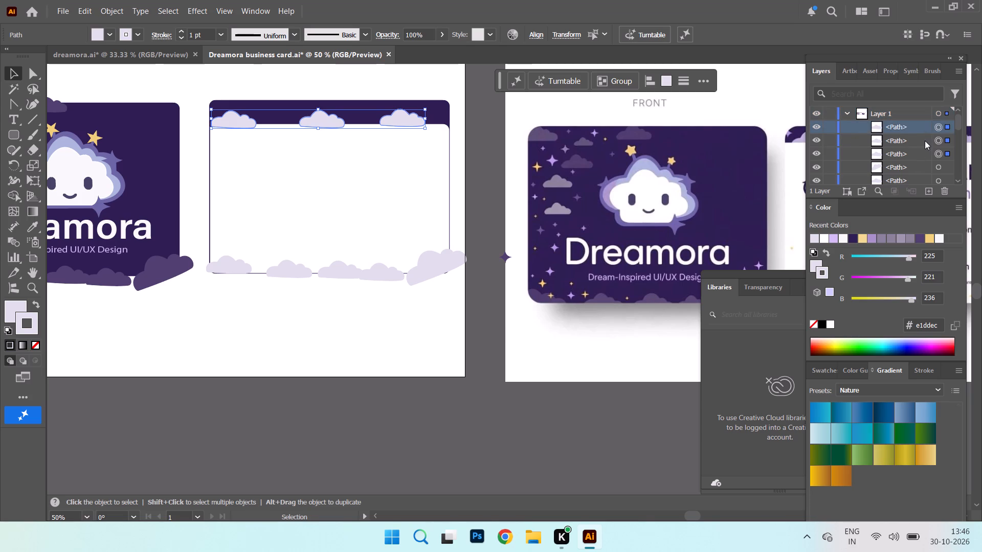
shift+click(925, 141)
shift+click(923, 150)
drag(920, 134, 918, 177)
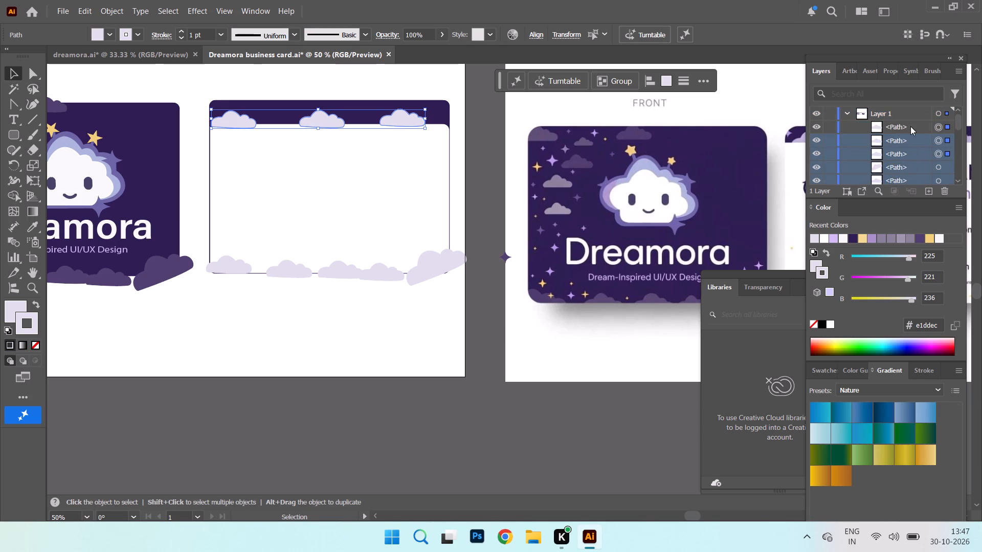
click(910, 126)
shift+click(914, 140)
shift+click(917, 152)
drag(918, 132, 919, 182)
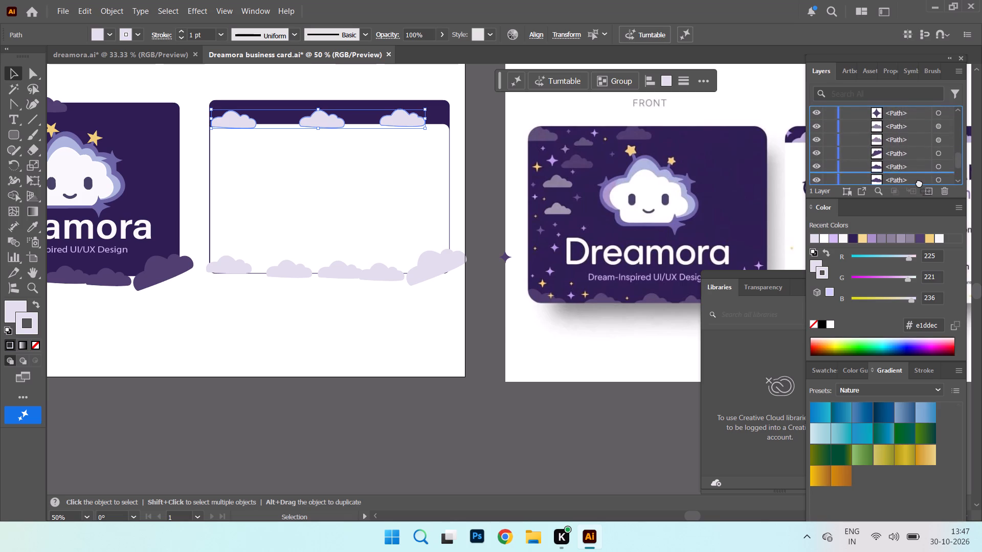
drag(919, 182, 914, 169)
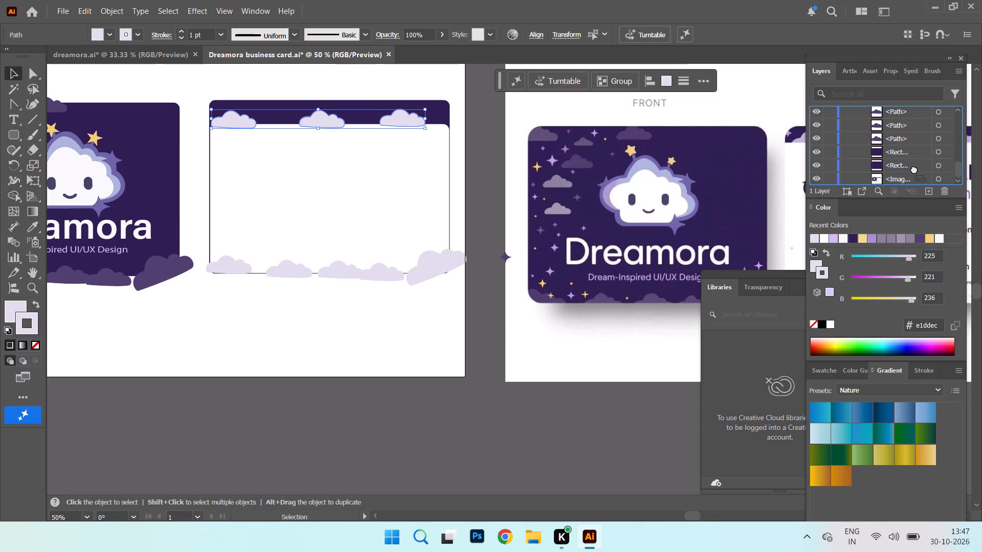
drag(914, 169, 914, 170)
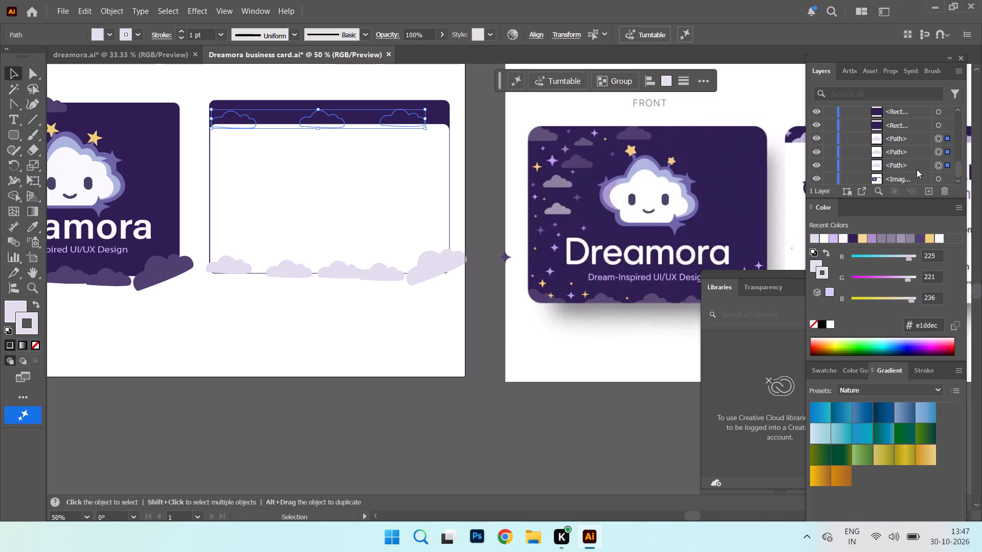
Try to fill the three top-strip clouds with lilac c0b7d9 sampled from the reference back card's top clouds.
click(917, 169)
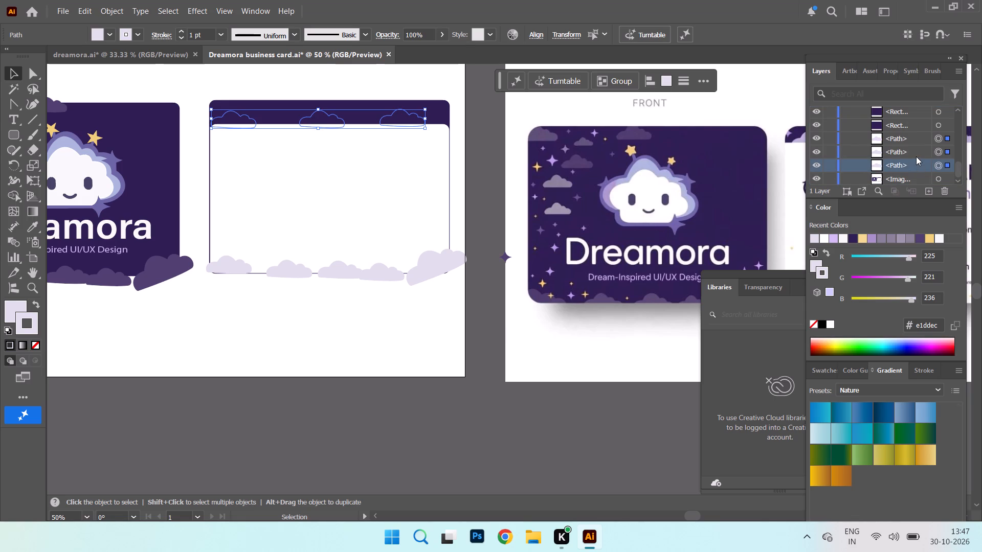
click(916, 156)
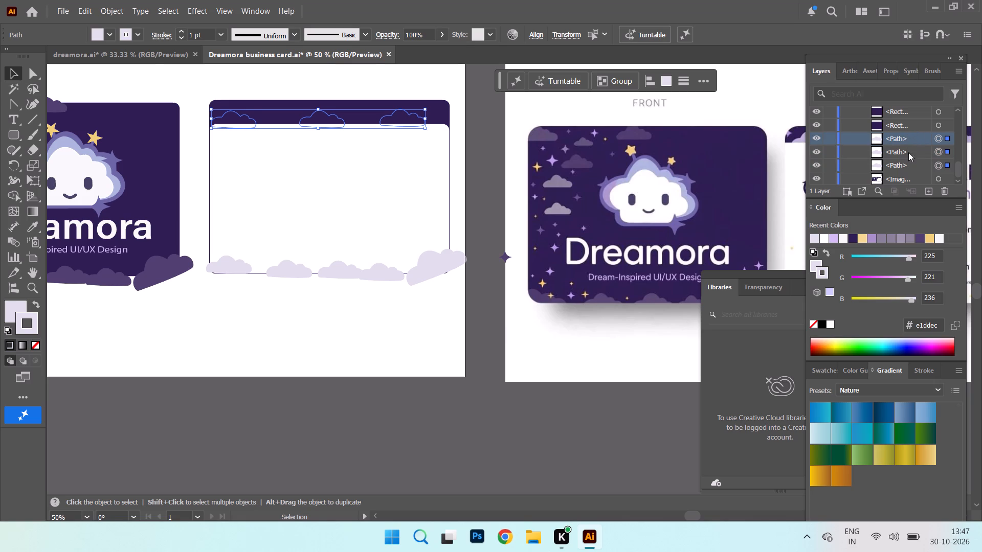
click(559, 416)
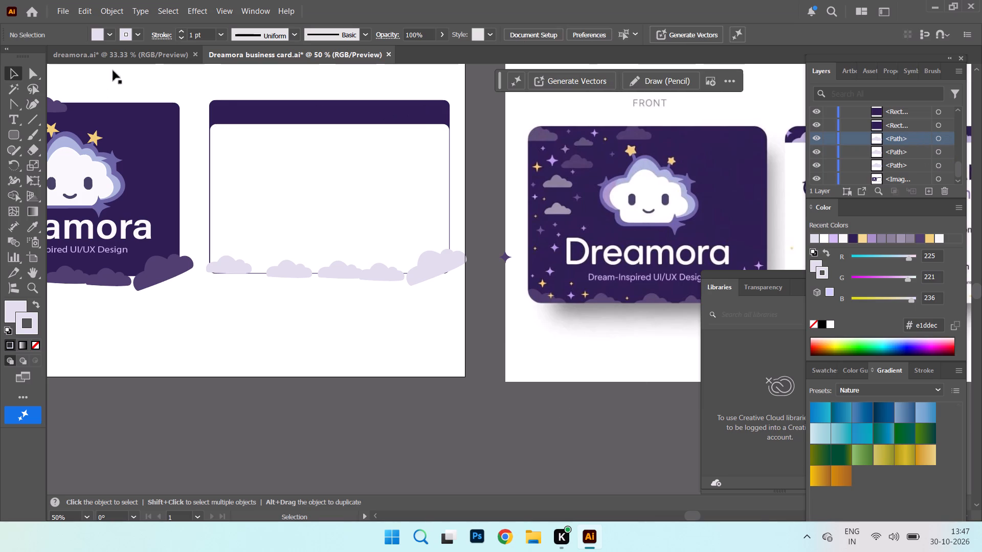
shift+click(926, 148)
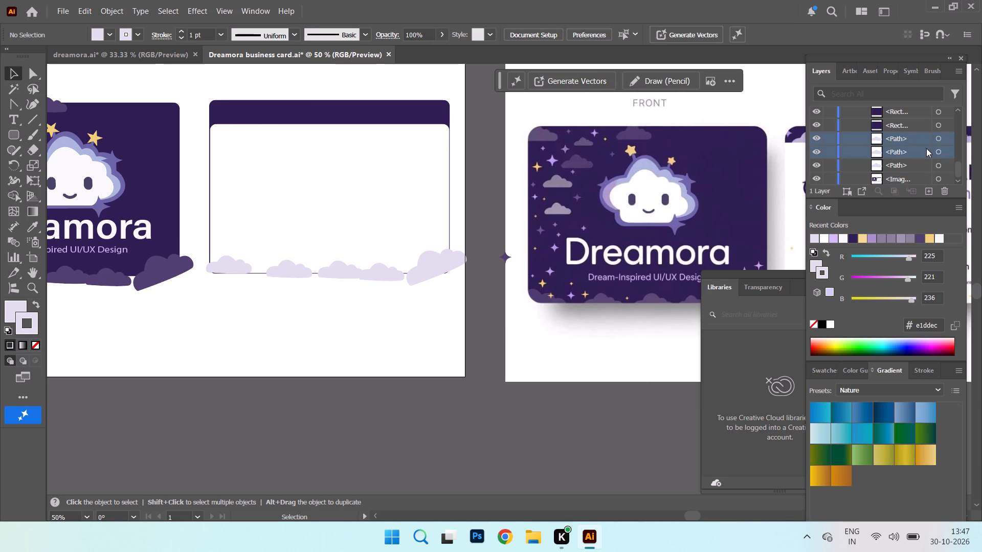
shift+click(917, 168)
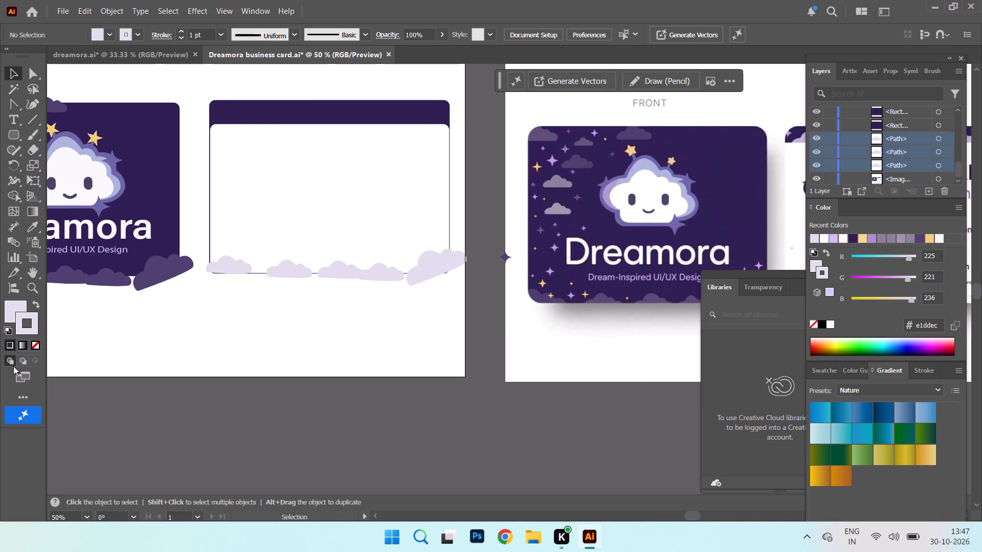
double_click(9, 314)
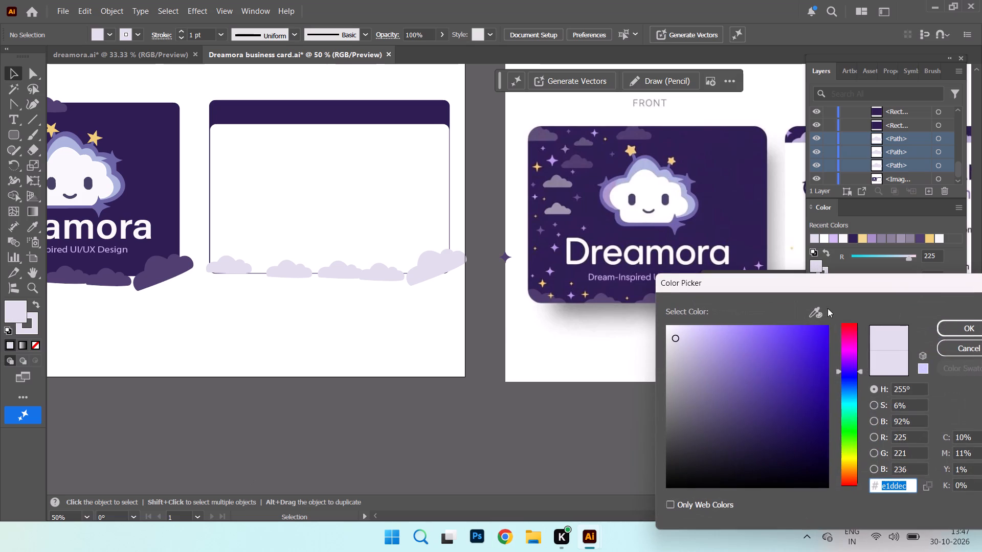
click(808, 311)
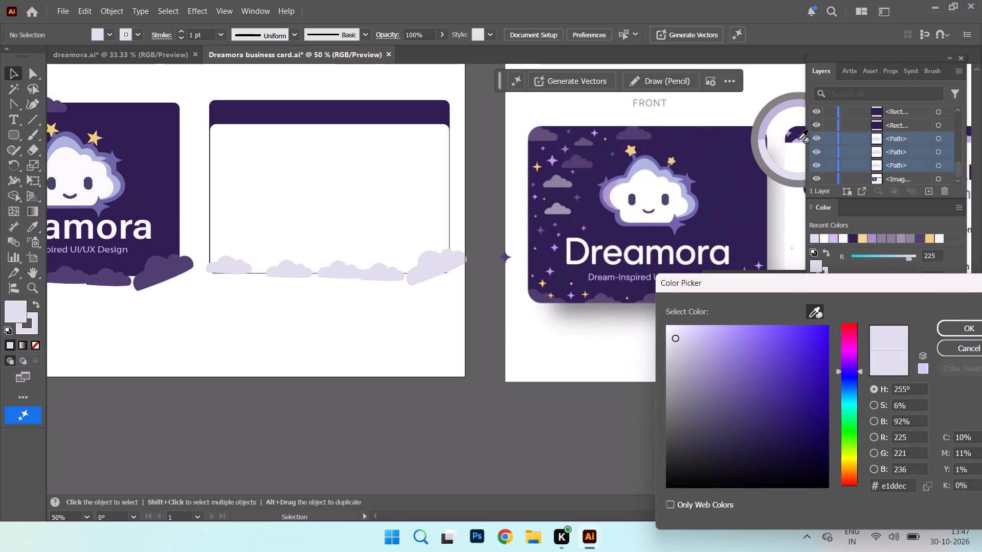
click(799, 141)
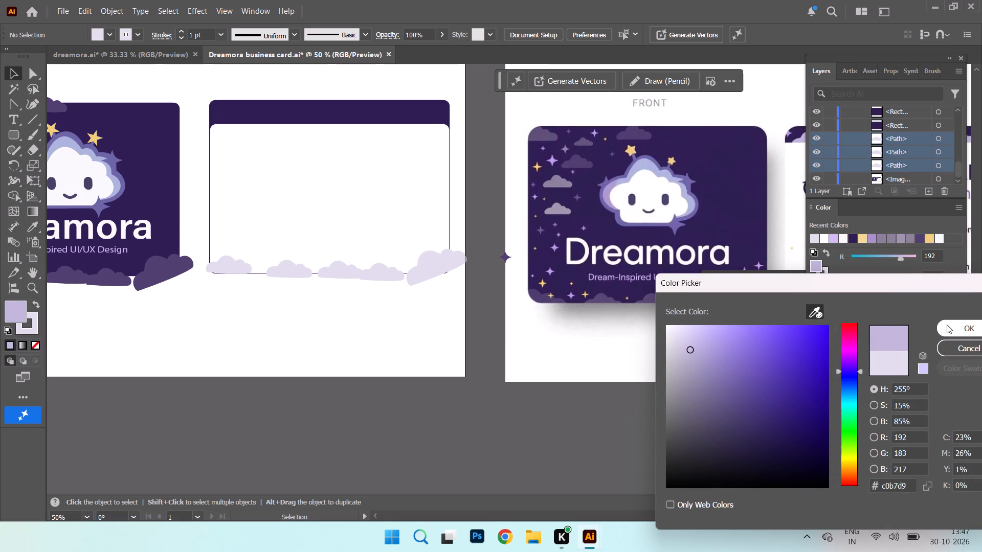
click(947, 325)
Move the three cloud paths above the dark card rectangles in Layer 1, keeping them behind the back card's white rectangle.
drag(918, 146, 917, 124)
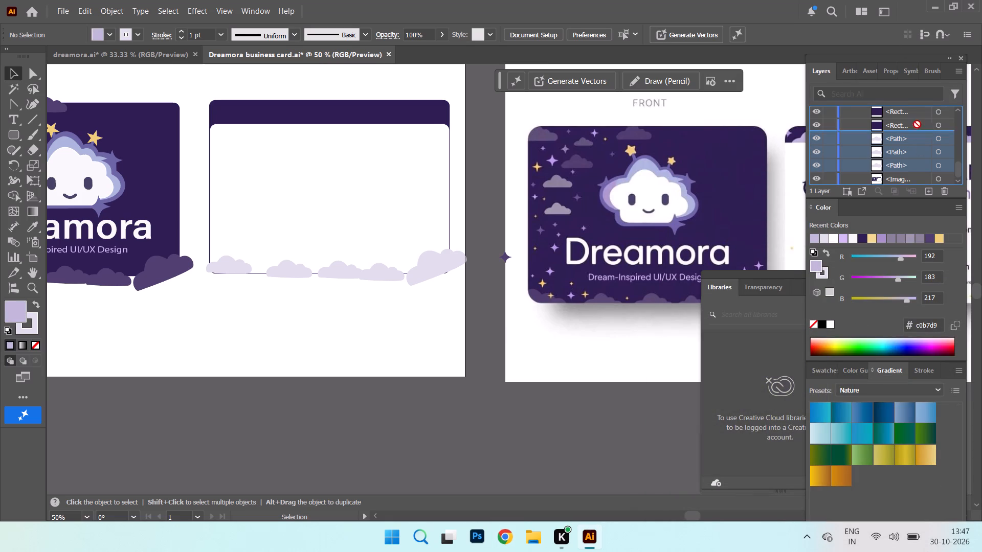
drag(917, 124, 925, 163)
click(404, 414)
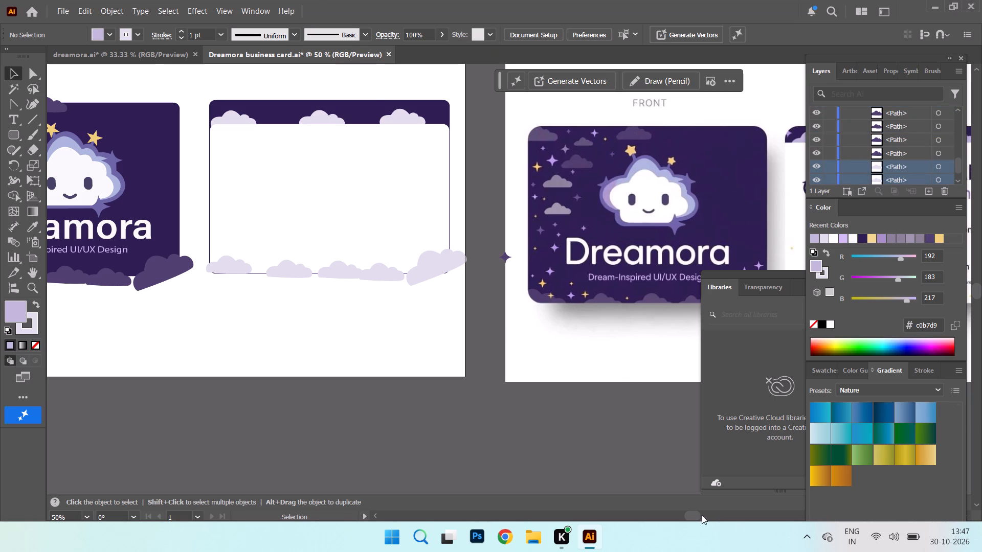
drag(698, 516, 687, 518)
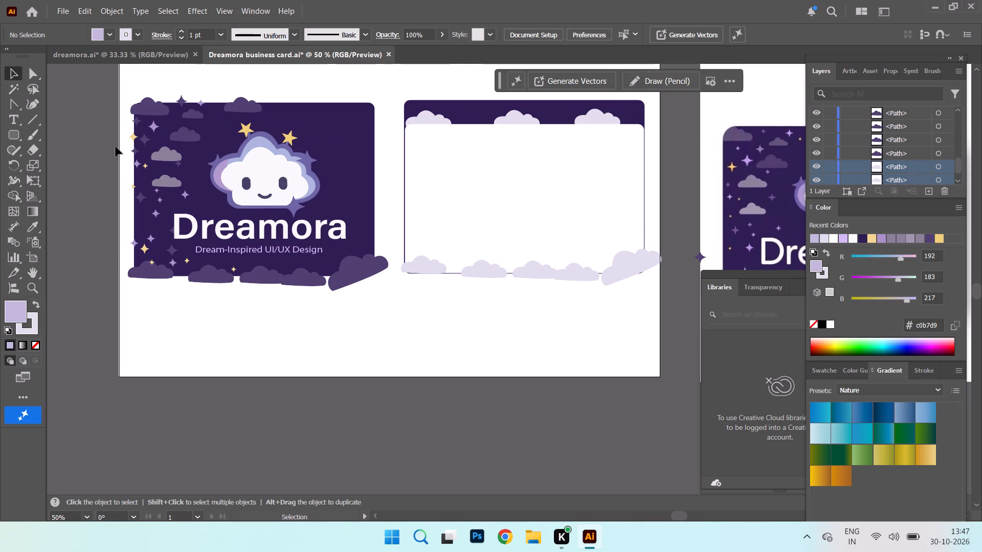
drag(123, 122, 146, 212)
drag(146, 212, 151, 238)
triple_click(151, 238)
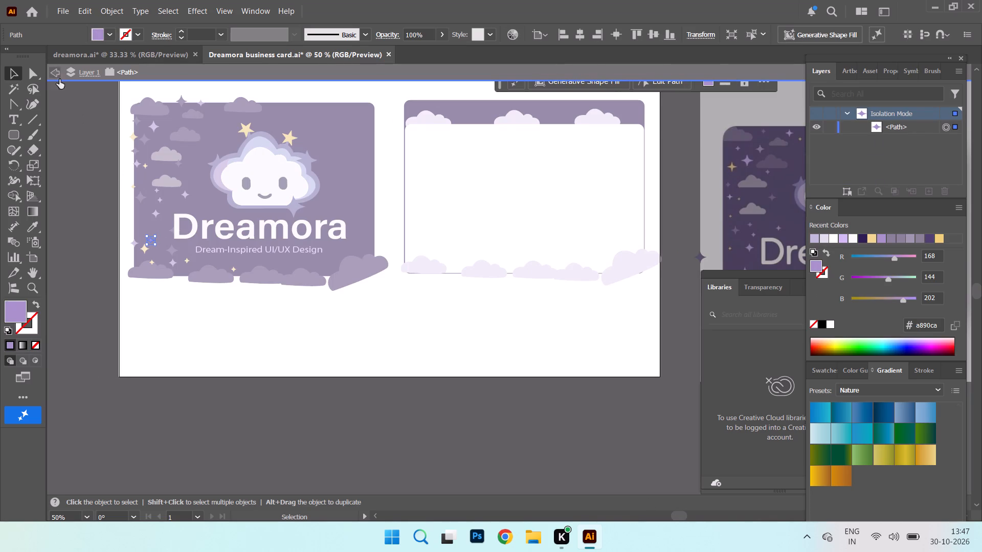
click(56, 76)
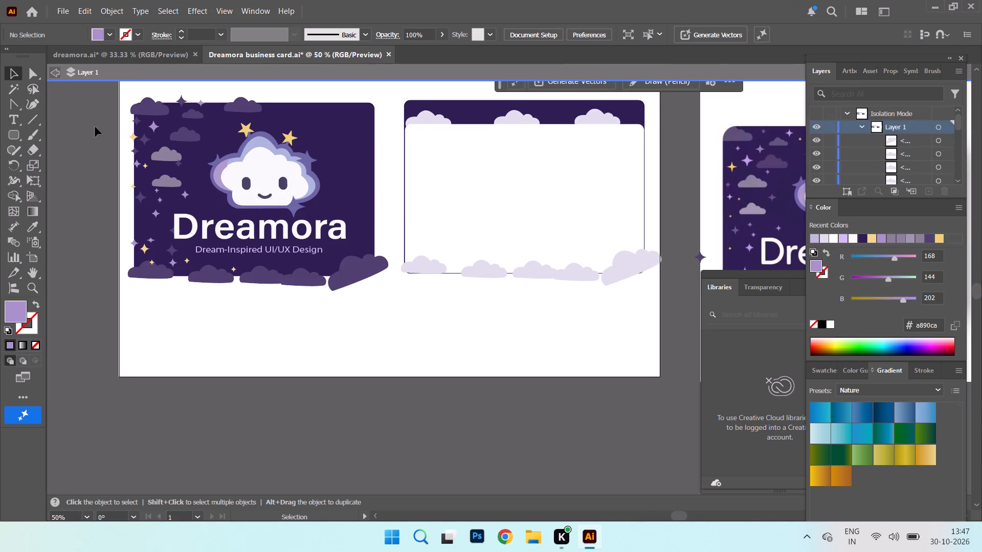
Nudge the front card's dark background rectangle slightly left beneath its clouds and stars.
click(358, 154)
drag(358, 154, 355, 154)
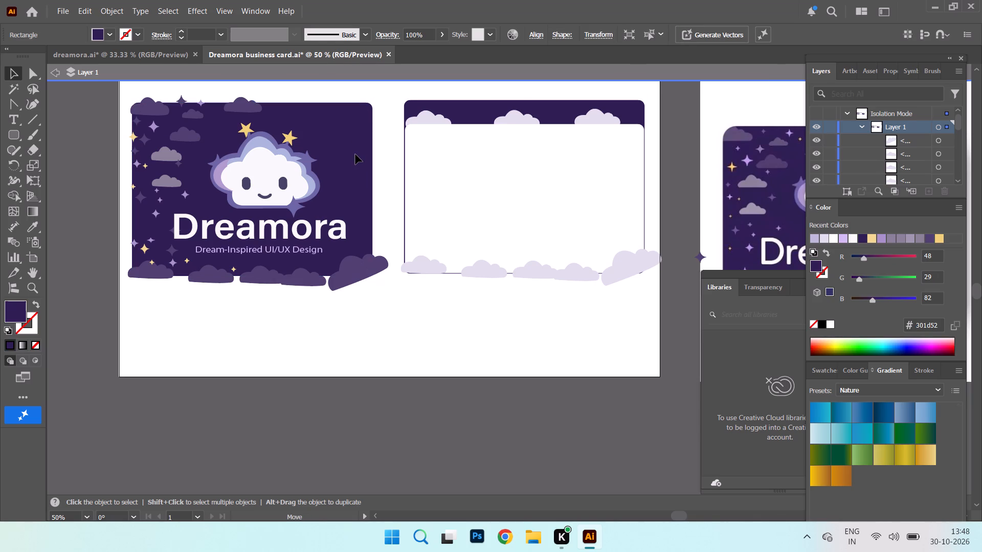
drag(355, 154, 351, 155)
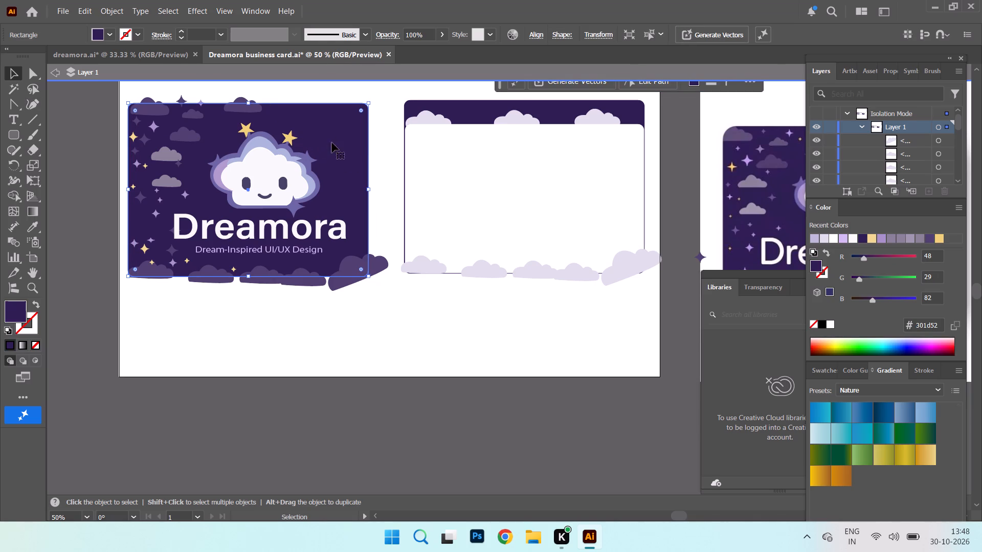
click(342, 141)
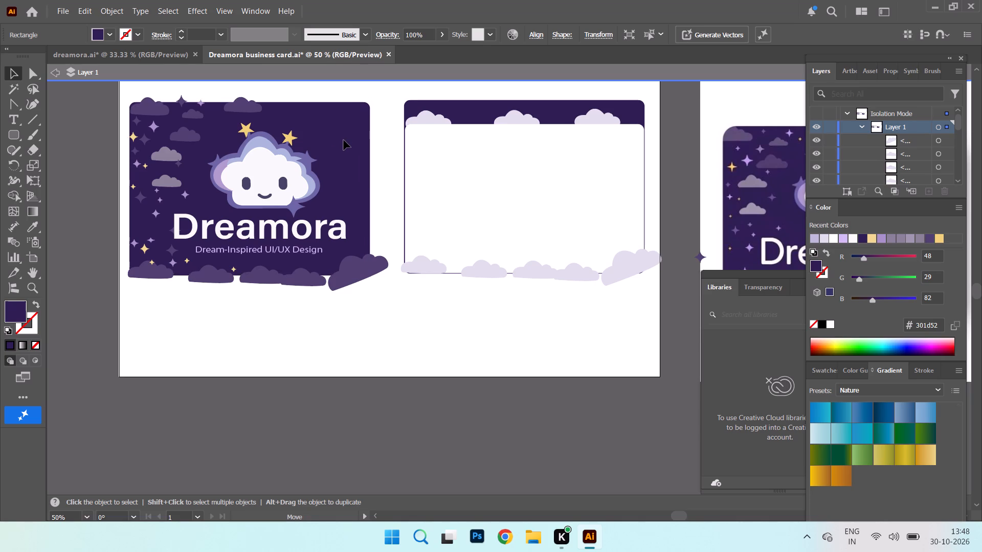
Shrink the cloud at the front card's top edge near the mascot's star, and nudge the top-left corner cloud slightly left.
drag(684, 518, 688, 517)
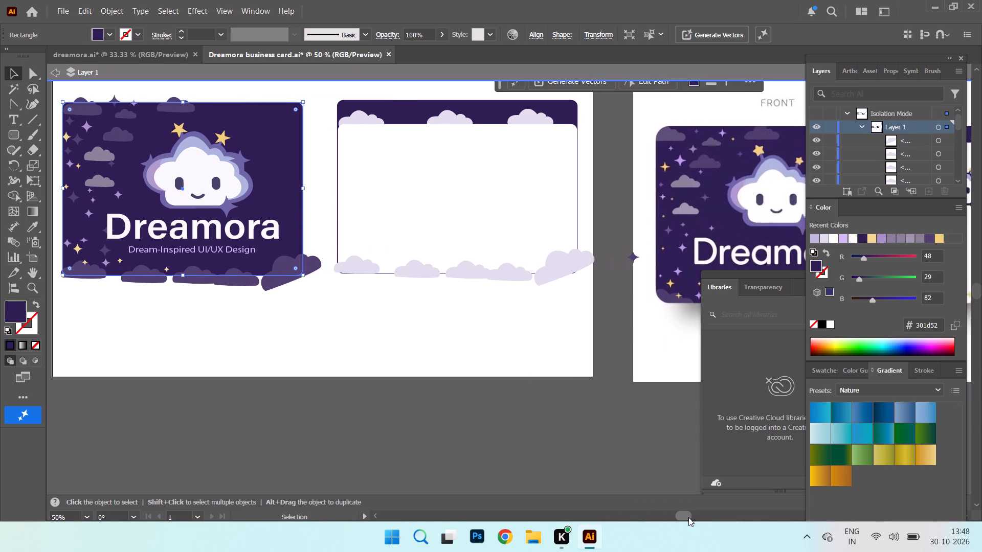
drag(688, 517, 691, 517)
click(689, 517)
click(687, 517)
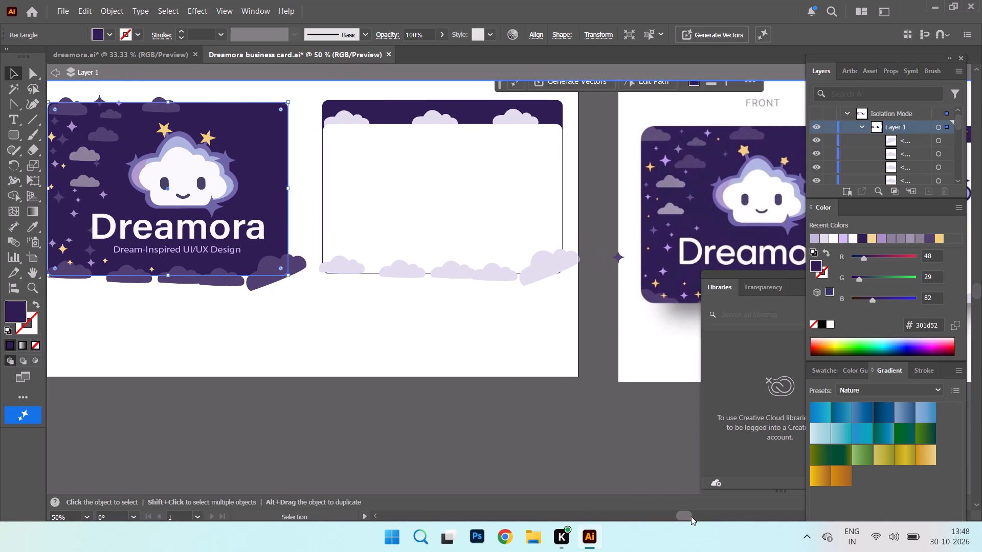
click(166, 108)
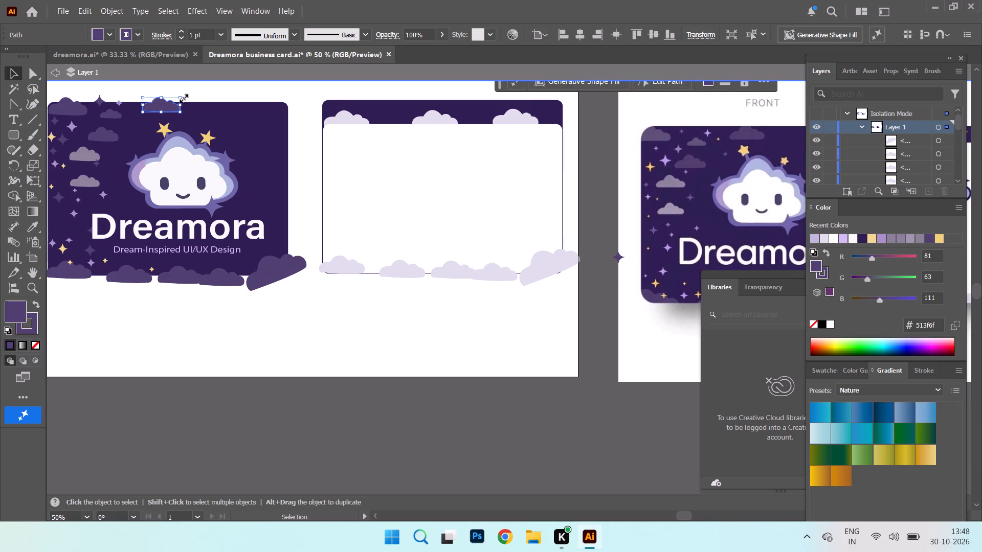
drag(182, 97, 175, 101)
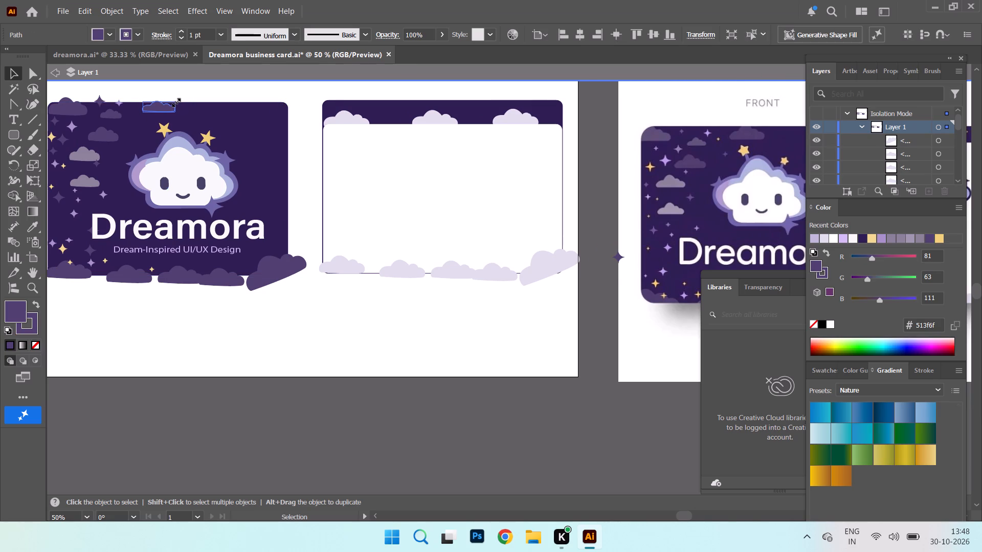
drag(175, 101, 177, 100)
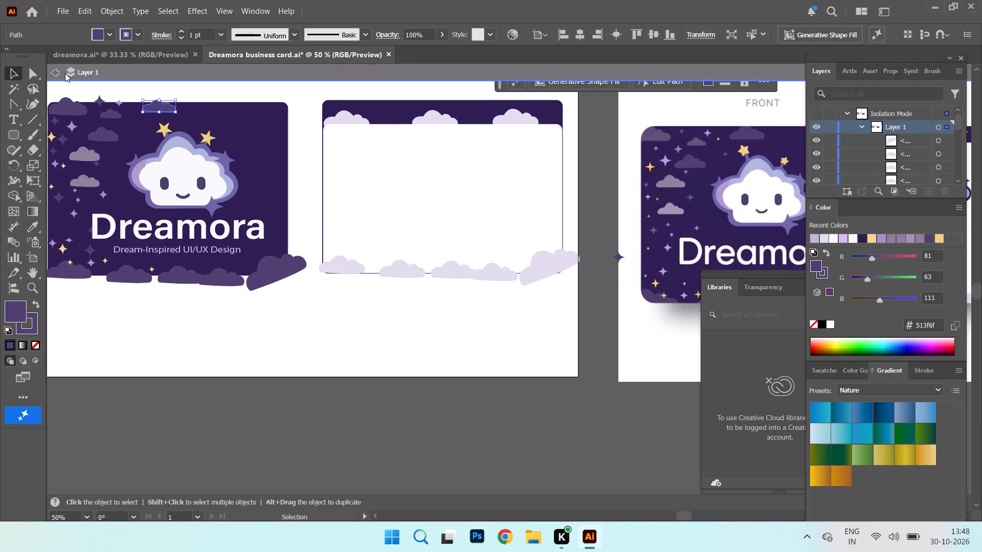
drag(69, 111, 64, 110)
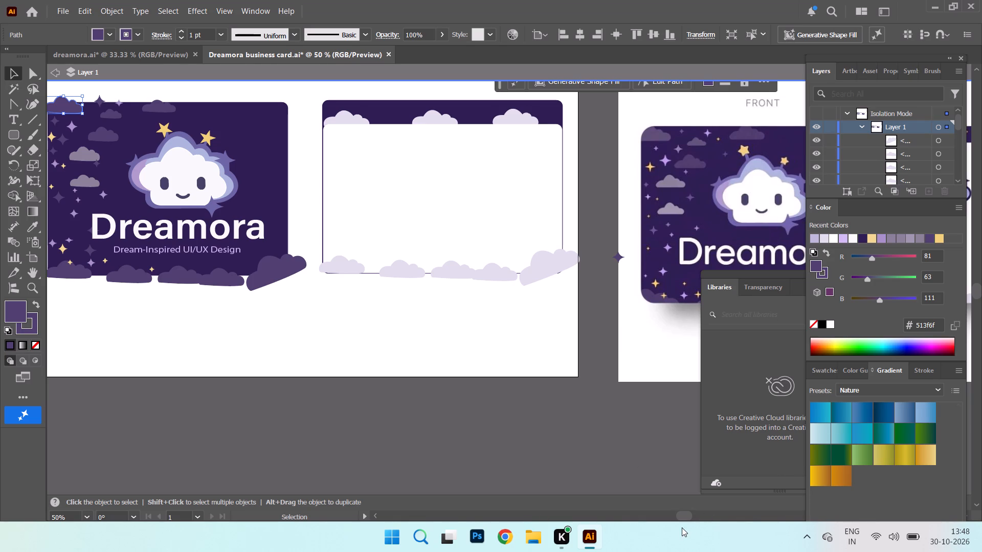
Select the small four-pointed stars scattered down the front card's left side and copy them toward the card's right side.
drag(679, 518, 690, 520)
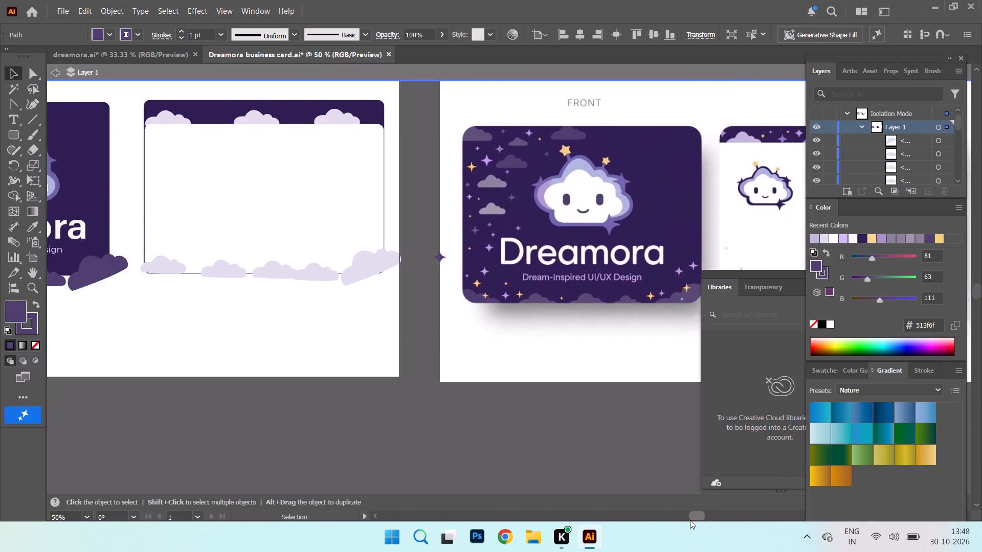
drag(690, 520, 674, 519)
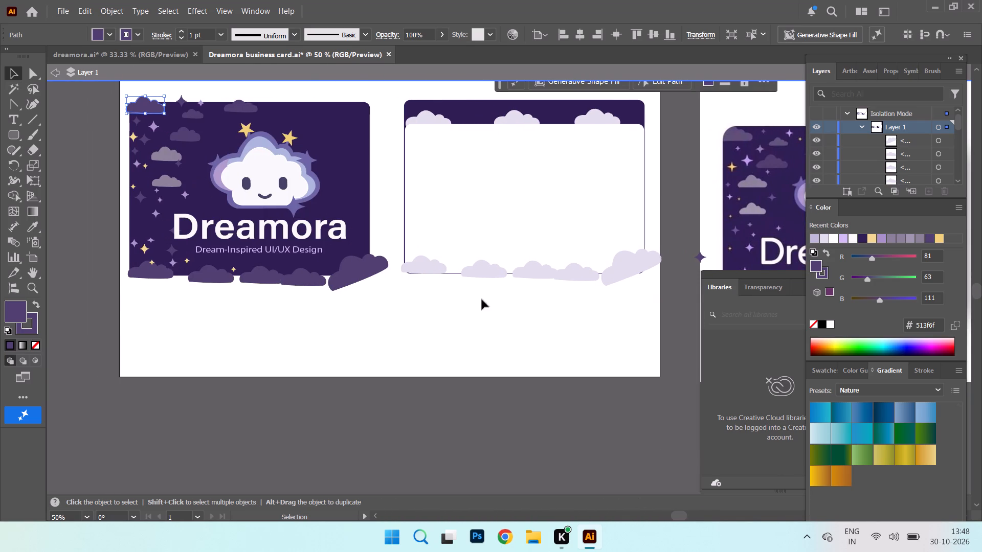
key(ctrl+equal)
key(ctrl+equal)
scroll(485, 344, down, 9)
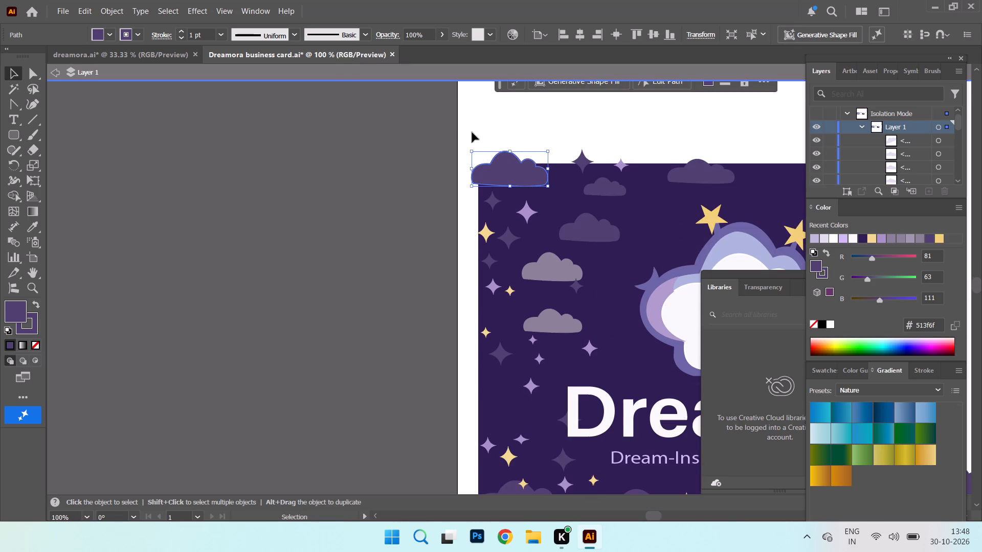
click(526, 216)
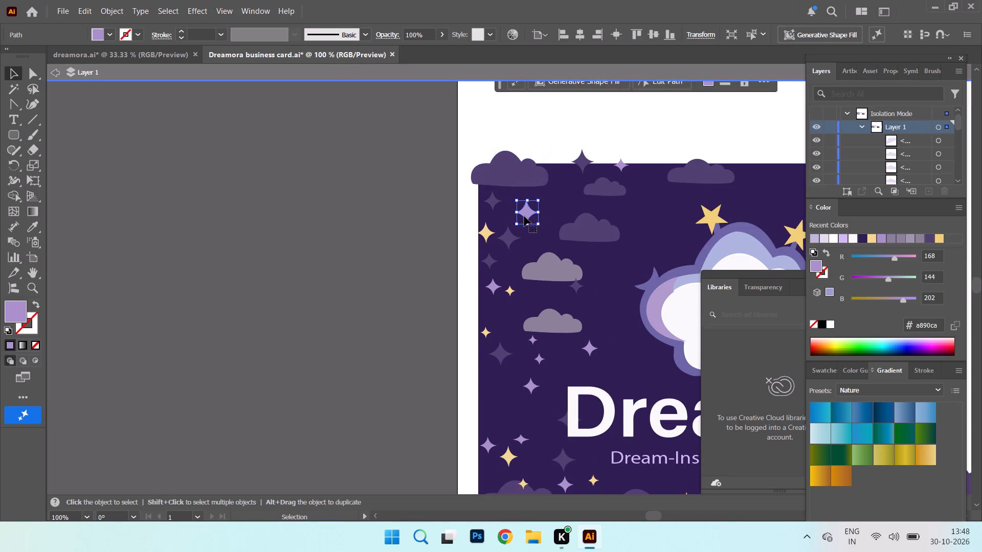
shift+click(484, 235)
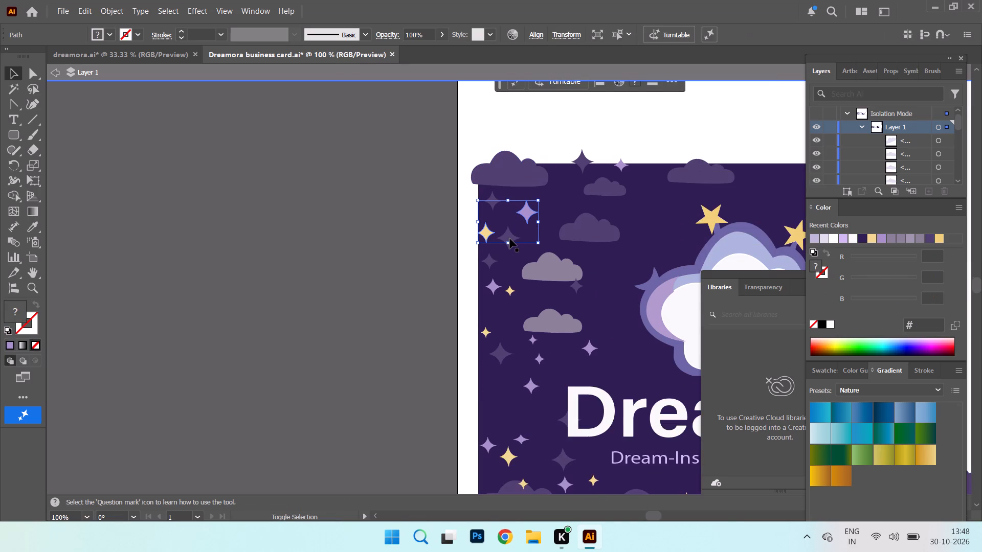
shift+click(509, 238)
shift+click(489, 263)
shift+click(493, 290)
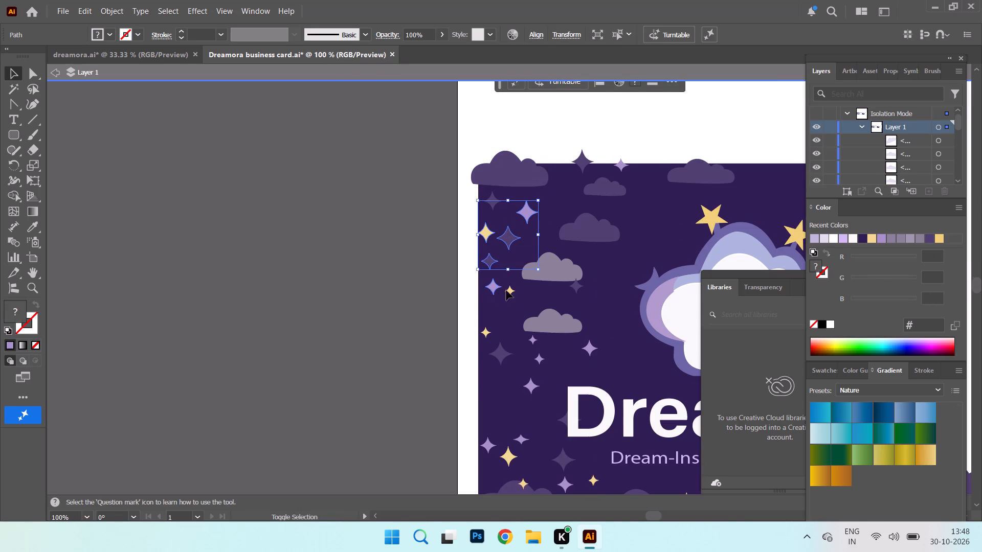
shift+click(511, 290)
shift+click(483, 332)
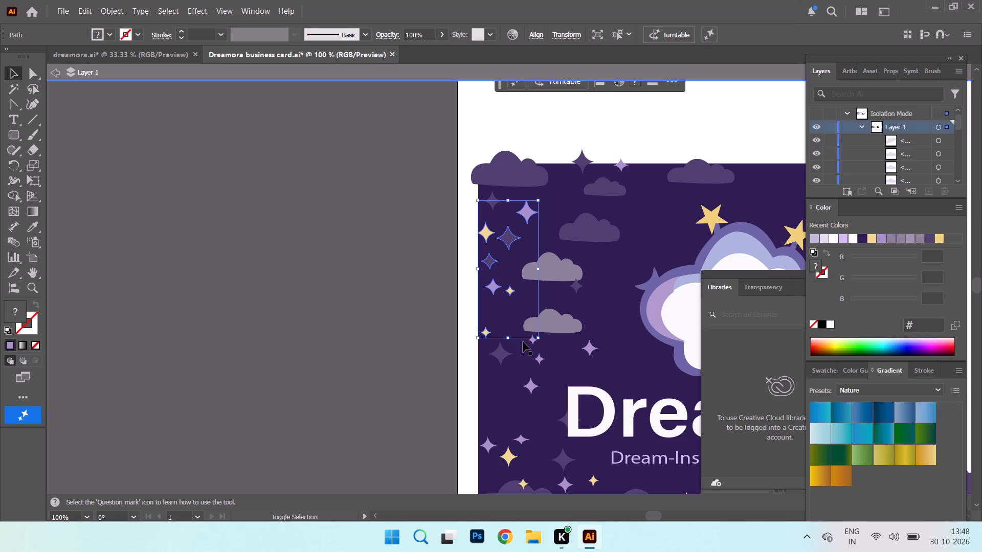
shift+click(533, 343)
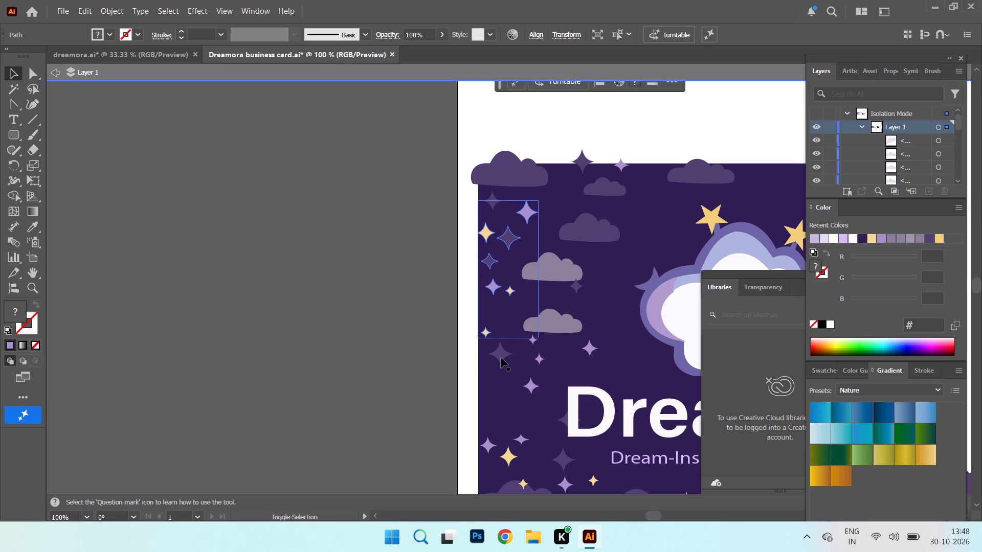
shift+click(499, 357)
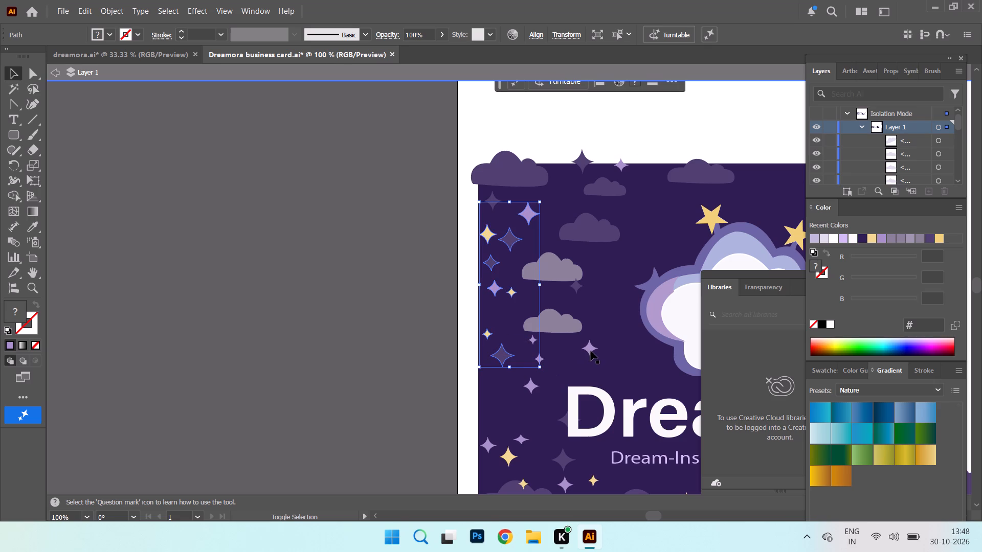
shift+click(589, 349)
shift+click(533, 340)
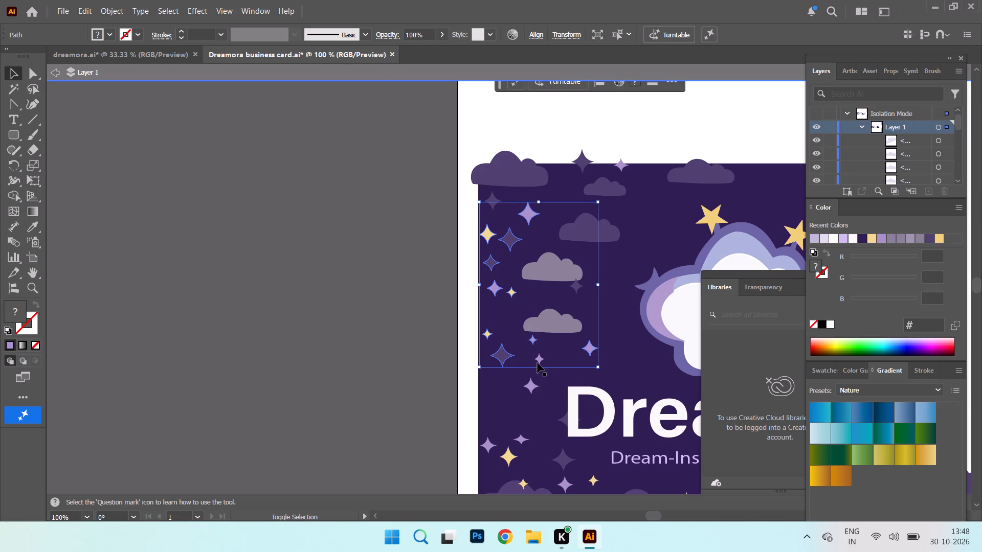
shift+click(541, 361)
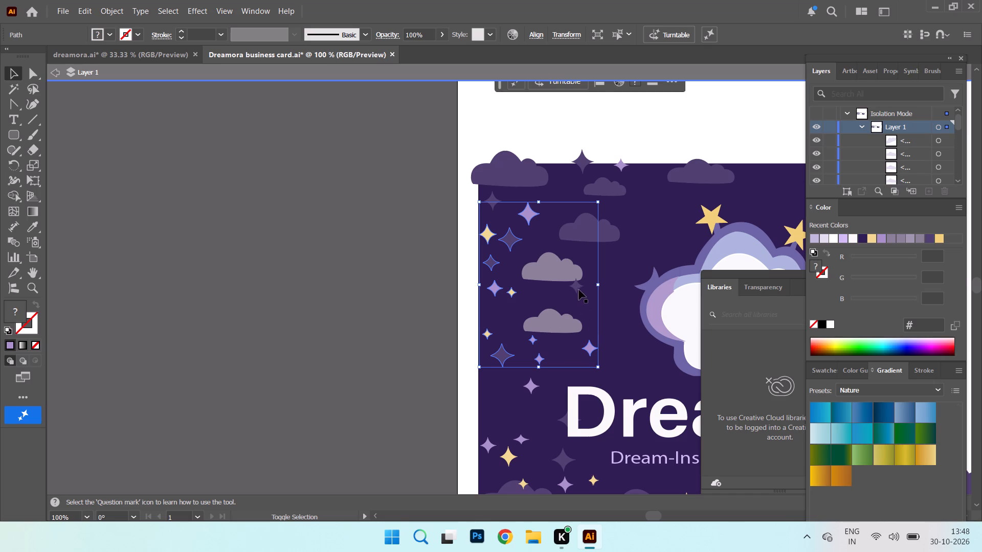
shift+click(576, 285)
shift+click(533, 388)
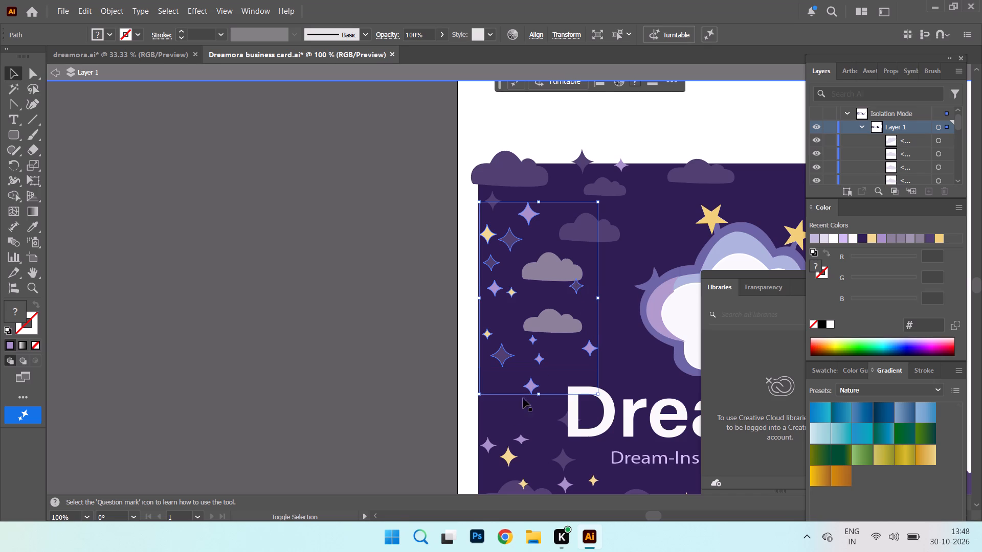
shift+click(490, 450)
shift+click(507, 461)
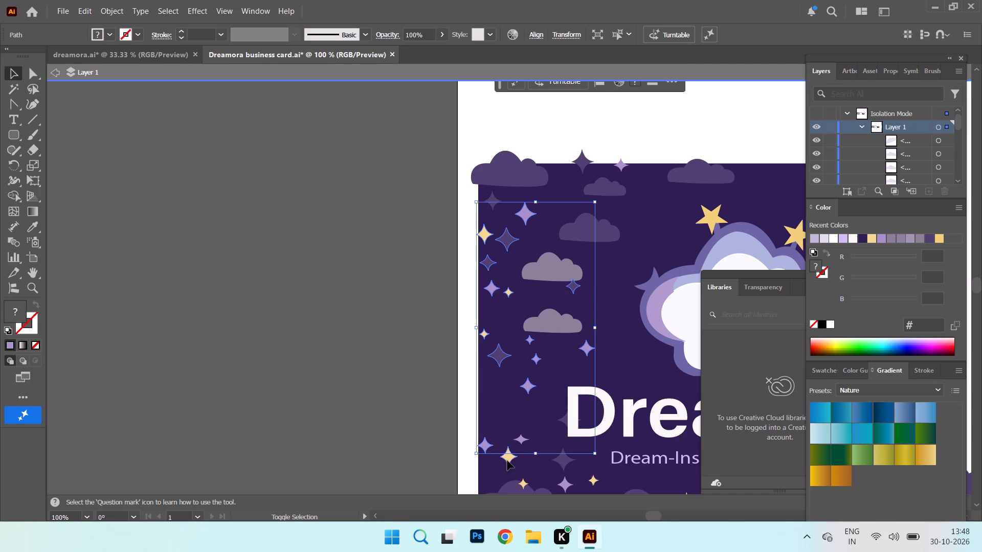
shift+click(524, 440)
shift+click(565, 464)
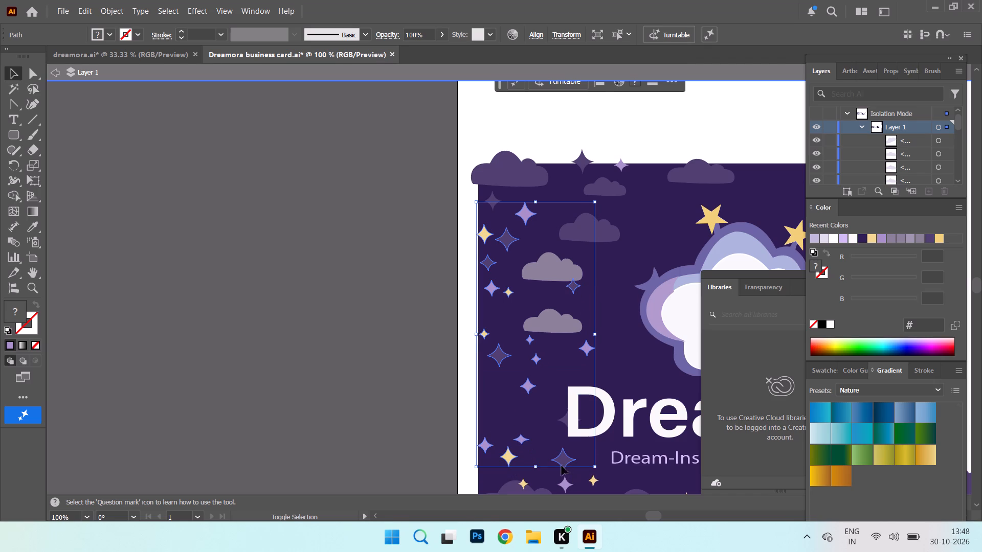
shift+click(566, 487)
shift+click(525, 482)
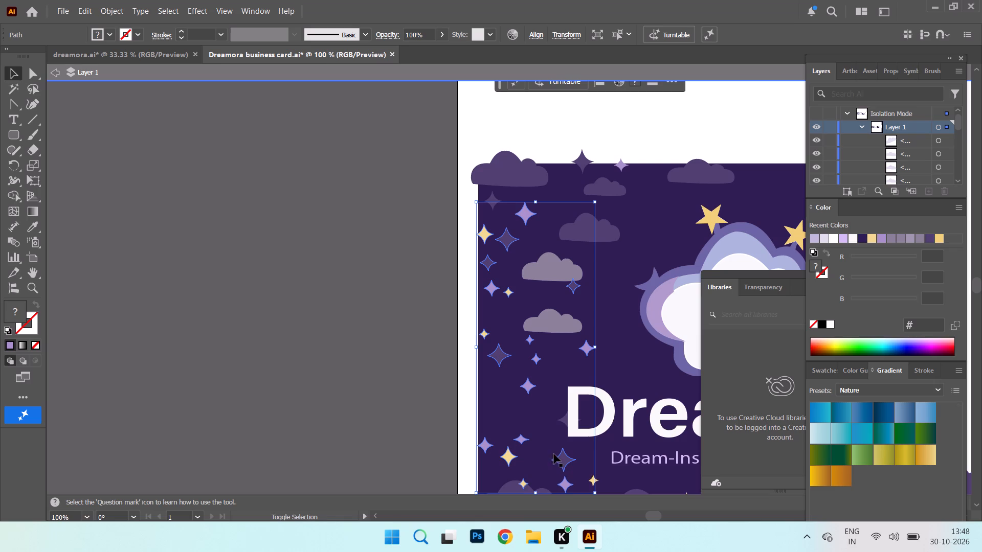
scroll(556, 339, down, 10)
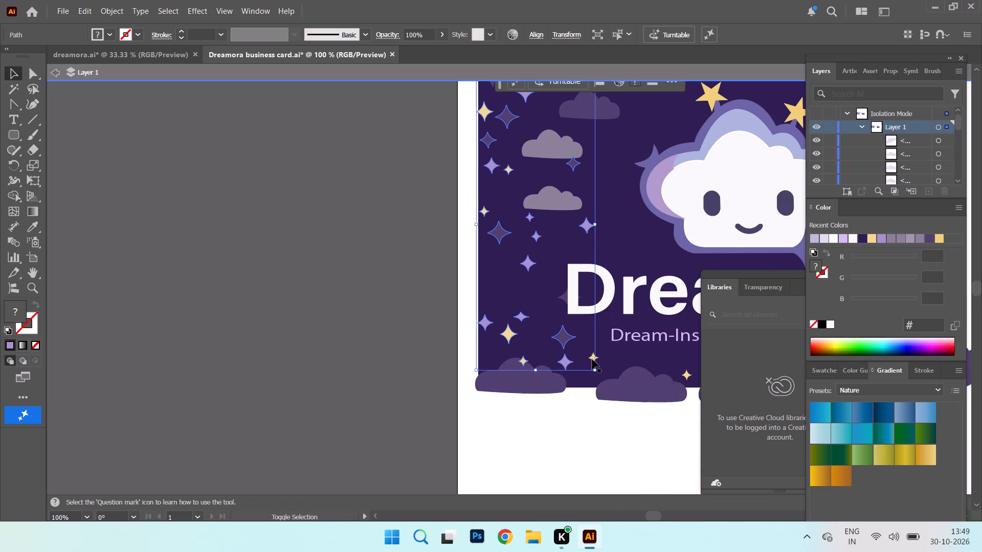
shift+click(592, 358)
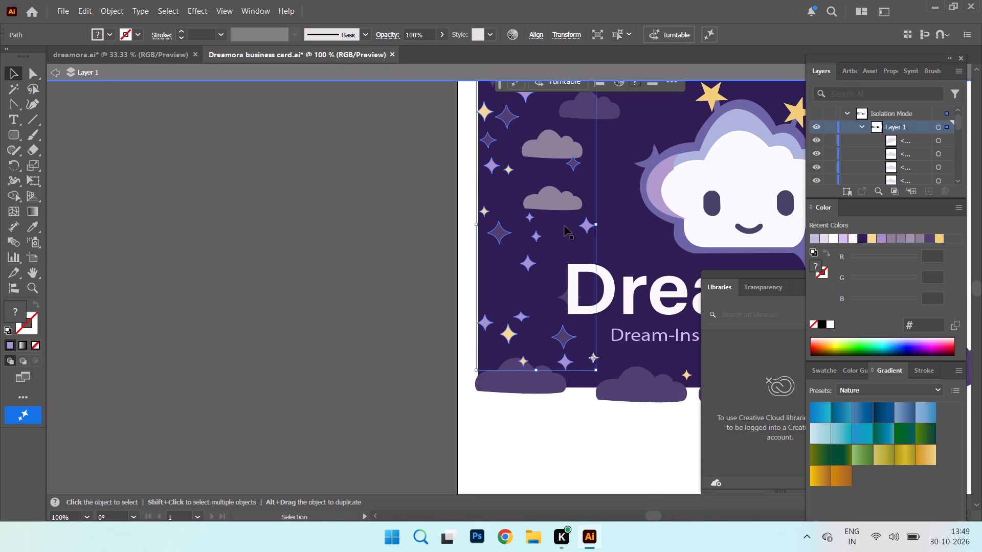
alt+drag(498, 235, 807, 202)
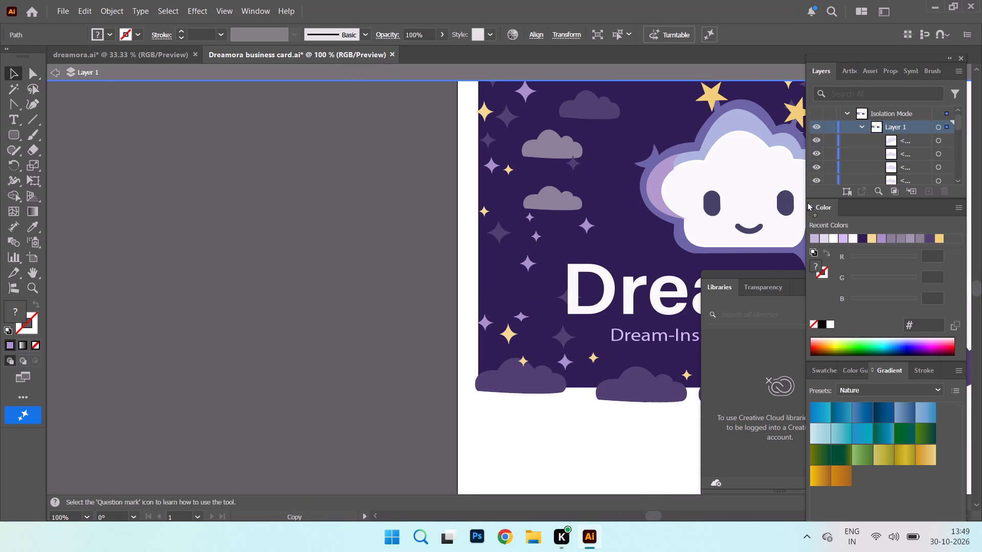
alt+drag(807, 202, 867, 196)
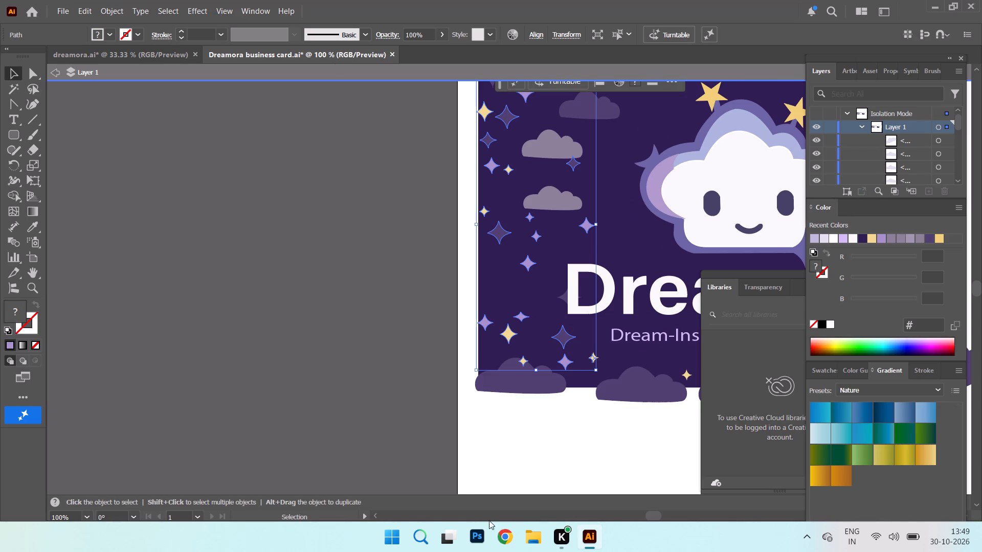
drag(653, 513, 648, 512)
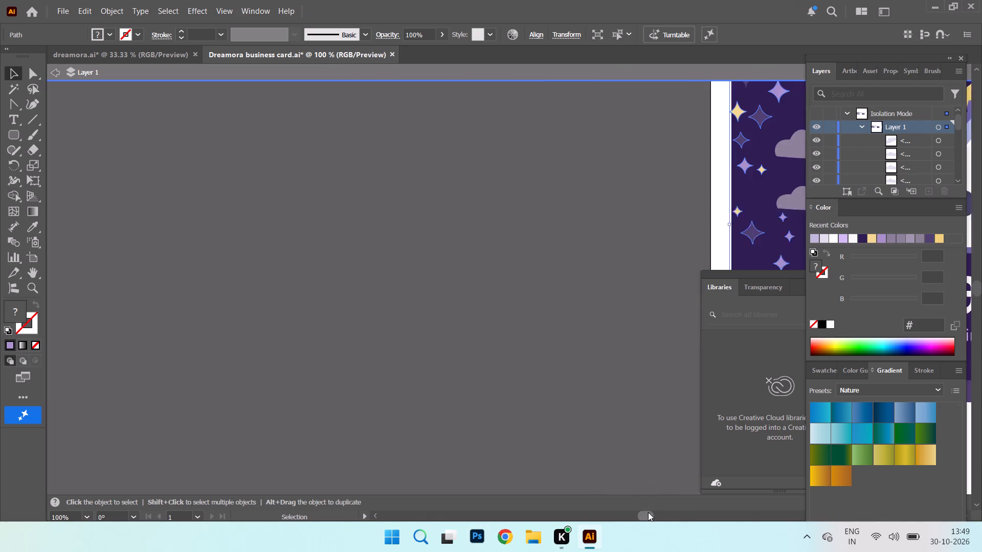
drag(648, 512, 669, 511)
click(669, 511)
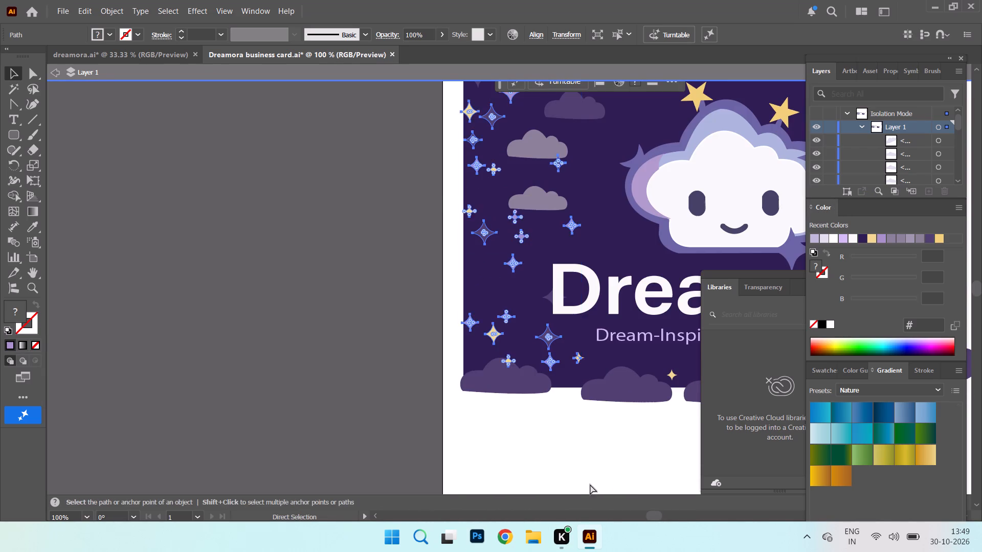
key(ctrl+minus)
key(ctrl+minus)
key(ctrl+minus)
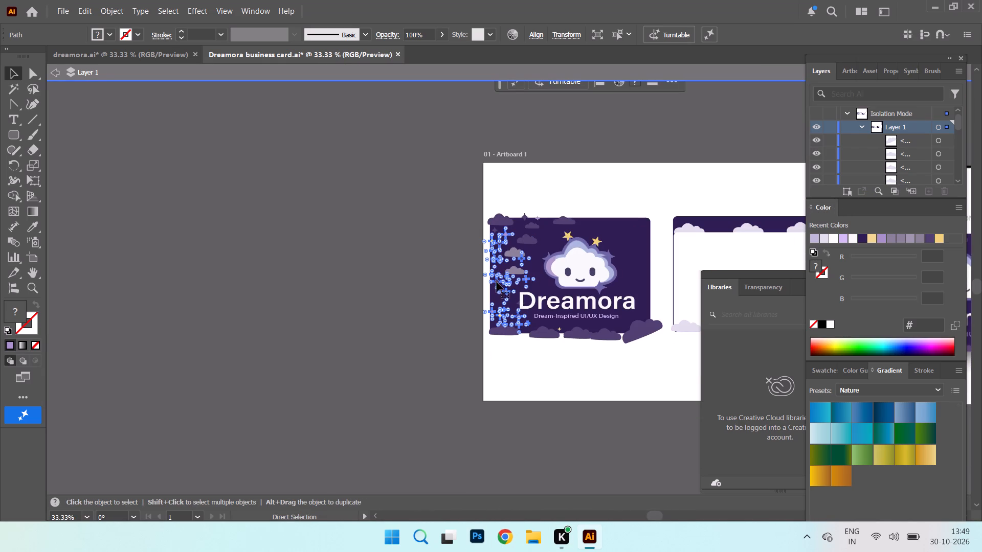
Move the selected small stars from the front card's left side to the back card's top edge.
drag(500, 284, 702, 223)
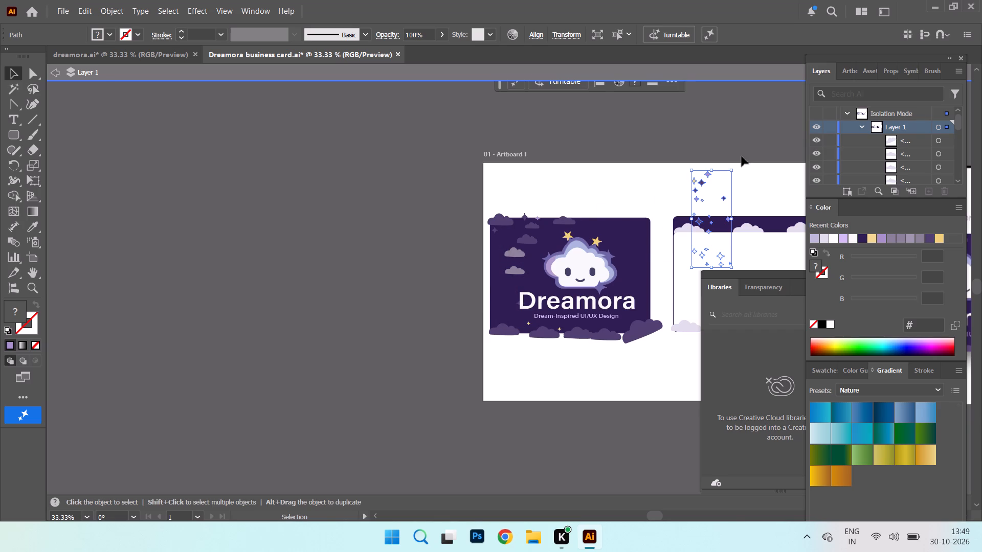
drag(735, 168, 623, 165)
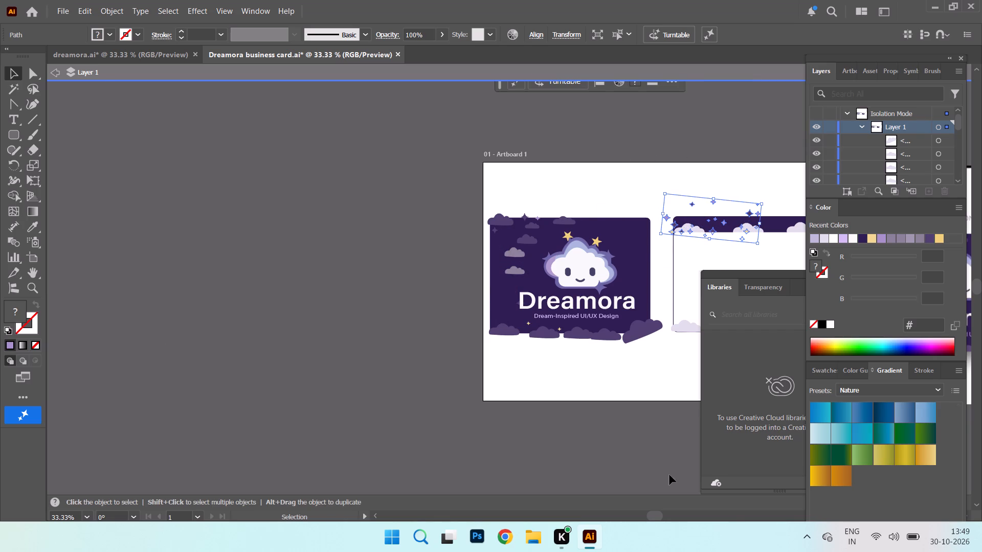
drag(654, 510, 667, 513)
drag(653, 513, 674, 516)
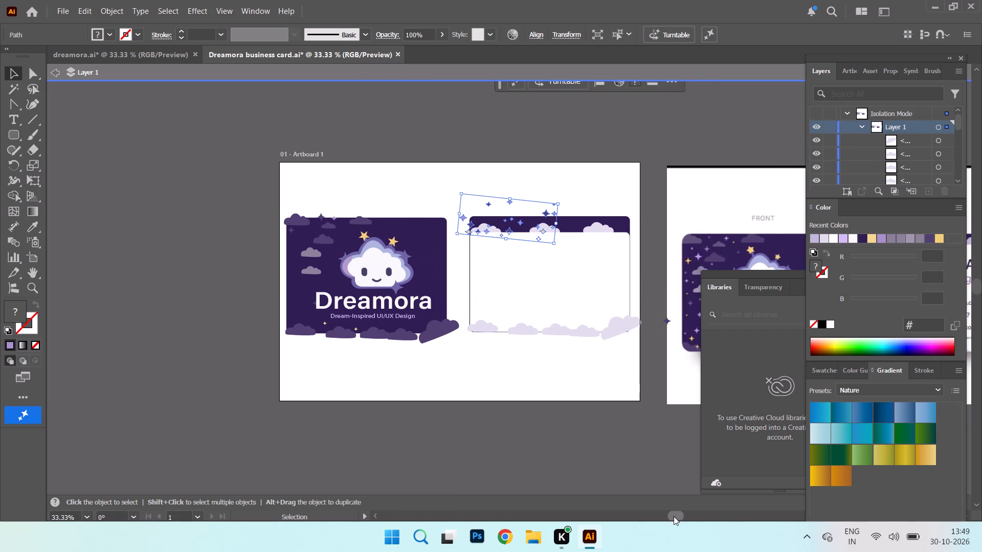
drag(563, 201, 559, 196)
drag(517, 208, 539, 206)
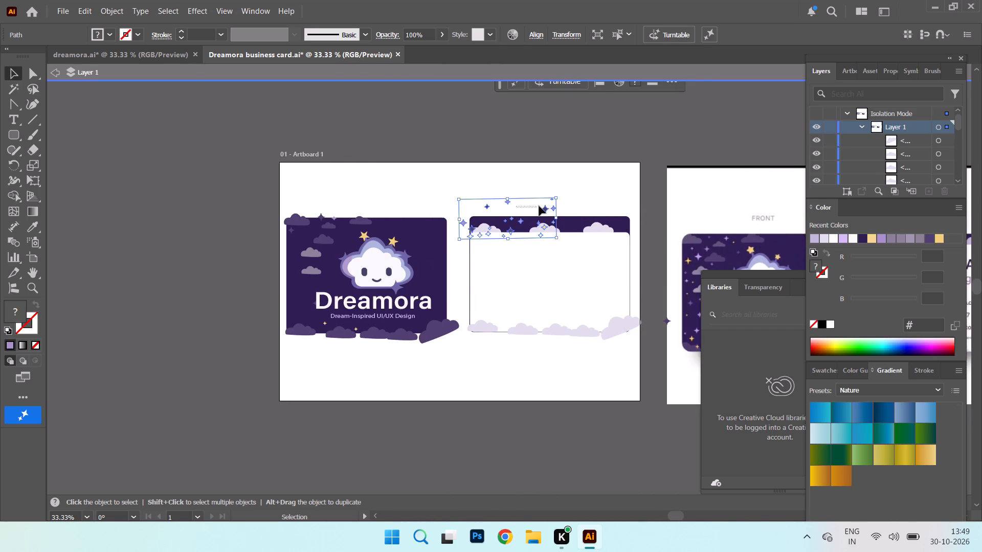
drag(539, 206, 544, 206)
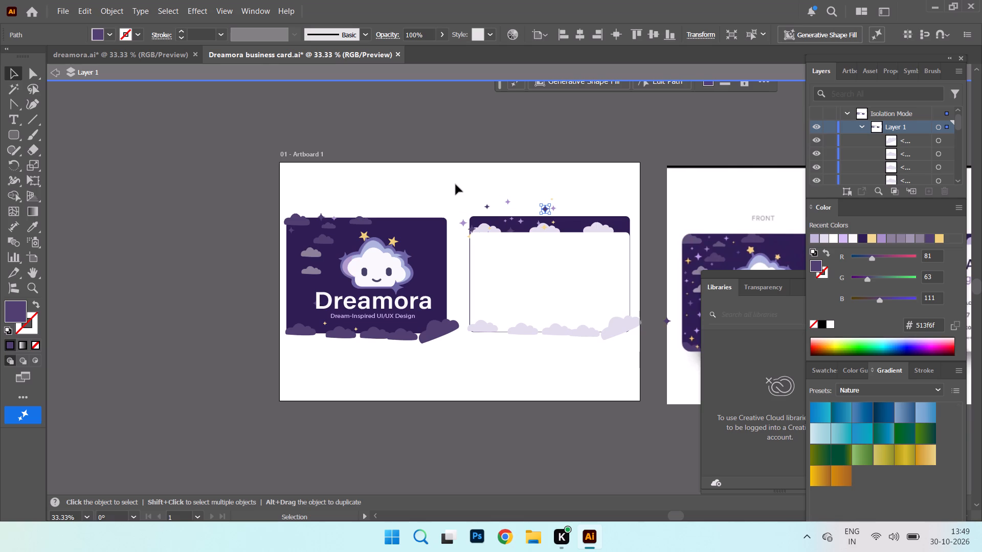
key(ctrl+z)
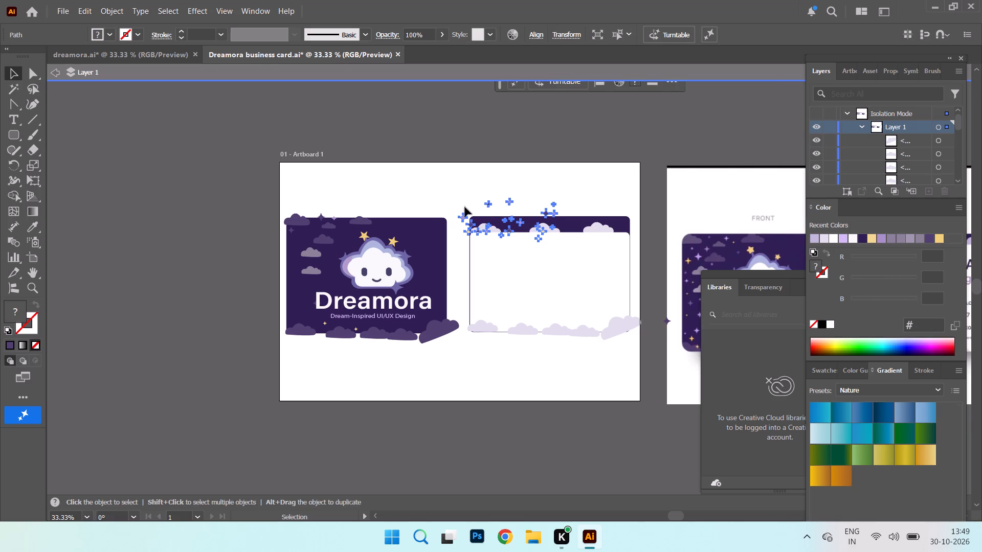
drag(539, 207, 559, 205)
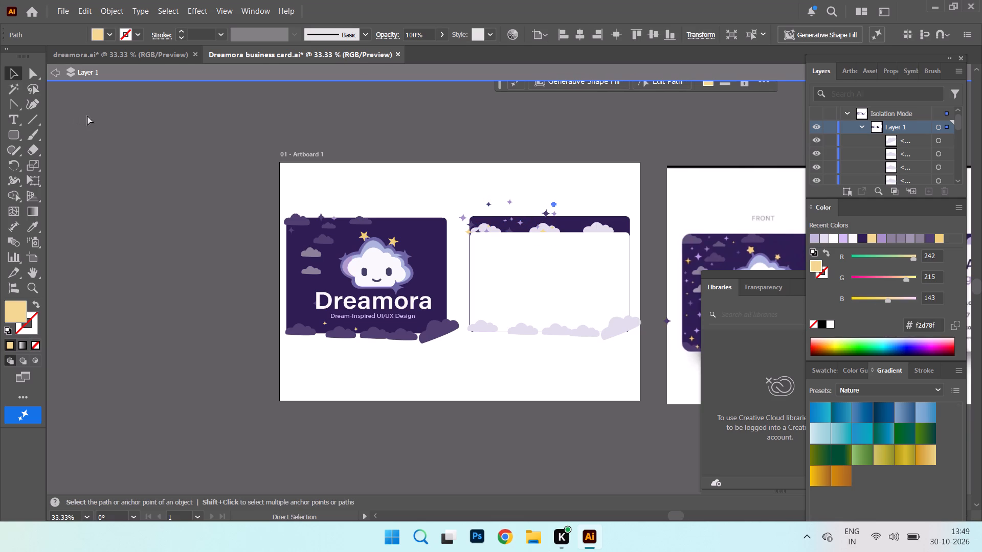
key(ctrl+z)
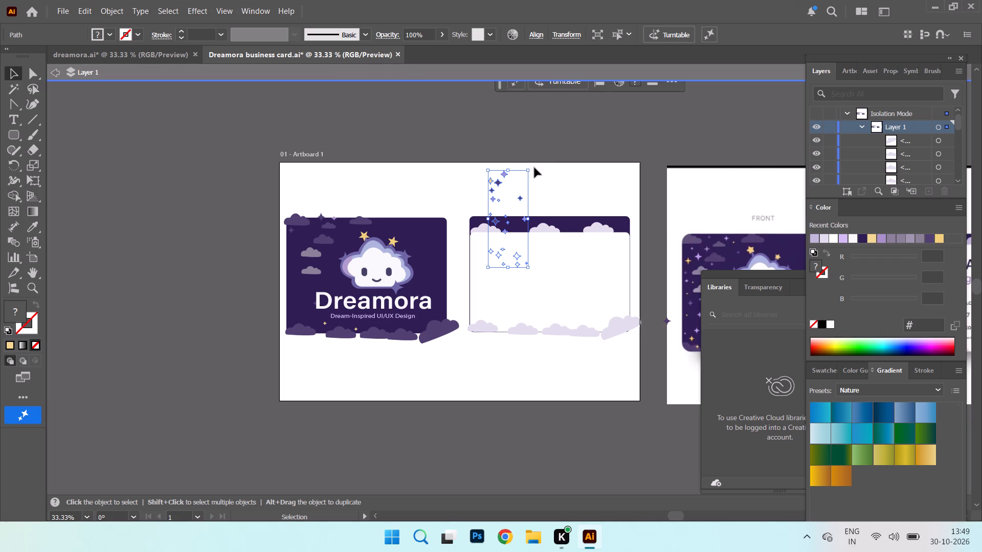
Exit isolation mode and rotate the star cluster about a quarter turn so it lies along the back card's top strip.
click(53, 70)
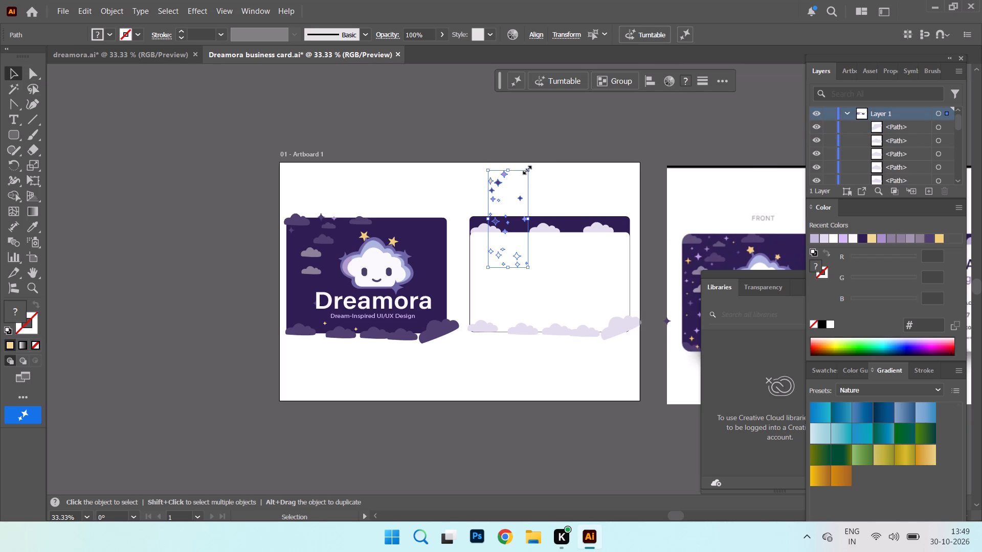
drag(483, 166, 450, 204)
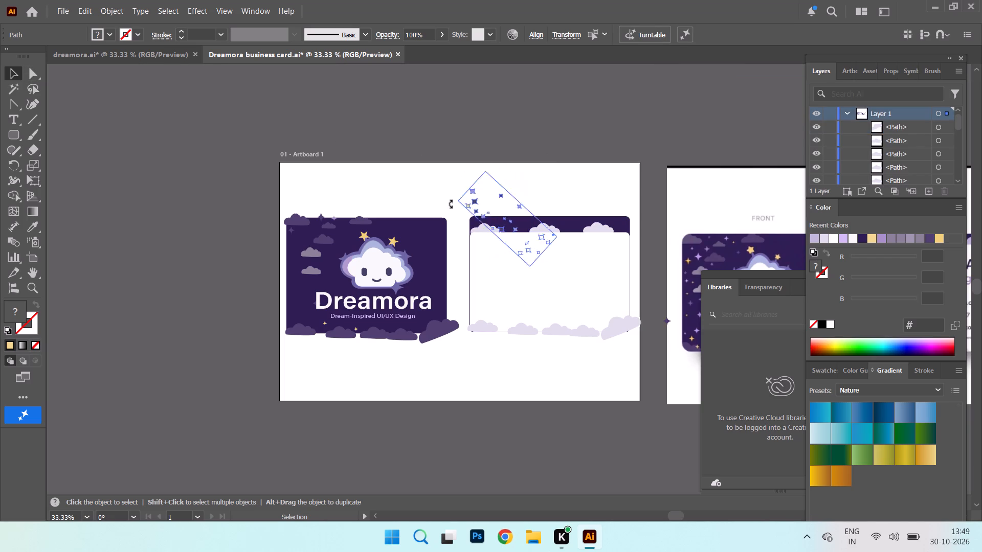
drag(450, 204, 487, 225)
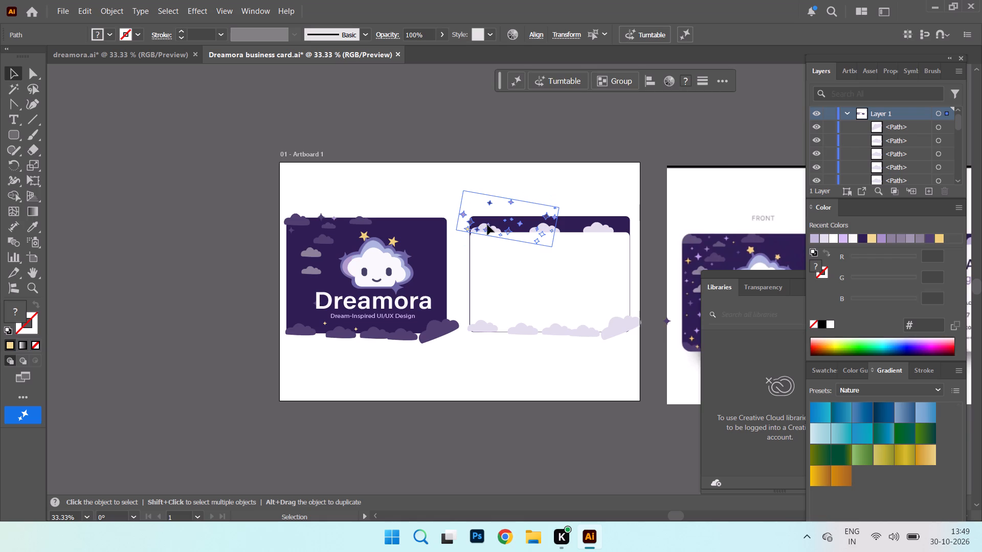
drag(562, 203, 562, 198)
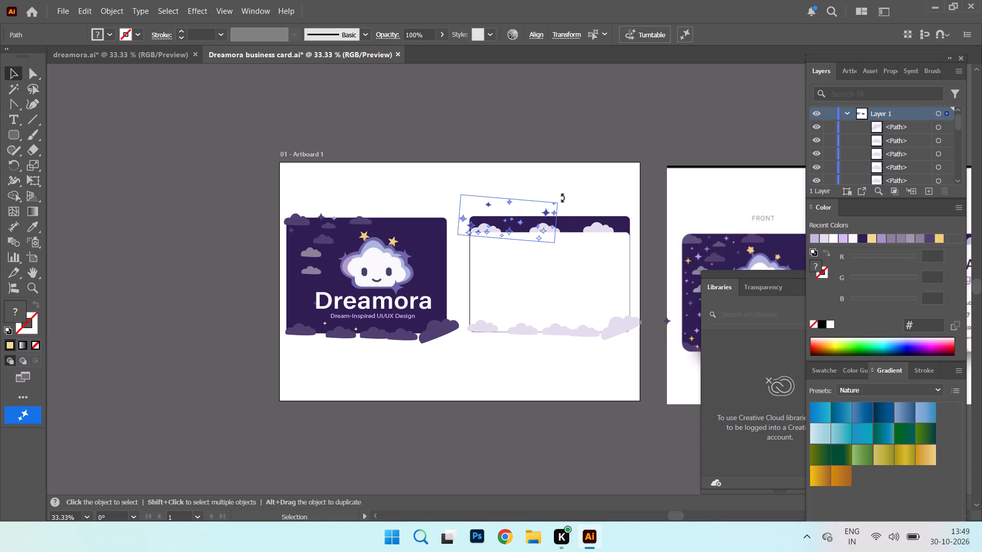
drag(562, 198, 561, 194)
Stretch the star cluster horizontally so it spans the width of the back card's top strip.
drag(556, 201, 611, 200)
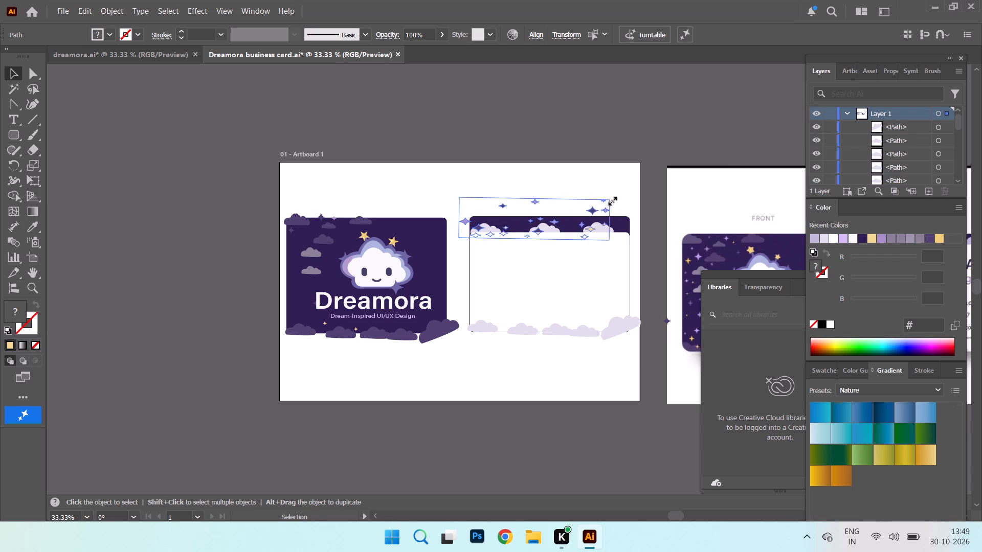
drag(611, 200, 626, 198)
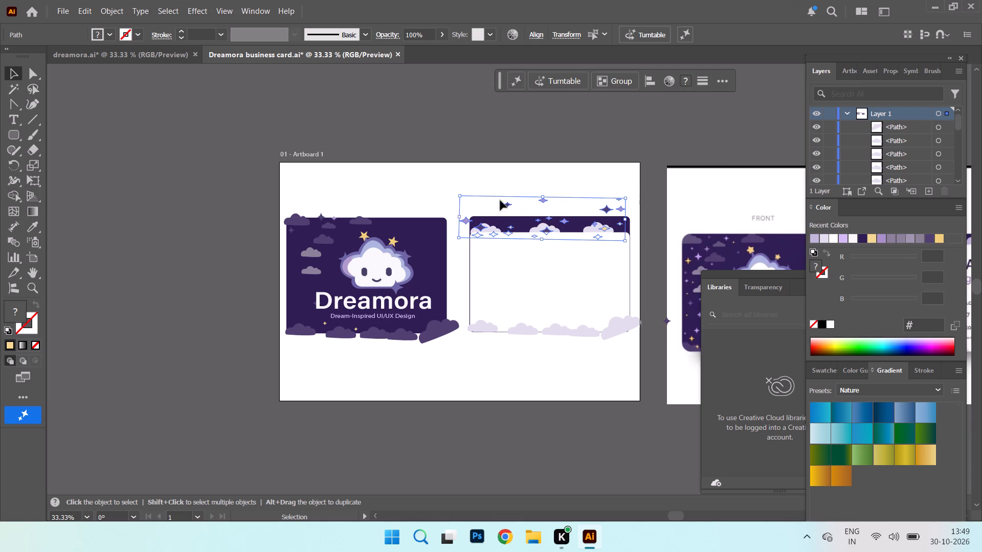
drag(457, 215, 472, 216)
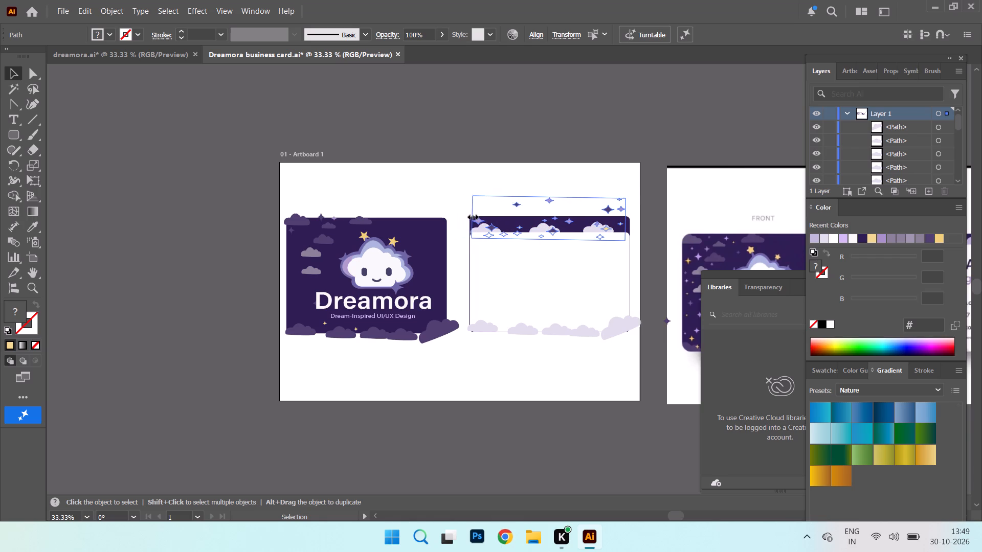
drag(472, 216, 467, 216)
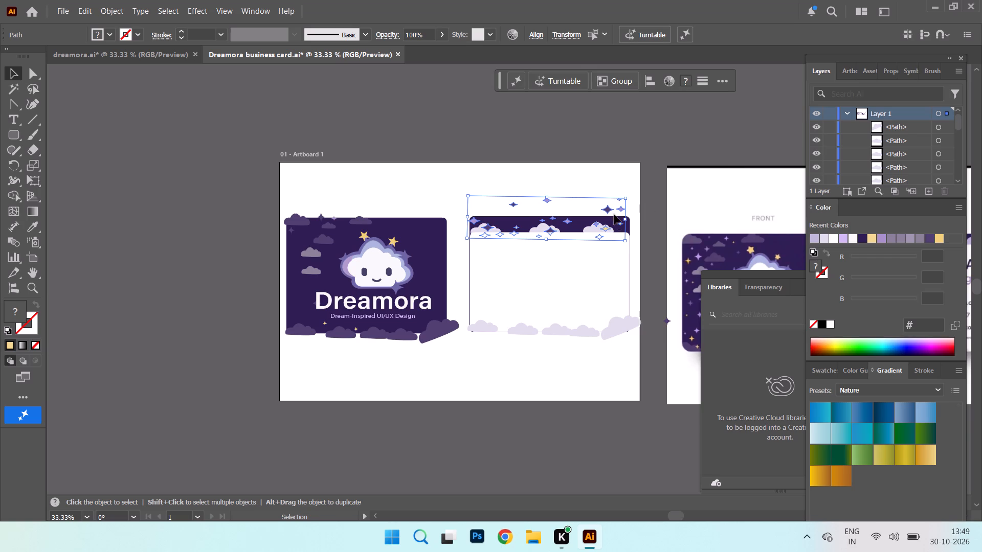
drag(626, 221, 617, 220)
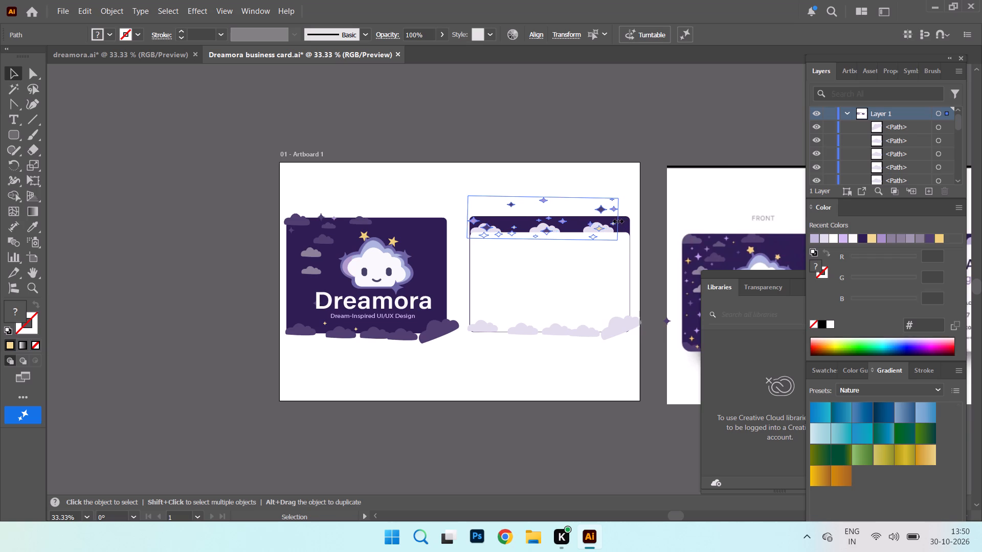
drag(617, 220, 629, 216)
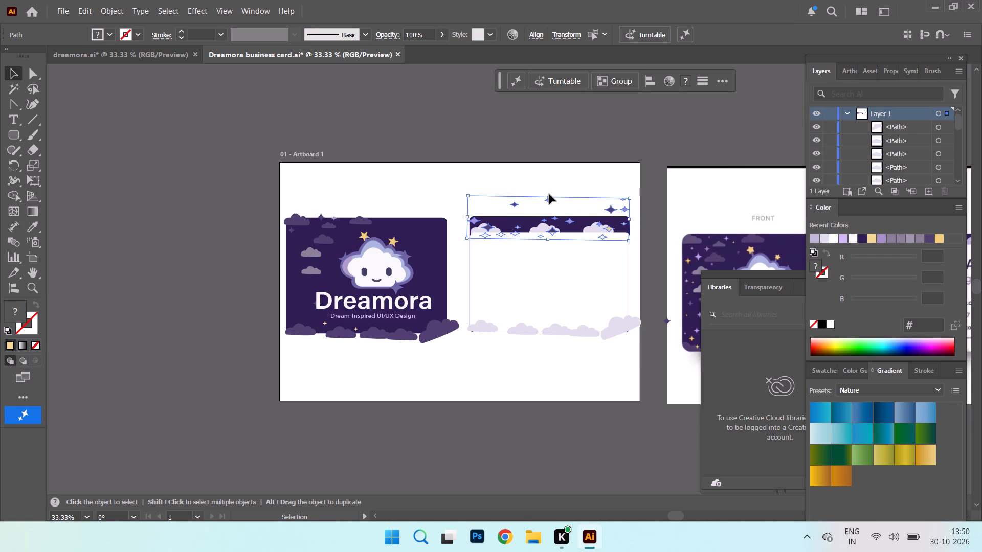
drag(549, 194, 549, 186)
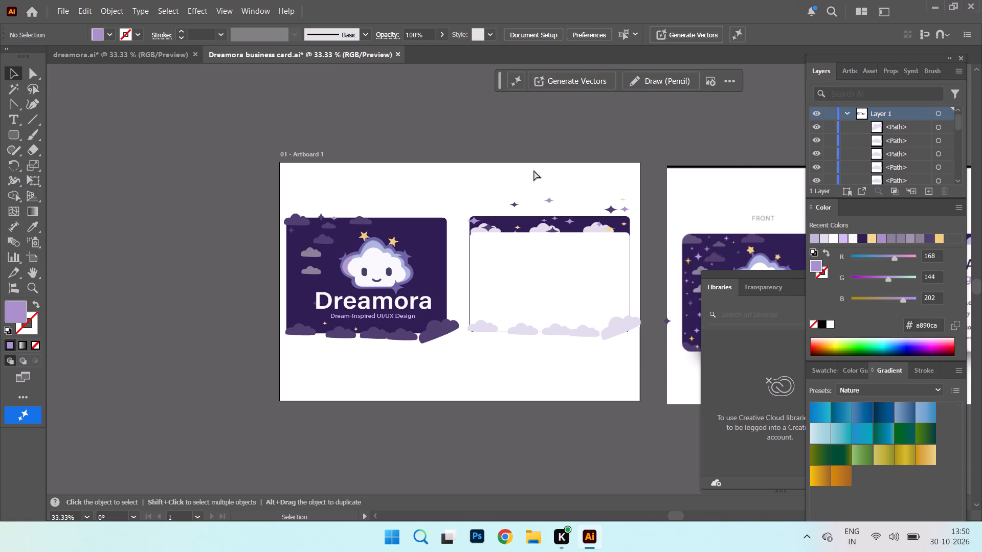
Undo the last widening of the star cluster and narrow it from both ends to fit inside the back card's side edges.
key(ctrl+equal)
key(ctrl+equal)
key(ctrl+equal)
scroll(731, 202, up, 7)
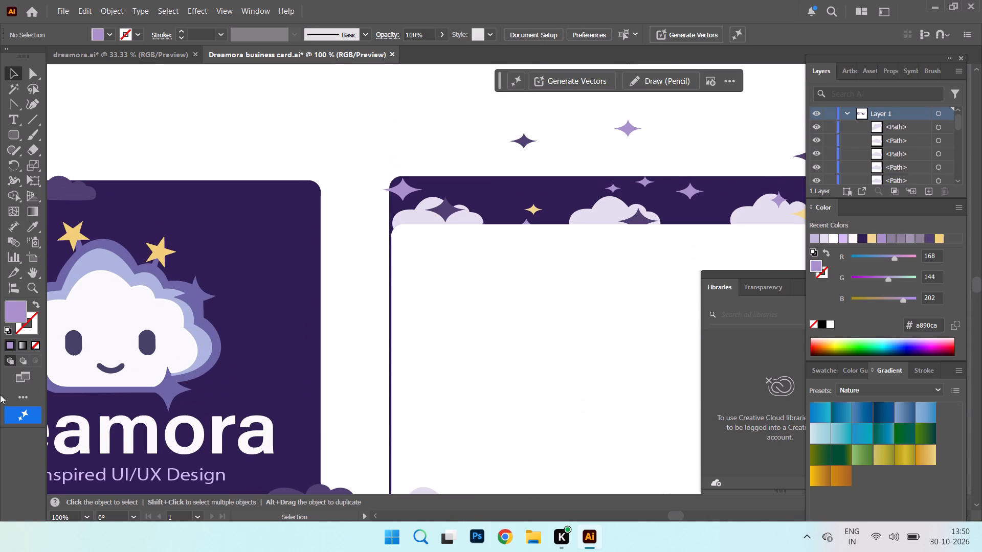
scroll(192, 297, up, 5)
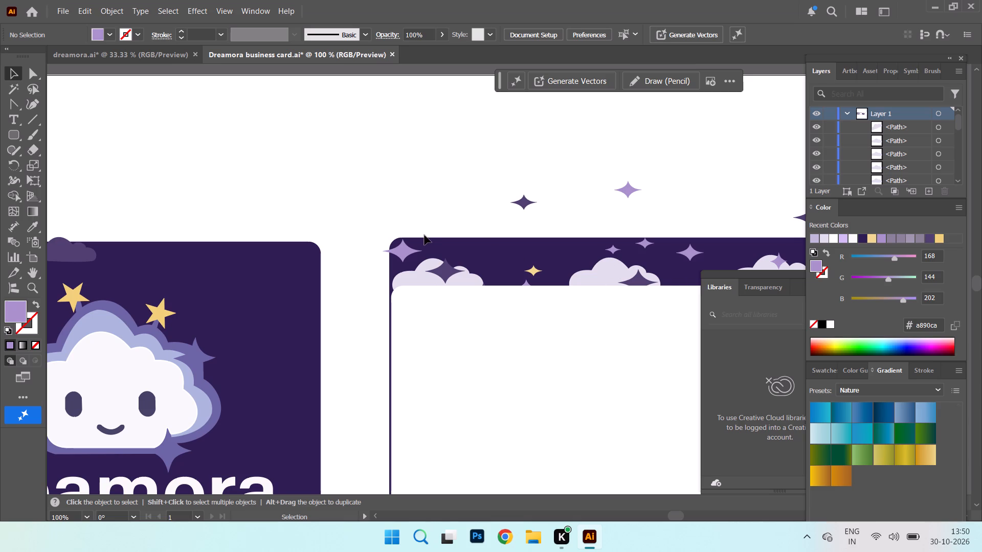
key(ctrl+z)
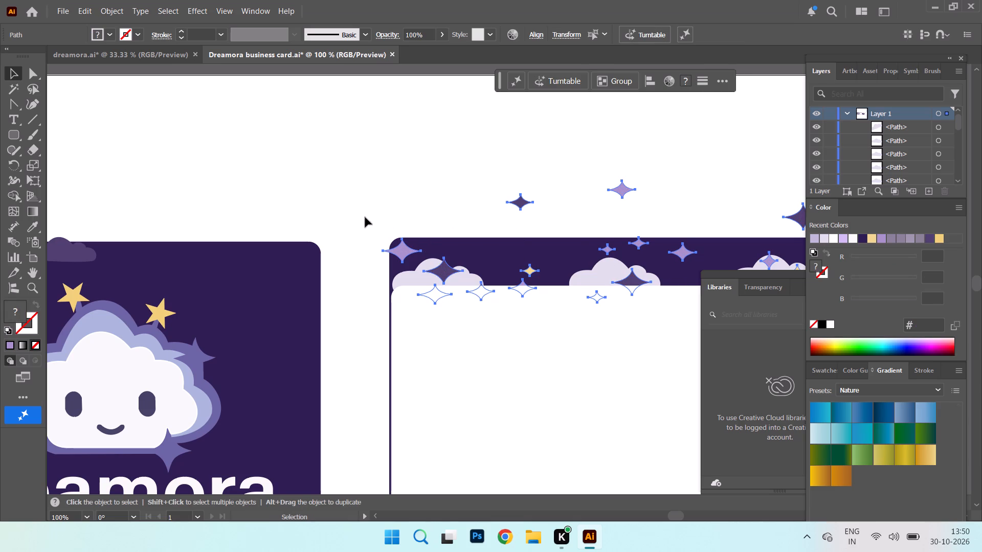
drag(382, 236, 431, 234)
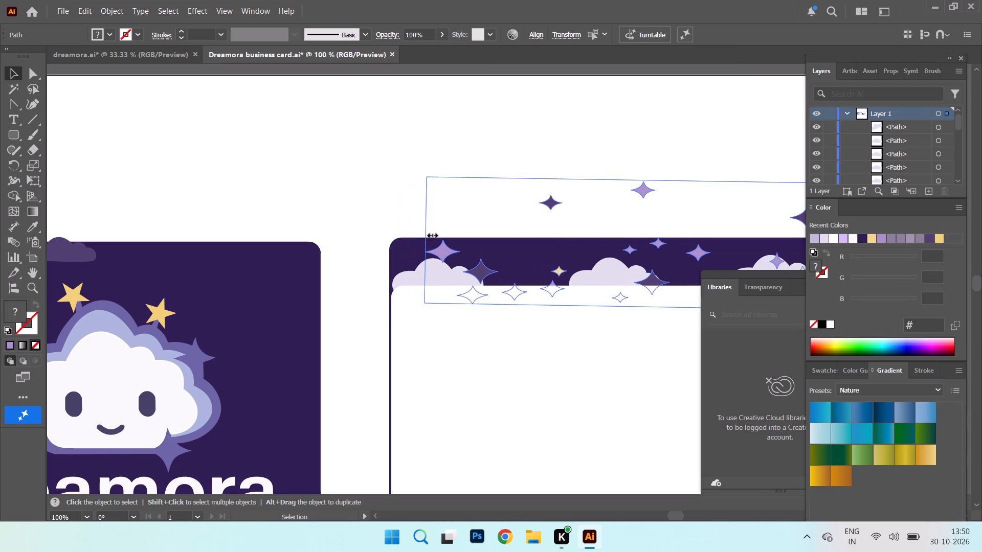
drag(431, 234, 440, 234)
click(676, 518)
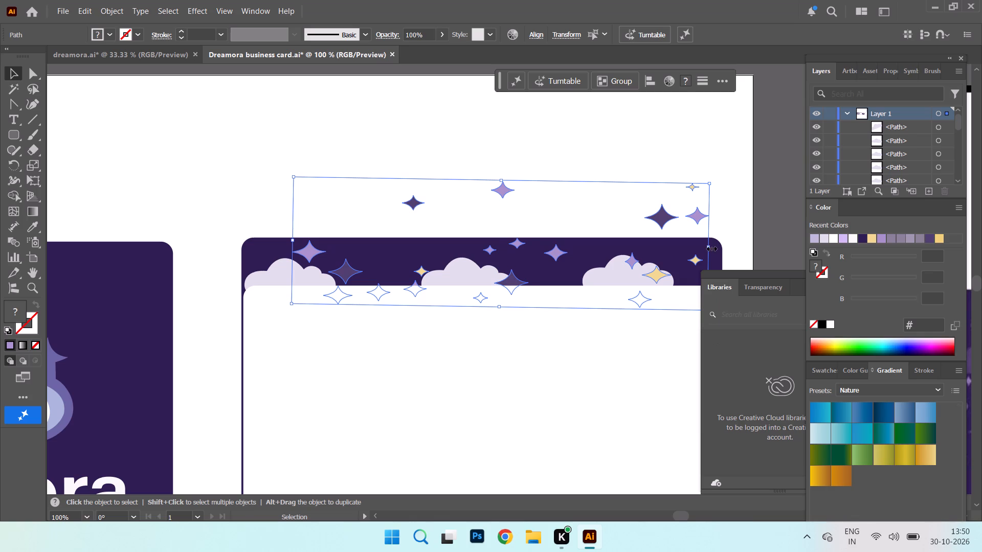
drag(710, 247, 686, 250)
Move the star cluster slightly up so its lower stars clear the back card's white rectangle.
drag(619, 298, 616, 285)
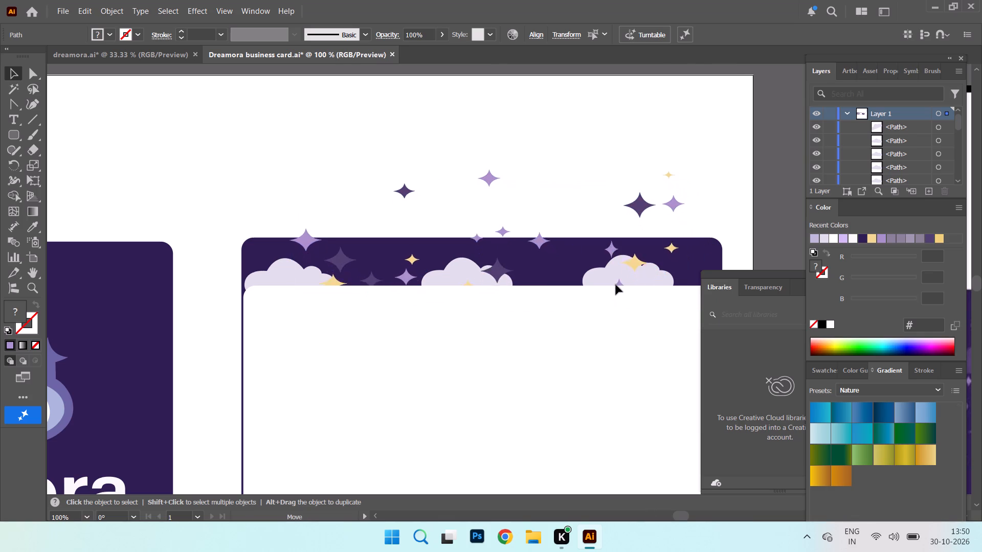
drag(616, 285, 614, 273)
click(614, 273)
click(496, 116)
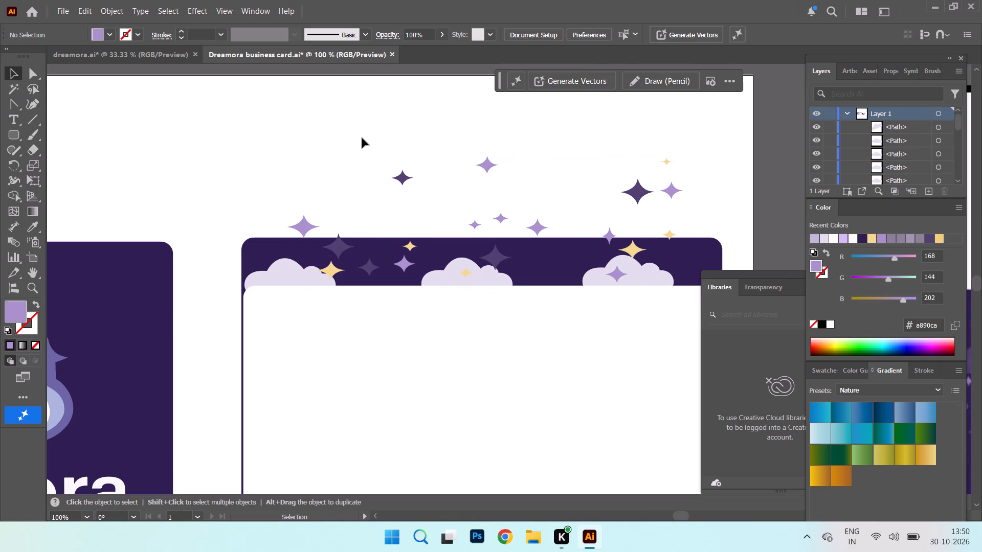
Select the cluster's upper stars and stretch them toward the back card's right edge, pulling the selection's left side slightly inward.
drag(362, 138, 704, 232)
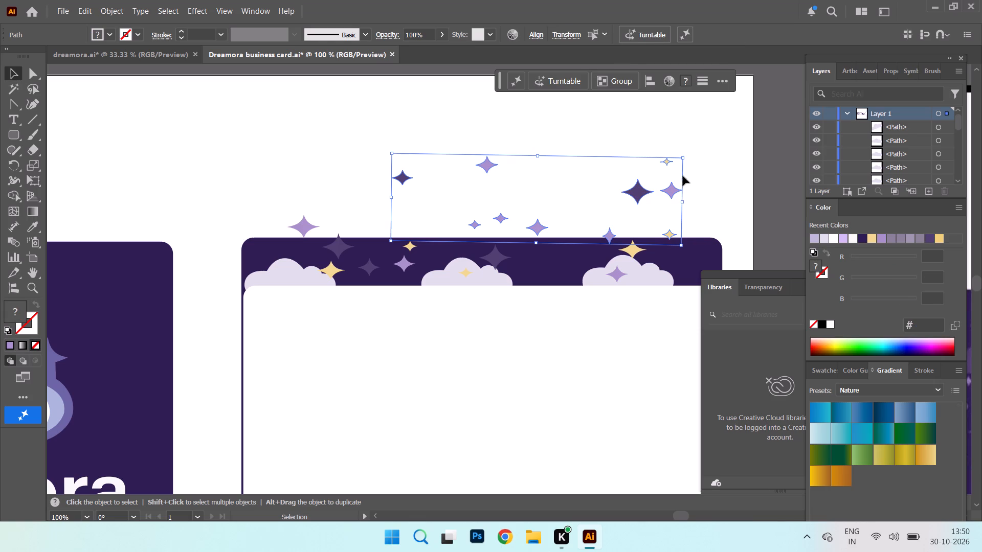
drag(681, 156, 726, 154)
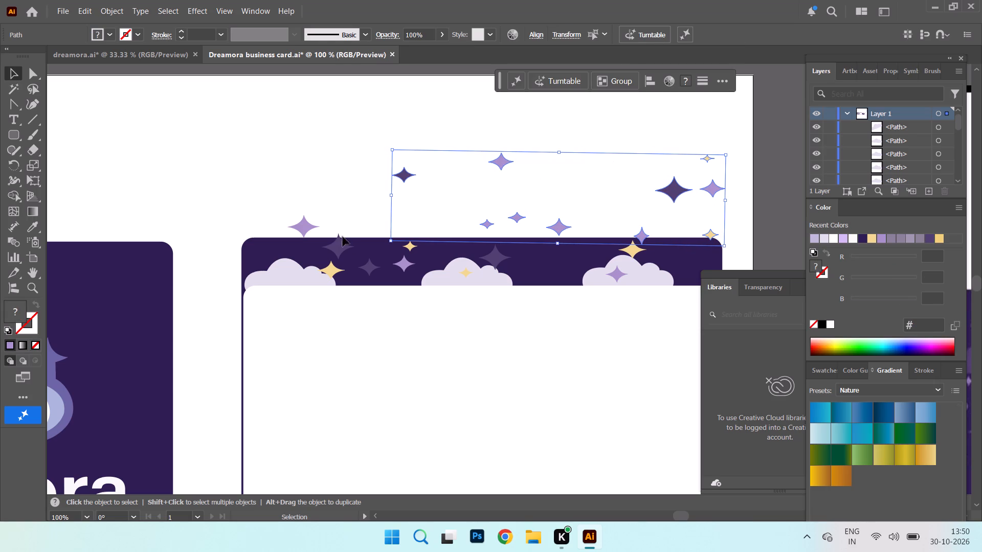
drag(390, 240, 274, 254)
drag(274, 254, 269, 256)
click(269, 256)
drag(268, 256, 331, 255)
drag(331, 255, 442, 258)
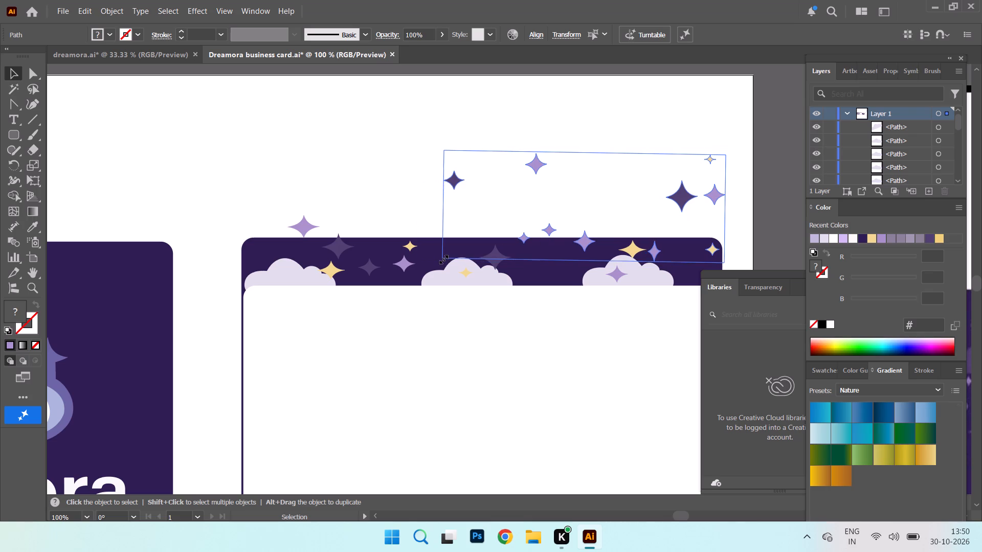
drag(442, 258, 422, 244)
click(422, 244)
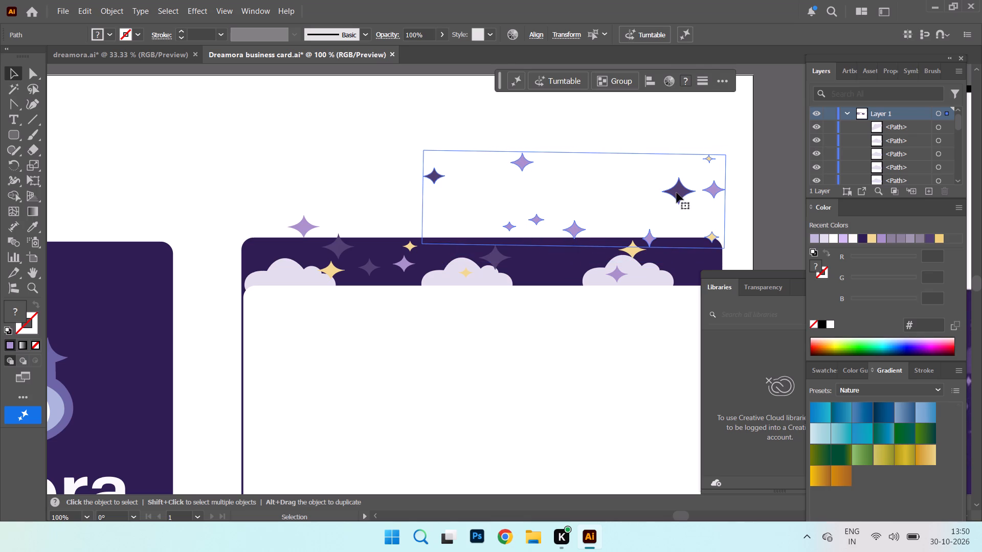
Move the selected upper stars down and slightly right, closer to the back card's dark top strip.
drag(677, 193, 689, 212)
drag(691, 212, 698, 212)
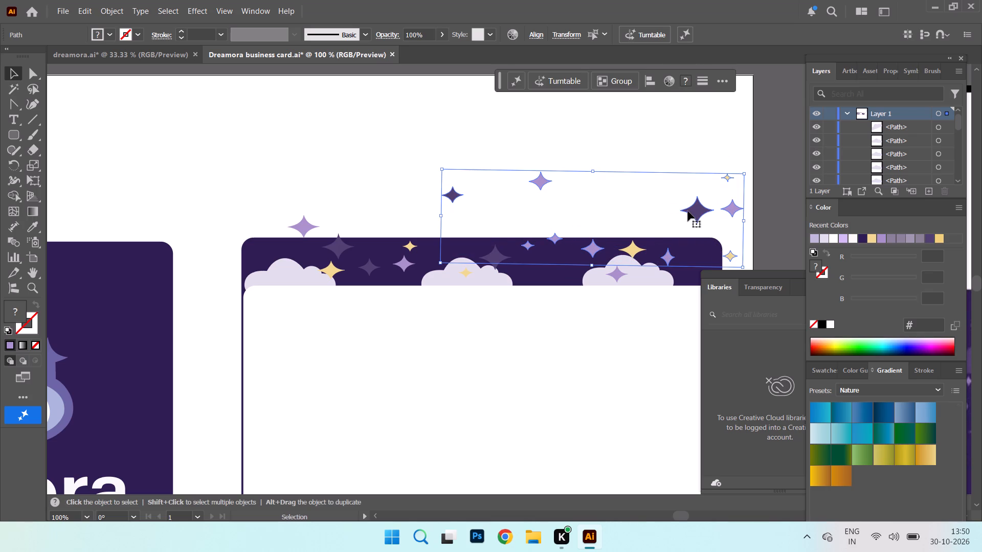
drag(688, 211, 692, 220)
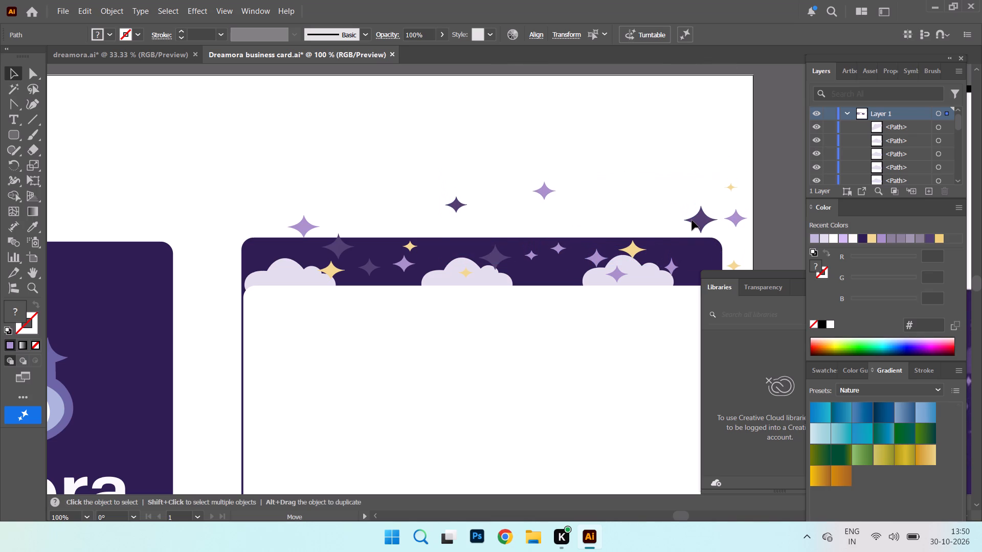
drag(692, 220, 686, 224)
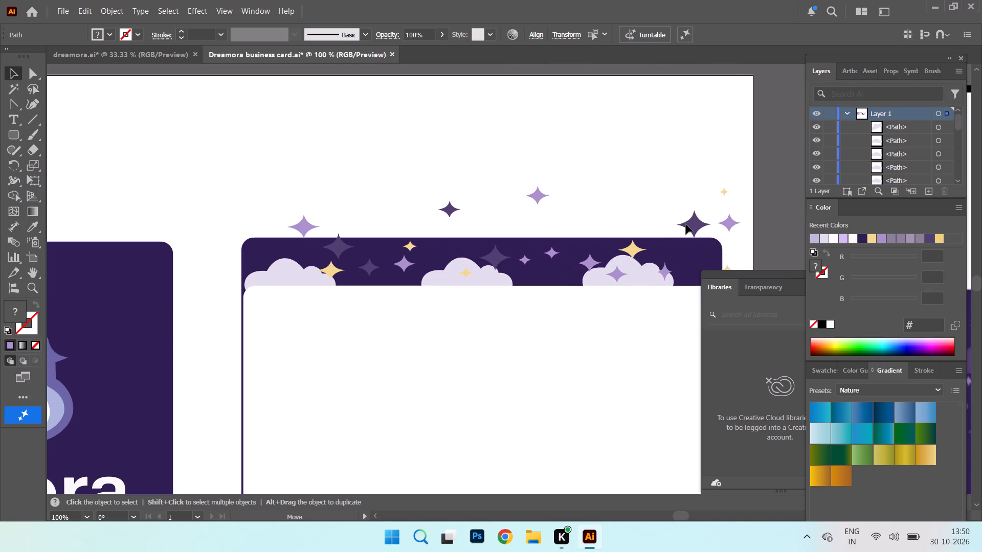
drag(686, 224, 690, 220)
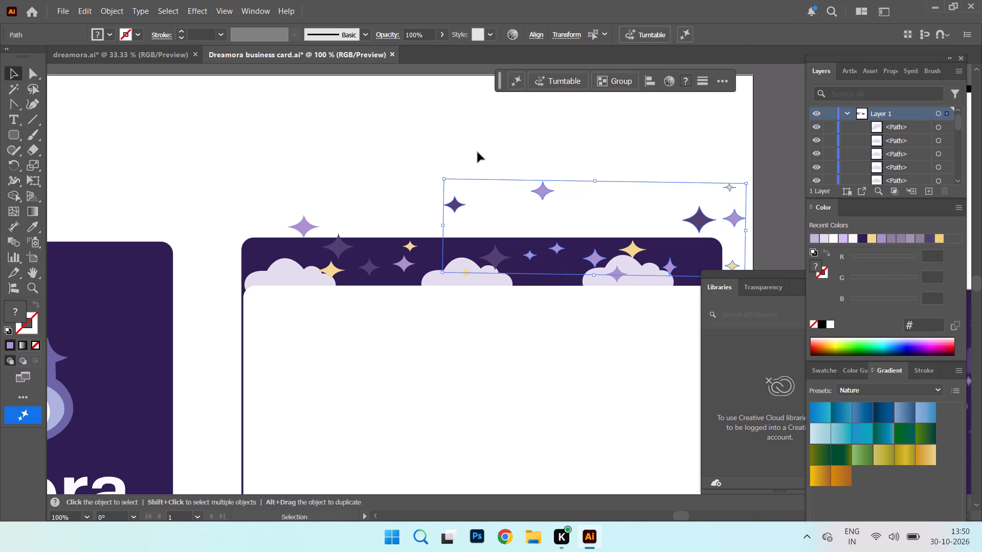
Delete the lilac star just beside the upper left edge of the back card's right cloud.
click(478, 152)
click(597, 259)
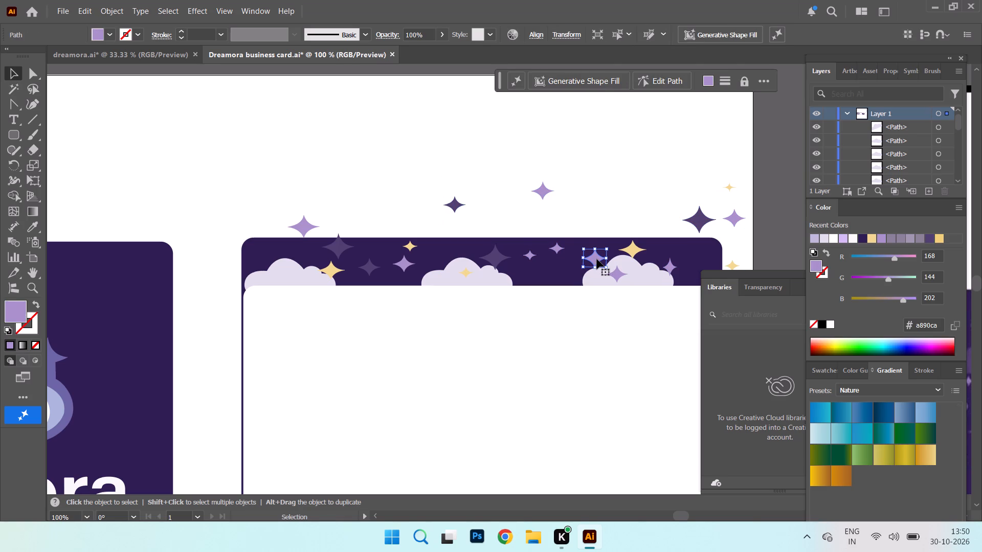
key(Delete)
Move the lilac star off the right cloud to above the middle cloud, and shrink the dark purple star into the gap between those clouds.
drag(619, 272, 573, 263)
drag(573, 263, 530, 268)
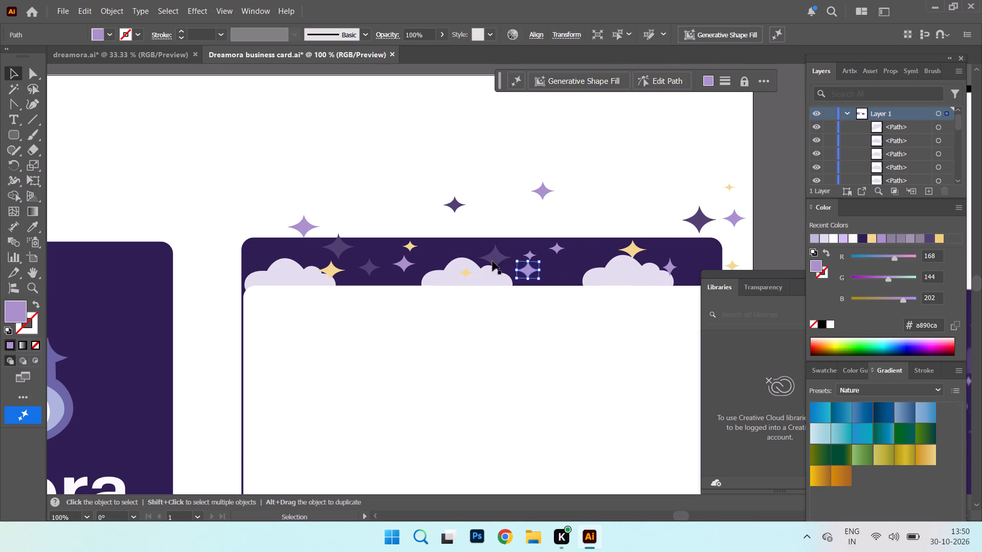
drag(493, 261, 573, 272)
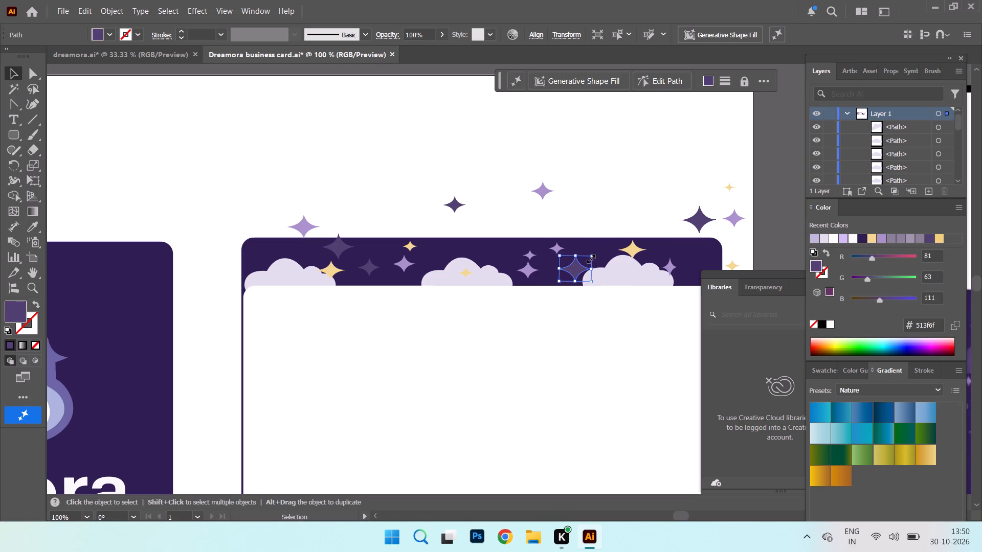
drag(590, 257, 584, 264)
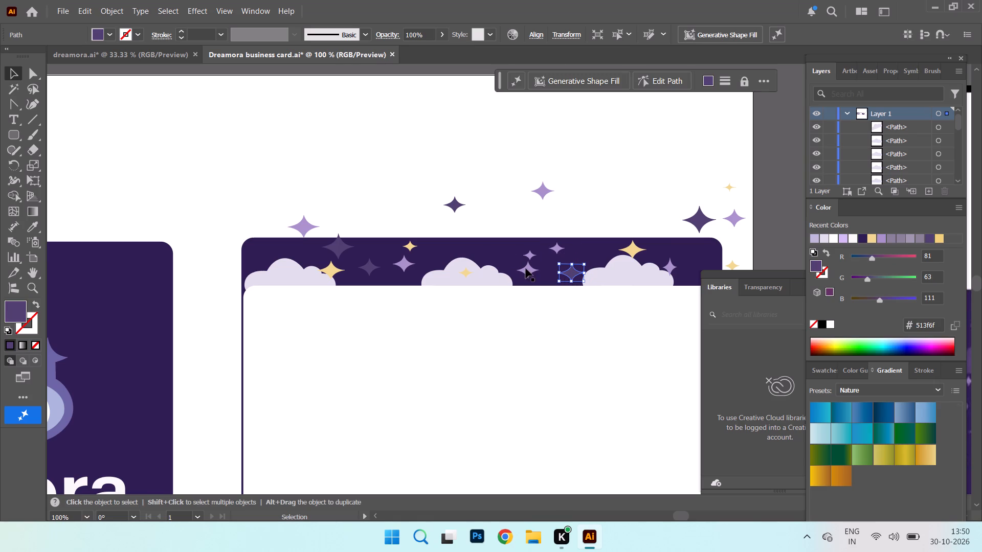
drag(526, 268, 466, 250)
drag(444, 236, 449, 241)
drag(475, 255, 448, 248)
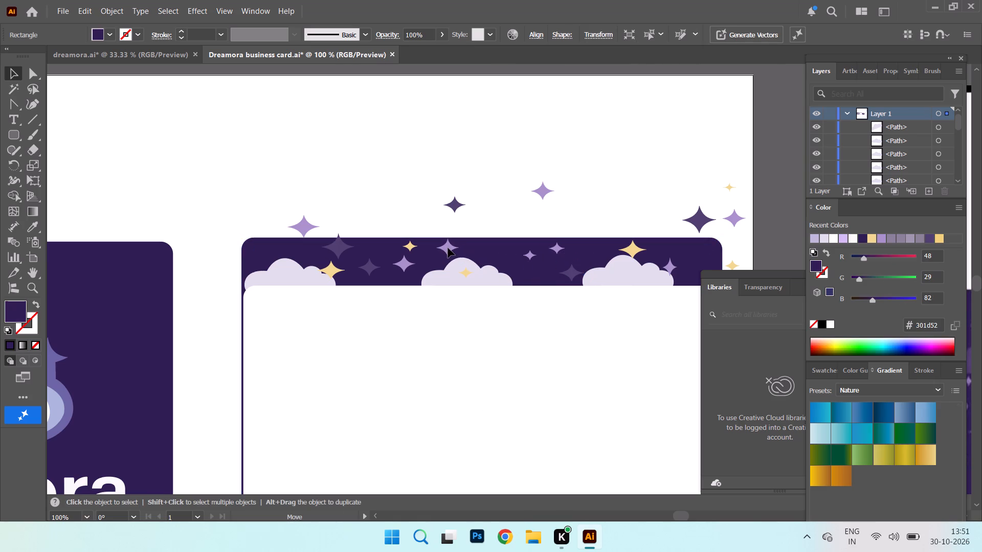
drag(448, 248, 448, 248)
drag(571, 274, 554, 269)
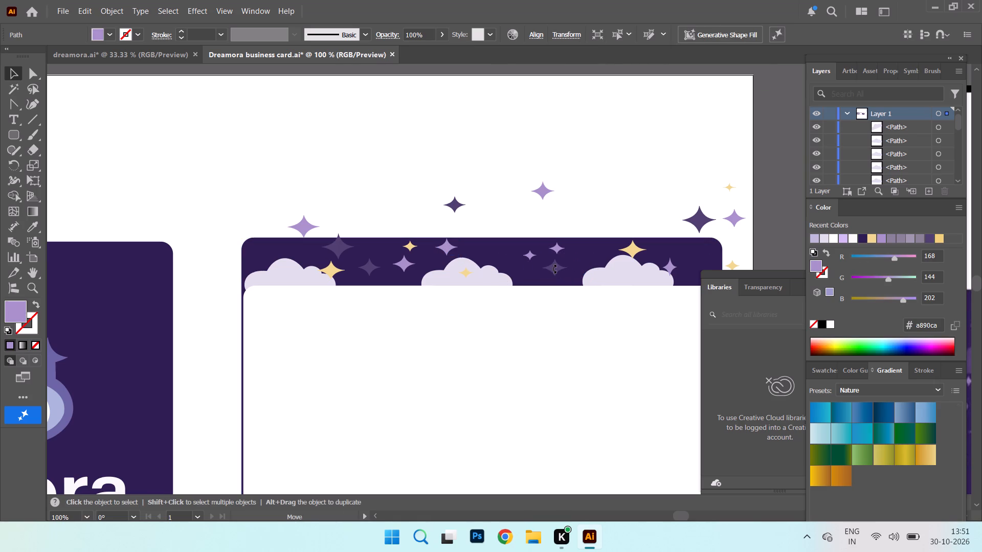
Move the large dark purple star into the strip's upper left corner above the left cloud and shrink it to fit.
key(z)
key(z)
key(z)
click(374, 268)
drag(17, 74, 22, 74)
drag(456, 249, 424, 242)
drag(408, 242, 319, 240)
drag(319, 240, 324, 251)
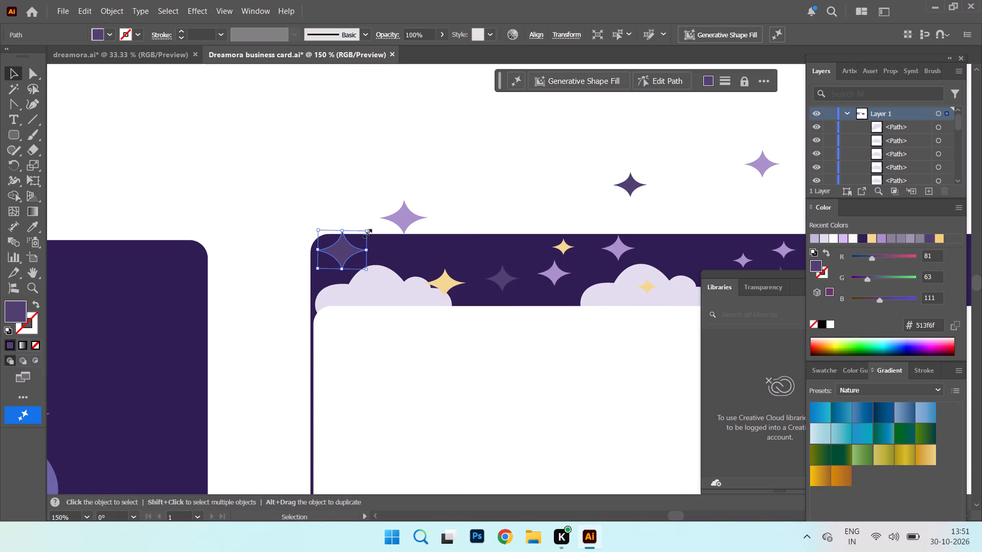
drag(368, 231, 353, 242)
Shrink the yellow star beside the left cloud, and bring the lilac star above the card into the strip over that cloud, making it smaller.
drag(449, 286, 455, 271)
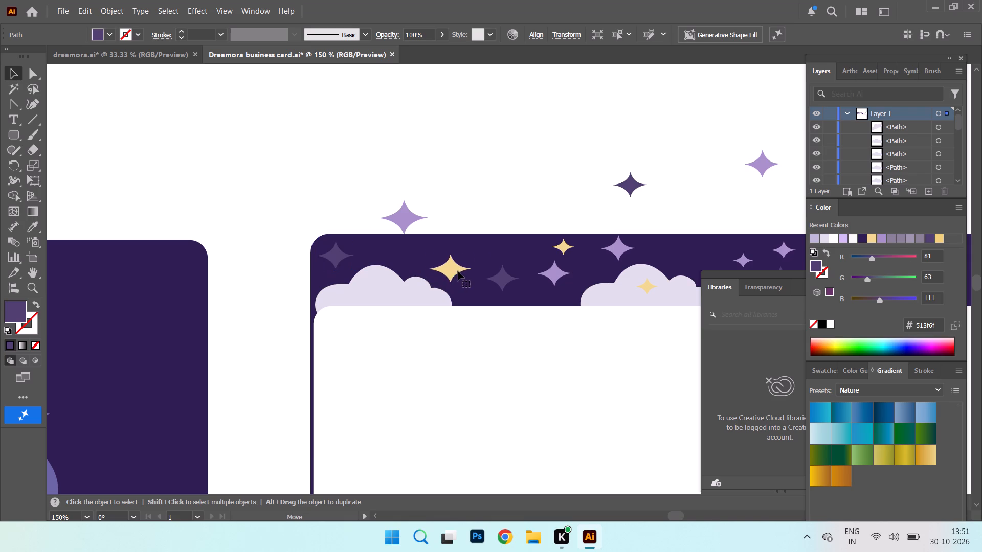
drag(472, 256, 456, 263)
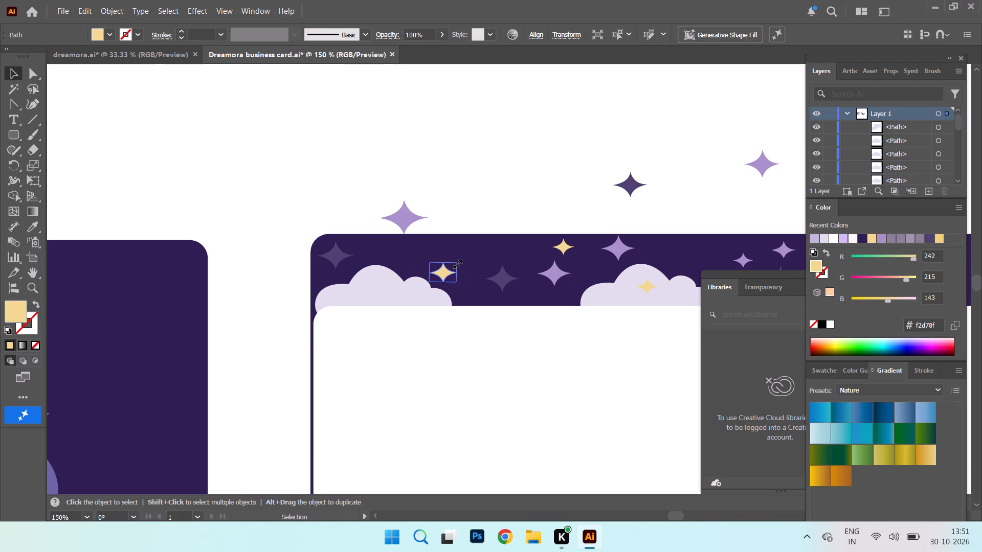
drag(456, 263, 456, 262)
drag(404, 217, 412, 248)
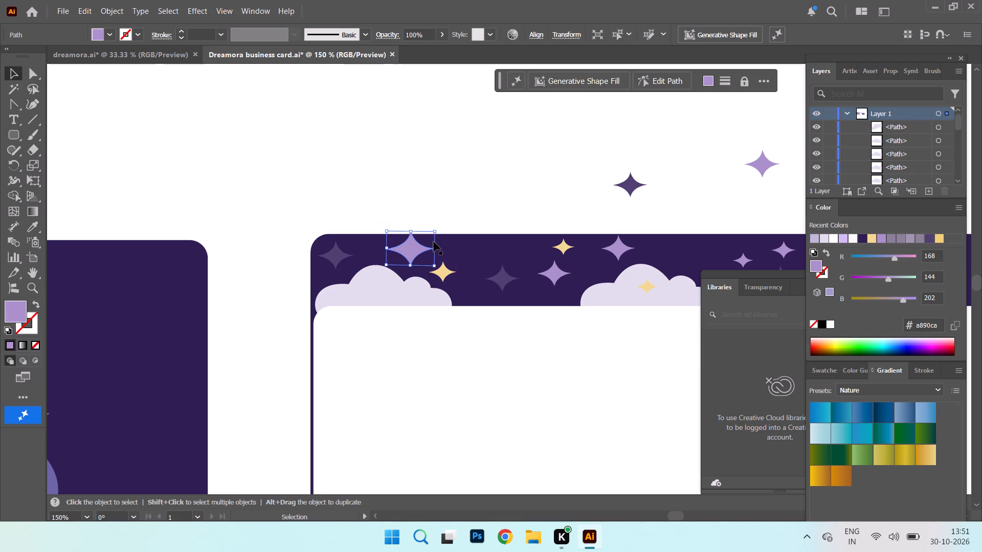
drag(436, 231, 422, 242)
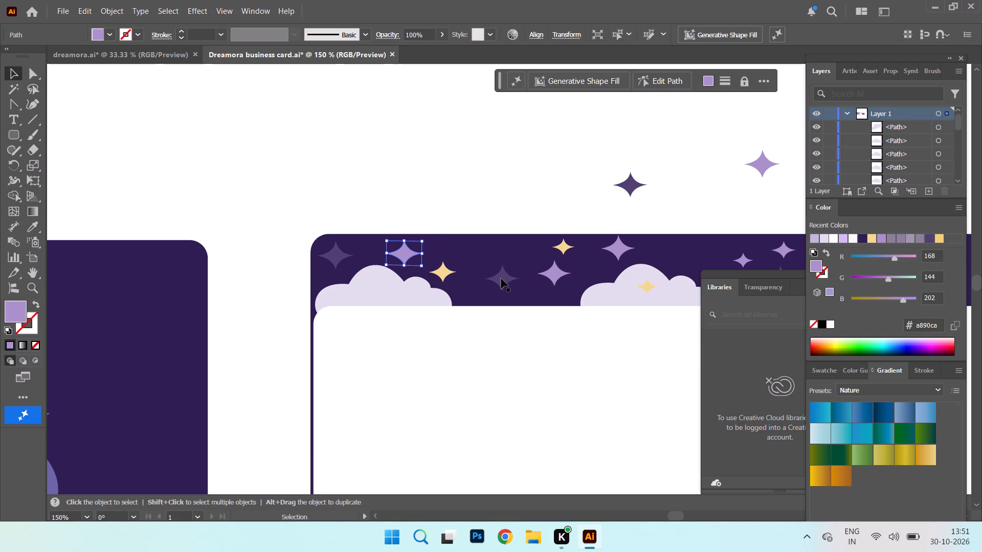
Nudge the dark purple, lilac and small yellow stars between the left and middle clouds to space them more evenly.
drag(501, 279, 486, 287)
drag(557, 272, 553, 280)
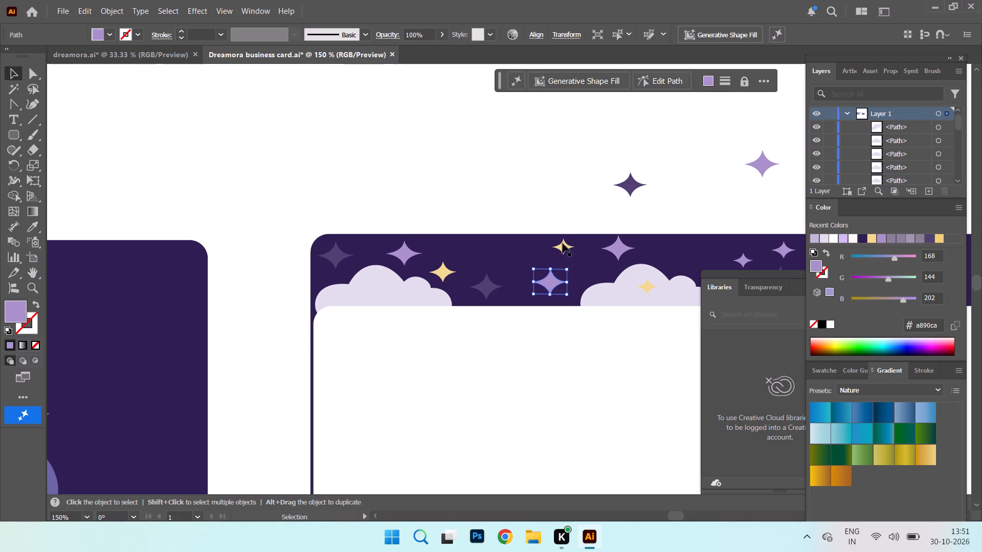
drag(563, 244, 557, 247)
Narrow the yellow star above the right cloud and shift it right, then nudge the neighbouring dark star down and lilac star clear of the cloud.
drag(672, 513, 678, 513)
click(592, 252)
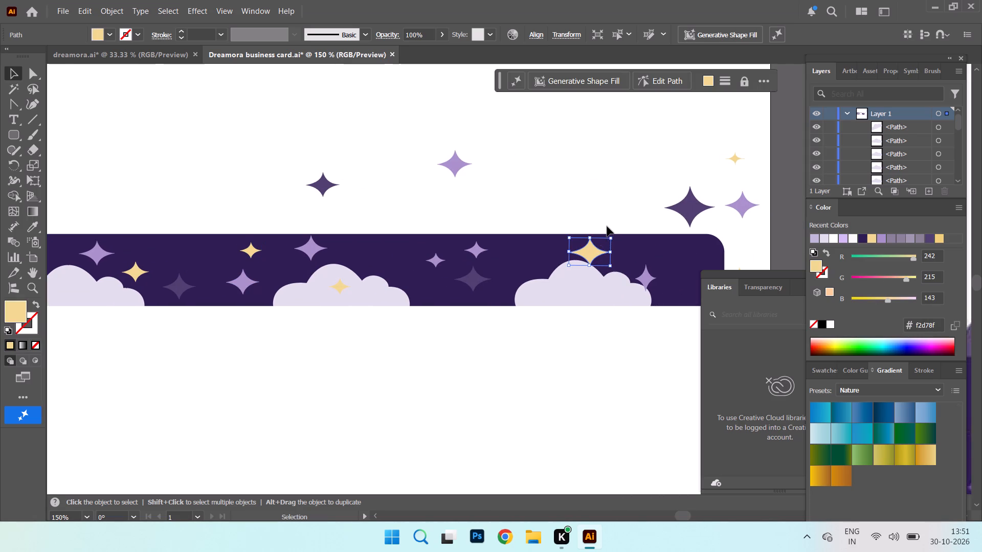
drag(611, 236, 602, 236)
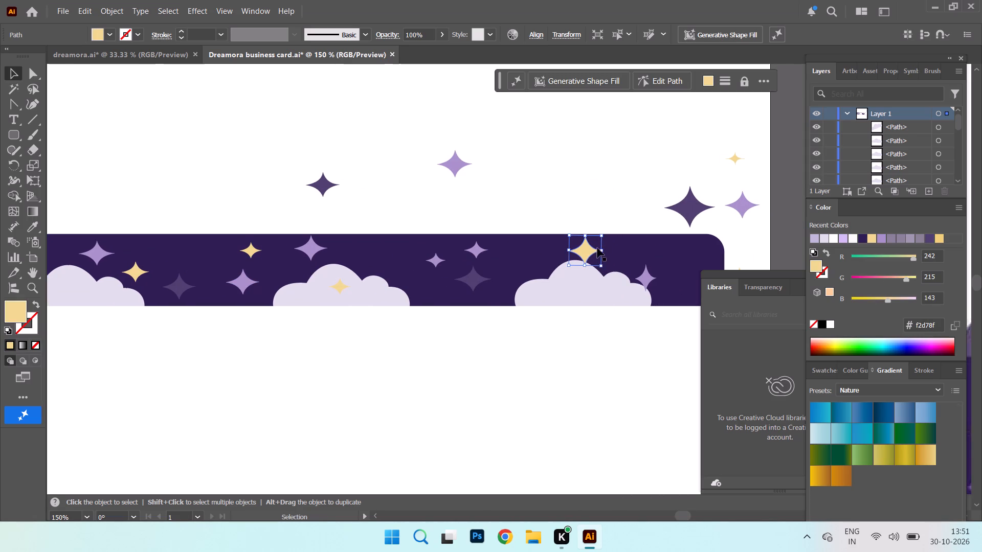
drag(592, 252, 612, 254)
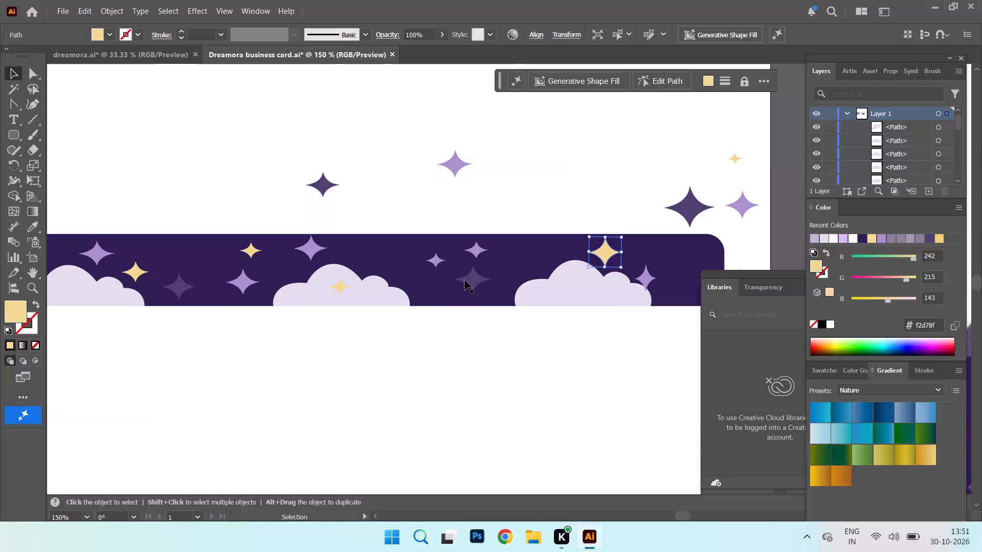
drag(465, 280, 463, 289)
click(457, 170)
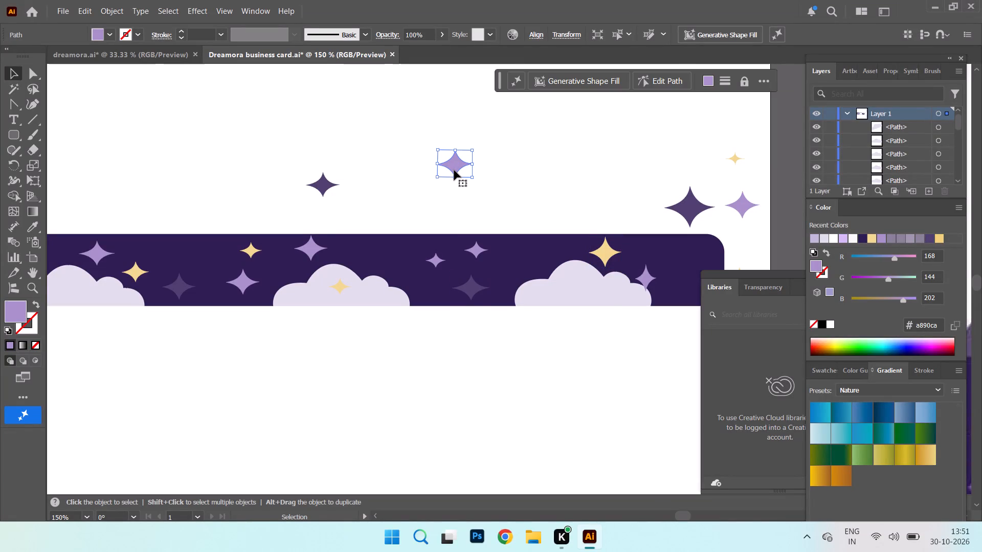
drag(646, 277, 659, 274)
Move the large dark purple star from above the card into the strip's upper right corner and shrink it.
drag(691, 210, 702, 262)
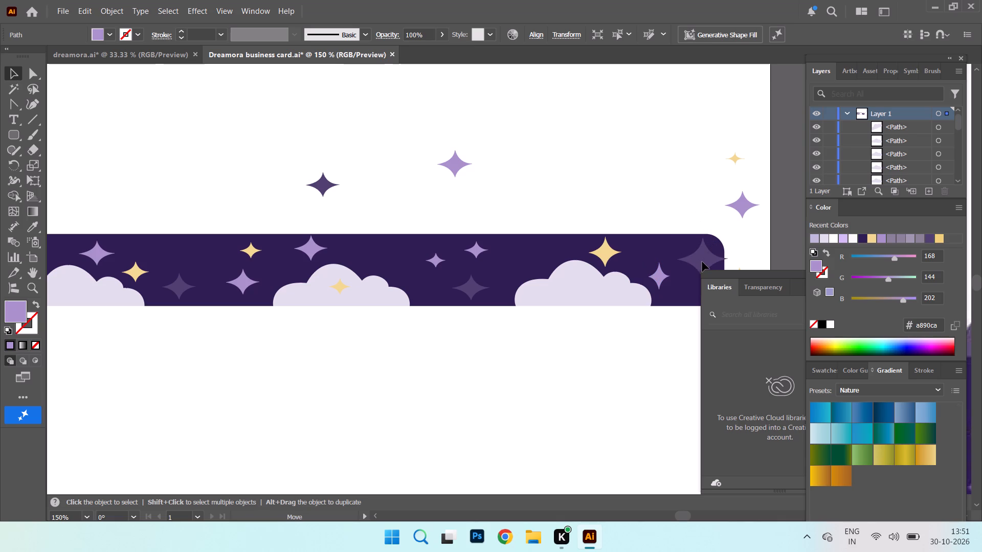
drag(702, 262, 702, 257)
drag(724, 233, 715, 244)
click(699, 257)
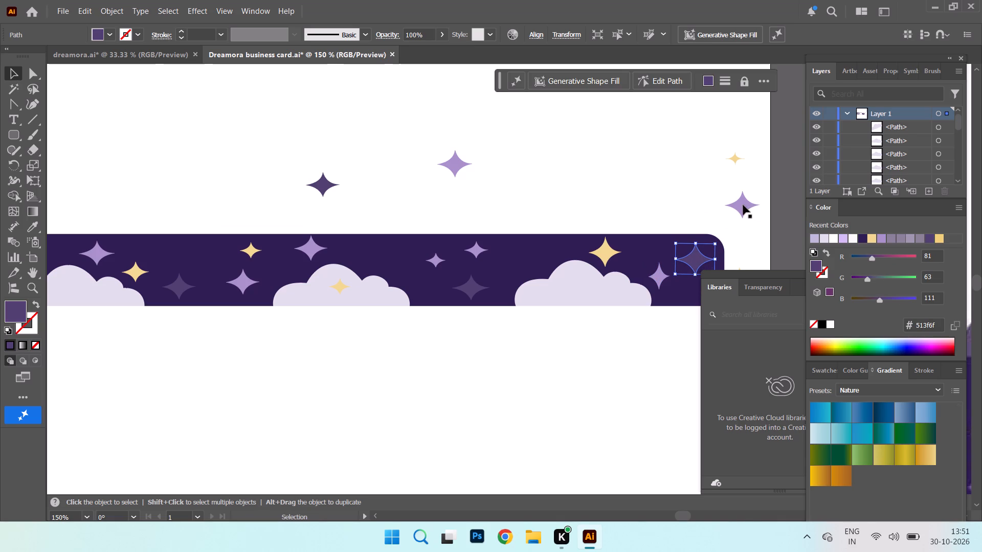
Move the lilac star outside the card's upper right corner into the gap between the left and middle clouds and shrink it.
drag(743, 205, 194, 245)
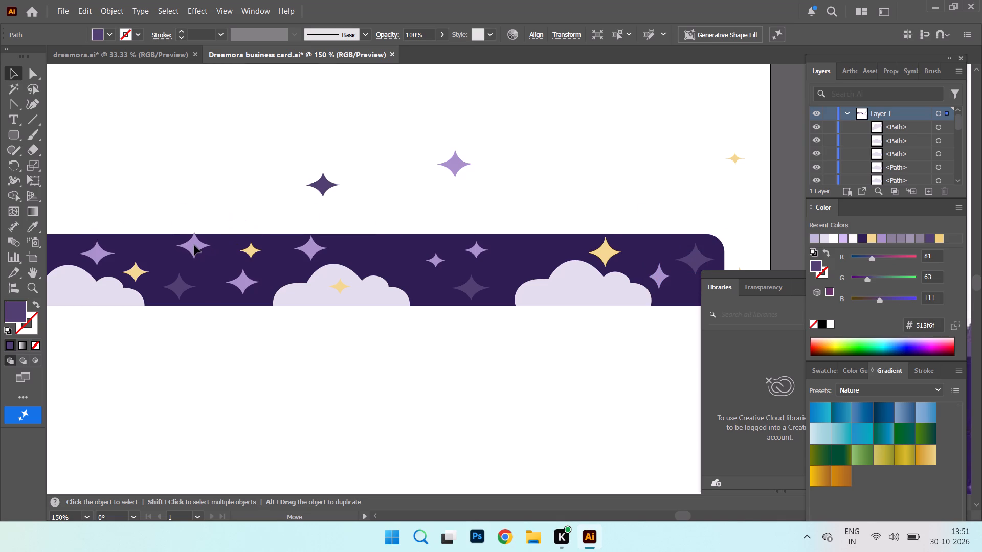
drag(194, 245, 192, 249)
drag(209, 235, 190, 244)
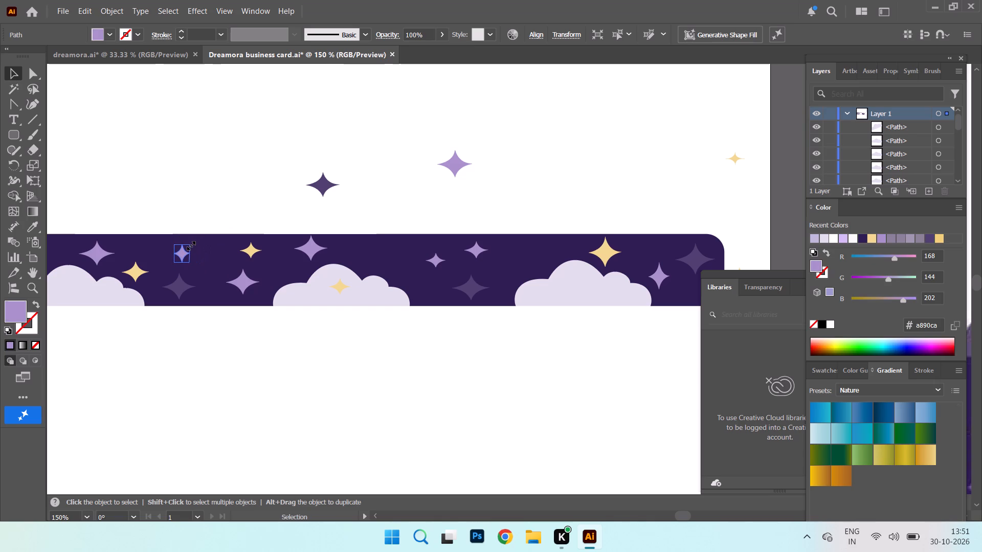
drag(190, 244, 195, 244)
drag(185, 254, 192, 252)
Move the remaining lilac star above the card to the right cloud's upper left edge and shrink it.
drag(453, 168, 560, 282)
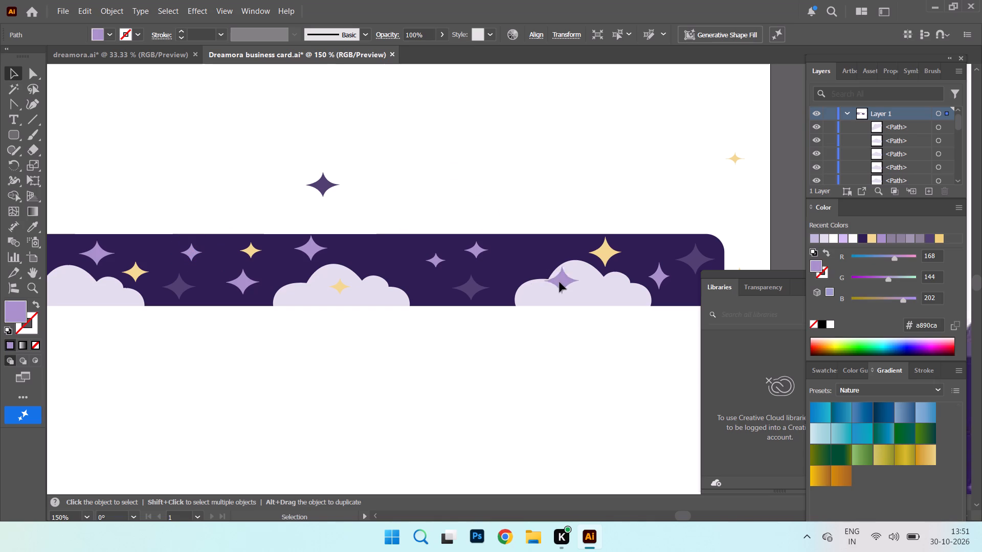
drag(560, 282, 541, 266)
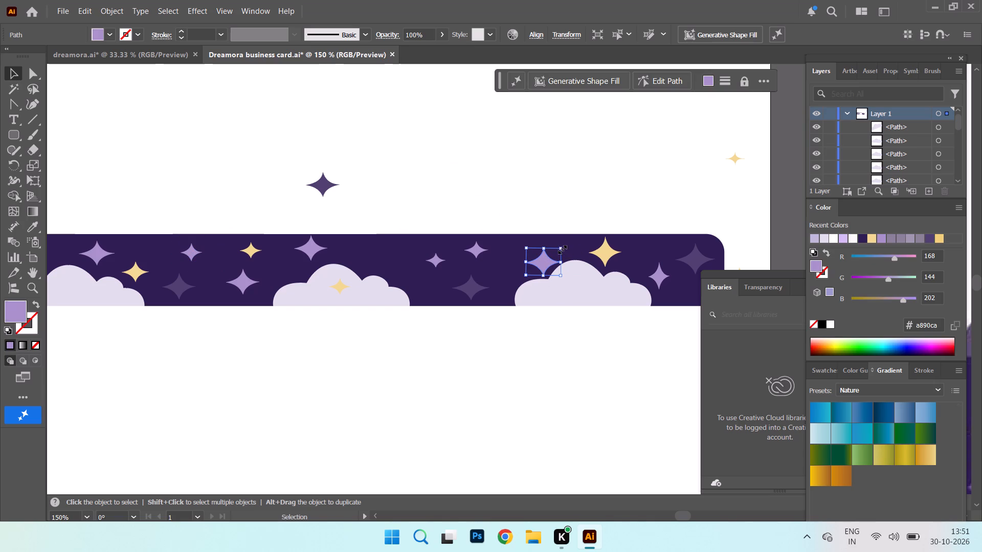
drag(561, 248, 547, 257)
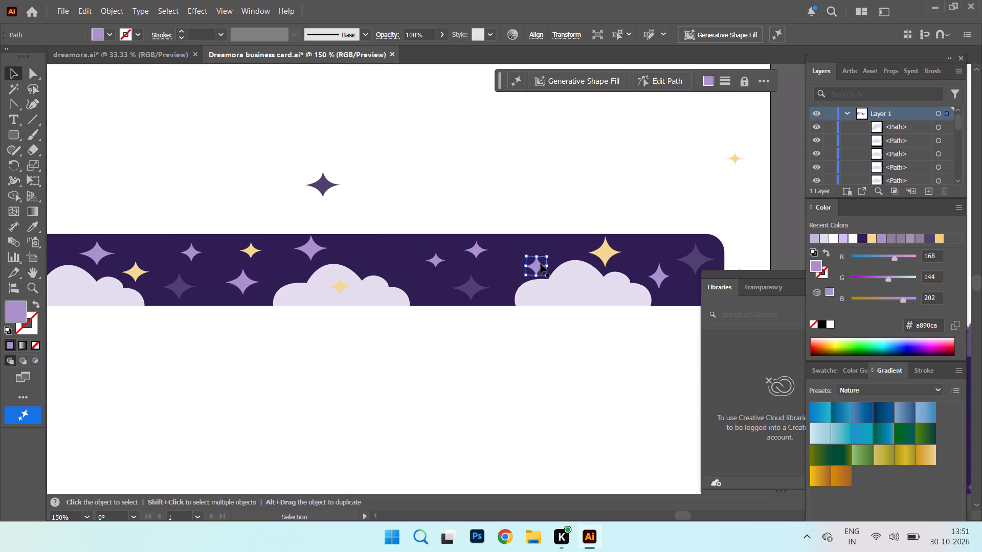
drag(539, 266, 546, 265)
Move the dark purple star above the card into the strip over the middle cloud, and shift the yellow star off that cloud to its right.
drag(324, 186, 380, 253)
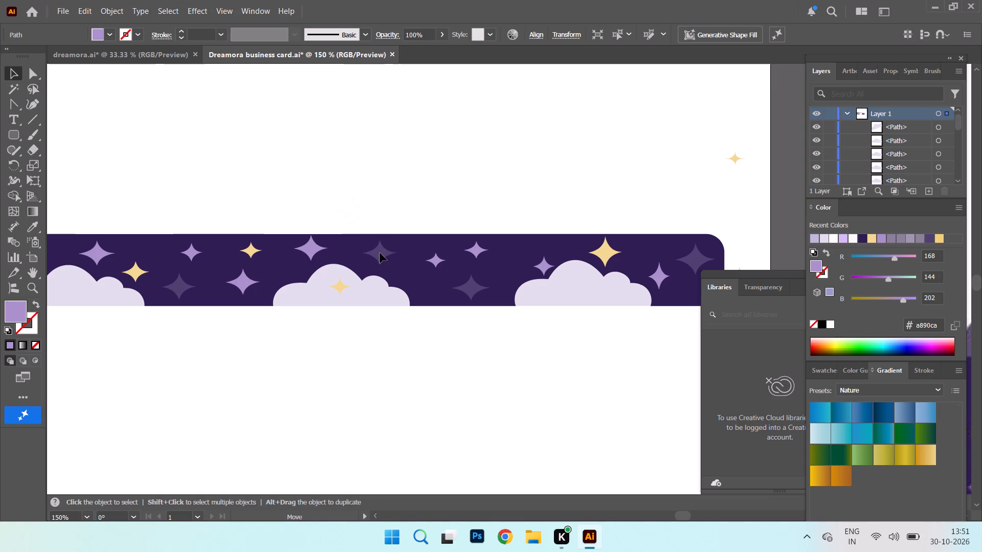
drag(380, 253, 380, 253)
drag(343, 282, 445, 294)
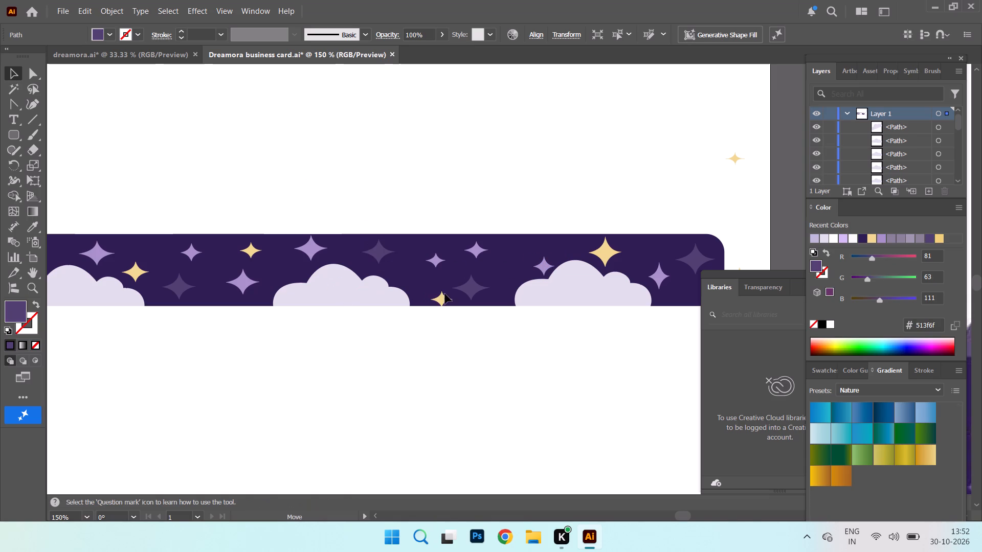
drag(445, 294, 426, 279)
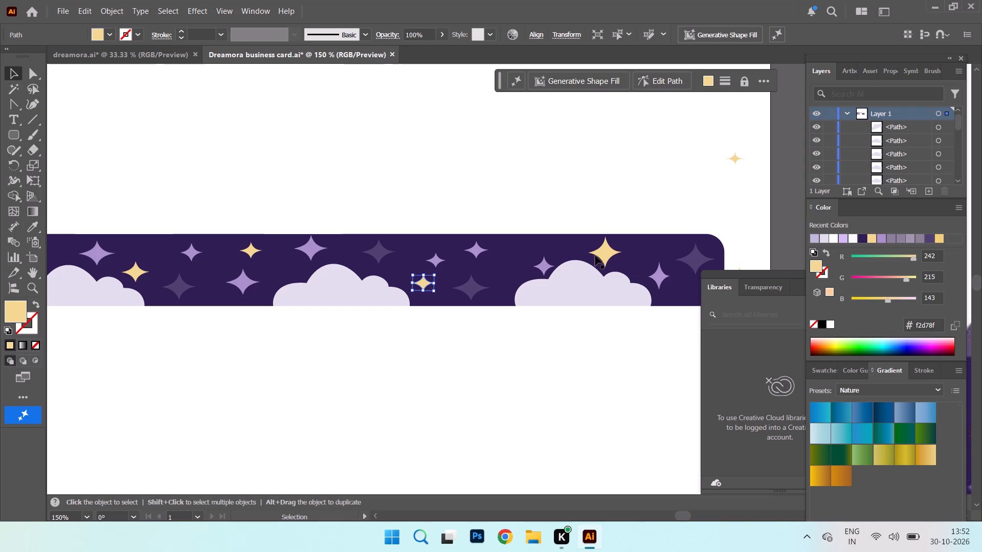
Shrink the yellow star above the right cloud and place a smaller copy at the strip's lower right end.
click(606, 254)
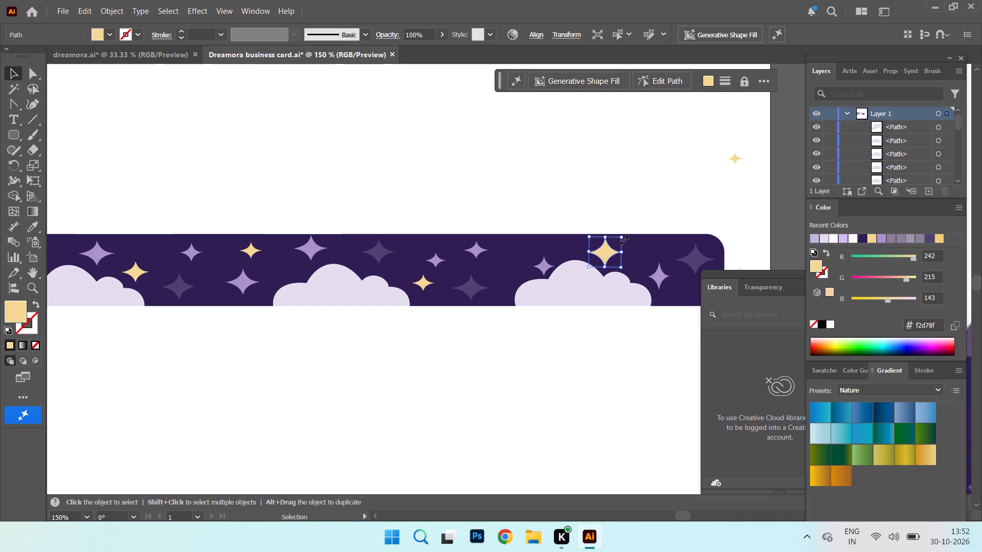
drag(623, 239, 617, 247)
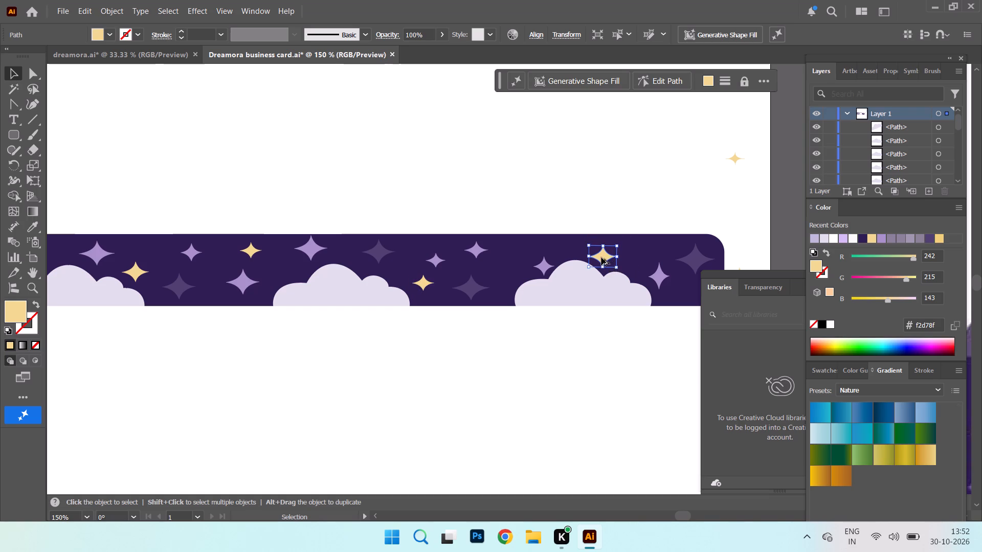
alt+drag(601, 258, 690, 290)
drag(678, 278, 685, 281)
Copy the small yellow star to the strip's left end, place it beside the left cloud under the dark star, and shrink it further.
drag(694, 288, 63, 255)
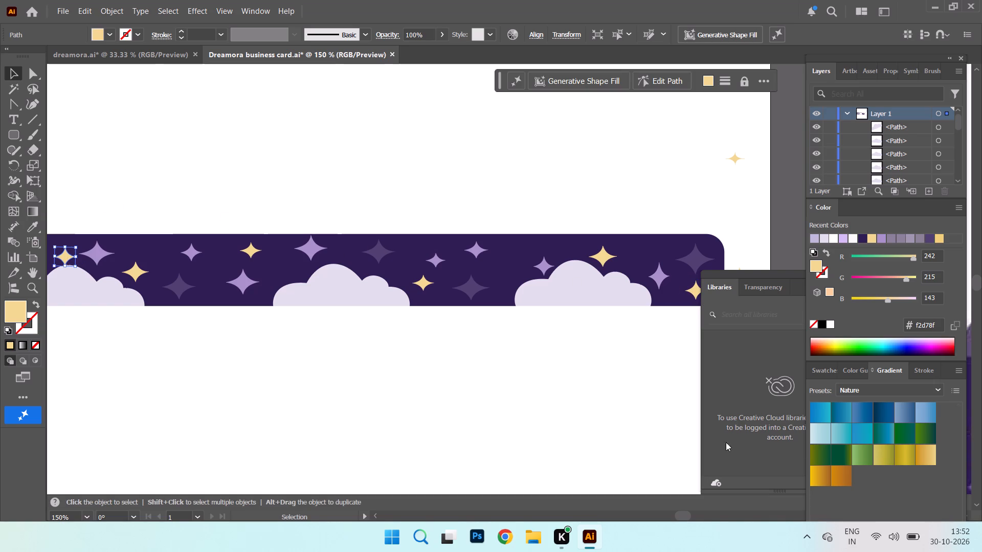
drag(685, 511, 677, 513)
drag(512, 256, 460, 283)
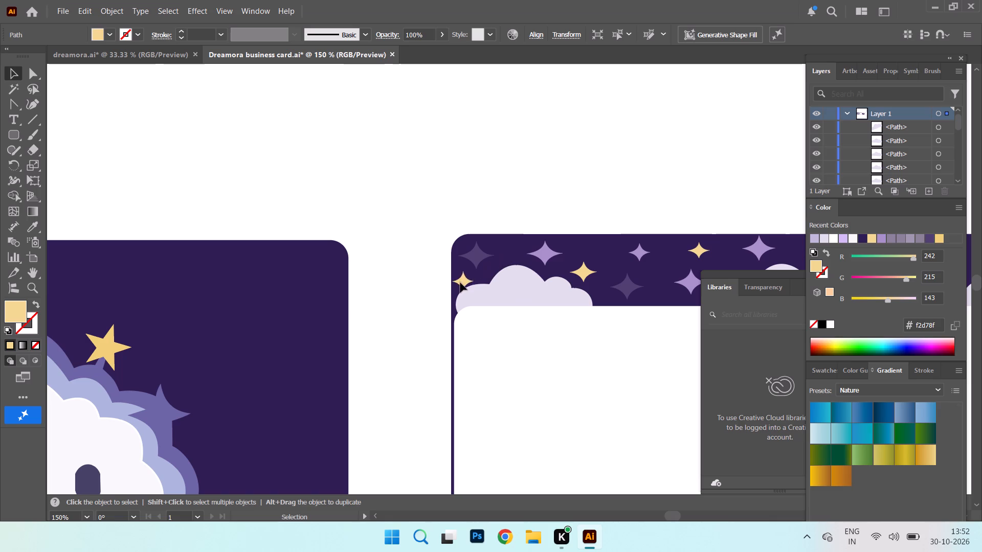
drag(460, 283, 466, 274)
drag(478, 265, 470, 278)
drag(470, 278, 469, 276)
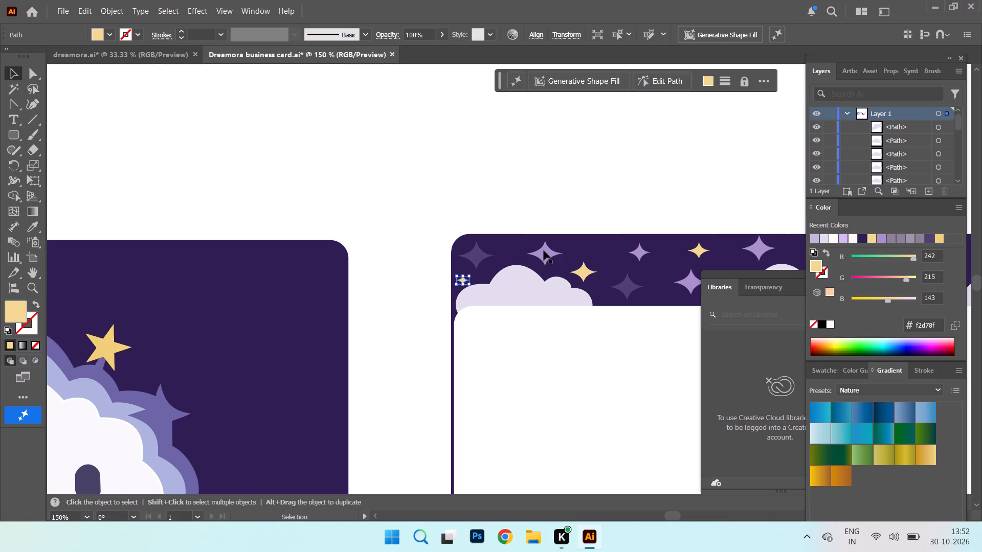
Move the lilac star above the left cloud slightly to the right.
drag(544, 258, 563, 255)
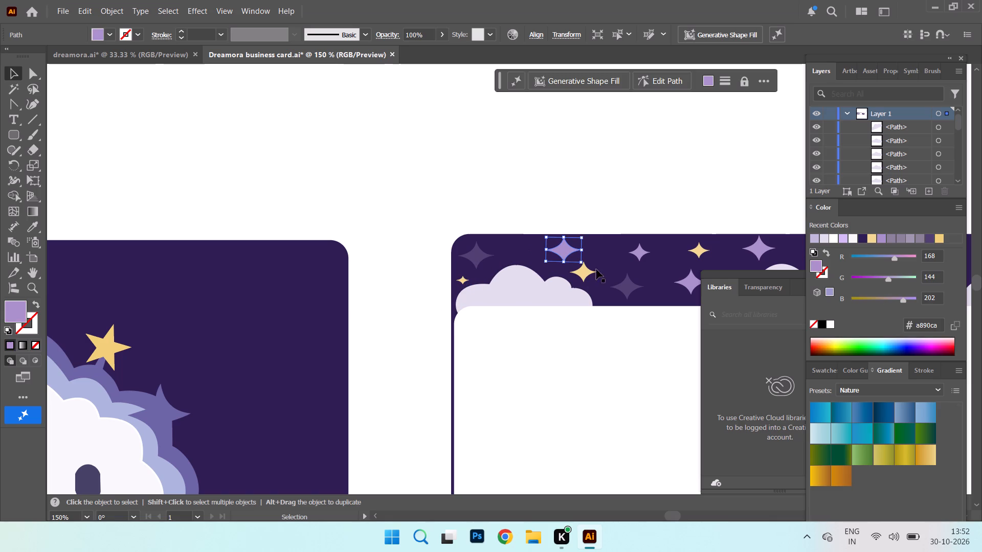
Shrink the yellow star beside the left cloud and place a smaller copy above that cloud, between the dark and lilac stars.
drag(584, 275, 589, 278)
drag(601, 265, 601, 265)
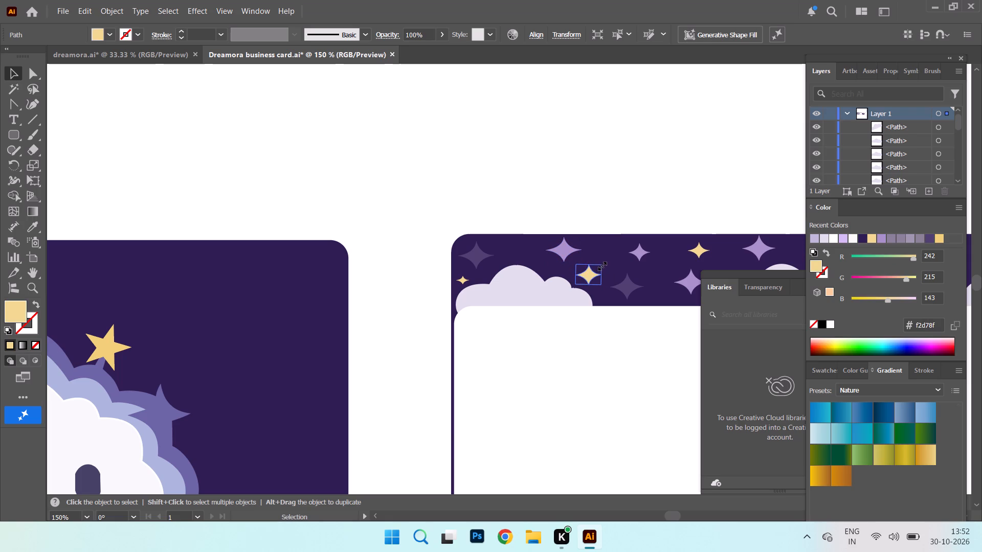
drag(601, 265, 592, 267)
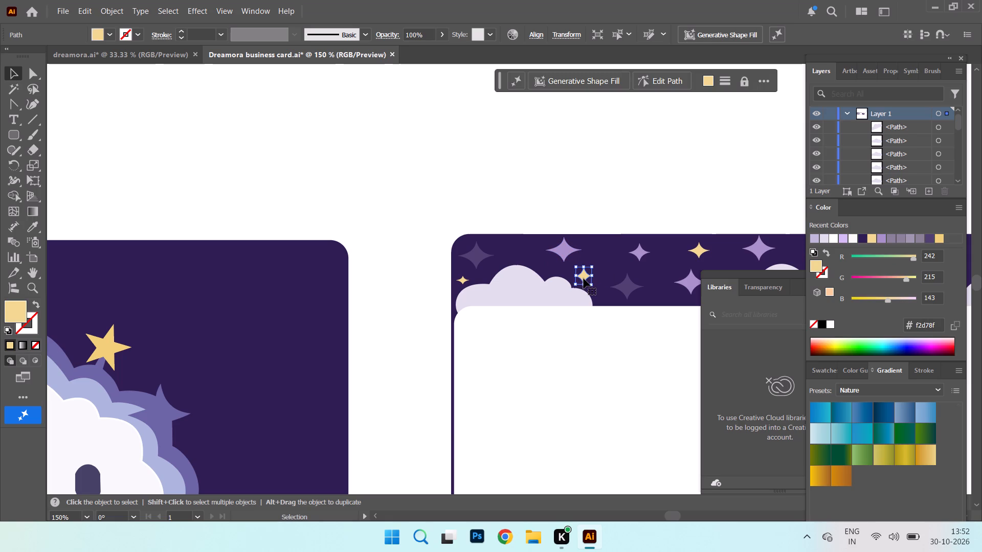
alt+drag(584, 278, 523, 254)
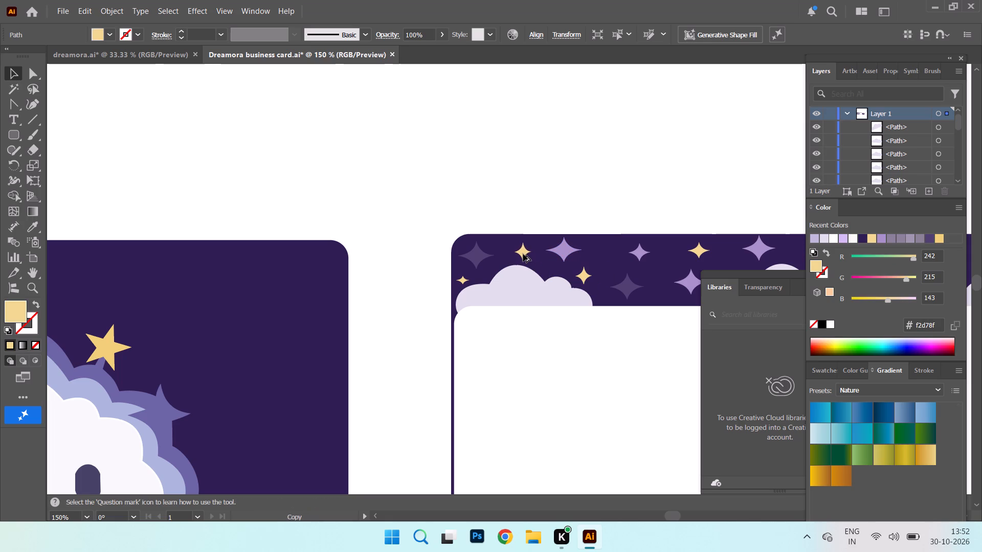
alt+drag(523, 254, 522, 250)
alt+click(522, 250)
drag(529, 237, 528, 243)
click(581, 280)
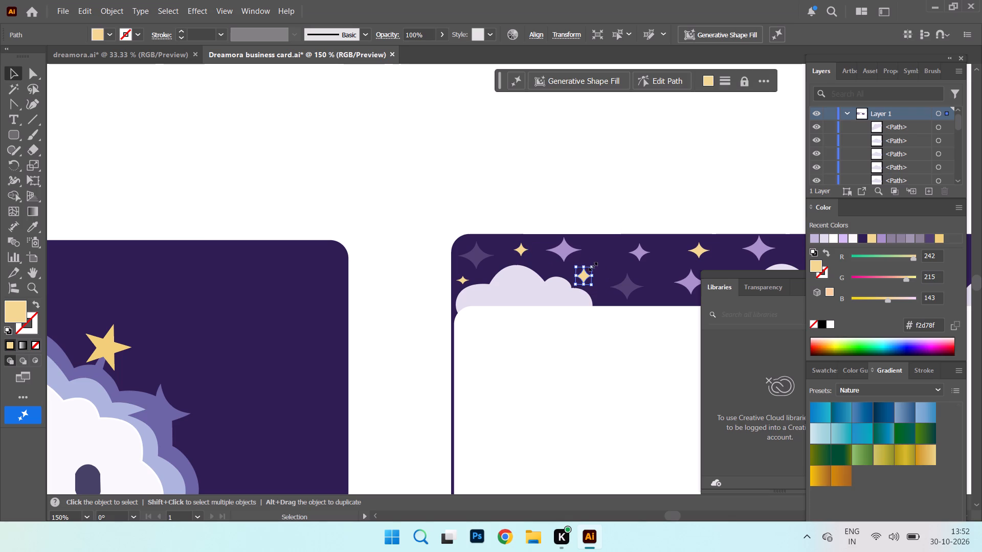
drag(592, 264, 590, 270)
click(595, 207)
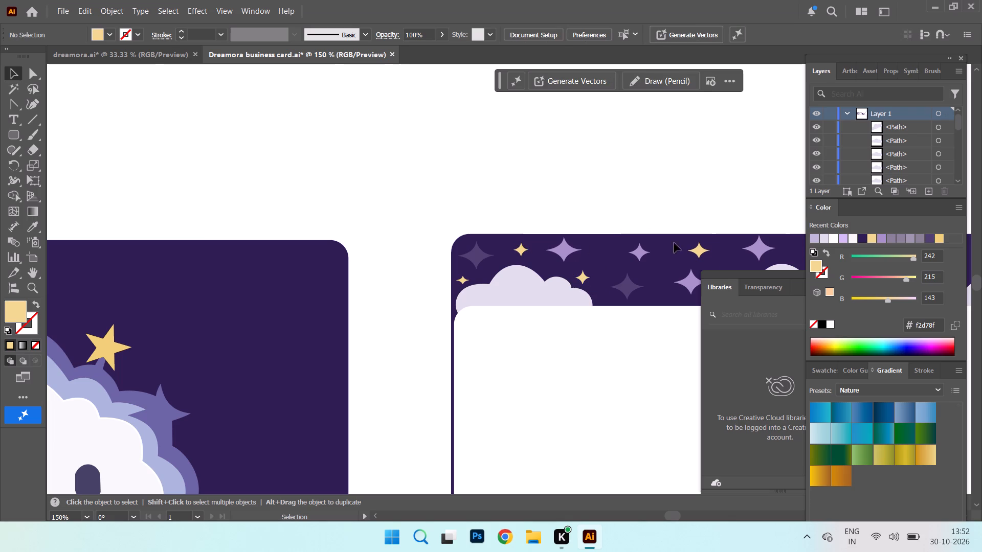
Compare the card back with the reference image and check the Dreamora title's text settings.
key(ctrl+minus)
key(ctrl+minus)
key(ctrl+minus)
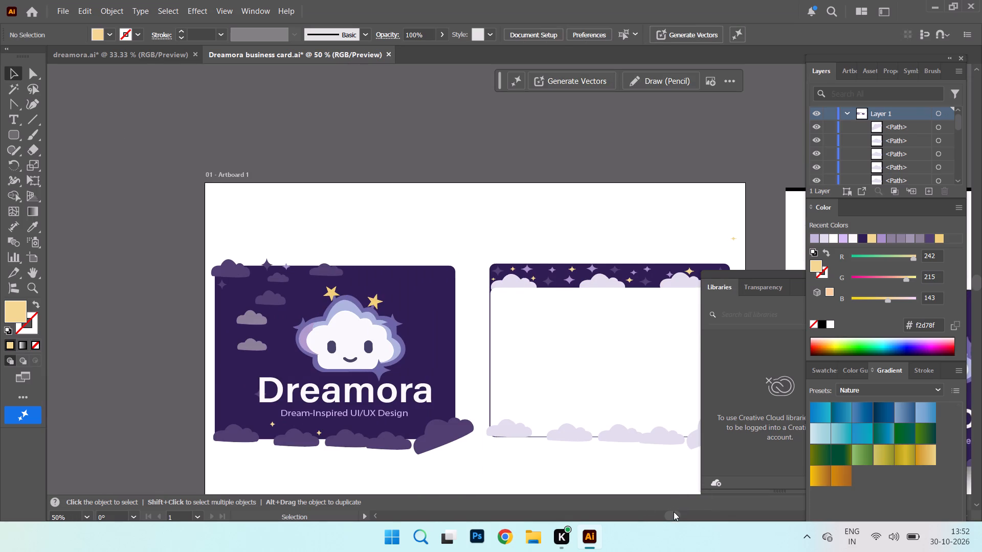
drag(674, 512, 696, 507)
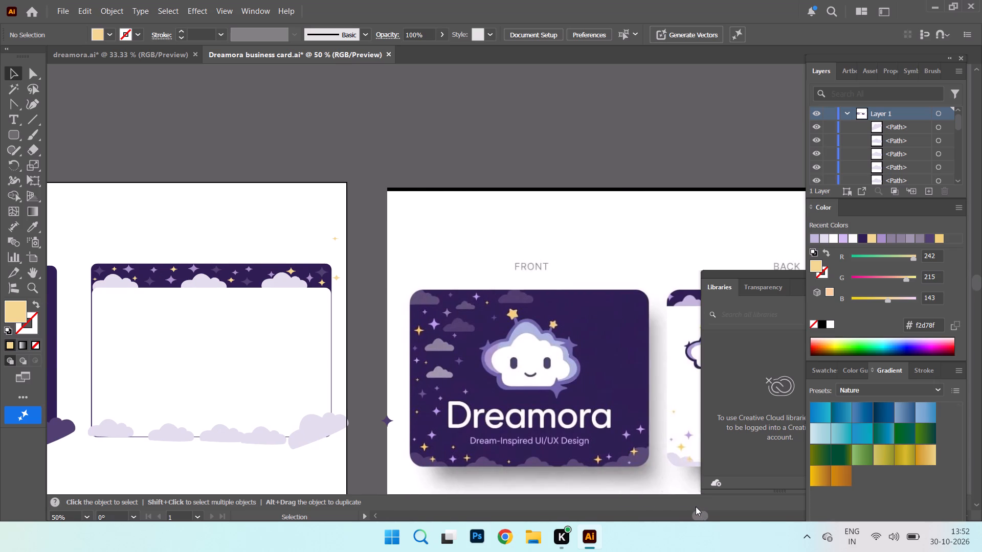
drag(696, 507, 705, 504)
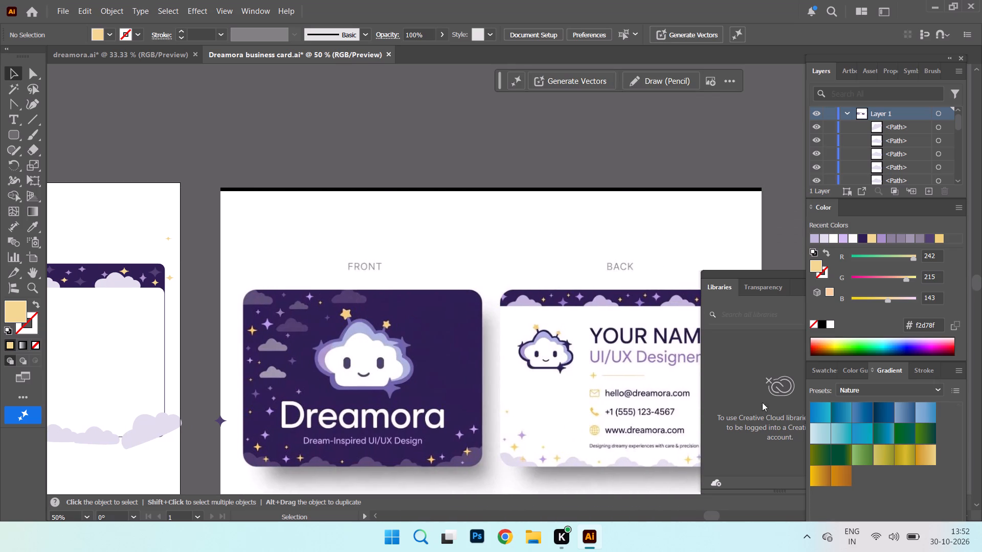
drag(712, 519, 691, 519)
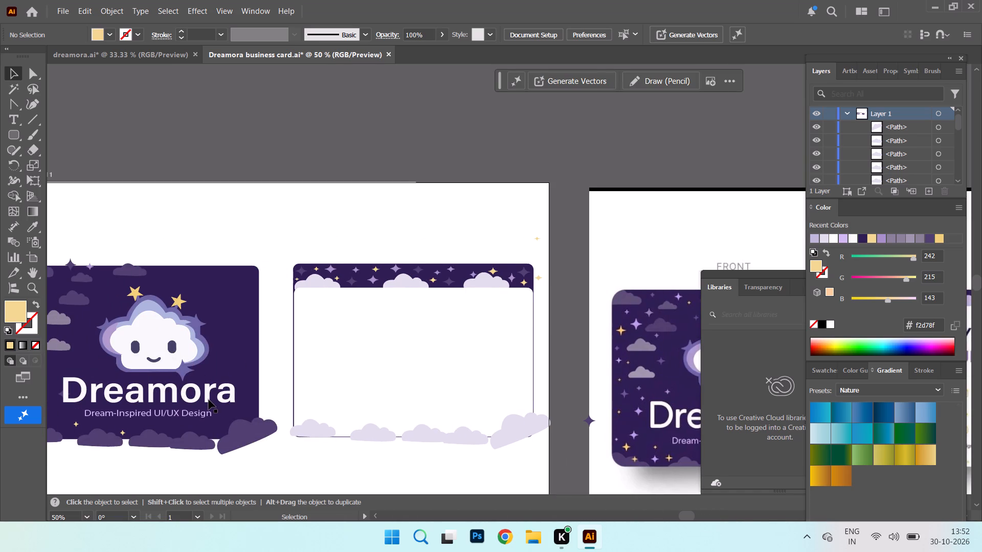
click(208, 400)
drag(685, 519, 693, 519)
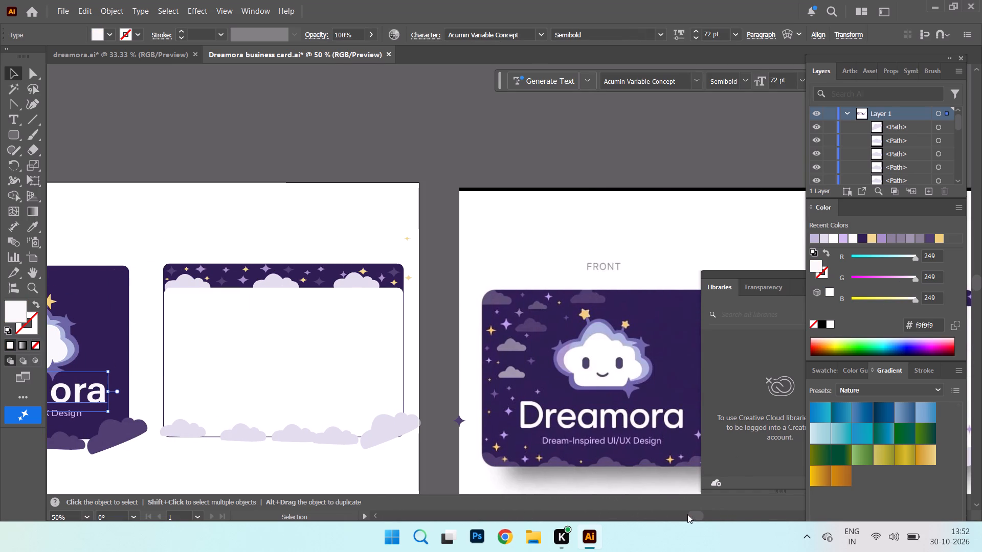
drag(695, 515, 712, 517)
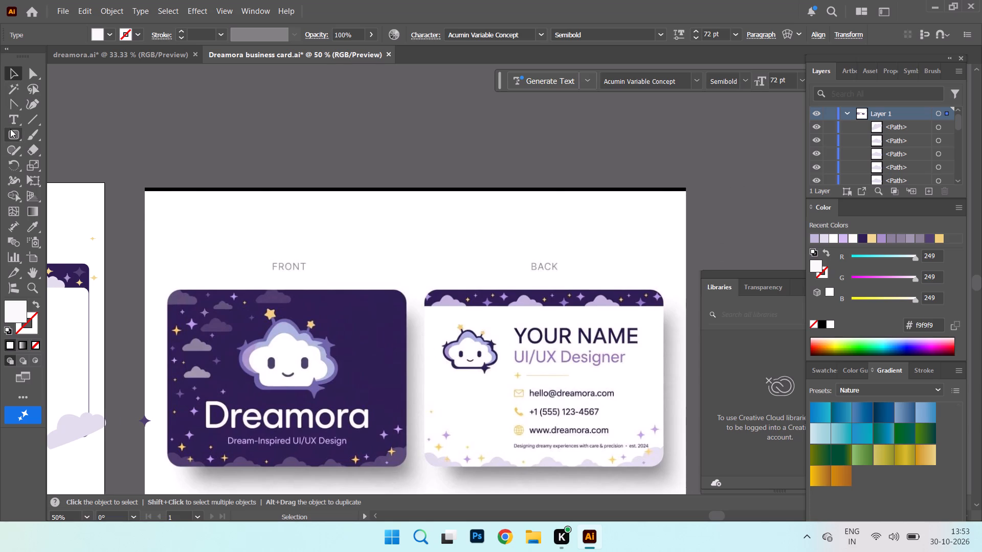
Add the text "YOUR NAME" in capitals in the blank area above the reference cards.
click(12, 124)
click(348, 217)
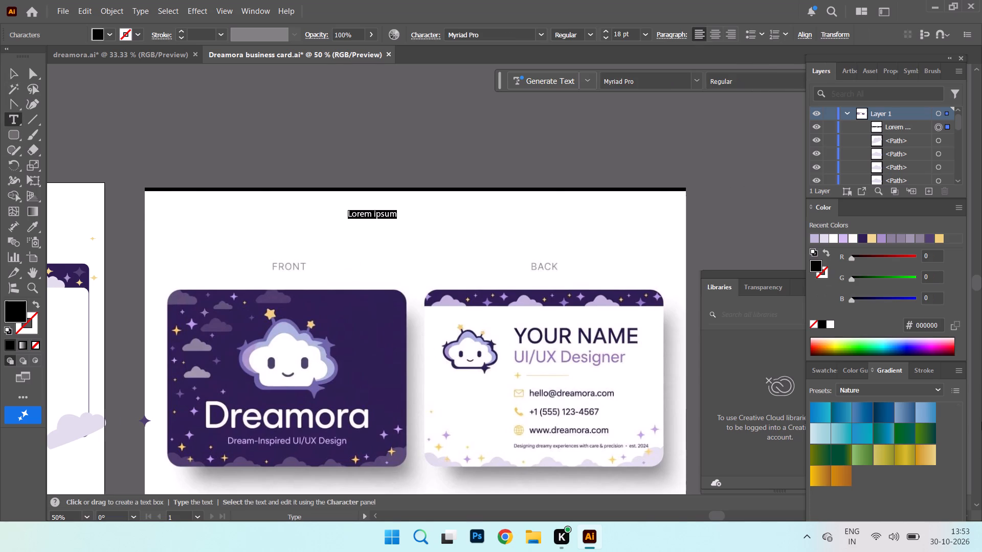
key(y)
text(oue)
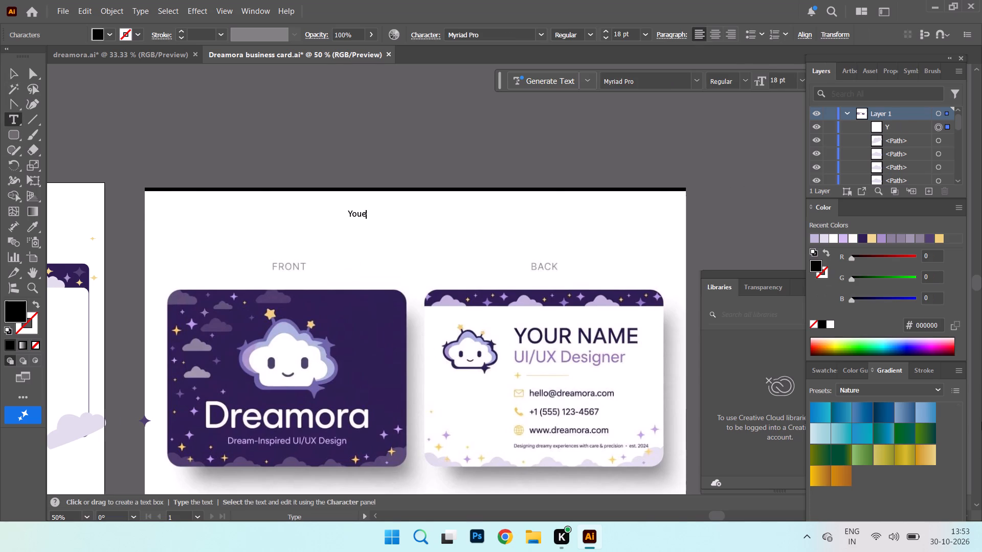
key(space)
key(BackSpace)
key(BackSpace)
key(BackSpace)
key(BackSpace)
key(BackSpace)
key(BackSpace)
key(BackSpace)
key(BackSpace)
key(y)
text(our)
key(space)
key(BackSpace)
key(BackSpace)
key(BackSpace)
key(BackSpace)
key(BackSpace)
key(BackSpace)
key(BackSpace)
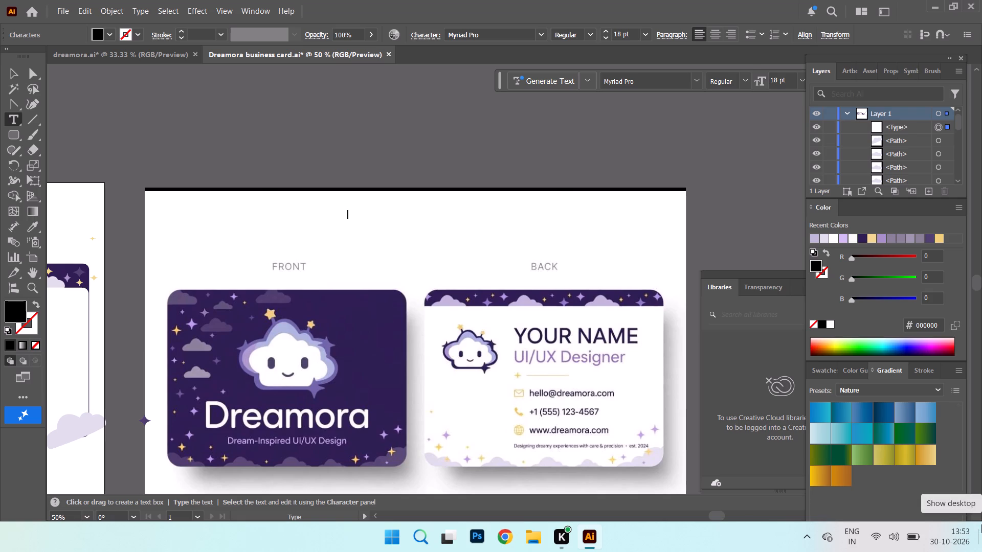
text(YOUR)
key(space)
key(n)
text(AME)
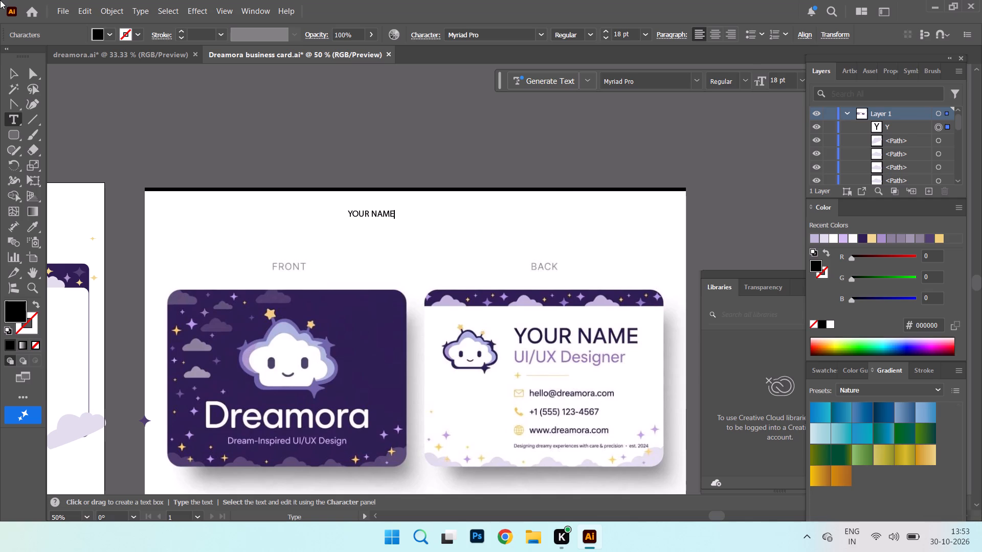
click(340, 223)
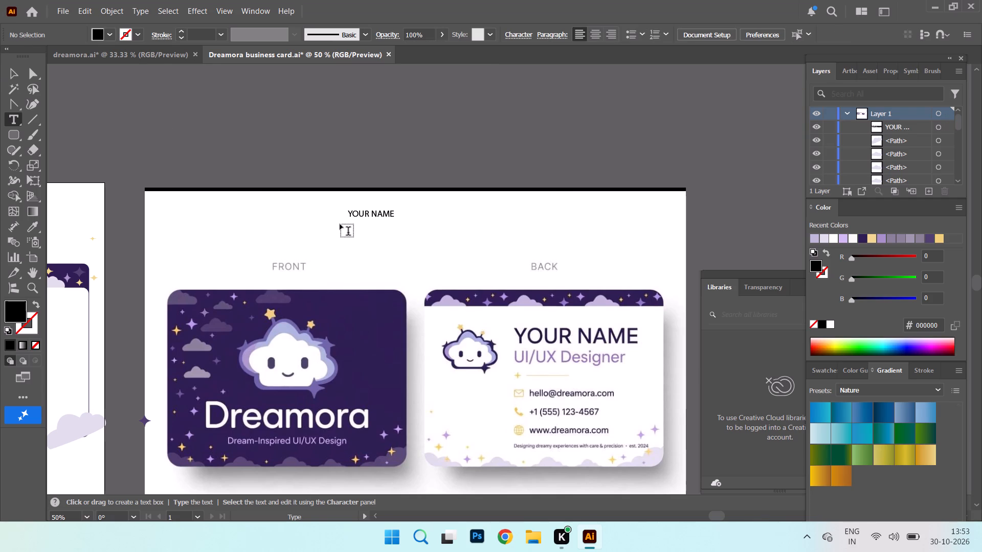
Add a separate text line "UI/UX Designer" just below YOUR NAME.
click(340, 224)
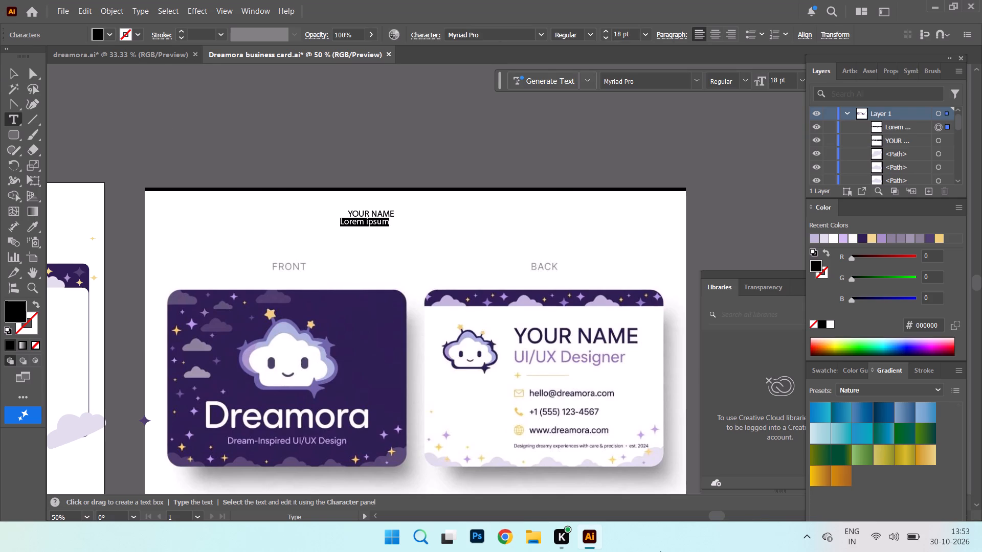
key(u)
key(i)
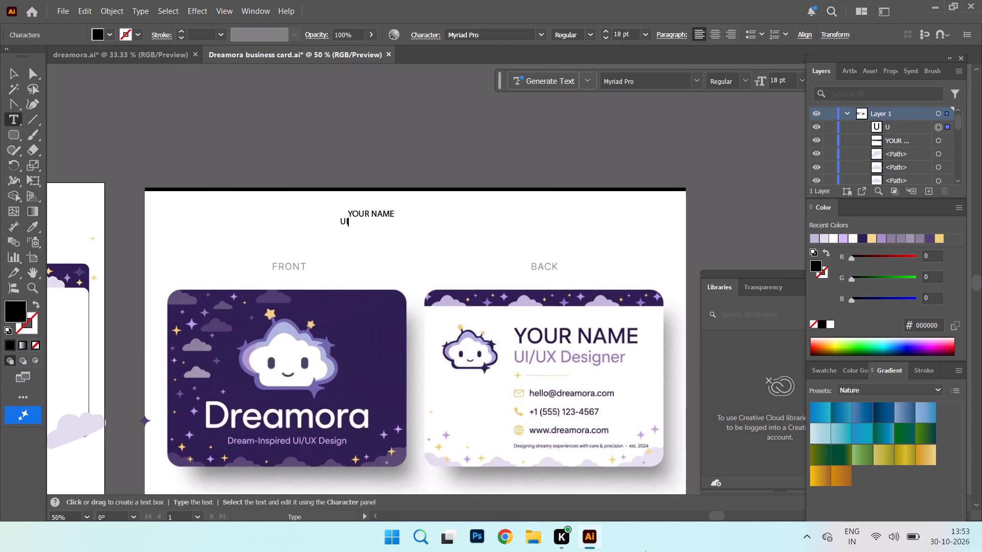
text(/UX)
key(space)
key(d)
key(e)
text(signer)
click(5, 76)
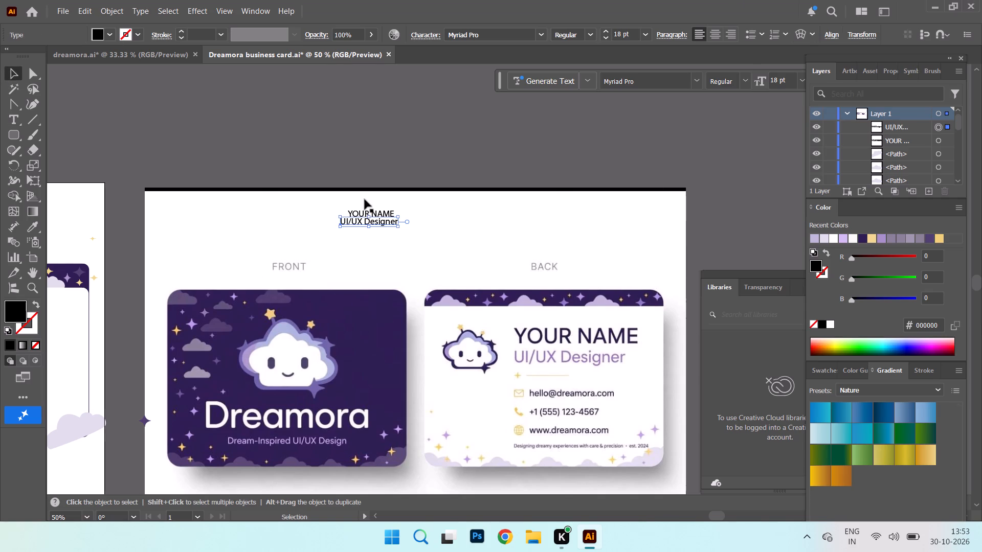
Set the YOUR NAME text to 36 pt, and enlarge it slightly further to about 39 pt.
click(385, 214)
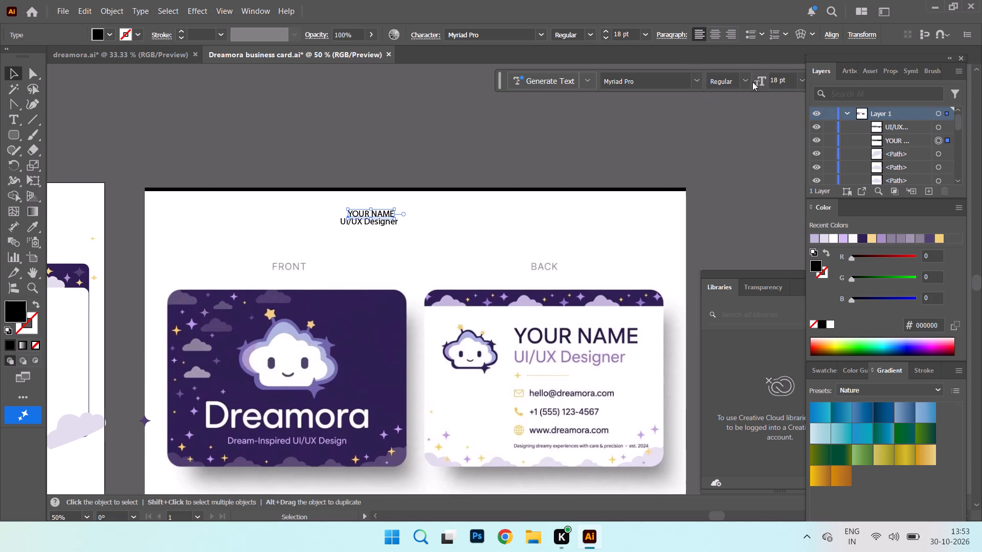
click(644, 34)
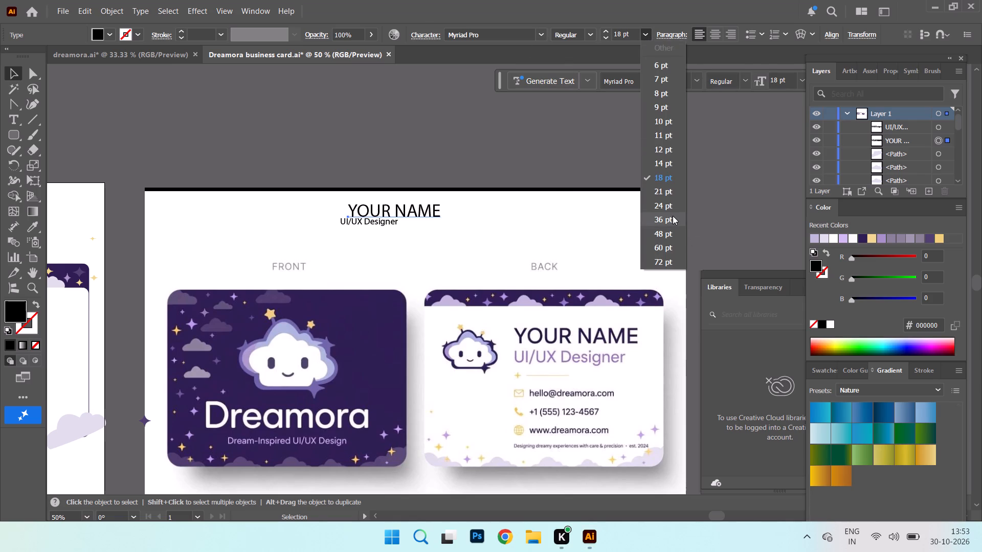
click(673, 216)
click(393, 223)
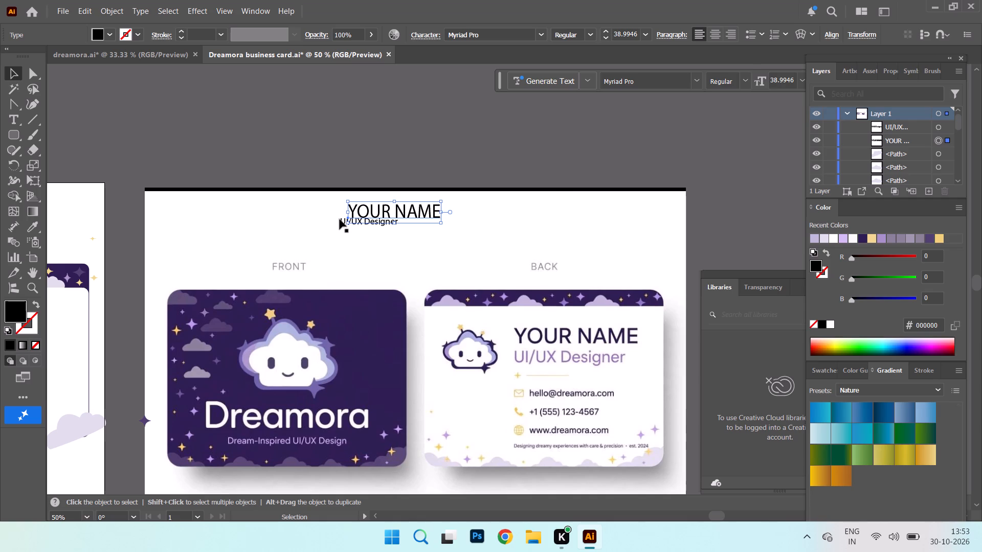
click(291, 219)
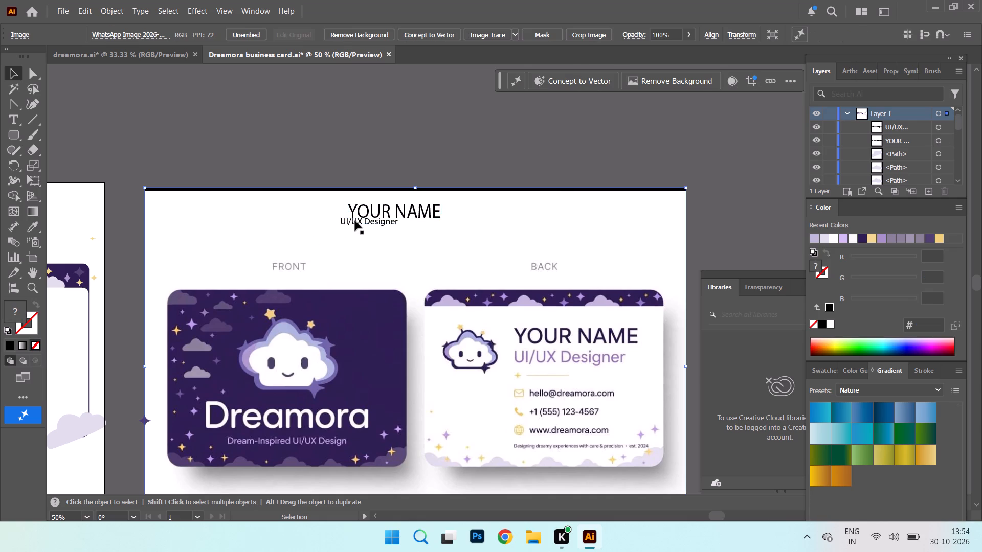
Set the UI/UX Designer text to 24 pt and move it beneath YOUR NAME, clear of the overlap.
click(346, 222)
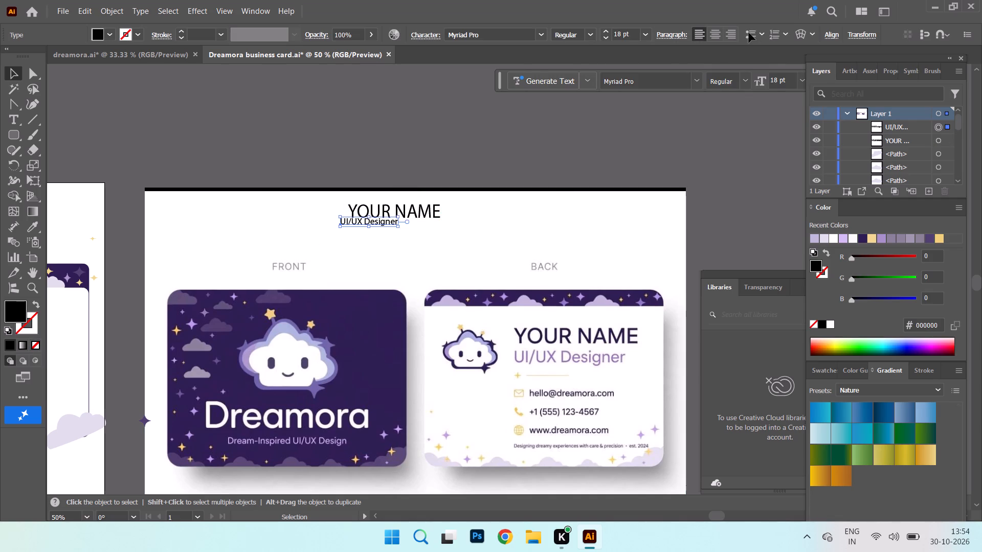
click(641, 37)
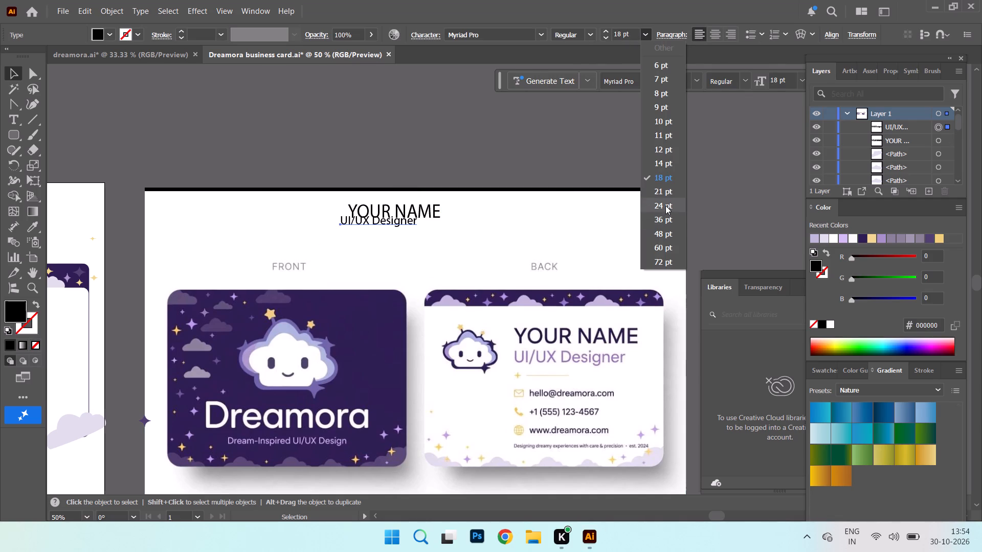
click(665, 205)
drag(394, 220, 406, 226)
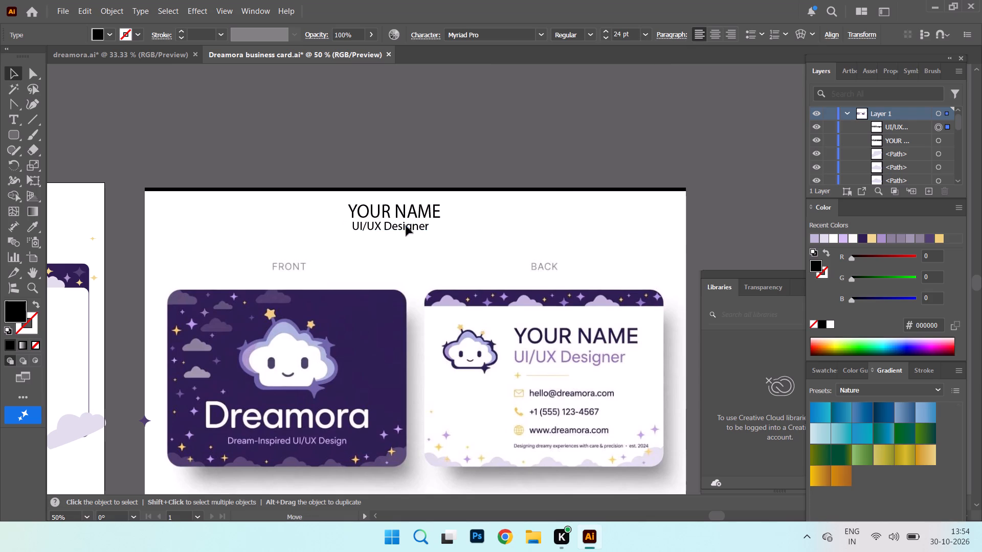
Set the YOUR NAME and UI/UX Designer text lines both to 36 pt, placing UI/UX Designer directly beneath the name.
drag(406, 226, 406, 230)
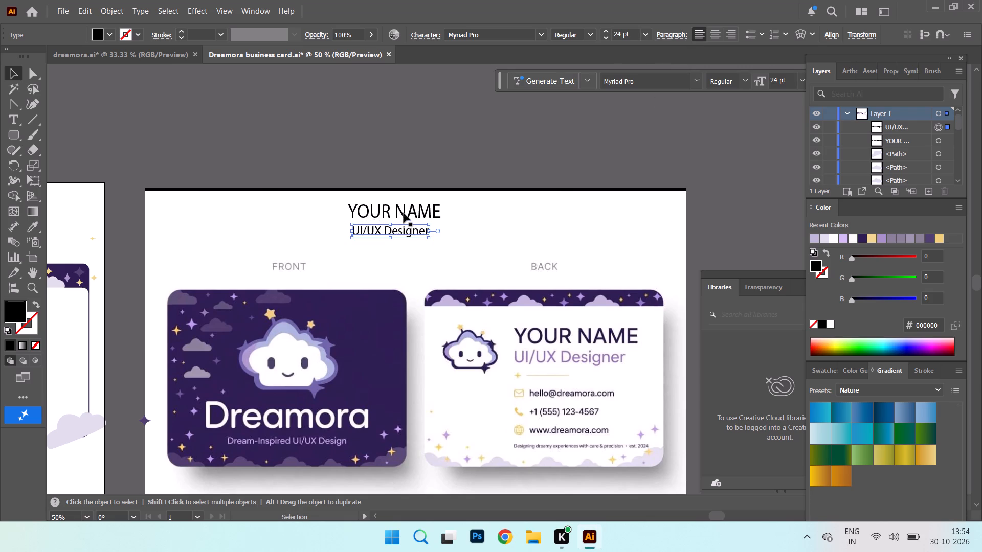
click(404, 213)
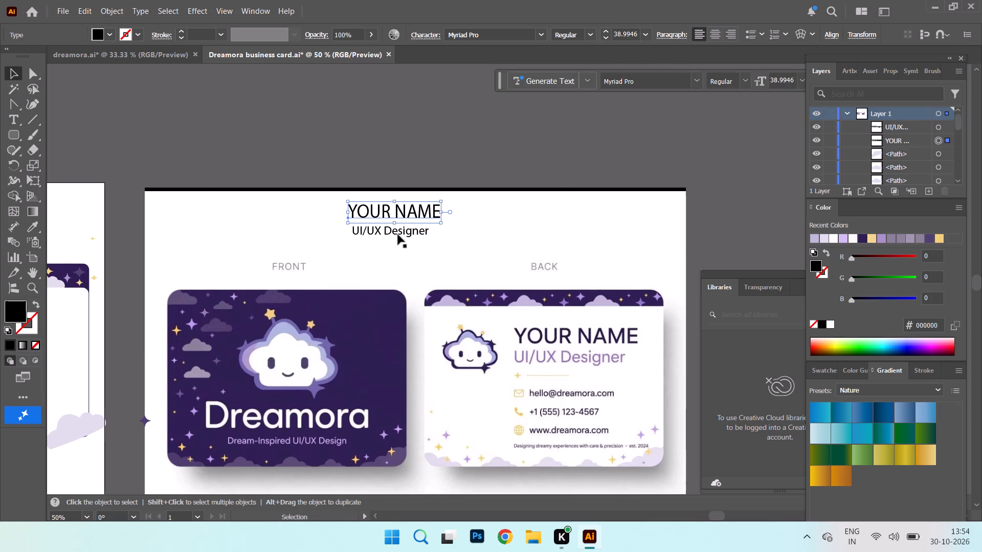
click(645, 34)
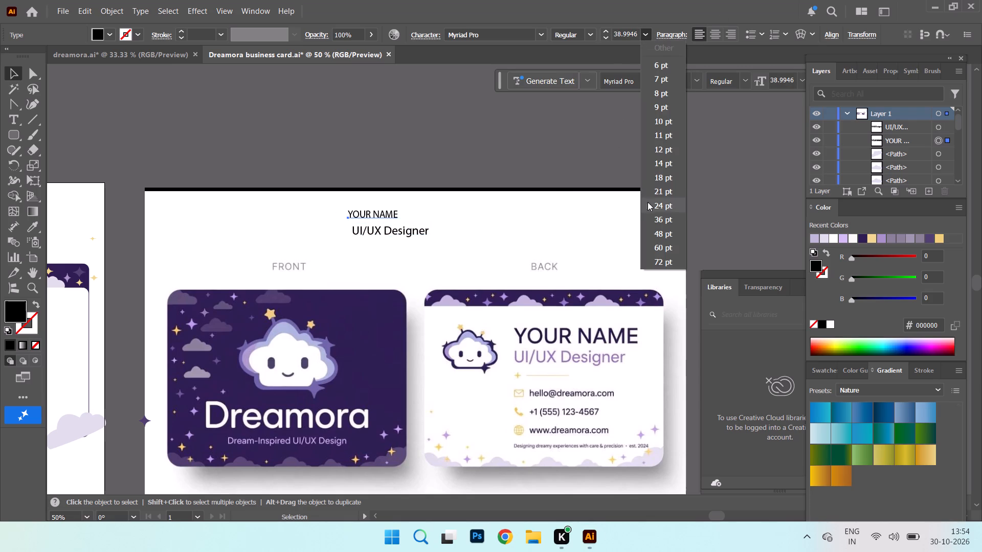
click(658, 218)
click(399, 235)
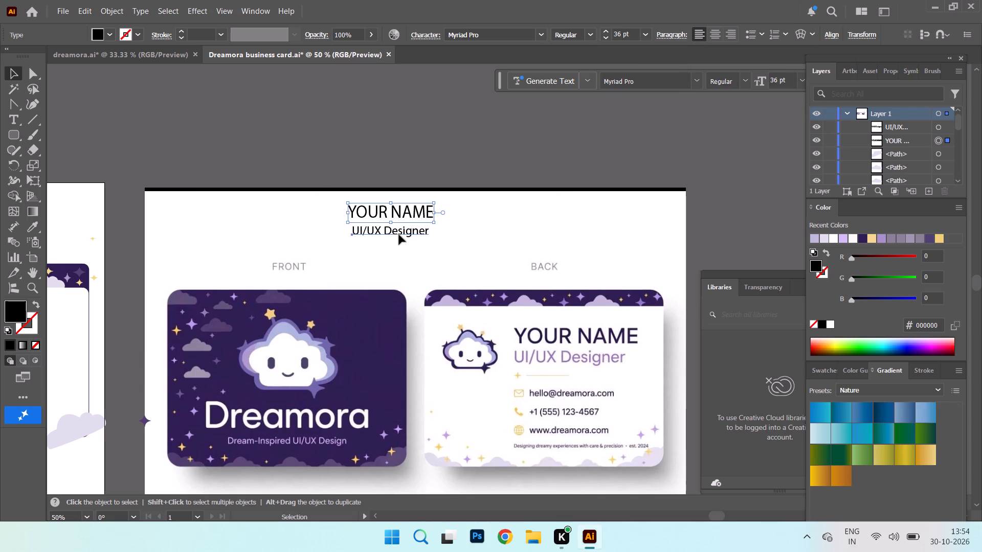
click(642, 35)
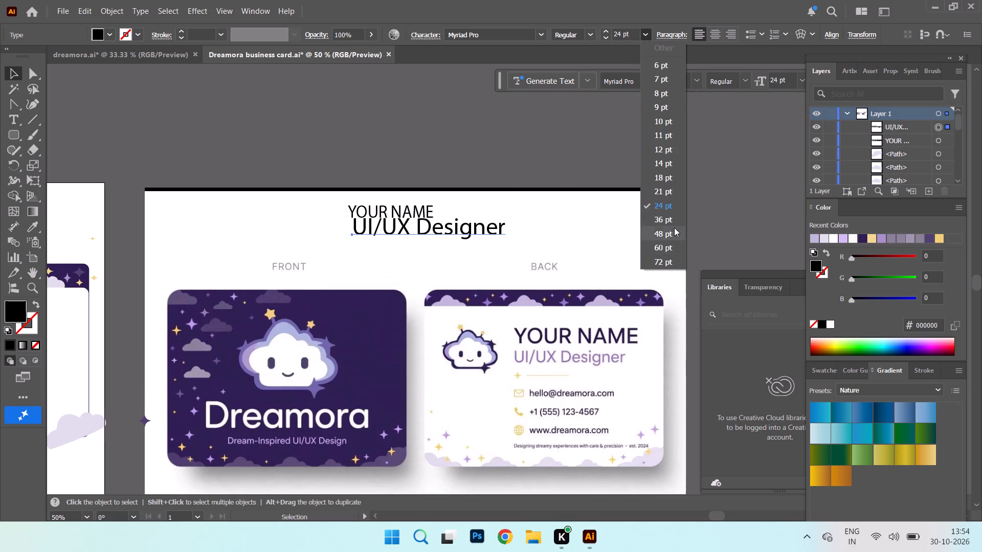
click(674, 222)
drag(399, 231, 399, 229)
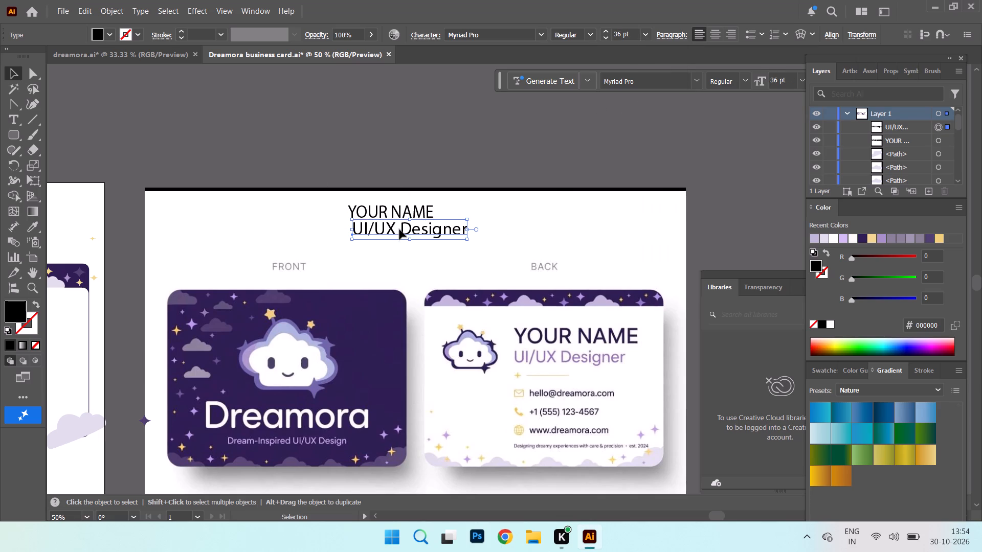
drag(399, 229, 388, 231)
Duplicate the cloud mascot group from the front card onto the white area of the back card.
key(ctrl+minus)
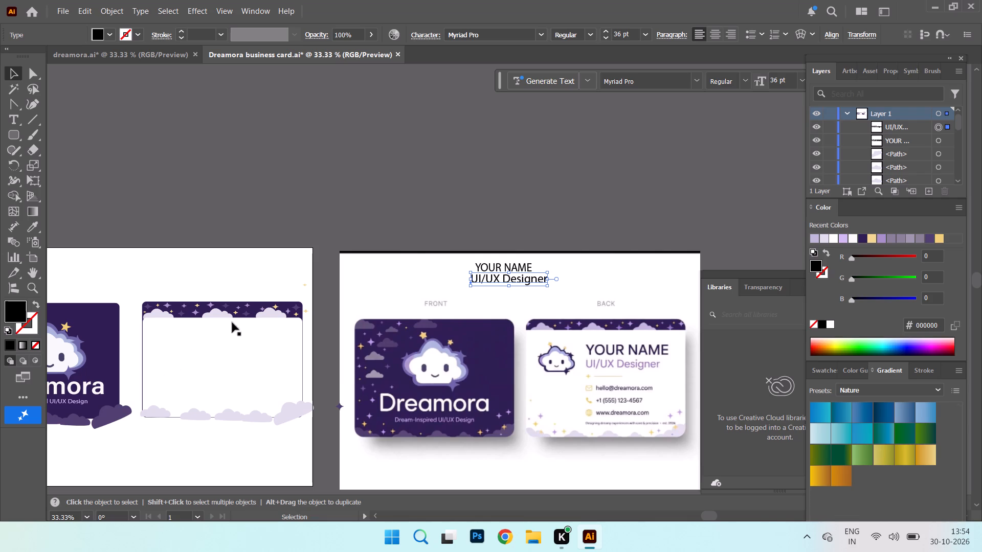
click(65, 363)
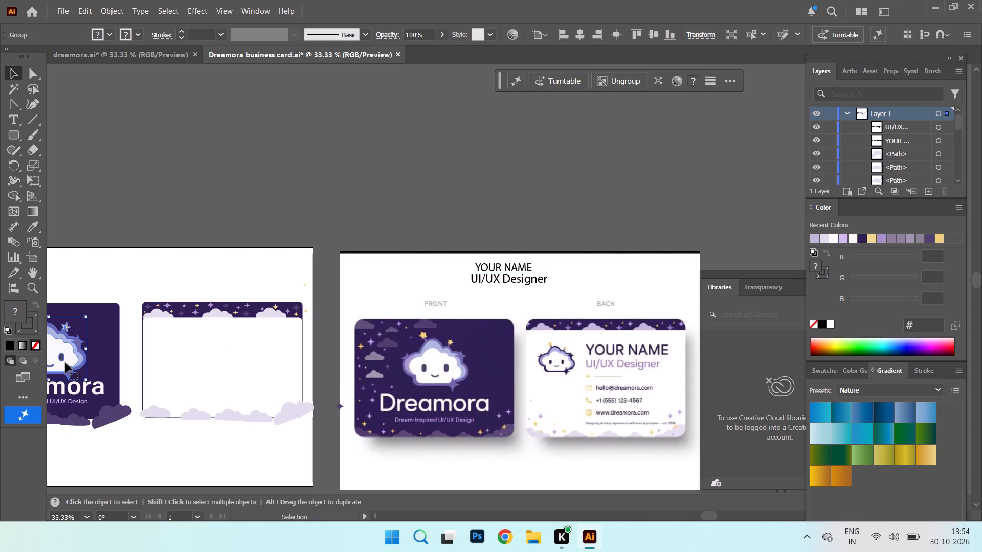
alt+drag(64, 363, 227, 373)
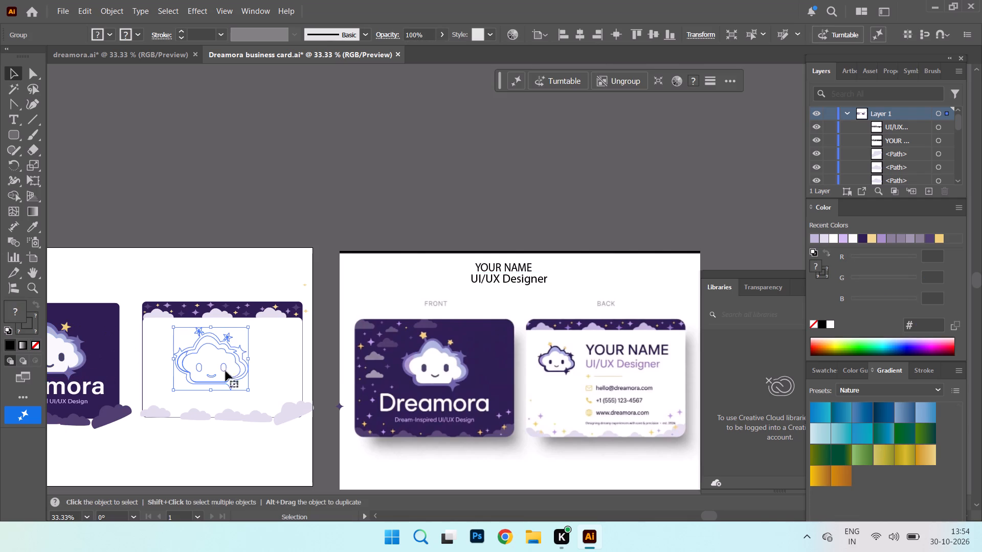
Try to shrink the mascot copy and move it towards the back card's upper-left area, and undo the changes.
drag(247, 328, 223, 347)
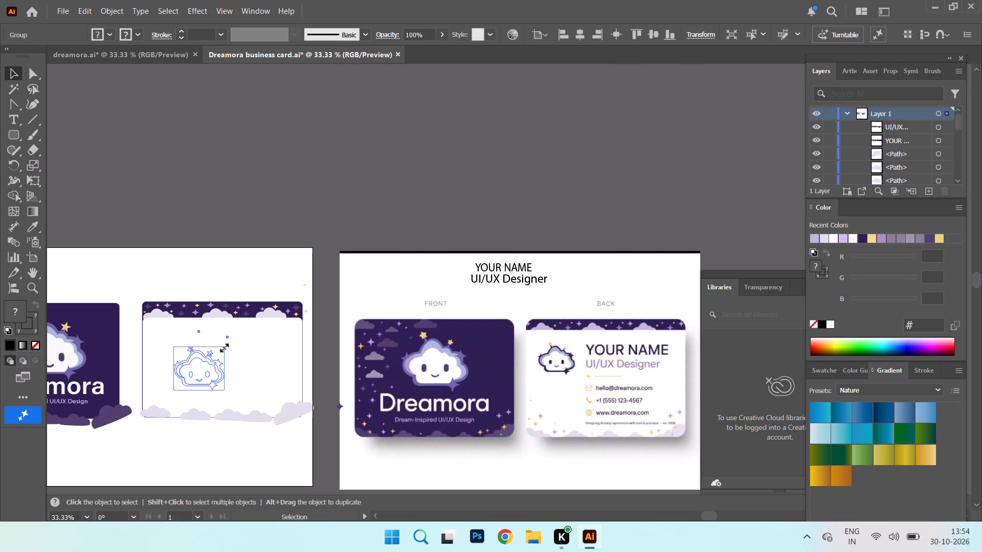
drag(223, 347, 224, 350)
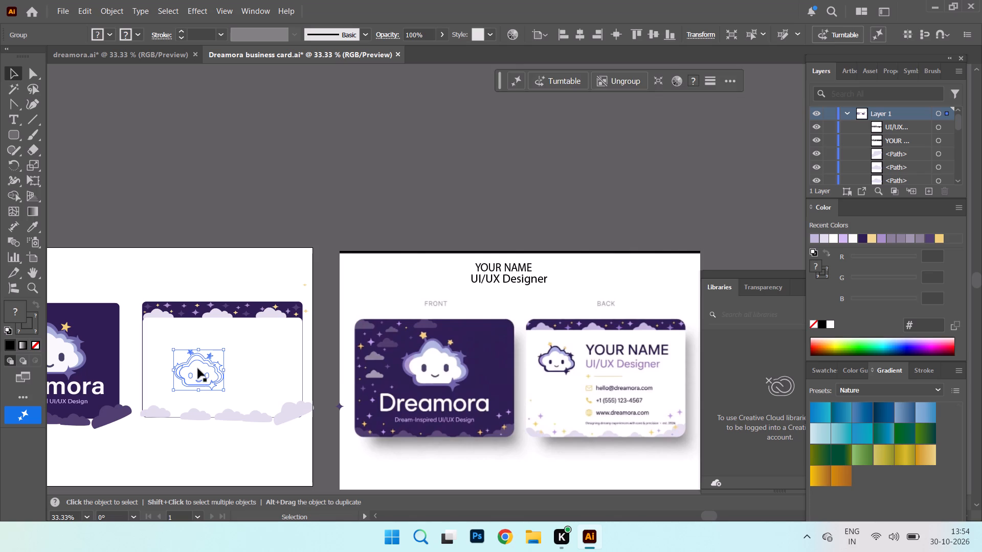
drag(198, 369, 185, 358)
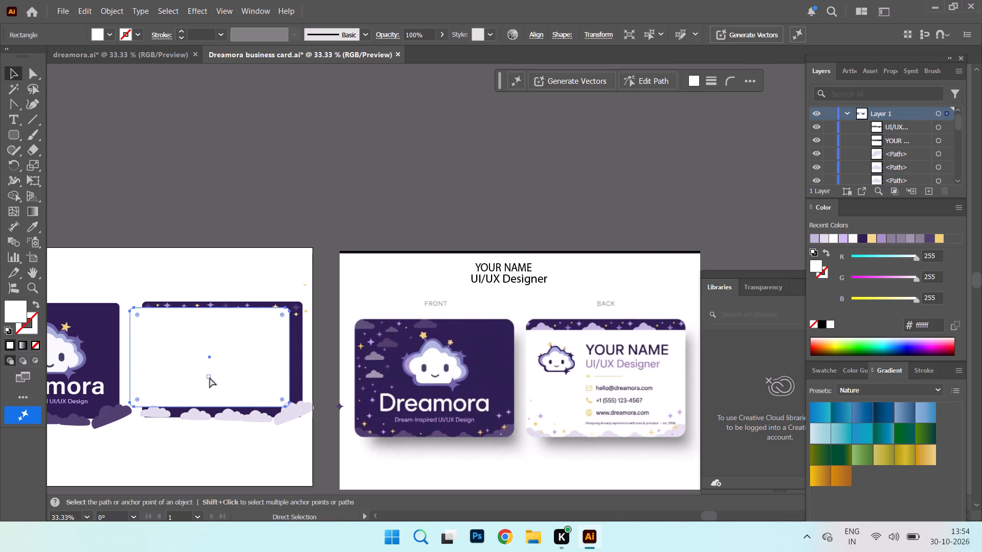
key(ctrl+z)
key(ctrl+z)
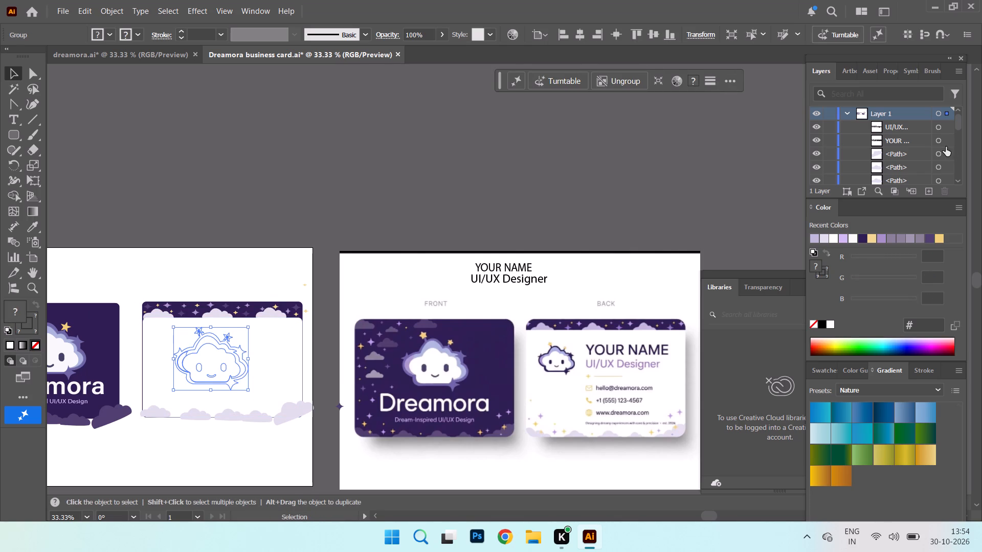
Bring the mascot copy's group to the top of Layer 1, above the white rectangle of the back card.
scroll(878, 144, down, 2)
scroll(892, 188, down, 11)
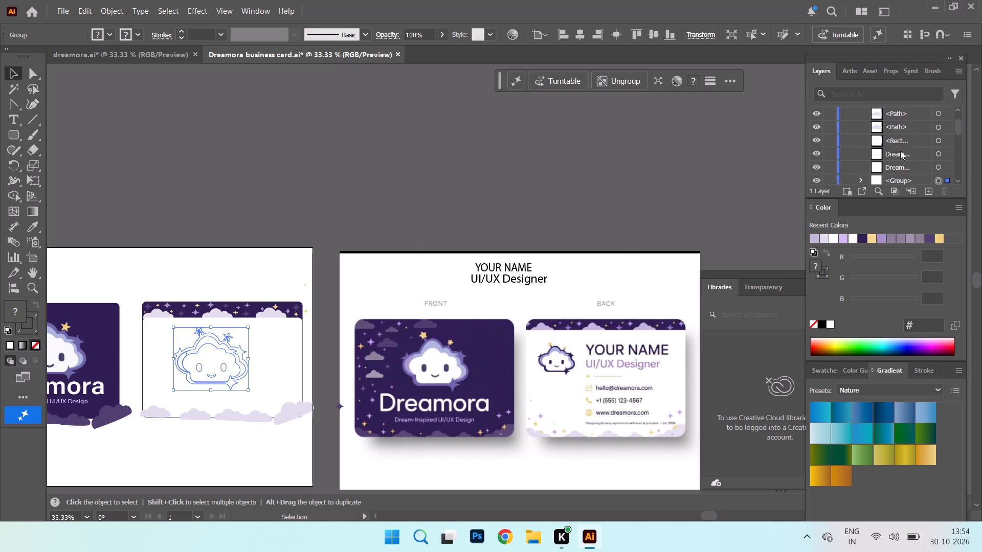
scroll(900, 151, down, 3)
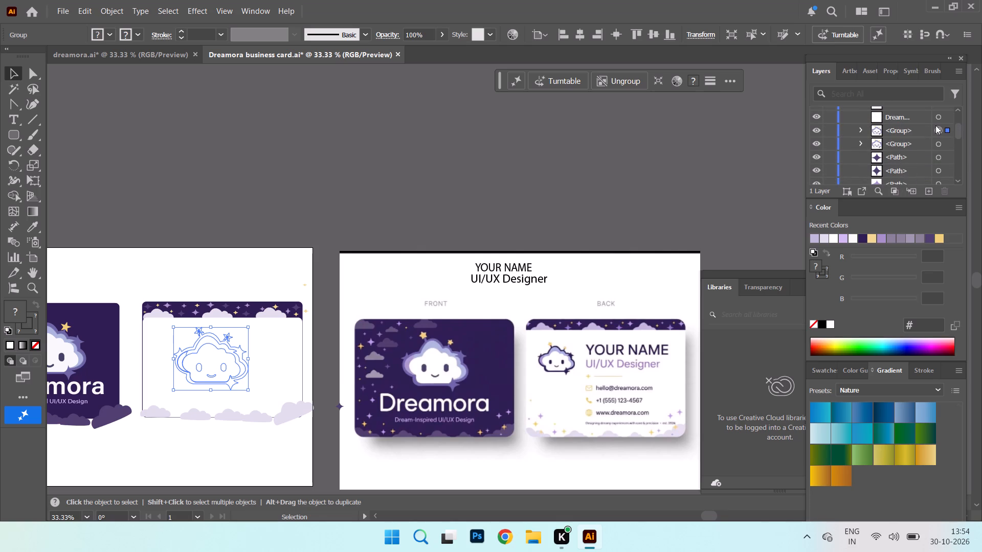
click(921, 130)
drag(921, 130, 907, 103)
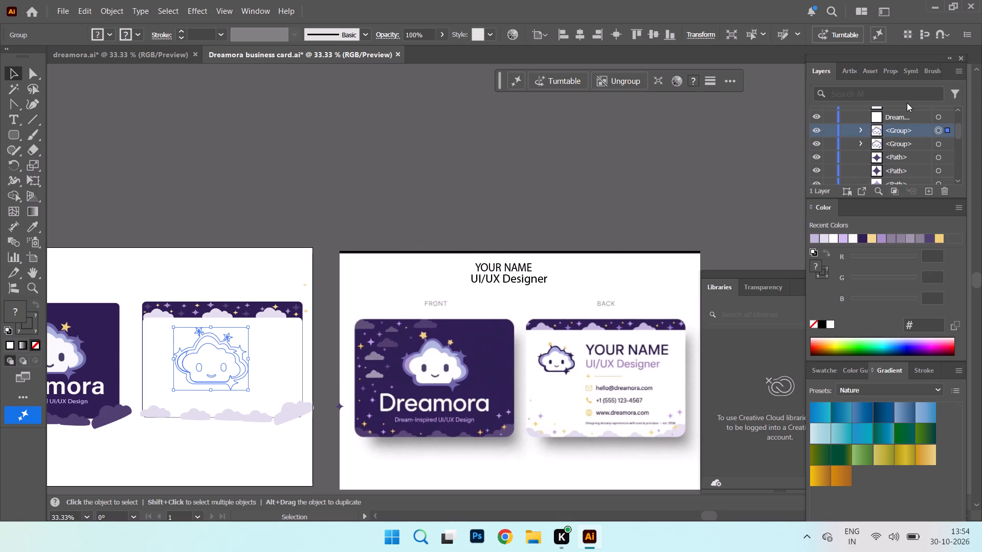
drag(907, 103, 906, 104)
drag(910, 134, 910, 109)
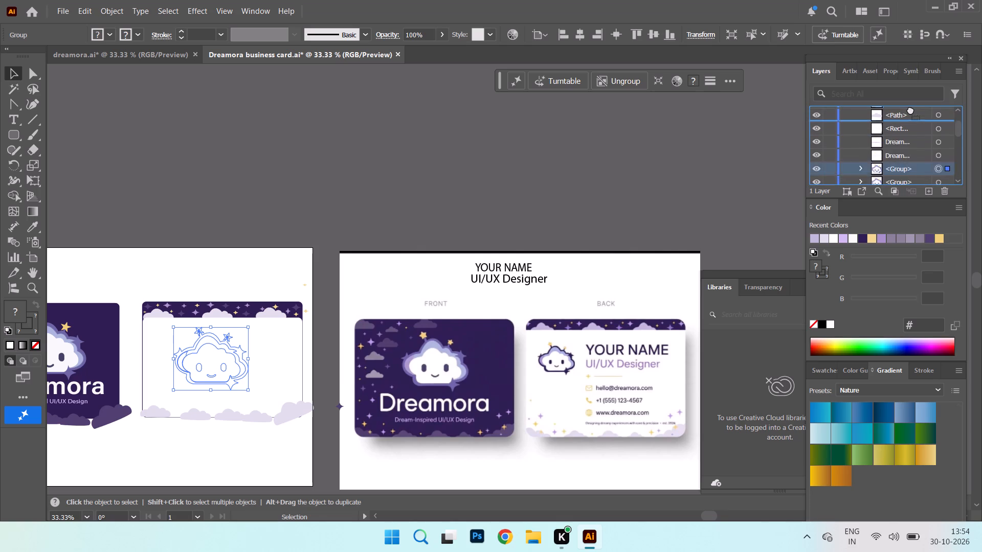
drag(910, 109, 903, 121)
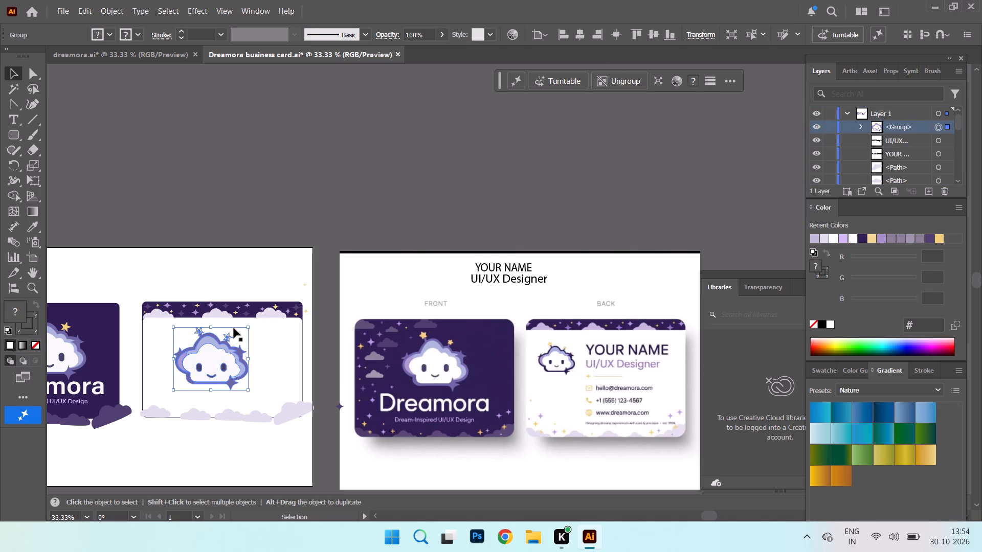
Scale the mascot copy down to roughly a quarter of the back card's width and place it in the white area's upper-left corner.
drag(248, 326, 231, 335)
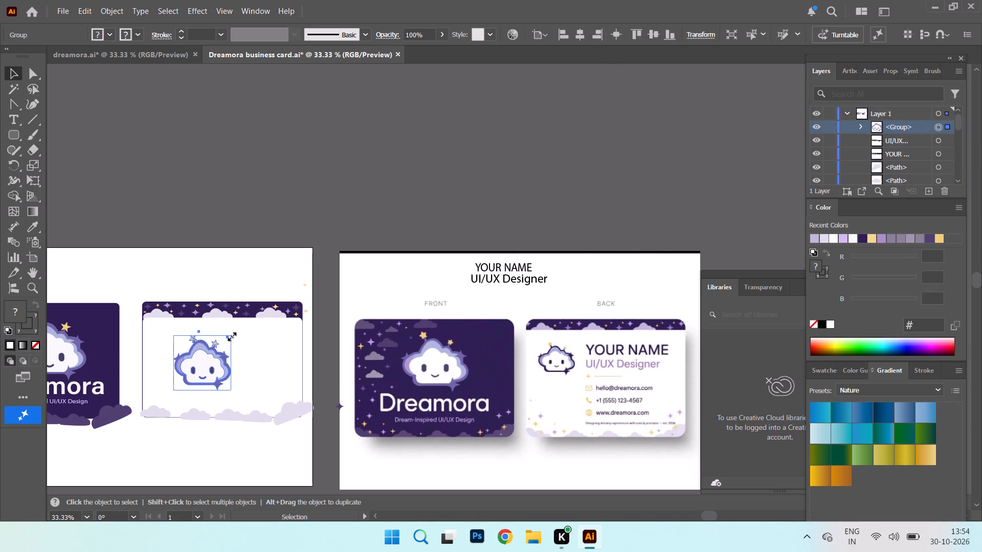
drag(231, 335, 221, 353)
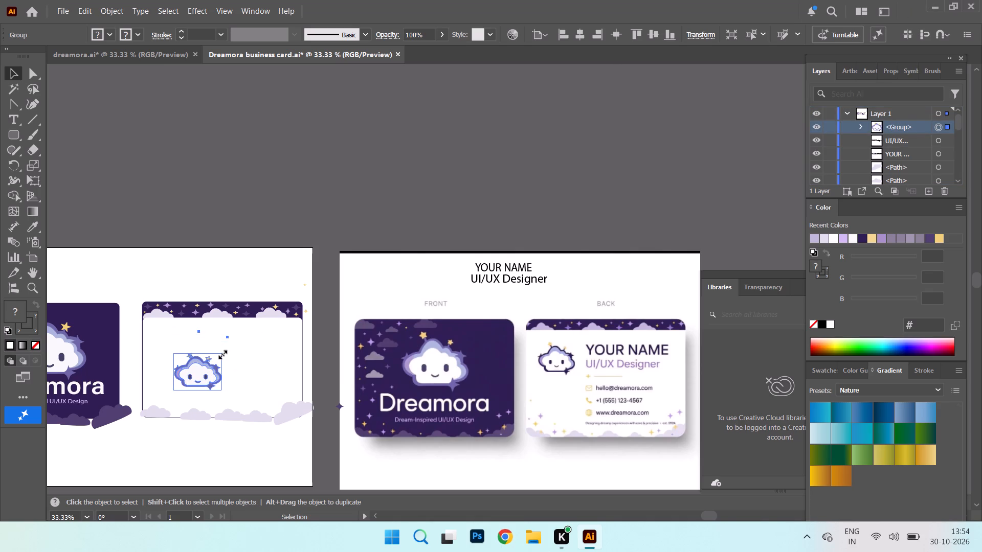
drag(221, 353, 214, 356)
drag(202, 373, 196, 372)
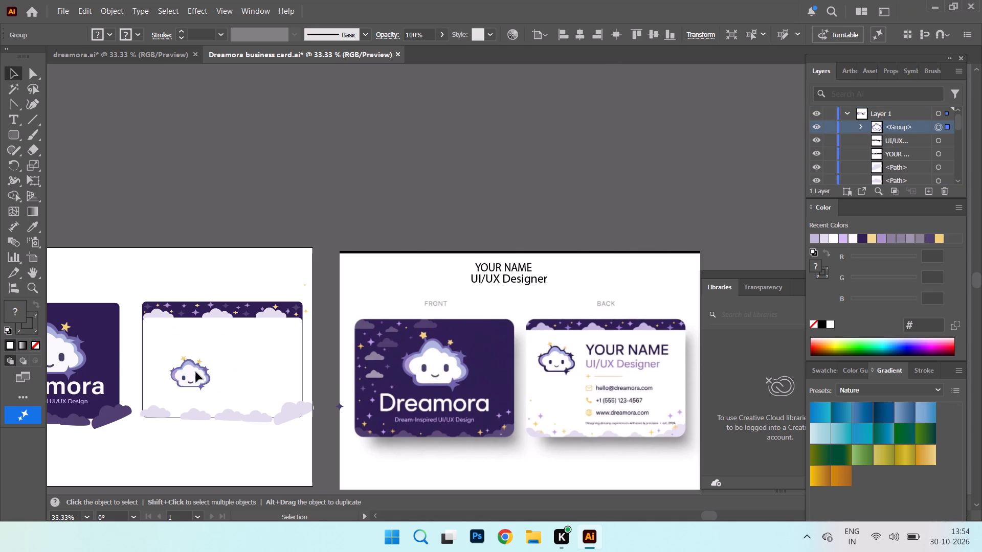
drag(196, 372, 178, 345)
click(178, 345)
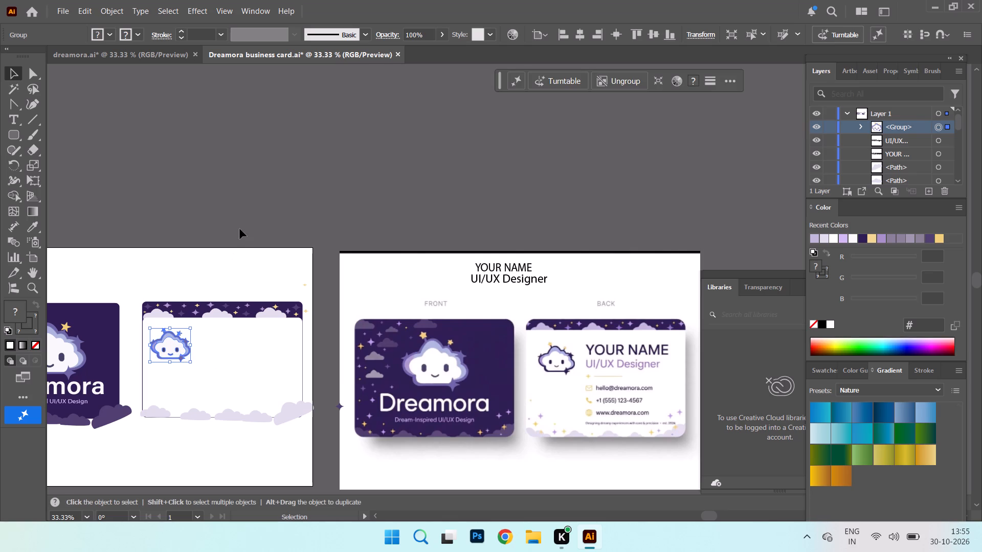
click(250, 224)
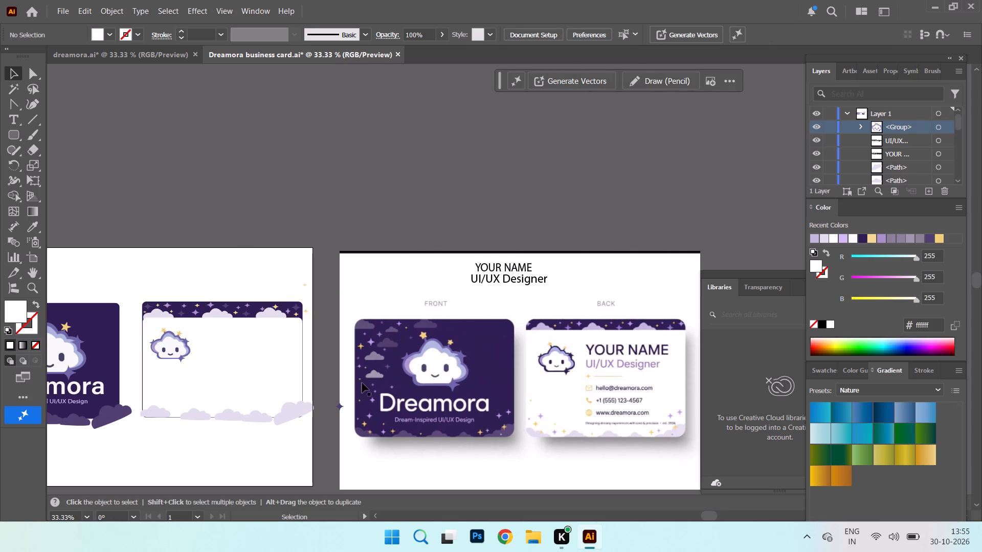
Move the YOUR NAME and UI/UX Designer text lines together onto the back card, to the right of the mascot.
click(507, 262)
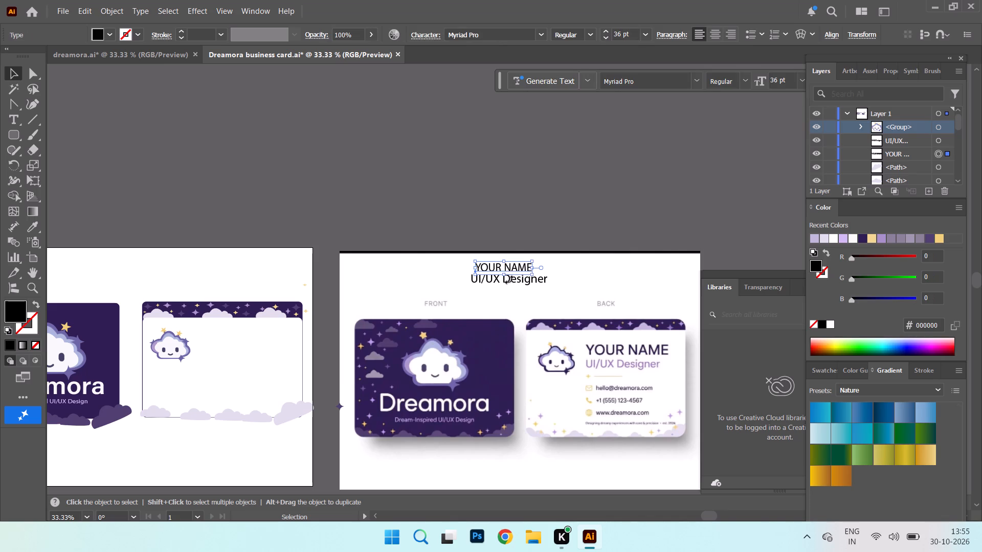
shift+click(546, 279)
drag(502, 271, 243, 342)
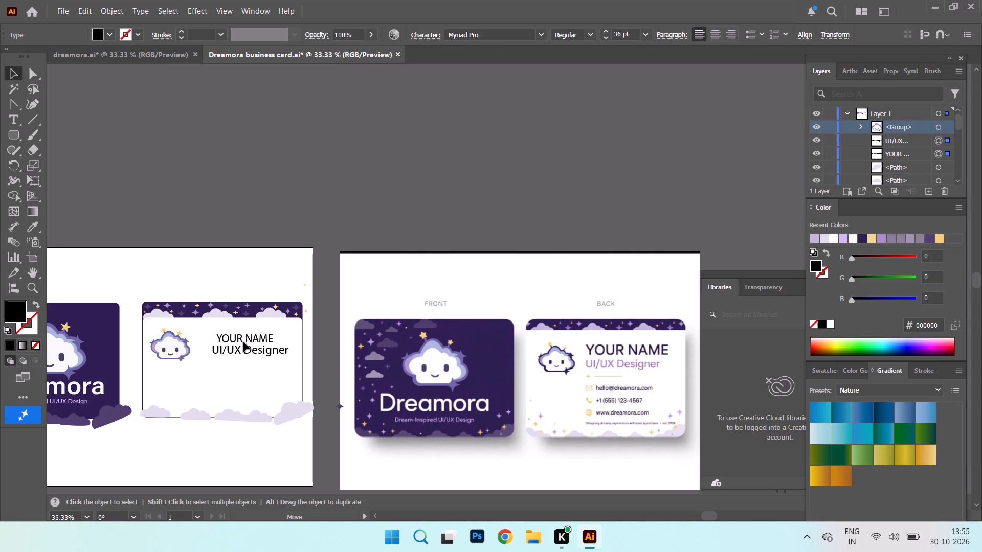
drag(243, 342, 235, 343)
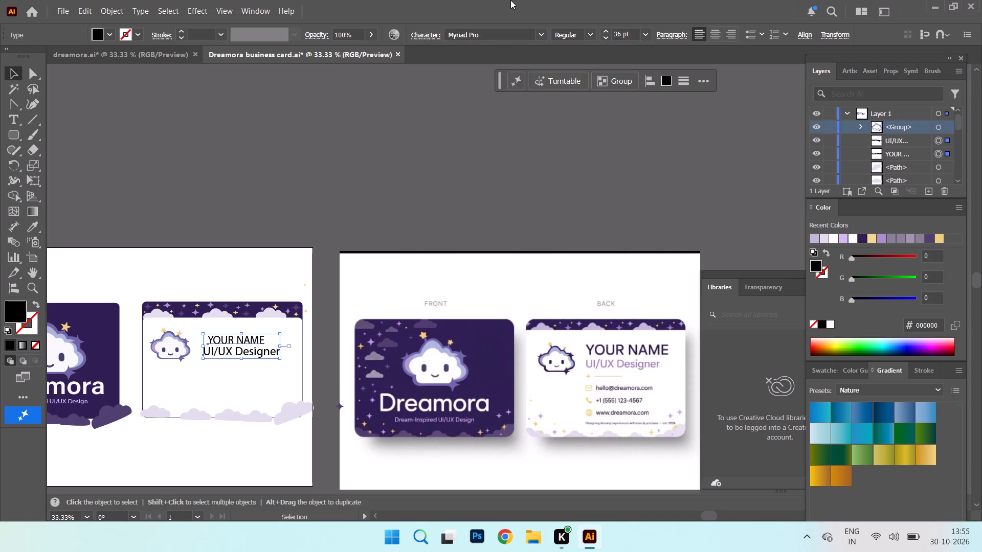
Fill both text lines with the dark purple #2e2053 sampled from the reference front card's background.
double_click(12, 304)
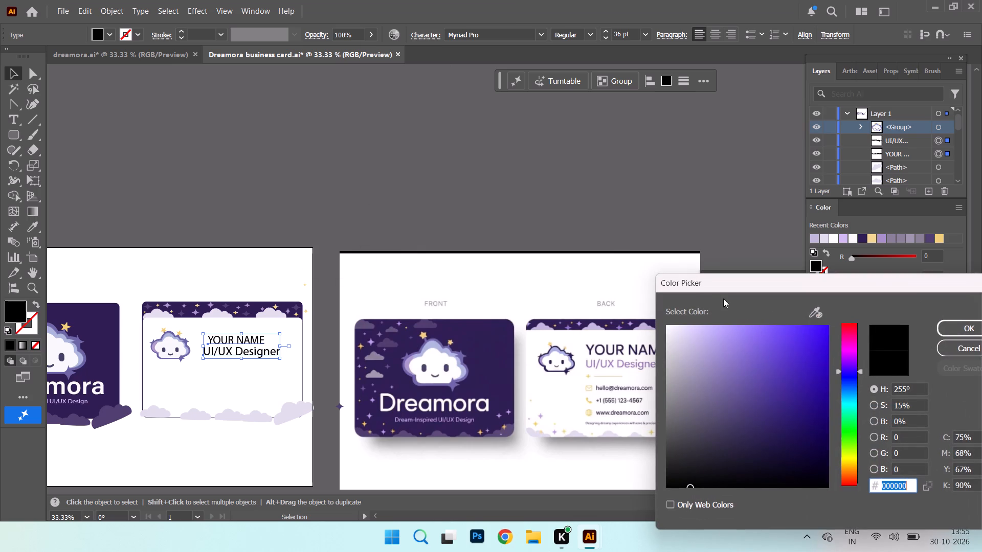
click(812, 319)
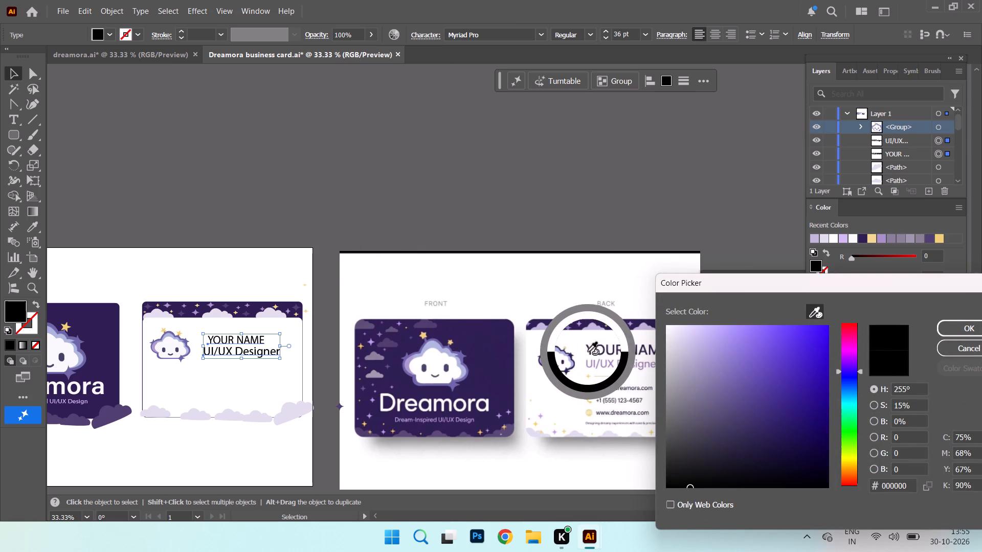
click(589, 348)
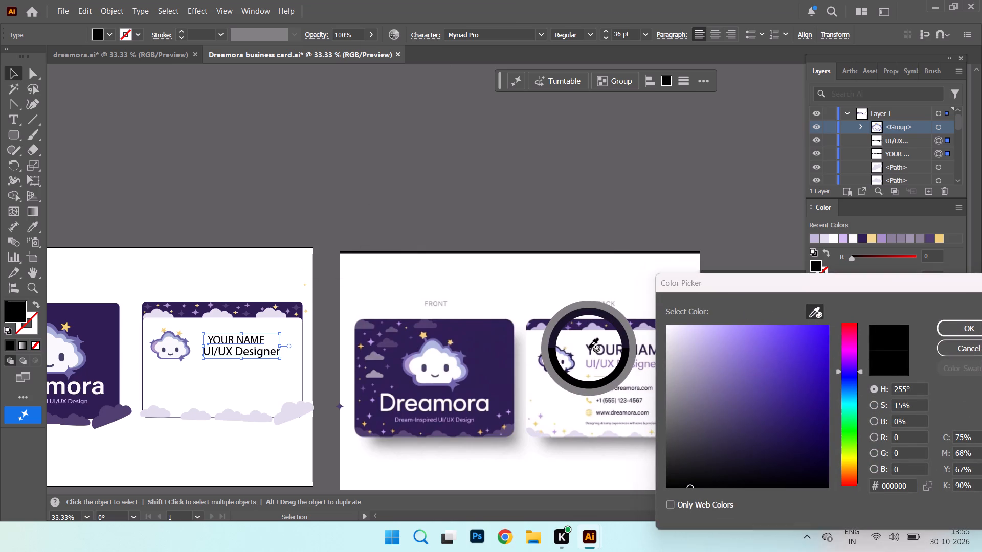
click(483, 359)
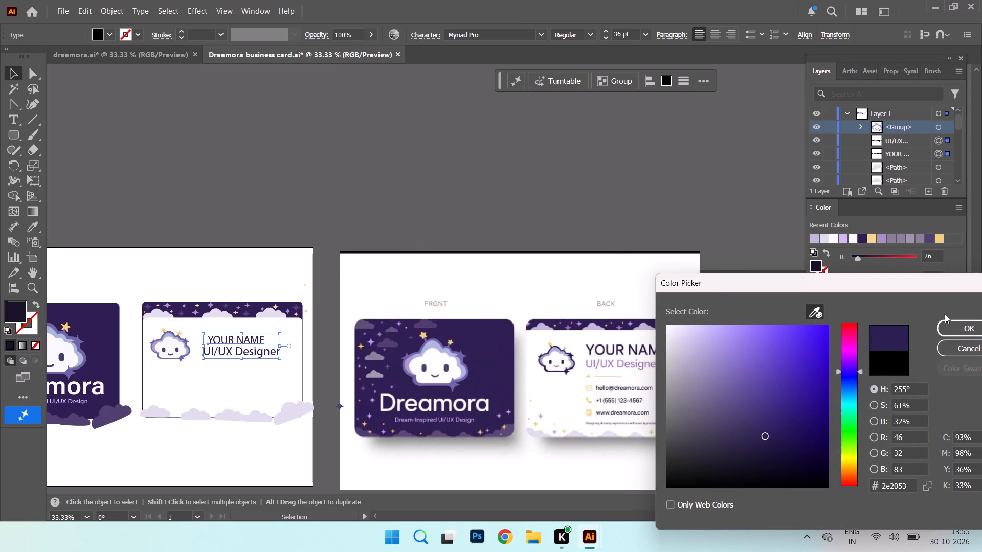
drag(961, 327, 953, 329)
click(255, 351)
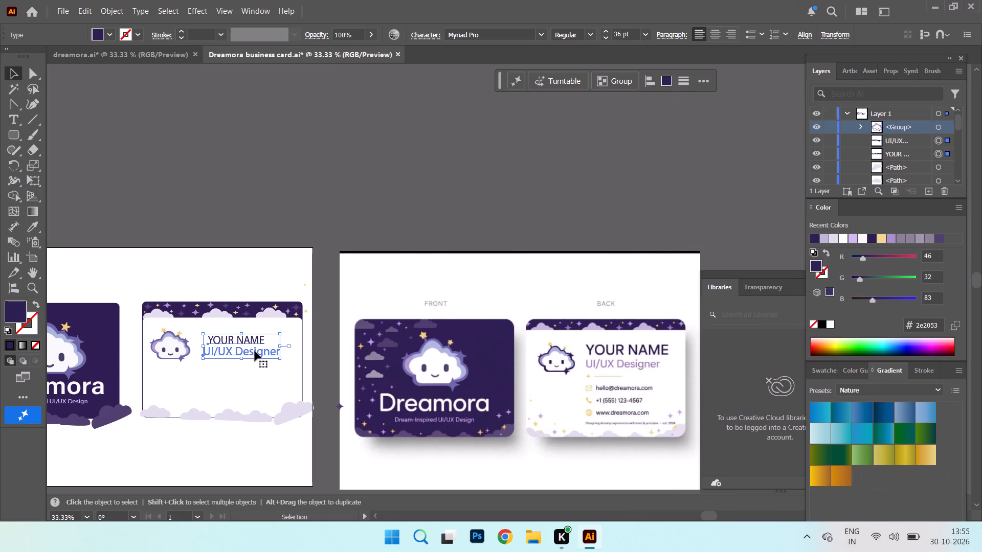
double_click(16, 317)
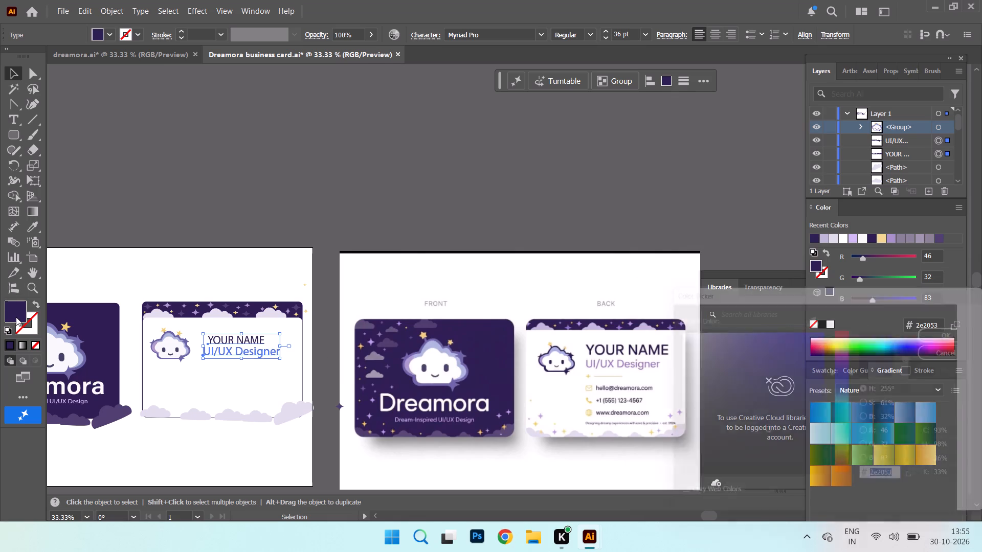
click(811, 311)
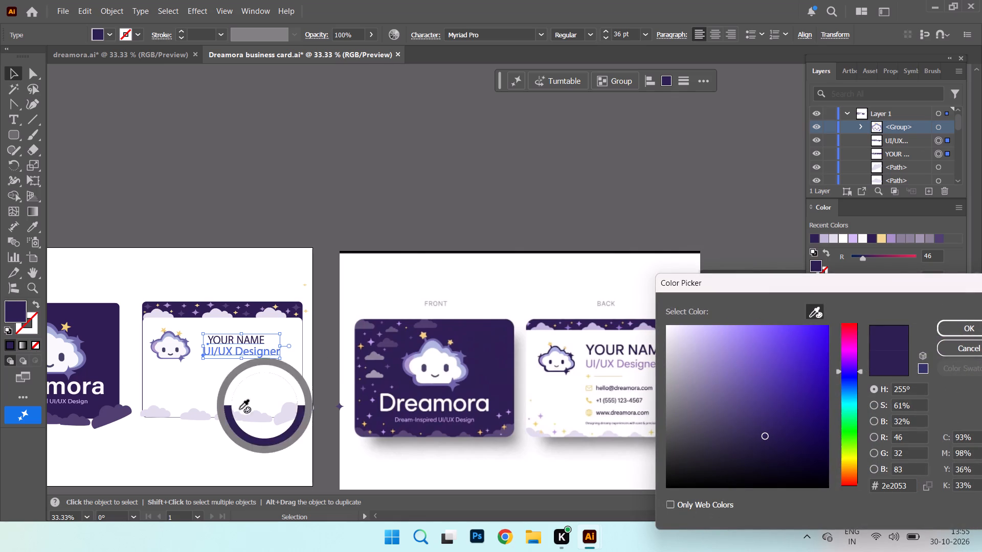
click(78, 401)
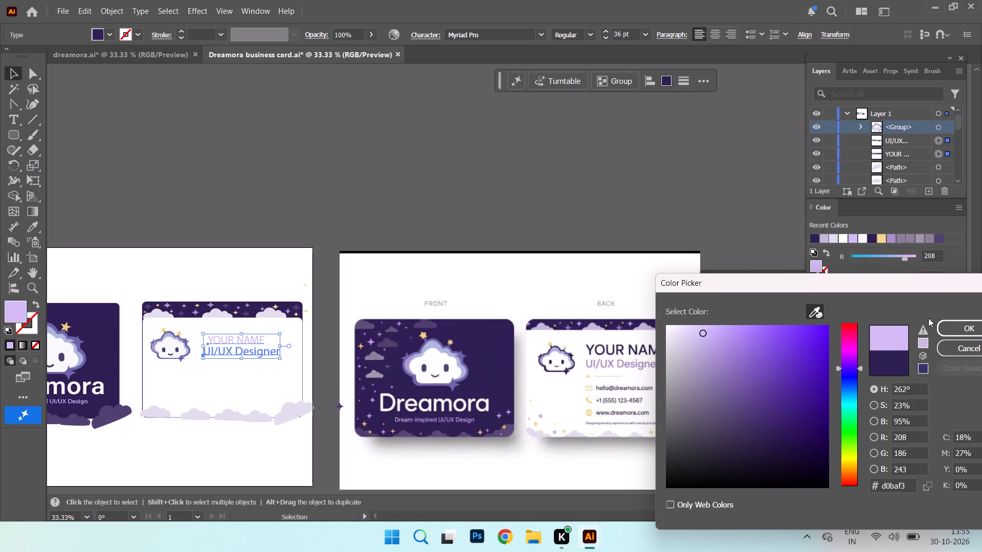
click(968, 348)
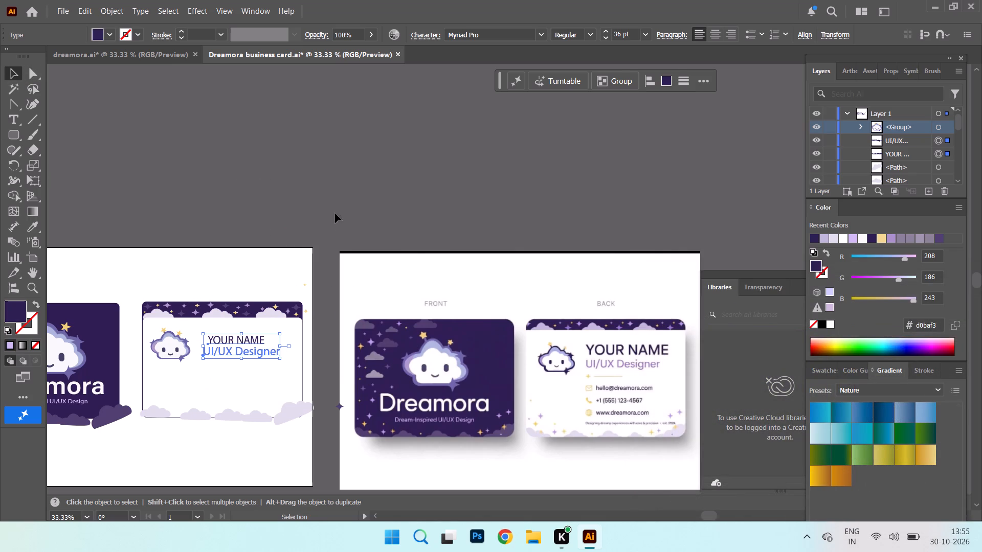
Fill the back card's UI/UX Designer line with the light lavender #d0baf3 sampled from the front card's tagline.
click(335, 213)
click(259, 353)
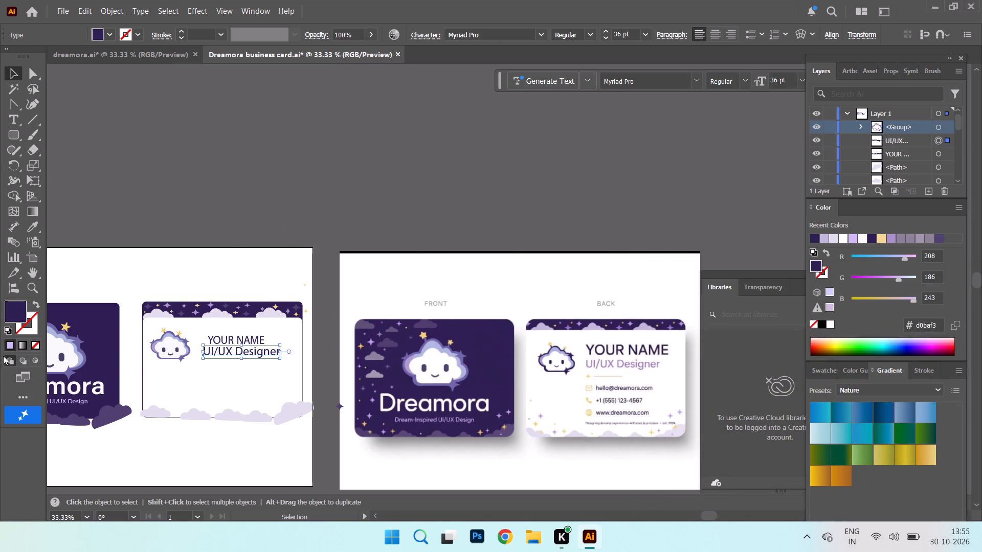
double_click(16, 308)
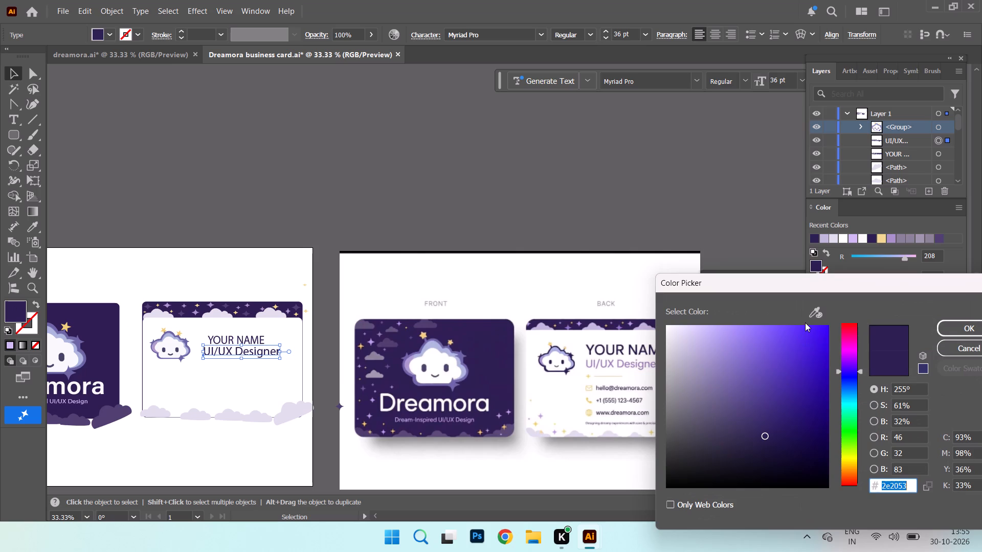
click(816, 312)
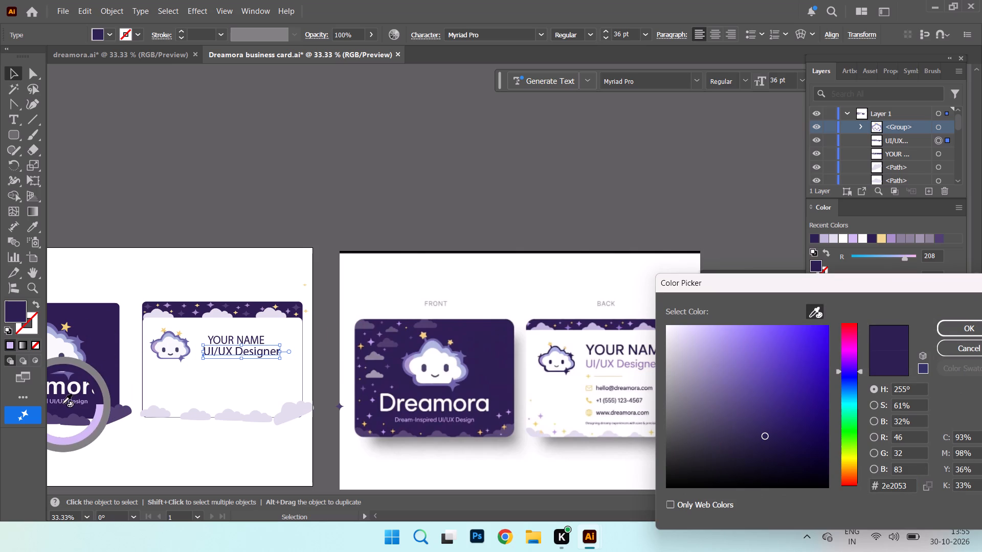
click(59, 402)
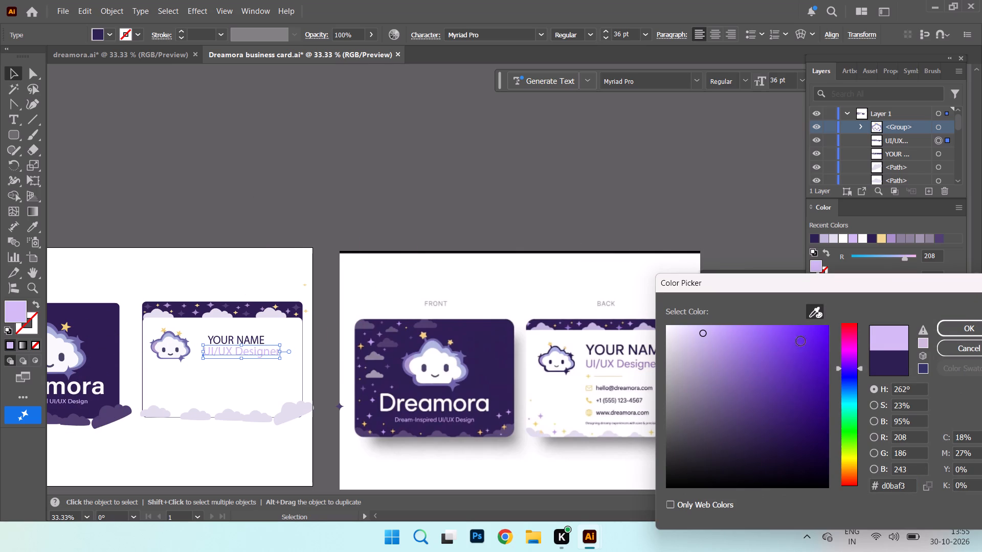
click(952, 327)
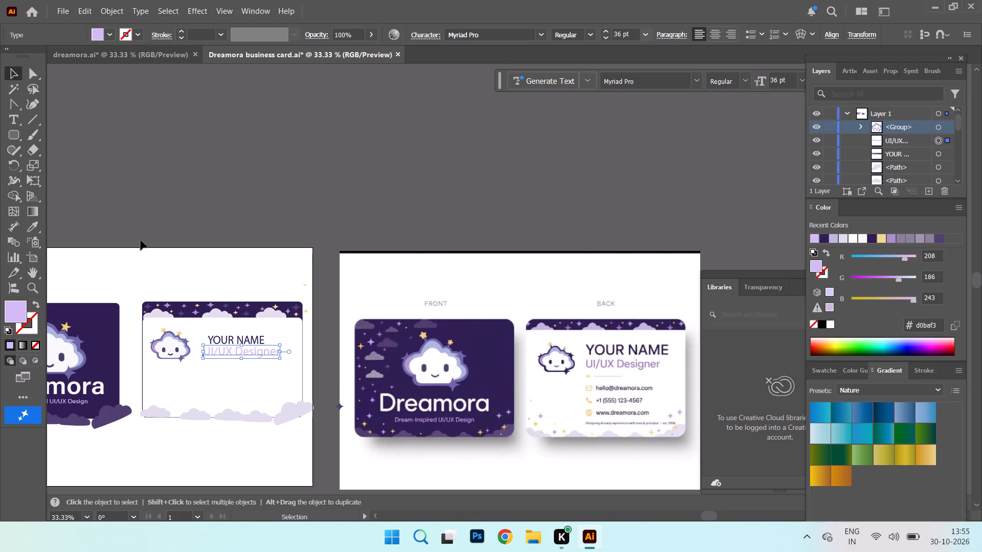
Set the YOUR NAME text to 48 pt and shift it so its start lines up with the UI/UX Designer line.
click(252, 337)
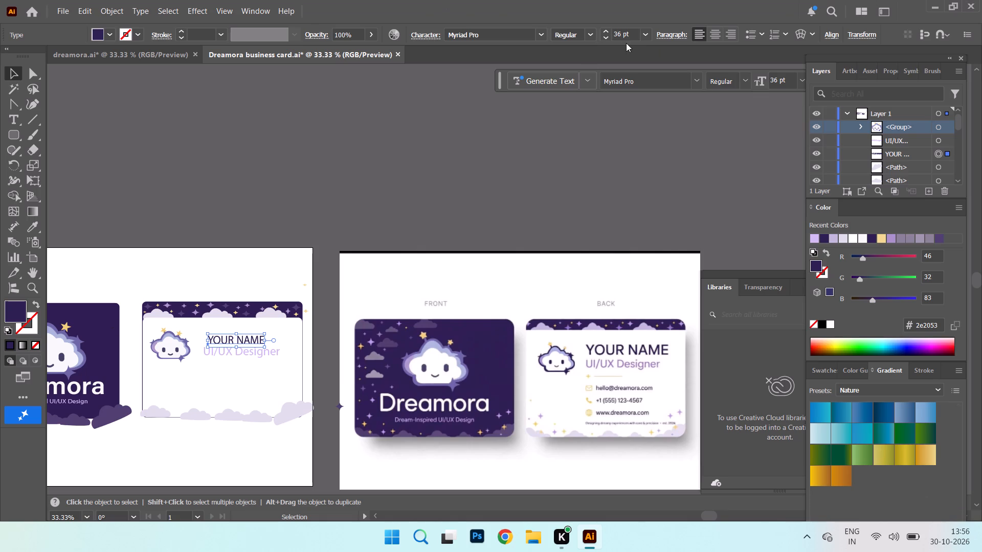
click(647, 39)
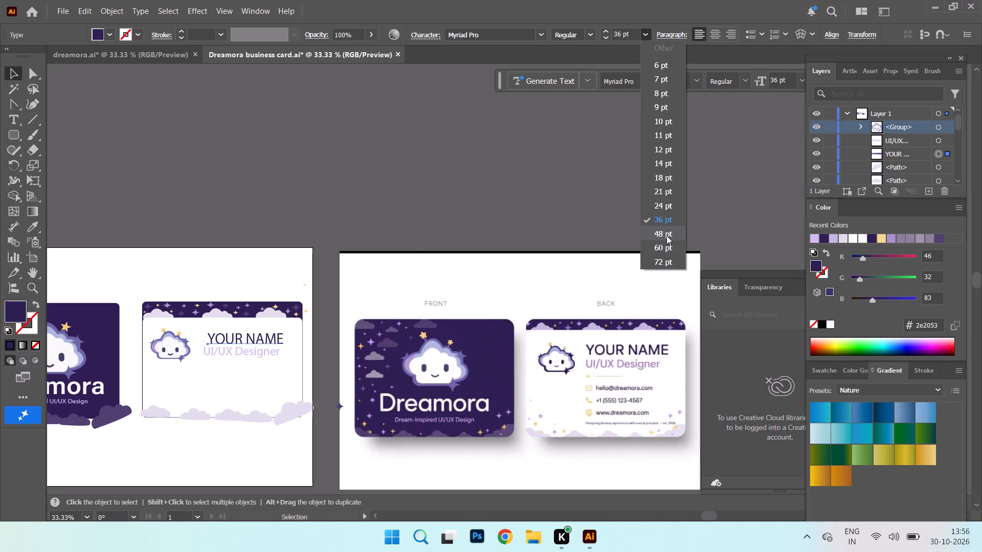
click(666, 236)
drag(261, 339, 257, 338)
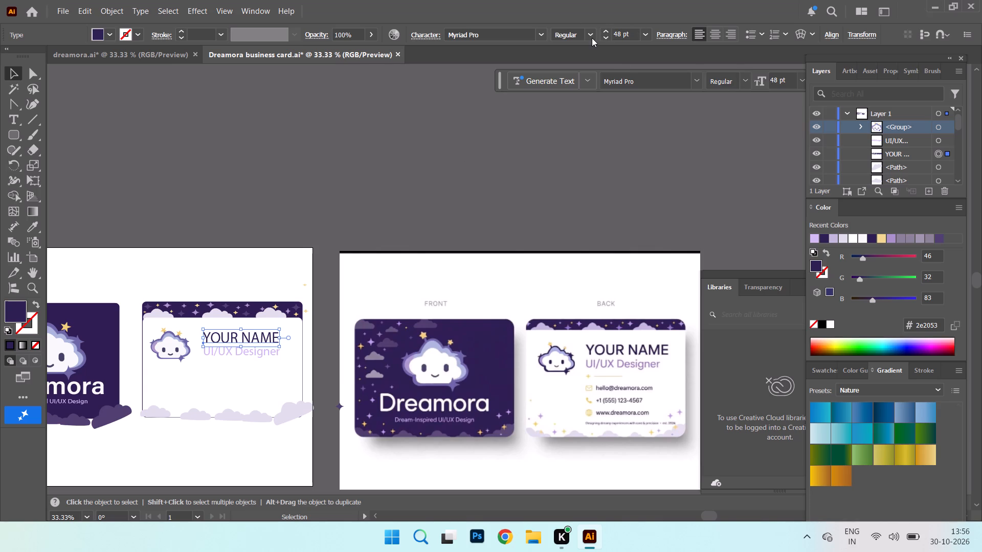
Change the font of YOUR NAME, UI/UX Designer and the front card's tagline together to Acumin Variable Concept.
click(590, 36)
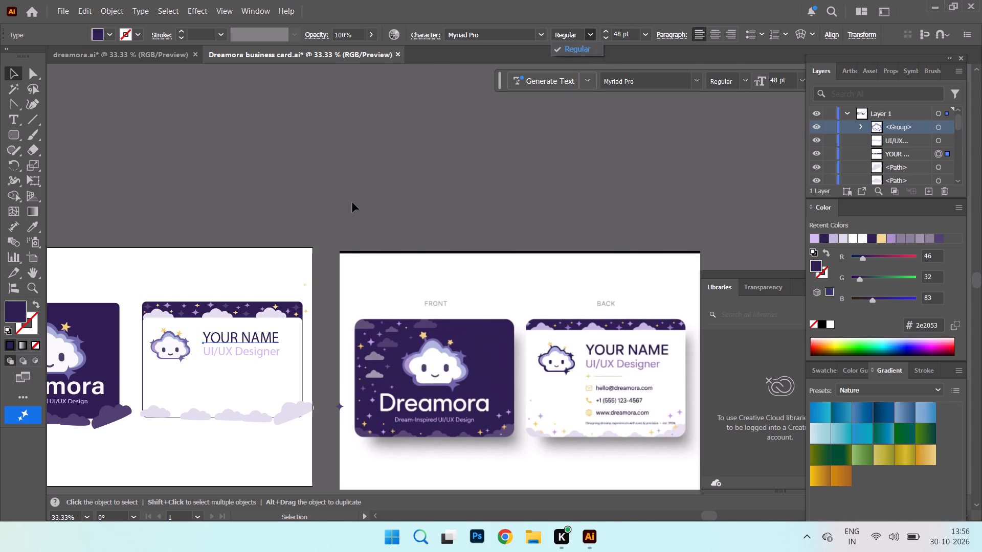
click(74, 402)
click(75, 406)
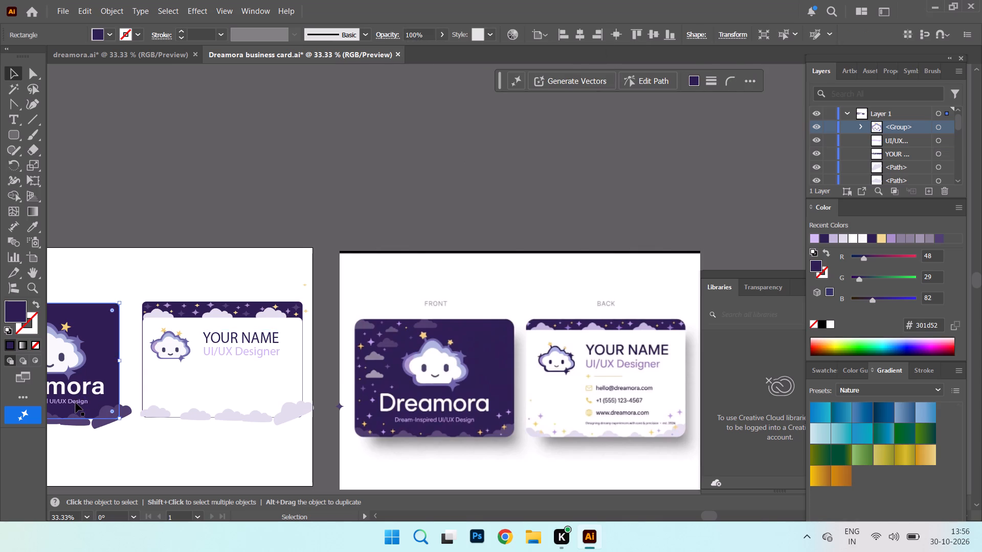
click(76, 403)
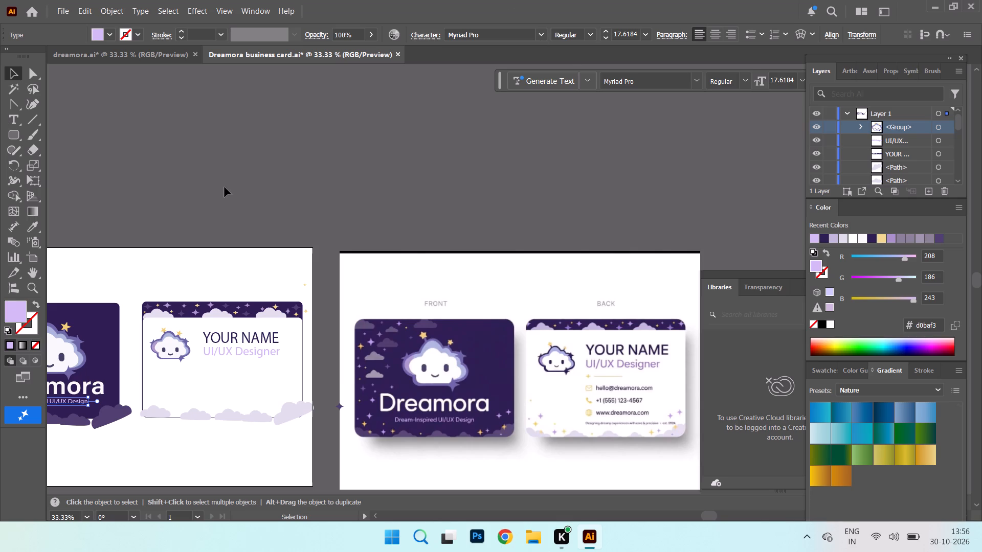
click(85, 389)
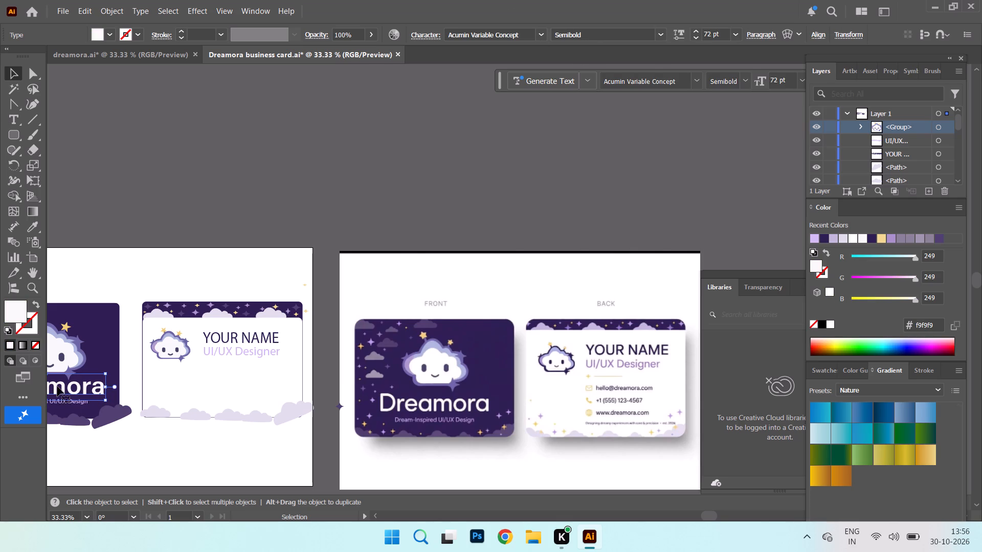
click(247, 173)
click(75, 403)
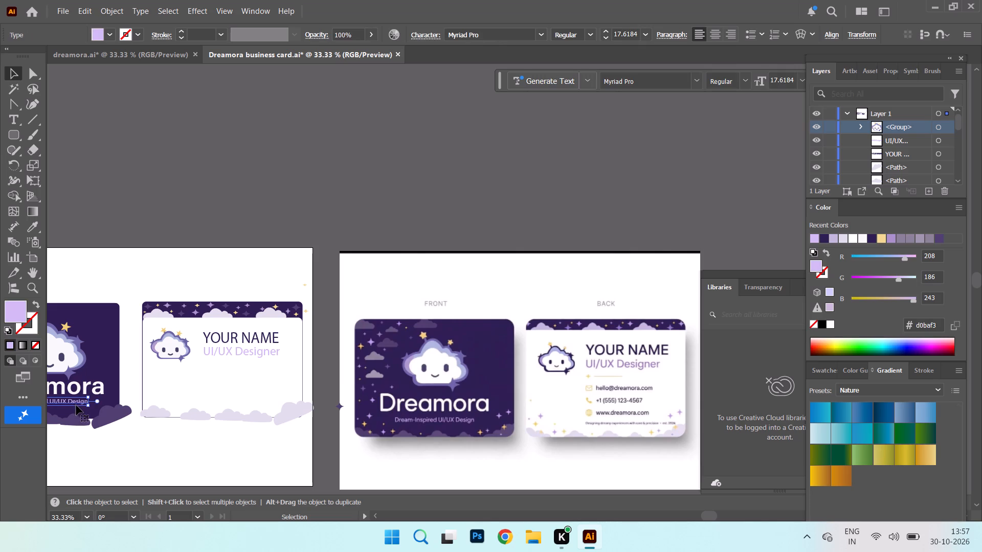
shift+click(255, 338)
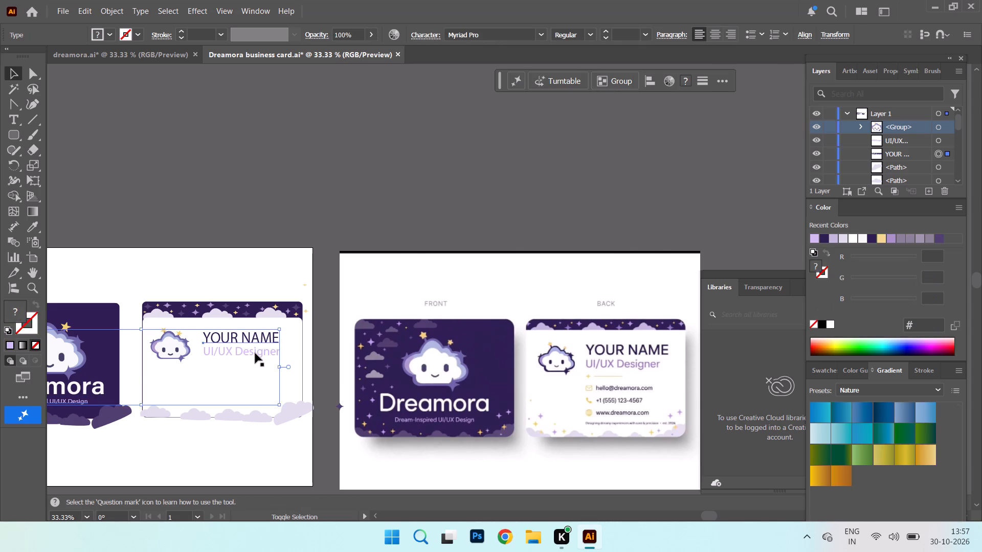
shift+click(255, 353)
click(537, 36)
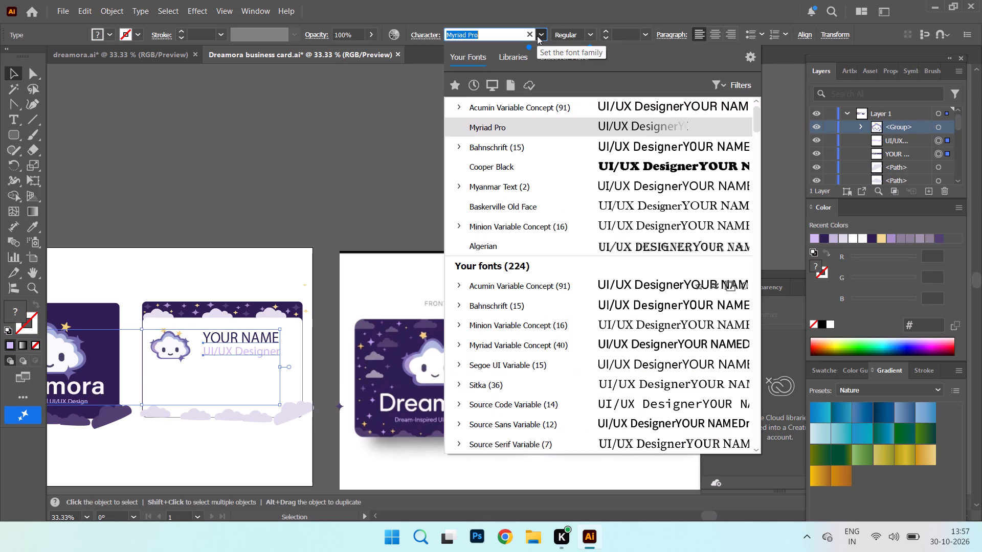
click(530, 102)
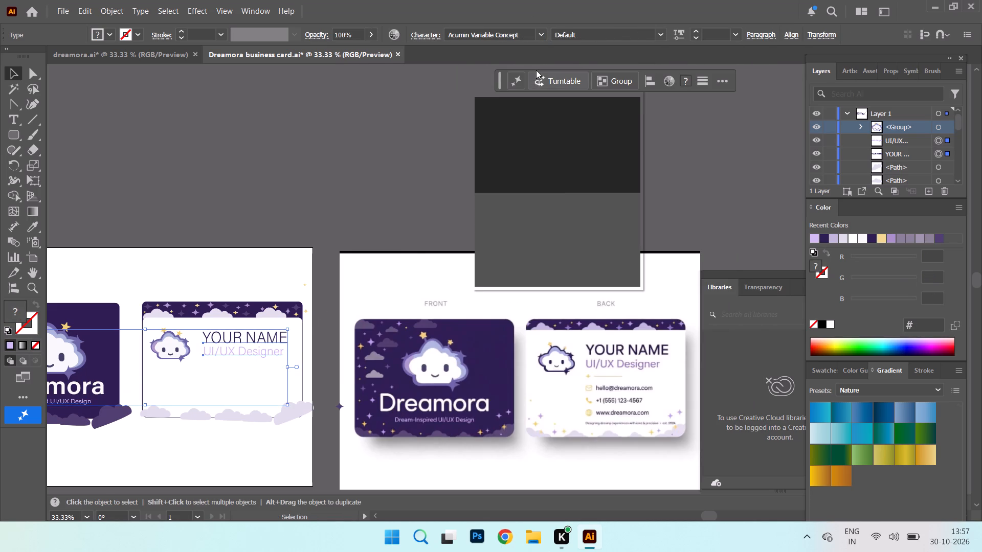
click(327, 154)
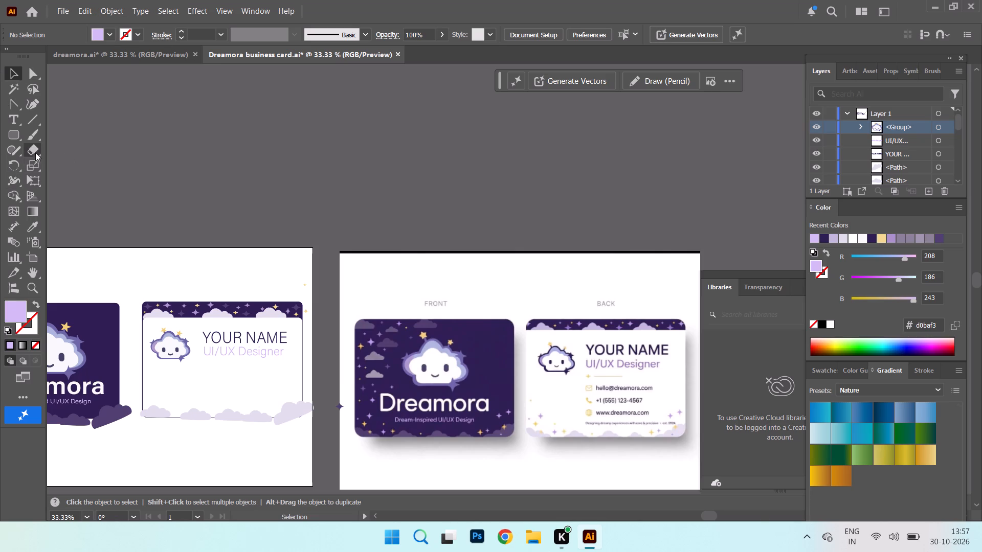
Add the reference back card's email address as a new text line on the empty canvas above the artboards.
click(16, 120)
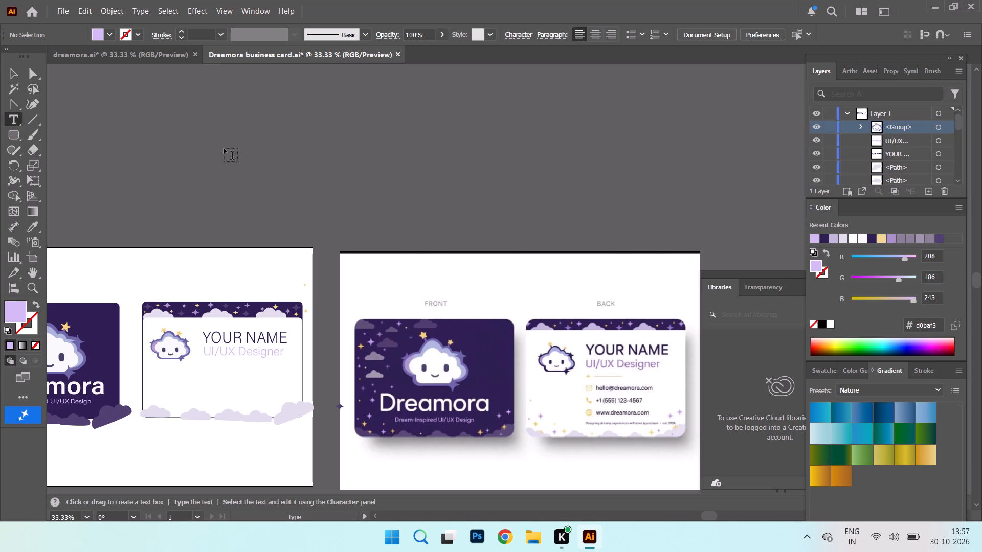
click(224, 149)
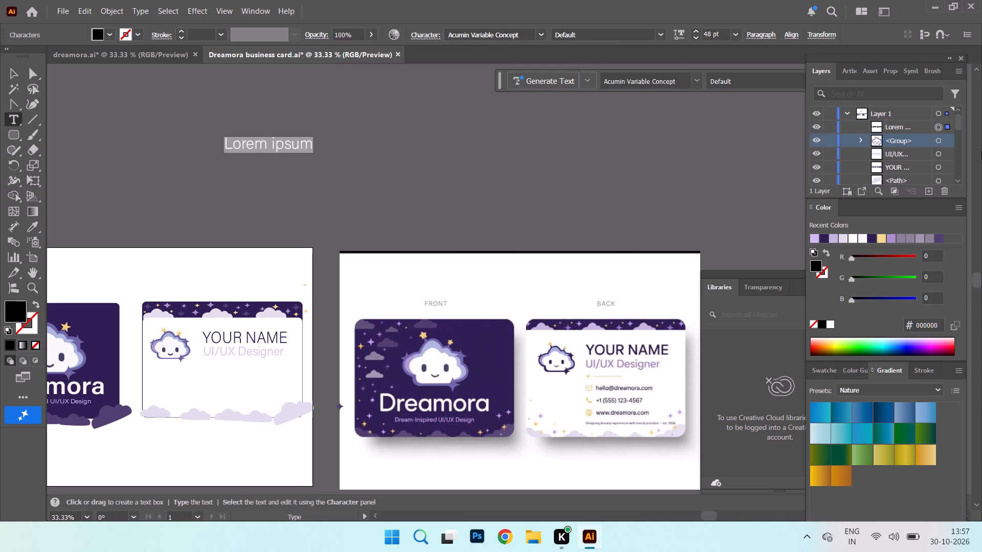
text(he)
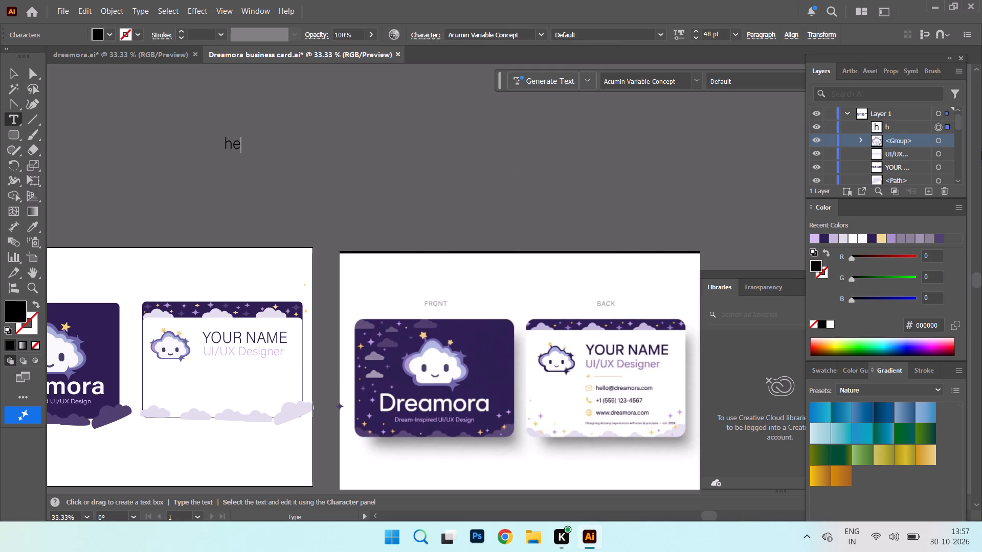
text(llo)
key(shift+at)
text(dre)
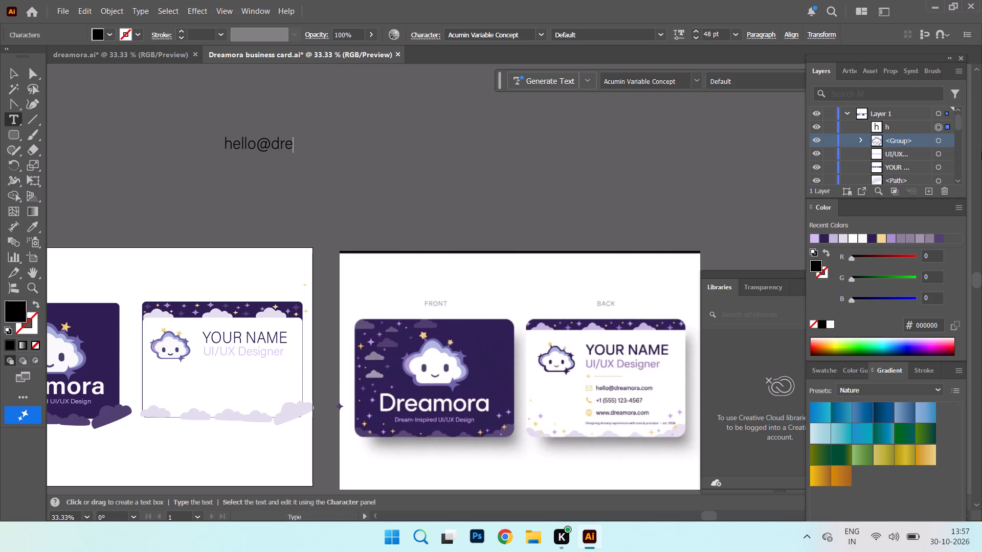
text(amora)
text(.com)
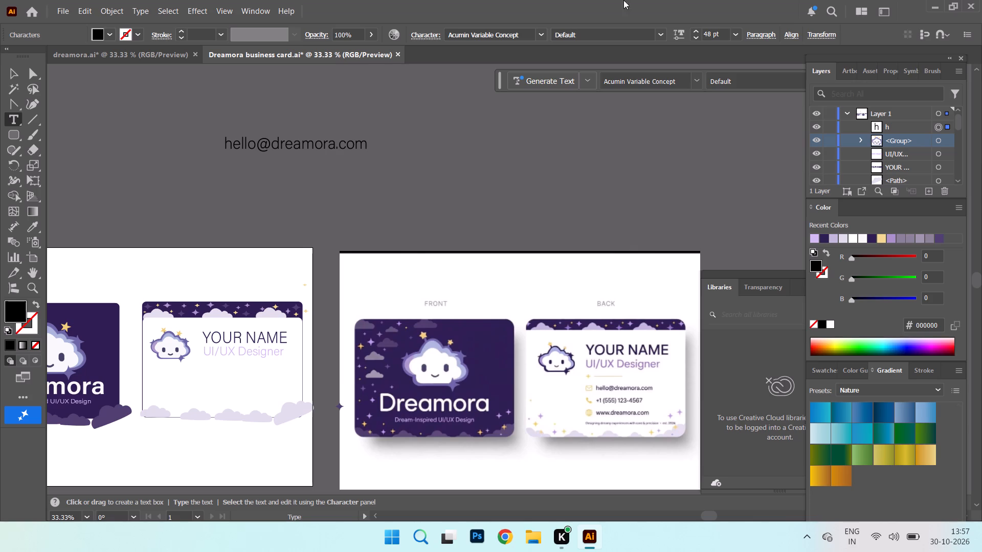
click(222, 162)
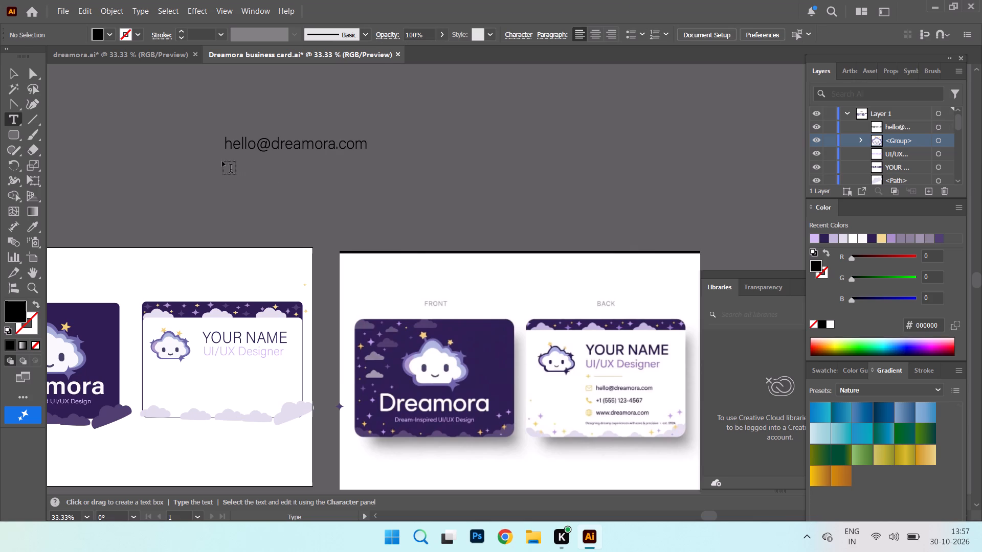
Add the reference back card's phone number as a separate text line directly beneath the email line.
click(222, 162)
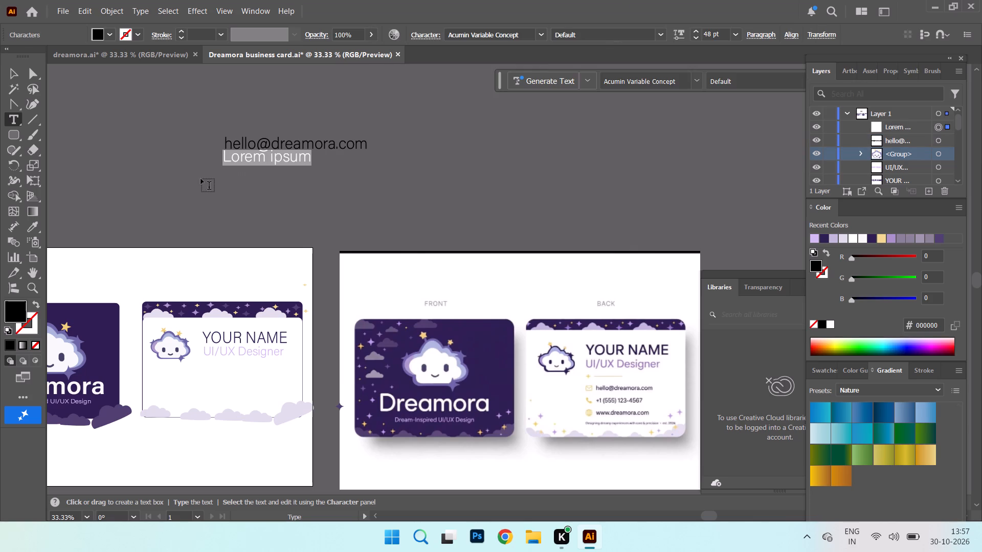
key(equal)
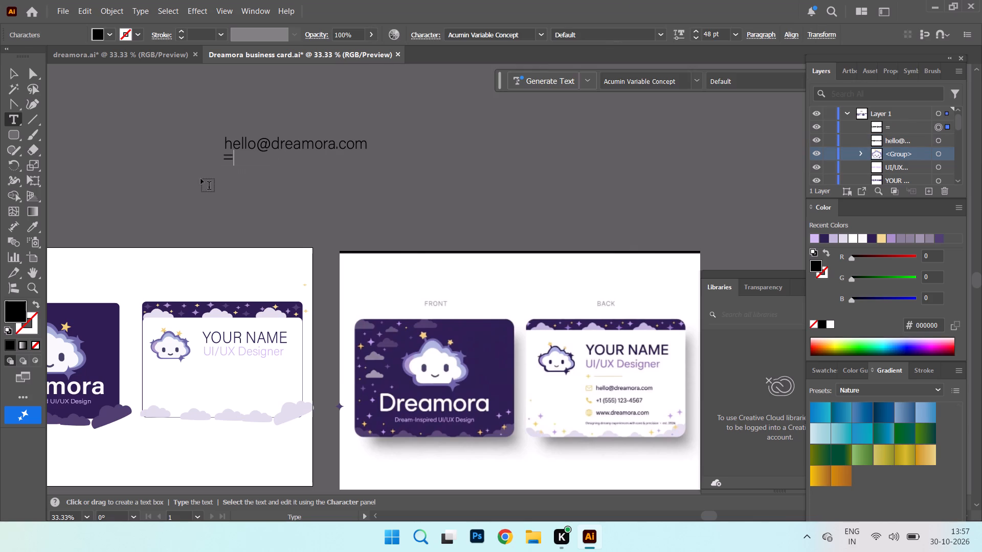
key(BackSpace)
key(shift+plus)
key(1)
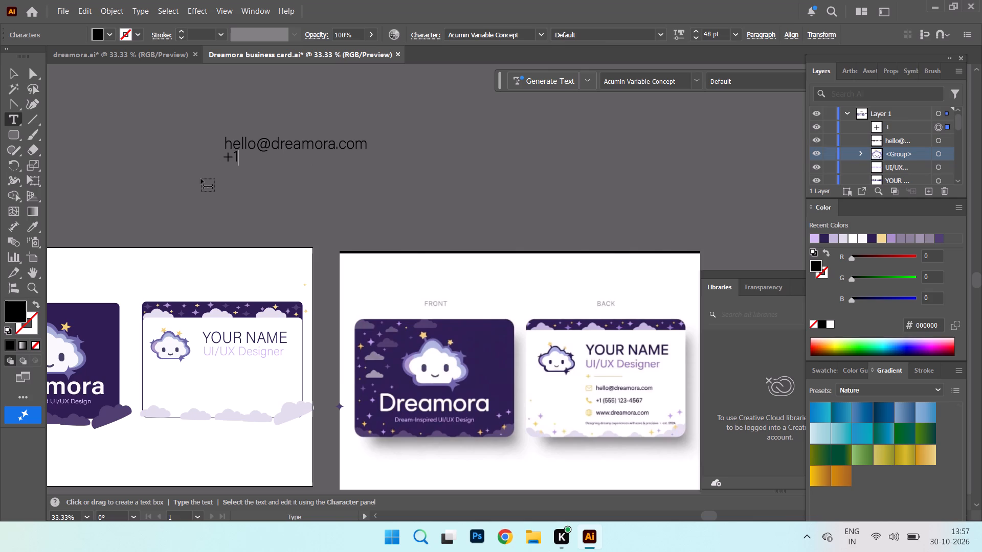
key(shift+parenleft)
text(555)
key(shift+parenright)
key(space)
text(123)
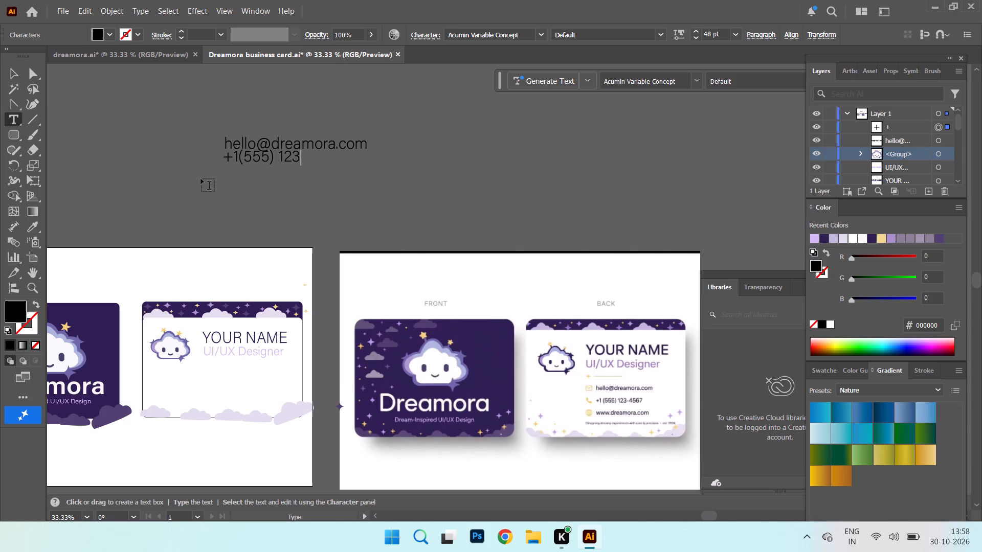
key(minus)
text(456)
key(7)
scroll(201, 179, down, 1)
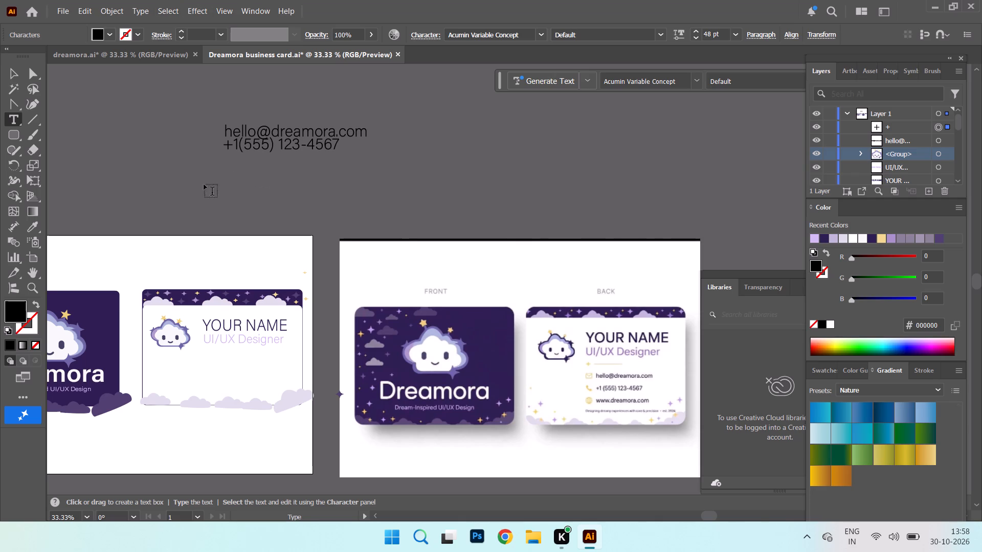
double_click(224, 173)
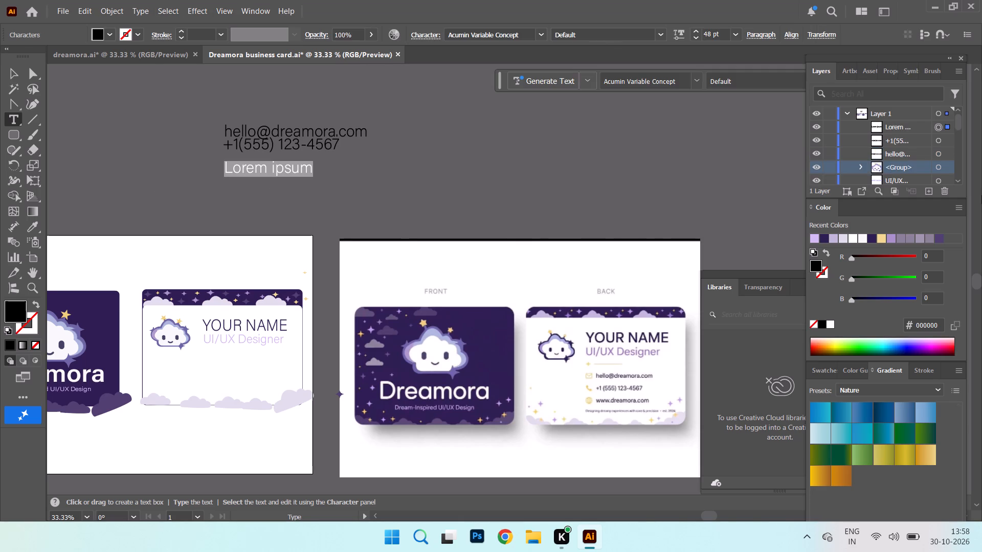
text(www)
text(.dreamora)
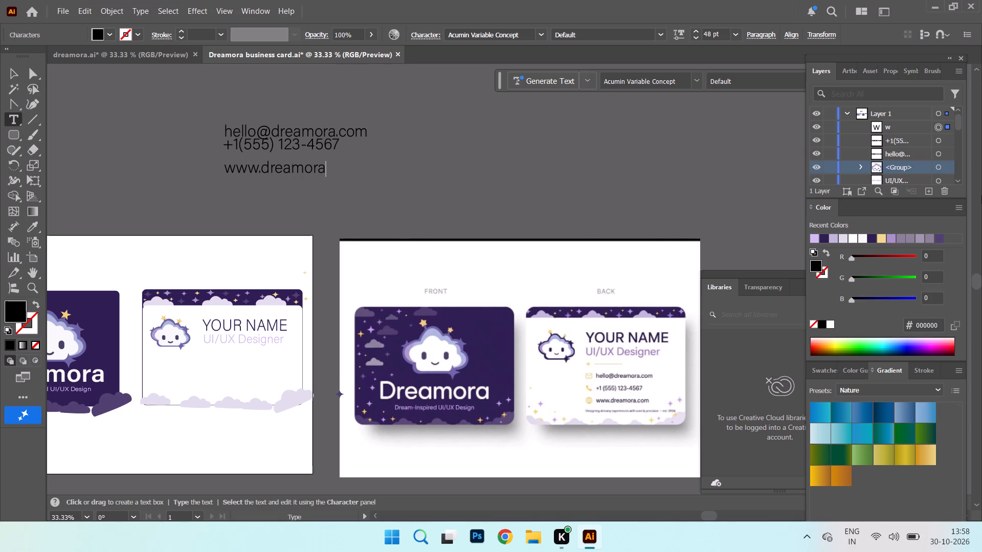
key(period)
text(com)
Move the phone number line down slightly to space it between the email and website lines.
click(10, 77)
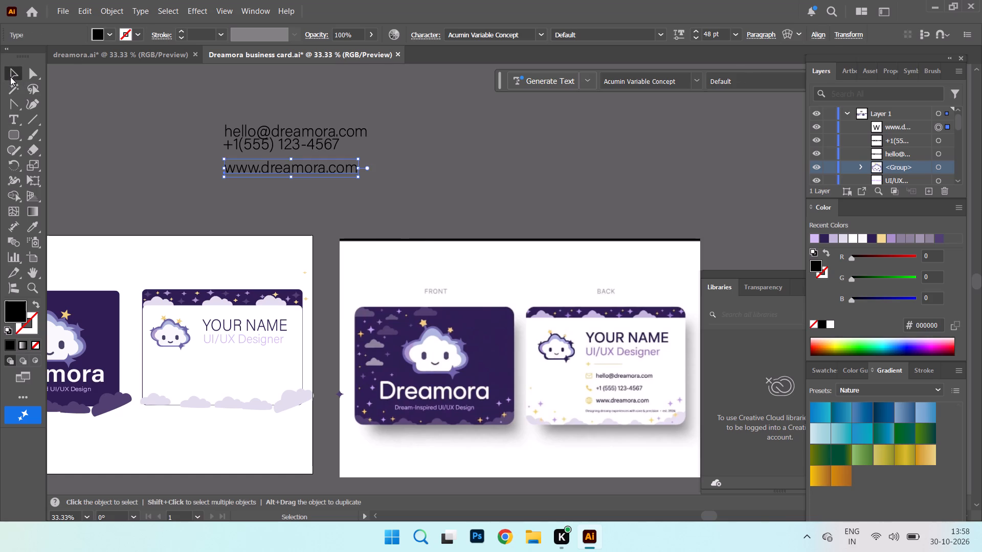
drag(311, 143, 311, 148)
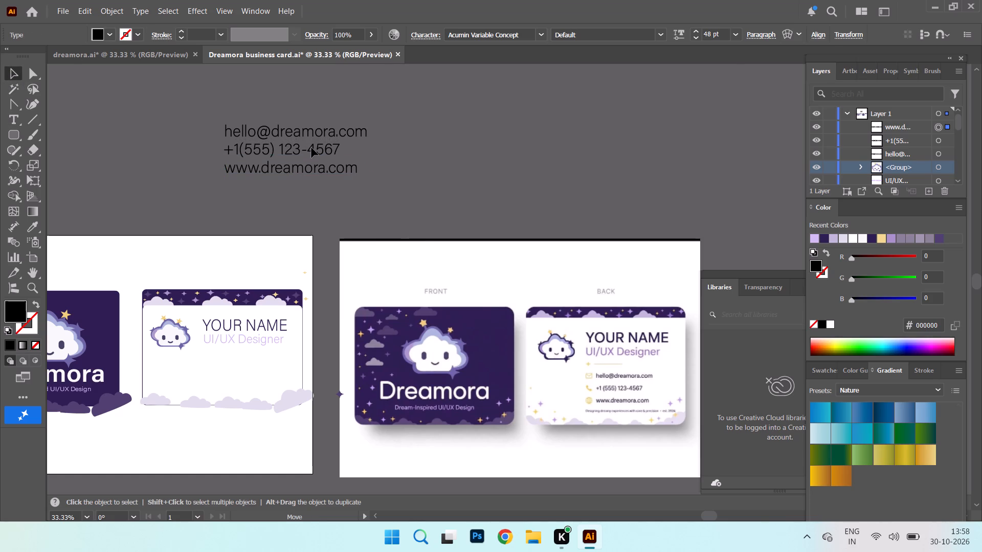
drag(311, 148, 312, 150)
Move the email, phone and website lines together onto the back card's white area, below YOUR NAME.
click(308, 132)
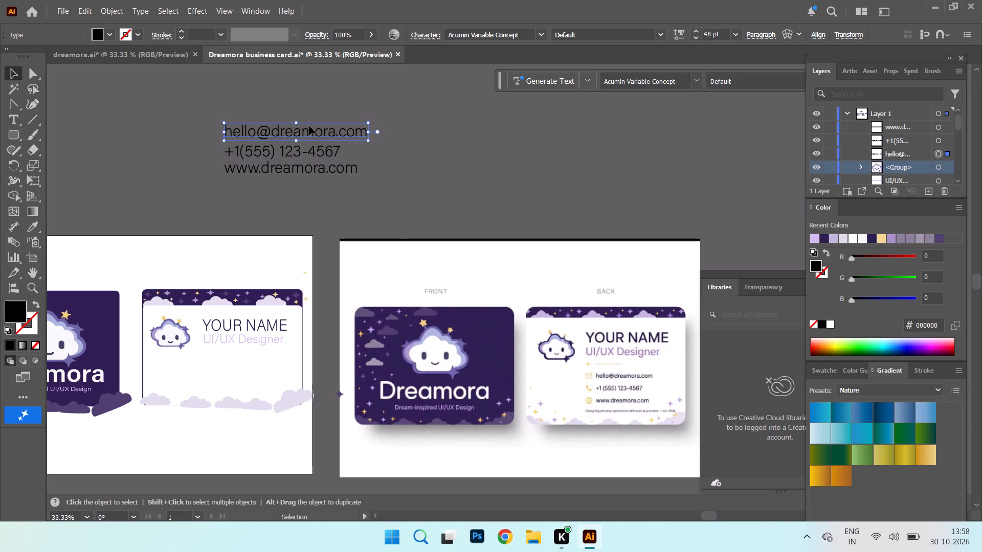
shift+click(294, 152)
shift+click(290, 171)
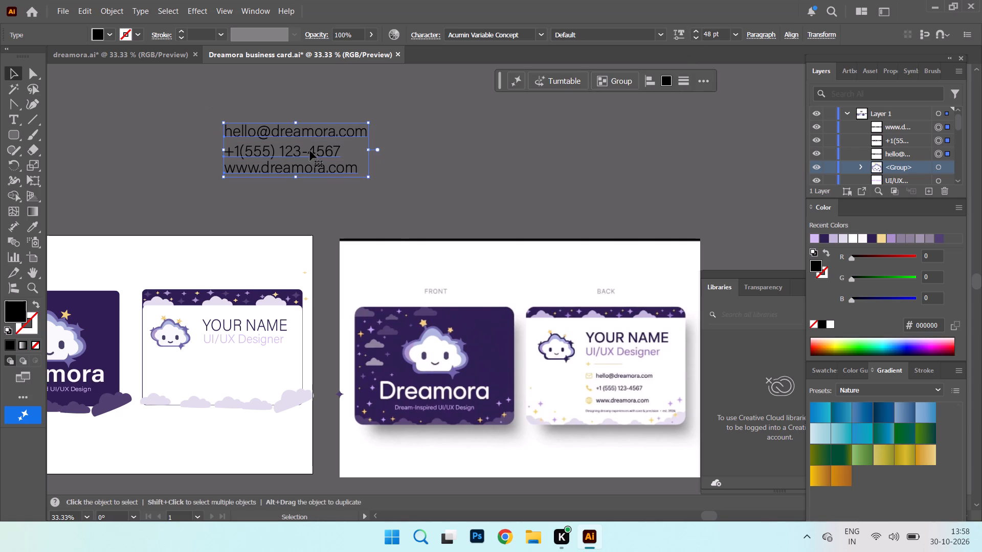
drag(308, 132, 239, 349)
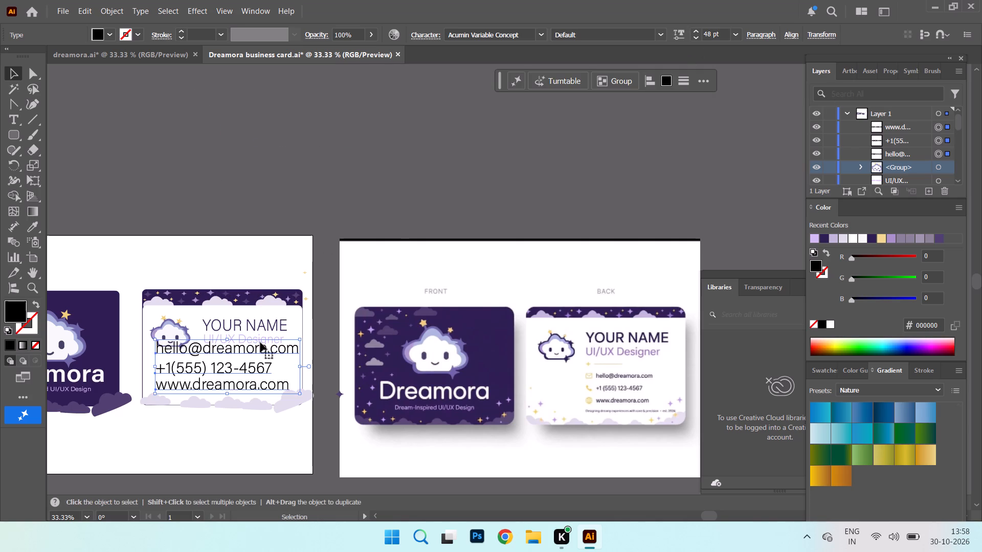
Shrink the email, phone and website lines to 21 pt and place them beneath UI/UX Designer on the back card.
click(732, 36)
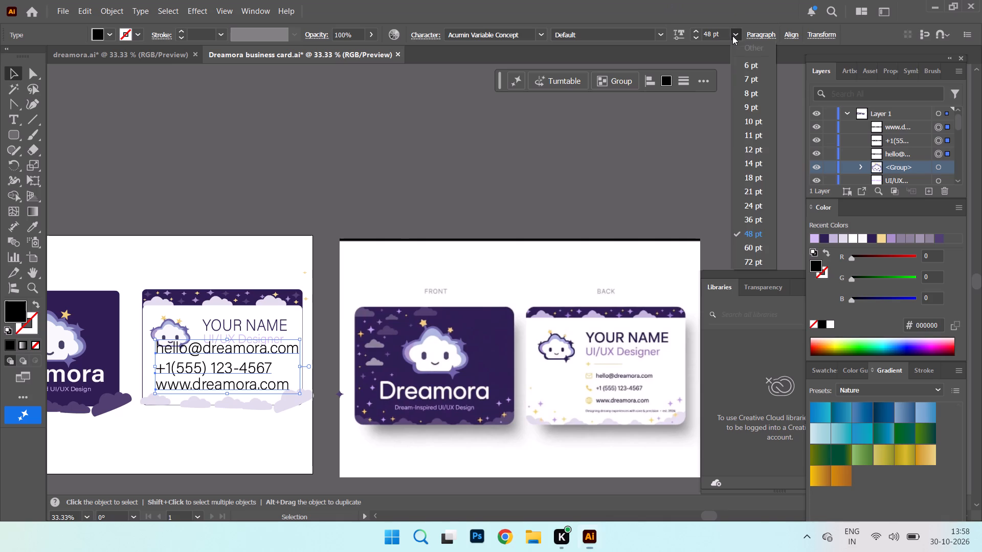
click(753, 203)
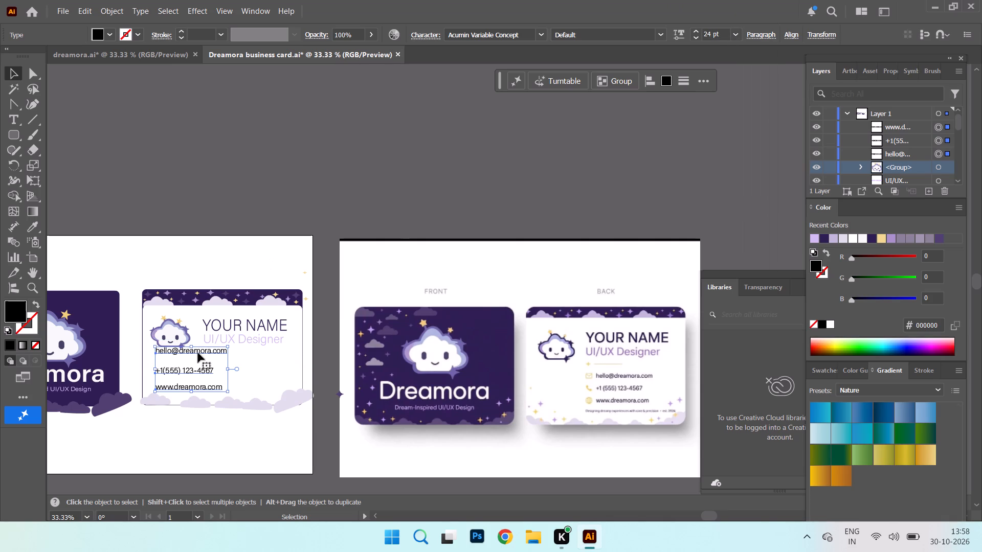
drag(194, 374, 243, 375)
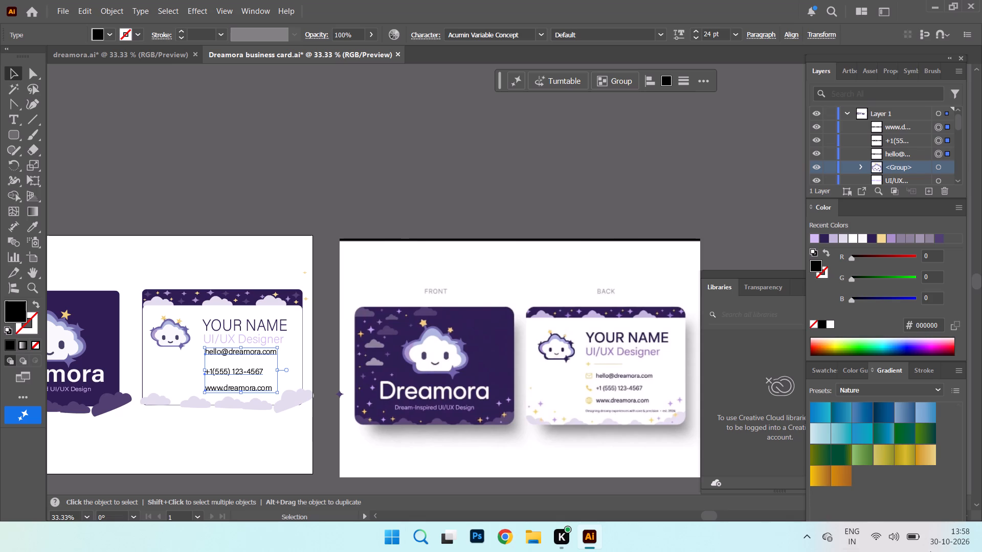
click(244, 372)
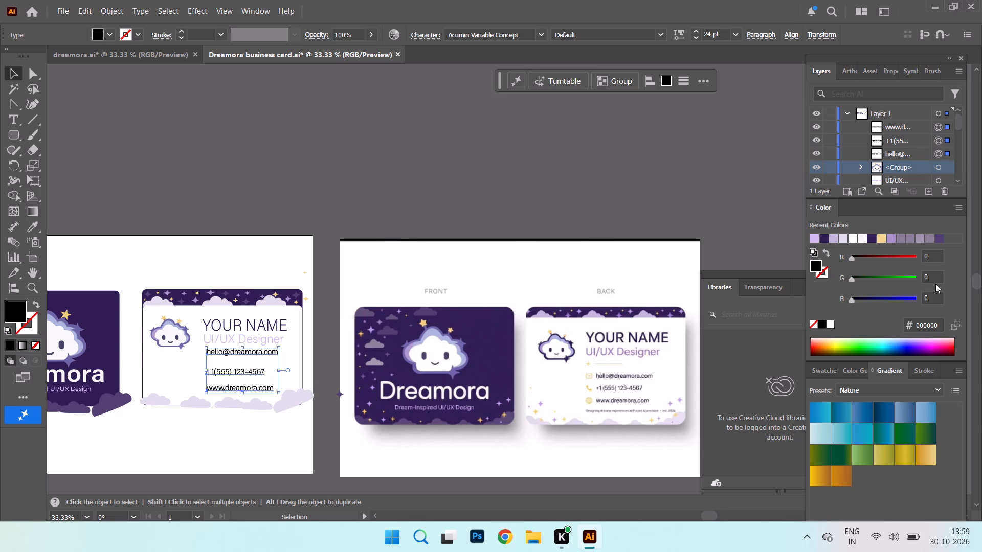
click(739, 36)
click(740, 190)
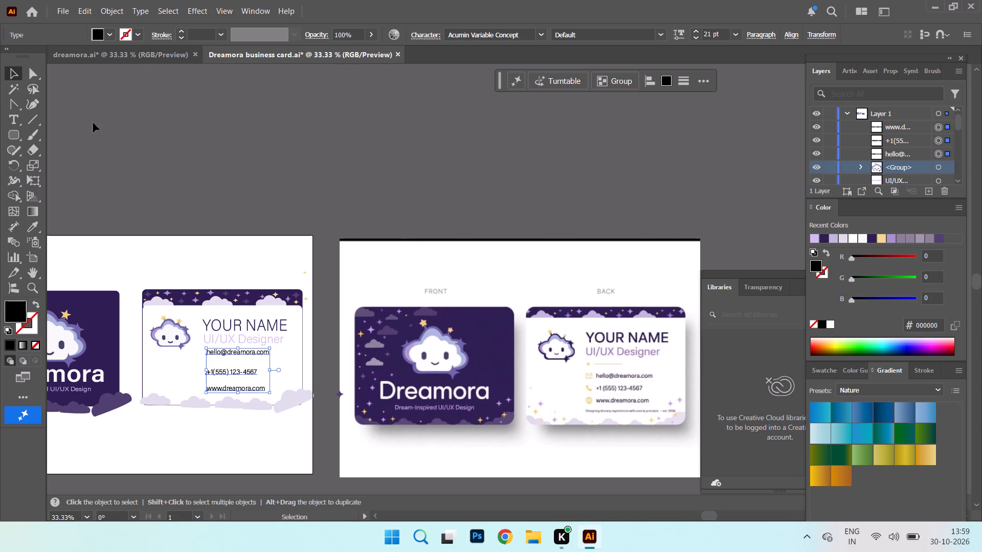
Fill the three contact lines with the dark purple #301d52 sampled from the front card's background.
double_click(8, 305)
click(818, 313)
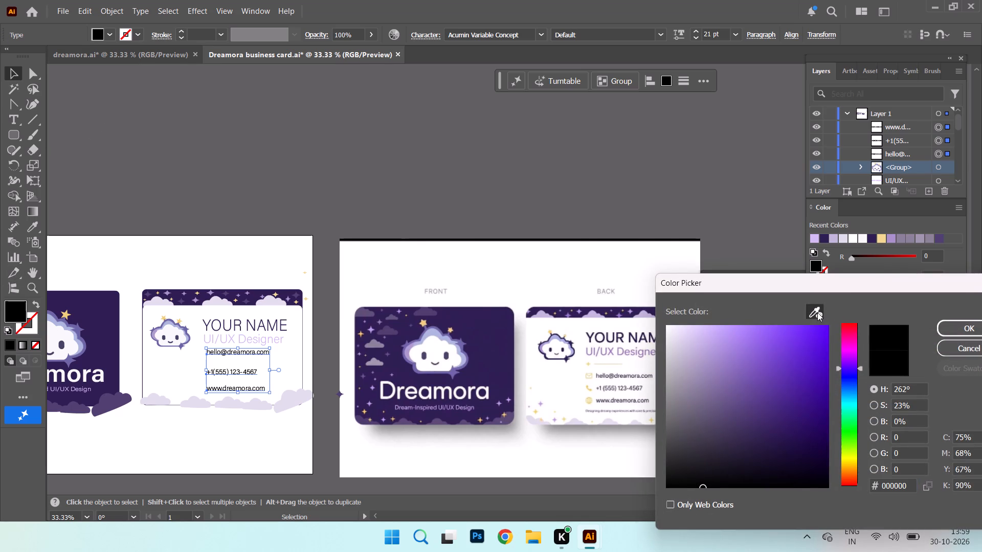
click(92, 313)
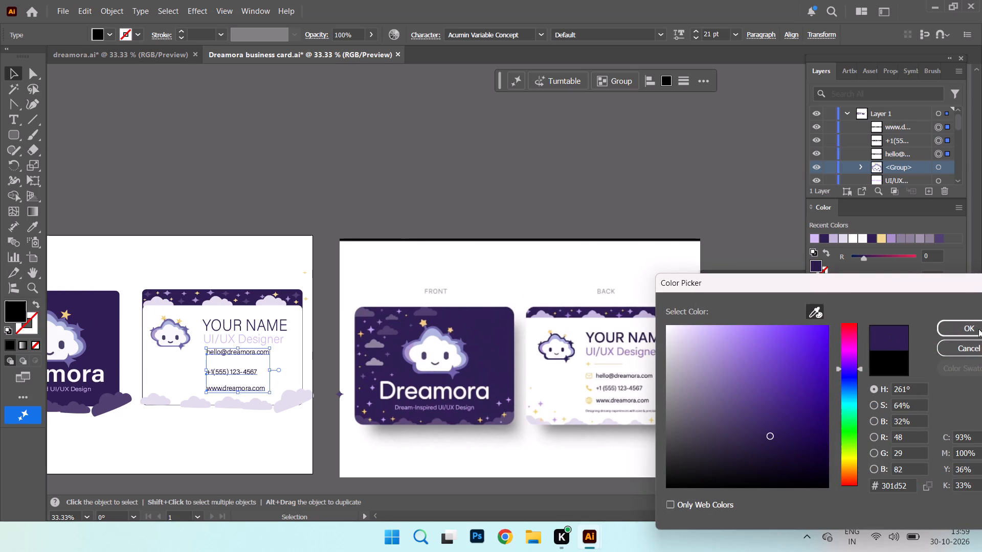
click(956, 327)
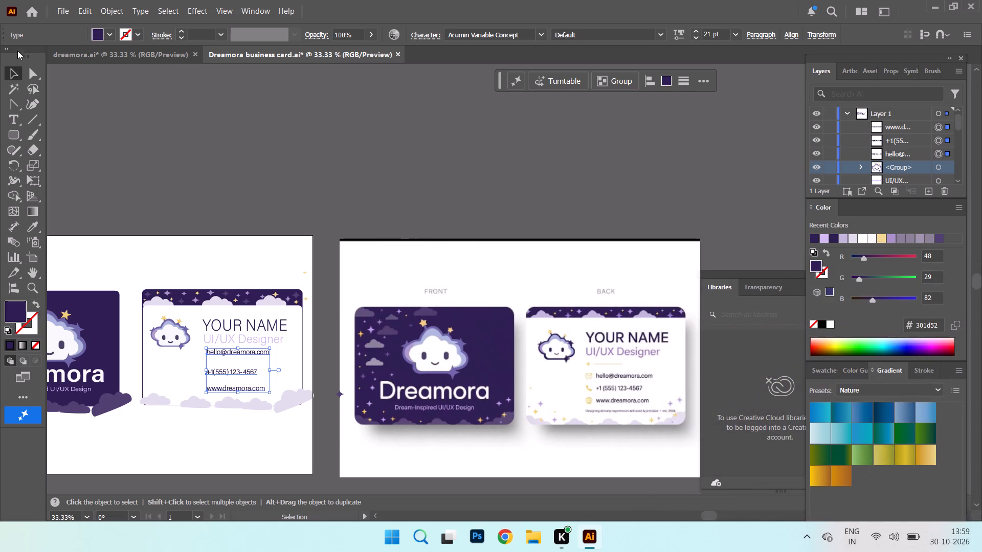
click(209, 95)
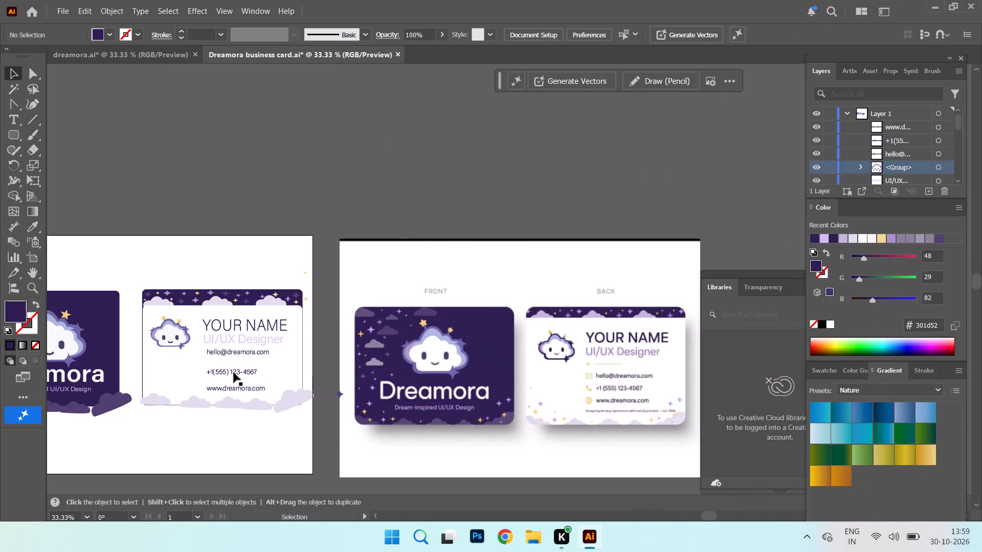
Reposition the email, phone and website lines individually into a closely spaced, roughly left-aligned stack below UI/UX Designer.
click(232, 373)
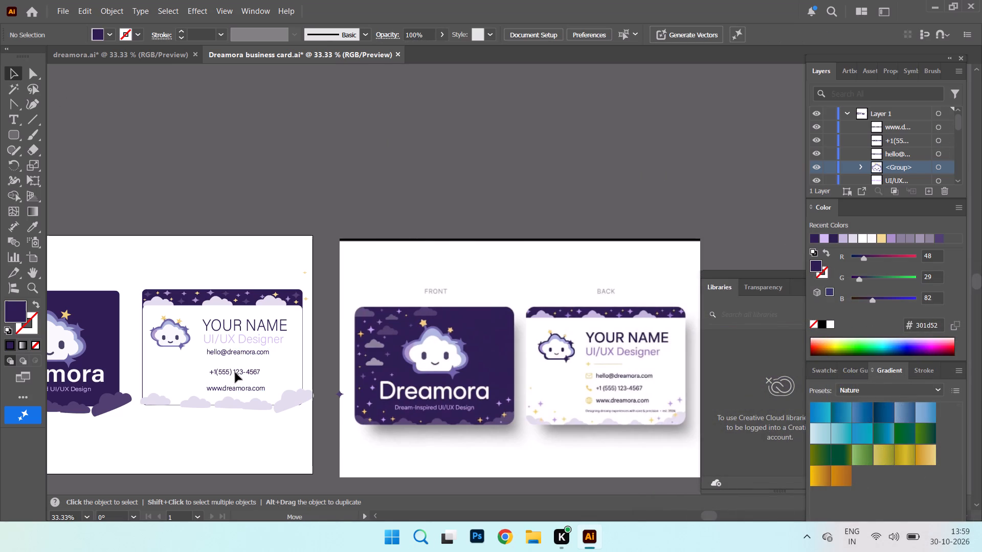
drag(233, 354, 240, 361)
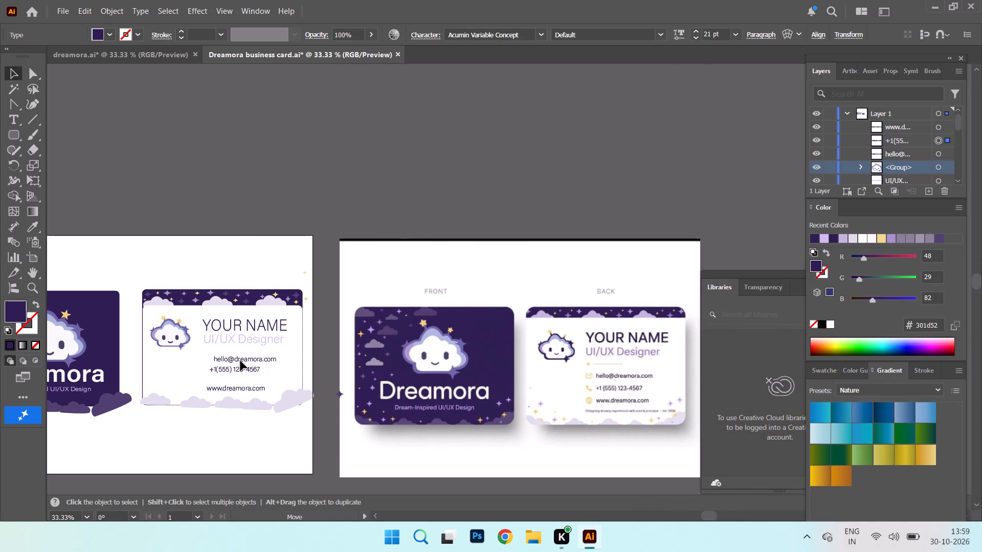
drag(240, 361, 241, 361)
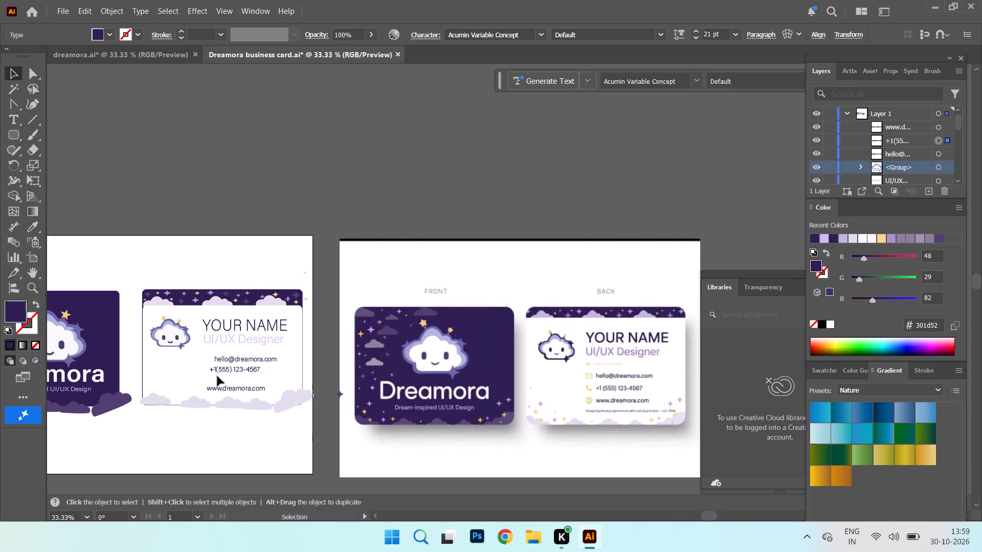
drag(218, 389, 227, 379)
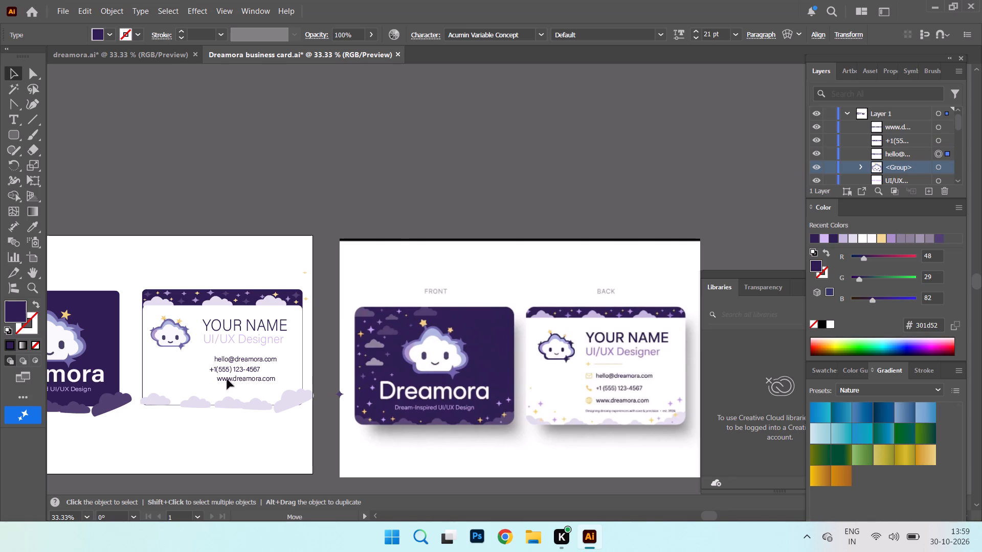
drag(227, 379, 228, 381)
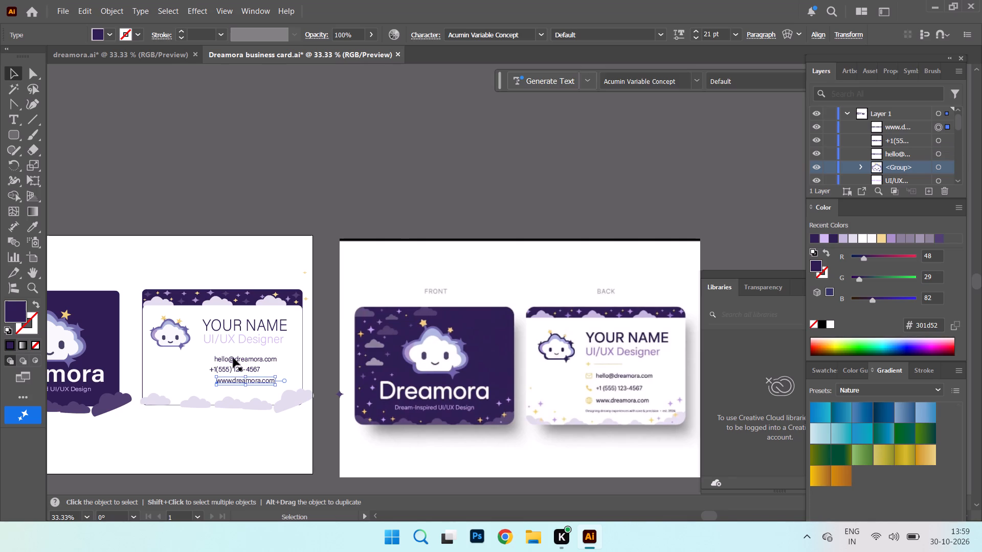
click(233, 358)
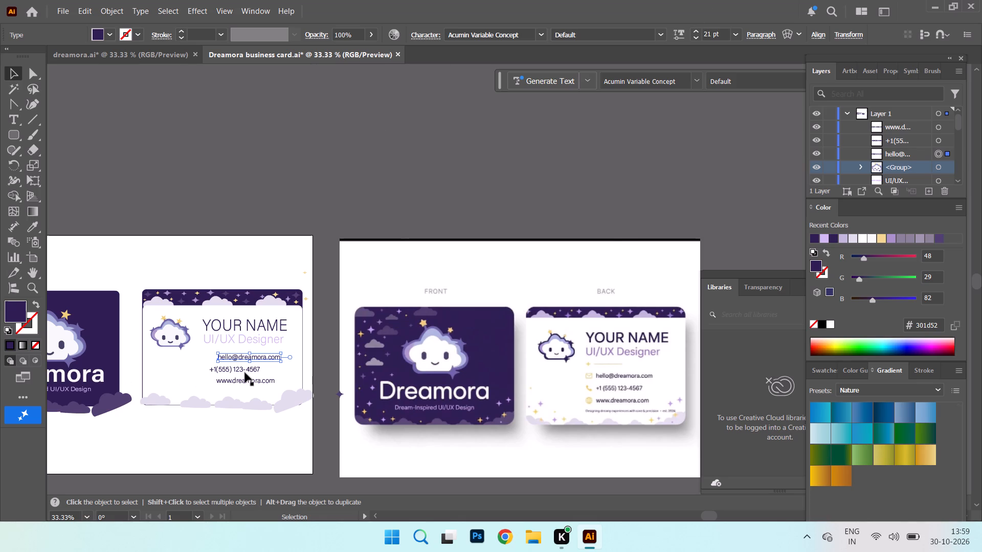
click(220, 370)
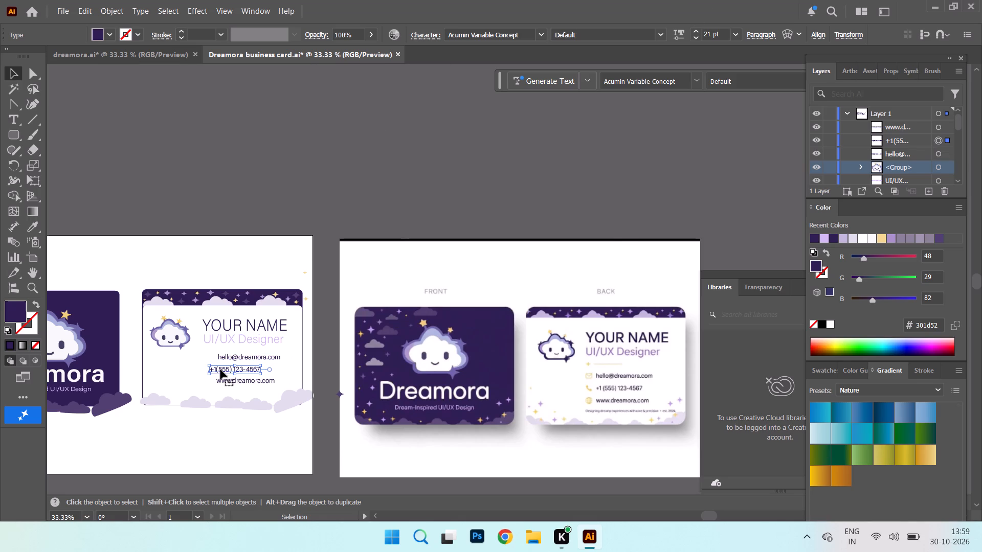
drag(223, 370, 233, 370)
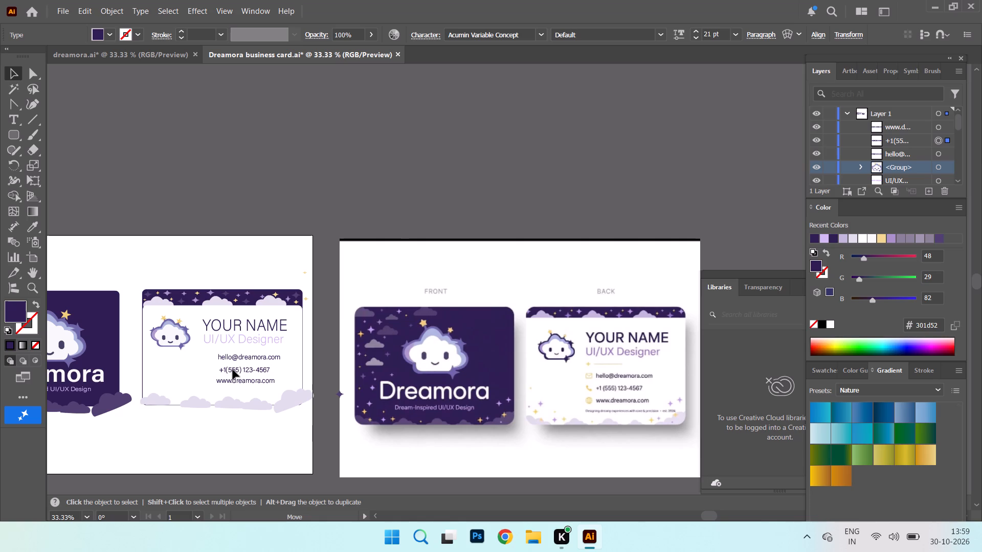
drag(233, 370, 233, 369)
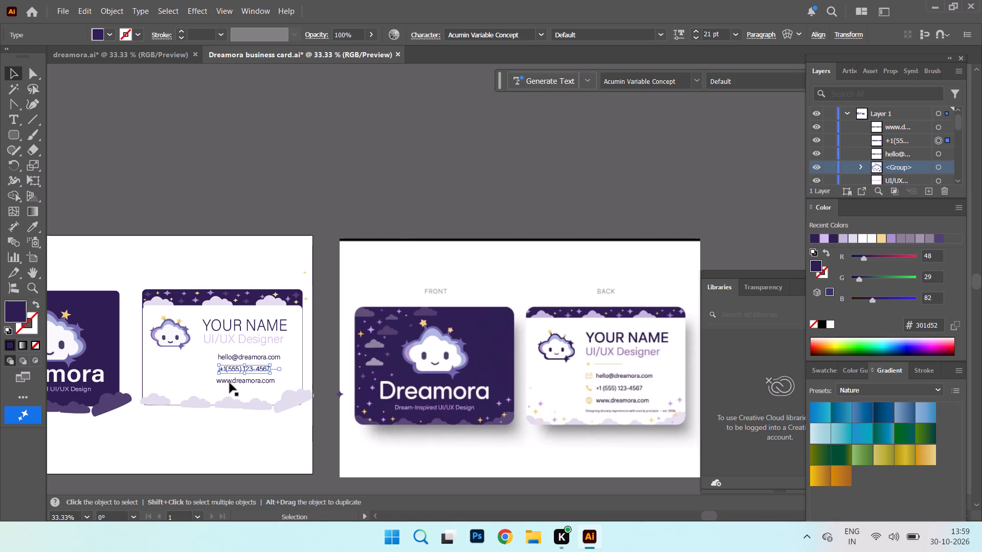
click(230, 383)
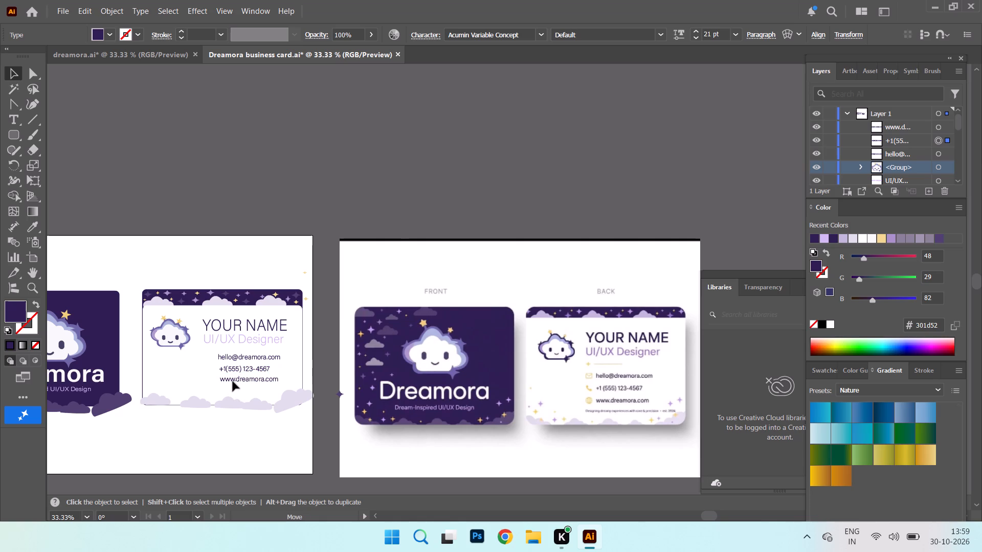
click(229, 368)
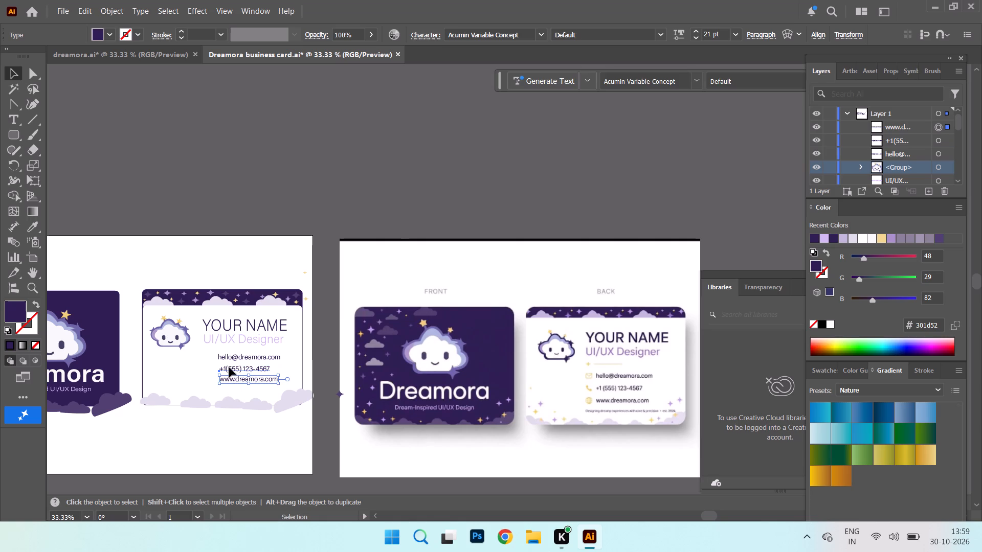
click(231, 379)
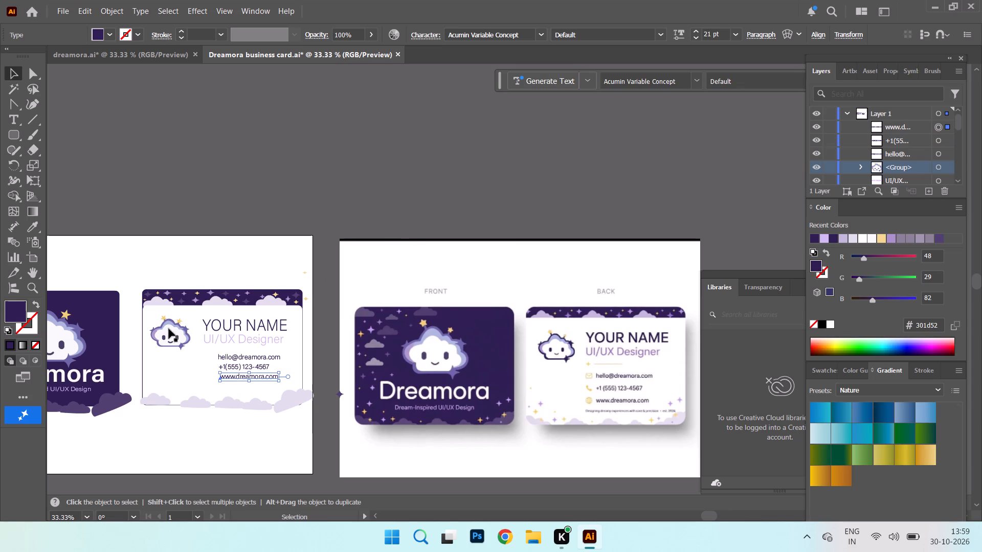
Start a new text line reading "Designing dreamy" at the tagline of the reference image's back card.
click(17, 122)
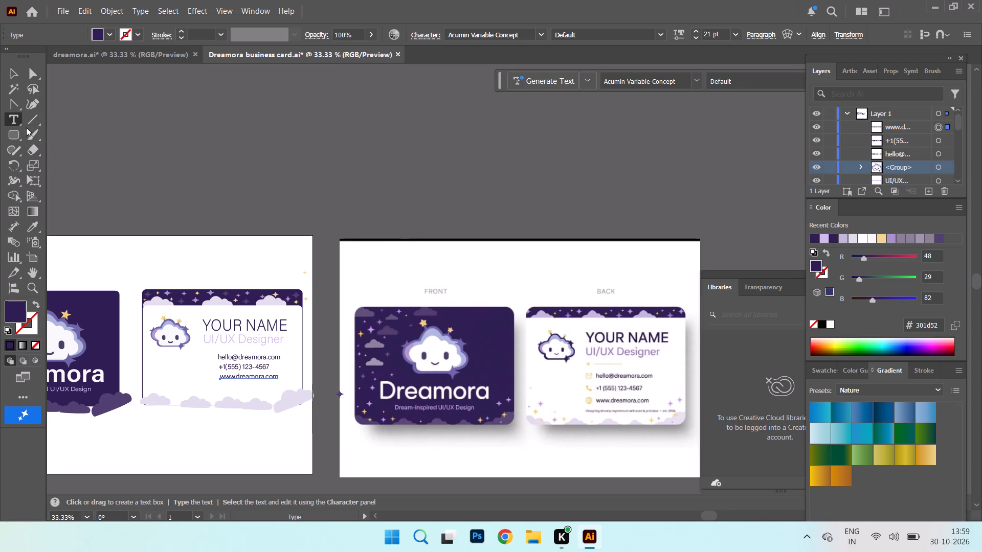
key(ctrl+equal)
key(ctrl+equal)
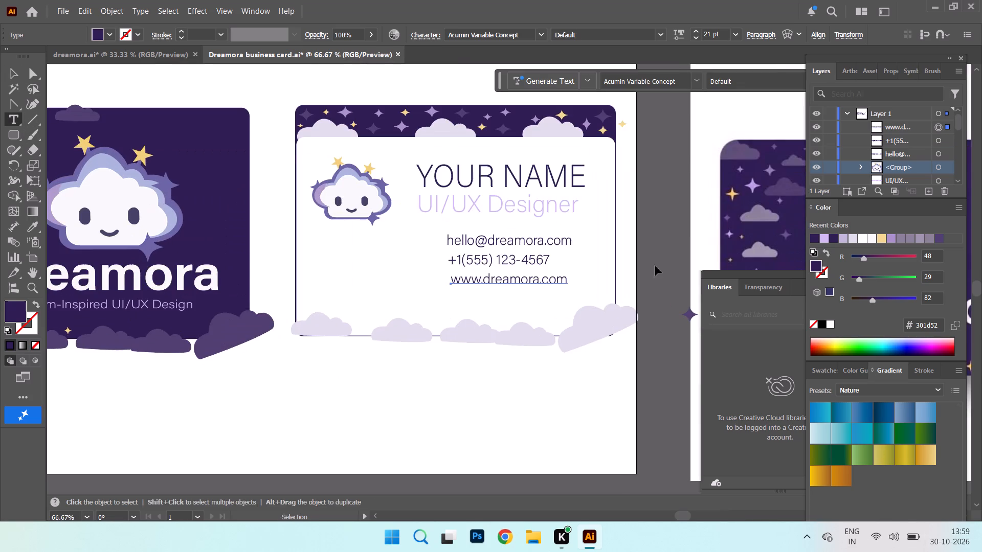
key(ctrl+equal)
scroll(561, 446, down, 8)
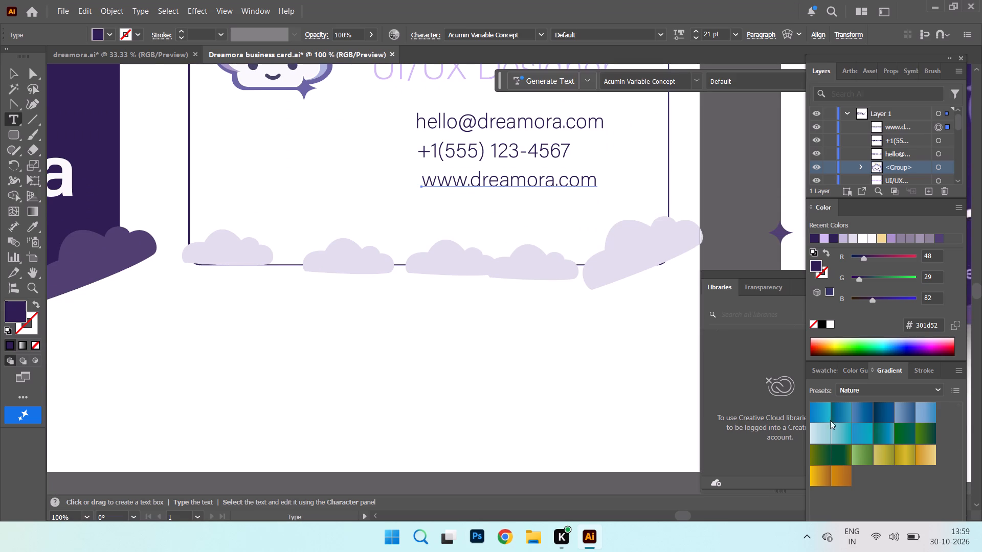
drag(687, 517, 706, 520)
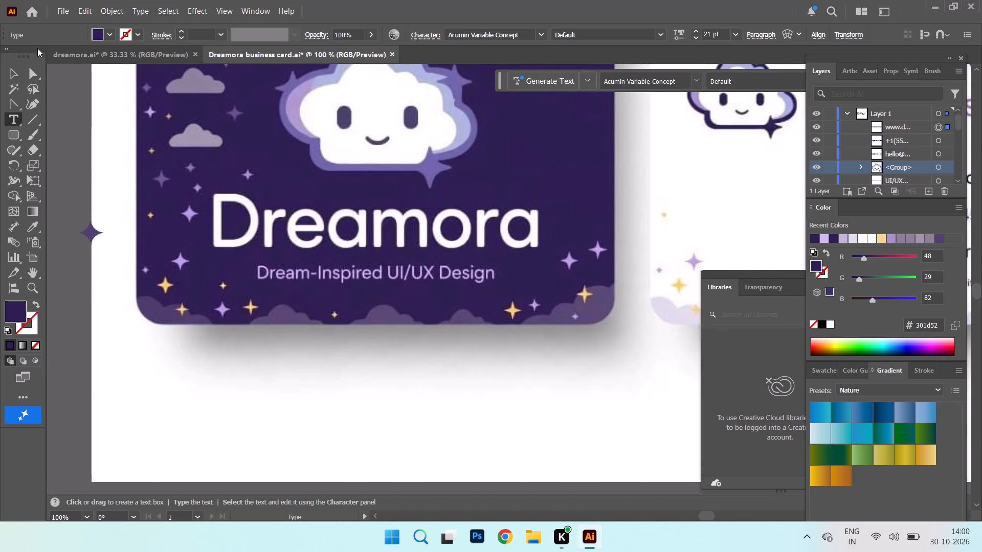
drag(705, 511, 706, 513)
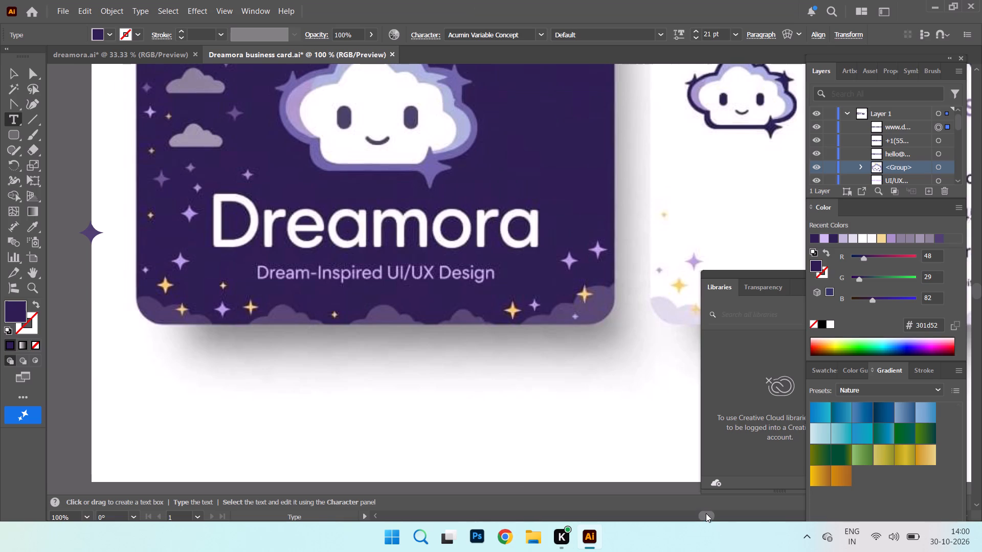
drag(706, 513, 722, 516)
click(157, 286)
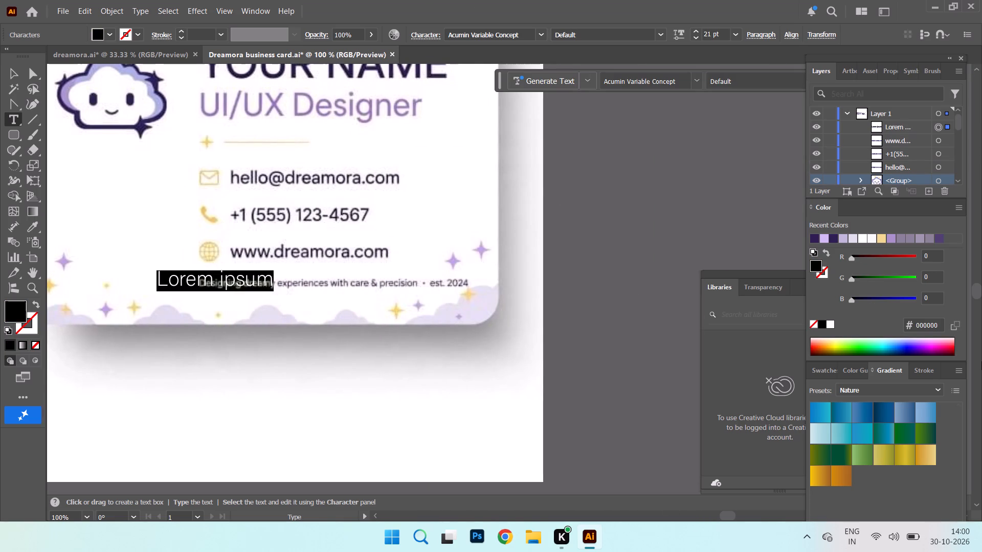
key(d)
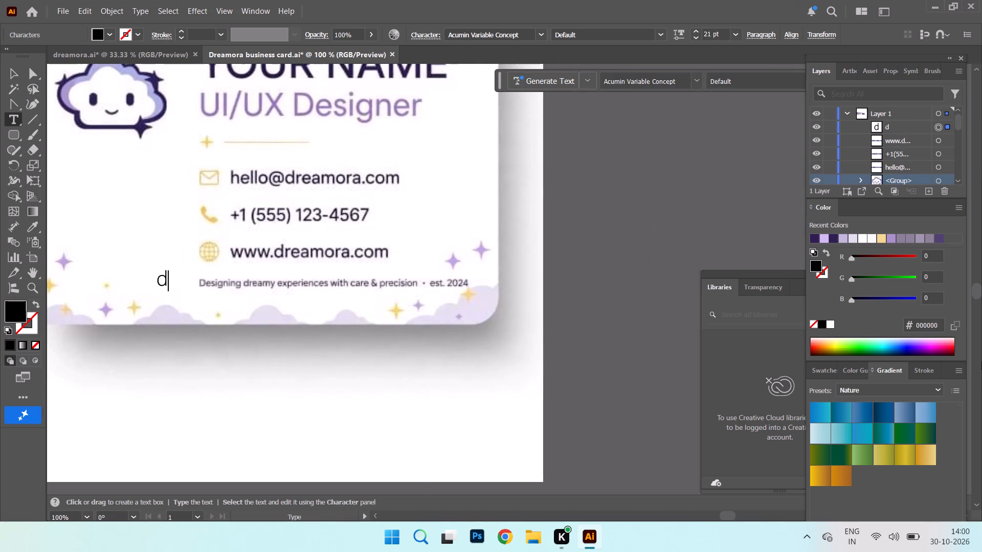
key(BackSpace)
key(d)
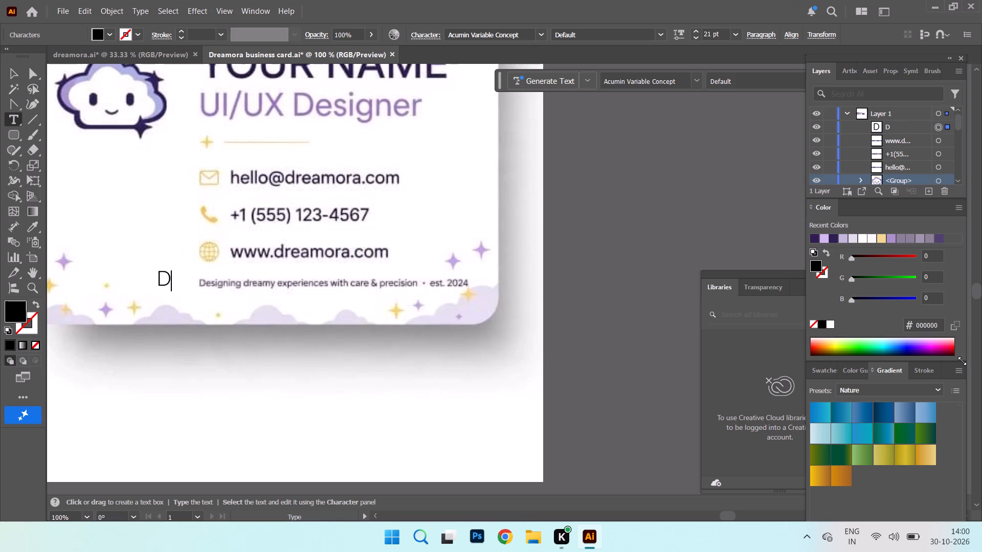
key(e)
key(d)
key(BackSpace)
key(s)
key(i)
key(g)
key(n)
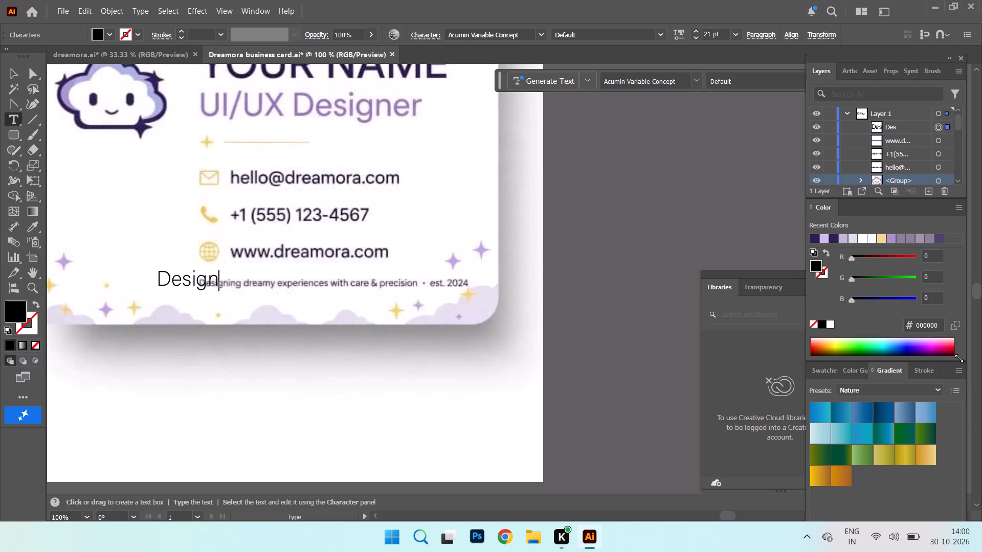
key(i)
key(n)
key(g)
key(space)
key(d)
text(rea)
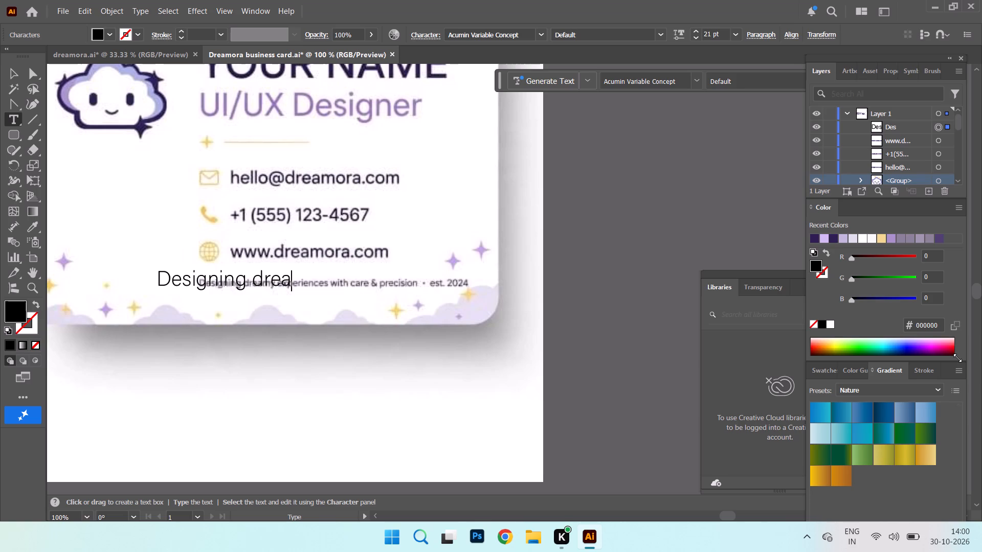
text(my)
Move the "Designing dreamy" text just below the small tagline in the reference image so the original stays readable.
key(Up)
key(Up)
key(Up)
key(Up)
key(Up)
key(Up)
key(Down)
key(Up)
key(Down)
scroll(799, 132, down, 1)
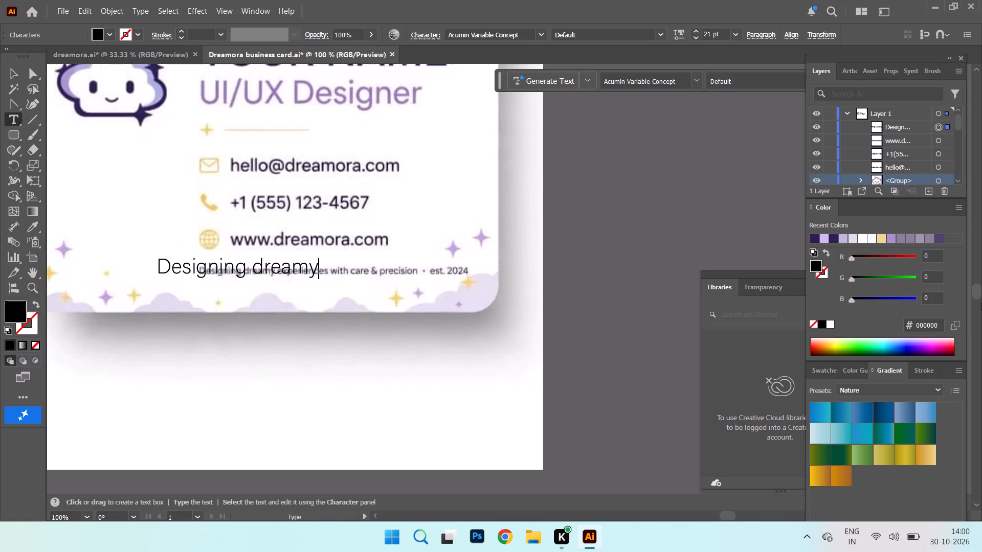
click(7, 75)
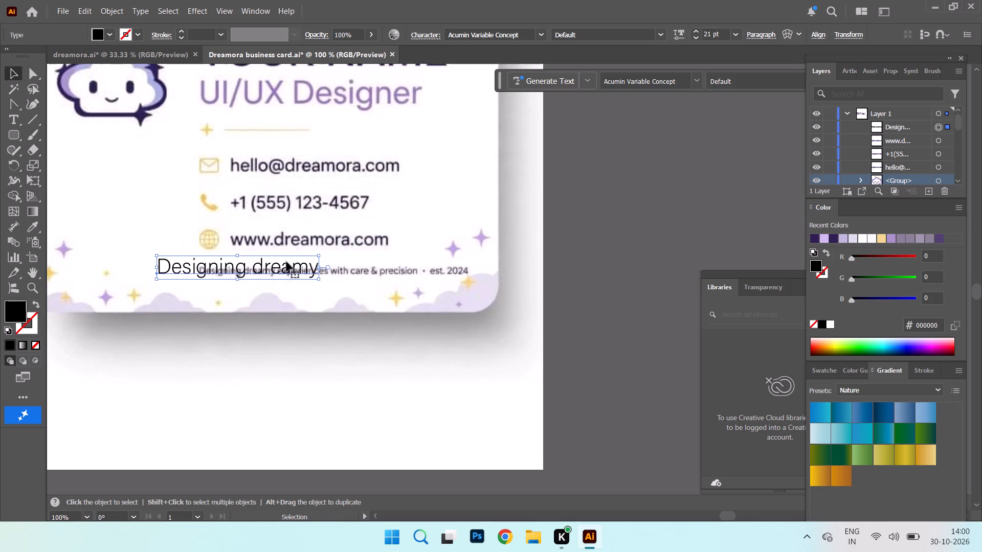
drag(286, 264, 235, 290)
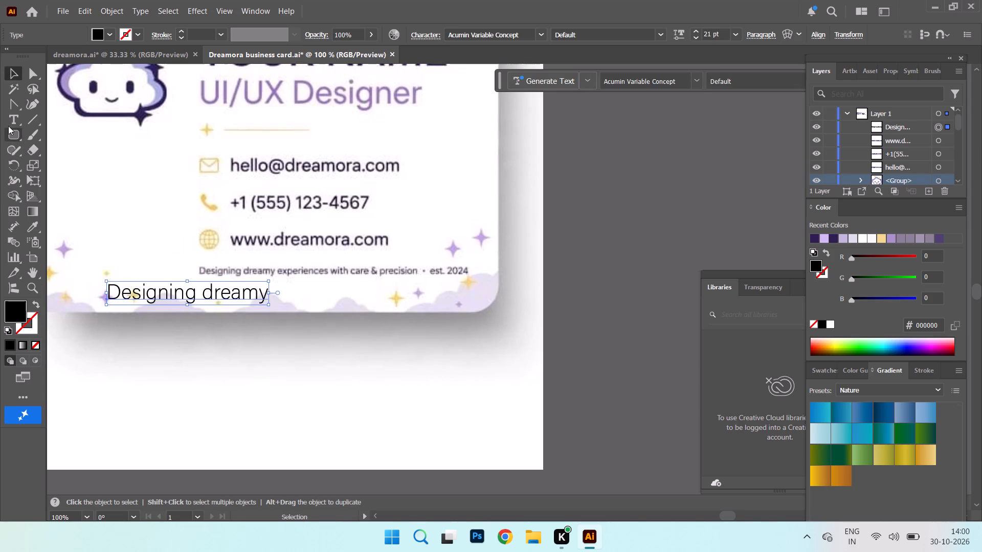
Continue the tagline after "Designing dreamy" with "experience with care & precision . est 2024".
click(8, 125)
click(259, 296)
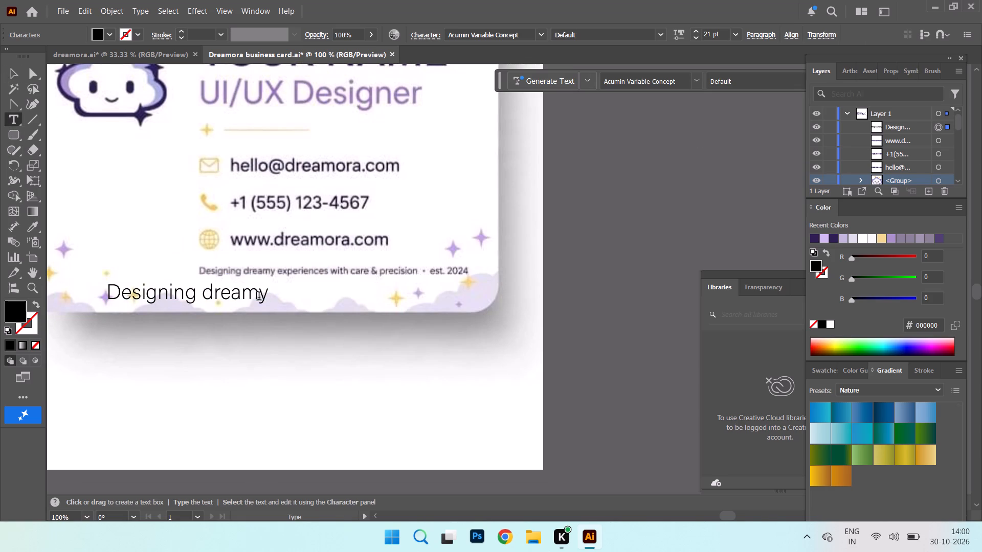
key(Right)
key(space)
key(e)
key(x)
text(perience)
key(space)
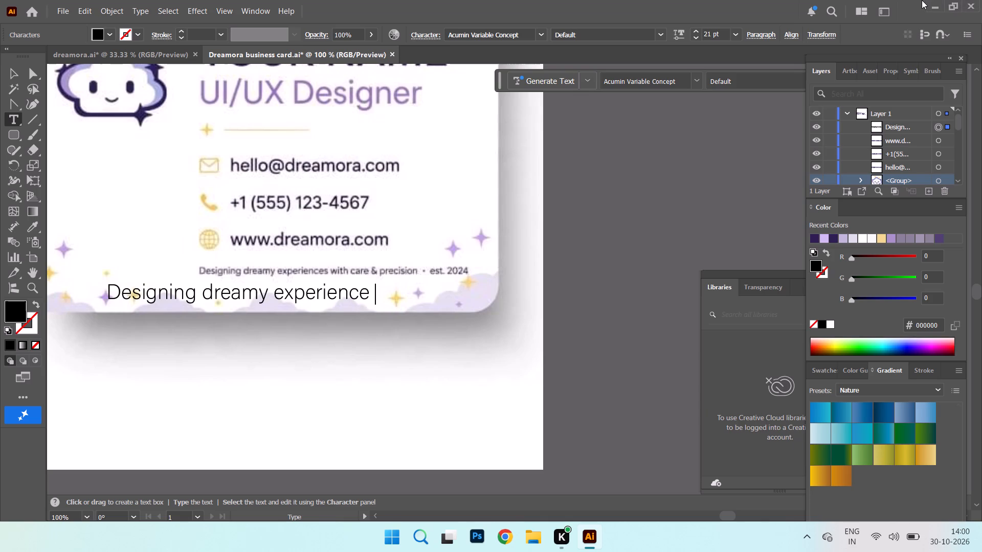
text(with care)
key(space)
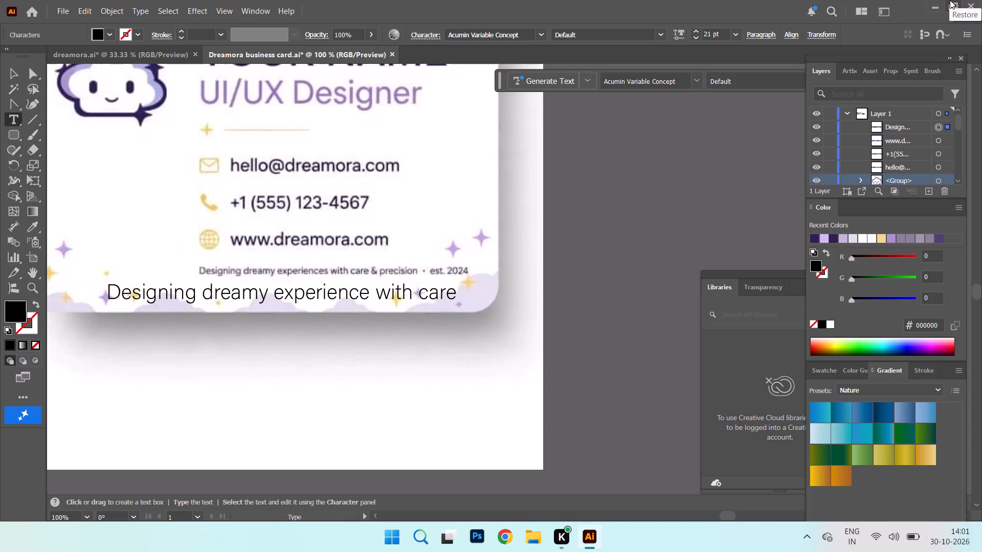
key(shift+ampersand)
key(space)
text(pre)
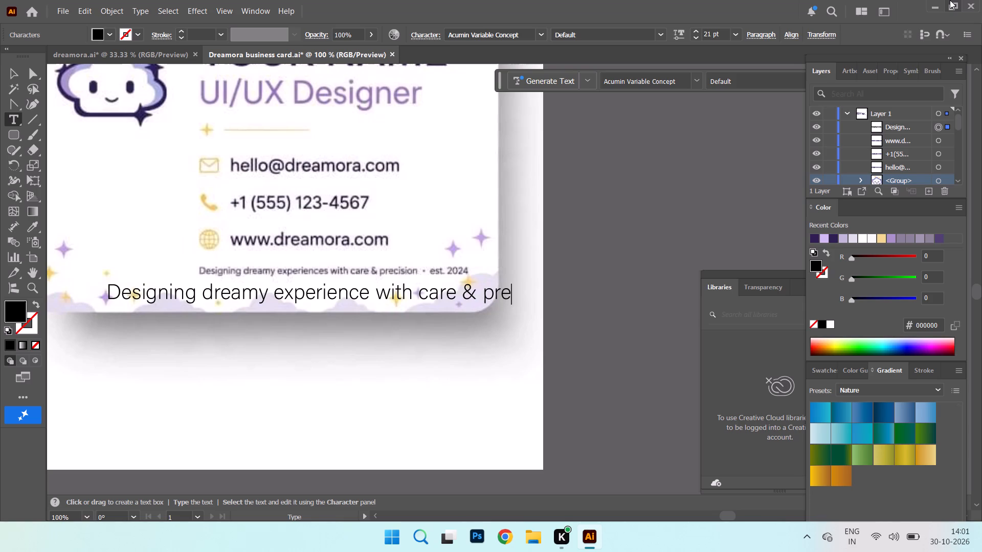
text(ci)
text(sion)
key(space)
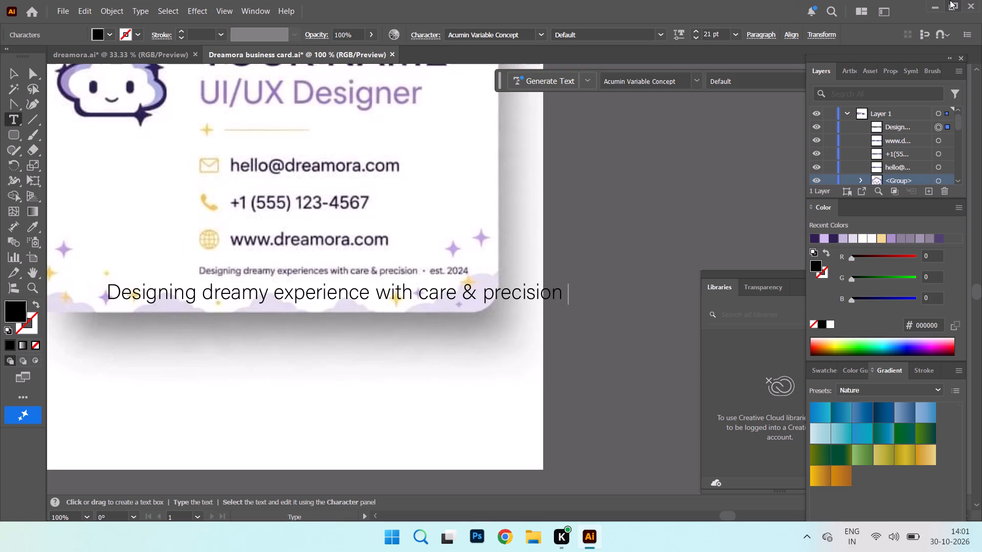
text(.)
key(space)
key(e)
key(s)
text(t)
key(space)
text(2024)
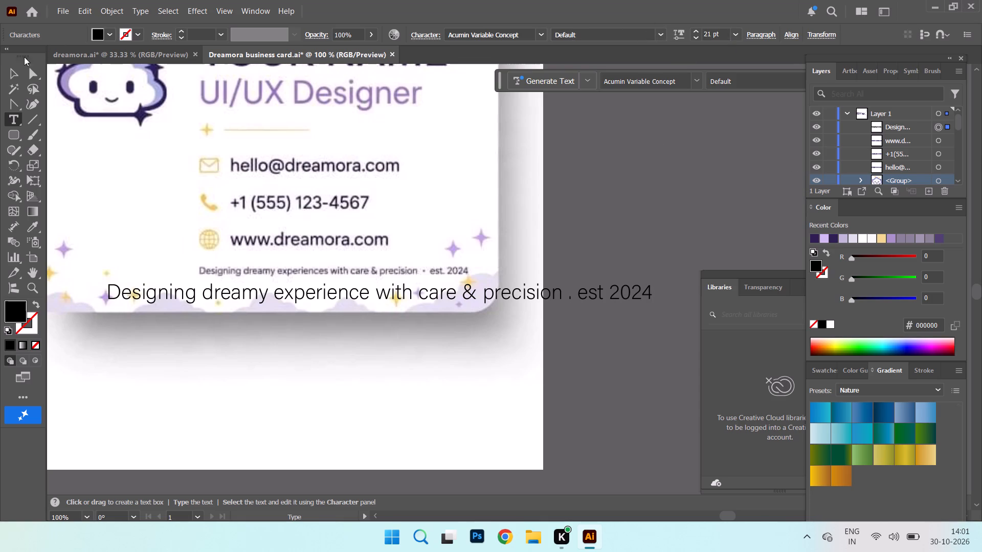
Set the tagline text to 10 pt and lay it over the small tagline on the reference image's back card.
click(11, 62)
click(11, 72)
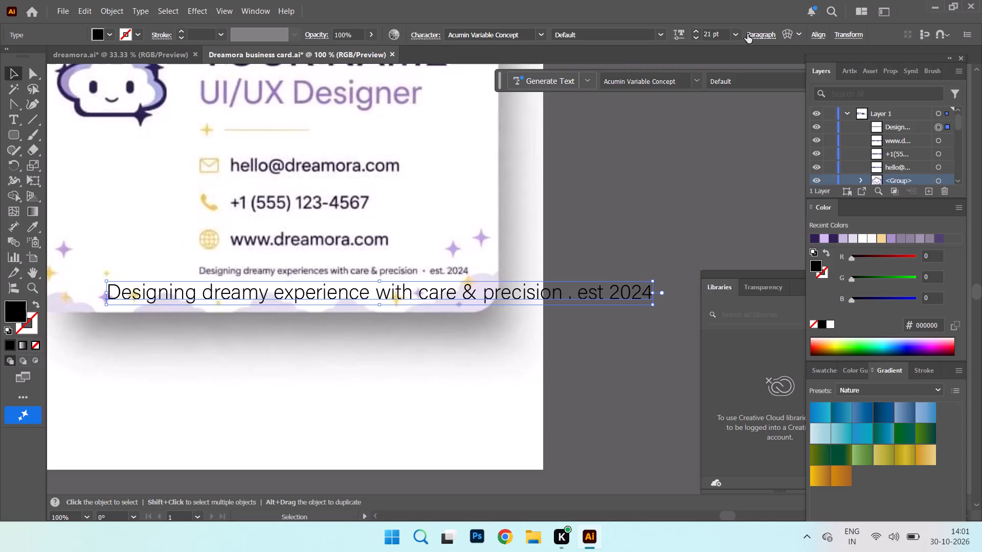
click(742, 34)
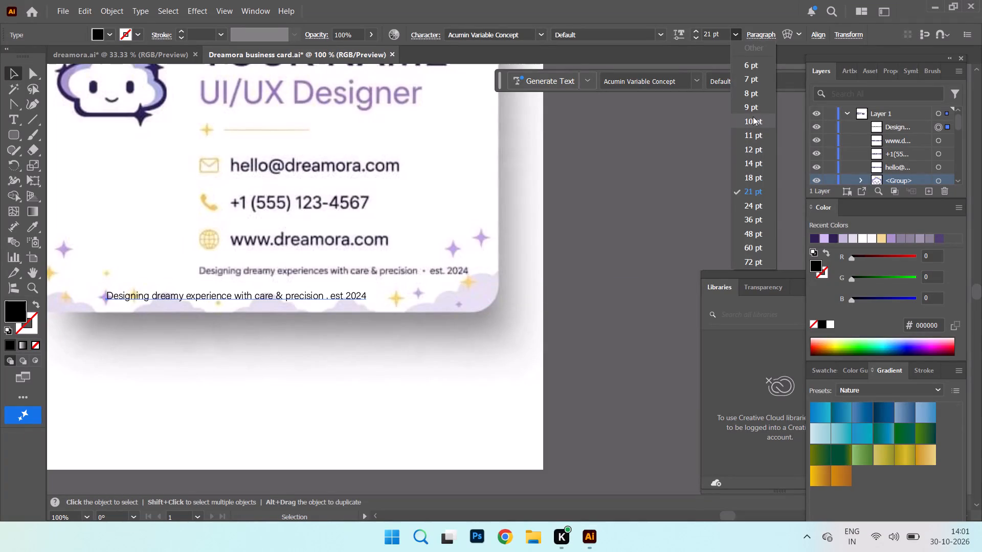
click(753, 117)
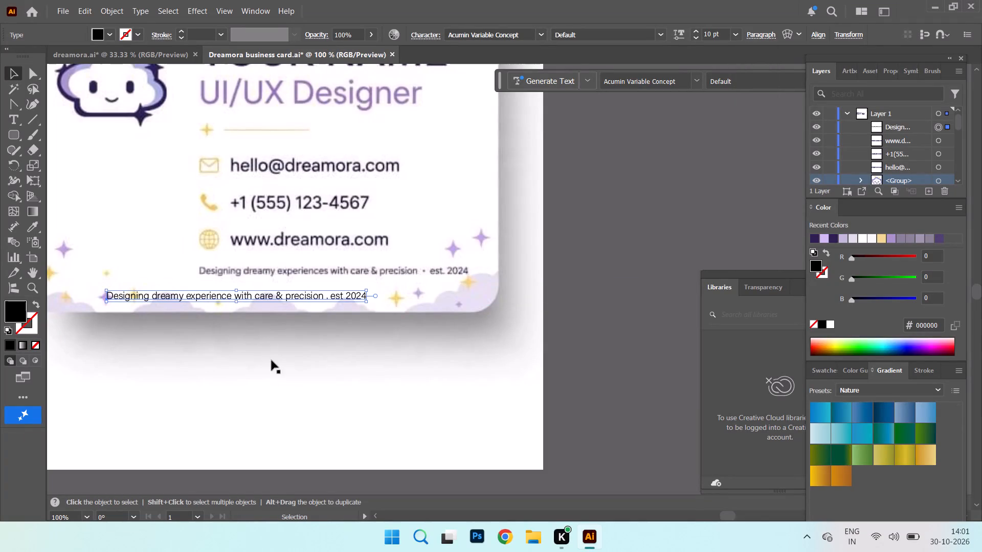
drag(307, 296, 396, 272)
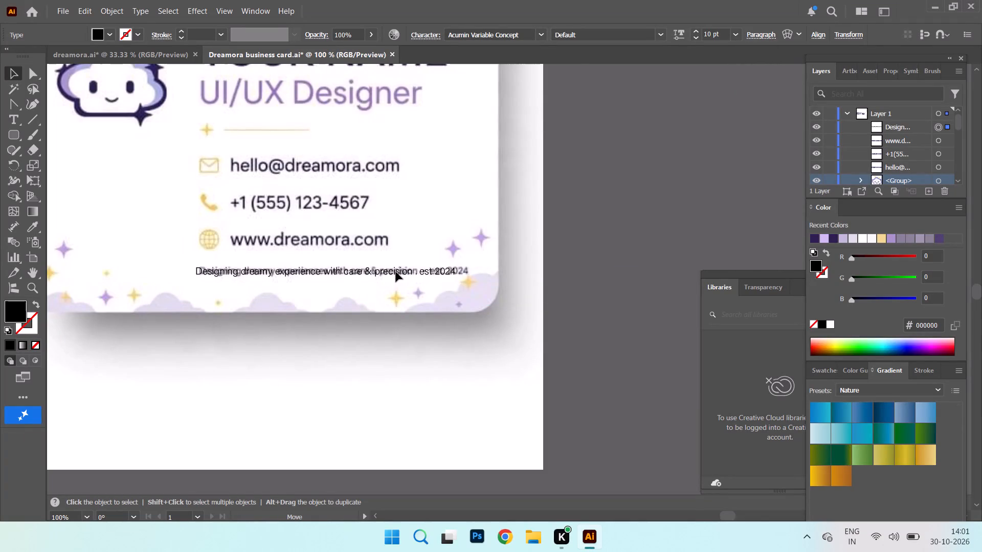
drag(396, 272, 399, 272)
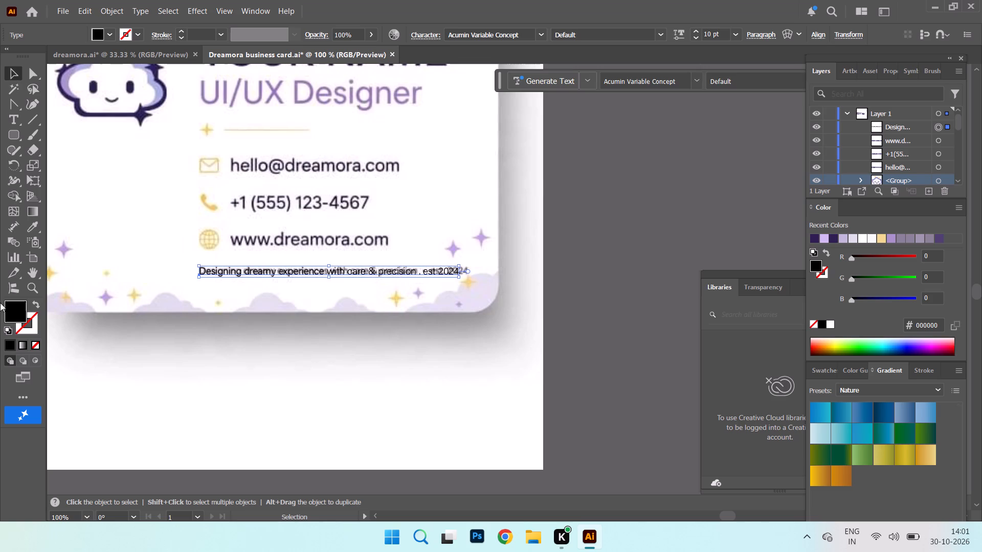
Fill the tagline with the muted purple #8c7d9c sampled from the reference's UI/UX Designer text.
double_click(19, 306)
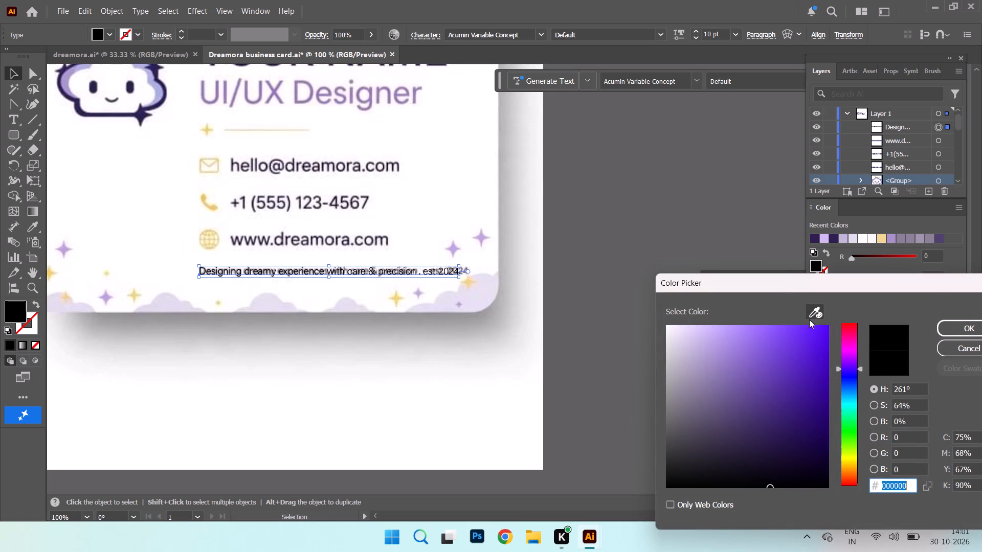
click(809, 317)
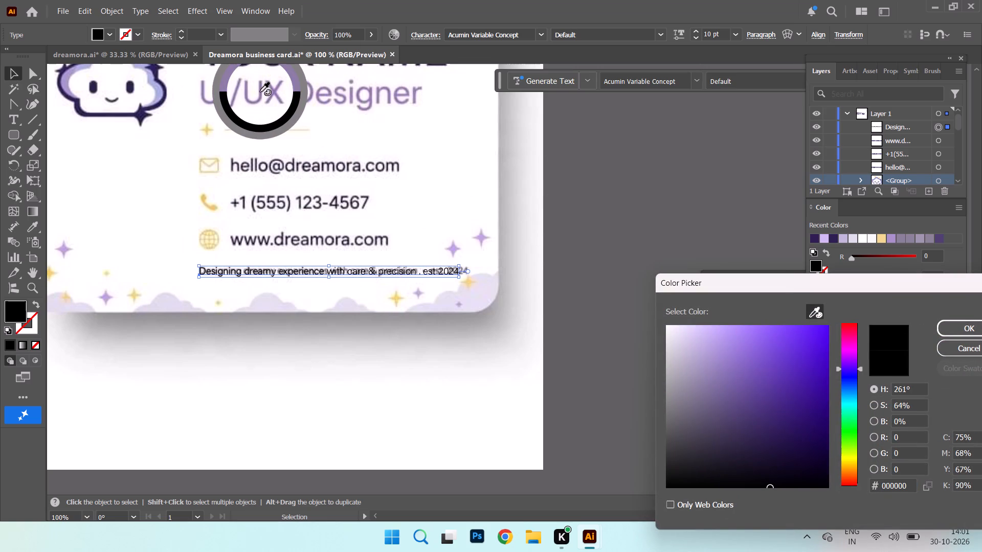
click(260, 93)
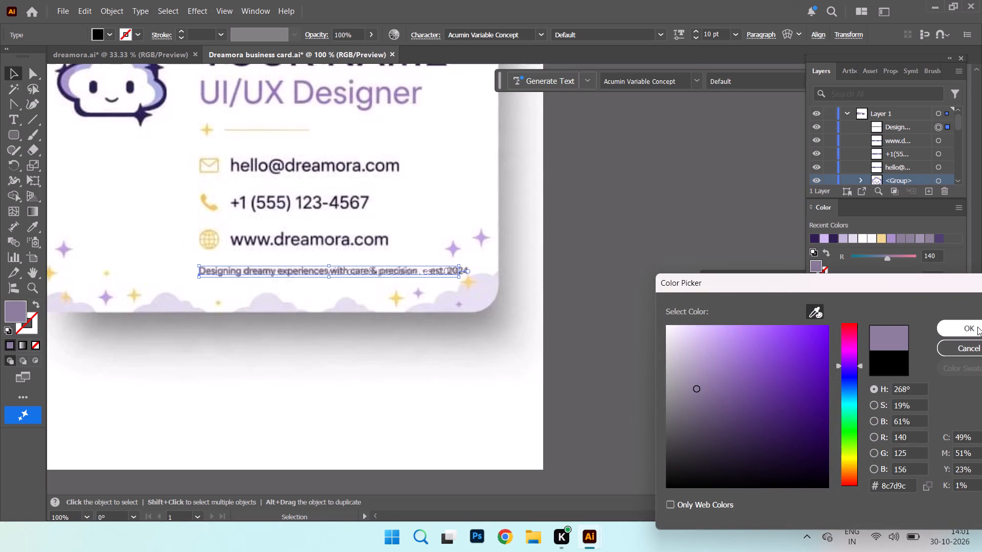
click(975, 327)
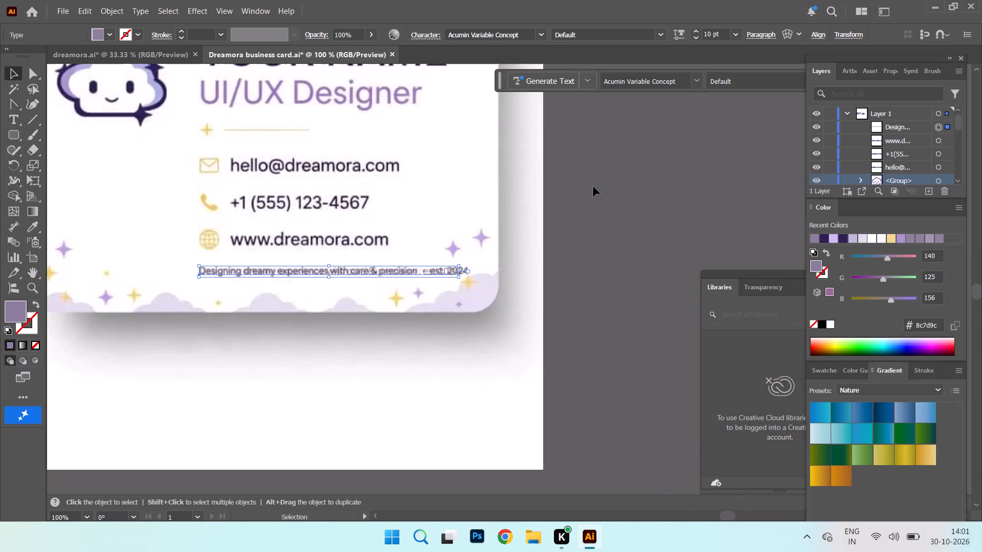
click(593, 187)
Move the tagline onto the recreated back card, just below the website line and above the bottom clouds.
click(446, 273)
key(ctrl+minus)
key(ctrl+minus)
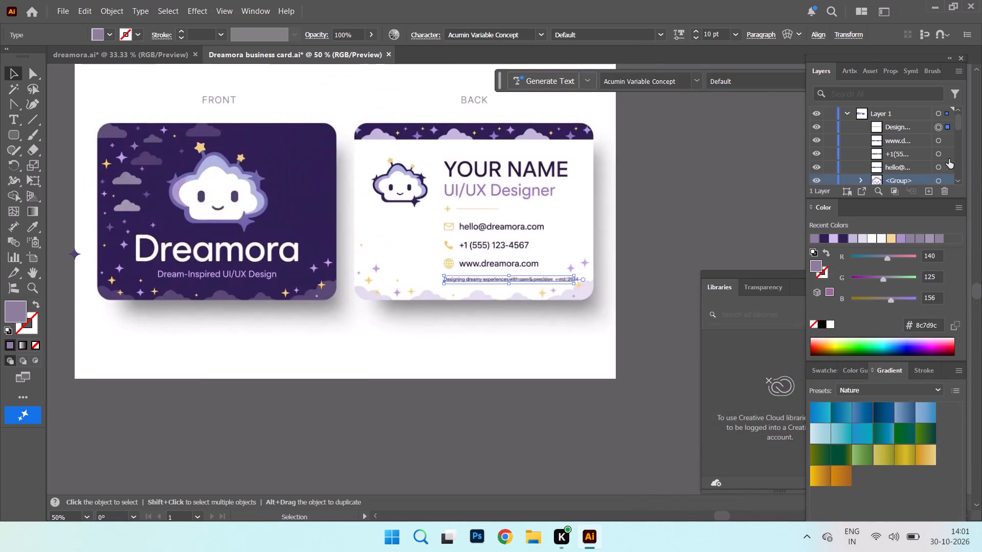
key(ctrl+minus)
drag(500, 280, 175, 248)
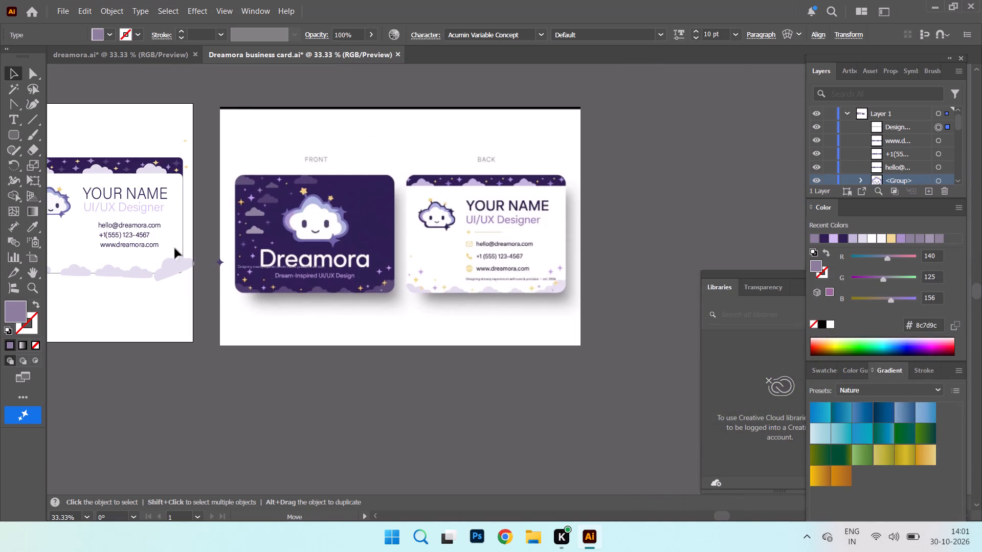
drag(175, 248, 111, 256)
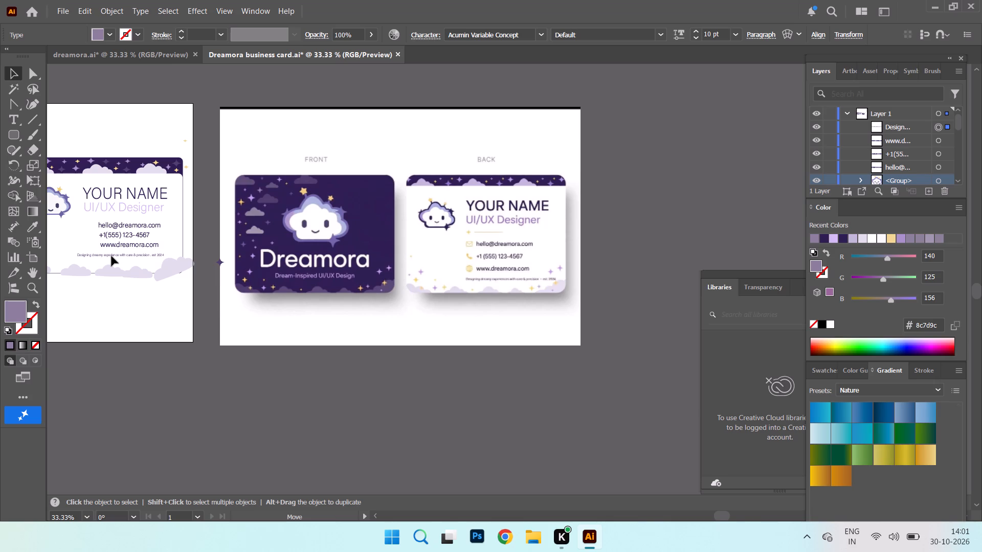
drag(111, 256, 112, 256)
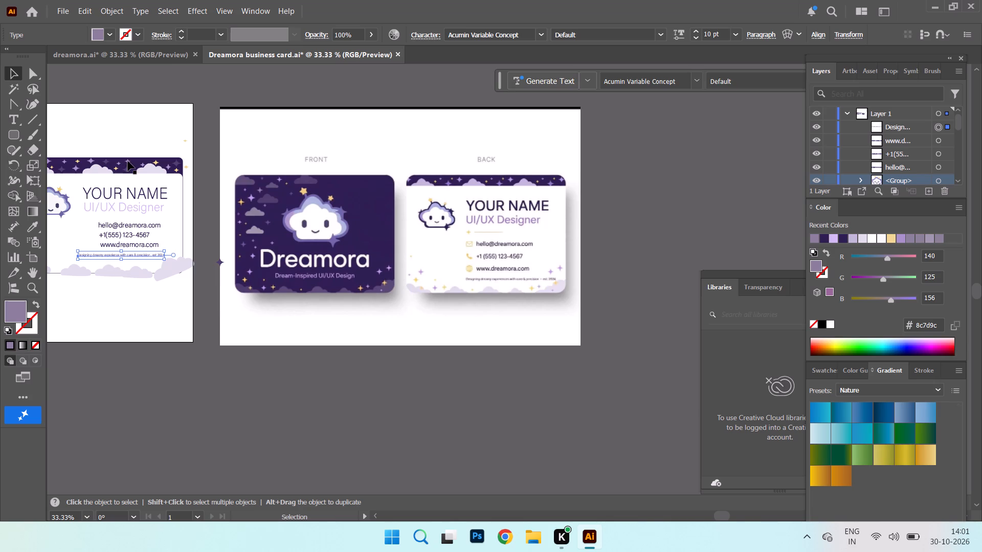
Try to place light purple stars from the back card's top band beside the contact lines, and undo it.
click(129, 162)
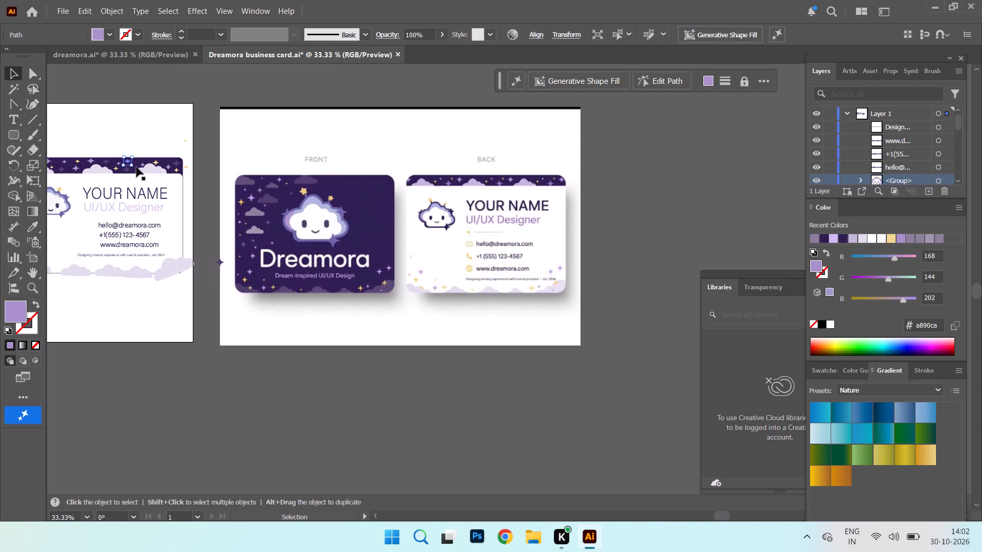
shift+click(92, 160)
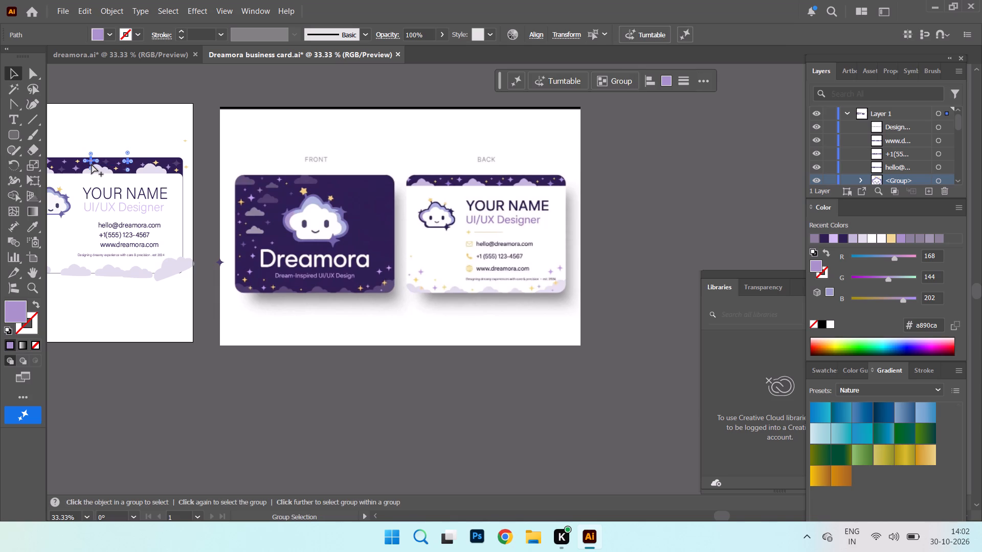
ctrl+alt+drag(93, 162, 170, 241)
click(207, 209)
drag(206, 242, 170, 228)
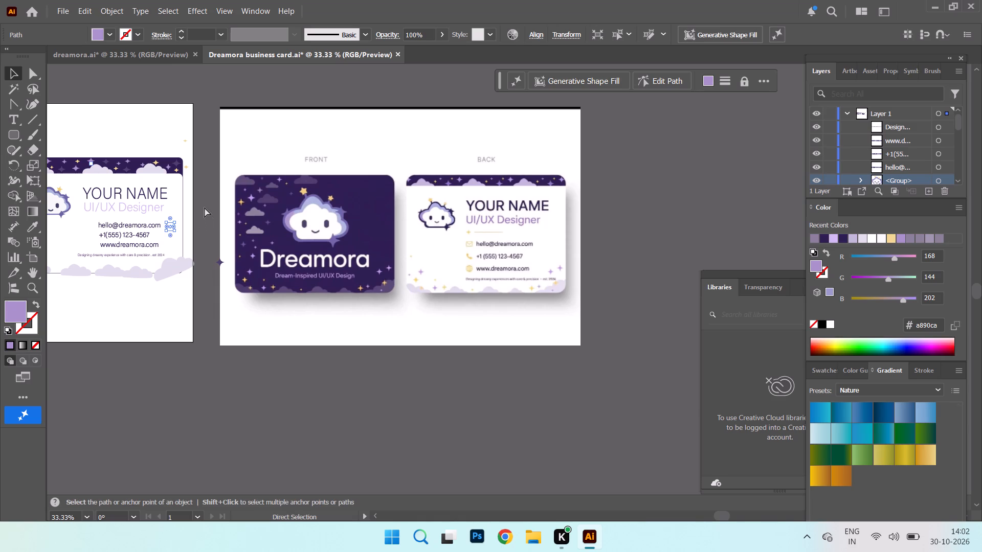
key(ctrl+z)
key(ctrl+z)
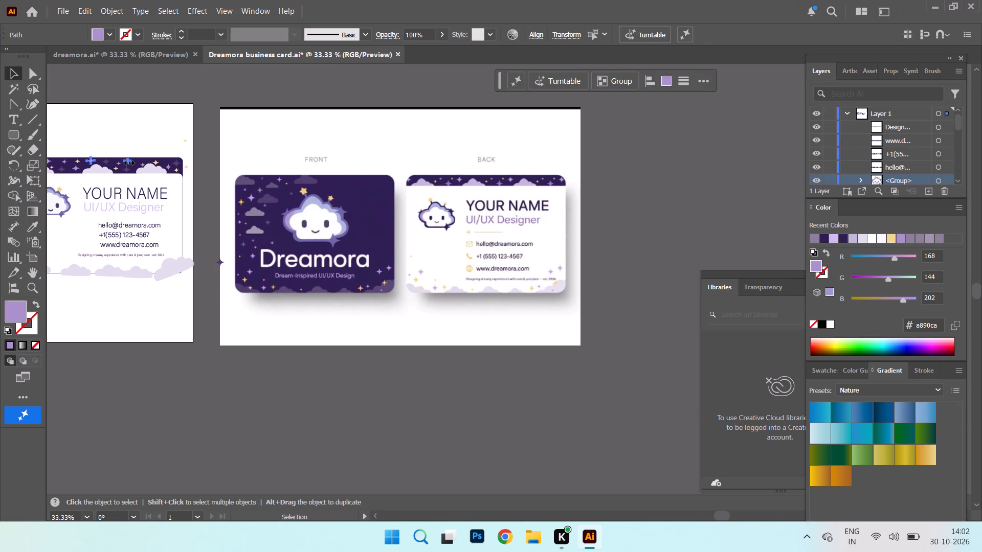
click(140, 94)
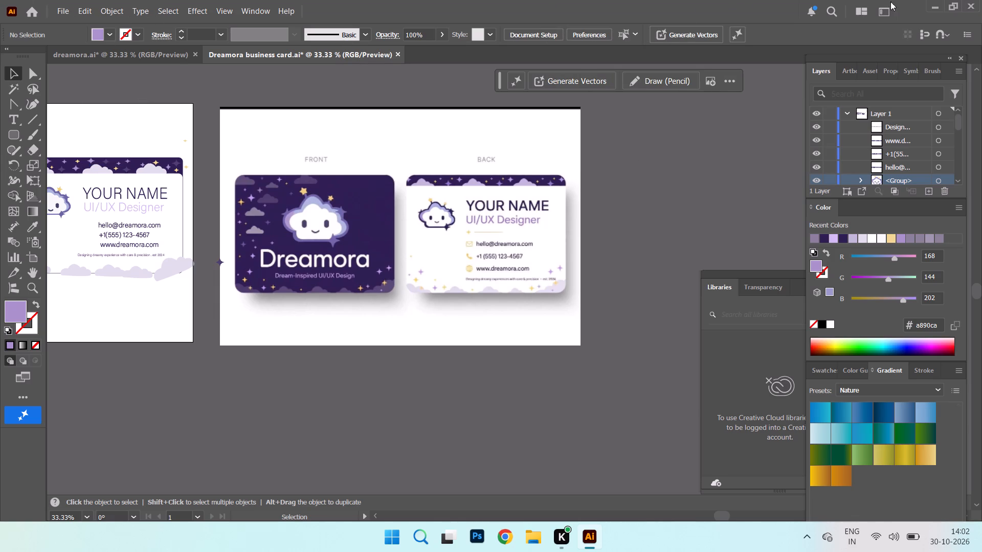
Place a yellow star from the back card's top band near the card's edge beside the website line.
drag(156, 162, 162, 187)
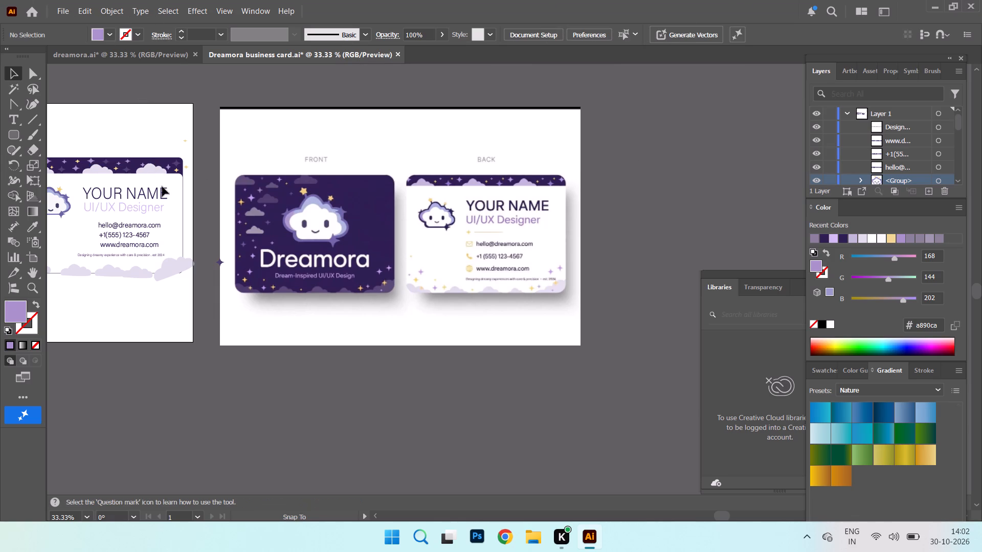
drag(162, 187, 176, 245)
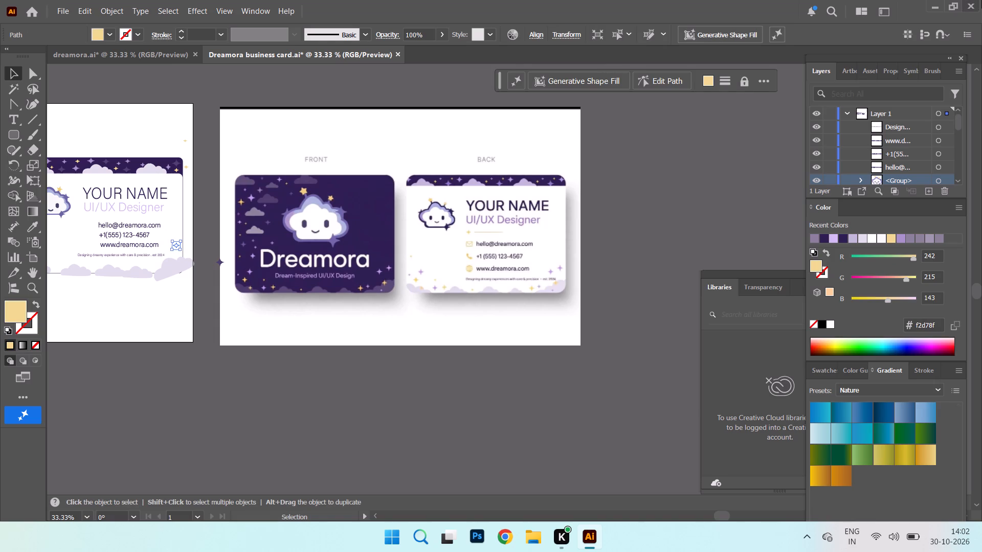
Raise the placed yellow star's path in the layer order so it sits among the lavender cloud paths.
scroll(895, 160, down, 7)
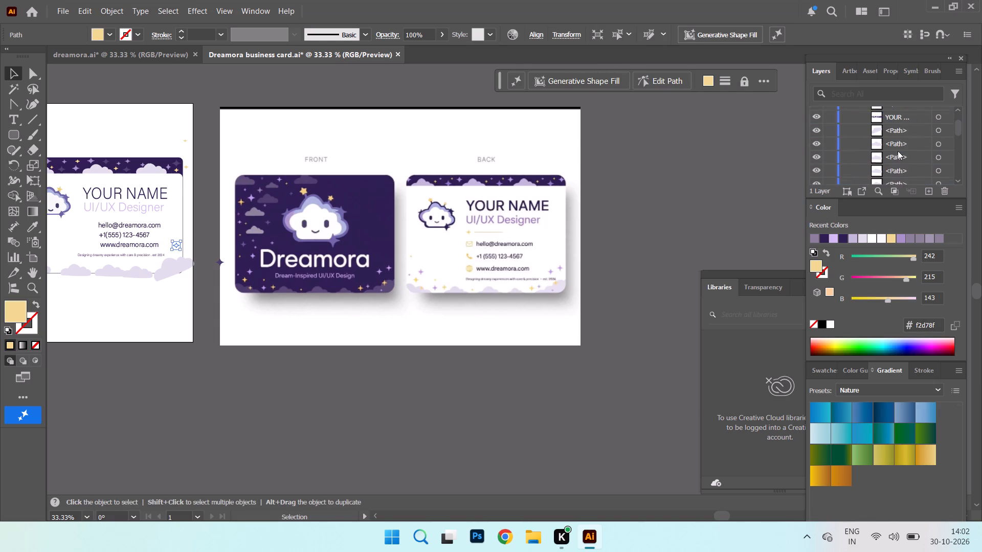
scroll(898, 151, down, 20)
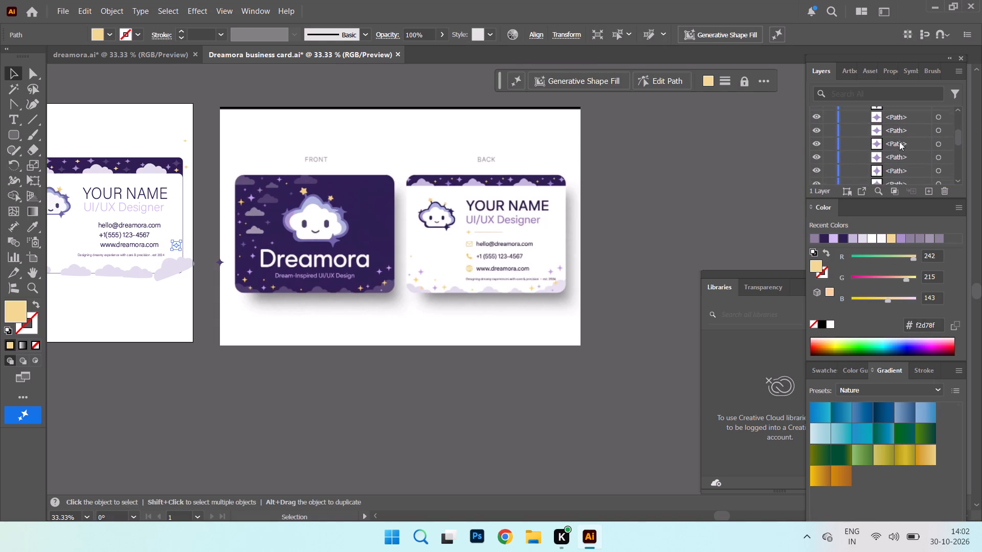
scroll(899, 142, down, 19)
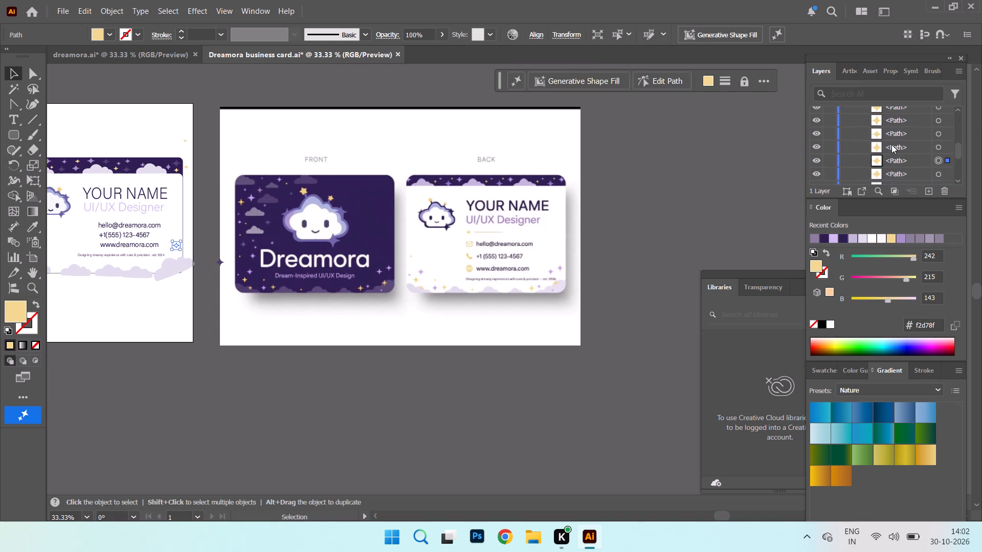
scroll(891, 145, down, 2)
click(928, 144)
drag(923, 143, 916, 109)
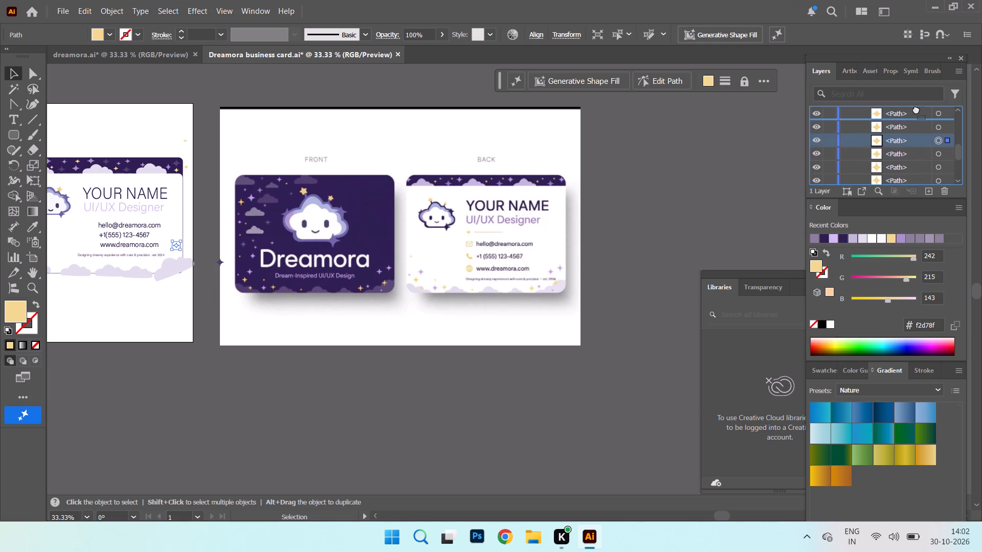
drag(916, 109, 918, 107)
scroll(928, 173, down, 13)
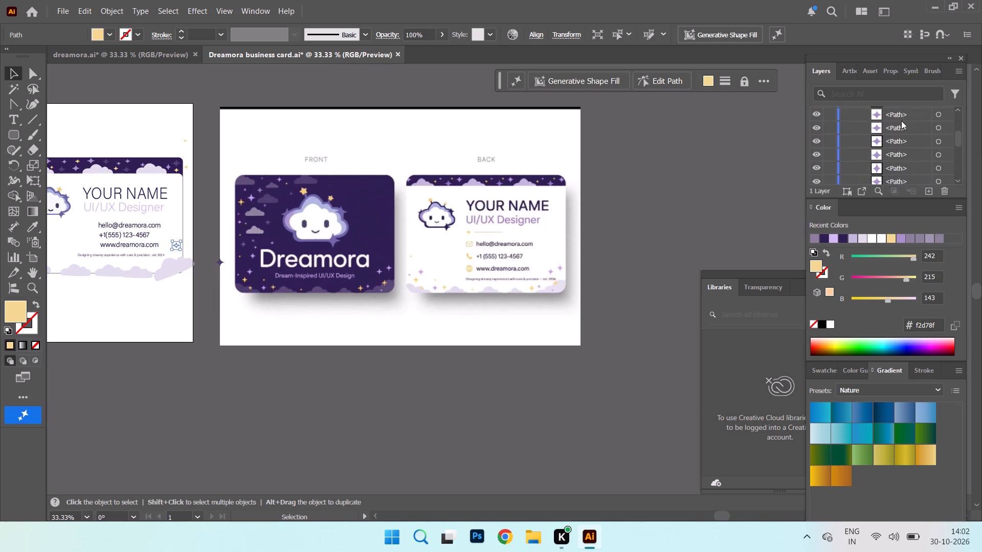
drag(891, 139, 890, 109)
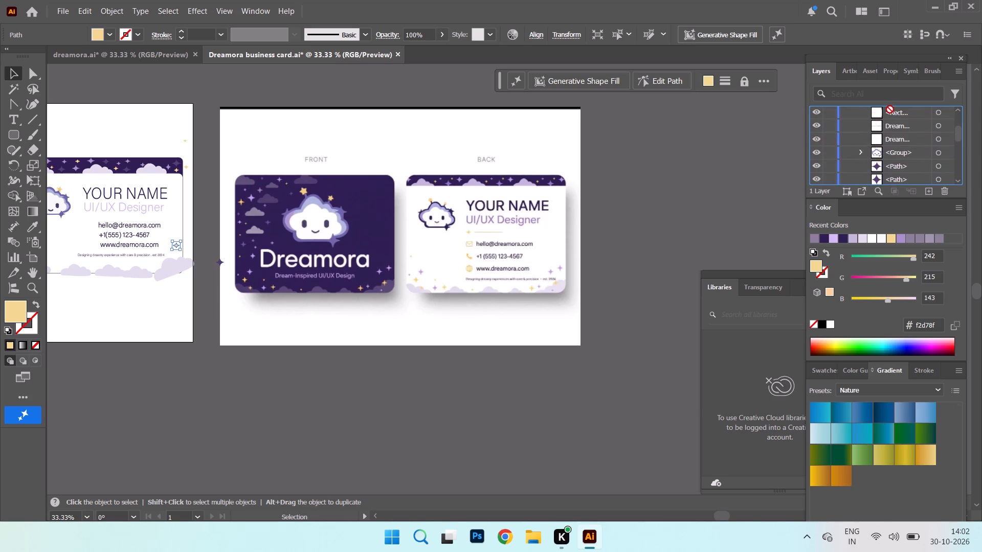
drag(890, 109, 893, 150)
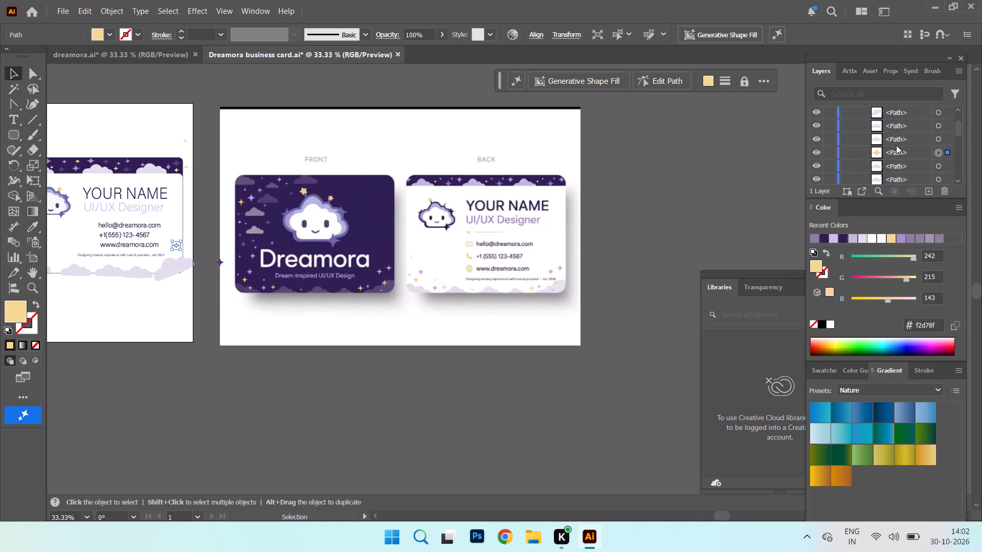
Raise one dark purple and one light purple star path in the layer order to directly above the yellow star.
scroll(901, 146, down, 12)
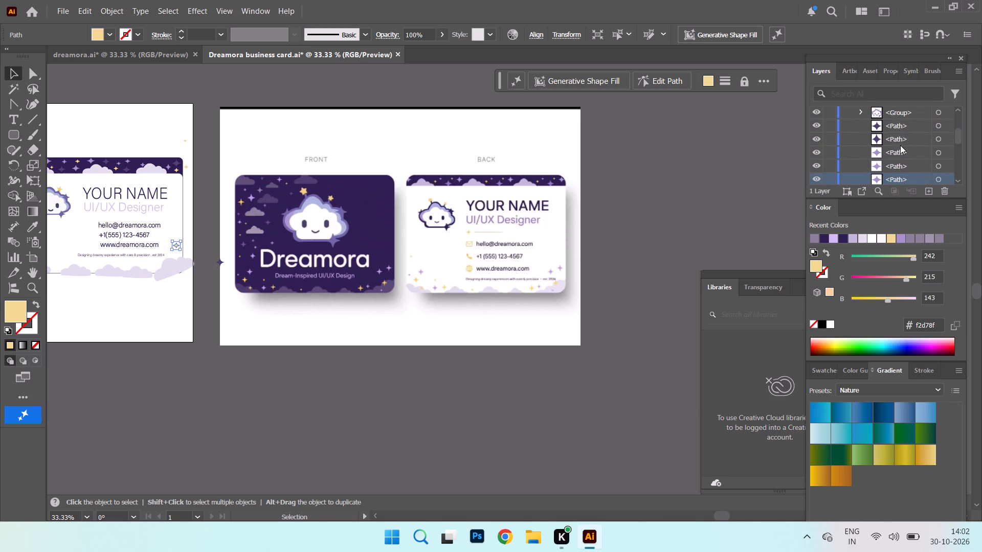
click(902, 136)
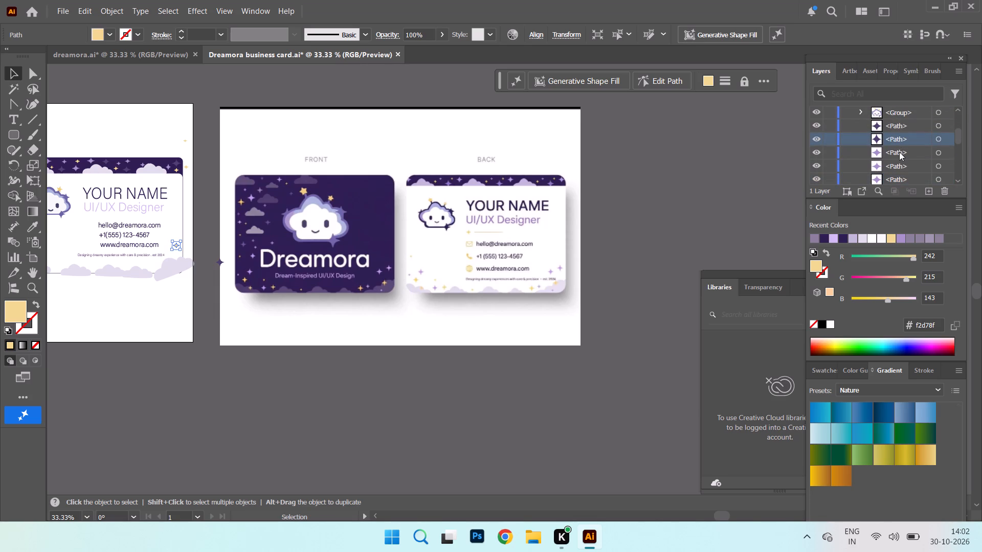
shift+click(899, 152)
drag(905, 146, 898, 114)
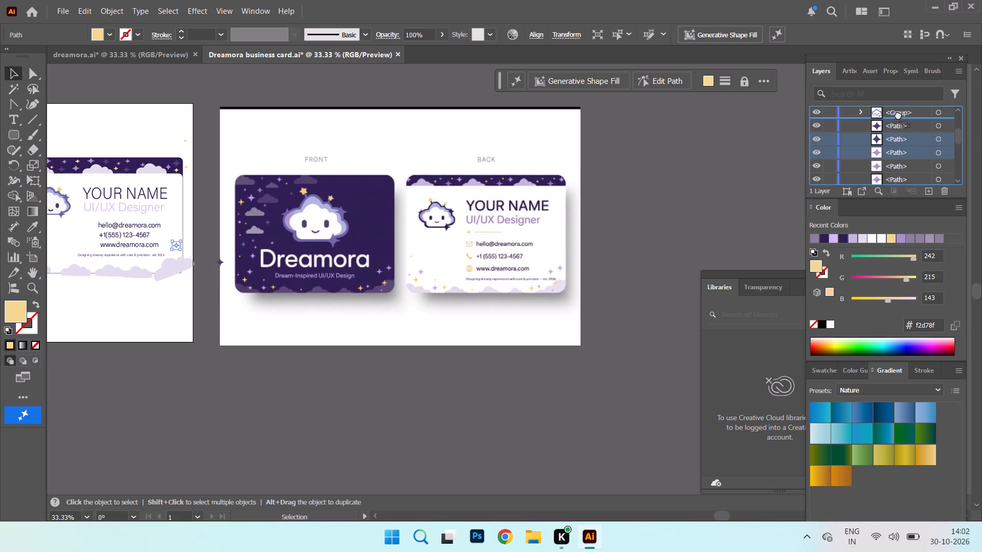
drag(898, 114, 901, 130)
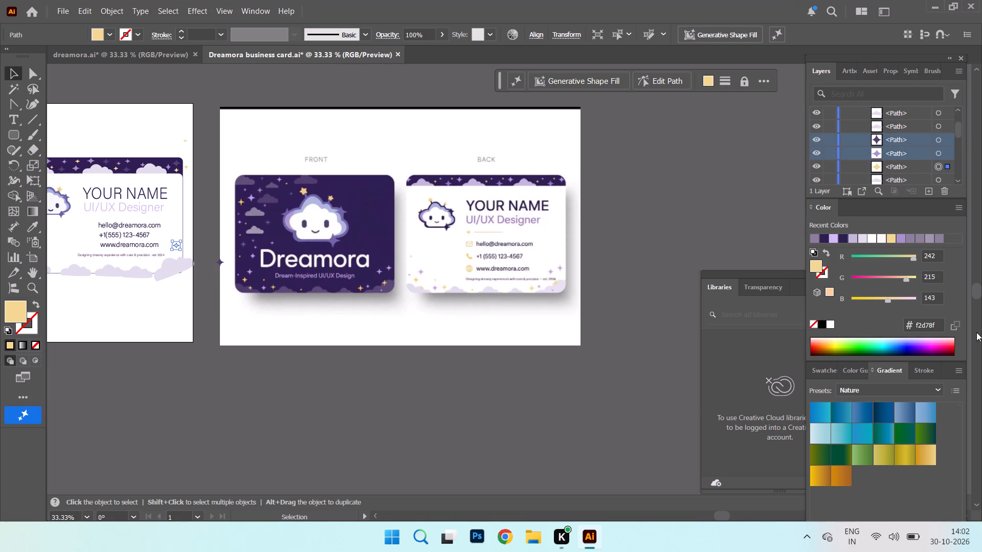
click(274, 425)
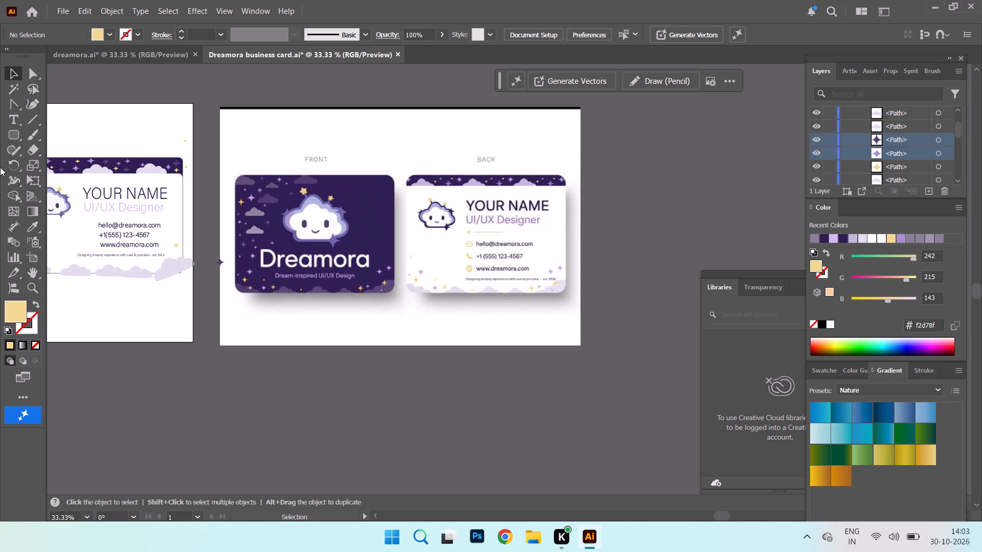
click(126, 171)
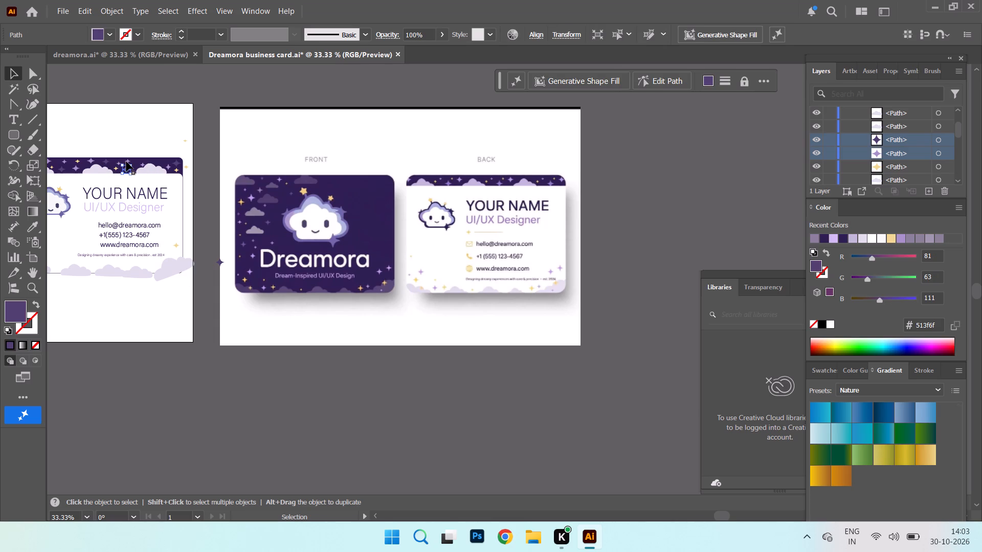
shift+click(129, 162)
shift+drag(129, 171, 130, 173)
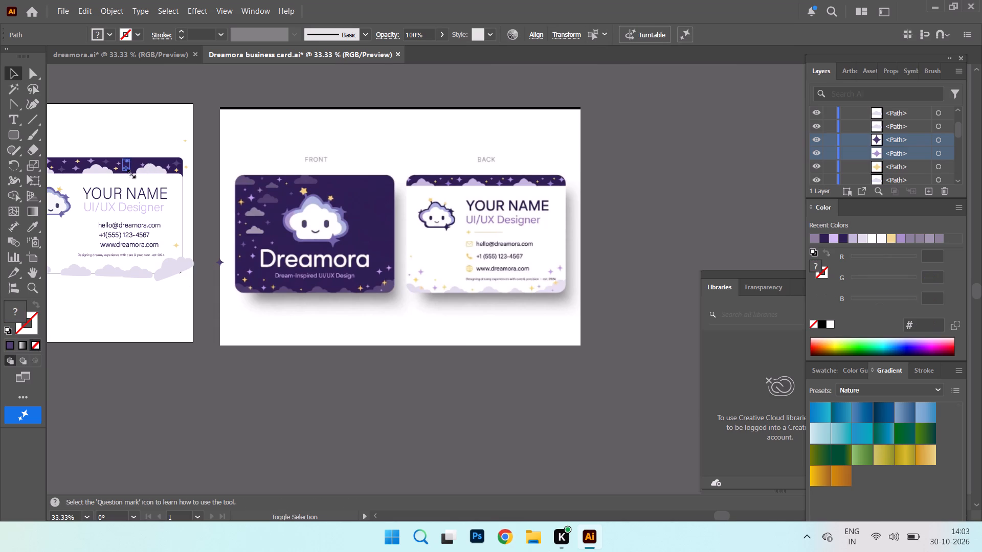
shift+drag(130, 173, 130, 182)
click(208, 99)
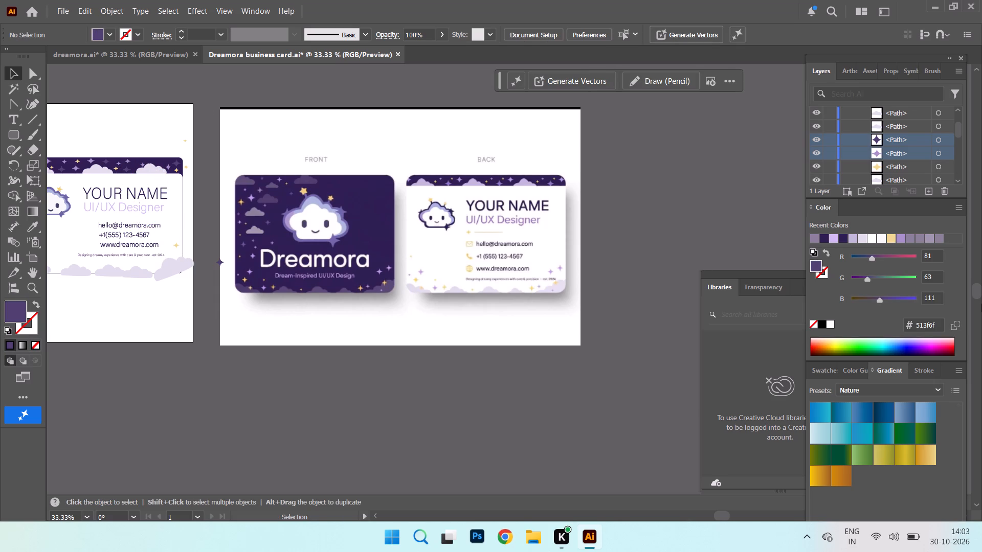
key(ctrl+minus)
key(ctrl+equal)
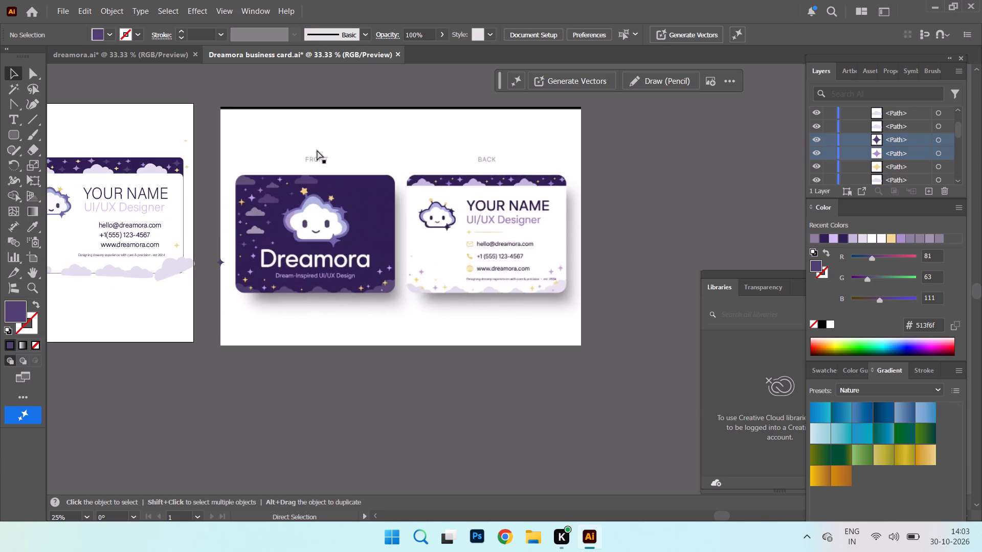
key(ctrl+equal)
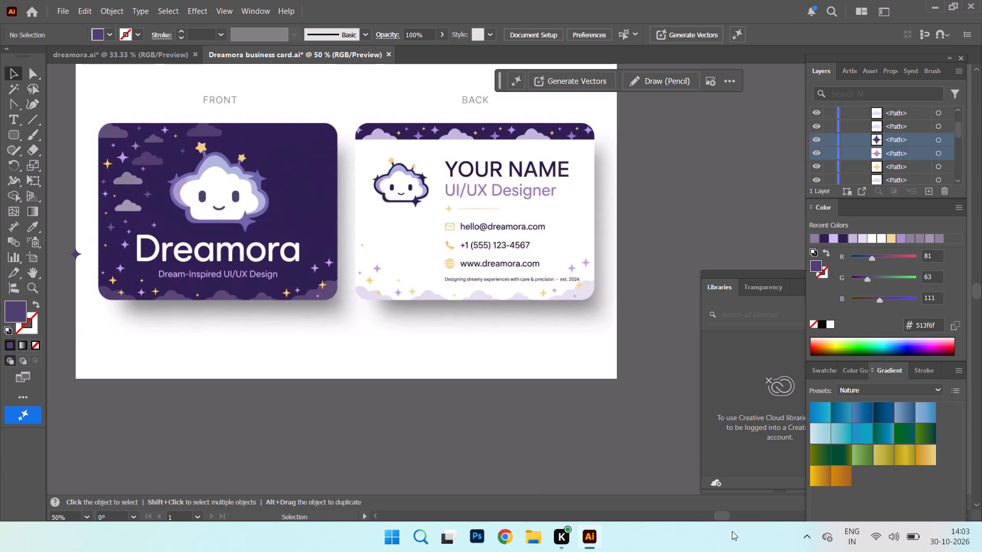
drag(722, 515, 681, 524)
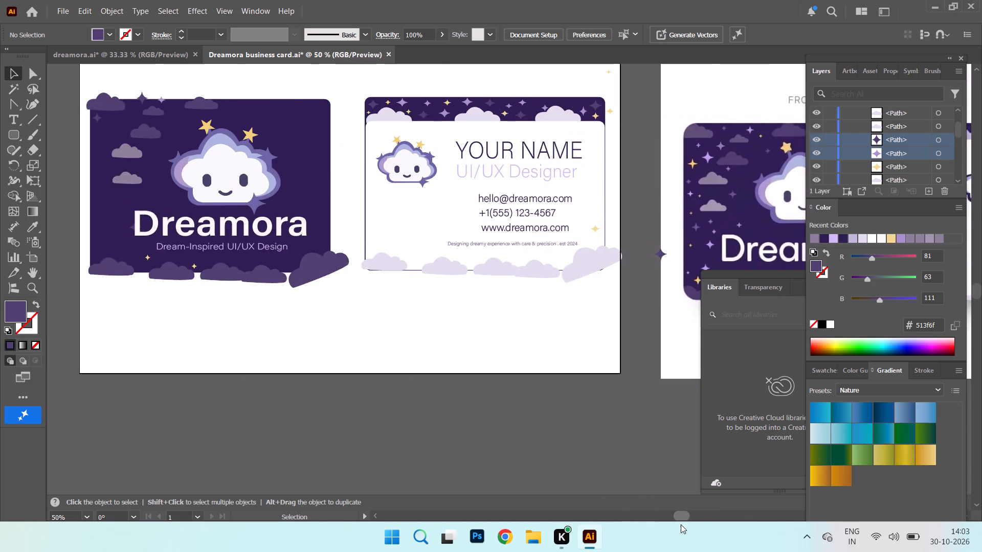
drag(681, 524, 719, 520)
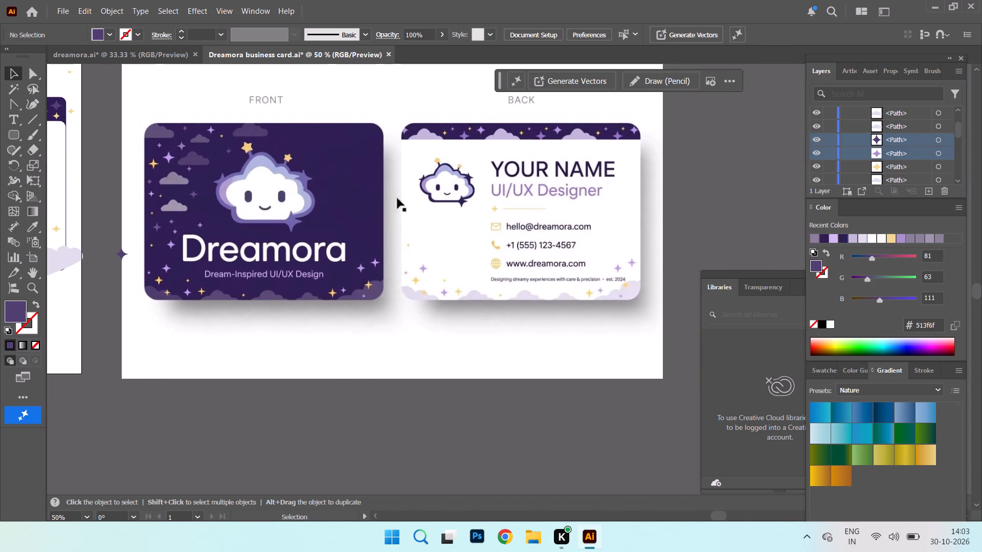
Save the Dreamora business card document.
click(60, 9)
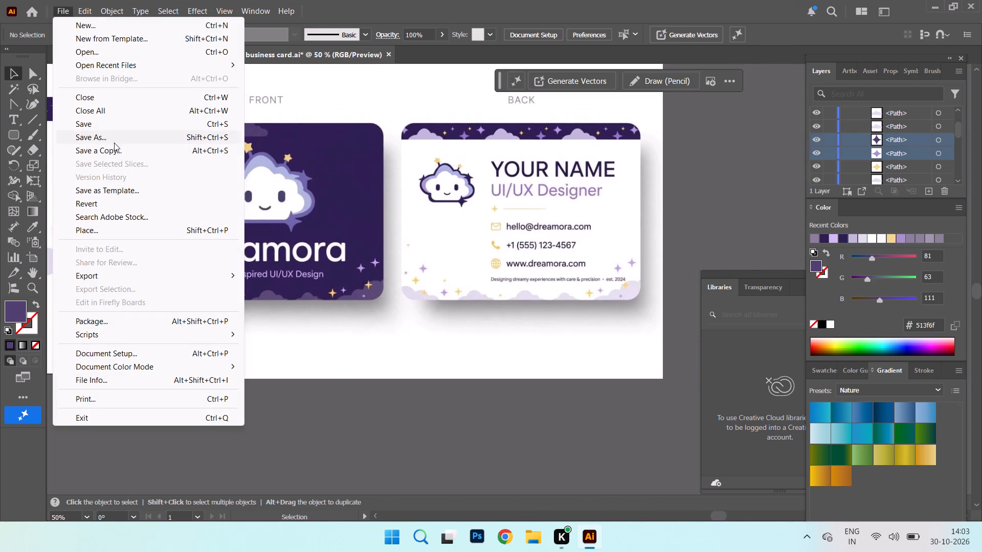
click(120, 123)
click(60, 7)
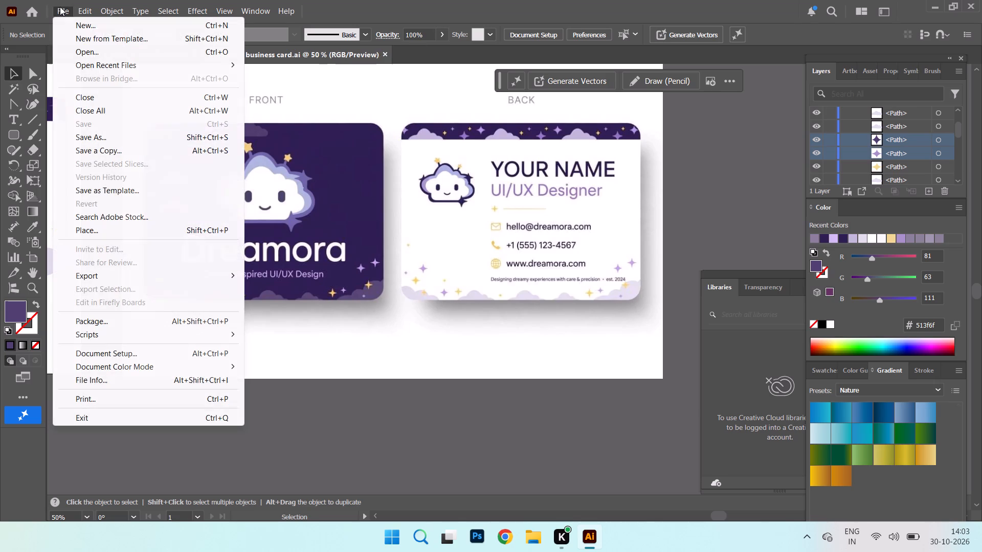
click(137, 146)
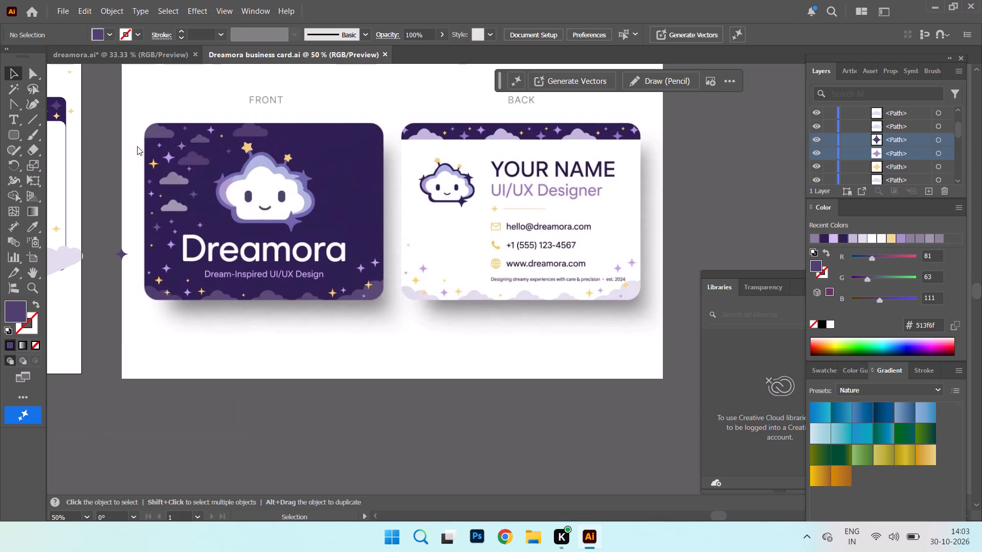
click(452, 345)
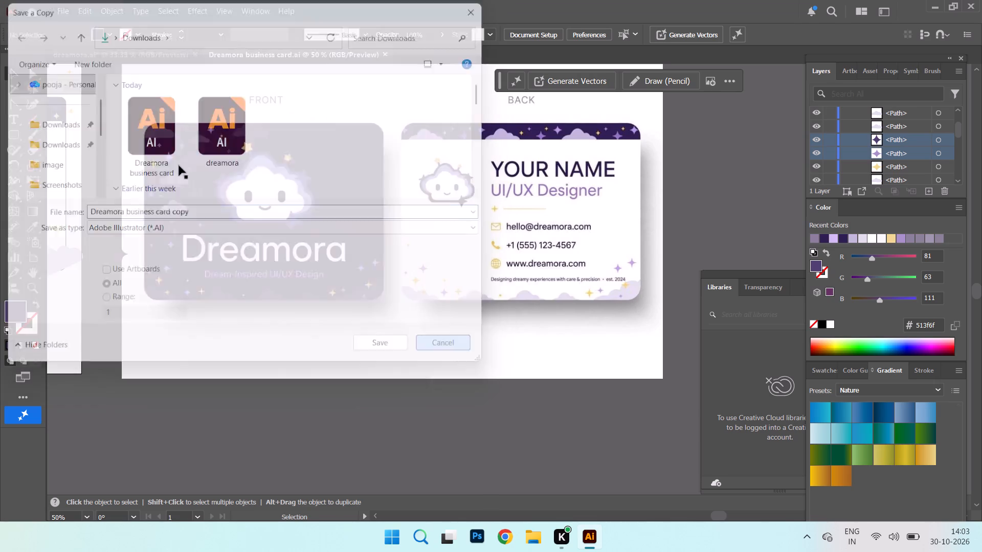
Save the document as Dreamora business card in Downloads, replacing the existing file, as an Adobe Illustrator file with version Illustrator 2020.
click(68, 11)
click(133, 132)
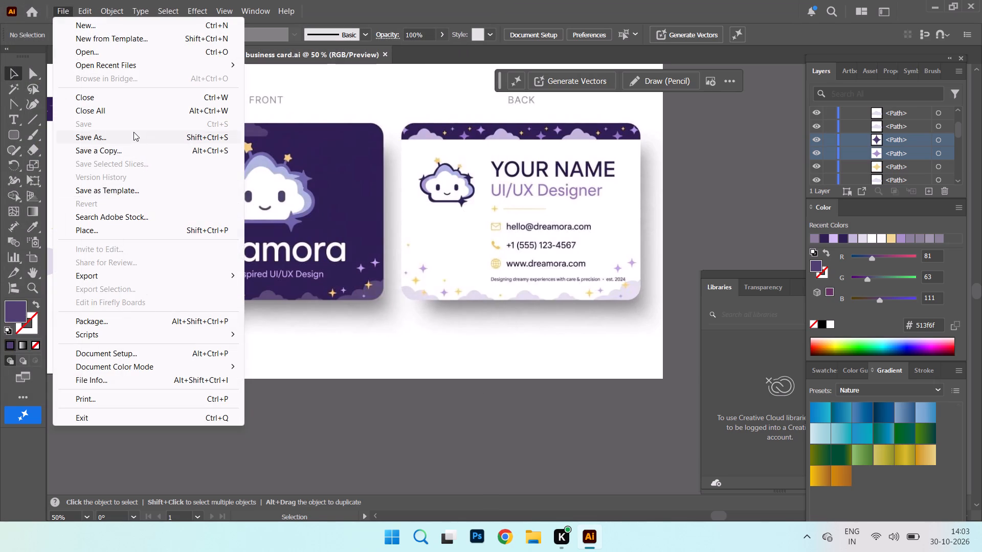
click(386, 341)
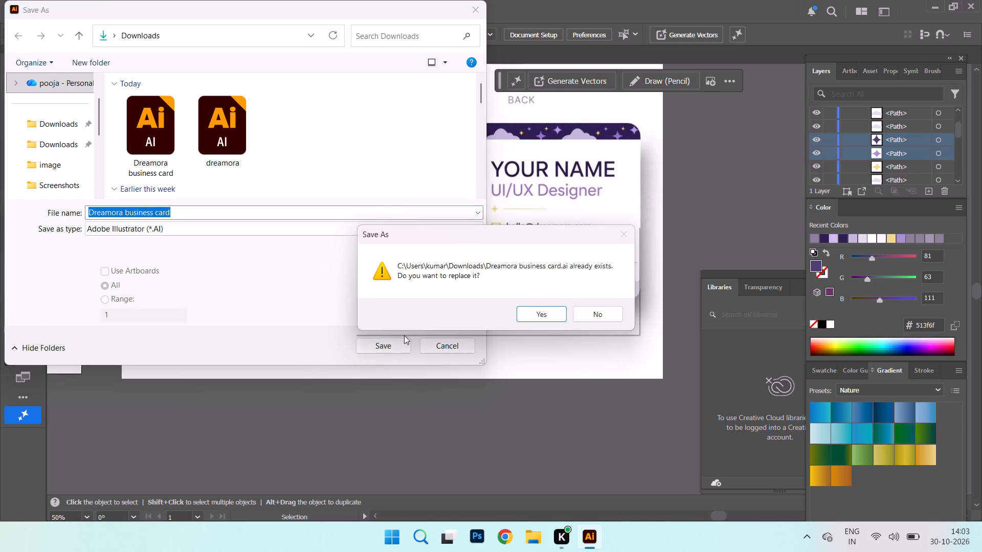
click(540, 313)
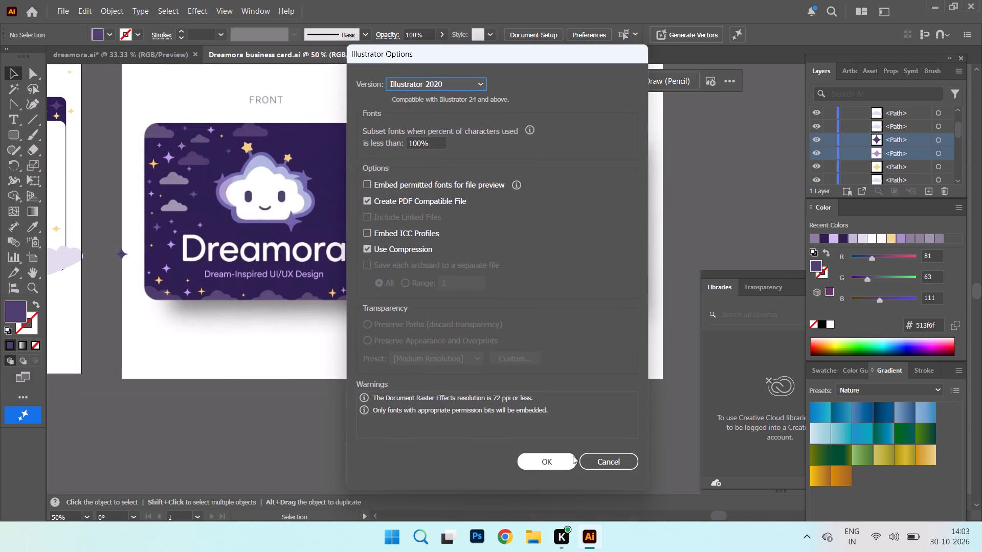
click(555, 464)
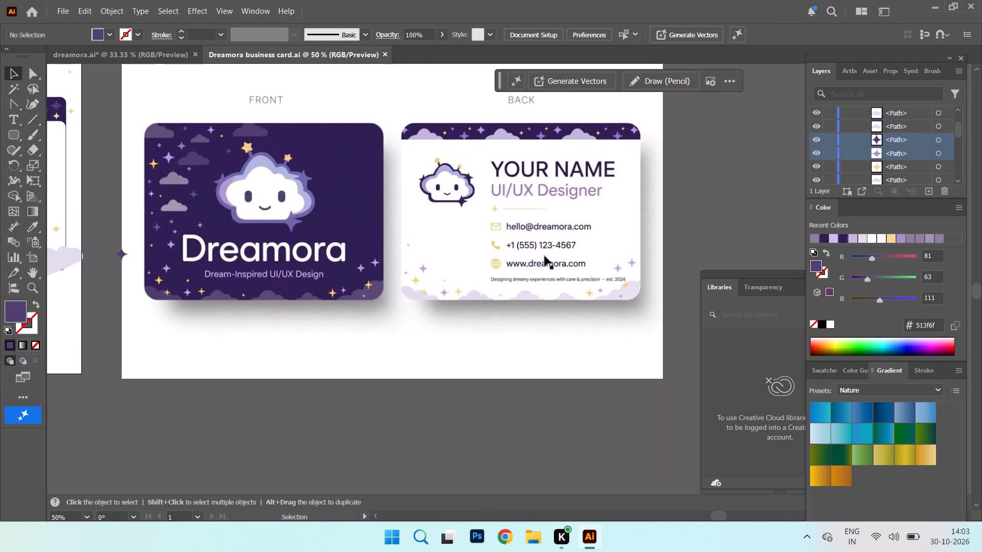
Delete the front-and-back reference image beside the artboard.
click(540, 241)
key(Delete)
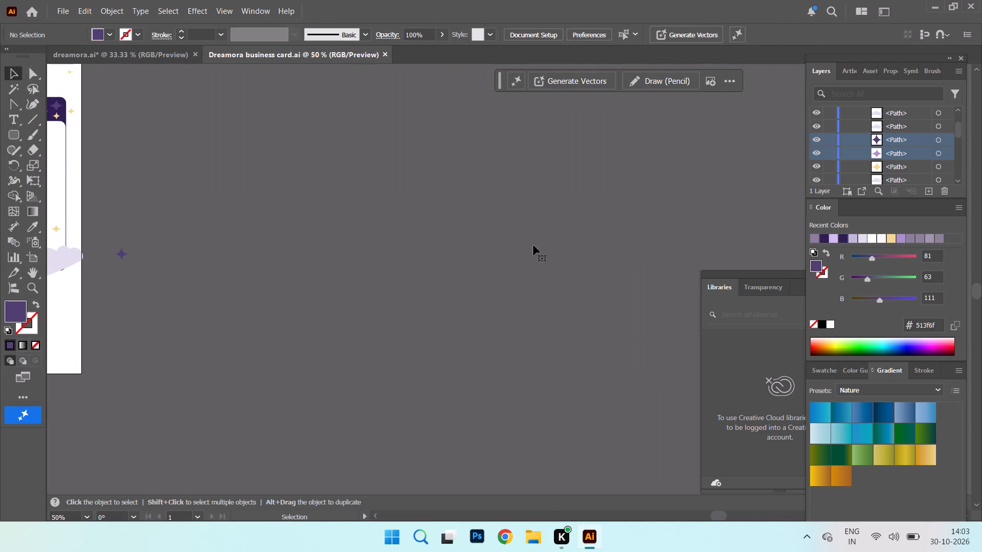
Bring up the Open dialog for choosing a file to open.
key(ctrl+o)
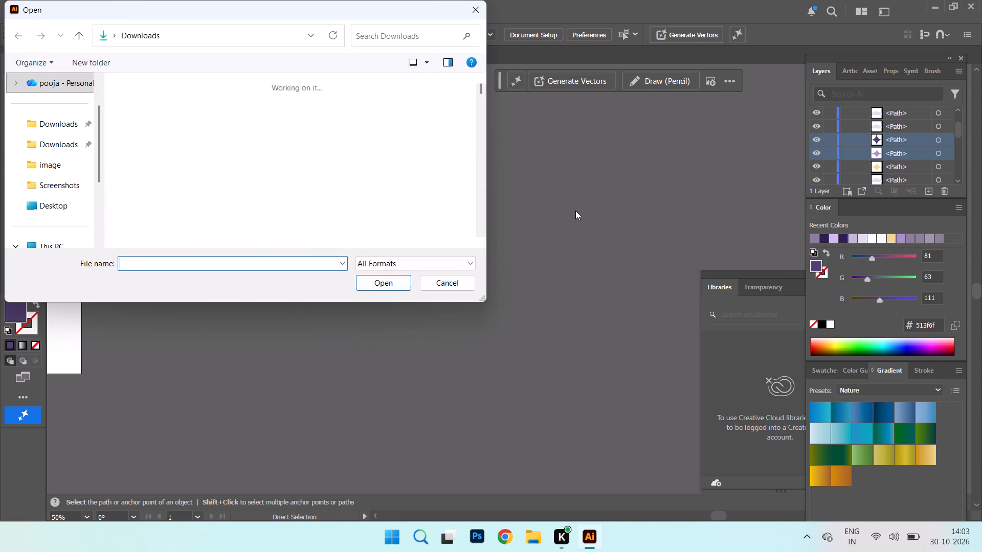
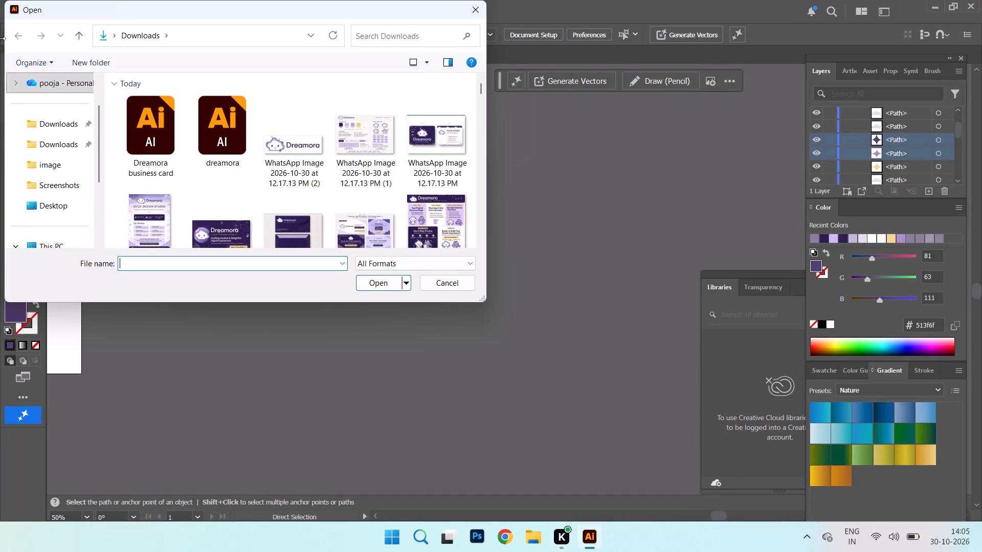
Open the Dreamora UI/UX design studio banner image, WhatsApp Image 2026-10-30 at 12.17.12 PM (2), from Downloads.
click(369, 334)
click(325, 366)
click(233, 232)
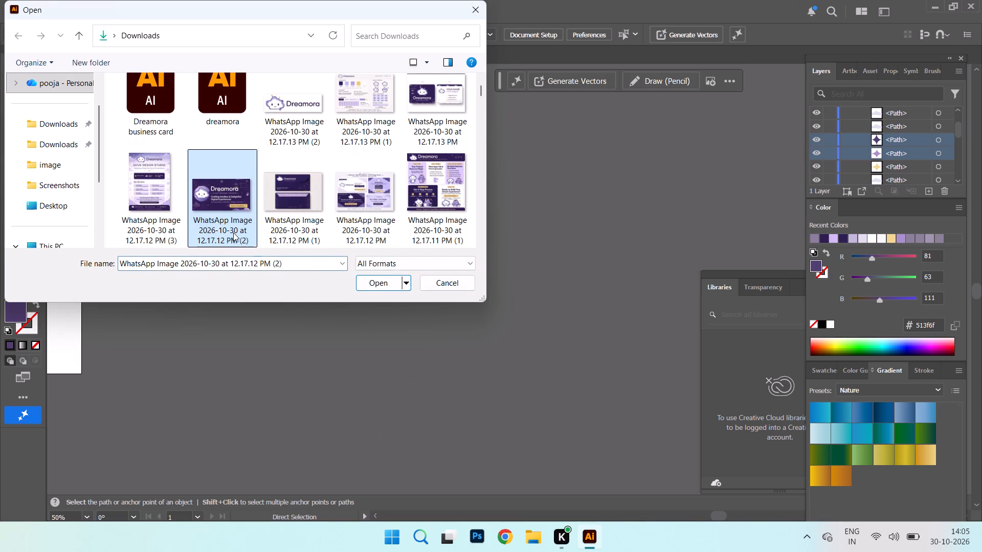
click(374, 287)
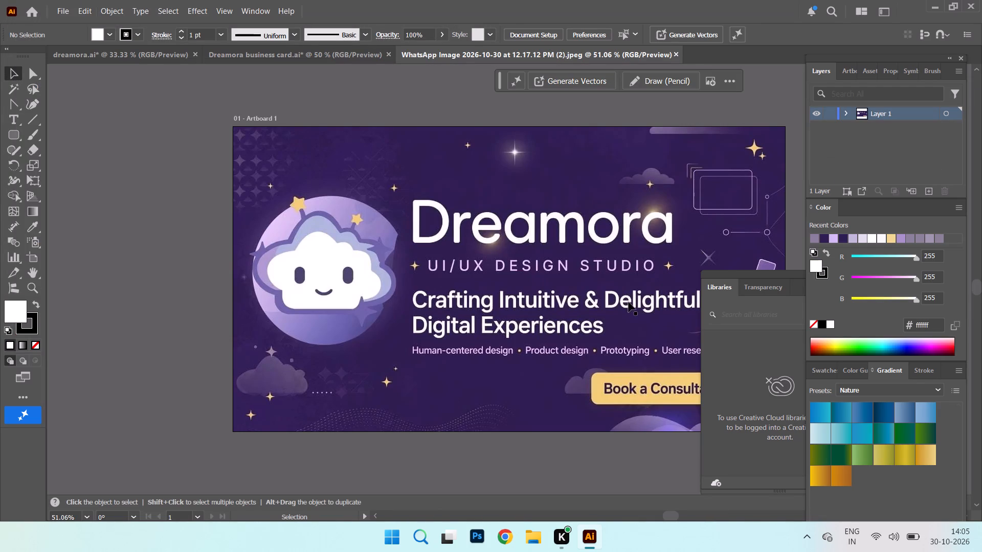
Reposition the banner image over Artboard 1, leaving it slightly left of and below the artboard's edges.
drag(448, 249, 393, 244)
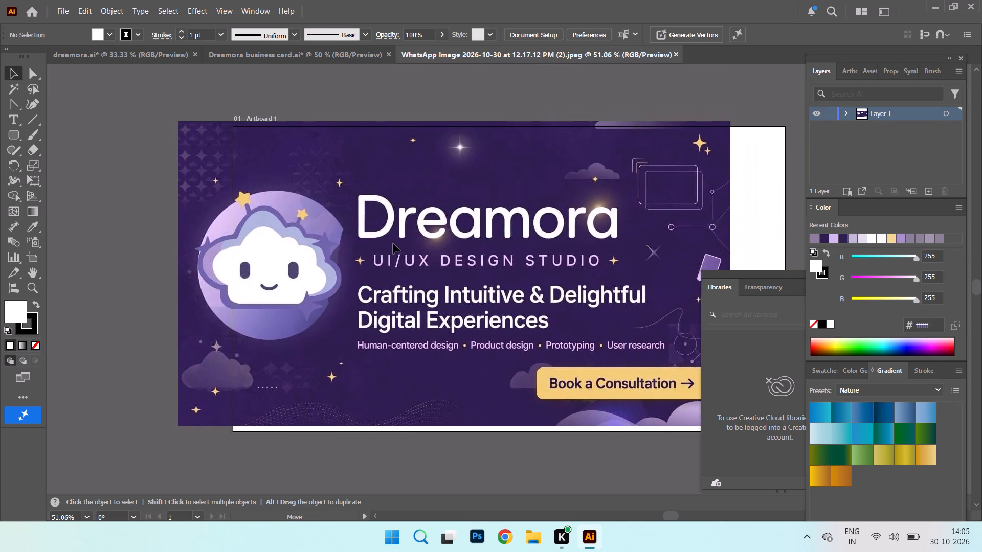
drag(393, 244, 376, 242)
drag(451, 212, 510, 223)
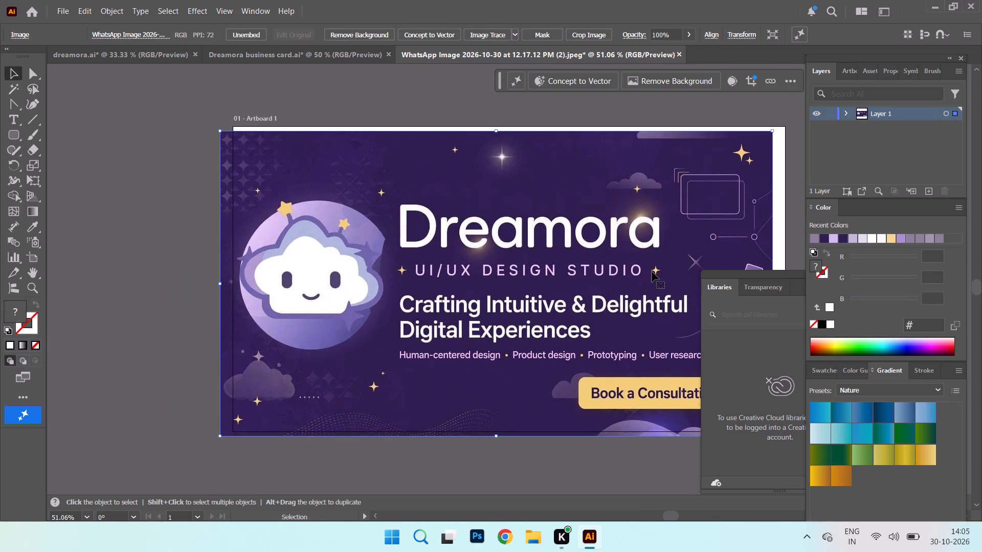
Move the Dreamora banner image slightly left and down relative to Artboard 1.
drag(640, 275, 609, 284)
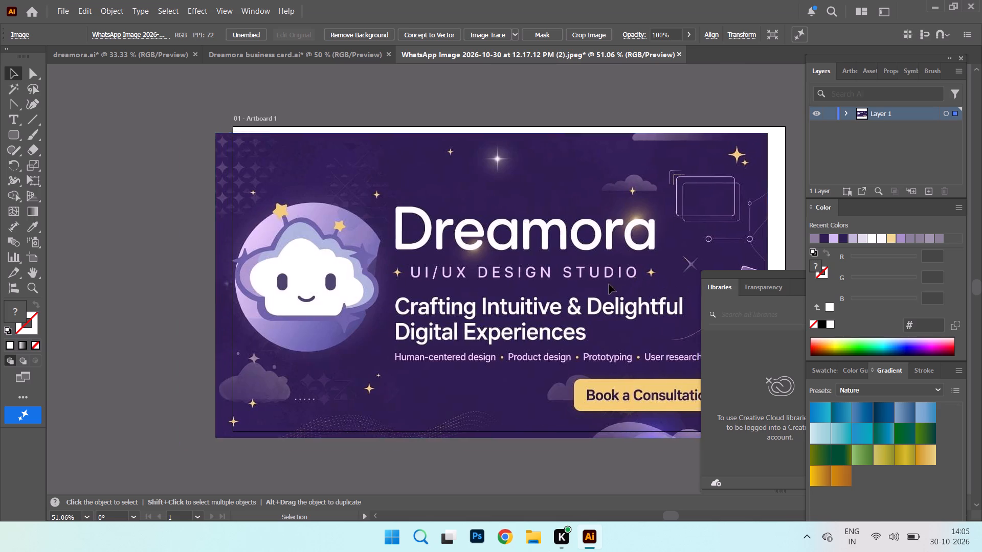
drag(609, 284, 625, 279)
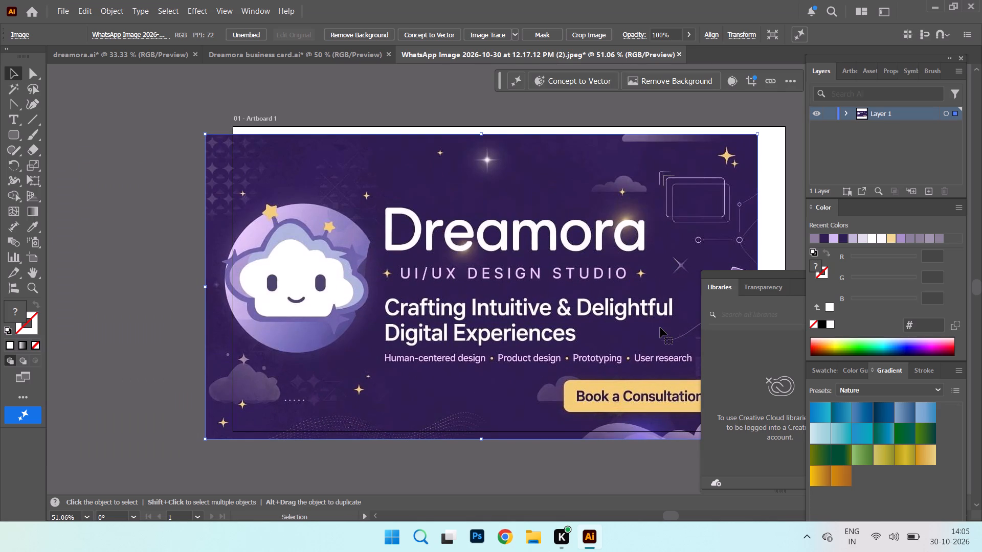
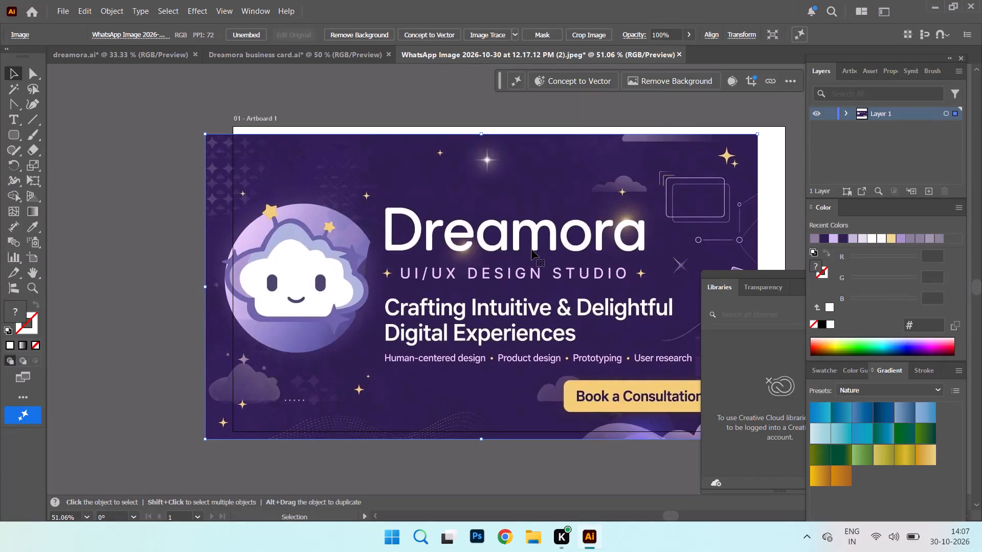
Reposition the Dreamora banner image so its top and left edges nearly line up with Artboard 1.
drag(532, 250, 326, 287)
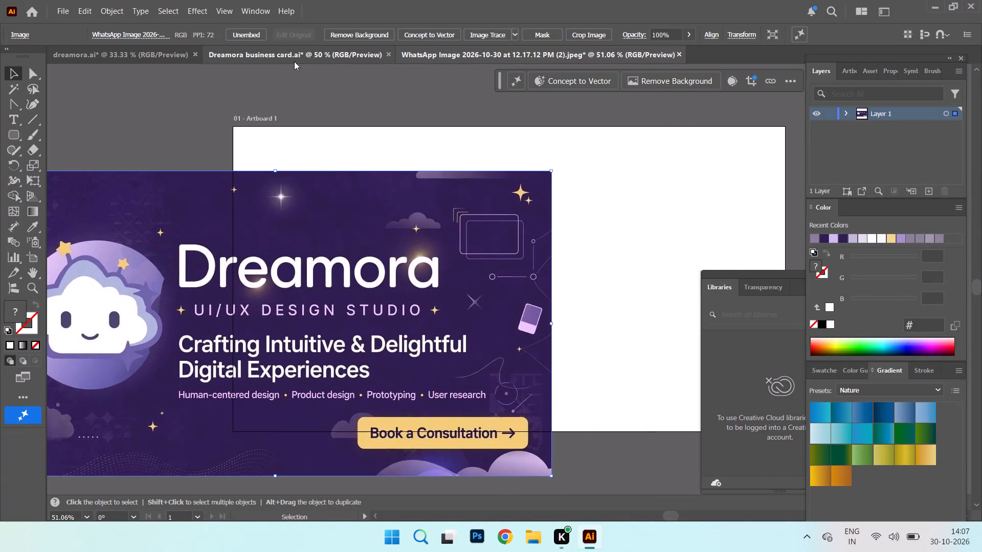
drag(359, 255, 579, 213)
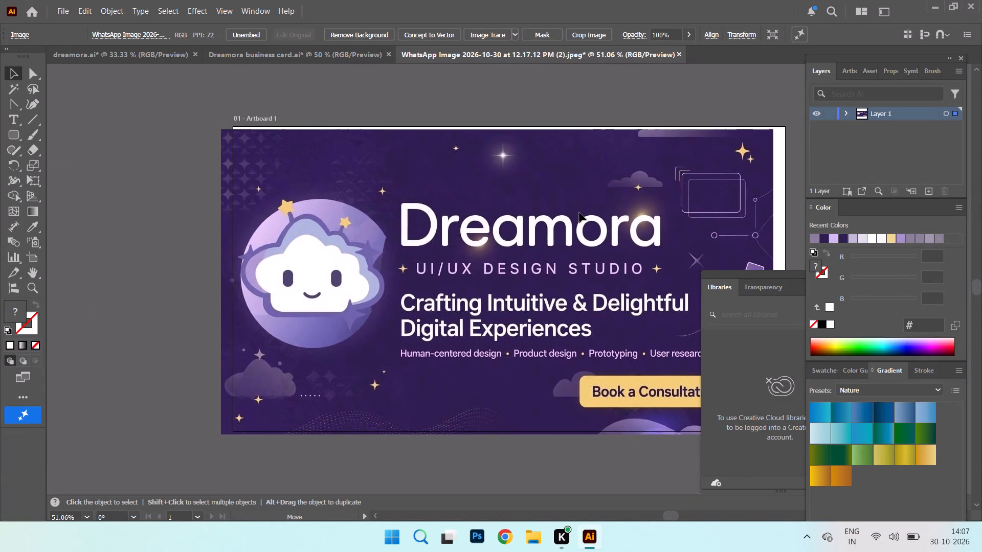
drag(579, 213, 588, 211)
Draw a white rounded rectangle over the banner's yellow "Book a Consultation" button, matching its extent.
click(10, 135)
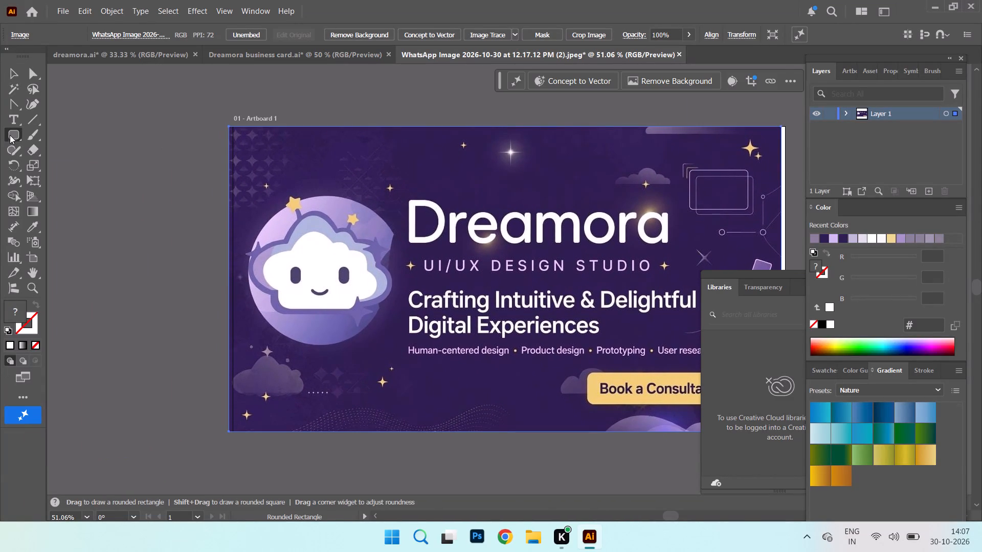
scroll(370, 259, down, 5)
scroll(414, 267, down, 5)
scroll(504, 227, down, 3)
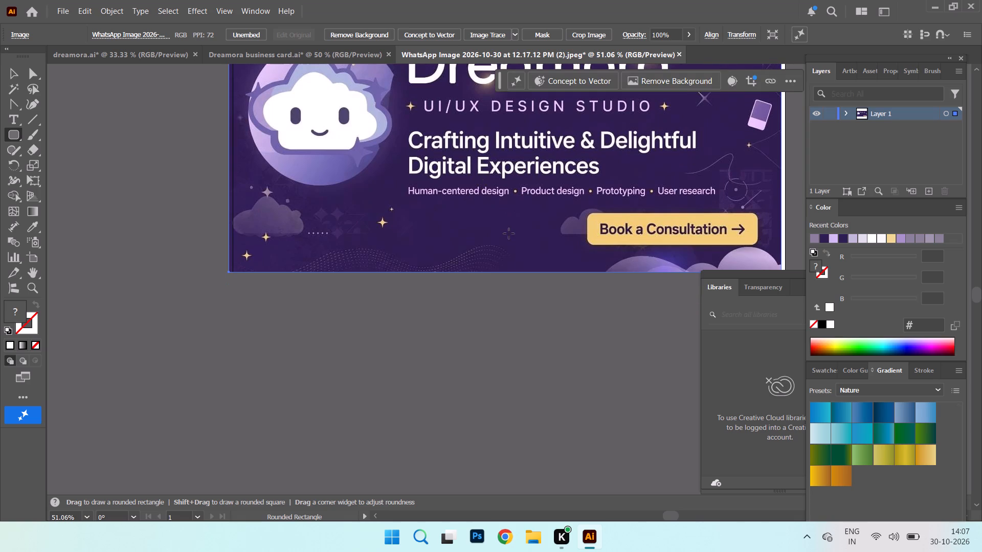
drag(590, 213, 745, 254)
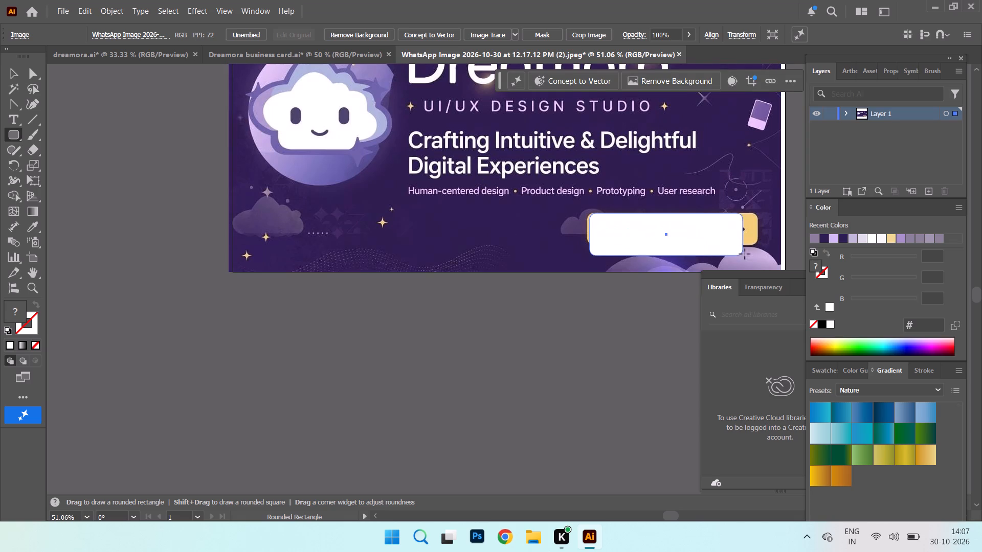
drag(745, 254, 765, 244)
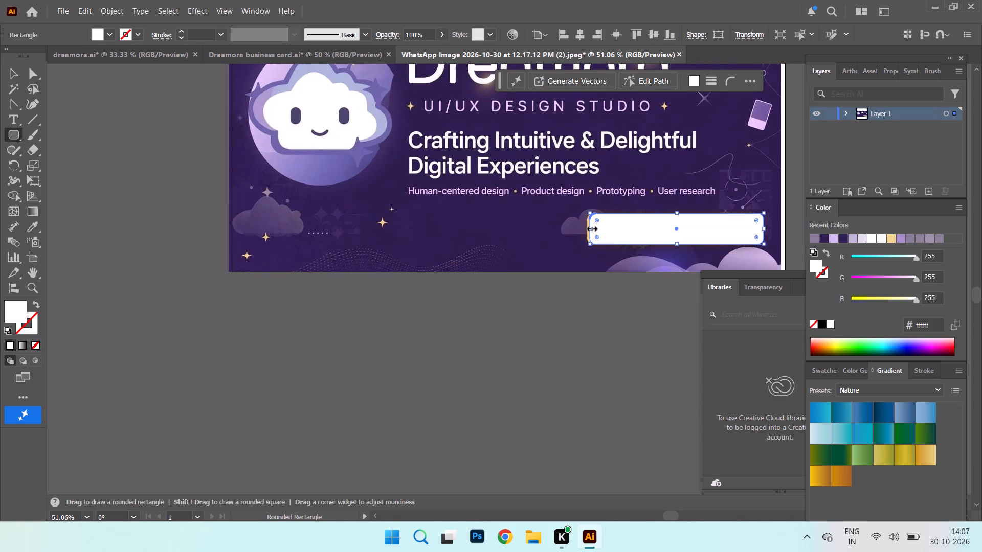
click(591, 227)
Bring the tilted pale lavender cloud at the business card's lower-right corner into the WhatsApp banner document, near its lower-left cloud.
click(263, 56)
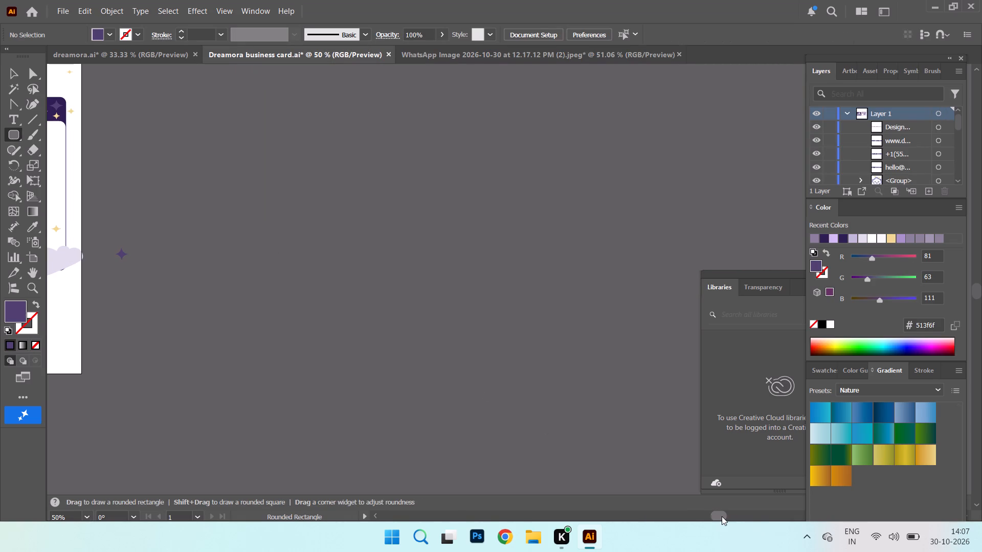
drag(721, 516, 706, 517)
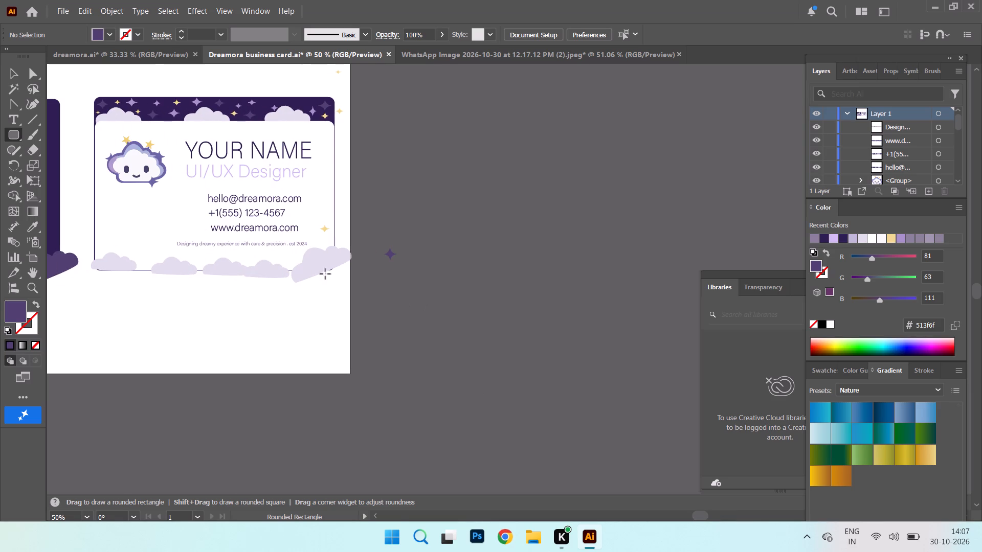
click(14, 73)
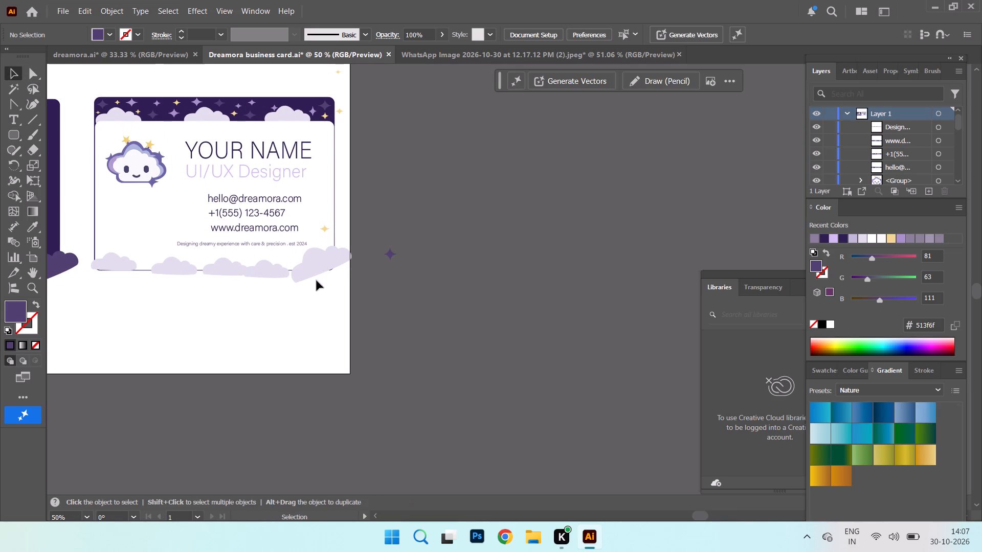
click(313, 268)
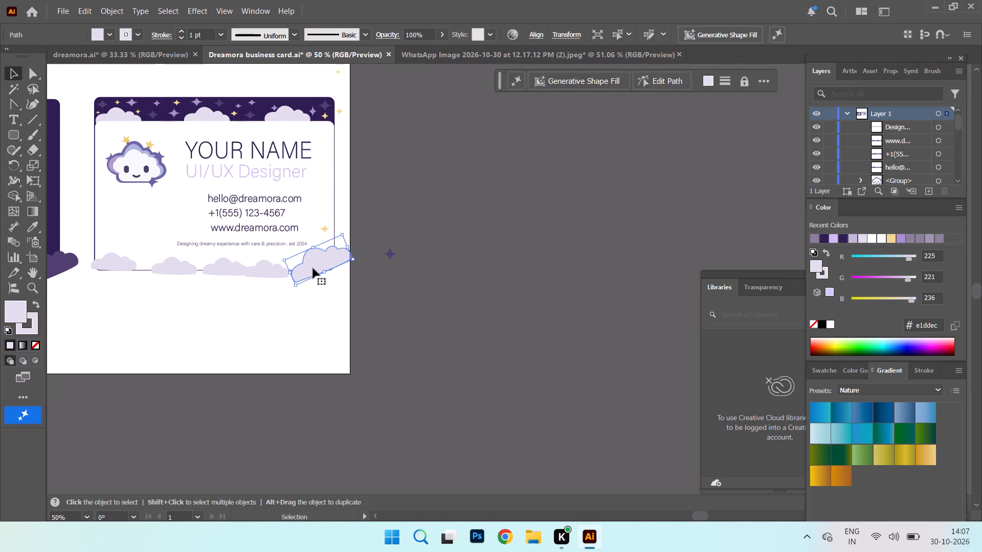
alt+drag(313, 268, 454, 271)
drag(454, 271, 510, 46)
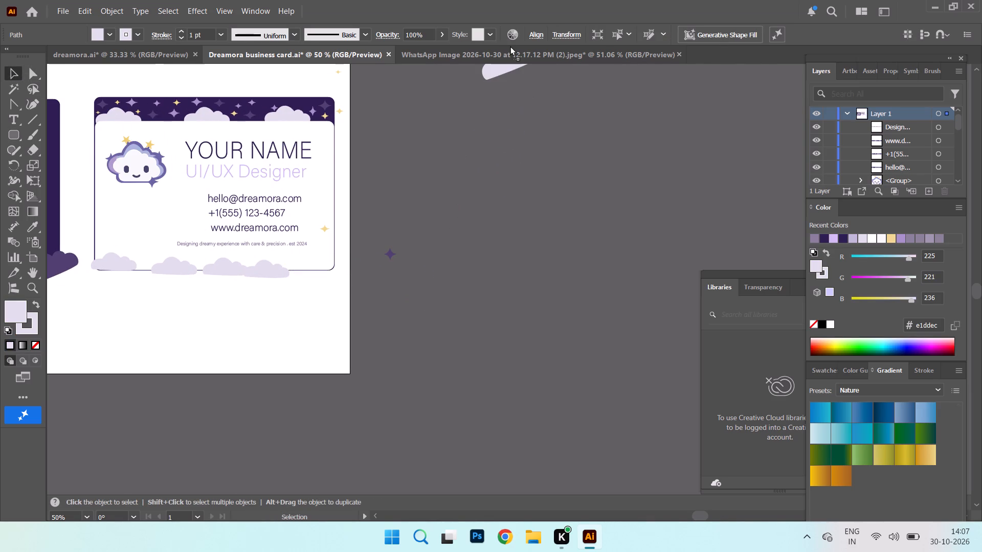
drag(510, 46, 252, 214)
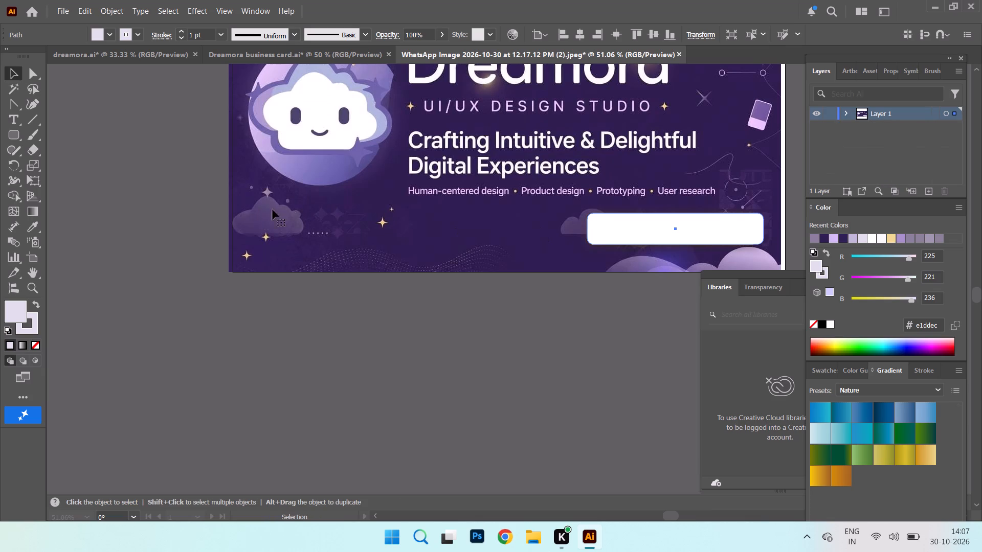
Rotate the lavender cloud nearly level, then position and enlarge it to cover the banner's lower-left cloud.
drag(279, 173, 294, 194)
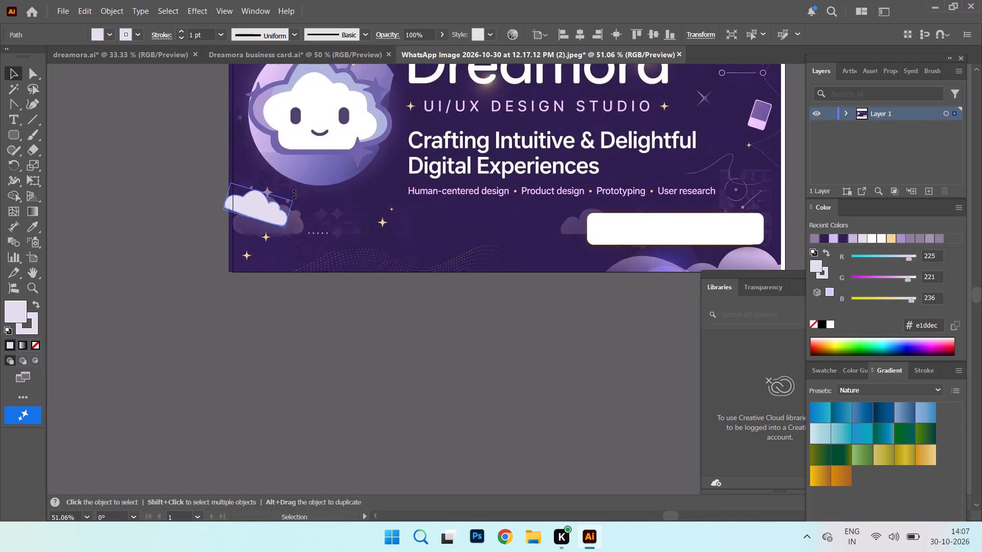
drag(294, 194, 295, 178)
drag(256, 215, 257, 224)
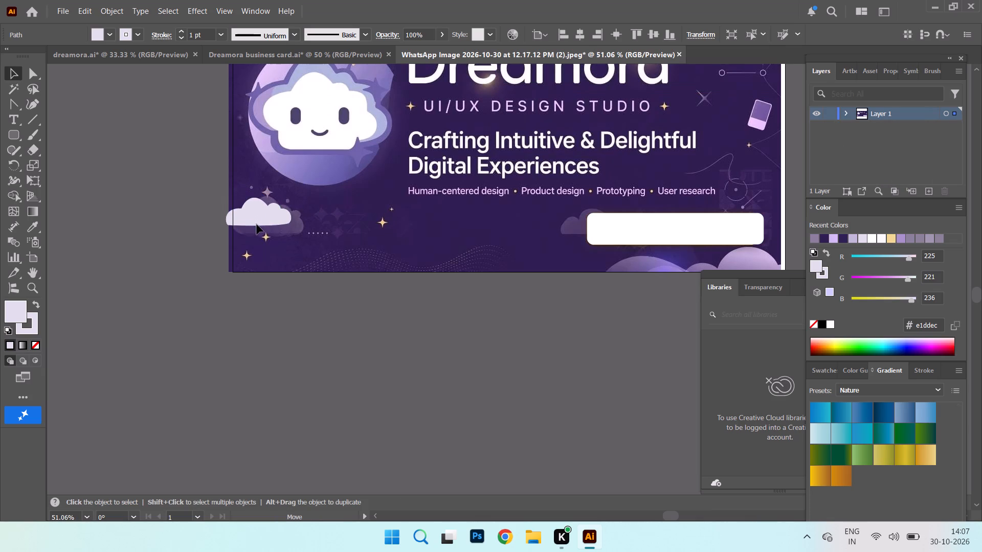
drag(257, 224, 267, 230)
drag(301, 202, 307, 195)
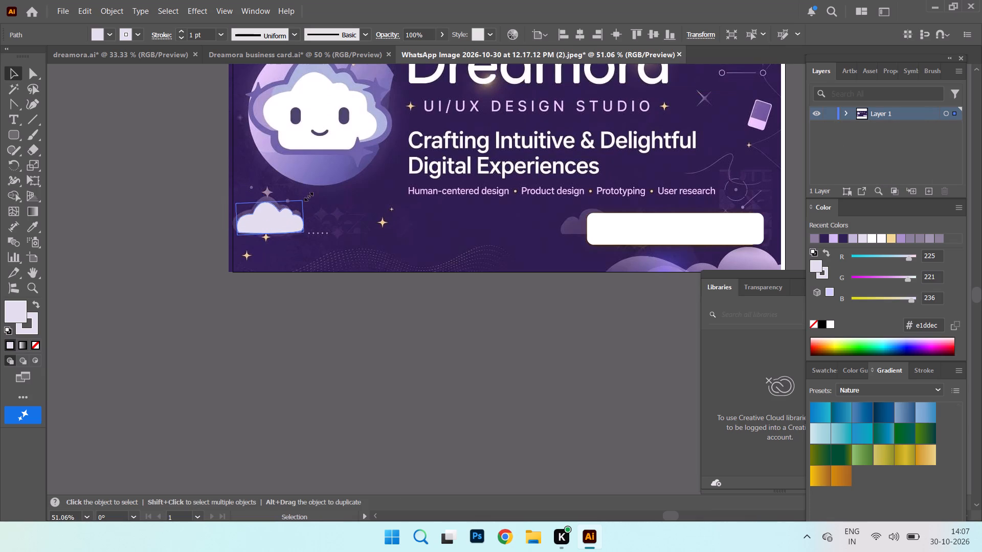
drag(307, 195, 310, 193)
click(278, 223)
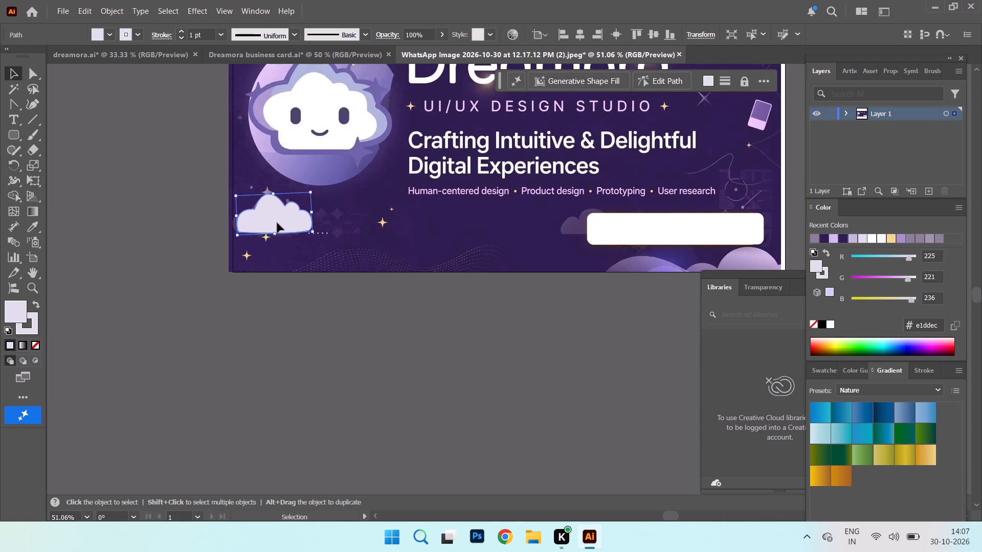
Duplicate the lavender cloud onto the small cloud at the white rounded rectangle's left end and shrink the copy to fit.
drag(275, 221, 581, 213)
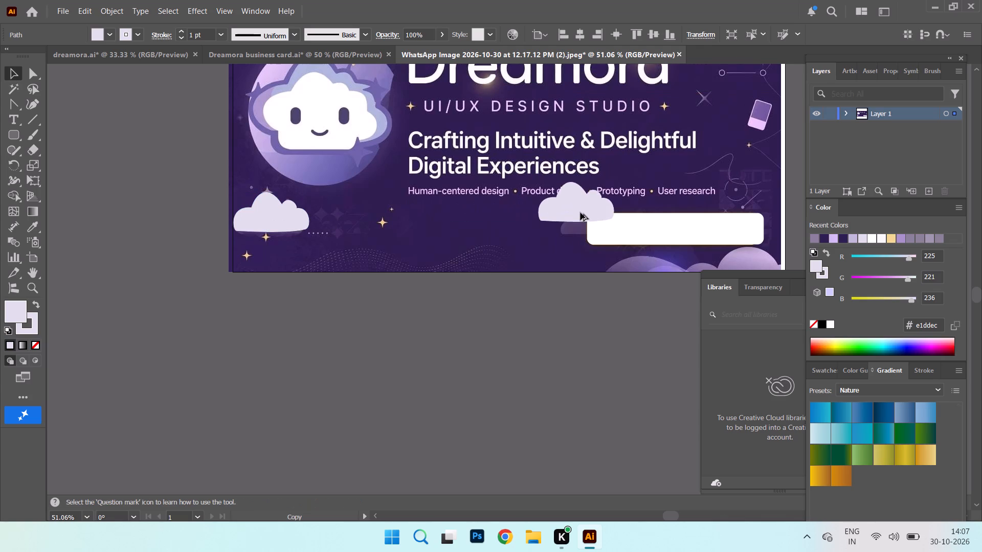
drag(581, 213, 594, 224)
alt+drag(629, 191, 627, 197)
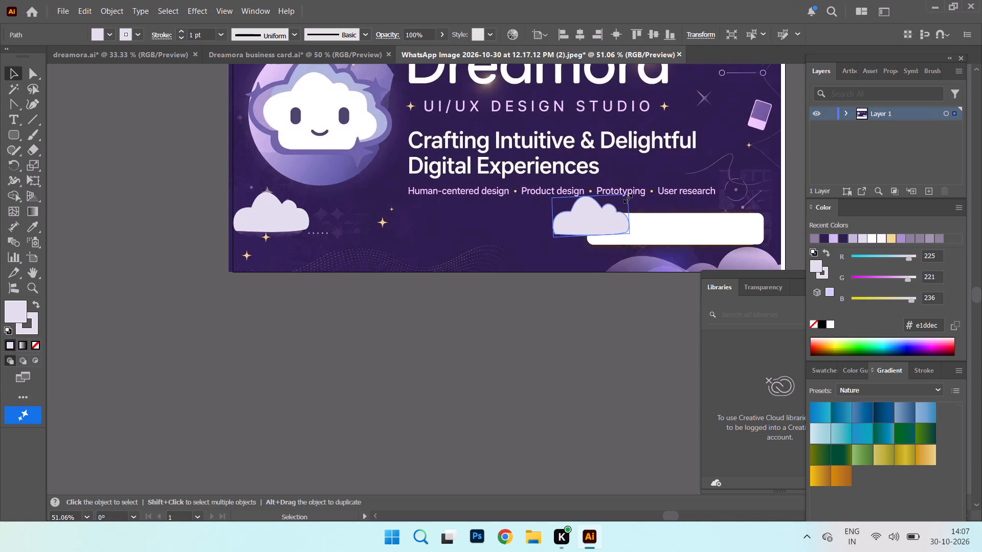
alt+drag(627, 197, 622, 198)
drag(588, 225, 590, 231)
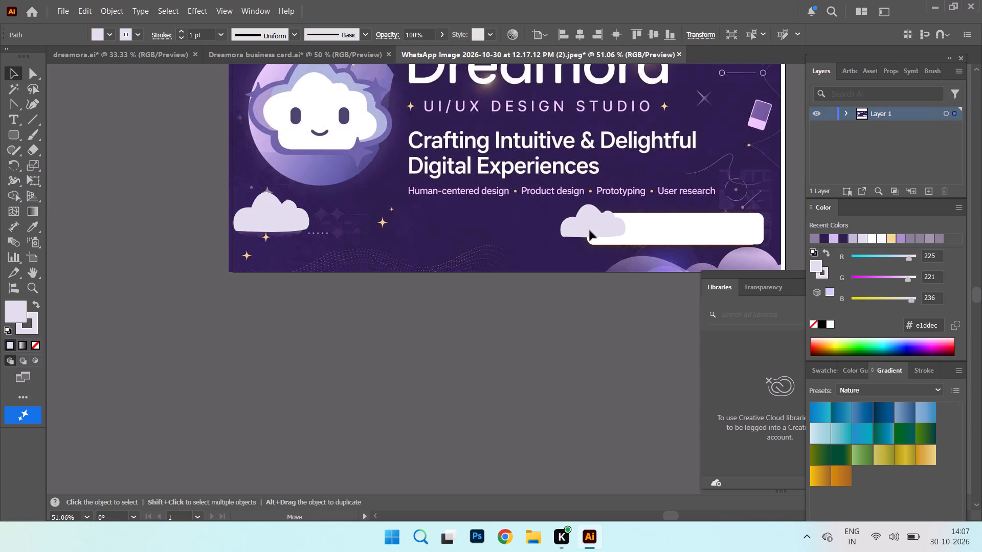
drag(590, 231, 589, 230)
Duplicate the cloud beside the white rounded rectangle down to the banner's bottom-right clouds and enlarge the copy.
alt+drag(586, 229, 629, 278)
drag(668, 267, 798, 261)
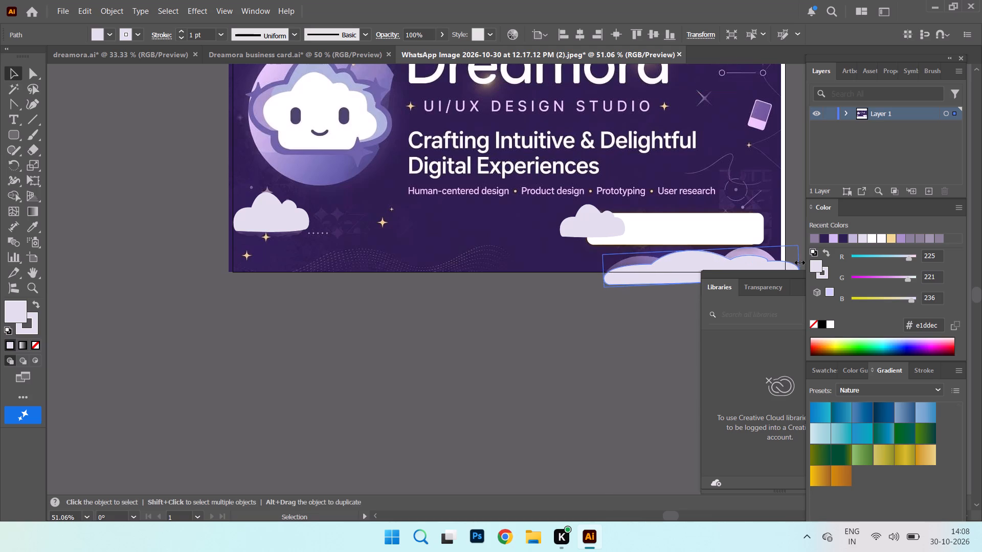
Stretch the large lavender cloud taller and shift it slightly down over the banner's bottom-right clouds.
drag(798, 261, 797, 258)
drag(701, 249, 693, 234)
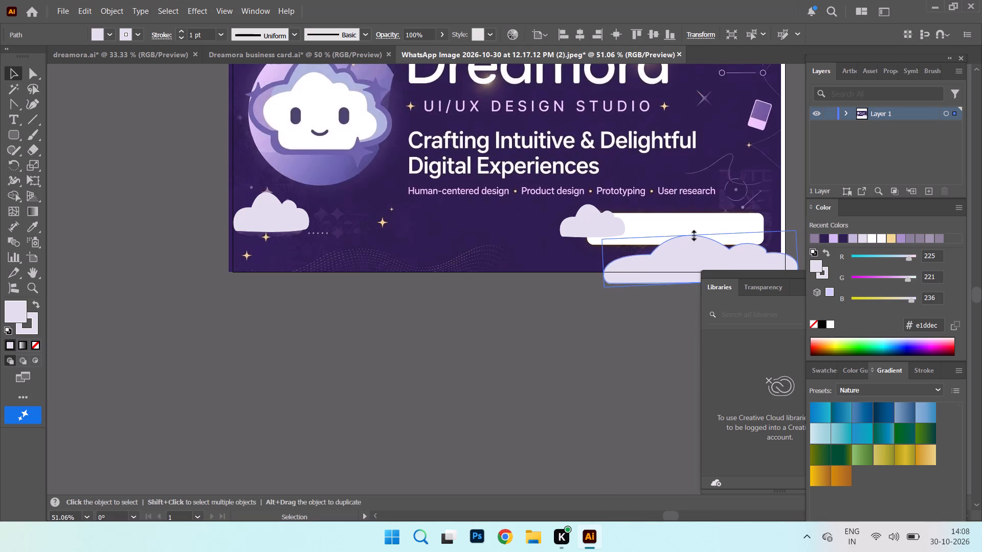
drag(693, 234, 693, 234)
drag(693, 250, 690, 257)
Flatten the lower-left lavender cloud slightly and move it onto the faint cloud above the right end of the Dreamora title.
scroll(484, 270, up, 12)
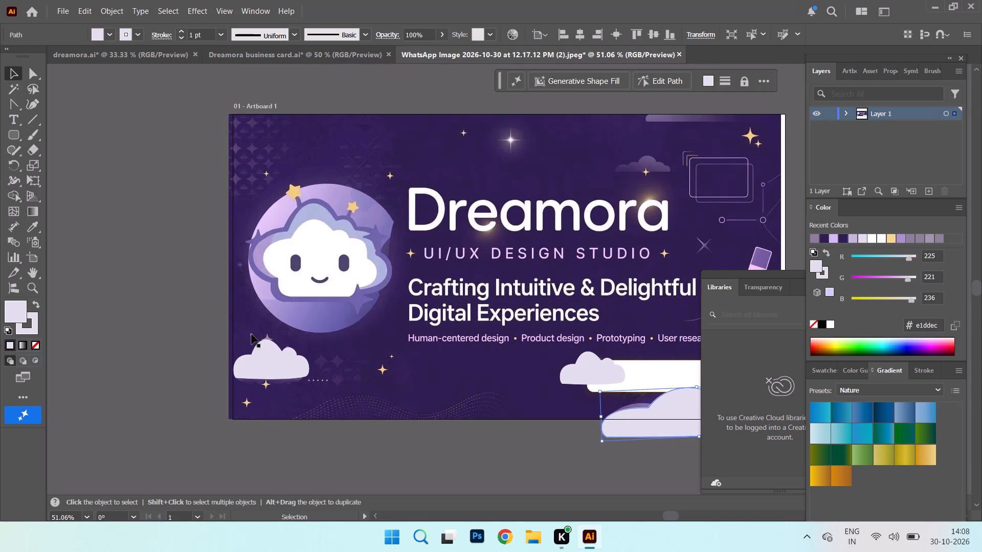
click(267, 356)
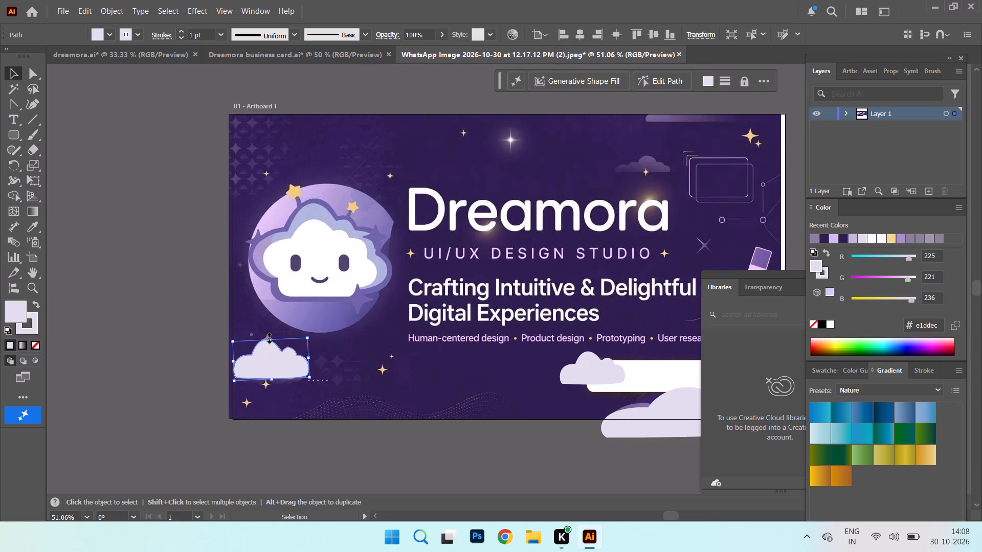
drag(268, 337, 268, 348)
click(271, 366)
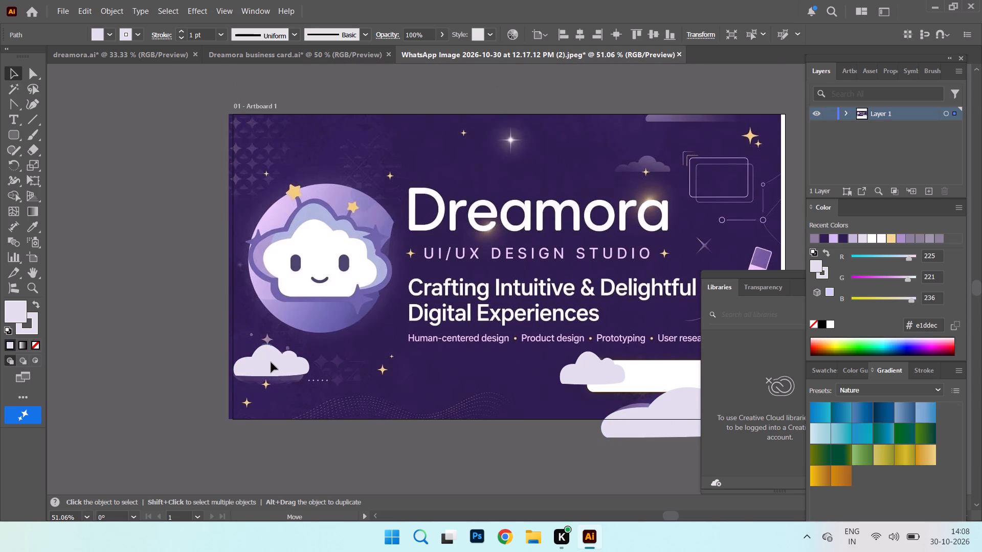
drag(273, 360, 552, 226)
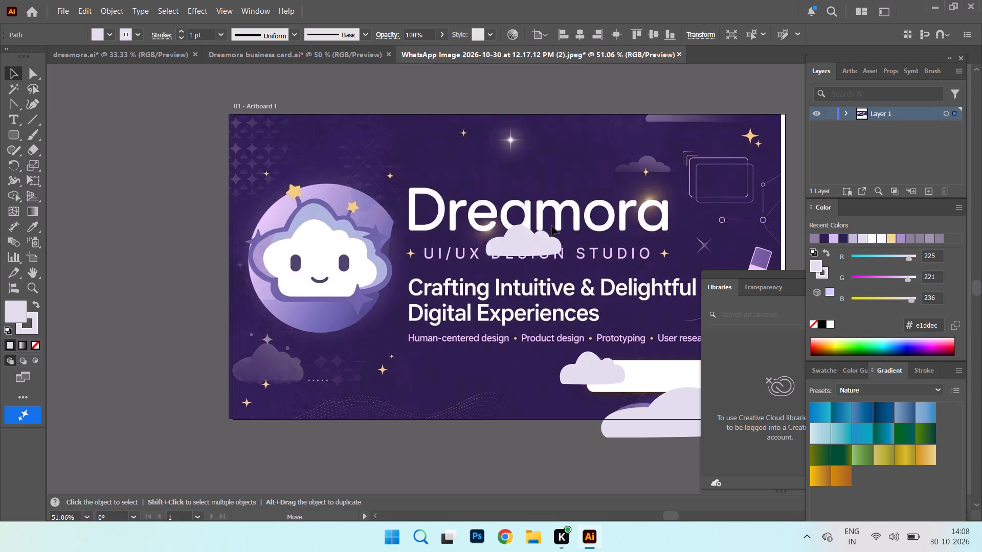
drag(552, 226, 648, 165)
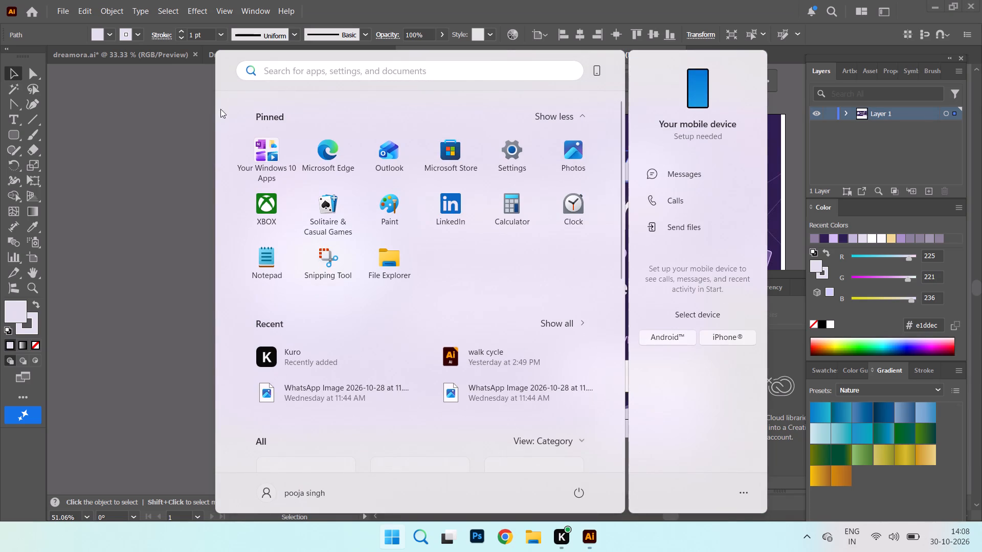
click(166, 164)
click(640, 166)
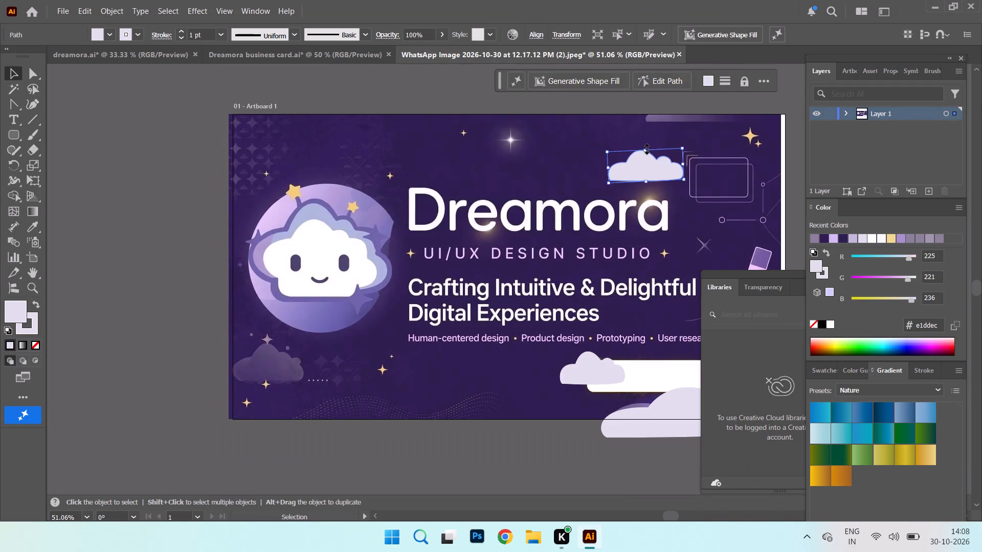
Shrink the lavender cloud above the Dreamora title in height and width and center it over the faint reference cloud.
drag(645, 148, 642, 154)
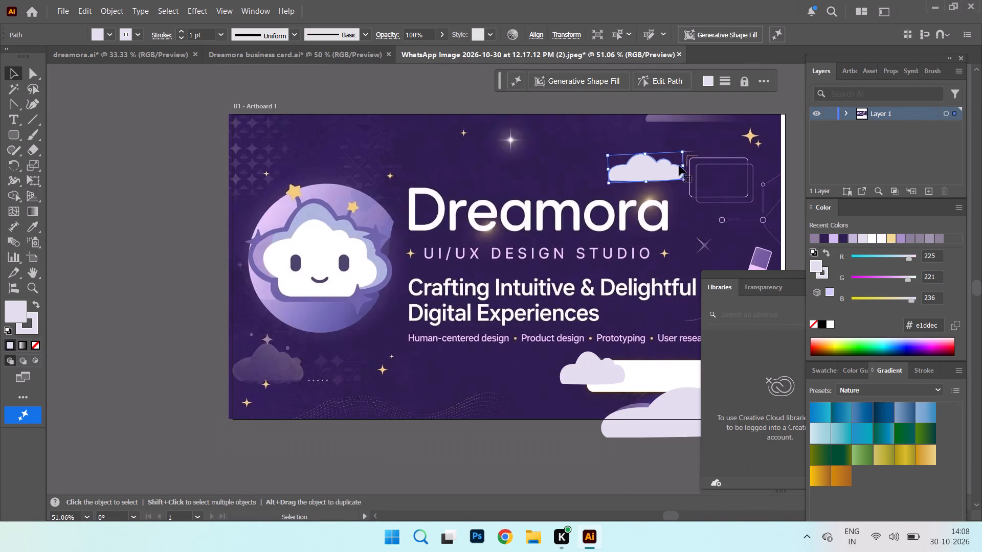
click(683, 165)
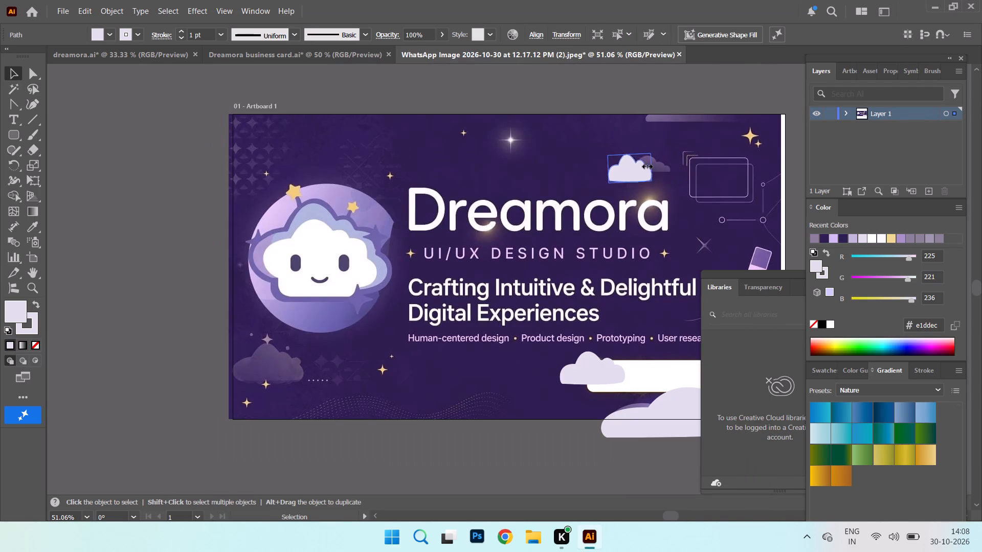
drag(609, 181, 611, 177)
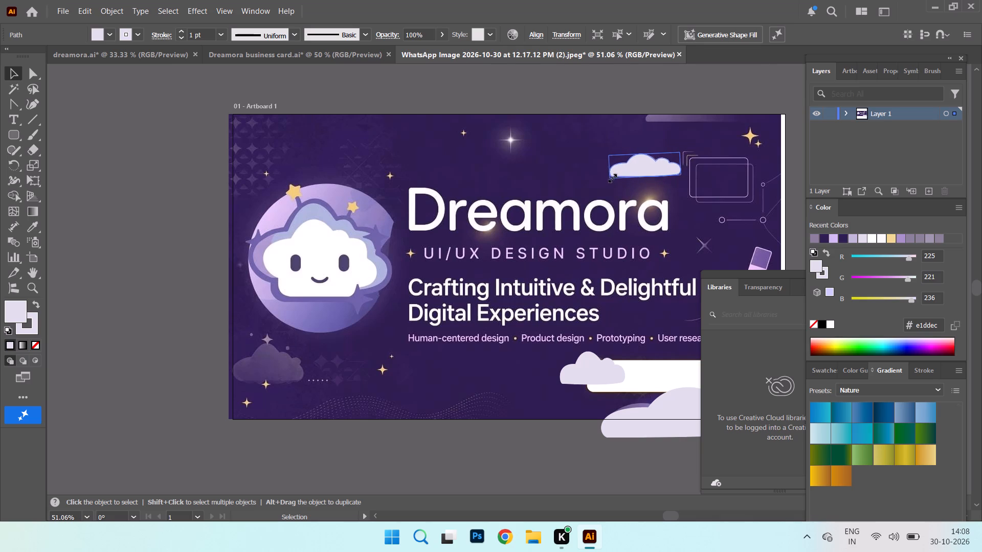
drag(611, 177, 621, 176)
click(621, 177)
drag(653, 167, 646, 168)
Duplicate the lavender cloud at the white rounded rectangle's left end onto the faint cloud in the banner's lower-left corner.
scroll(611, 278, down, 9)
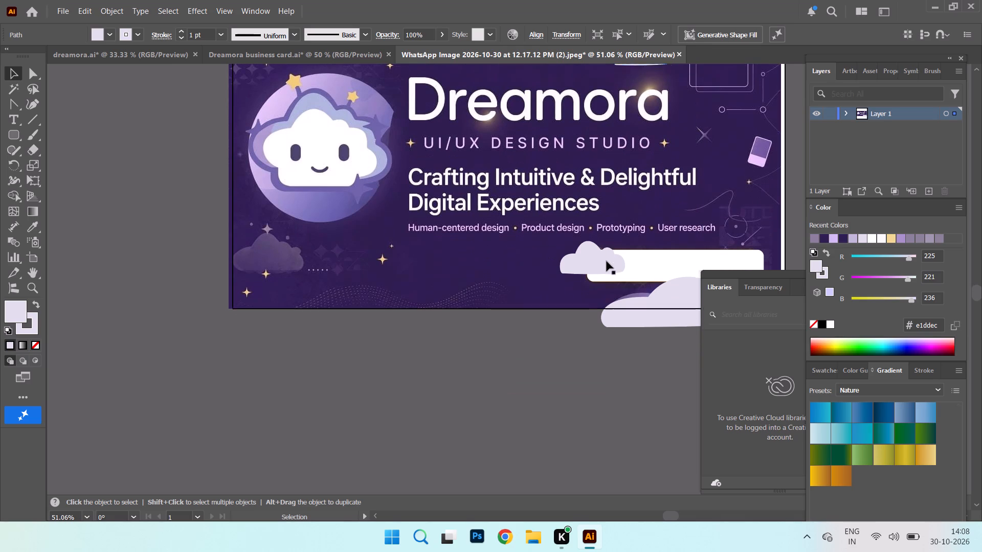
click(480, 395)
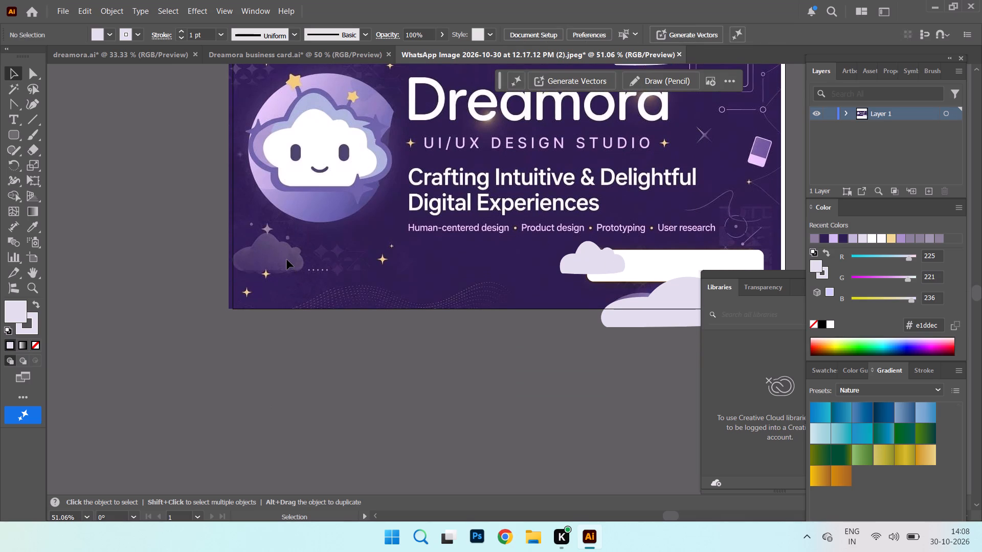
click(287, 260)
scroll(445, 223, up, 7)
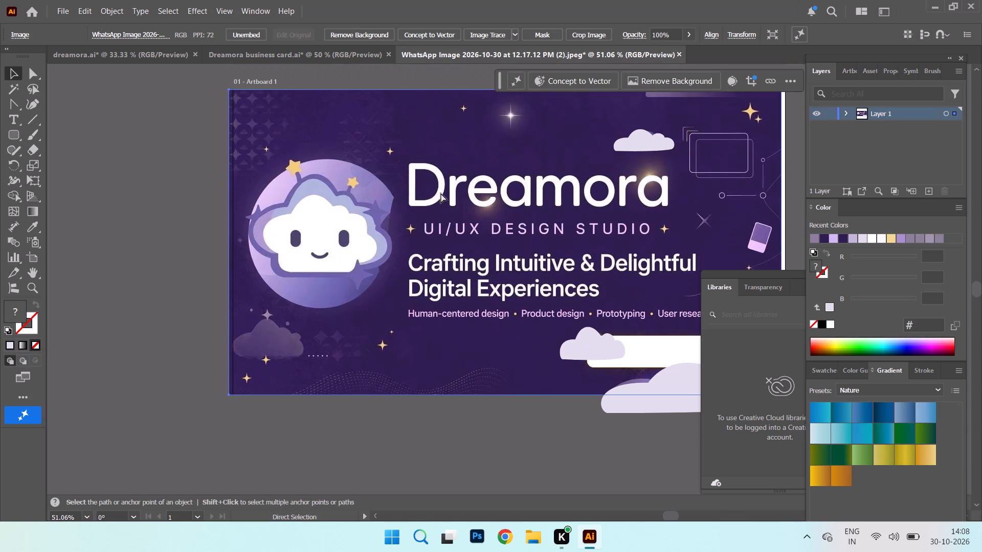
click(588, 349)
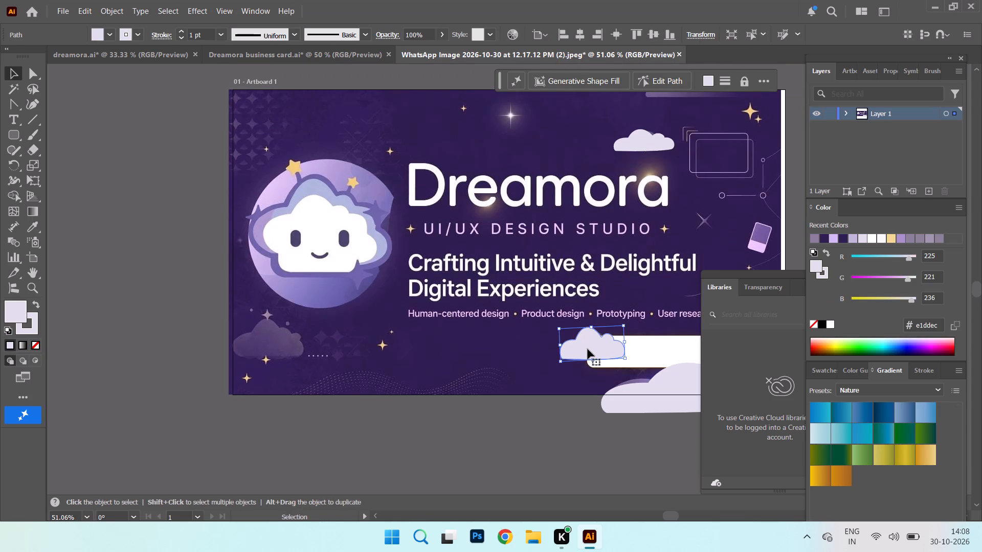
alt+drag(588, 349, 258, 344)
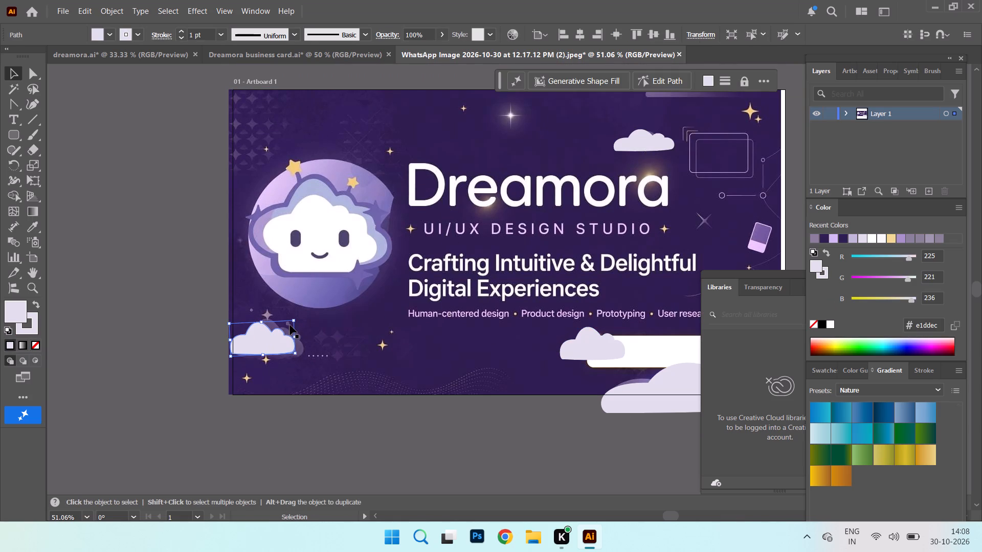
Enlarge the lavender cloud in the banner's lower-left corner slightly to cover the underlying cloud.
drag(292, 318, 304, 316)
click(276, 344)
click(110, 252)
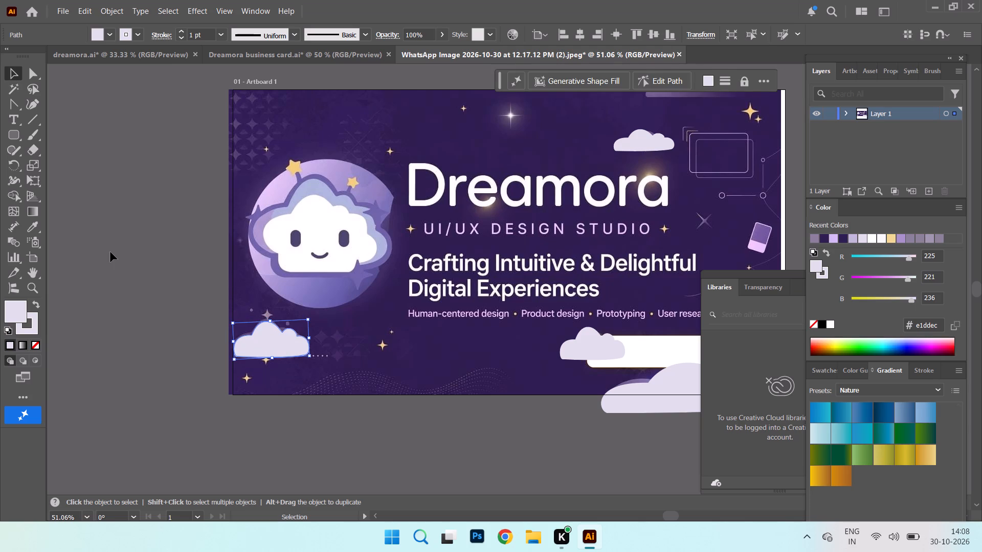
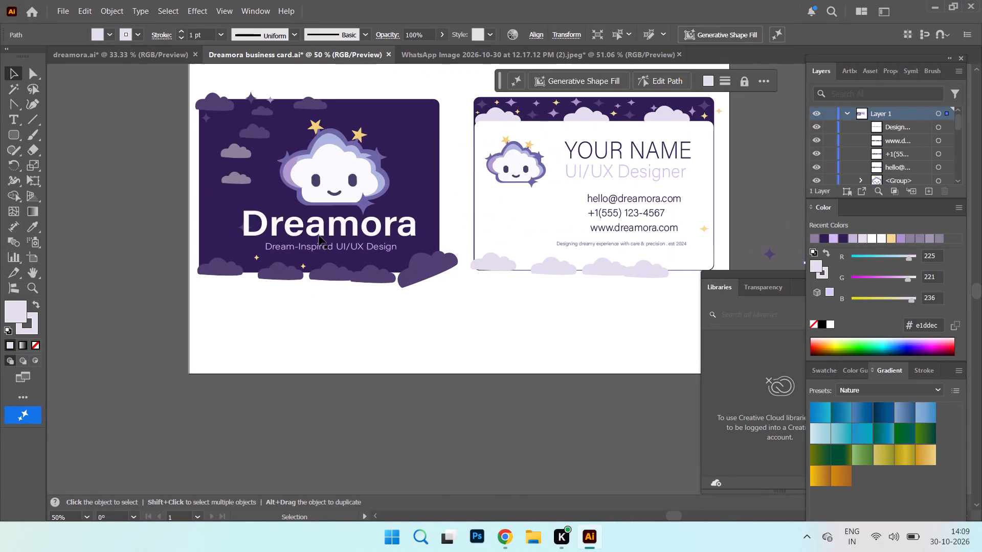
Copy the large Dreamora title text from the Dreamora business card document and paste it into the banner document.
click(311, 229)
right_click(310, 229)
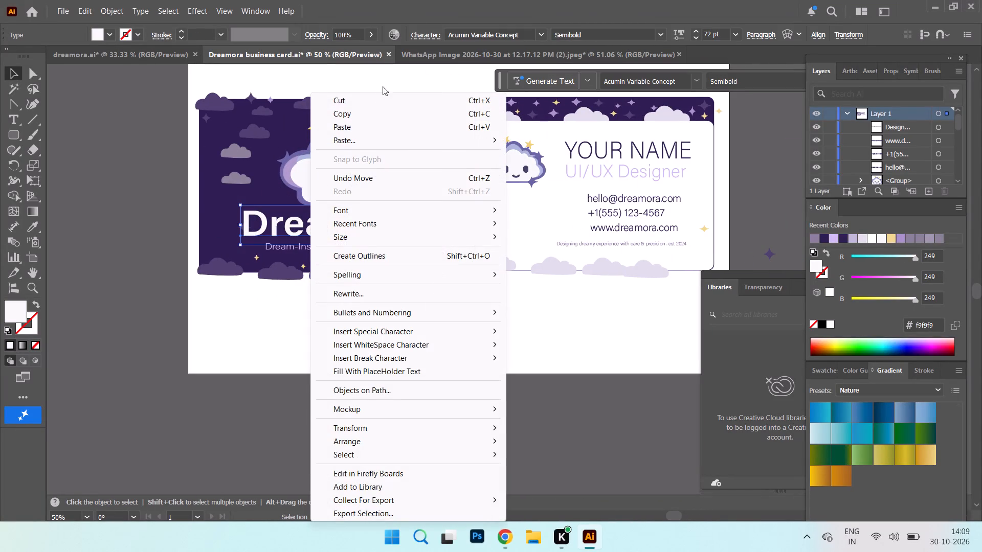
click(376, 114)
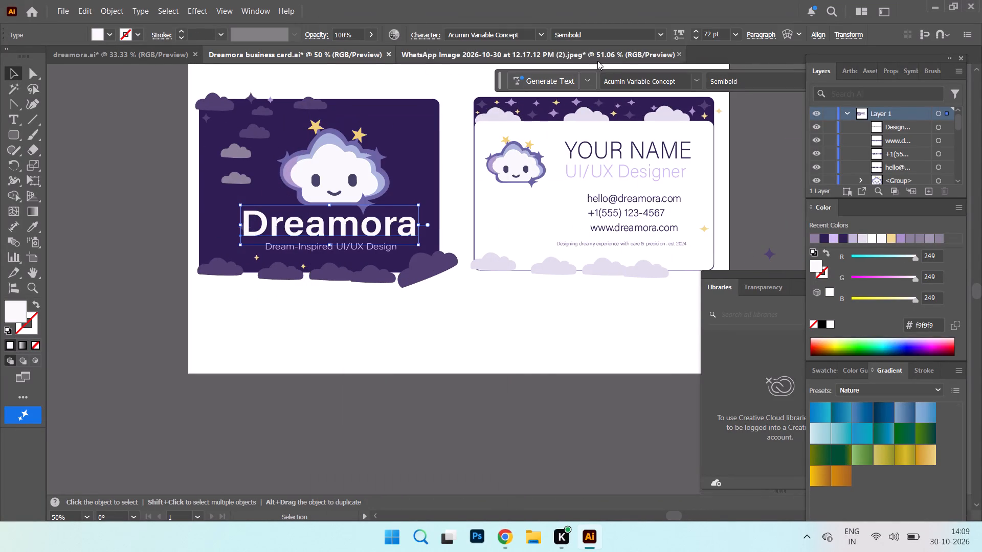
click(597, 61)
right_click(490, 205)
click(538, 212)
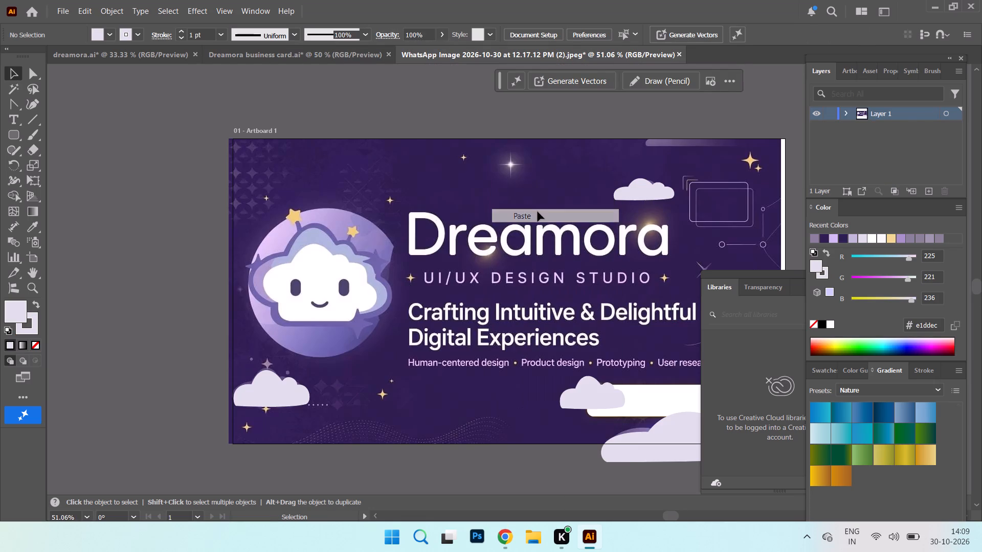
Position the pasted Dreamora text over the banner's title and enlarge it to about 121 pt to cover the reference lettering.
drag(514, 282, 514, 243)
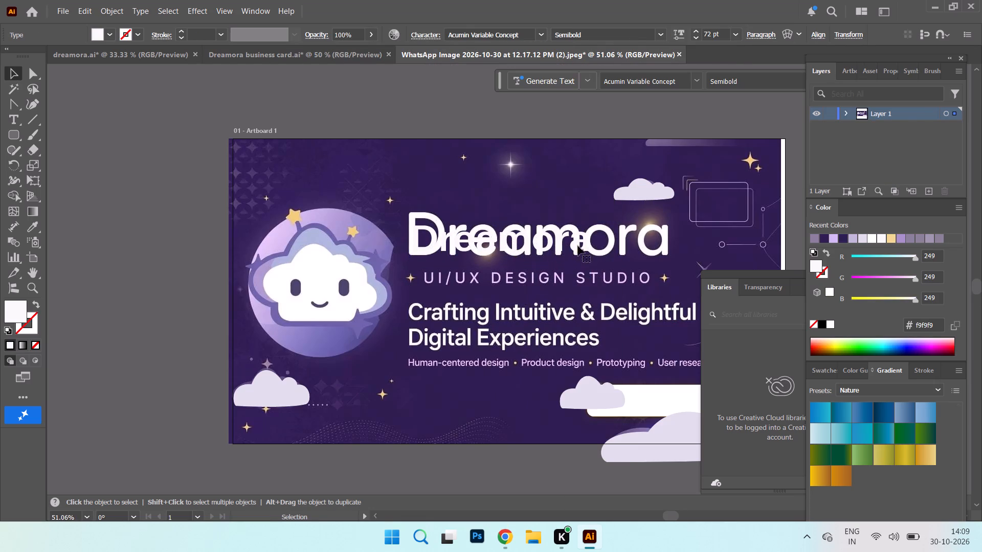
drag(588, 222, 671, 209)
click(735, 35)
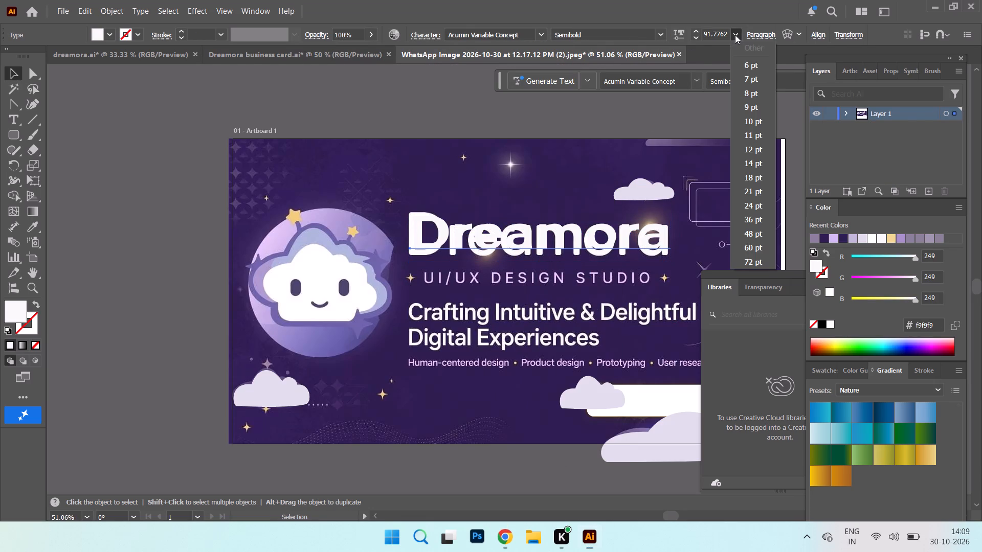
click(613, 113)
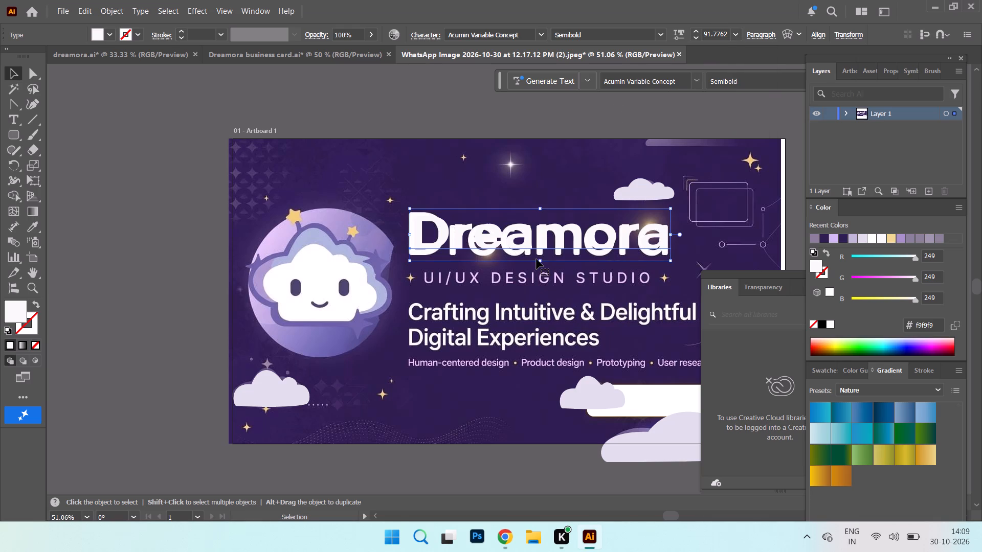
drag(541, 259, 541, 271)
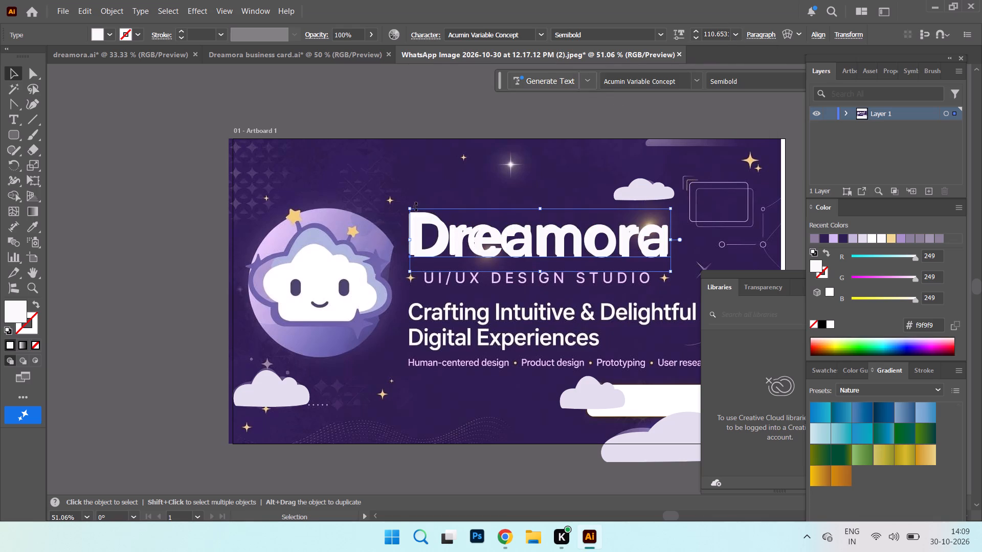
drag(409, 211, 403, 205)
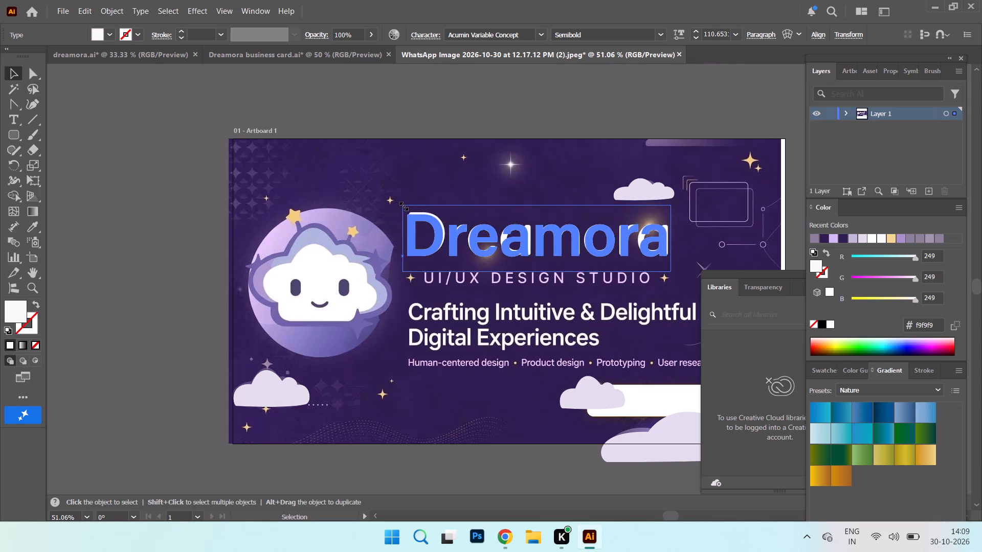
drag(403, 205, 404, 202)
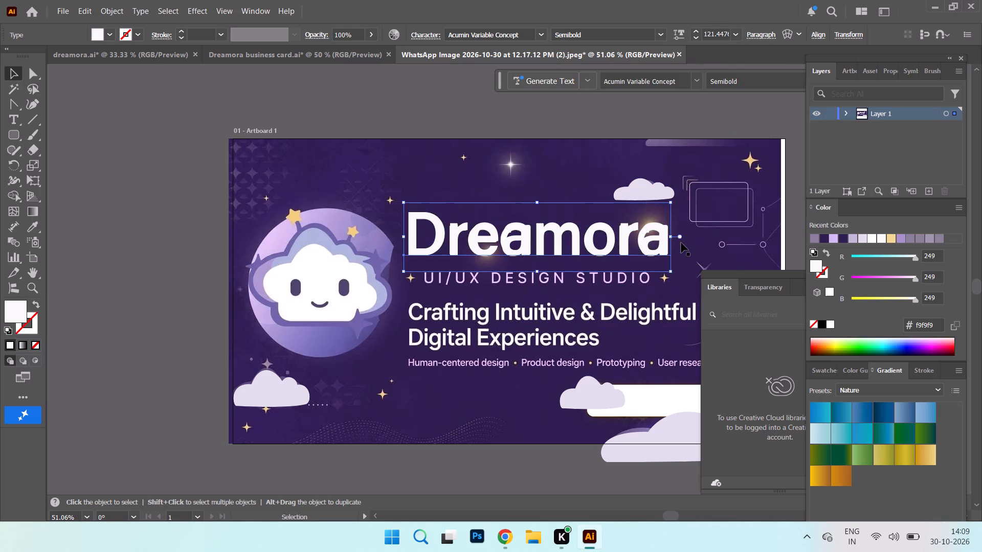
click(670, 236)
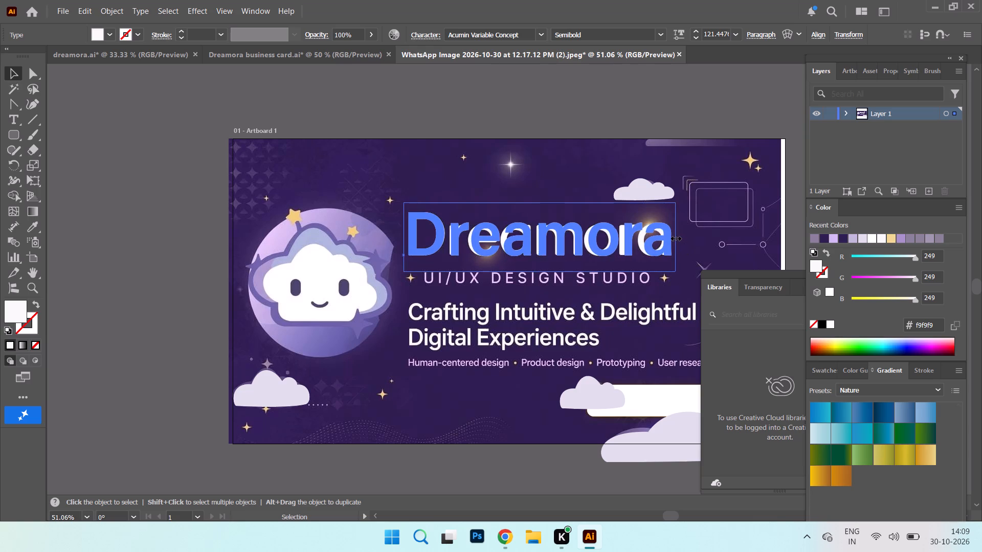
Add a two-line text reading "Crafting Intuitive &Delightful" and "Digital Experience" at the start of the banner's headline.
scroll(488, 294, down, 7)
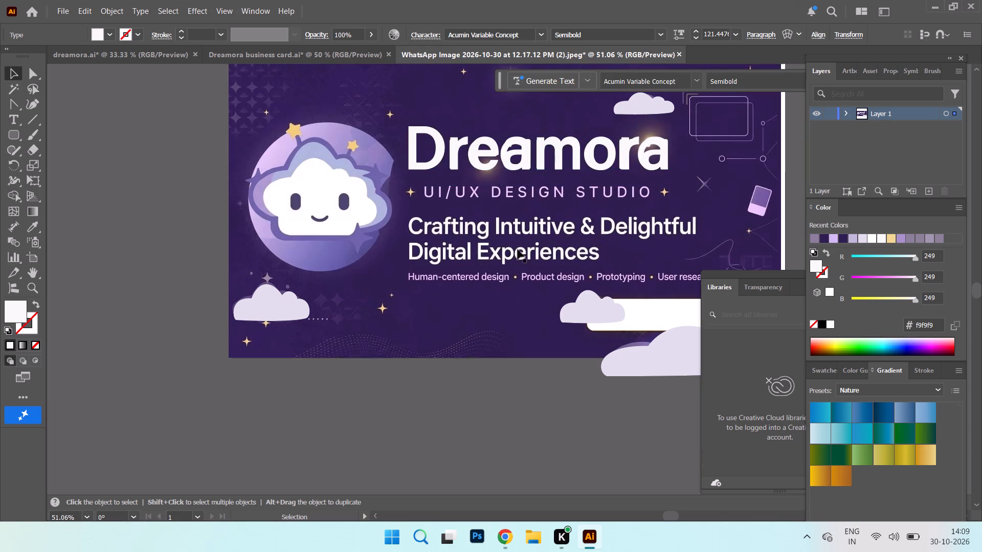
click(8, 127)
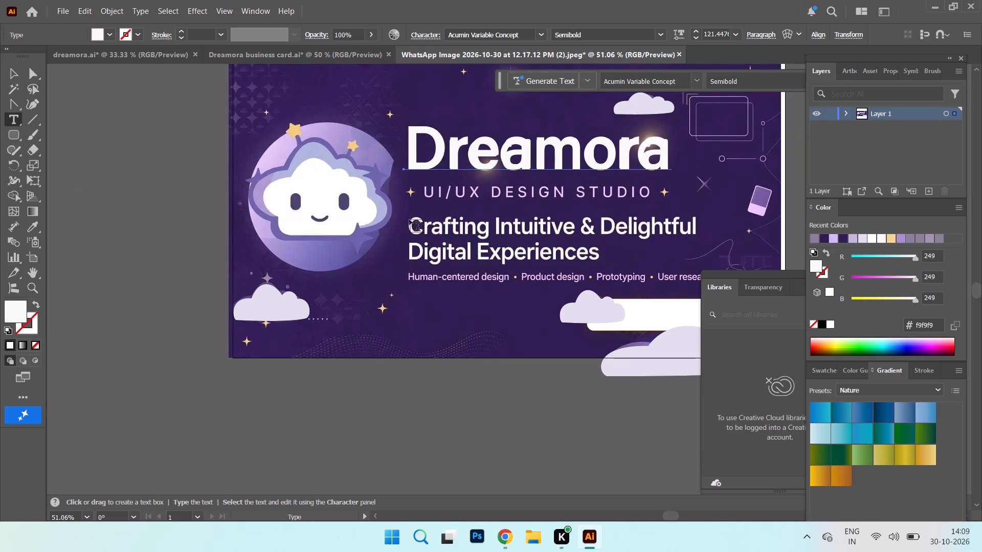
click(409, 220)
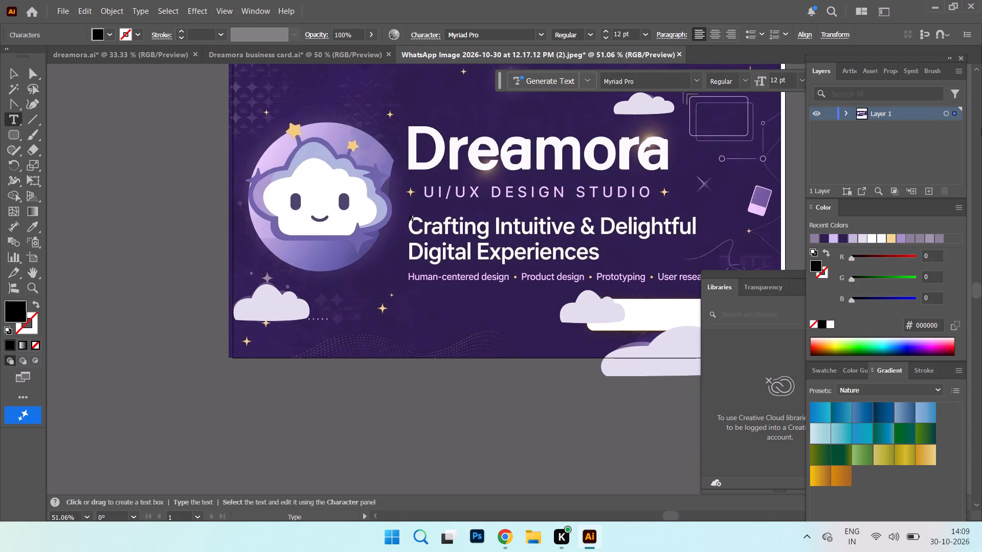
text(ra)
text(fting)
key(space)
text(ntu)
text(itive)
key(space)
key(shift+ampersand)
text(el)
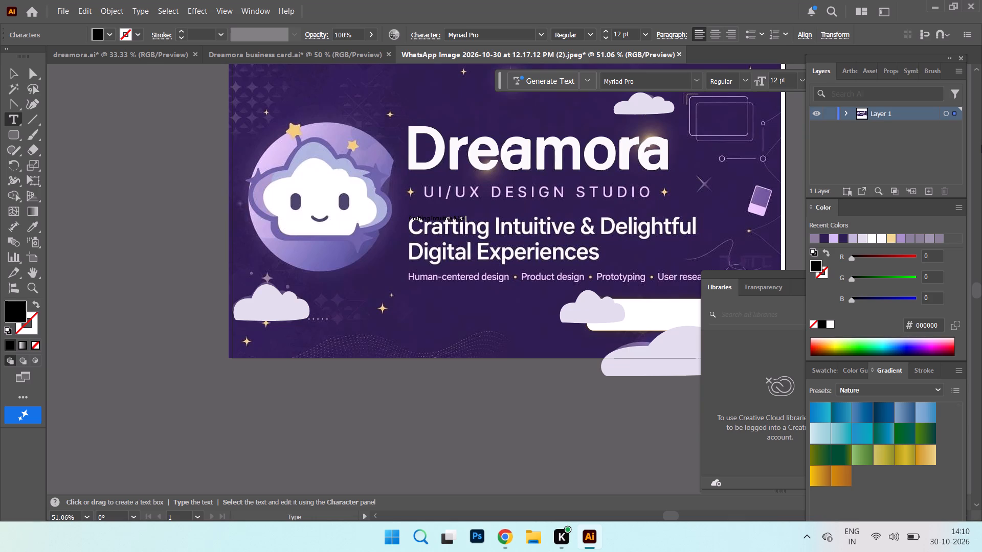
text(igh)
key(t)
text(ful)
key(Return)
key(d)
text(igi)
text(tal)
key(space)
key(e)
text(xperience)
Set the two-line headline text to 48 pt and move it over the reference headline.
click(10, 79)
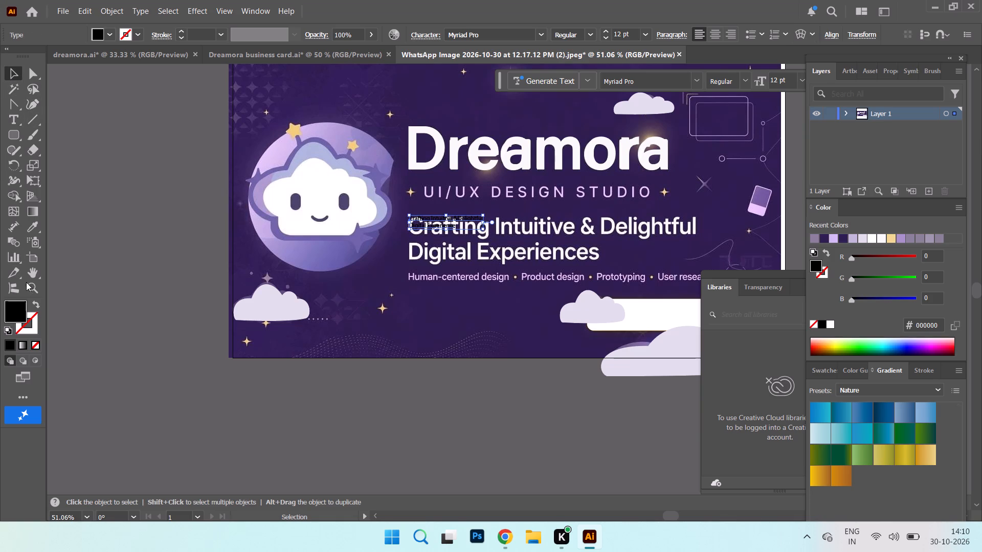
click(645, 33)
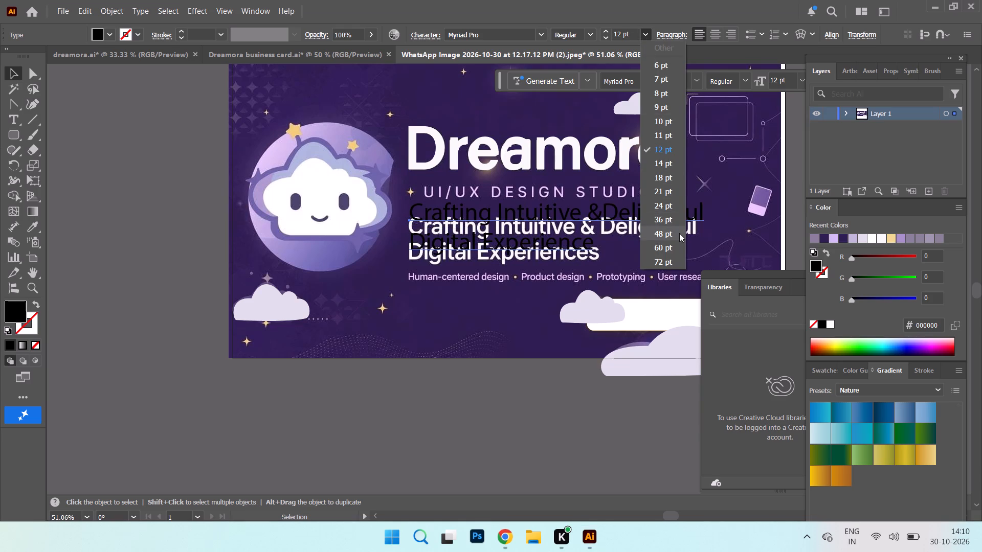
click(679, 233)
drag(617, 212, 611, 222)
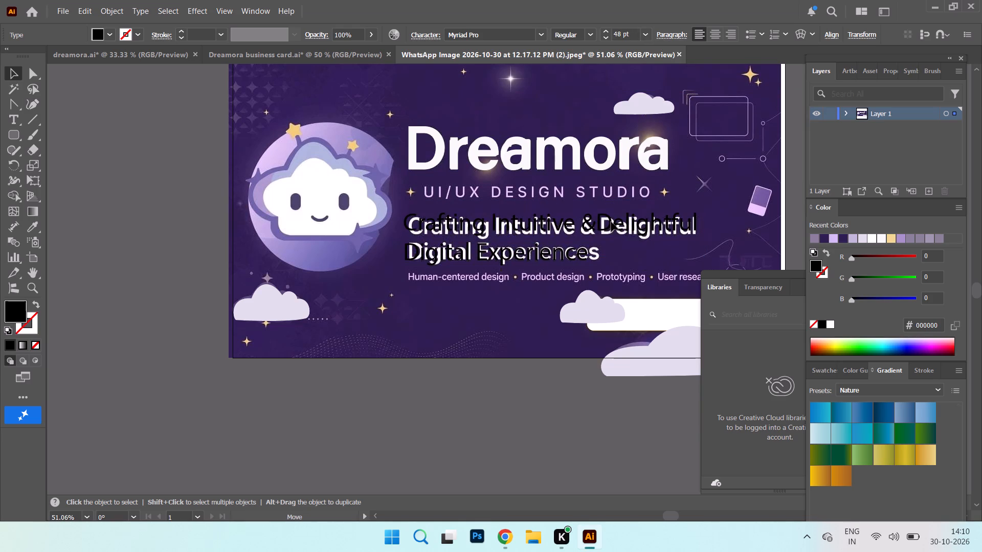
drag(611, 222, 613, 223)
Change the headline text's fill to near-white #fbfafc.
double_click(21, 311)
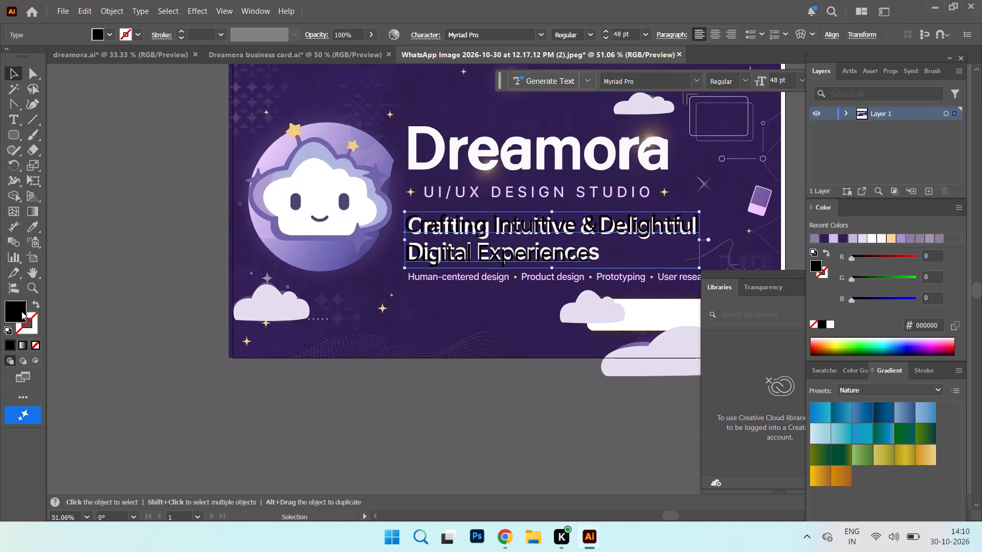
click(668, 327)
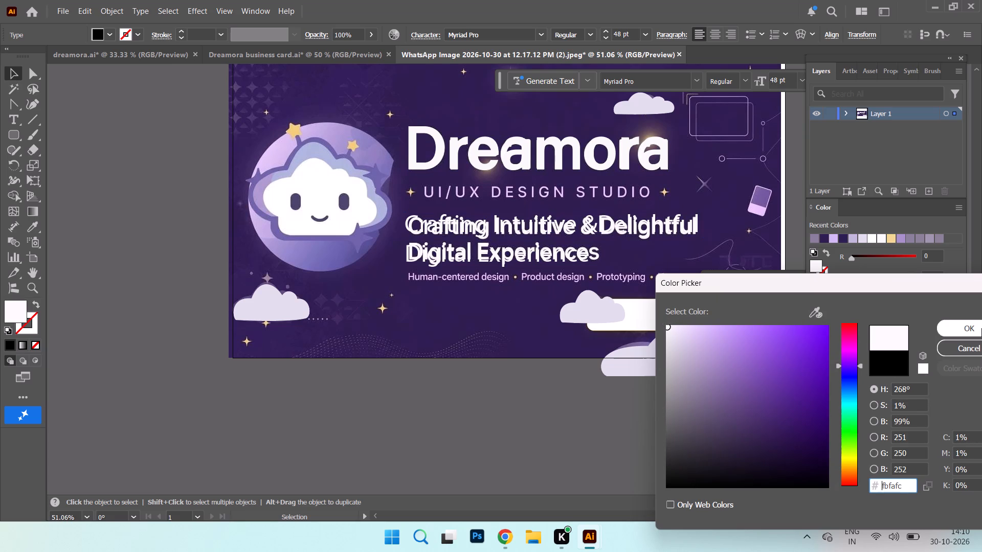
click(981, 329)
Add a text line below the reference tagline reading "Human-centered design . Product design . prototyoing . User reserach".
click(13, 120)
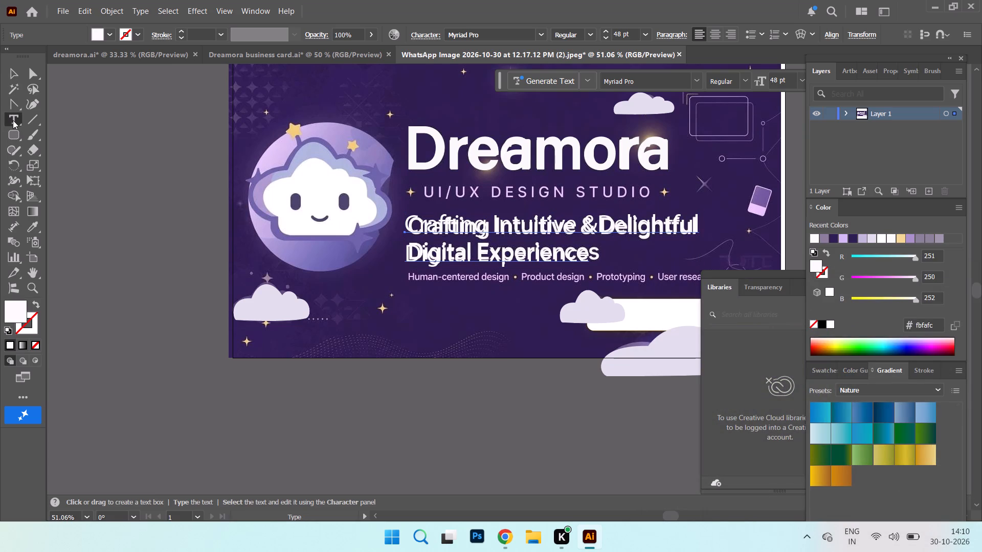
click(343, 309)
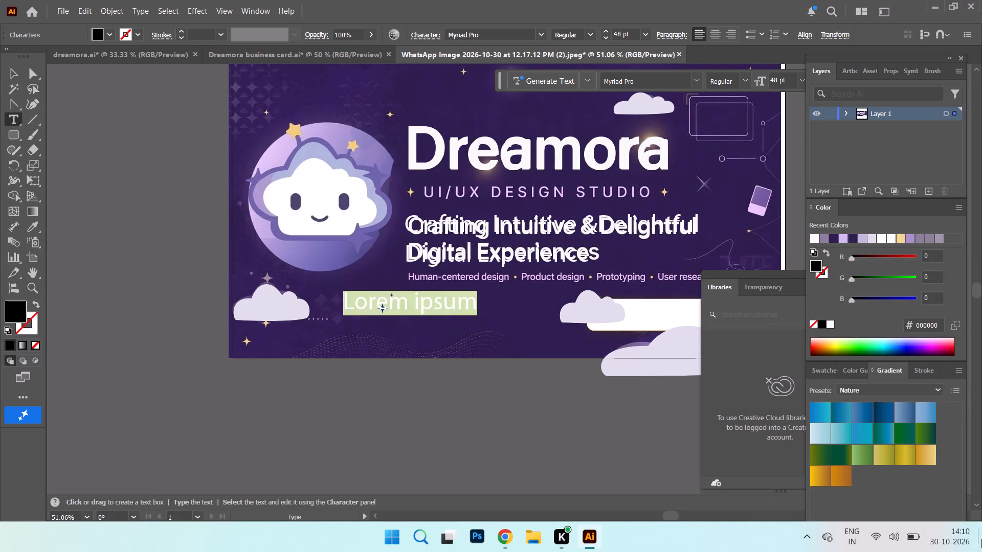
key(h)
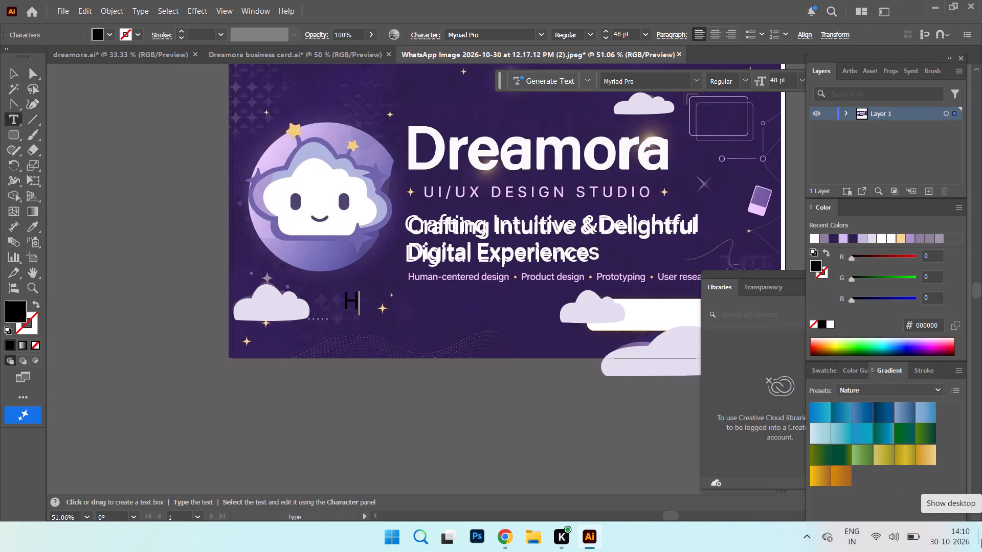
text(uman)
key(minus)
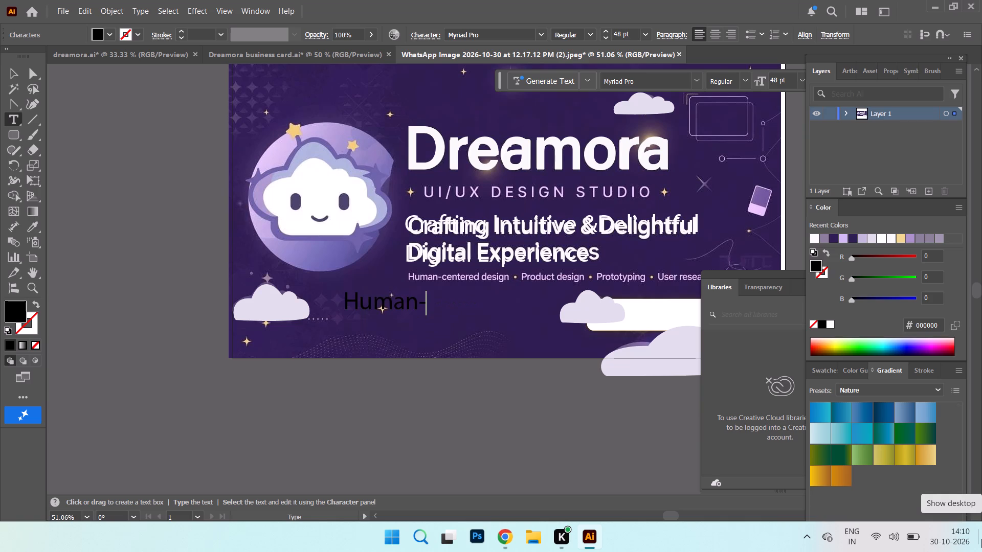
text(ce)
text(nte)
text(red design)
key(space)
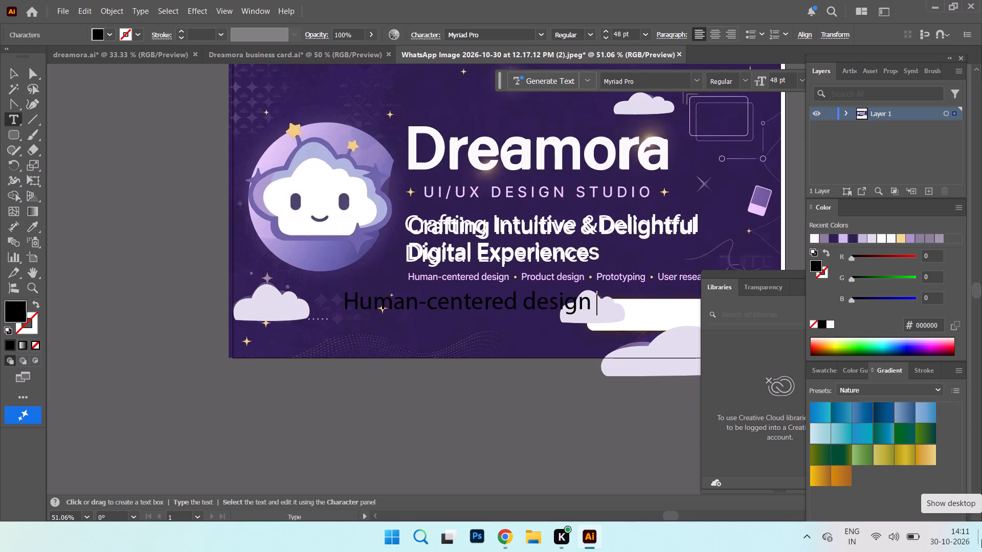
text(.)
key(space)
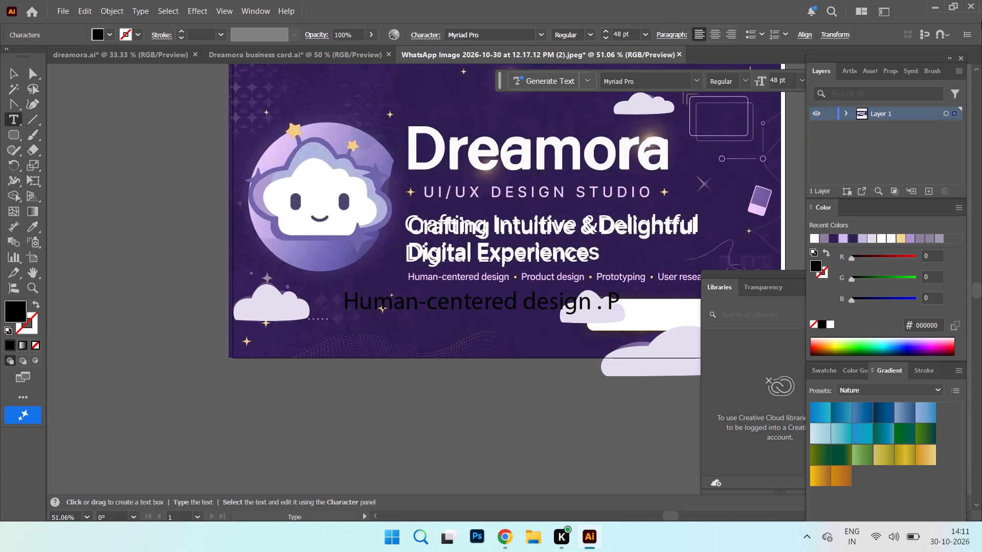
text(roduct)
key(space)
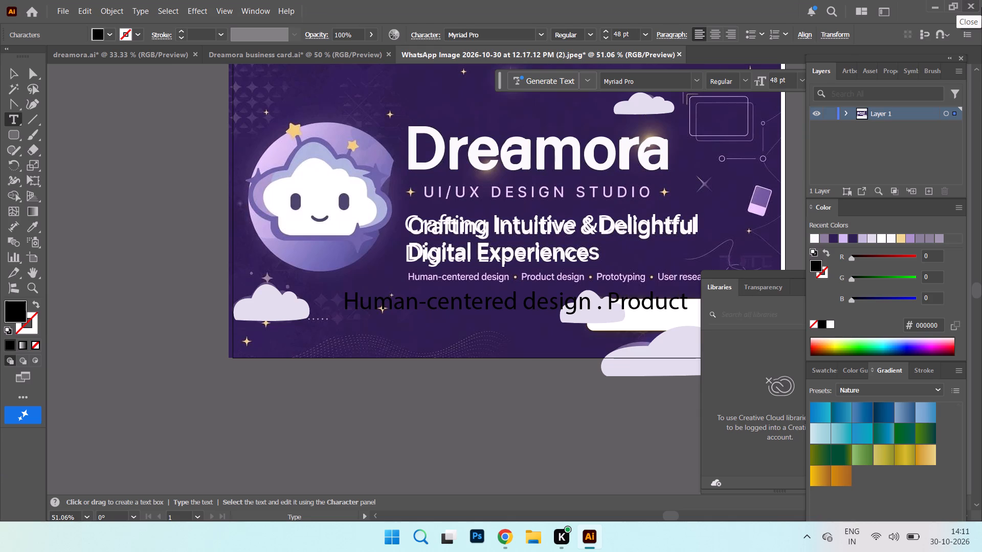
text(design)
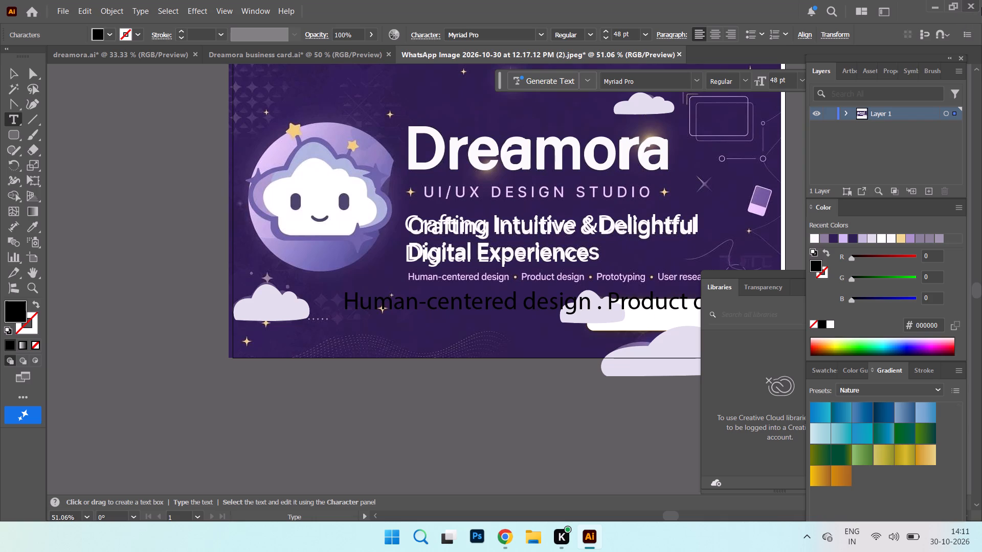
key(space)
key(period)
key(space)
key(p)
text(roto)
text(tyoing)
key(space)
text(.)
key(space)
text(ser)
key(space)
text(resera)
key(c)
key(h)
click(14, 65)
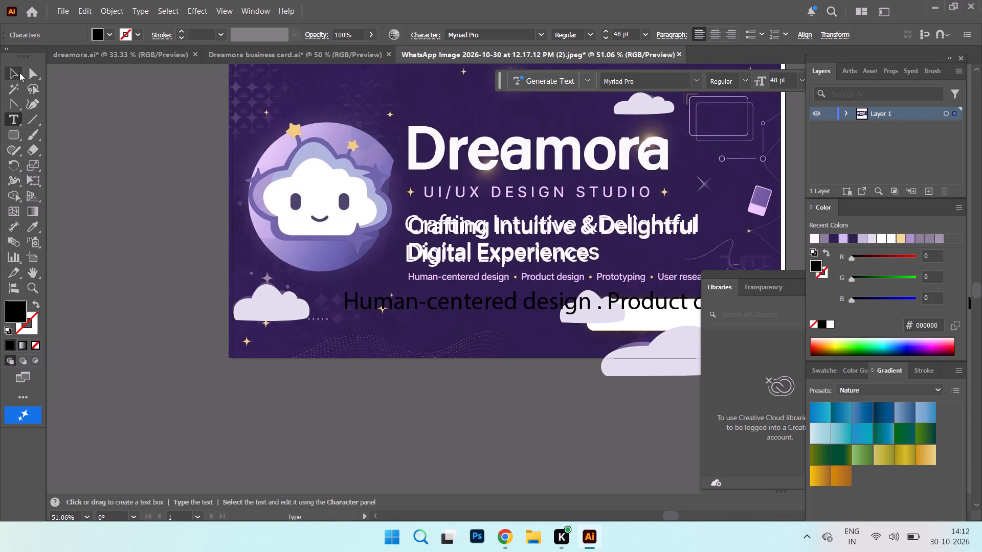
click(15, 70)
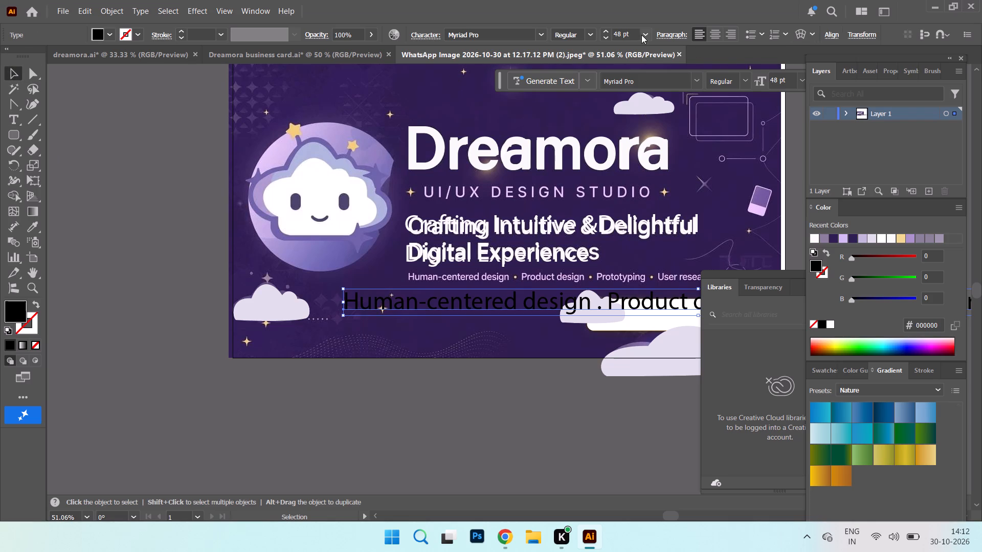
Set the new tagline text to 18 pt and move it over the reference tagline below the headline.
click(642, 33)
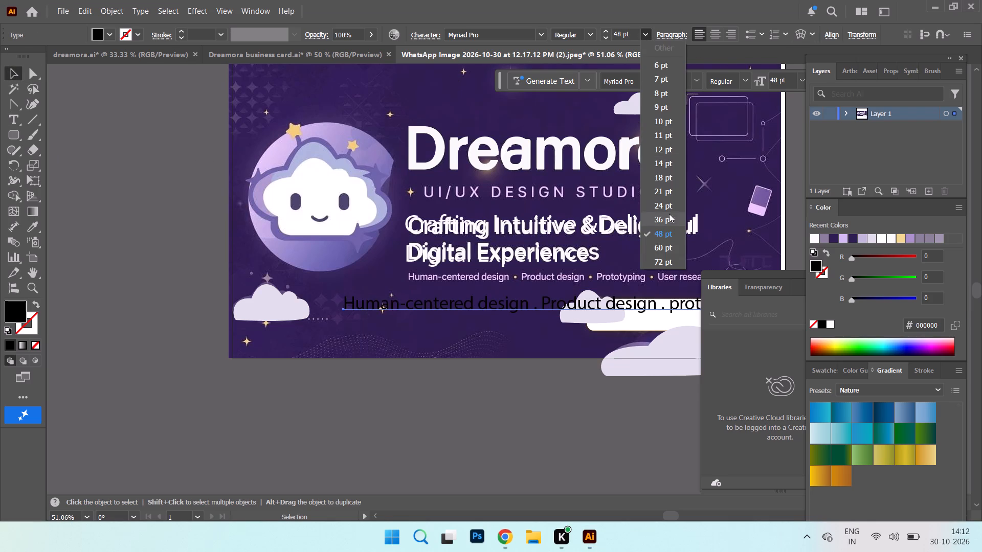
click(661, 183)
drag(566, 305, 632, 274)
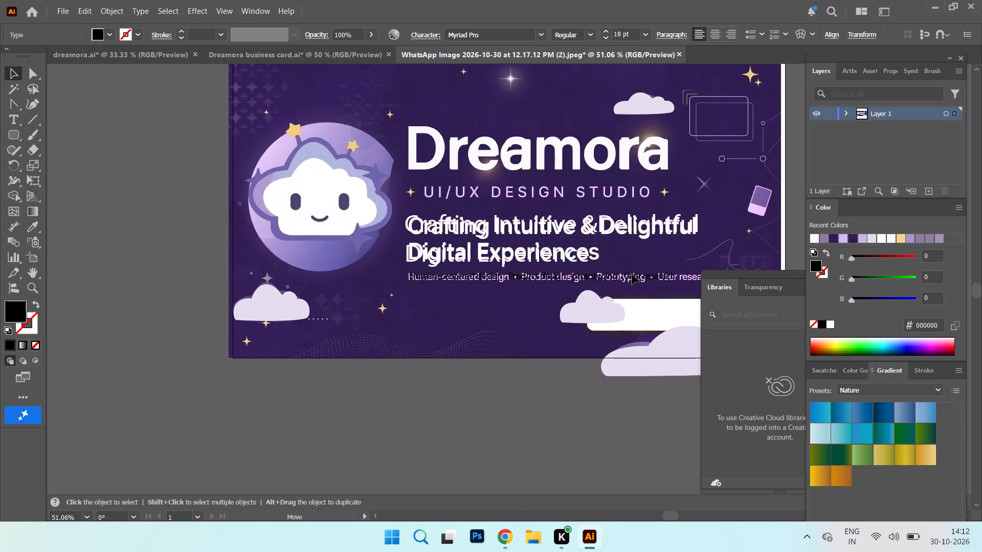
drag(632, 274, 633, 276)
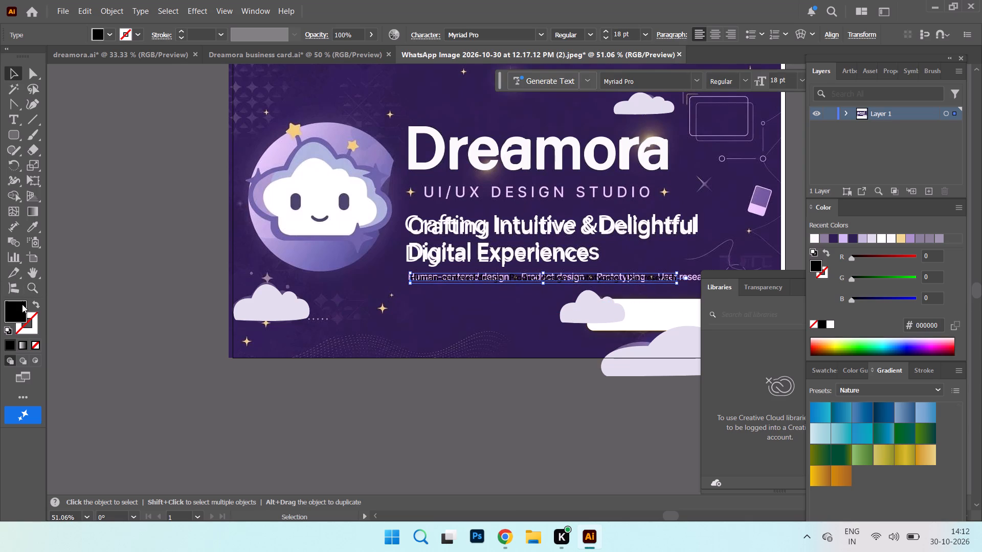
Change the tagline text's fill to light lilac #e9ceff, sampled from the reference tagline.
double_click(22, 304)
click(816, 307)
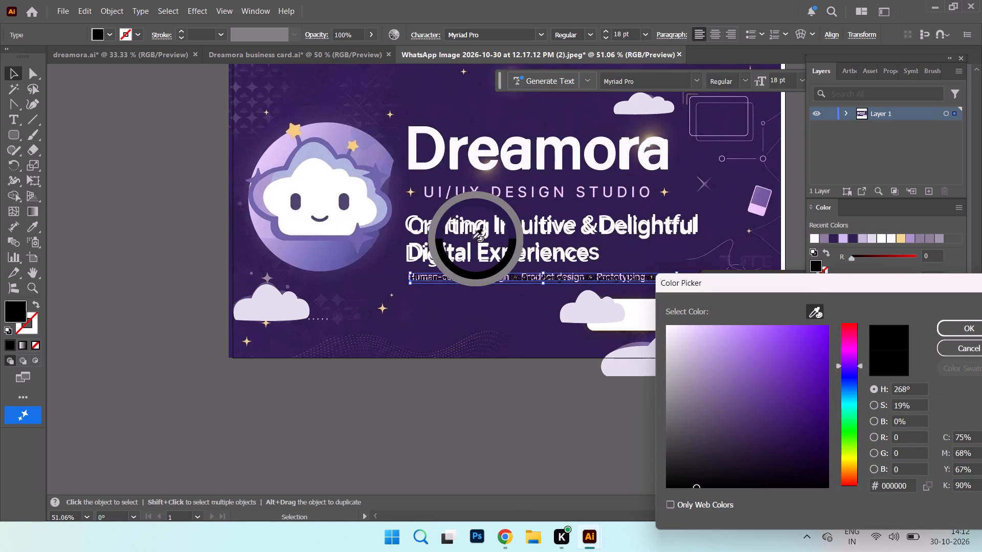
click(418, 275)
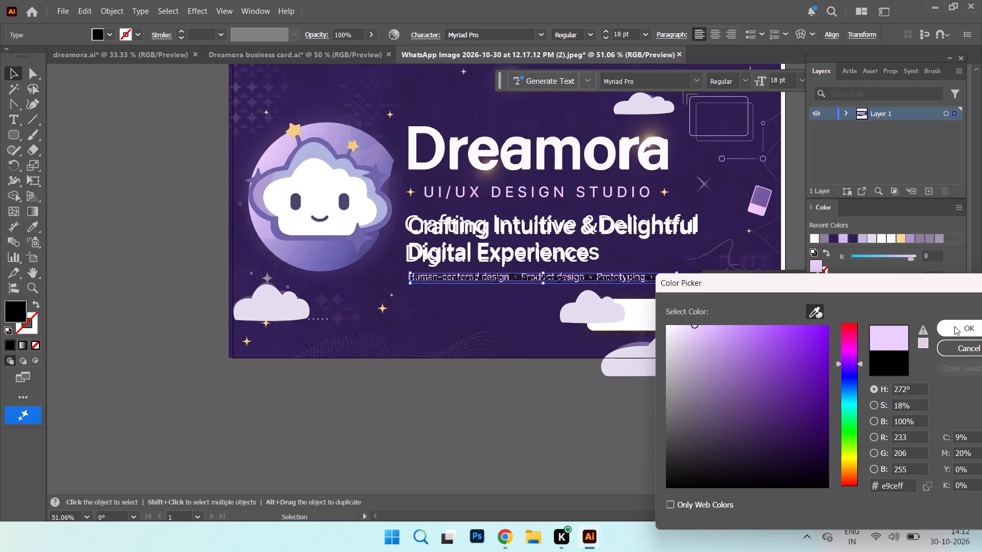
click(954, 326)
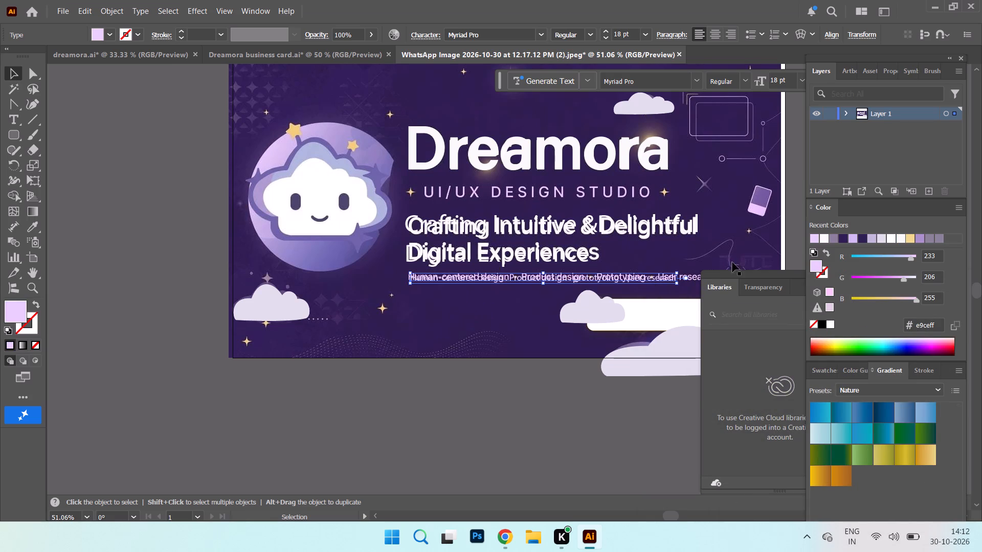
Set the tagline text's size to 21 pt to match the reference line's width.
scroll(732, 231, up, 2)
scroll(731, 231, down, 5)
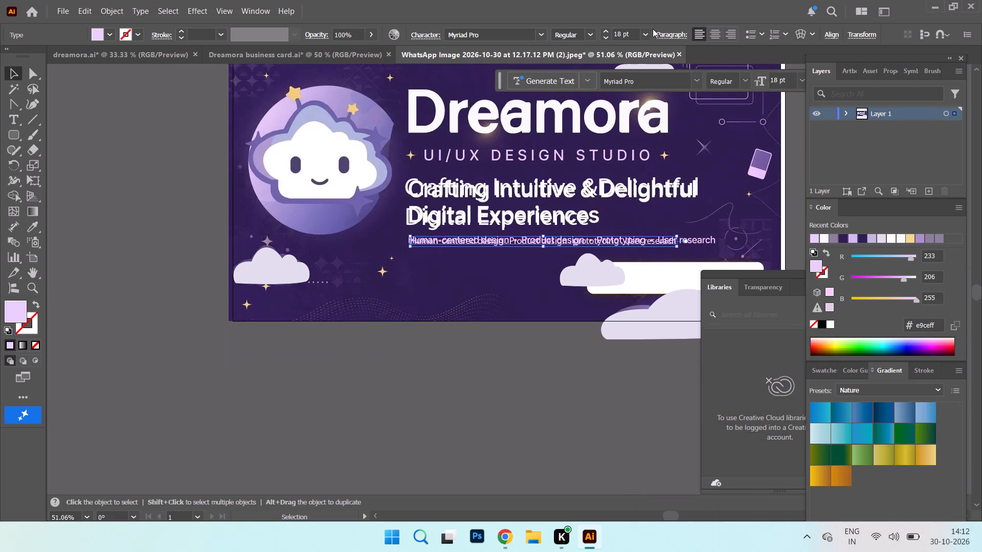
click(648, 32)
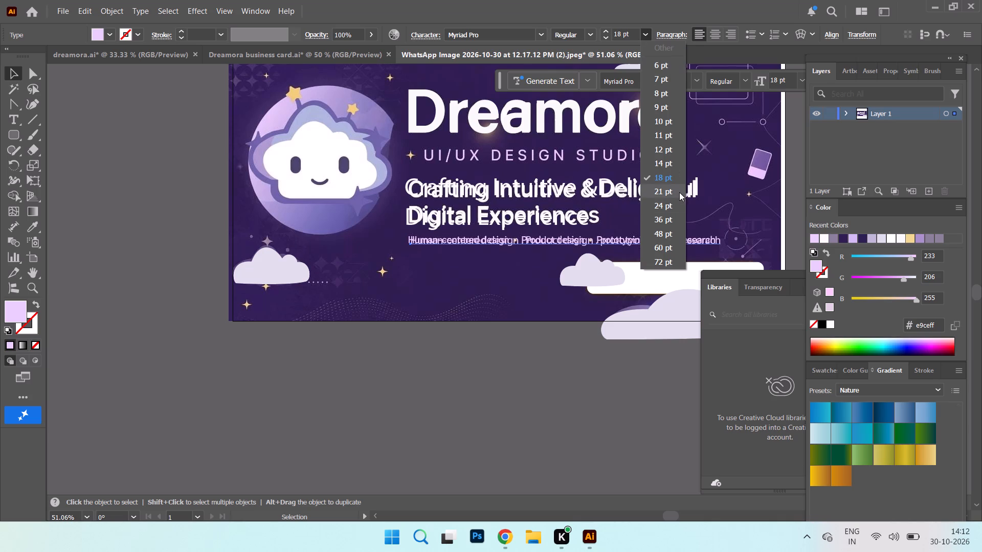
click(679, 191)
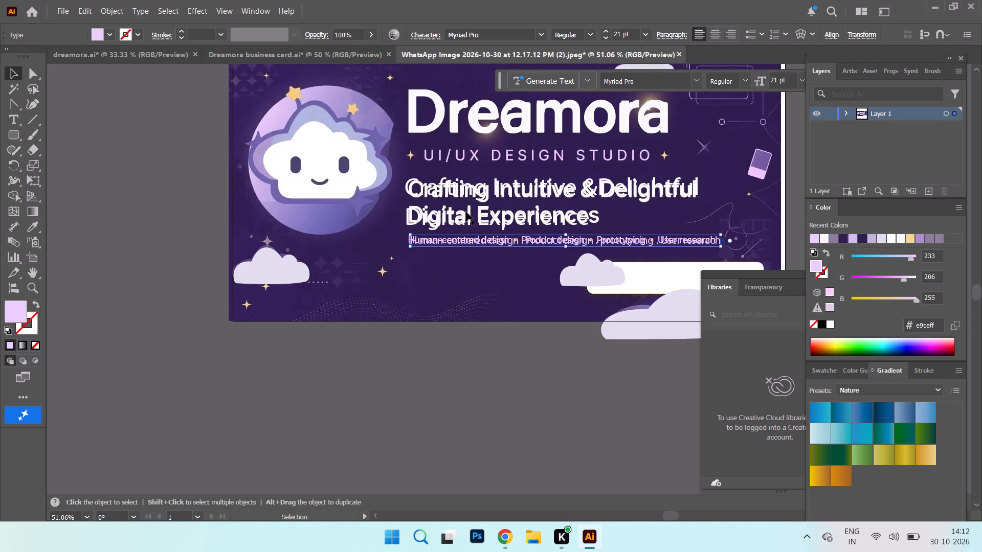
Add a text reading "UI / UX DESIGN STUDIO" in the empty area below the tagline, beside the small gold star.
click(15, 125)
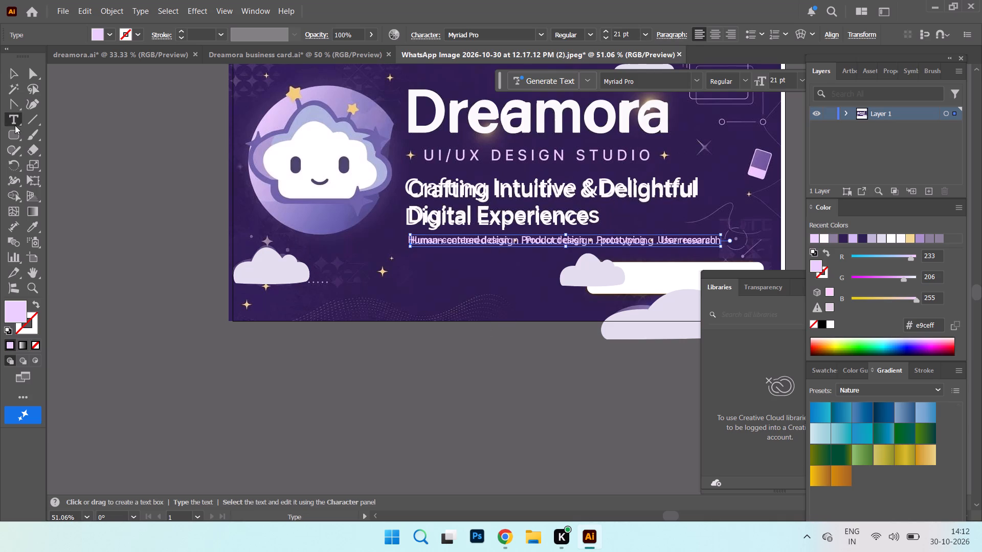
click(389, 274)
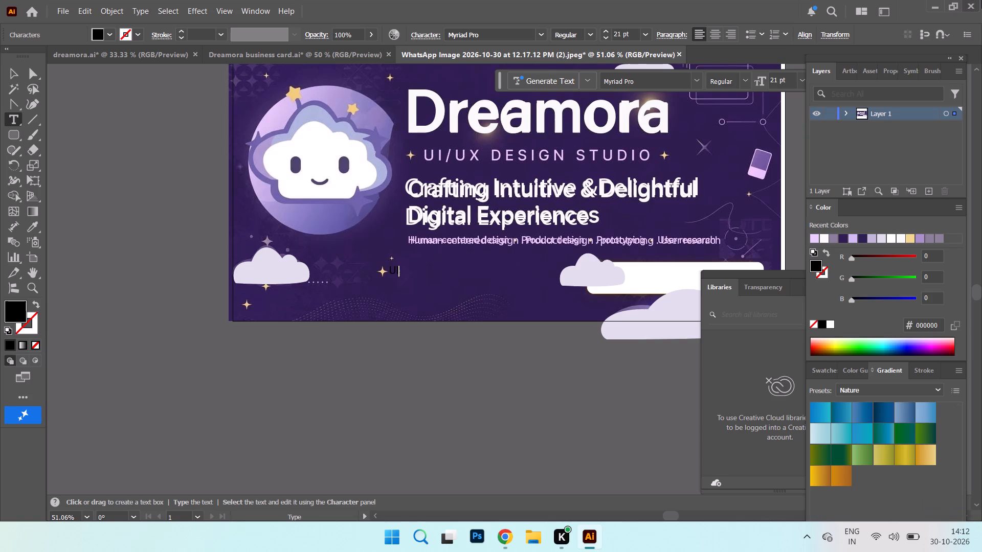
key(BackSpace)
key(i)
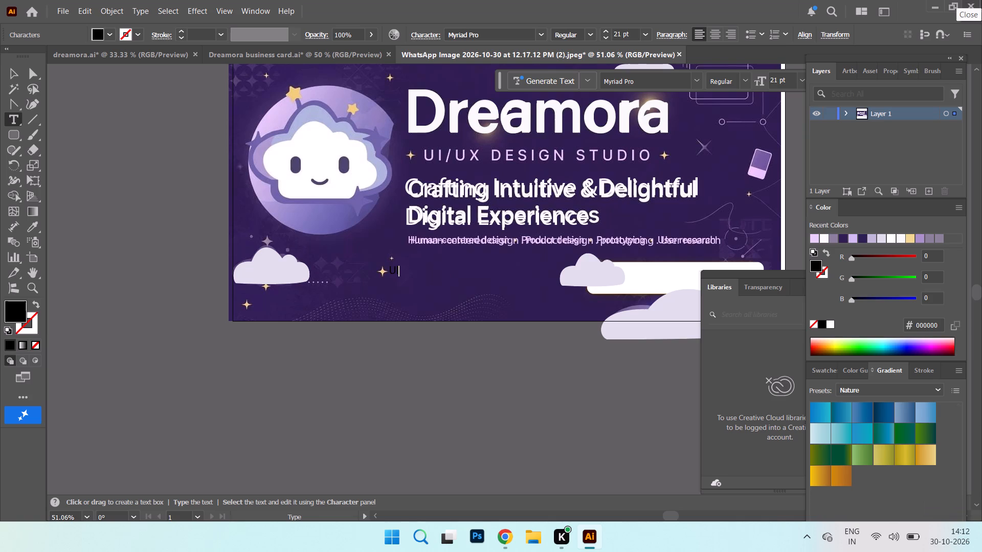
key(space)
text(/)
key(space)
key(u)
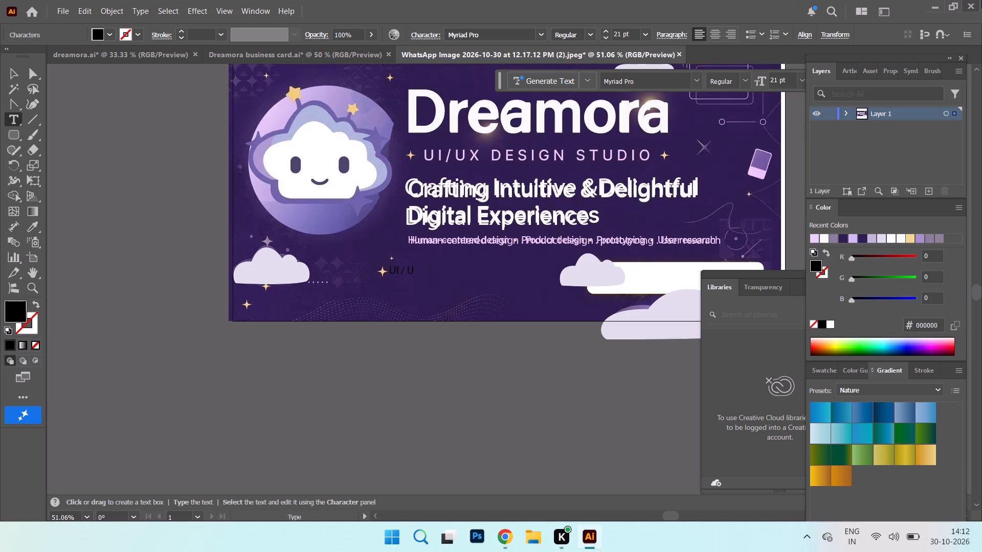
text(X)
key(space)
text(DESIGN)
key(space)
text(STUDIA)
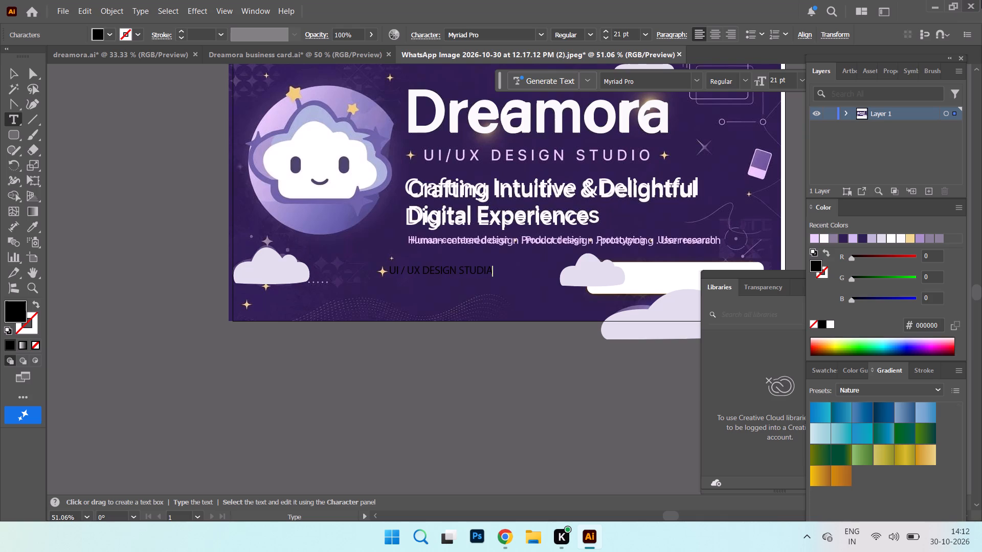
key(BackSpace)
key(o)
click(10, 74)
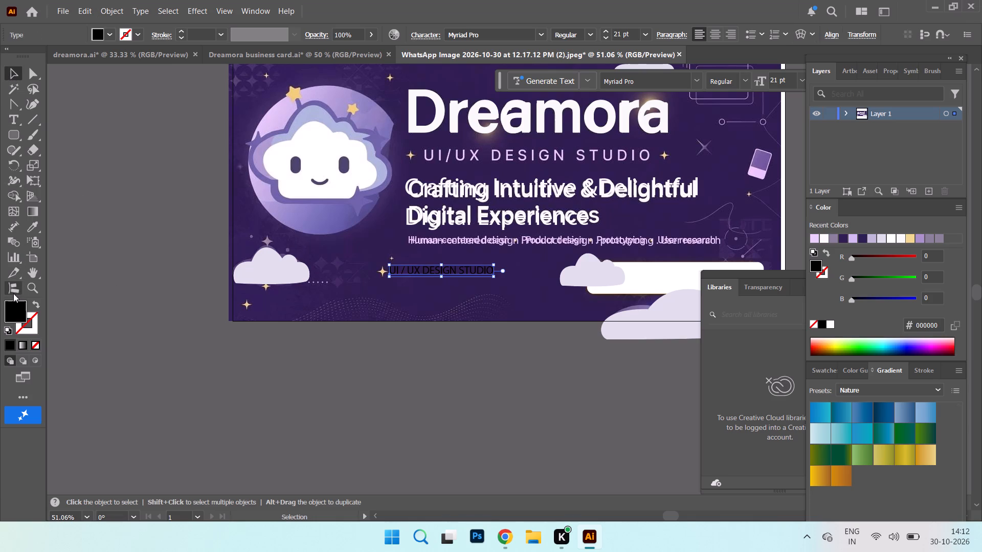
Change the "UI / UX DESIGN STUDIO" text's fill to lavender #d3bdee, sampled from the reference subtitle.
double_click(12, 310)
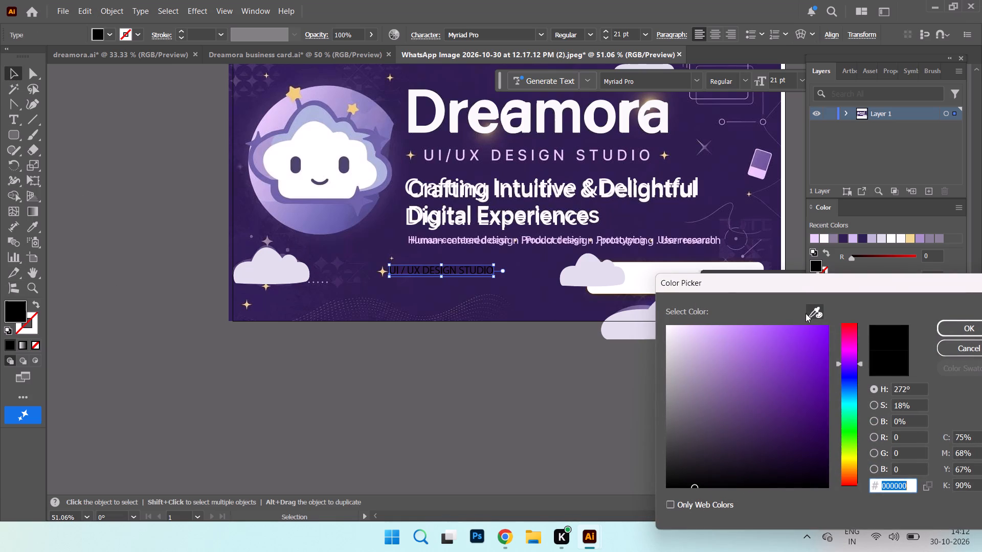
click(806, 313)
click(429, 159)
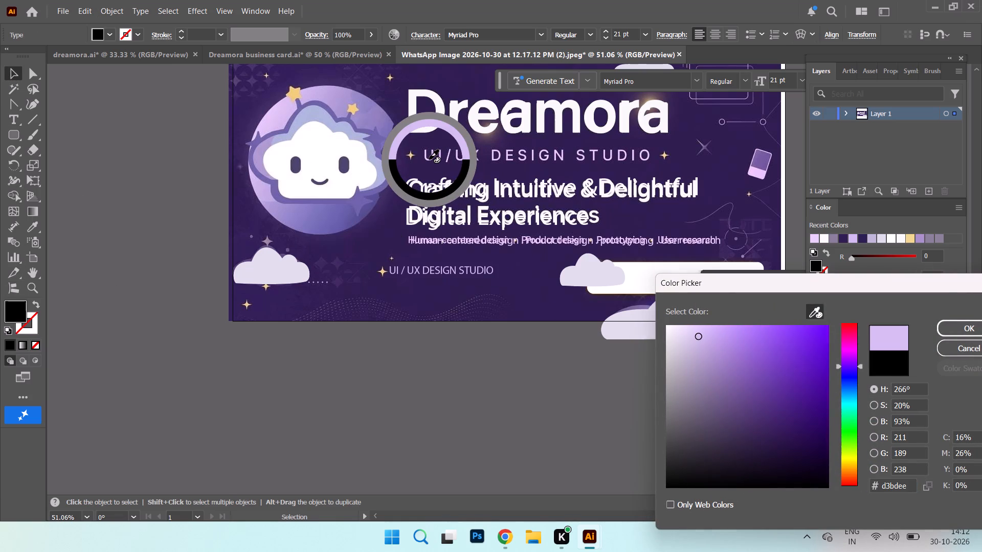
click(963, 333)
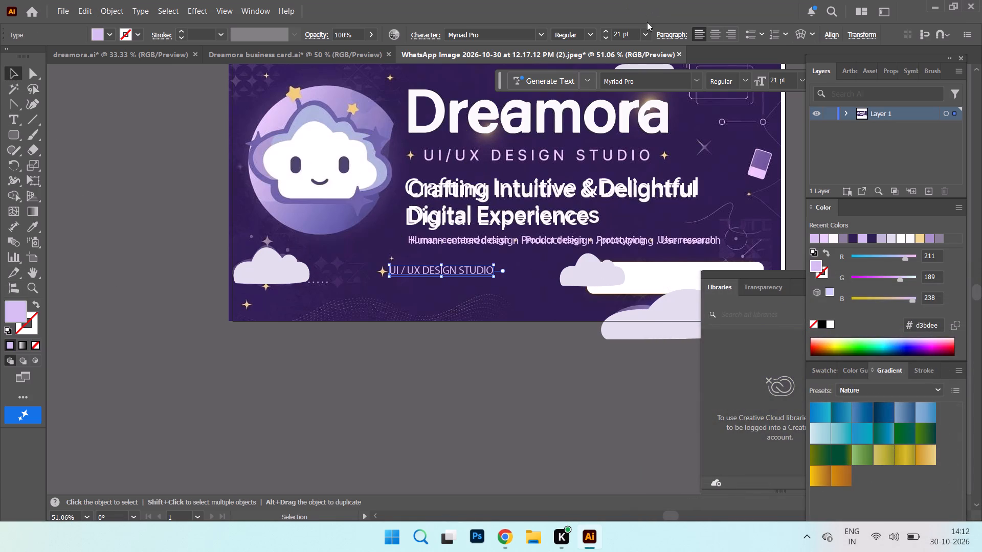
Set the "UI / UX DESIGN STUDIO" text to 36 pt and move it onto the reference subtitle below the Dreamora title.
click(641, 33)
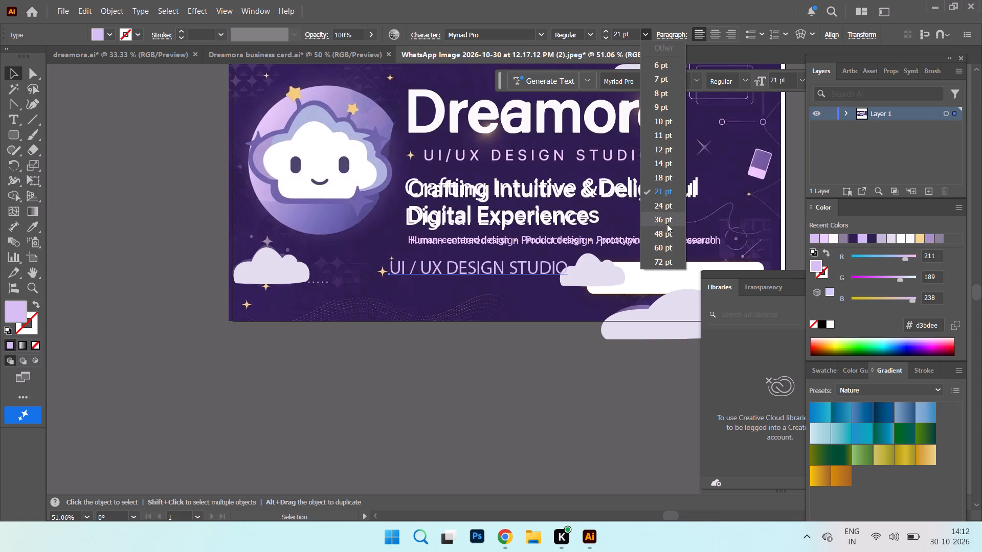
click(667, 224)
drag(504, 269, 563, 147)
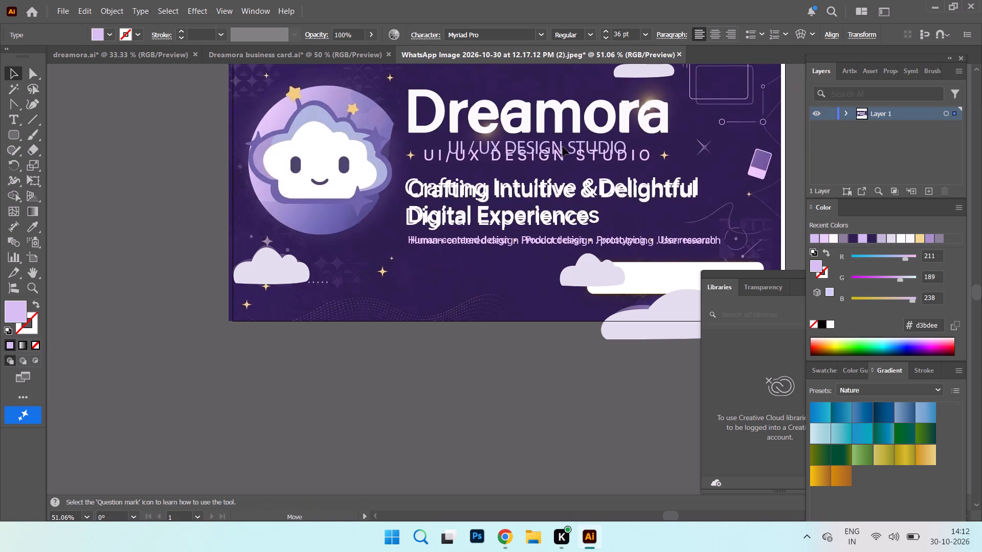
drag(563, 147, 535, 157)
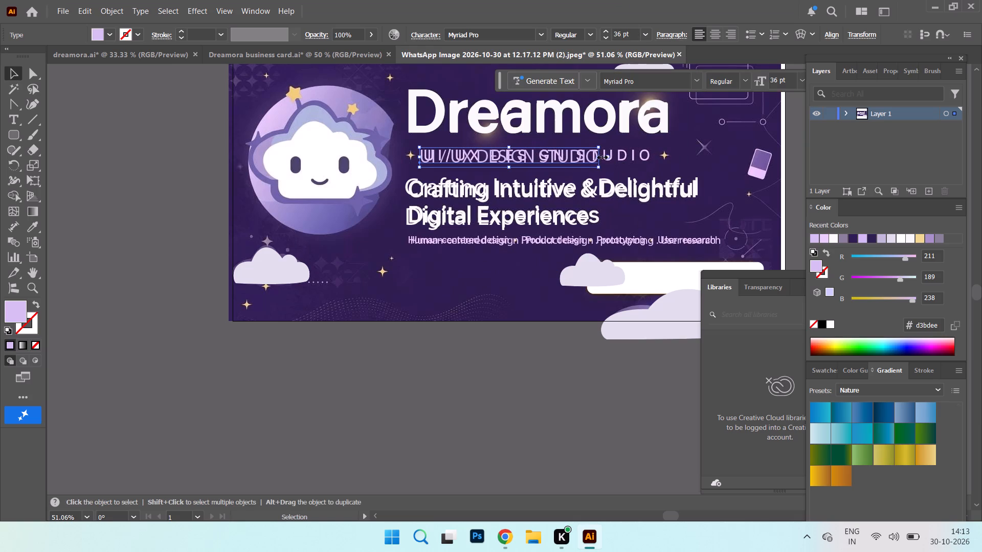
Stretch the "UI / UX DESIGN STUDIO" text wider and reduce its height to about 30.4 pt, matching the reference subtitle.
drag(601, 156, 651, 156)
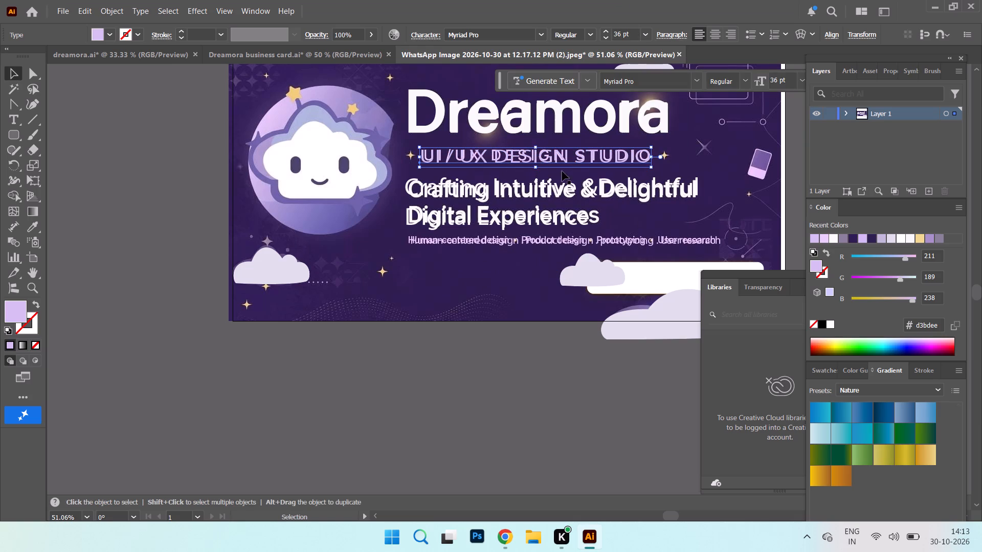
click(645, 37)
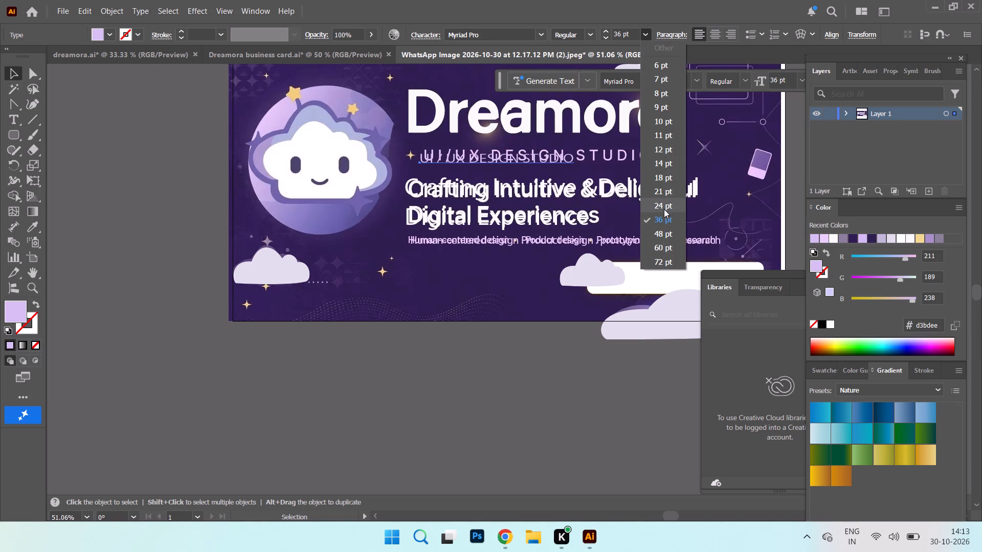
click(664, 217)
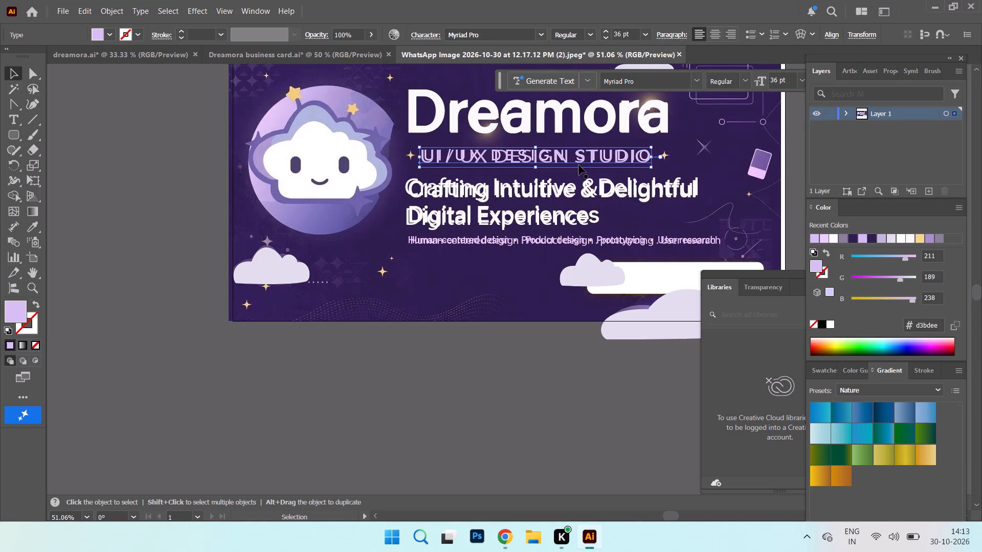
click(537, 168)
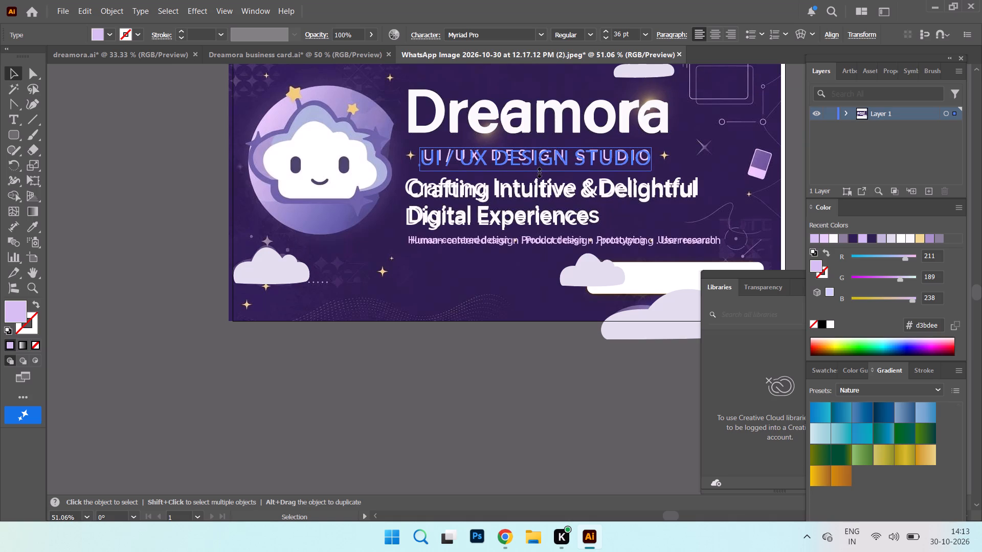
click(652, 146)
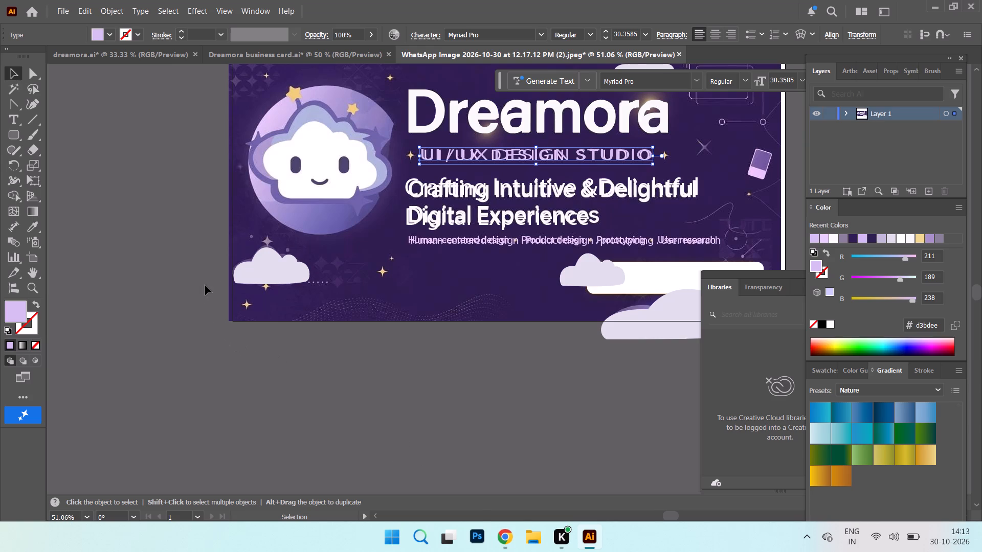
Copy the cloud mascot group with its stars from the Dreamora business card document into the banner document.
click(208, 53)
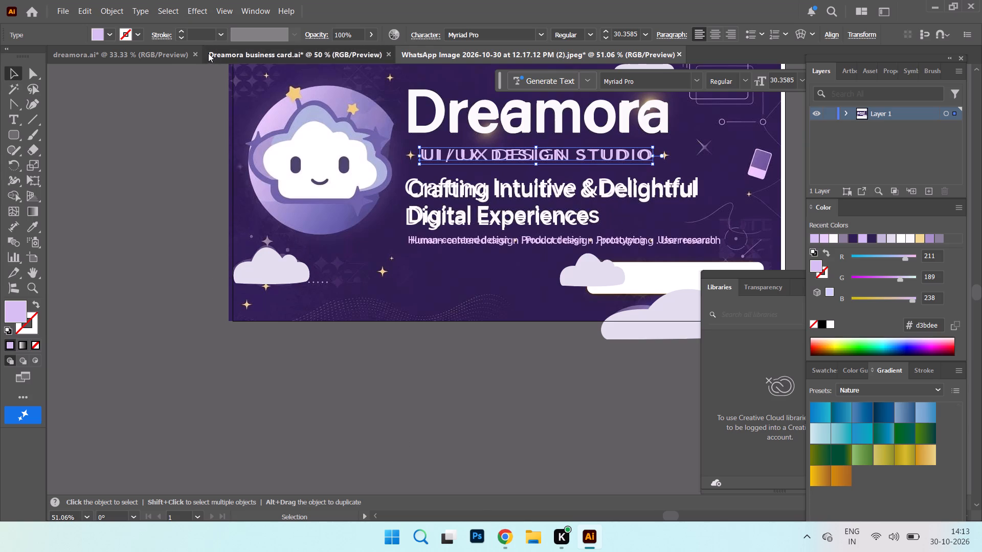
click(320, 181)
right_click(339, 157)
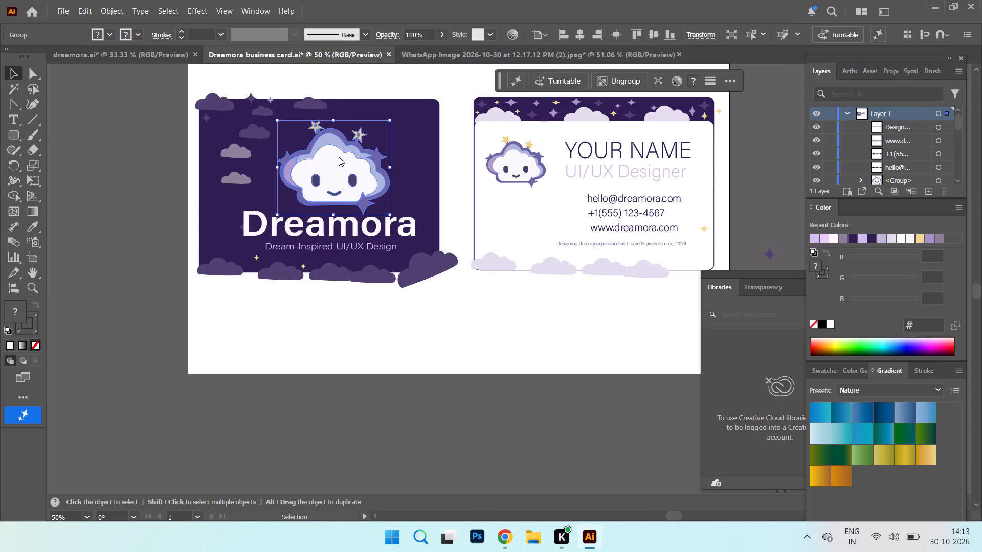
click(374, 112)
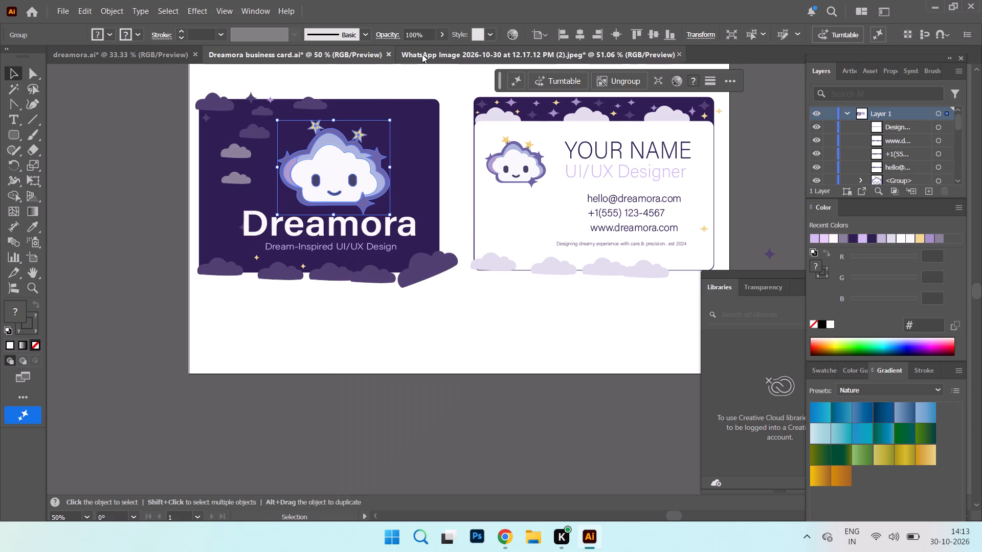
Paste the copied cloud mascot into the banner document and scale it up over the reference mascot beside the Dreamora title.
click(422, 54)
right_click(314, 146)
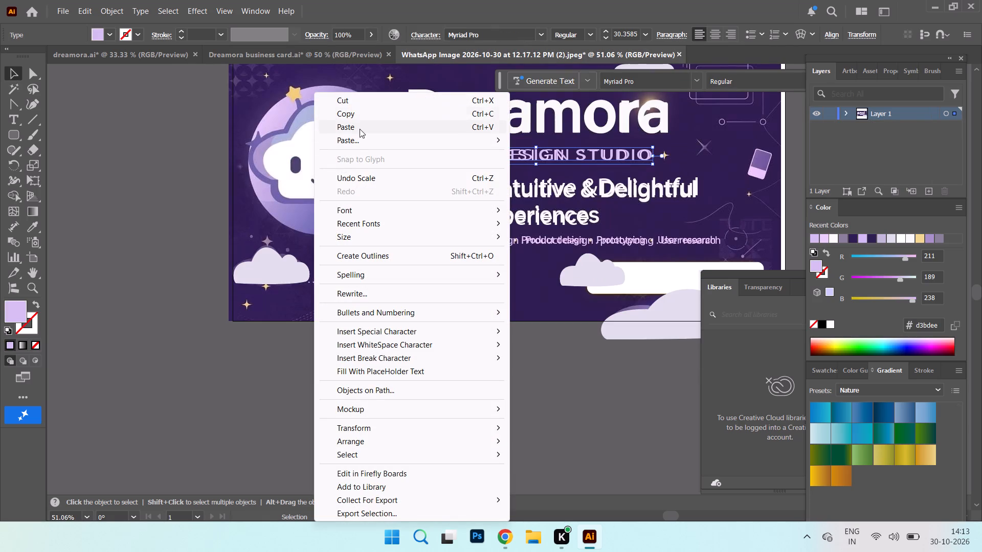
click(356, 129)
drag(486, 282, 416, 255)
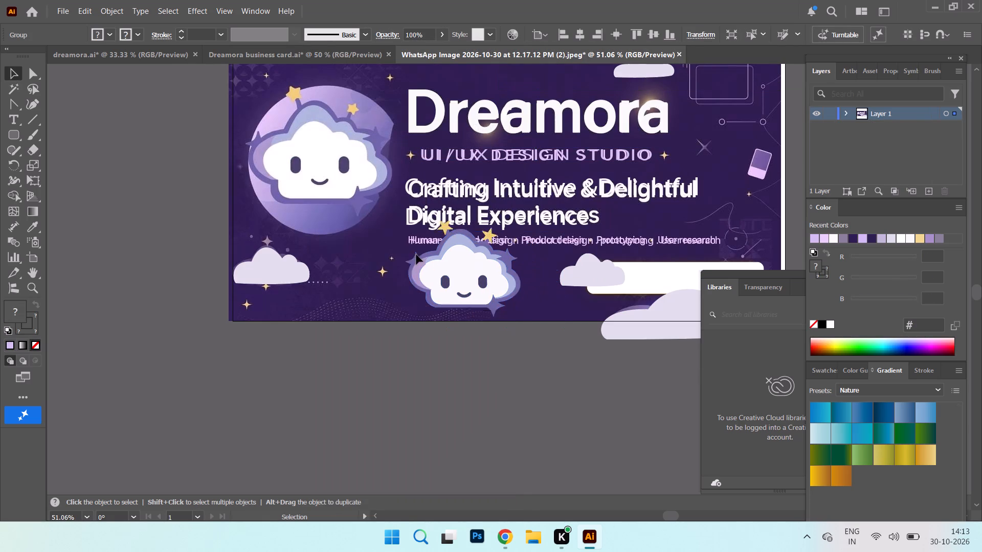
drag(416, 255, 289, 167)
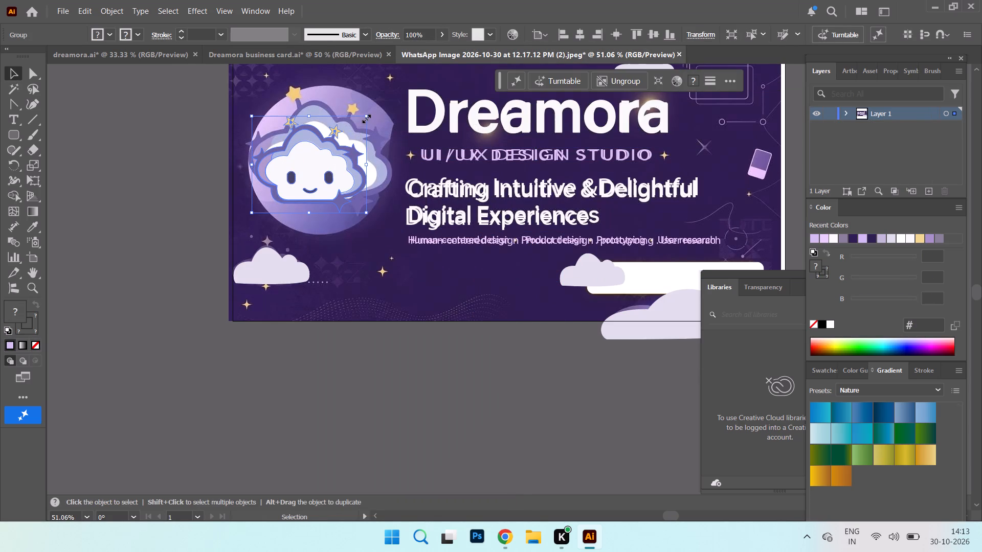
drag(365, 117, 388, 90)
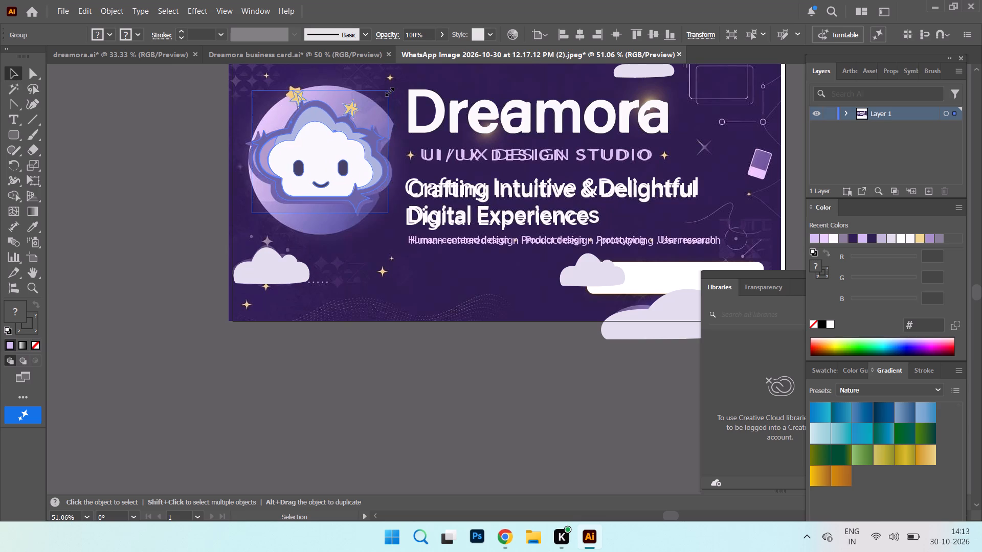
drag(388, 90, 392, 93)
drag(253, 93, 244, 88)
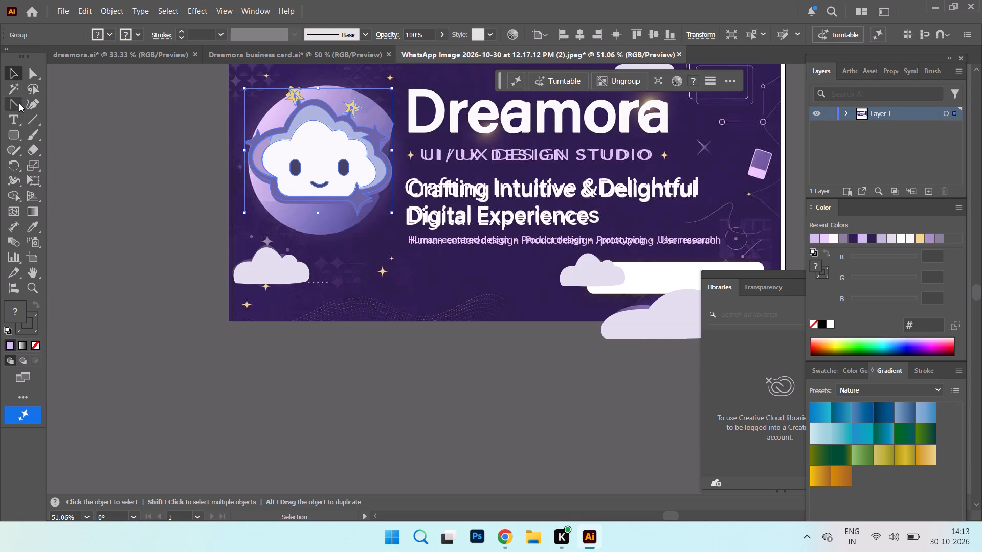
Draw a lavender ellipse about 308 by 301 pt covering the reference's round backdrop behind the cloud mascot.
right_click(14, 137)
click(80, 166)
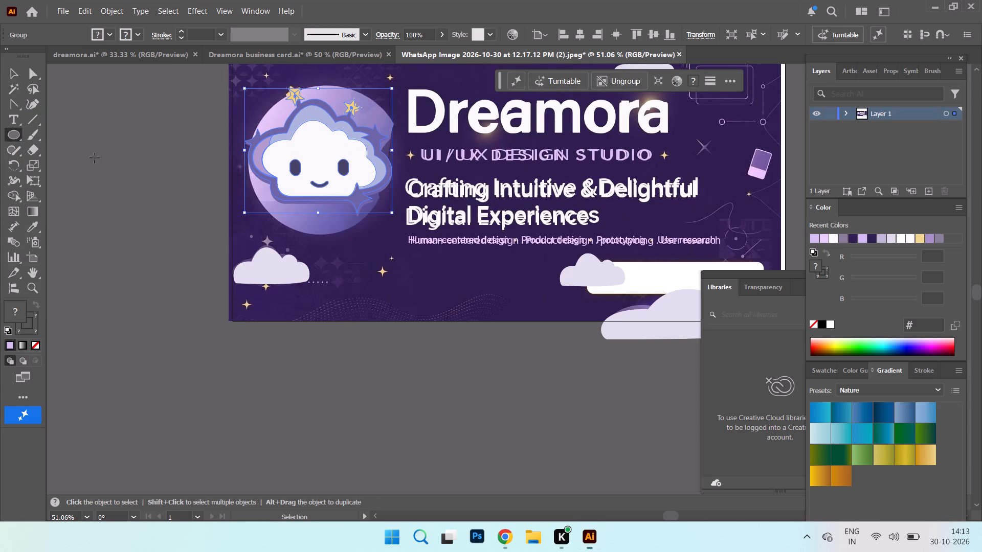
drag(272, 107, 307, 200)
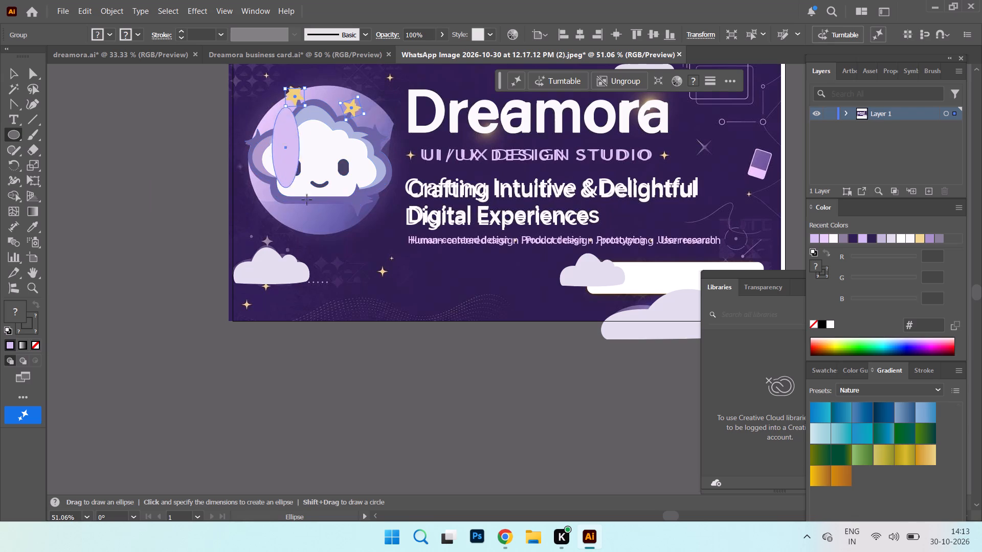
drag(307, 200, 404, 238)
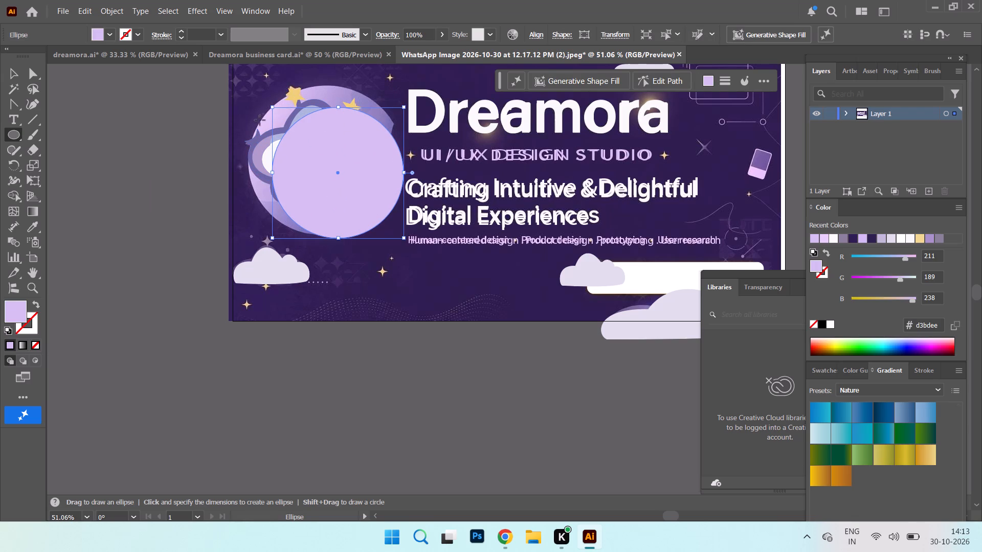
drag(272, 108, 246, 84)
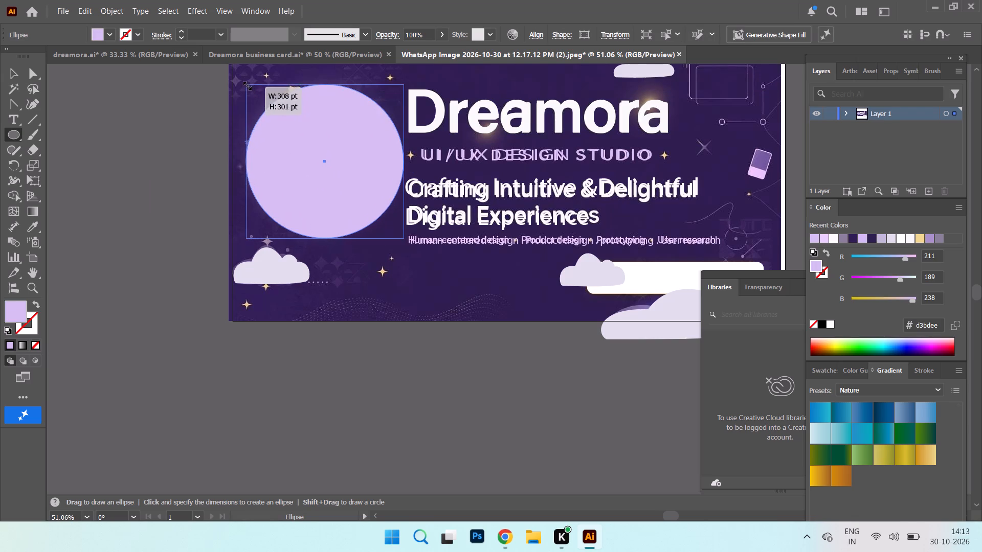
drag(246, 84, 245, 84)
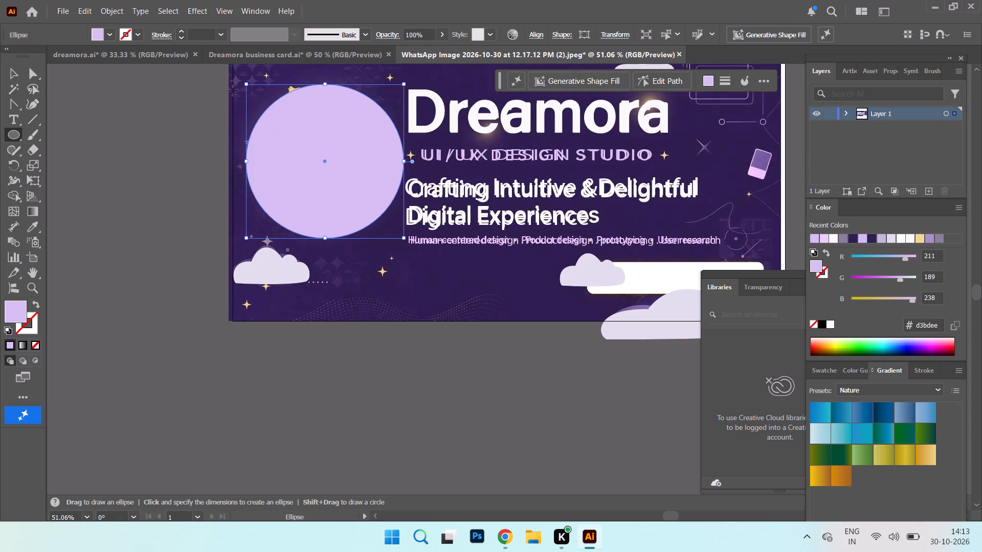
Move the reference banner image out from under the artwork, down and partly off the artboard's left edge.
click(11, 75)
scroll(628, 237, up, 7)
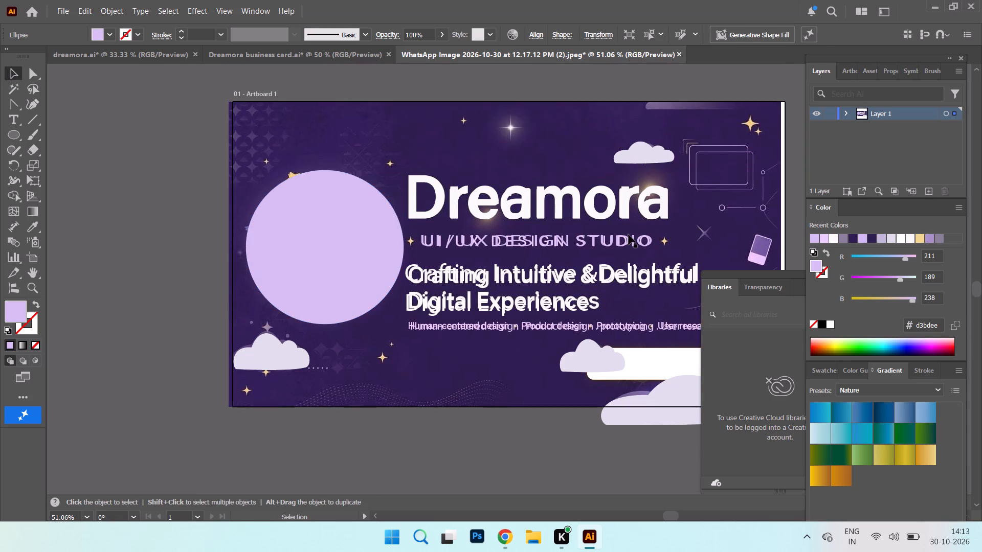
scroll(629, 235, up, 1)
drag(491, 165, 475, 361)
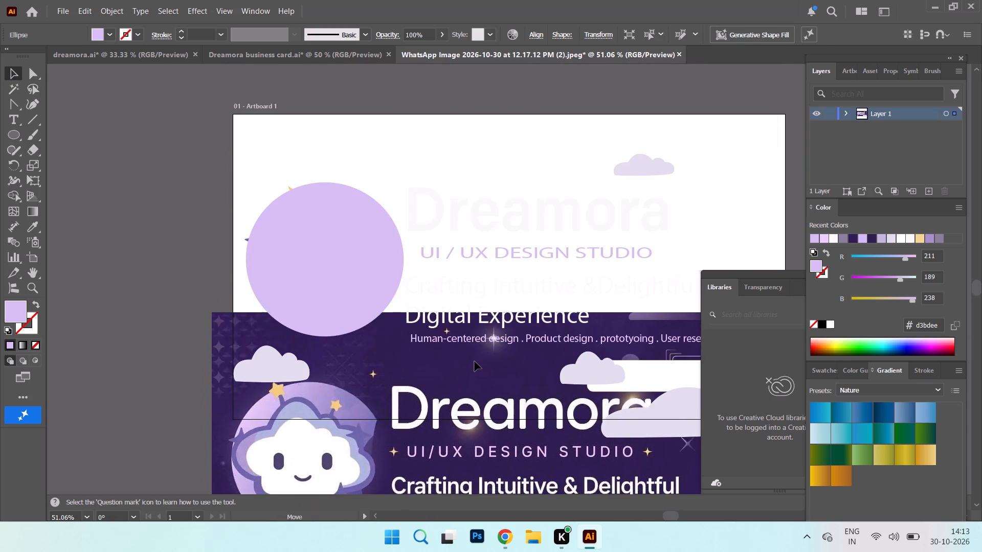
drag(475, 361, 278, 197)
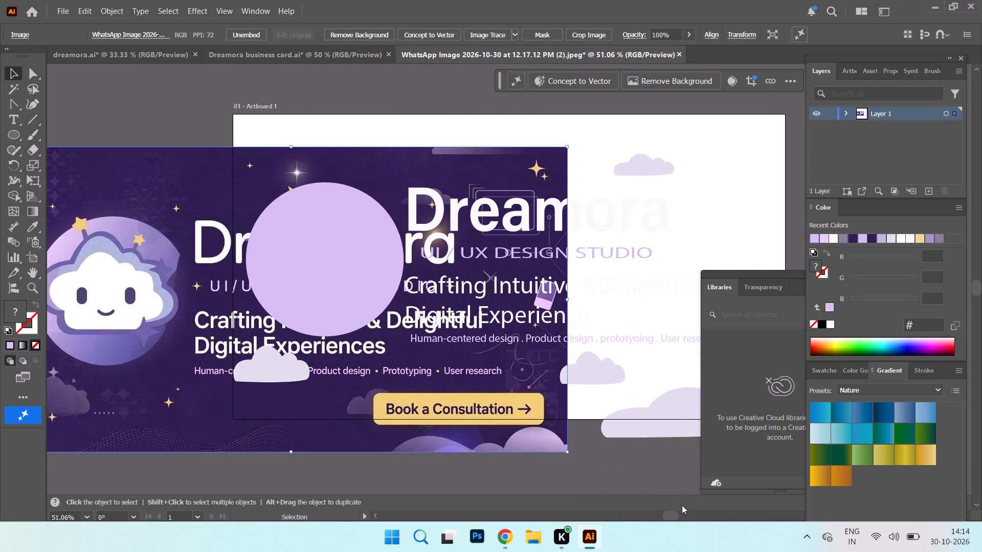
Move the lavender circle off the vector cloud mascot onto the round backdrop in the shifted reference image.
drag(673, 513, 663, 515)
drag(519, 288, 416, 308)
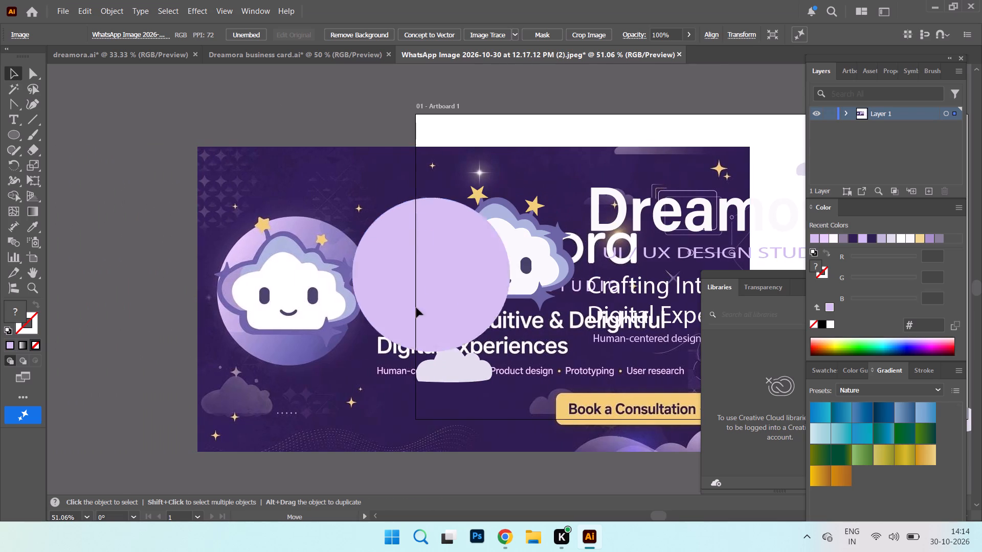
drag(416, 308, 304, 318)
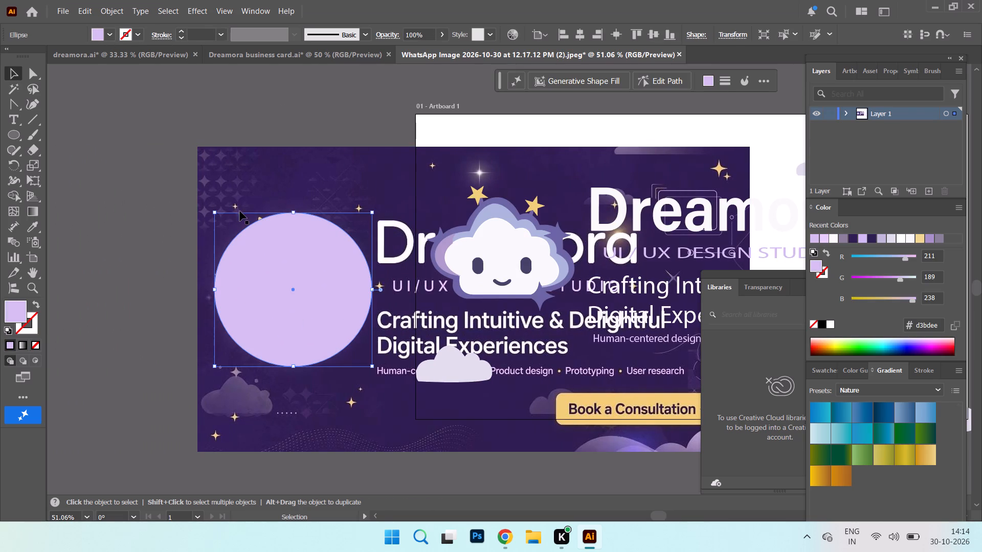
Deselect the lavender circle and open the fill colour swatches.
click(187, 76)
click(98, 34)
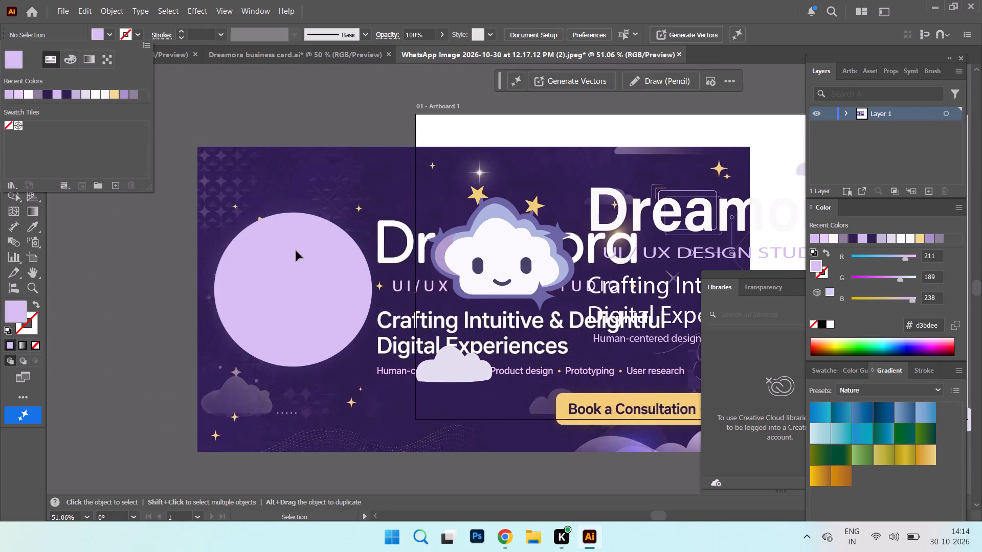
Set the opacity of the lavender circle covering the reference moon to 50%.
click(334, 266)
drag(427, 38, 355, 45)
key(5)
key(0)
key(Return)
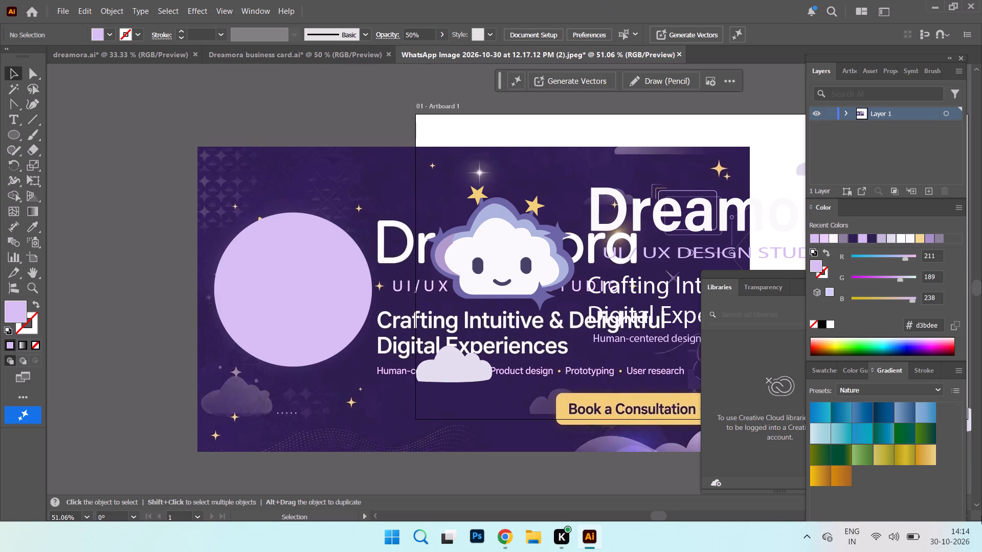
click(295, 296)
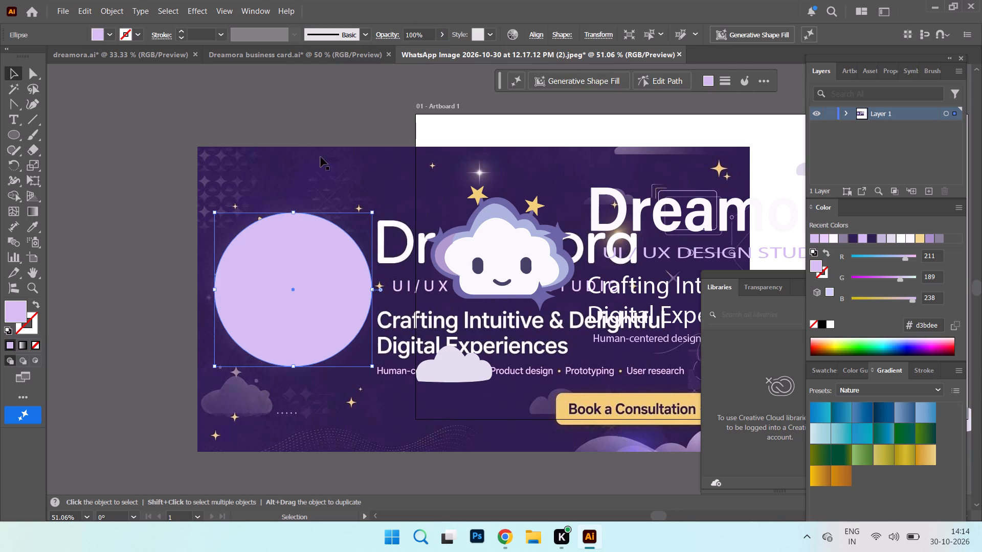
drag(424, 35, 354, 36)
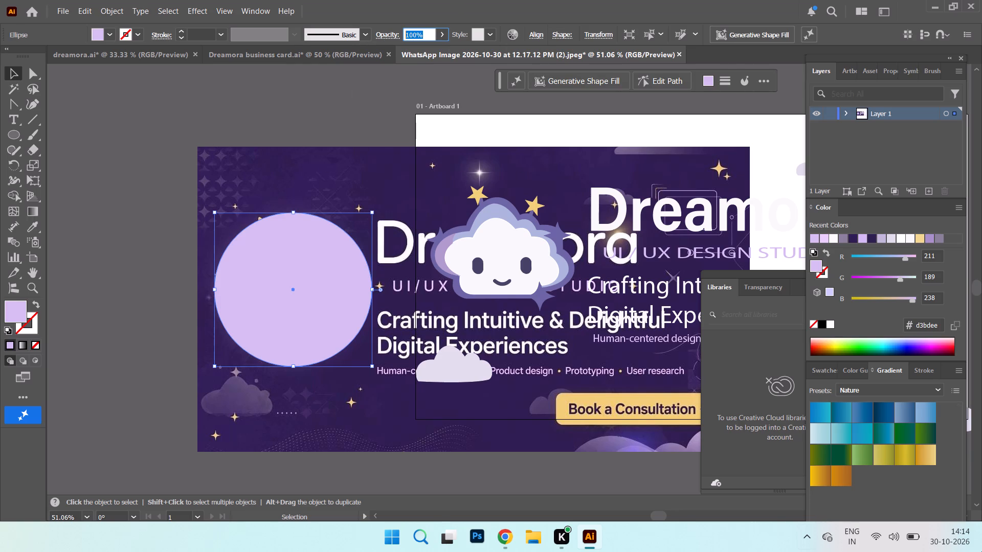
text(50)
key(Return)
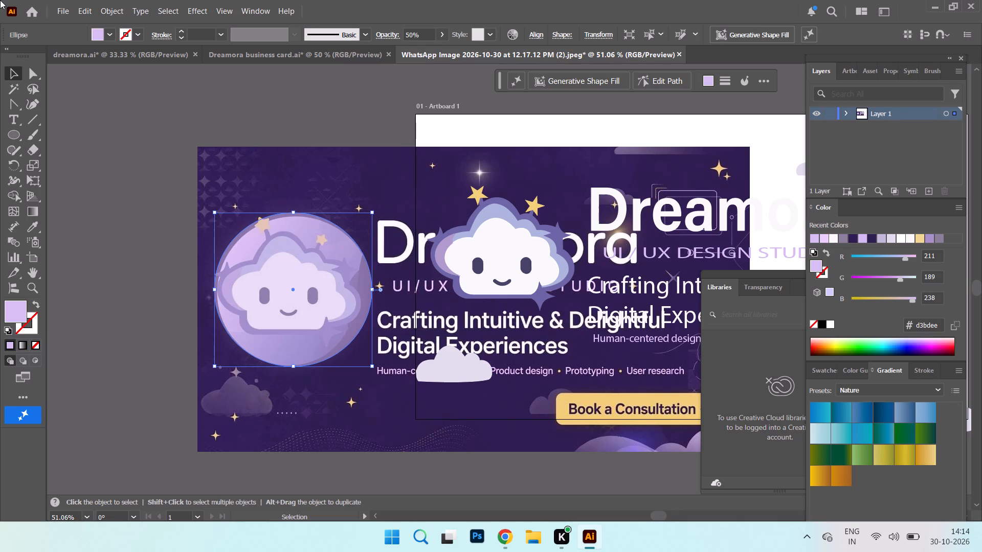
Add an anchor point on the circle's upper-right edge and remove its rightmost anchor point.
right_click(12, 108)
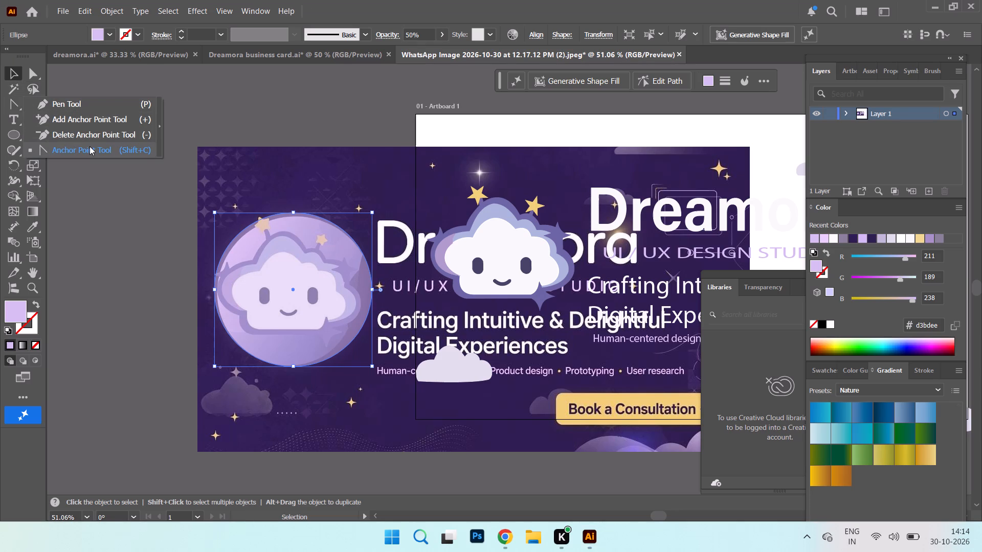
click(87, 133)
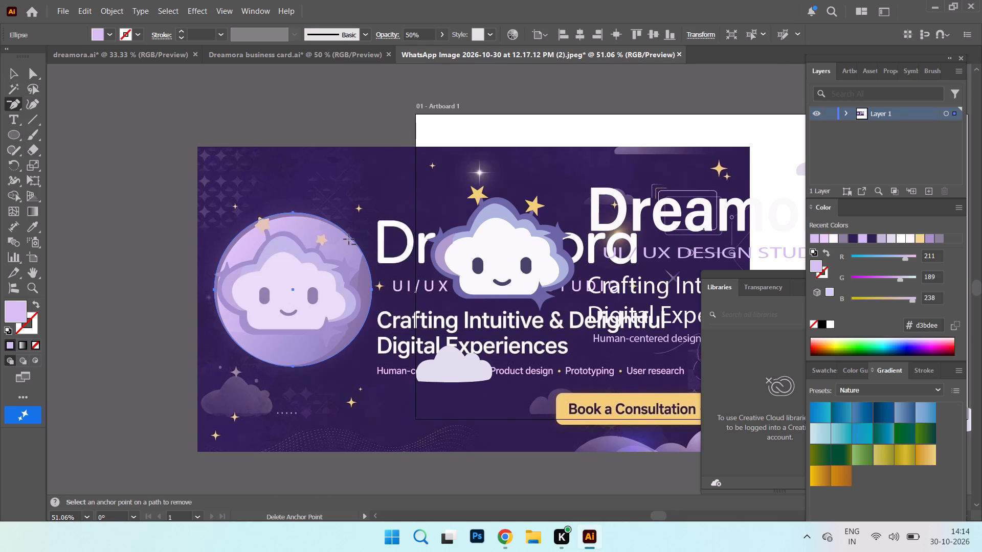
right_click(9, 101)
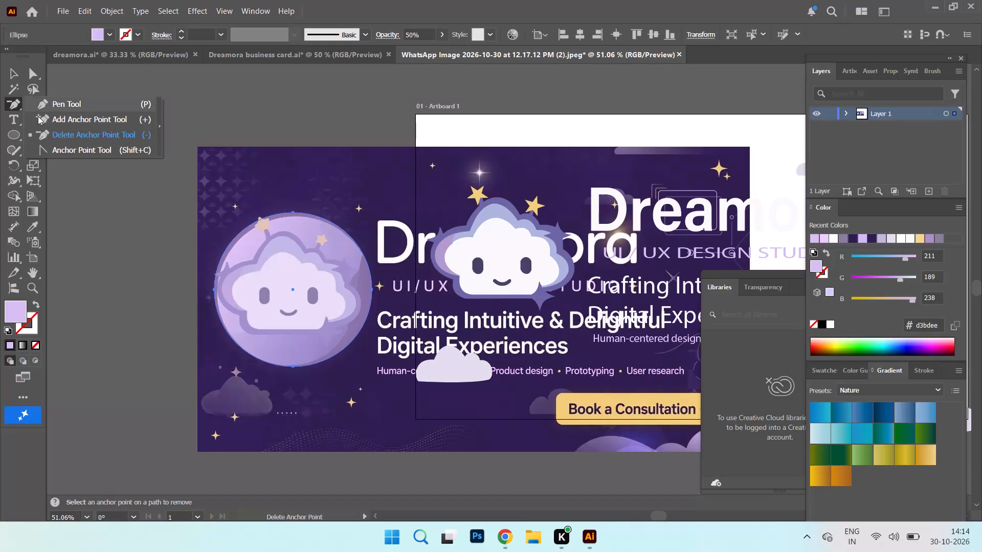
click(95, 122)
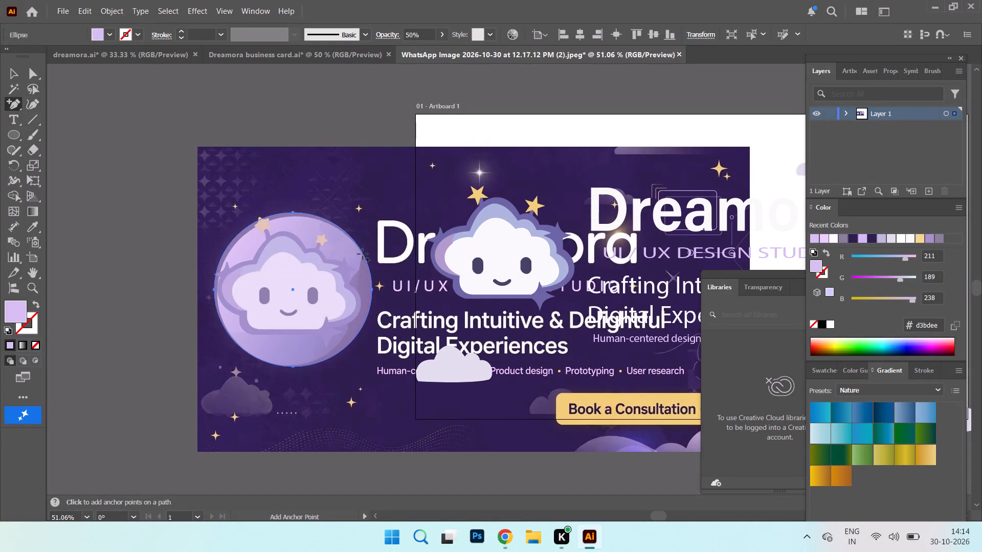
click(363, 255)
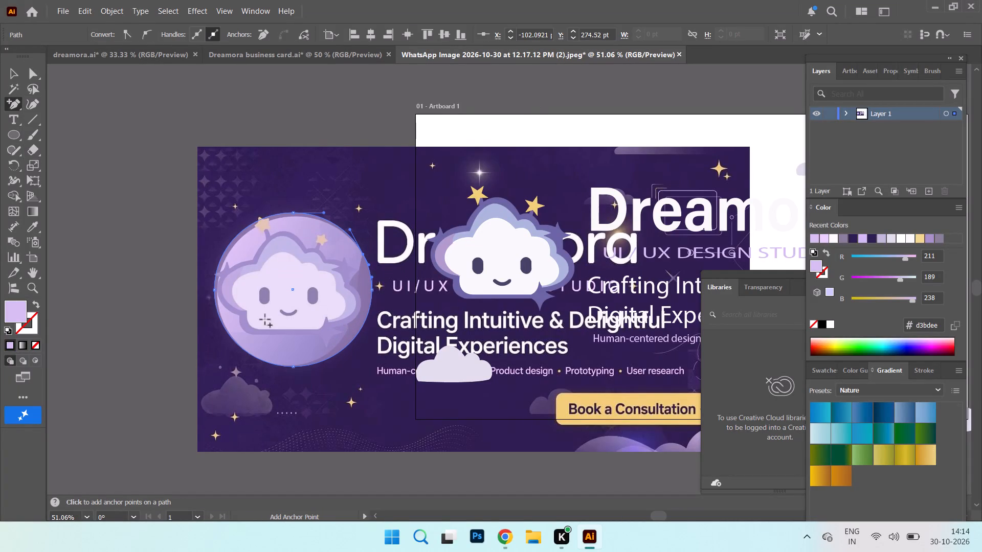
click(359, 271)
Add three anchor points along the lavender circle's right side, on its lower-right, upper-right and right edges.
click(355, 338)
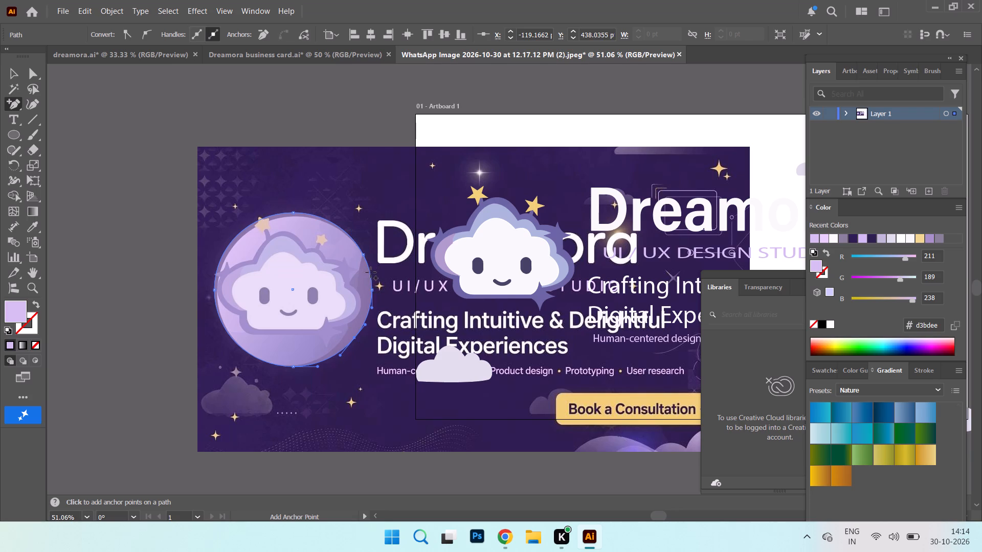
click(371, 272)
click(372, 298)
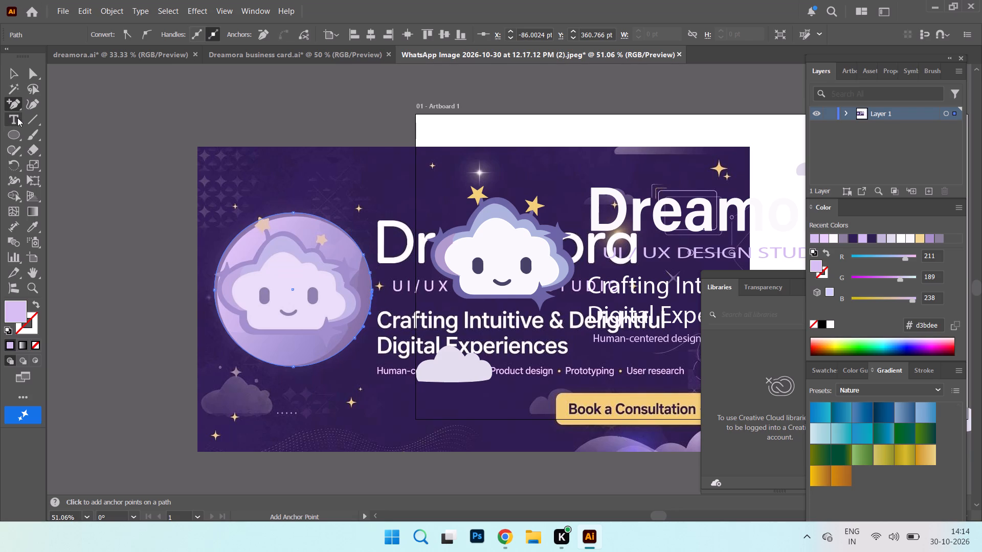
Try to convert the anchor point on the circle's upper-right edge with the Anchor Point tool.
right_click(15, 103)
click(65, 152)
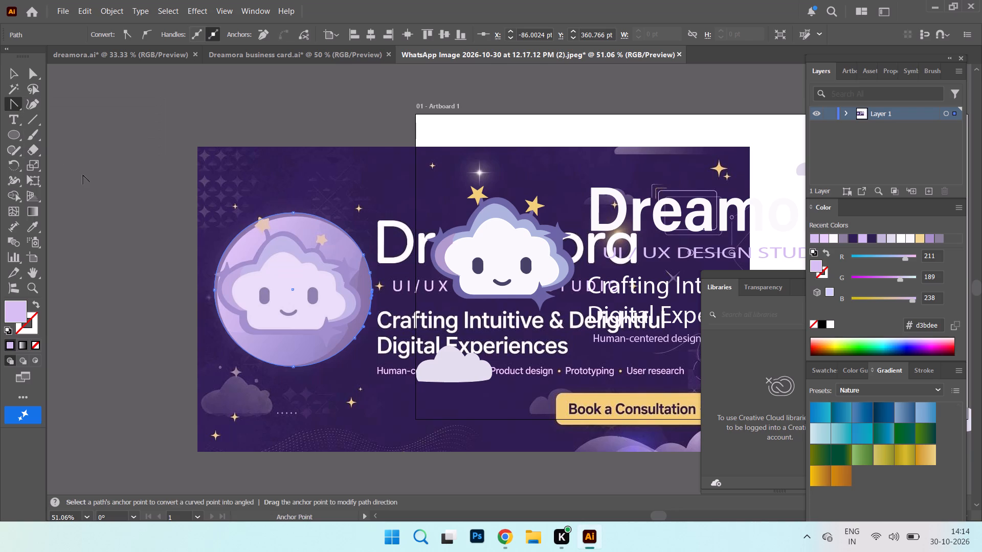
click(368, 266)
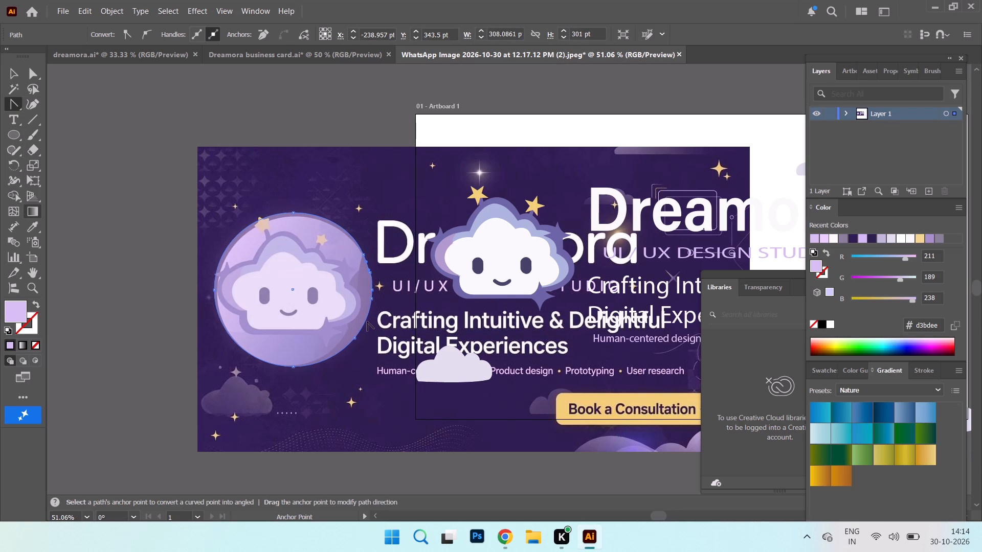
Delete the extra anchor points along the circle's right side, including the rightmost and lower-right ones, keeping the upper-right one.
right_click(12, 99)
click(98, 135)
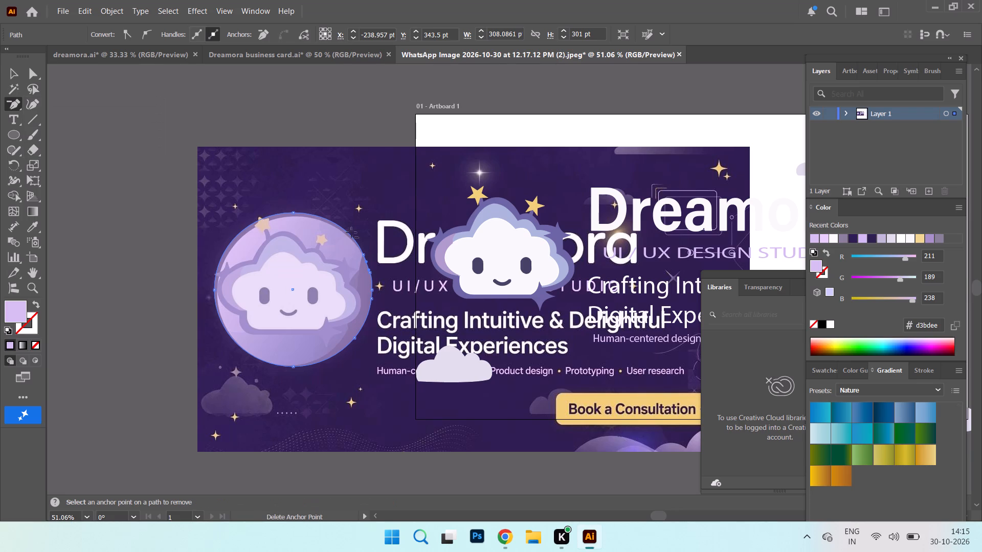
click(367, 264)
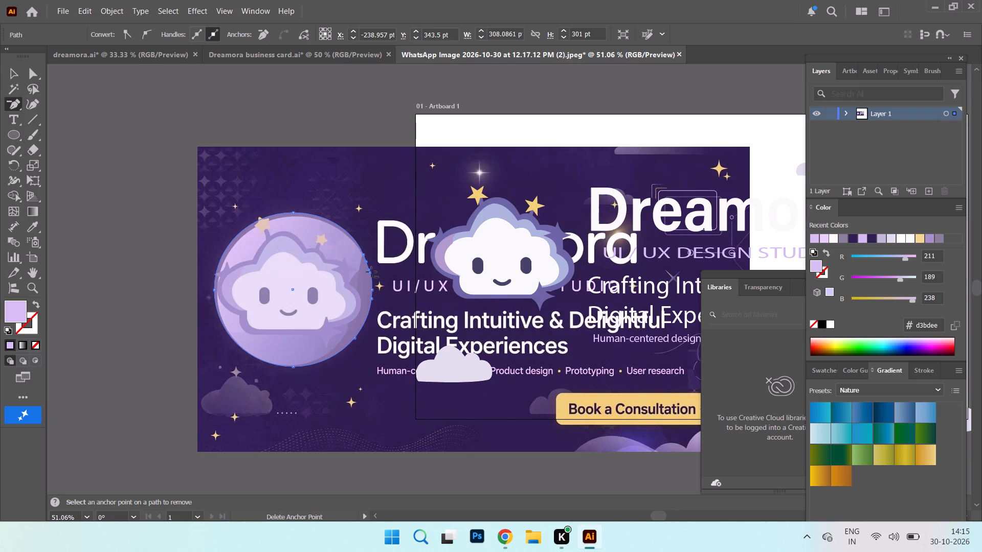
click(371, 272)
click(371, 272)
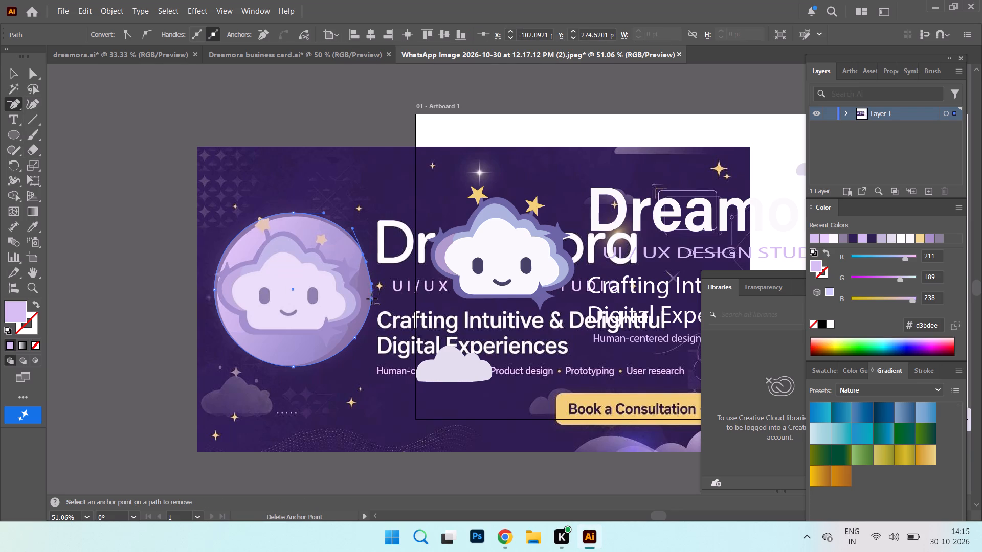
click(372, 299)
click(353, 337)
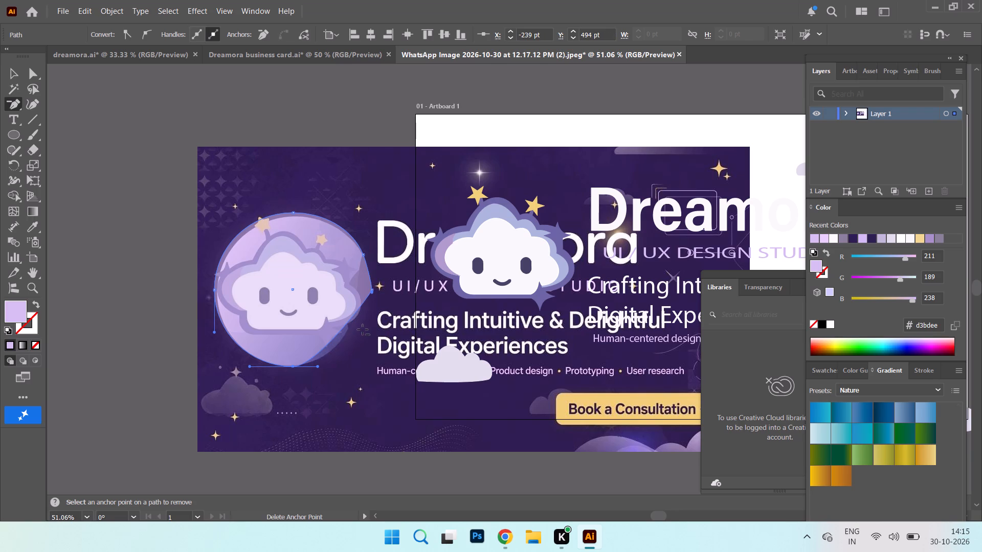
click(372, 290)
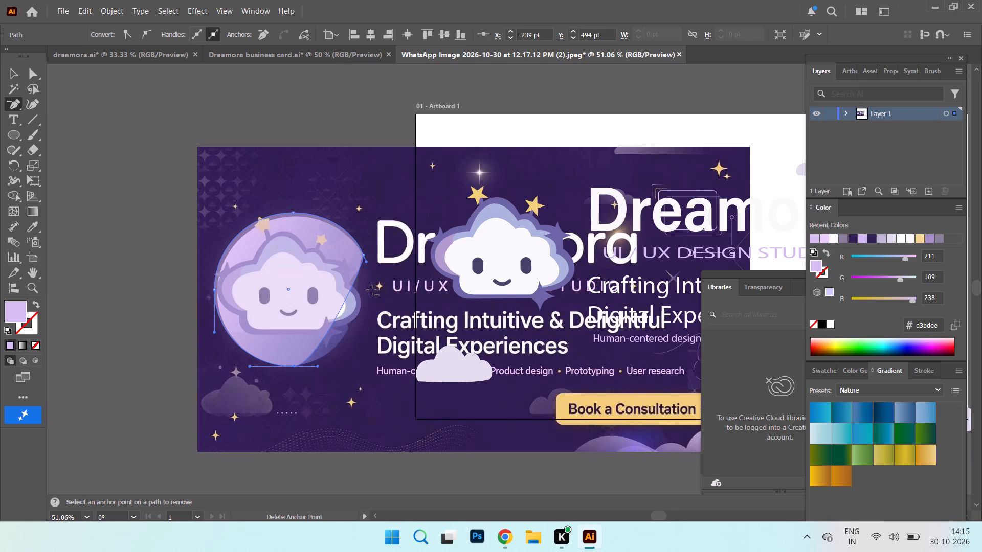
Switch to the Anchor Point tool for reshaping the circle's right side.
right_click(7, 99)
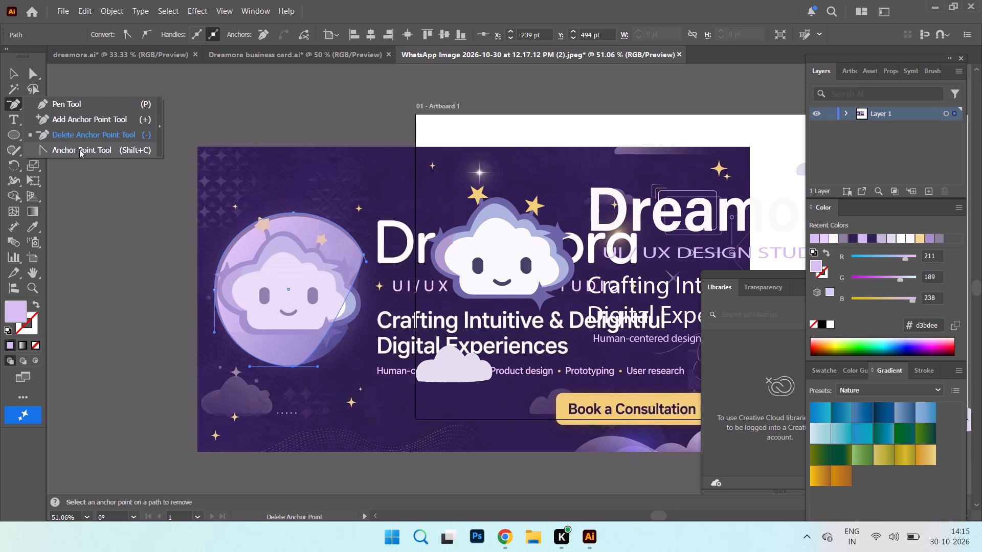
Bend the circle's straight right-hand edge outward with the Anchor Point tool, around the reference cloud's side.
click(79, 149)
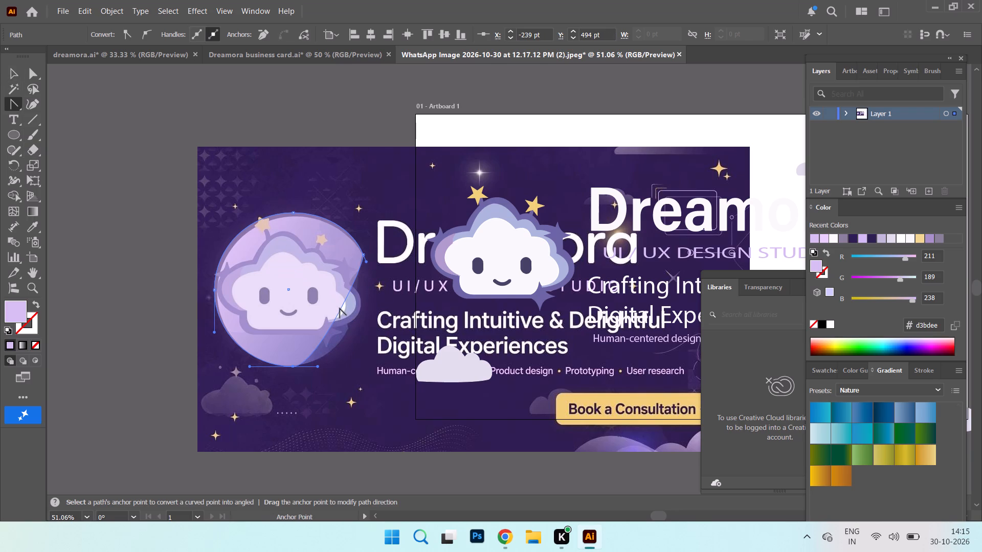
drag(340, 308, 347, 310)
drag(341, 307, 353, 314)
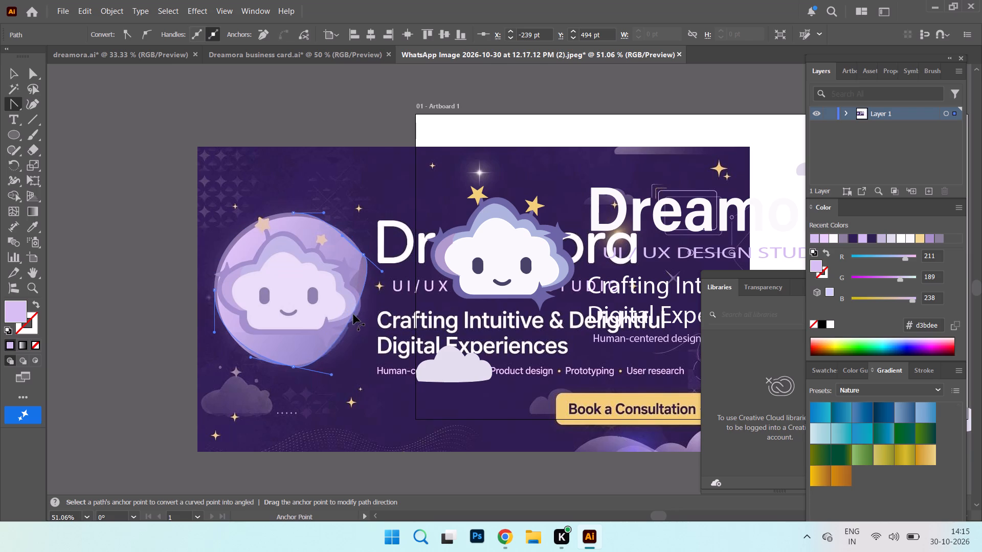
drag(353, 314, 356, 318)
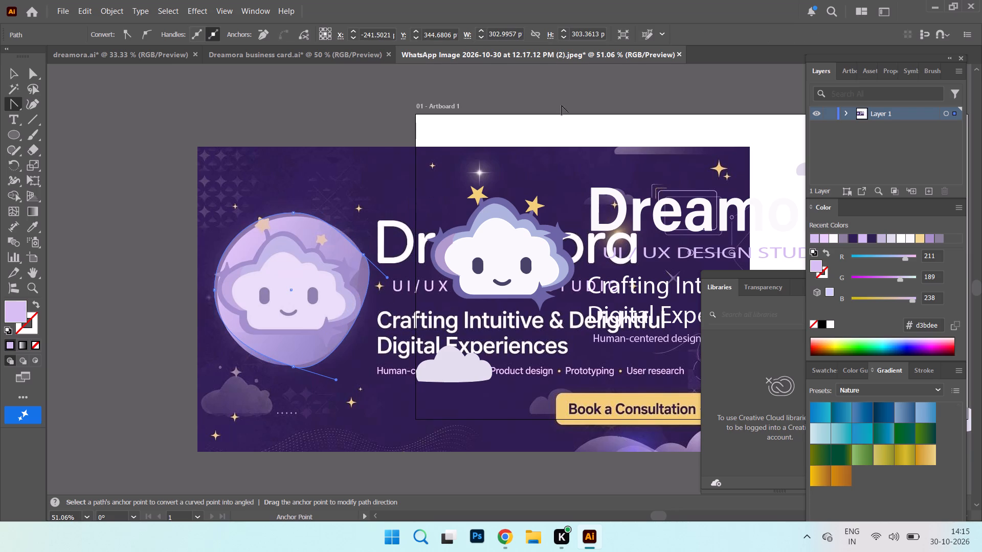
Add an anchor point on the circle's lower-right edge and curve the bottom segments along the reference moon's outline.
right_click(10, 107)
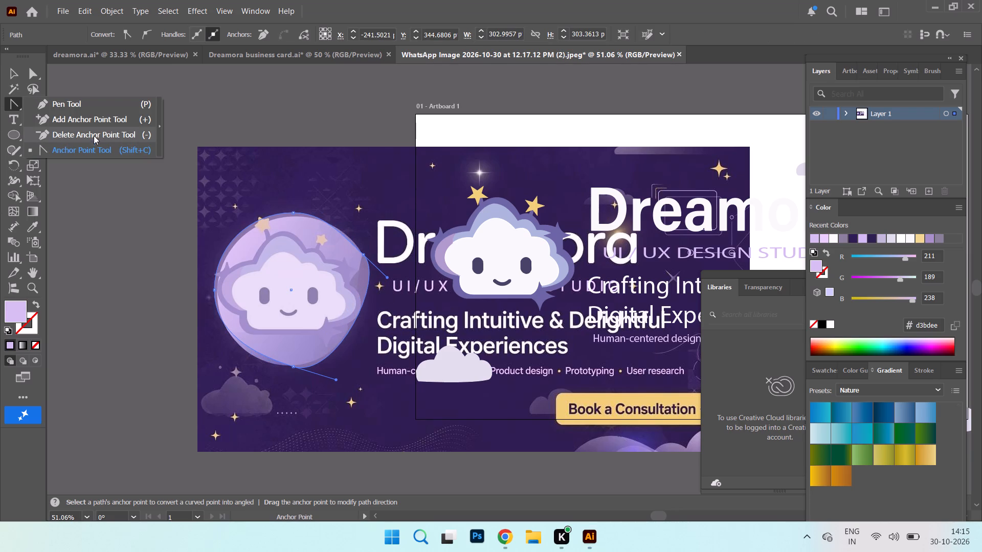
click(95, 121)
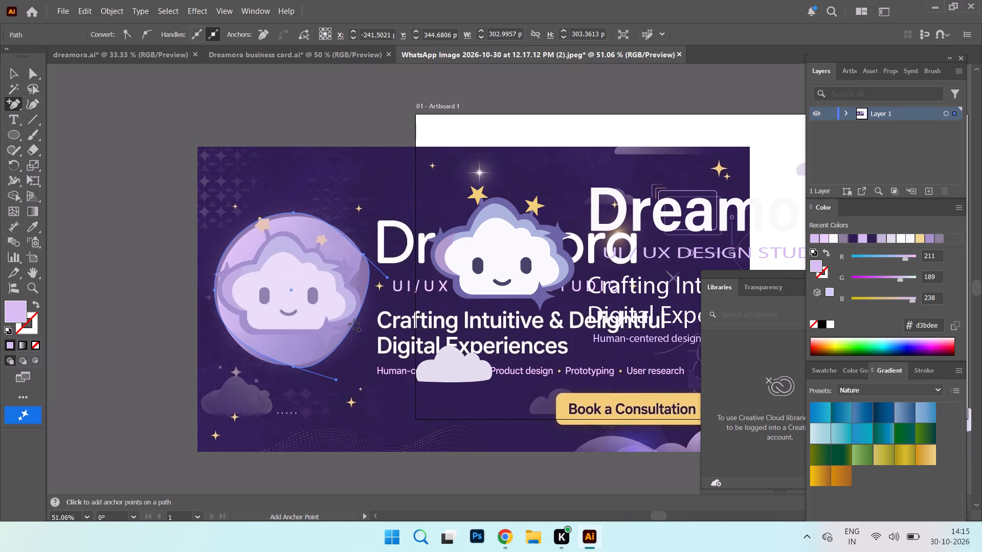
click(354, 324)
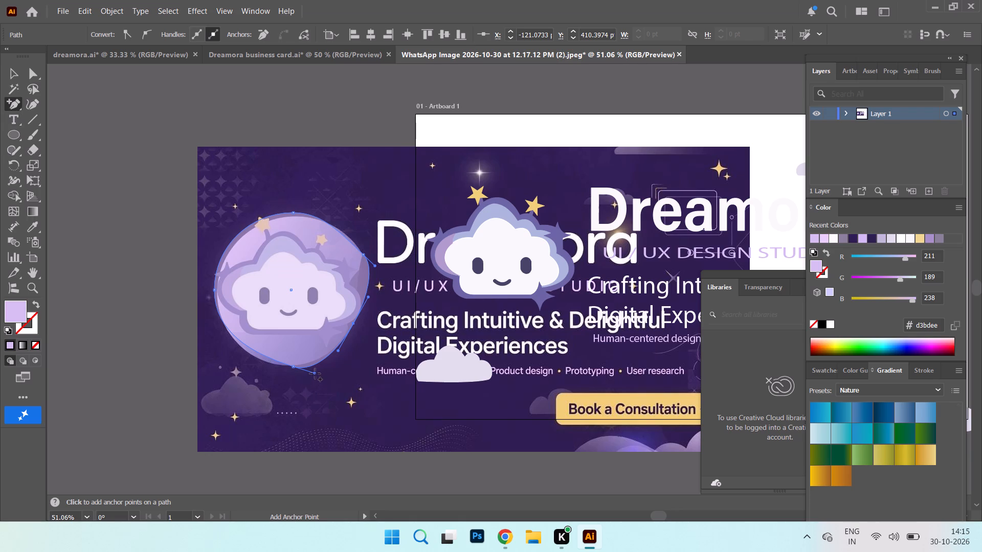
right_click(17, 100)
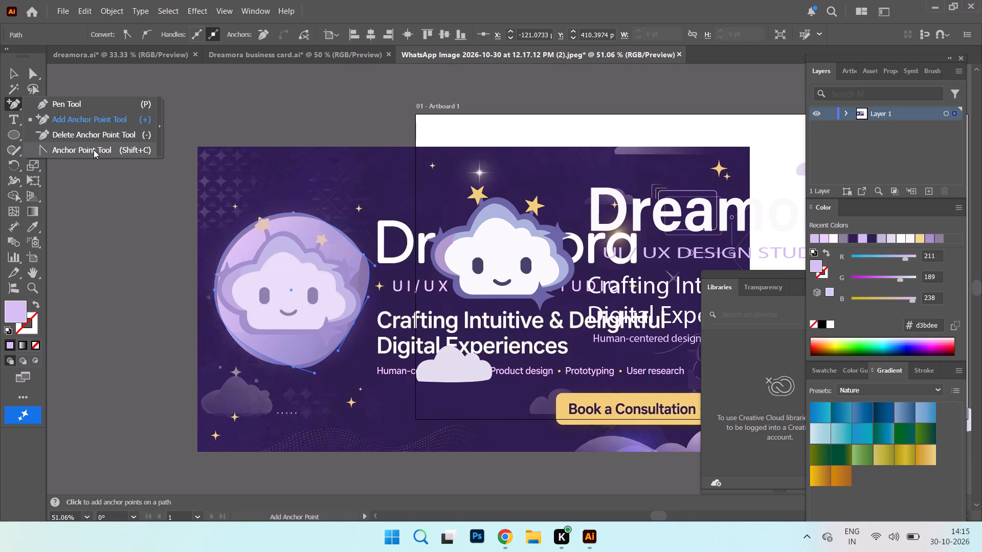
click(94, 150)
drag(261, 355, 262, 361)
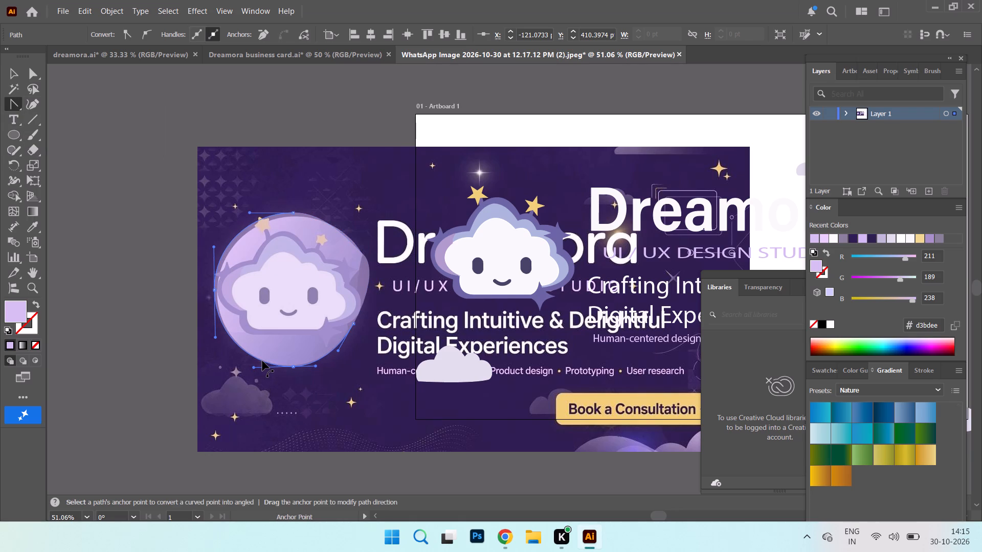
drag(262, 361, 263, 361)
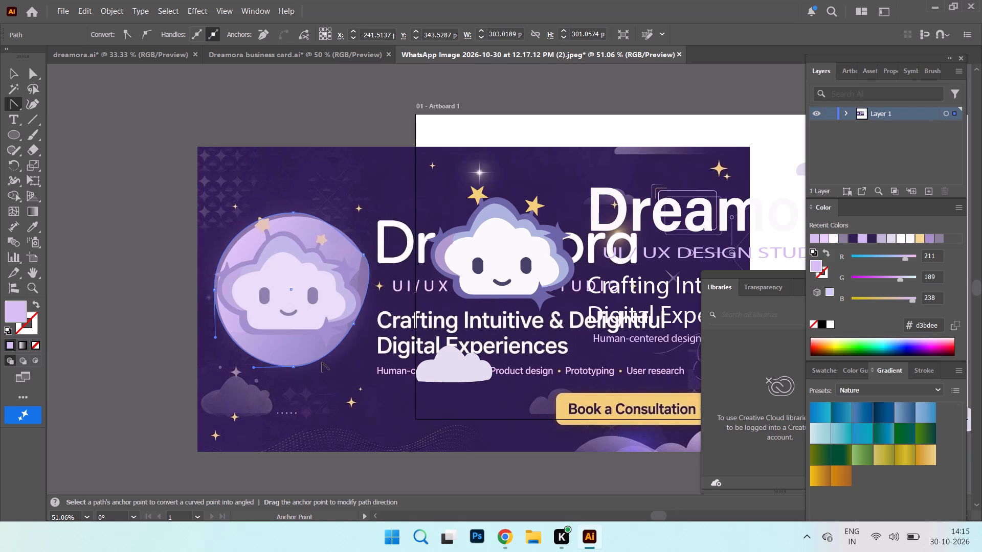
click(322, 359)
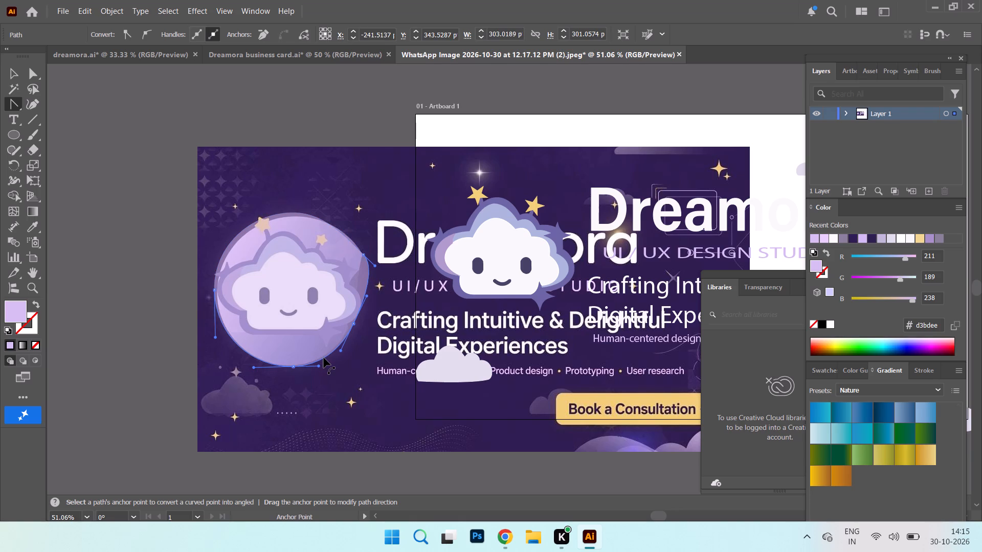
Delete the circle's bottom anchor point.
right_click(6, 106)
click(92, 137)
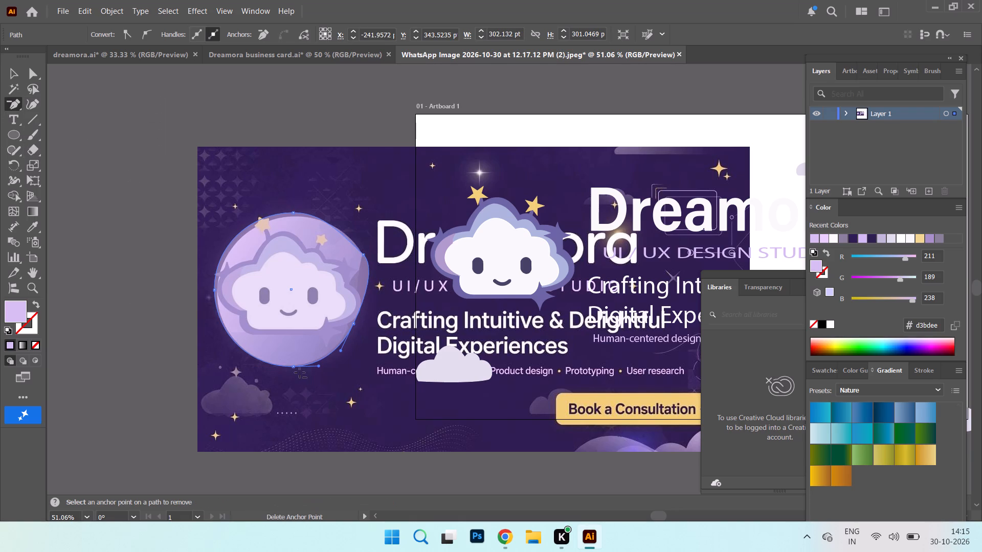
click(294, 368)
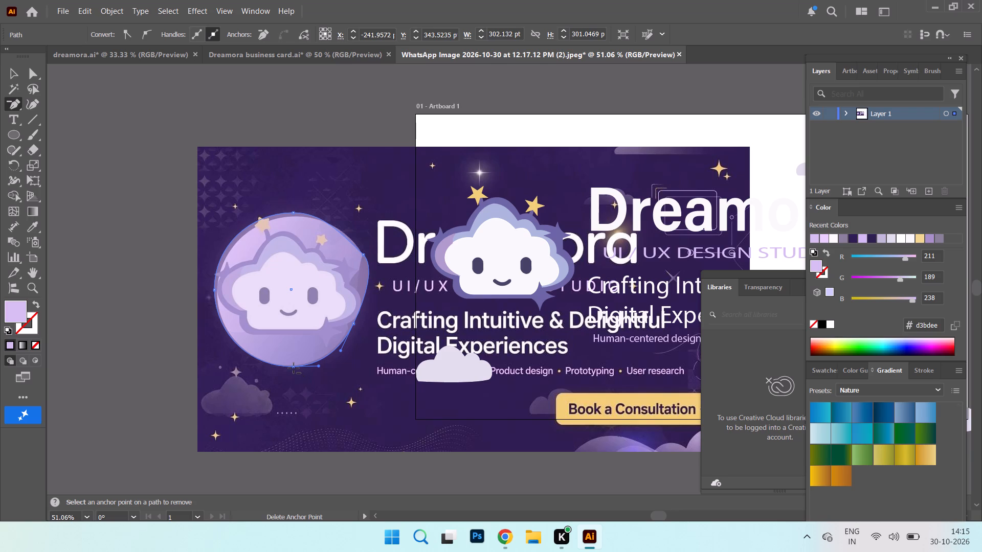
click(294, 366)
Bend the moon shape's straight bottom segment down to the reference moon's lower outline with the Anchor Point tool.
right_click(7, 100)
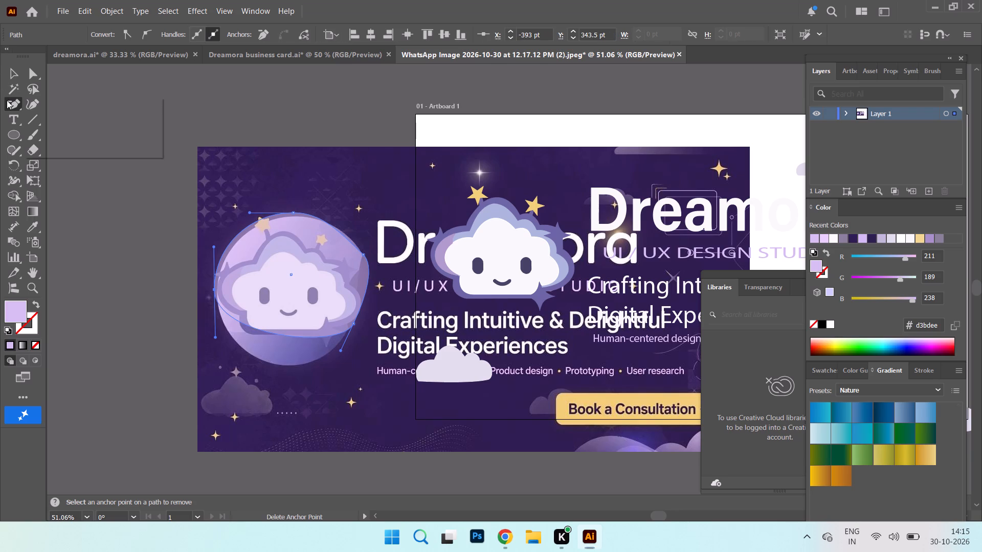
click(93, 159)
right_click(10, 104)
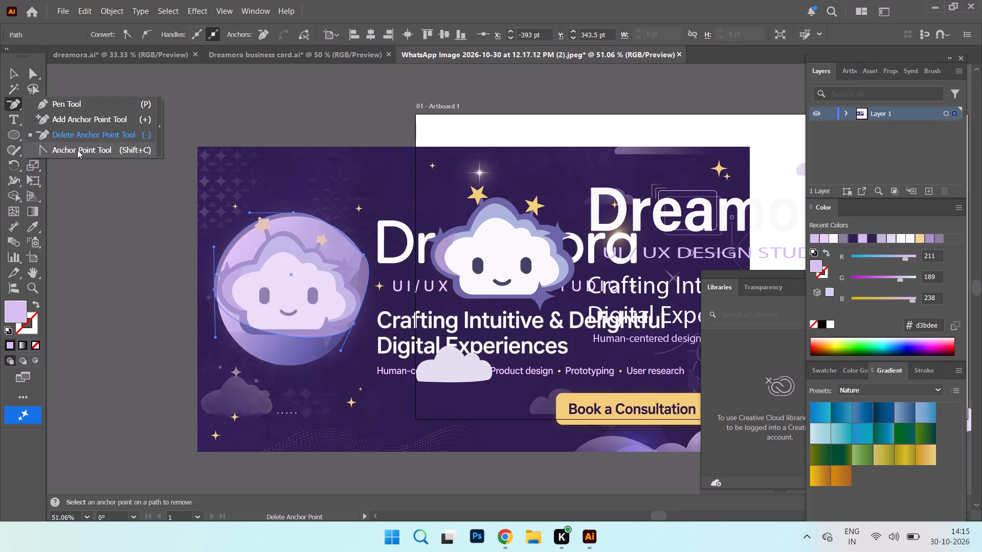
click(80, 153)
drag(281, 335, 281, 335)
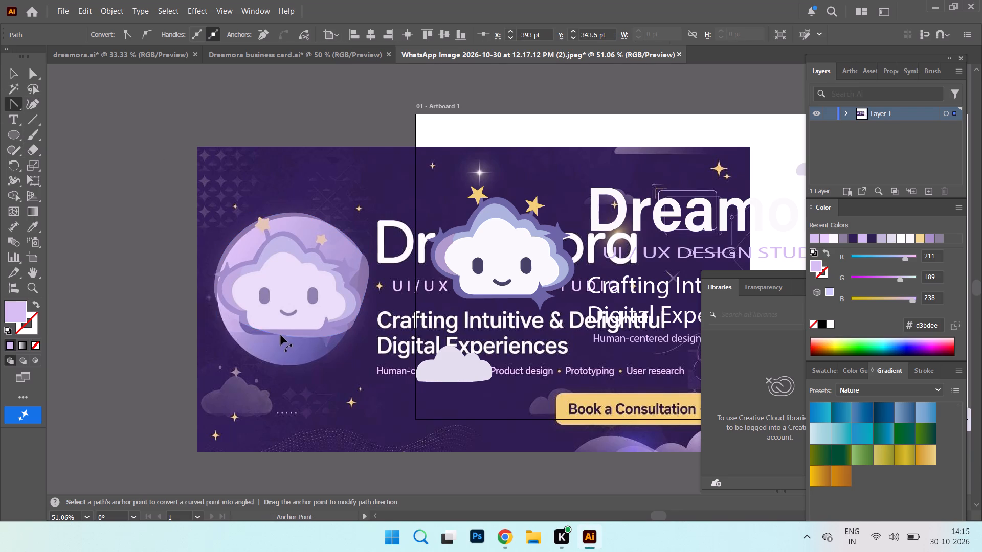
drag(281, 335, 281, 365)
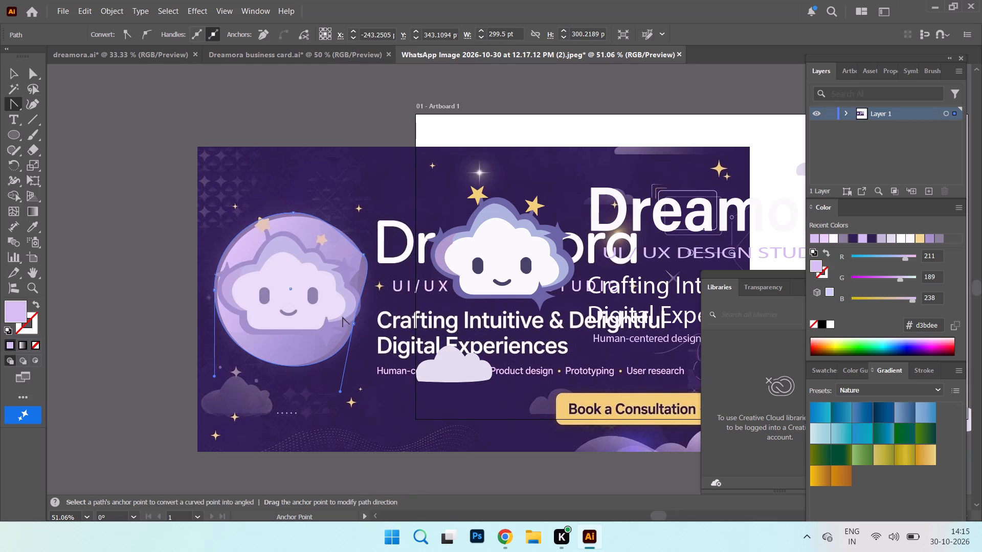
Bend the moon shape's right-hand segment inward, between its upper-right and lower-right anchor points.
drag(362, 295, 348, 290)
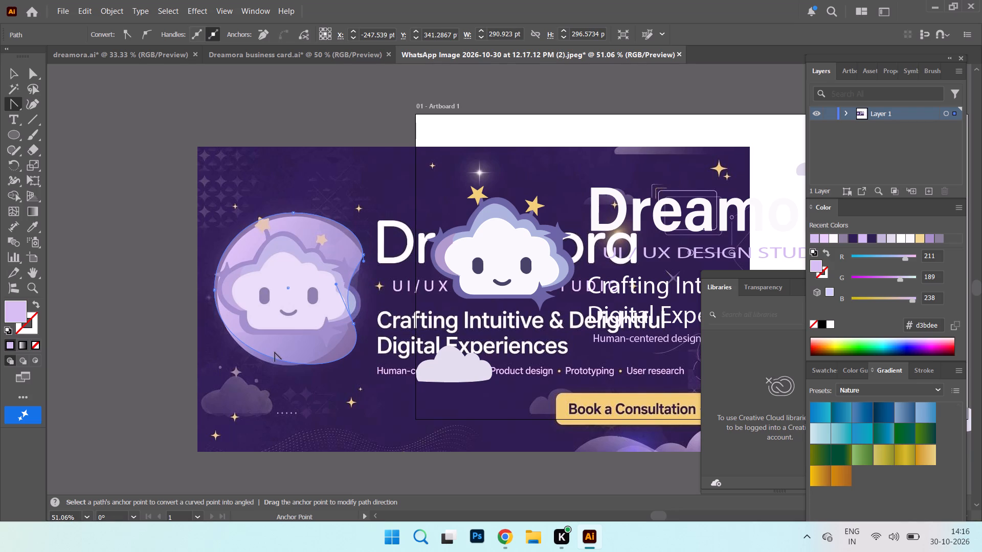
Adjust both handles of the moon shape's bottom segment so the curve follows the reference moon's round lower edge.
drag(272, 357, 264, 360)
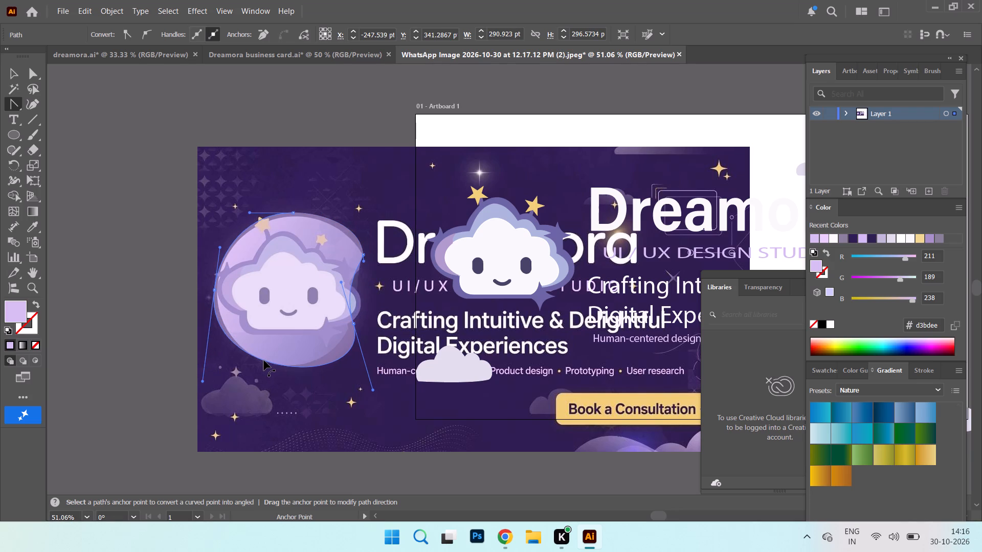
drag(264, 360, 265, 361)
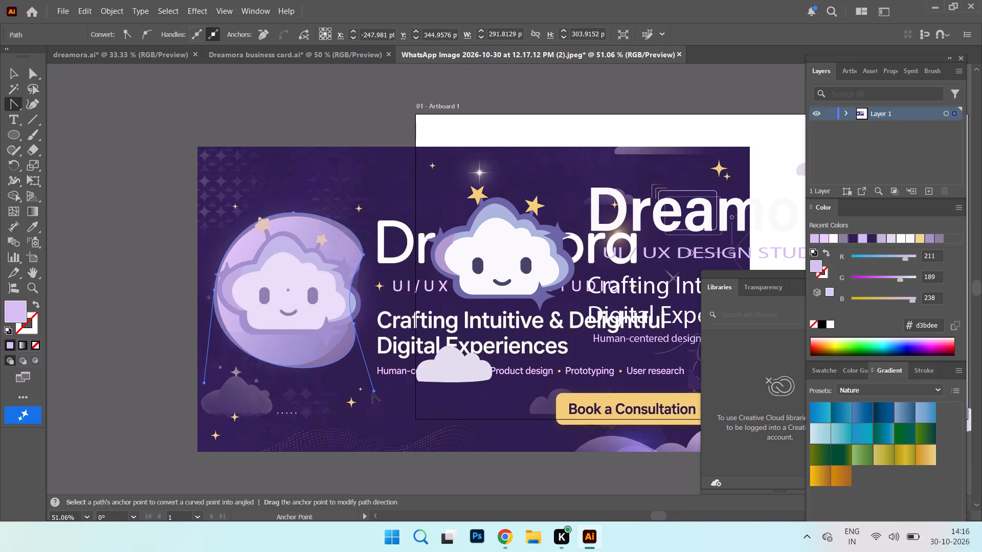
drag(374, 392, 335, 387)
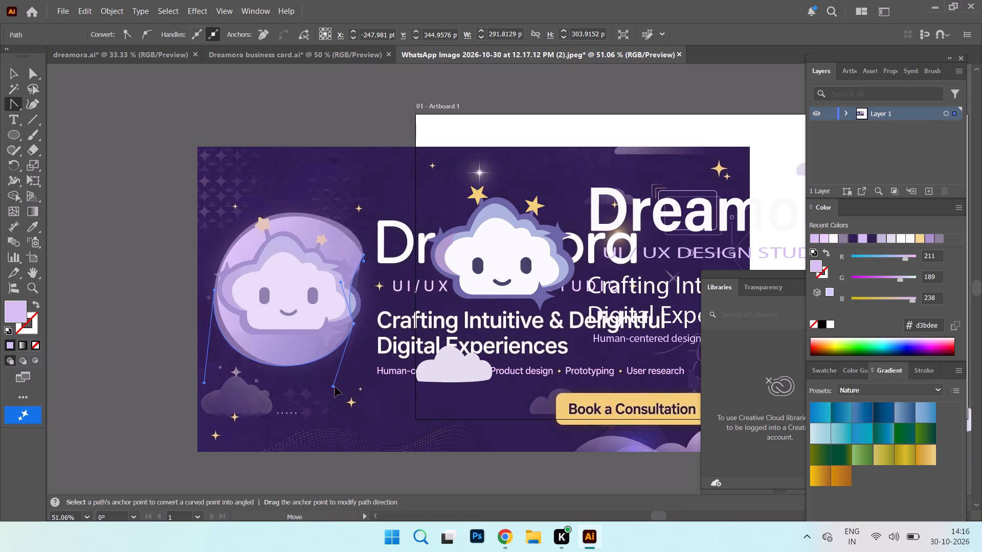
drag(335, 387, 340, 388)
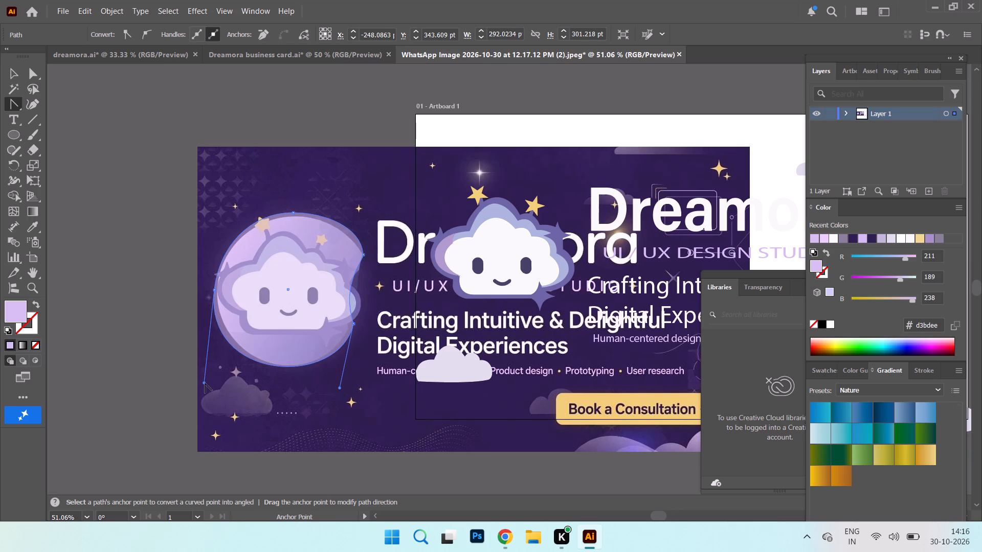
drag(205, 383, 222, 380)
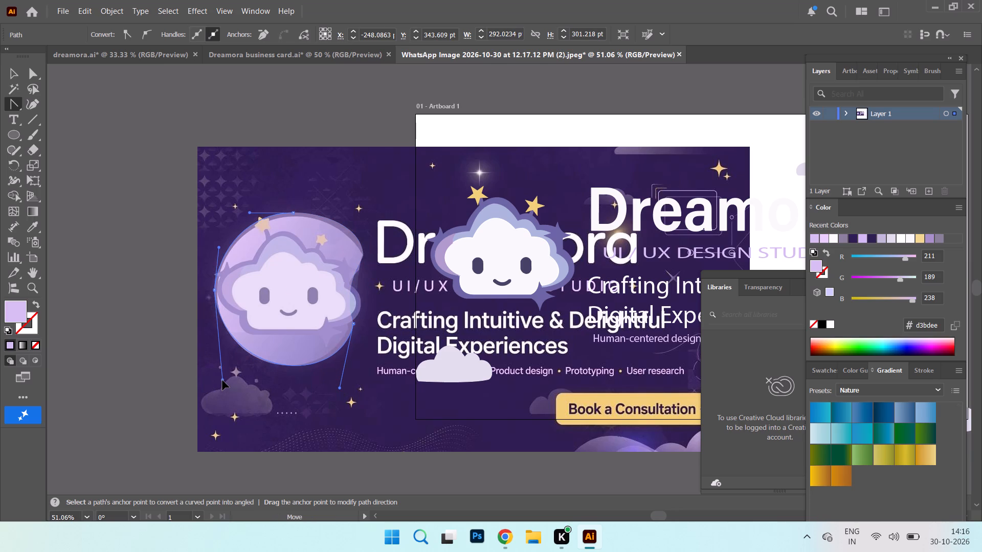
drag(222, 380, 213, 370)
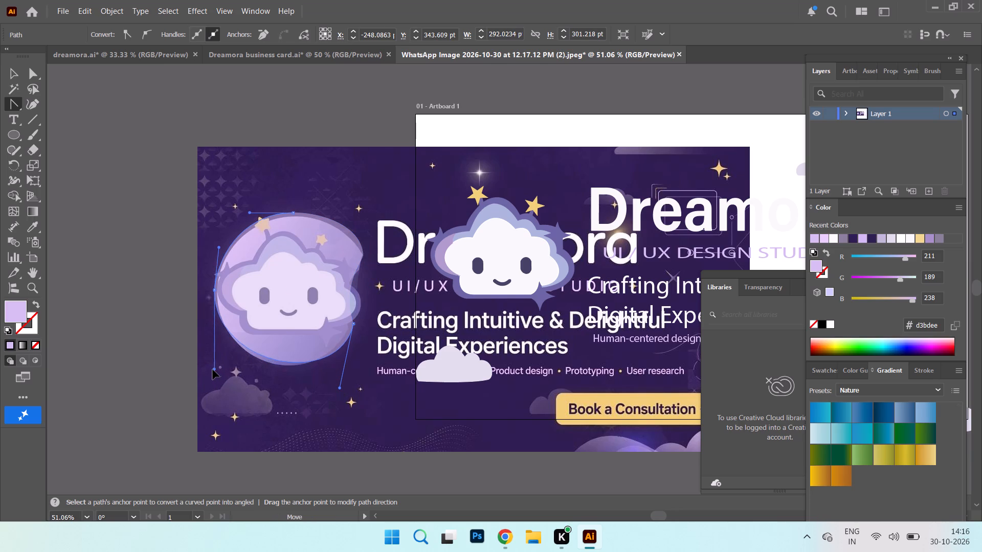
drag(213, 370, 222, 385)
drag(341, 388, 323, 386)
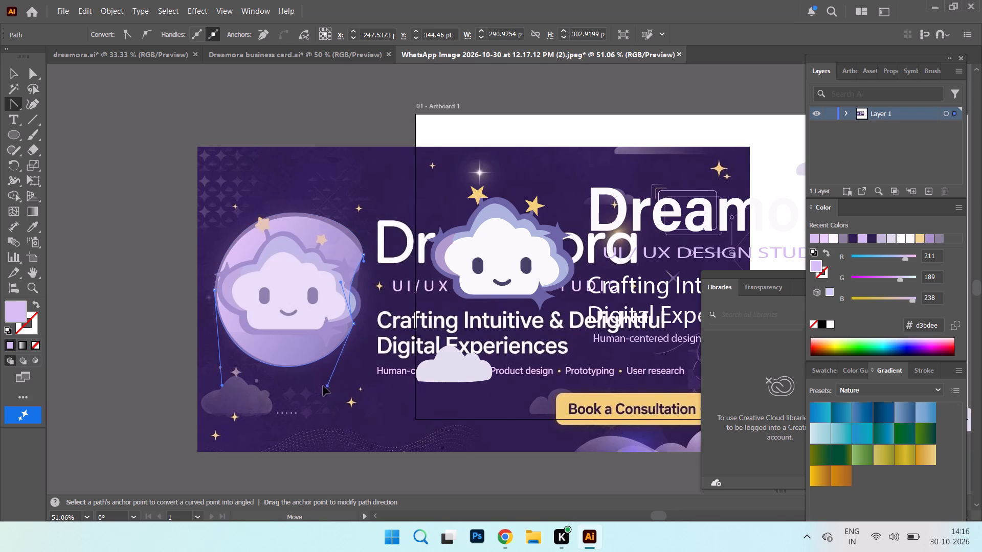
drag(323, 386, 332, 387)
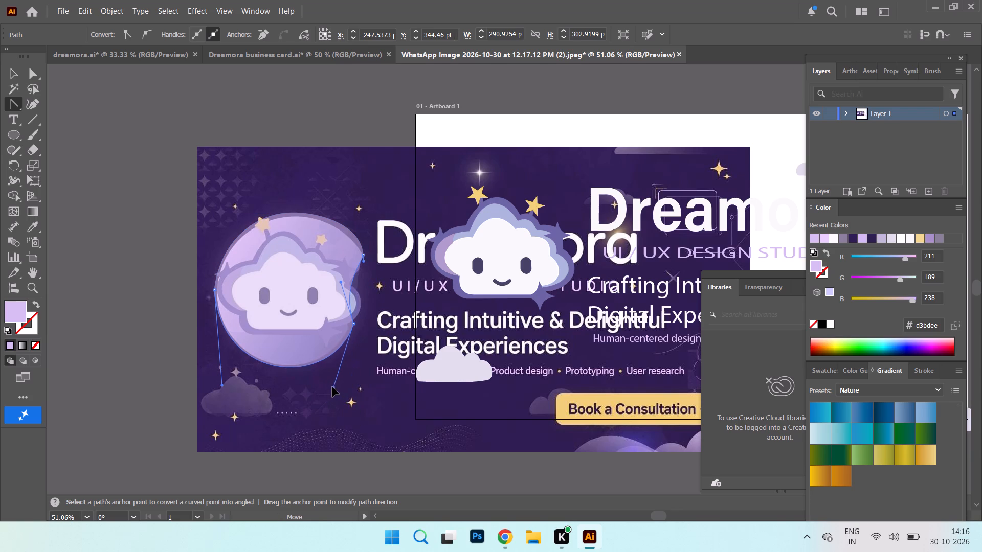
drag(332, 387, 332, 386)
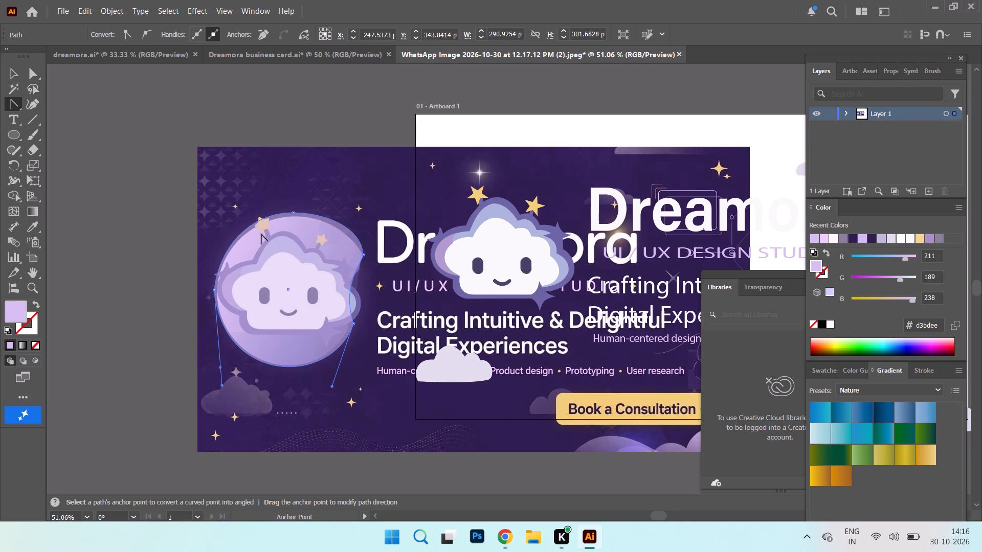
Pull the handles of the moon shape's upper-left and upper-right curves inward to match the reference moon's outline.
click(242, 233)
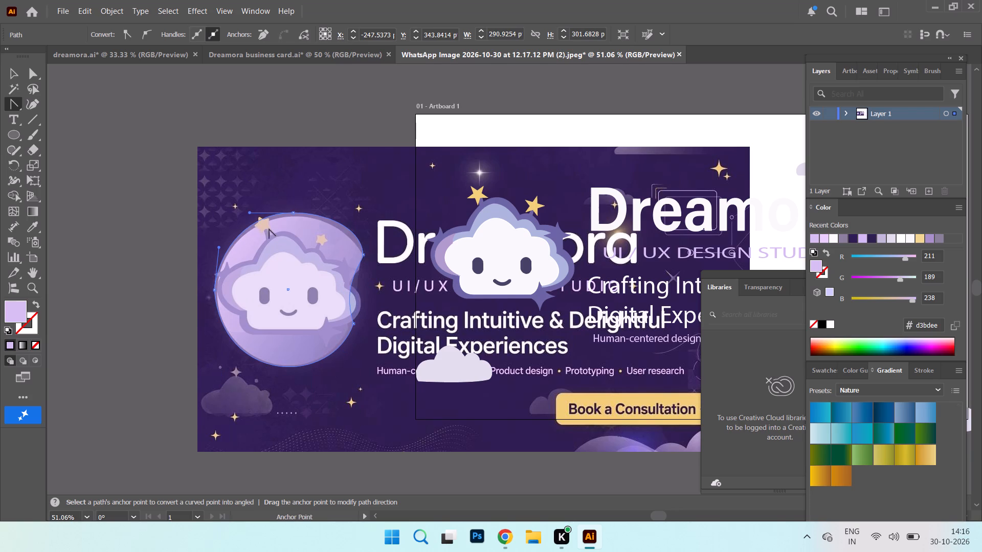
drag(251, 213, 251, 219)
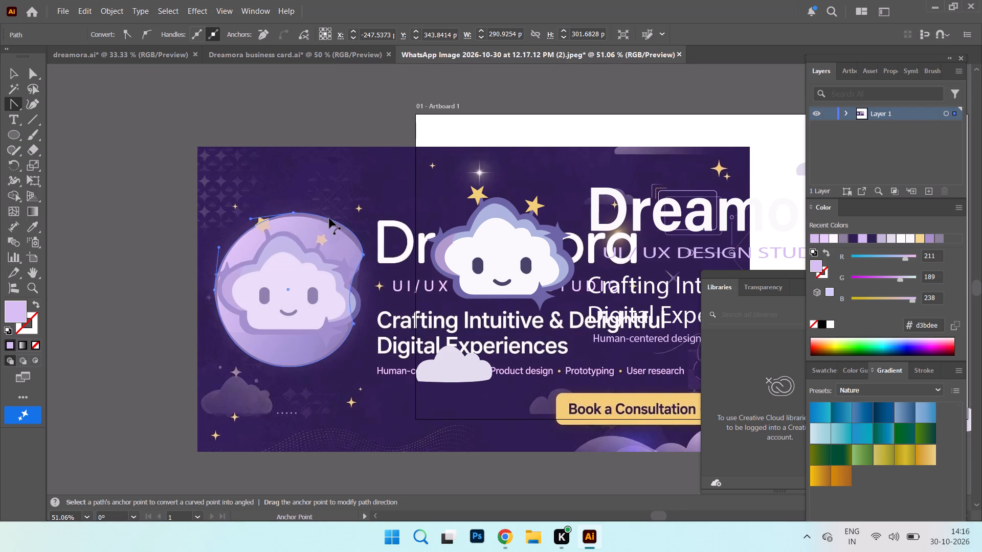
click(329, 218)
drag(363, 226, 350, 231)
drag(350, 231, 353, 230)
drag(362, 227, 347, 231)
drag(323, 212, 325, 218)
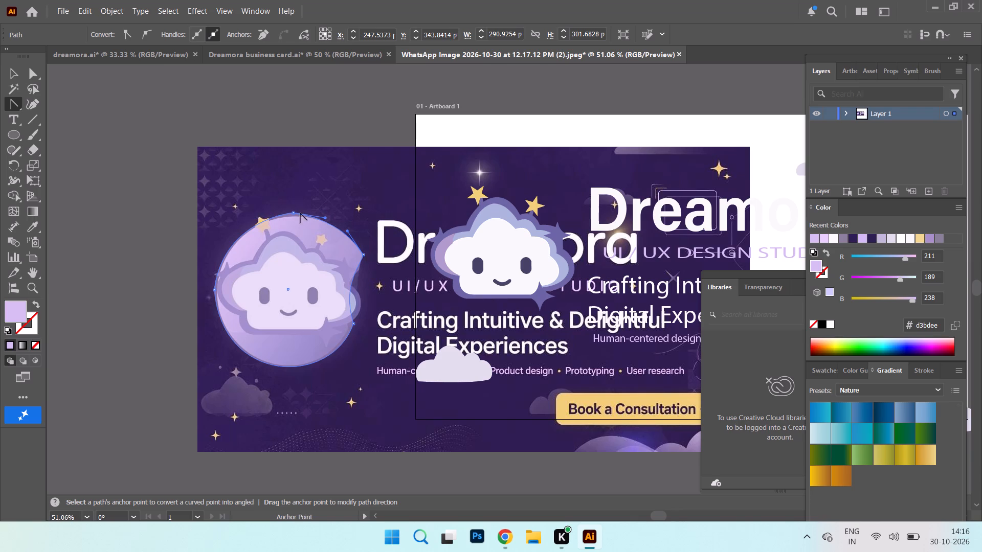
Nudge the moon shape's top anchor point slightly down onto the reference moon's upper edge, and deselect the shape.
click(40, 74)
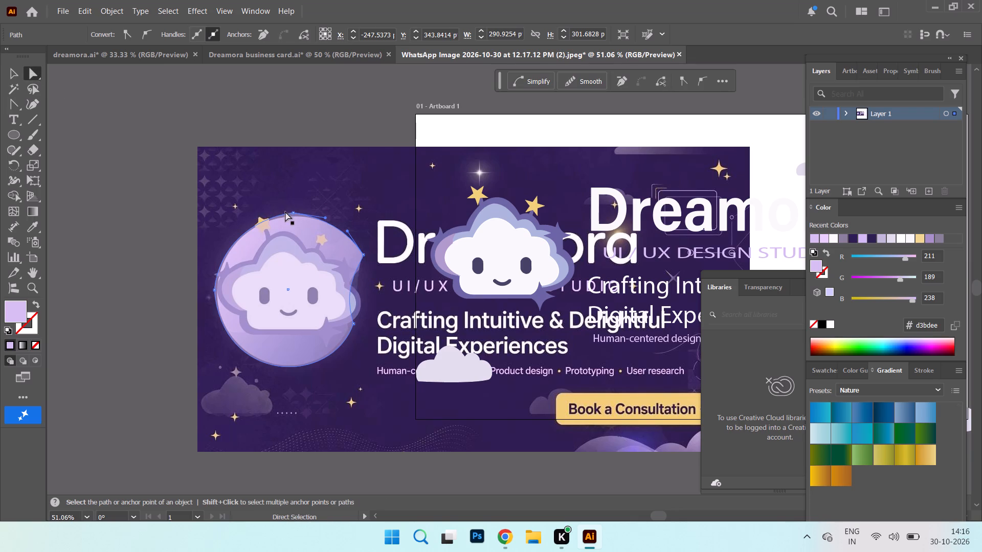
click(293, 214)
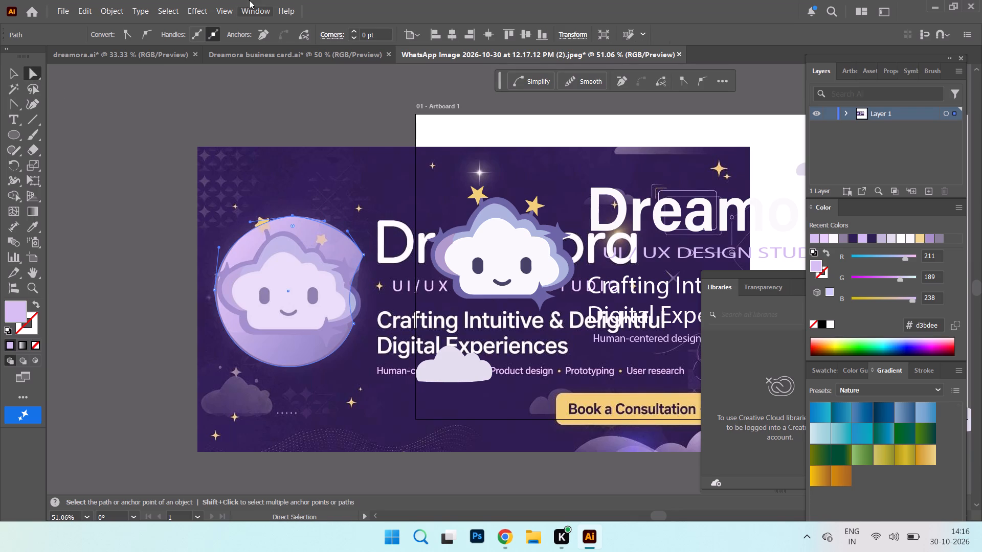
click(79, 111)
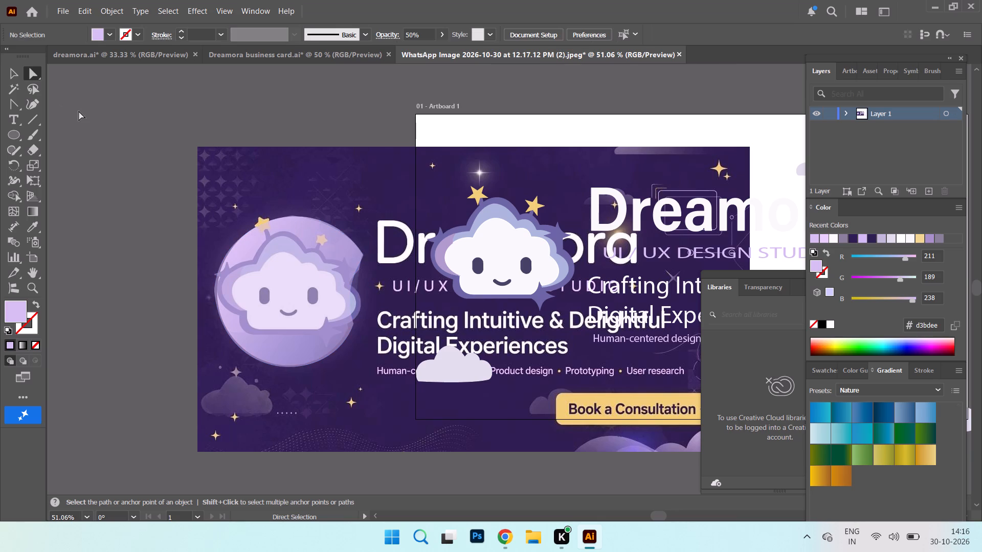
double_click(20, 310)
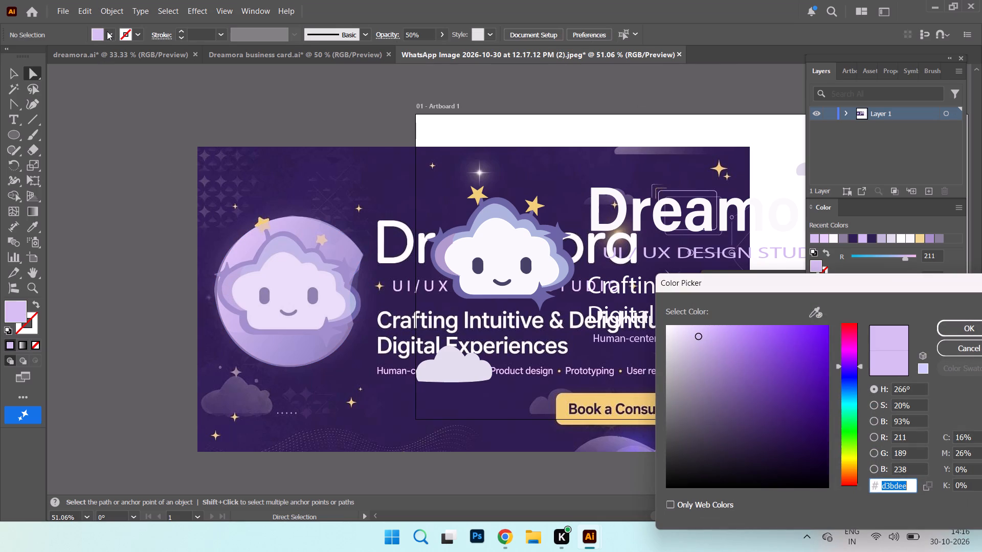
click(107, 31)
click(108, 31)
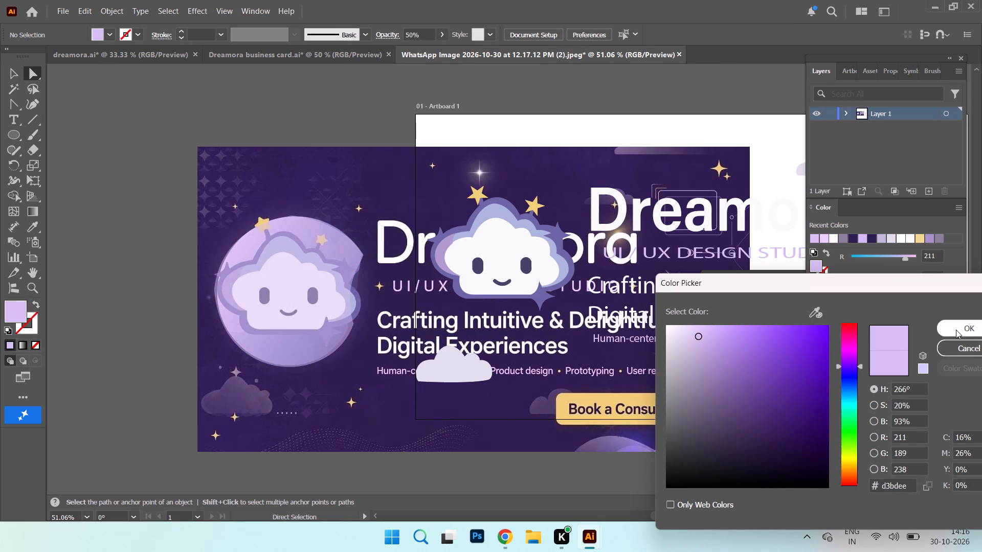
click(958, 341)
Move the moon shape left off the reference moon, so it mostly sits outside the banner.
drag(340, 246, 245, 238)
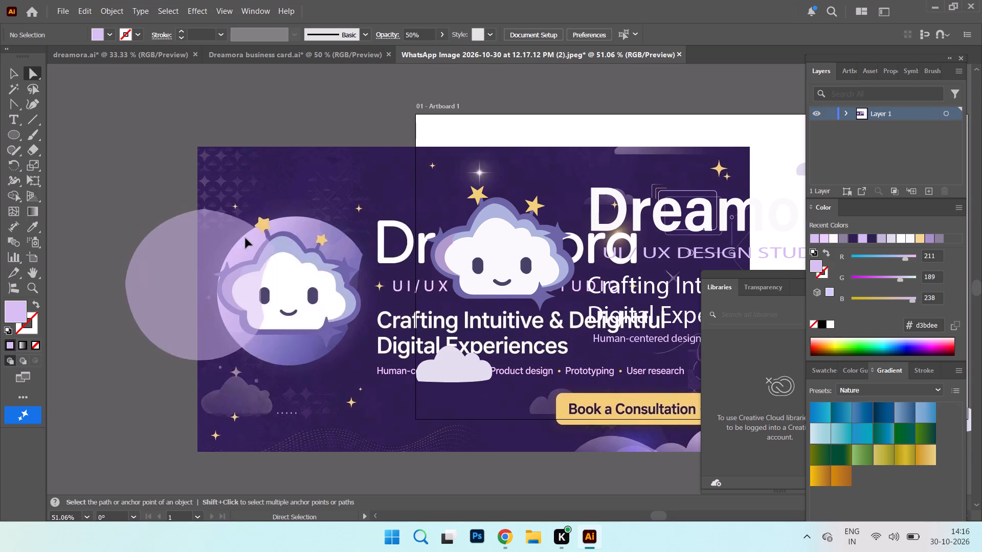
drag(245, 238, 211, 235)
Fill the moon shape with a linear gradient and sample dark purple 3d2a60 from the reference banner for its black end stop.
click(108, 34)
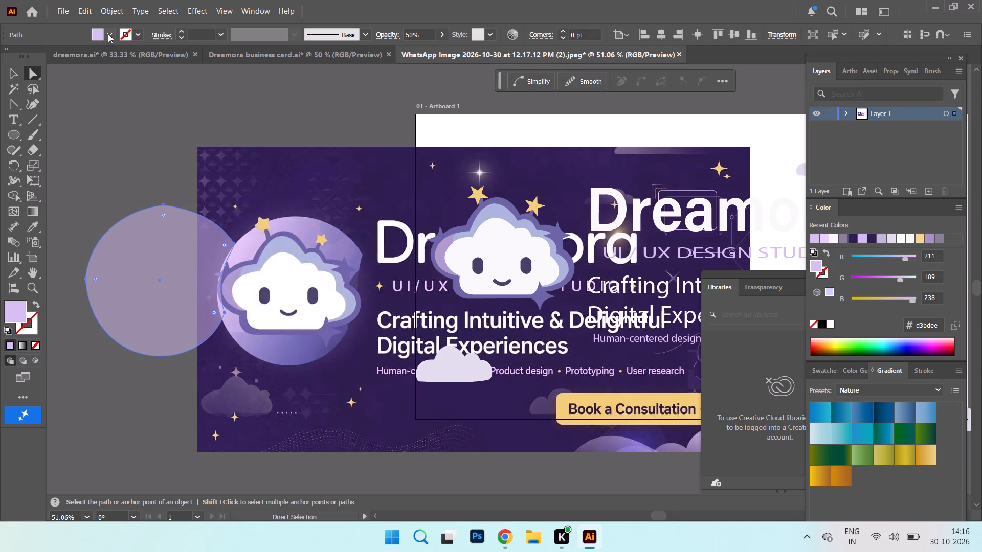
click(93, 55)
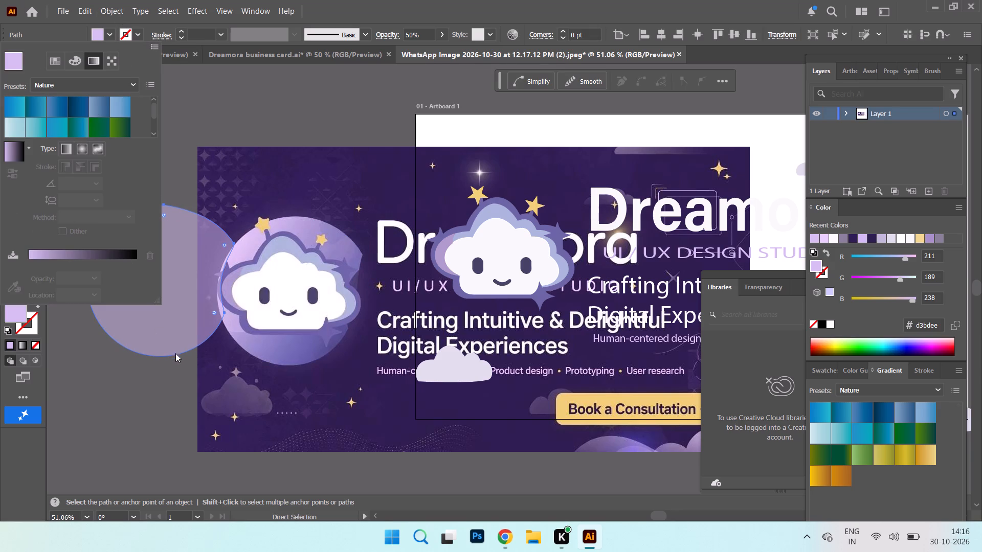
click(129, 257)
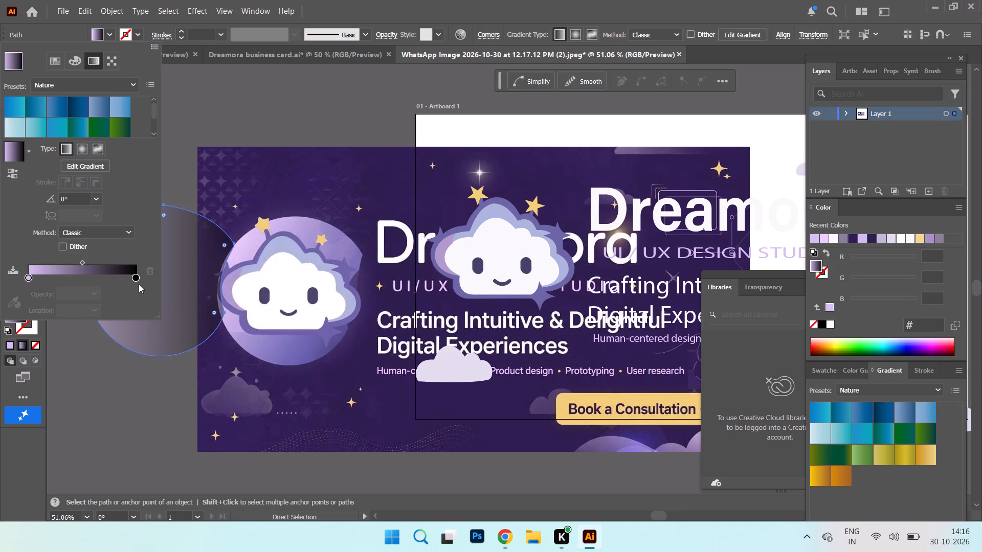
double_click(136, 278)
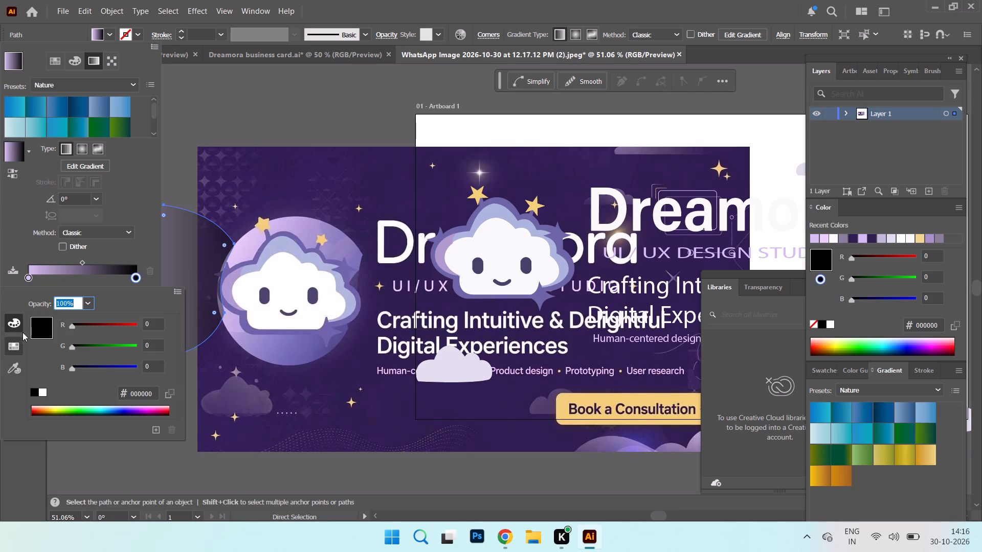
click(11, 365)
click(353, 291)
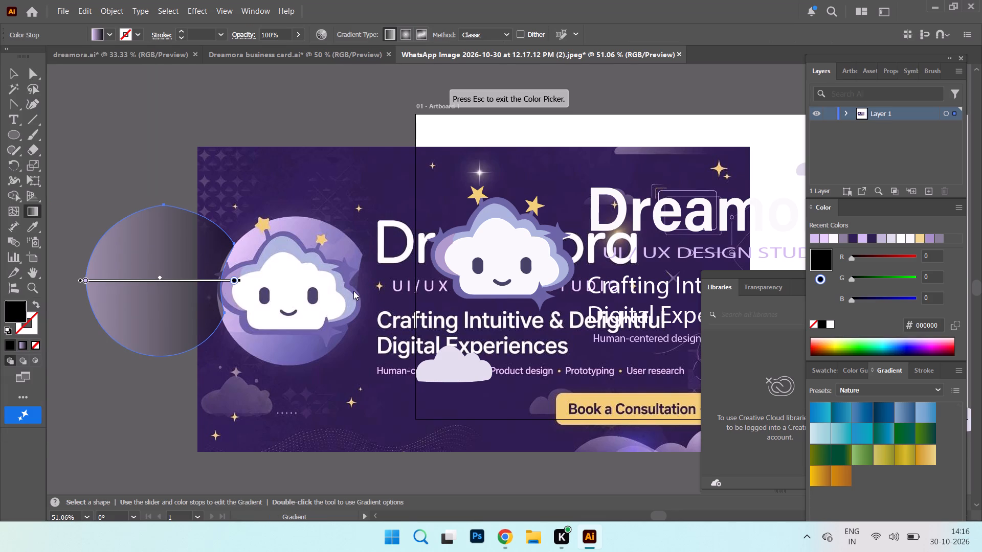
click(367, 289)
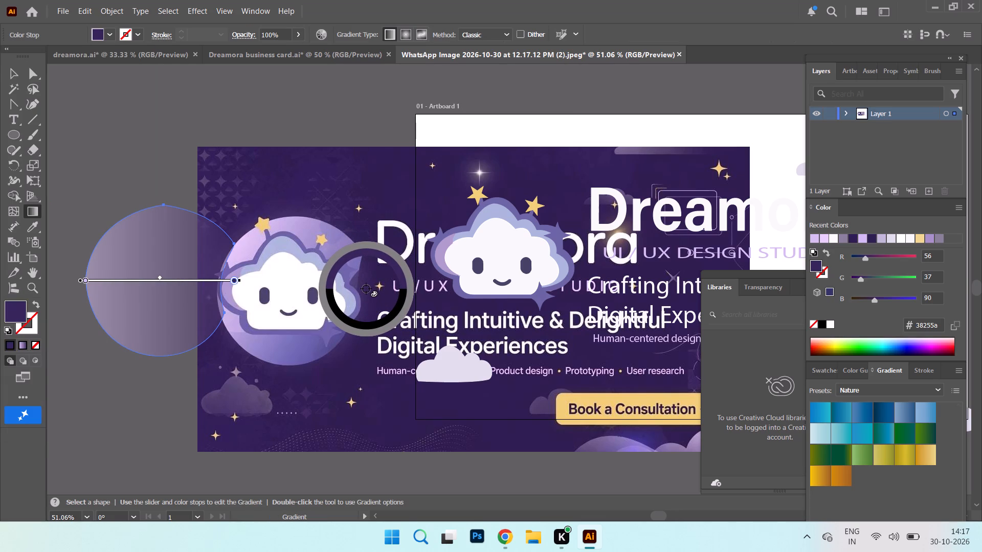
click(345, 329)
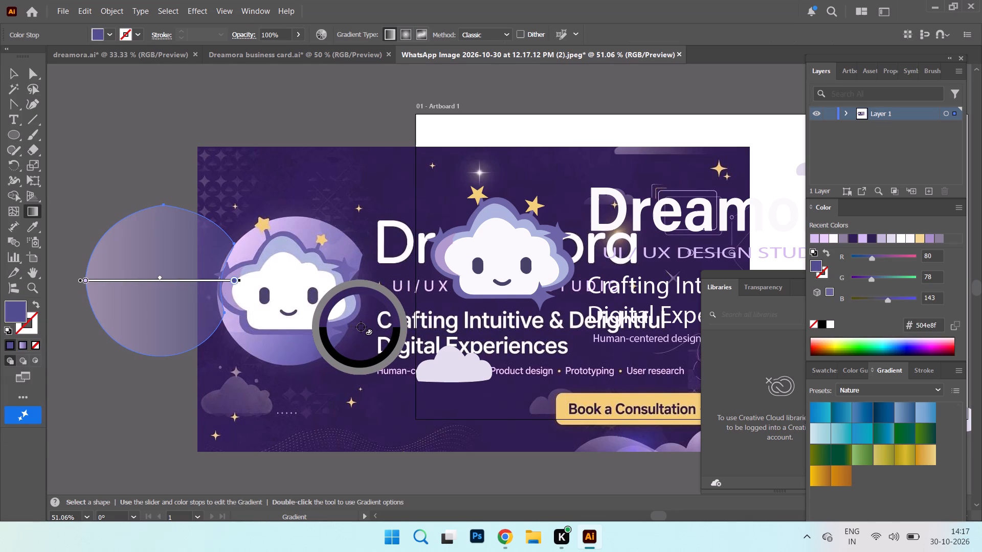
click(351, 328)
click(354, 328)
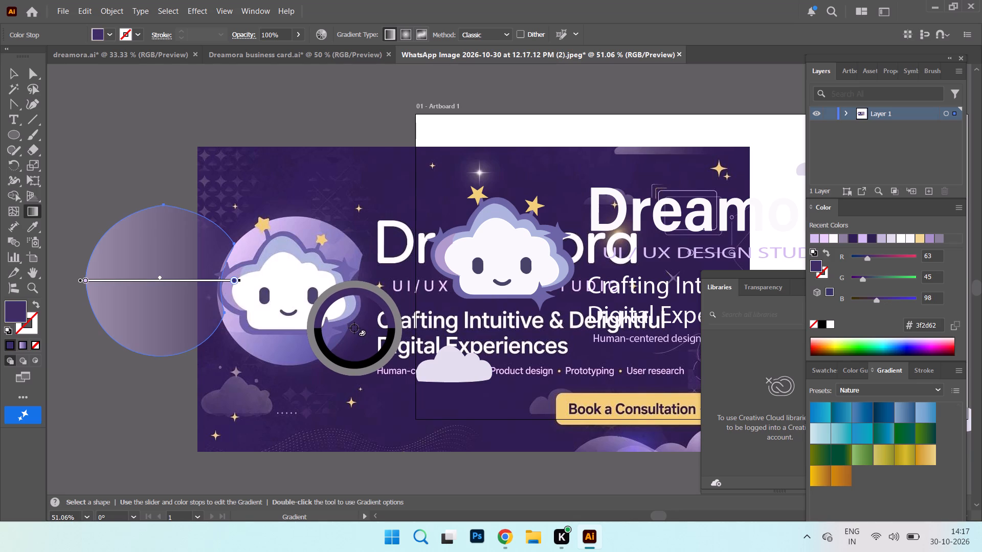
Set the gradient-filled moon shape's opacity to 100% and deselect it.
click(20, 71)
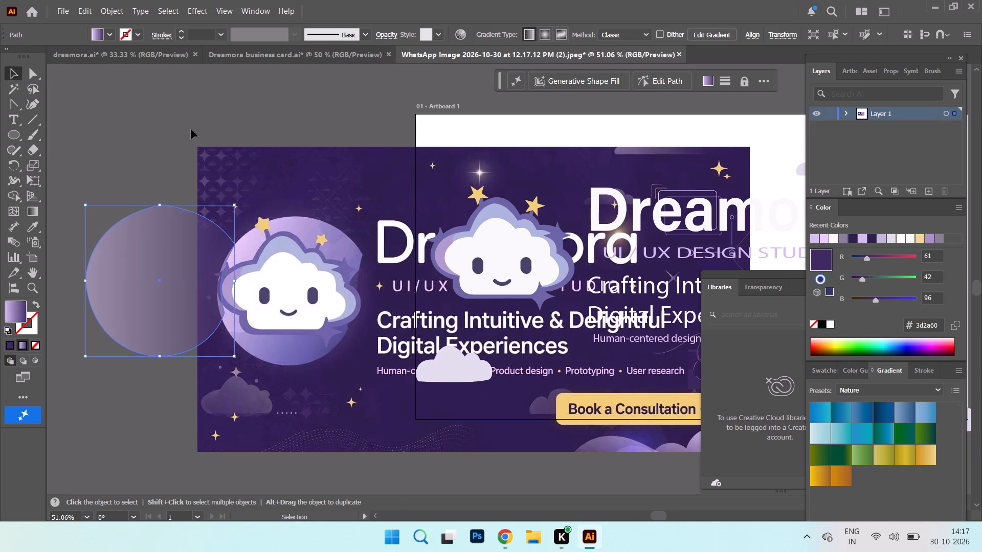
click(154, 274)
click(390, 35)
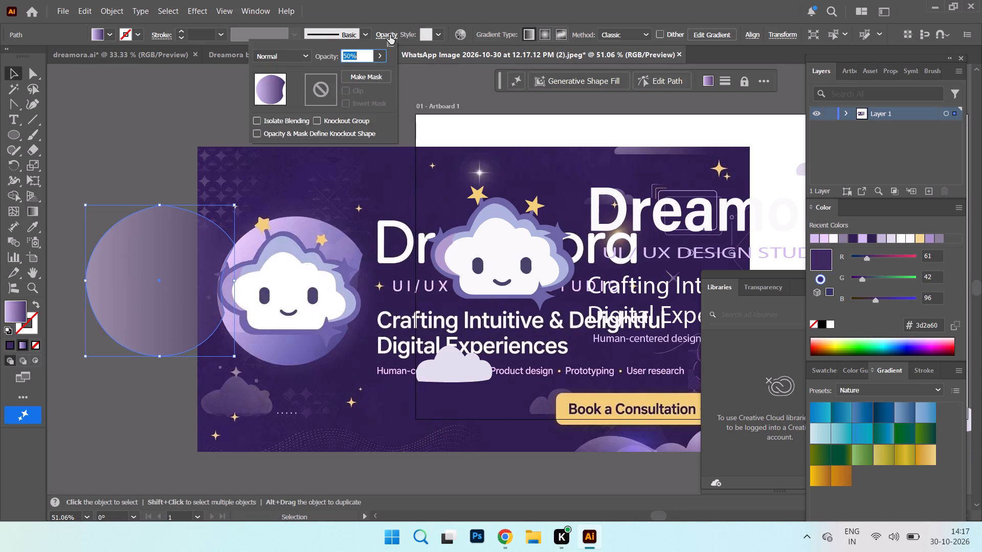
text(100)
key(Return)
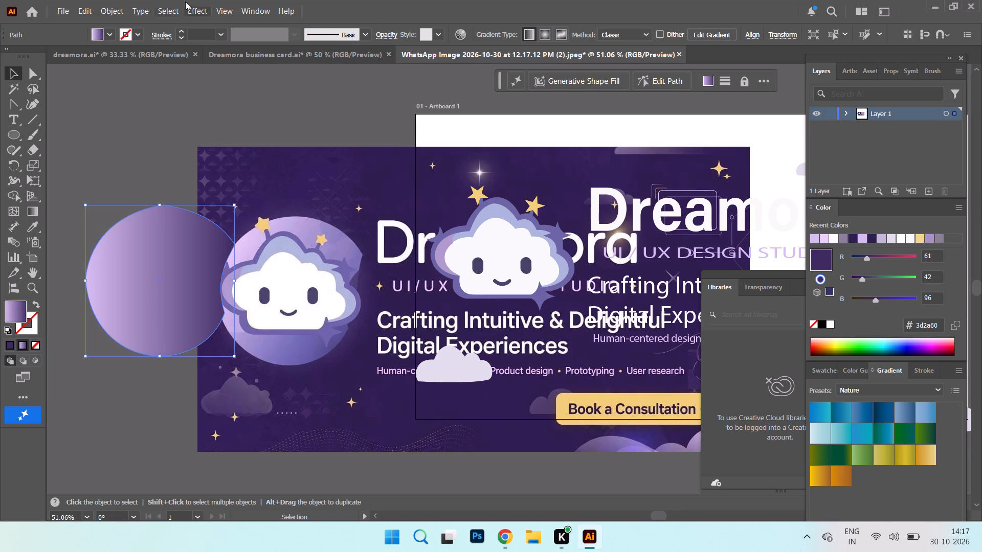
click(154, 114)
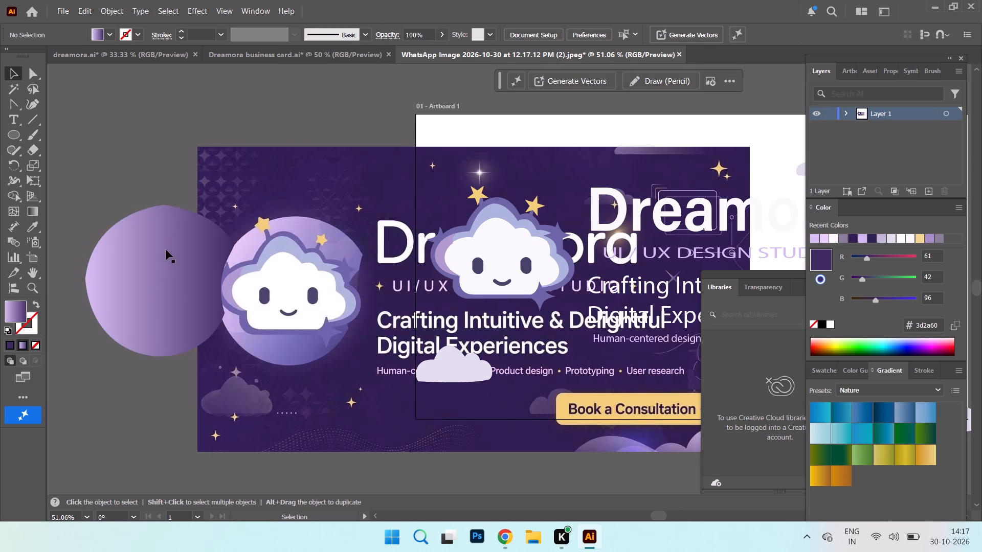
Move the moon shape onto the artboard over the cloud mascot beside the Dreamora title.
drag(166, 251, 501, 229)
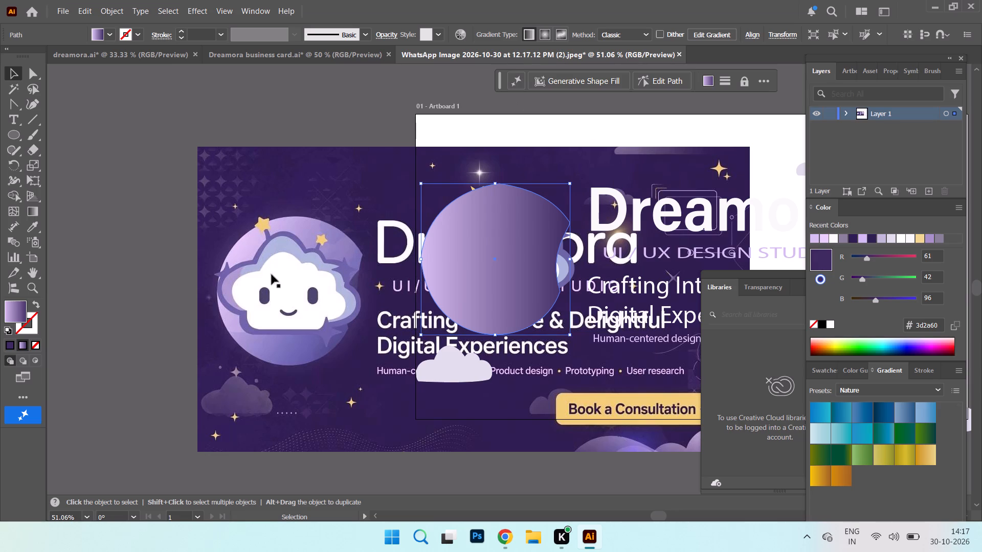
drag(338, 276, 0, 351)
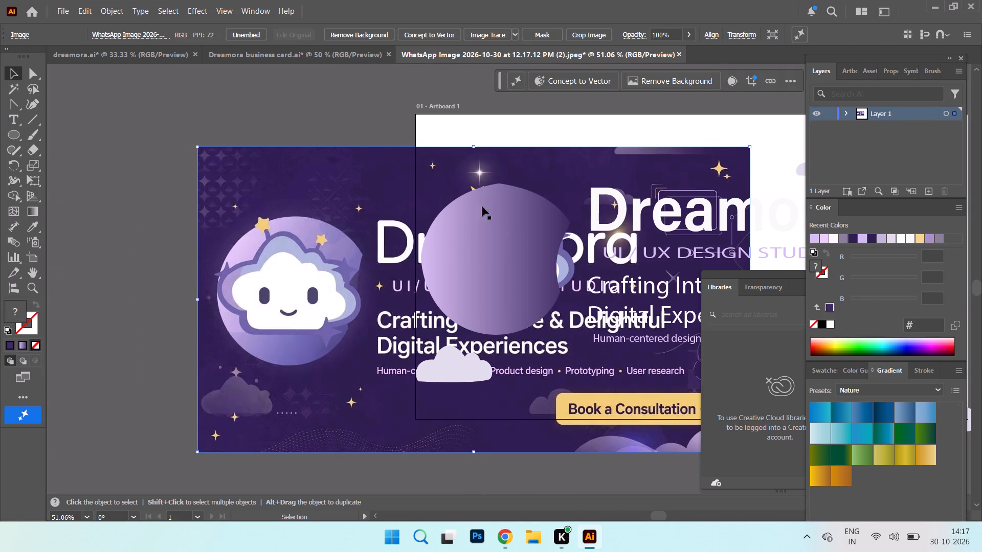
Reorder the moon path below the cloud mascot group within Layer 1.
click(497, 223)
click(846, 110)
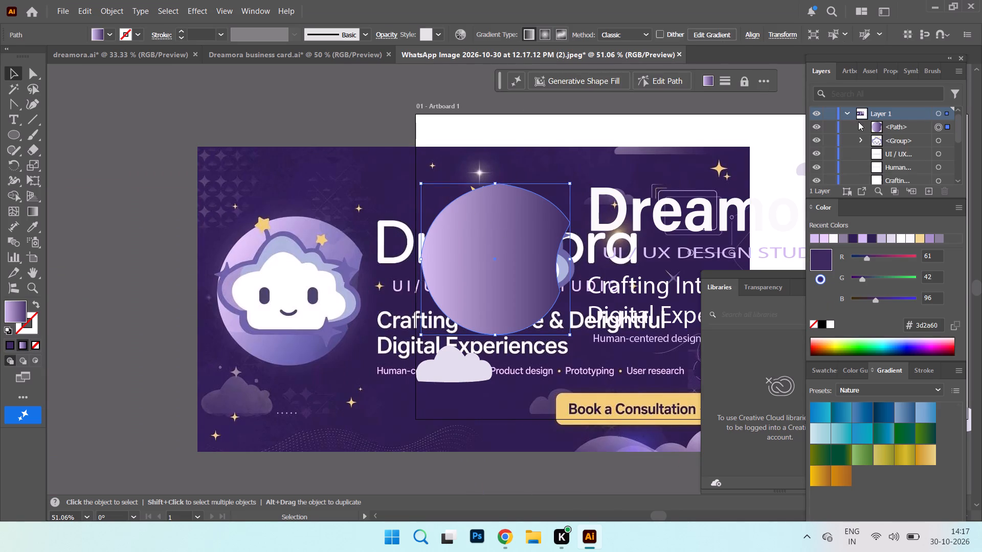
drag(905, 125, 903, 145)
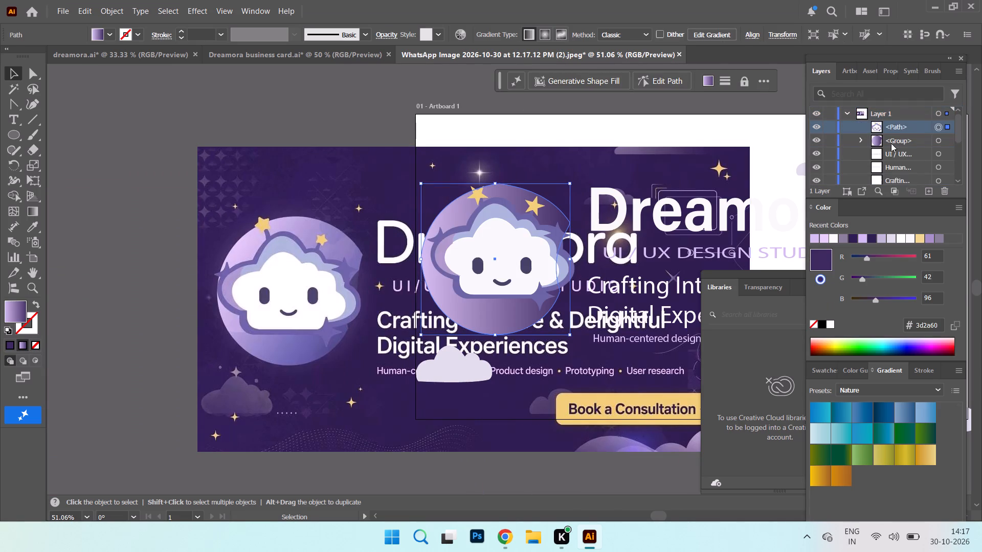
Move the reference banner image onto the artboard so its moon and text sit beneath the redrawn ones.
drag(299, 188, 510, 154)
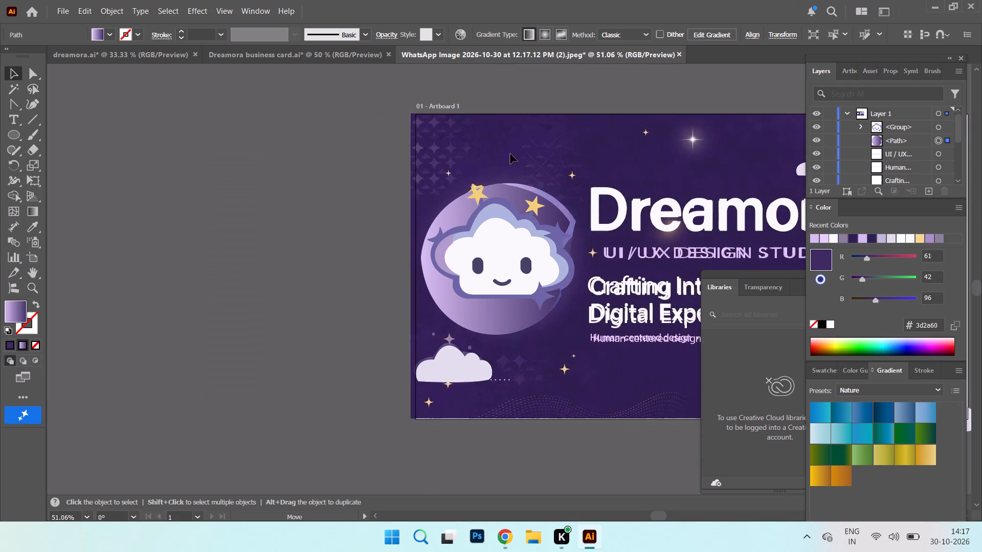
drag(510, 154, 510, 154)
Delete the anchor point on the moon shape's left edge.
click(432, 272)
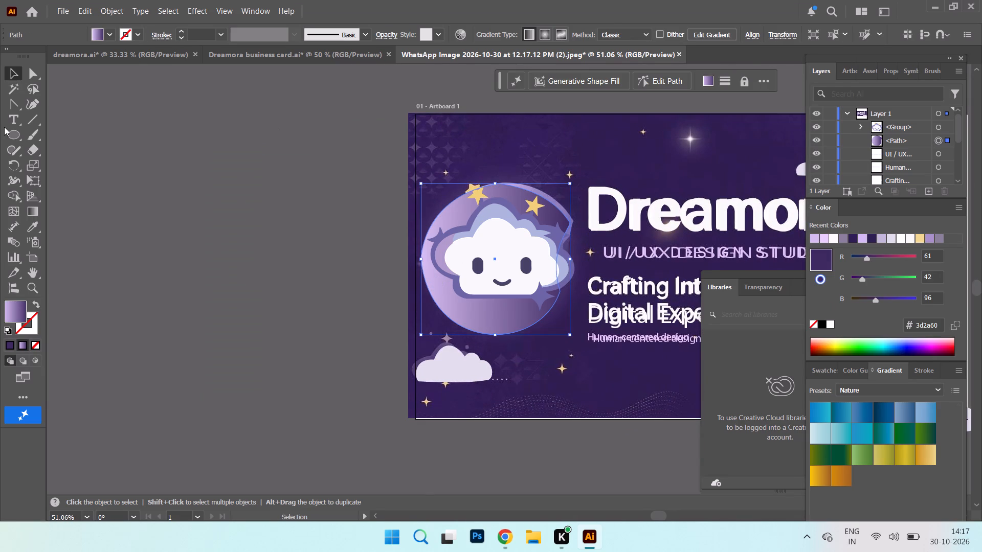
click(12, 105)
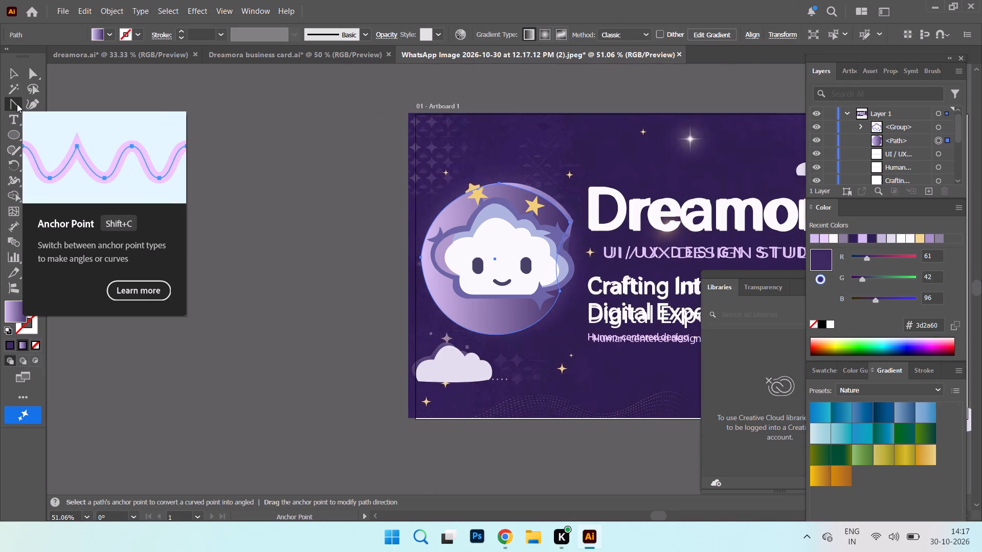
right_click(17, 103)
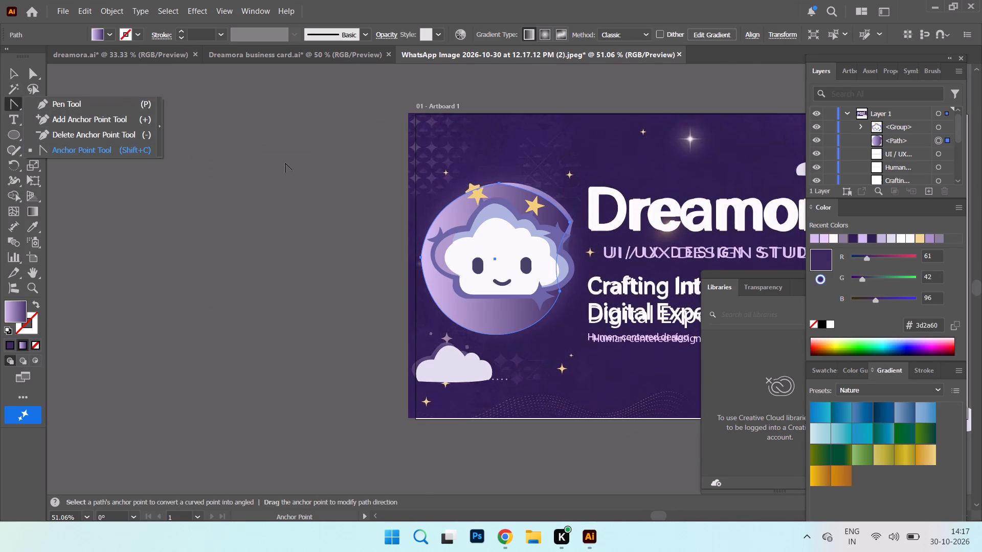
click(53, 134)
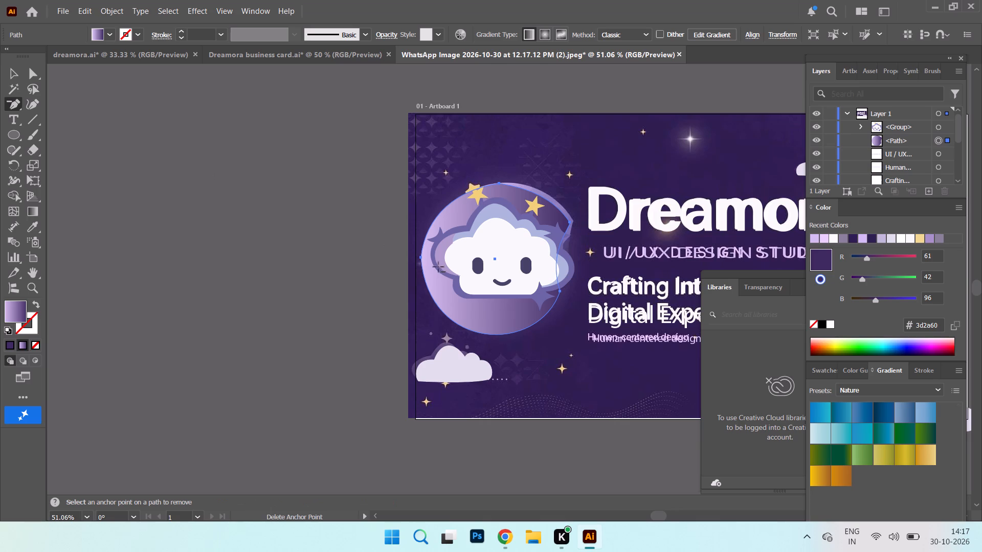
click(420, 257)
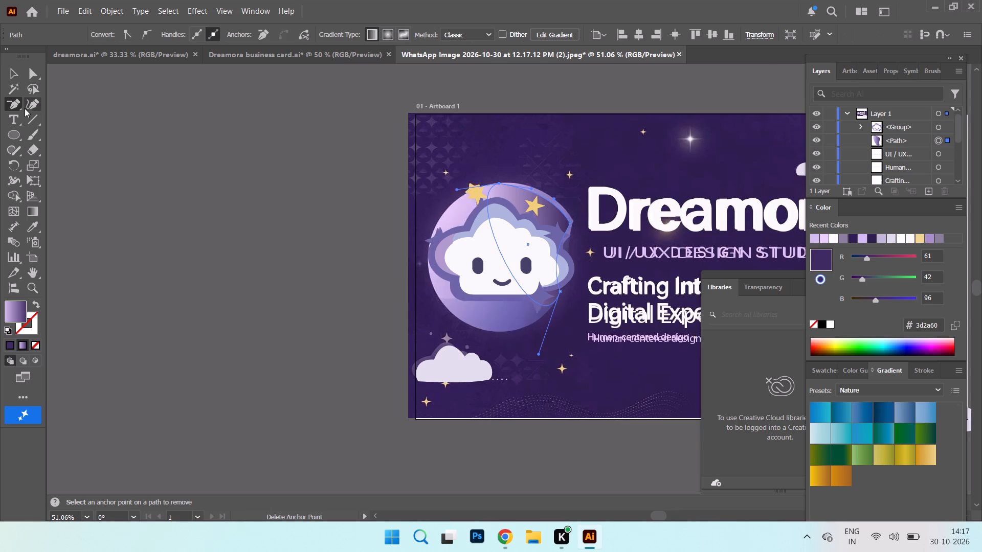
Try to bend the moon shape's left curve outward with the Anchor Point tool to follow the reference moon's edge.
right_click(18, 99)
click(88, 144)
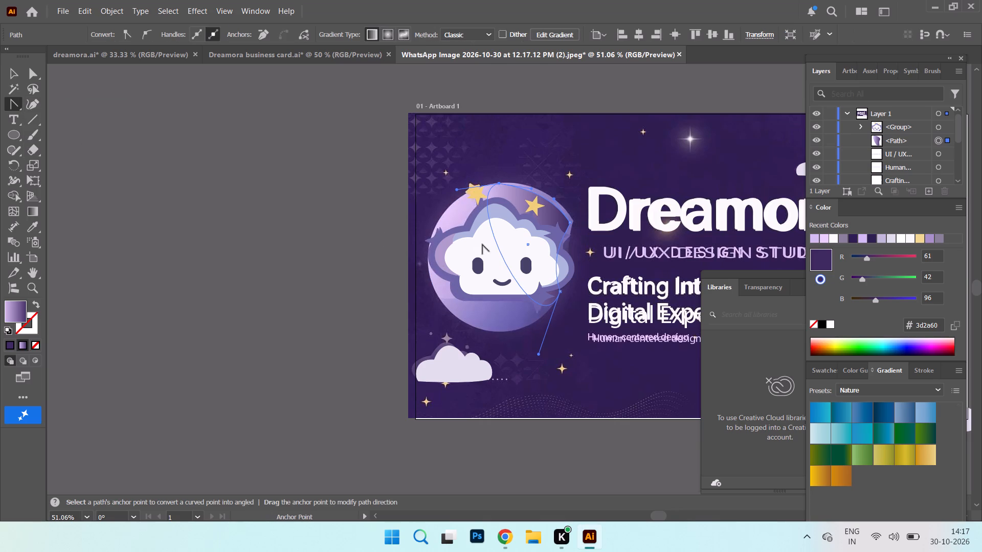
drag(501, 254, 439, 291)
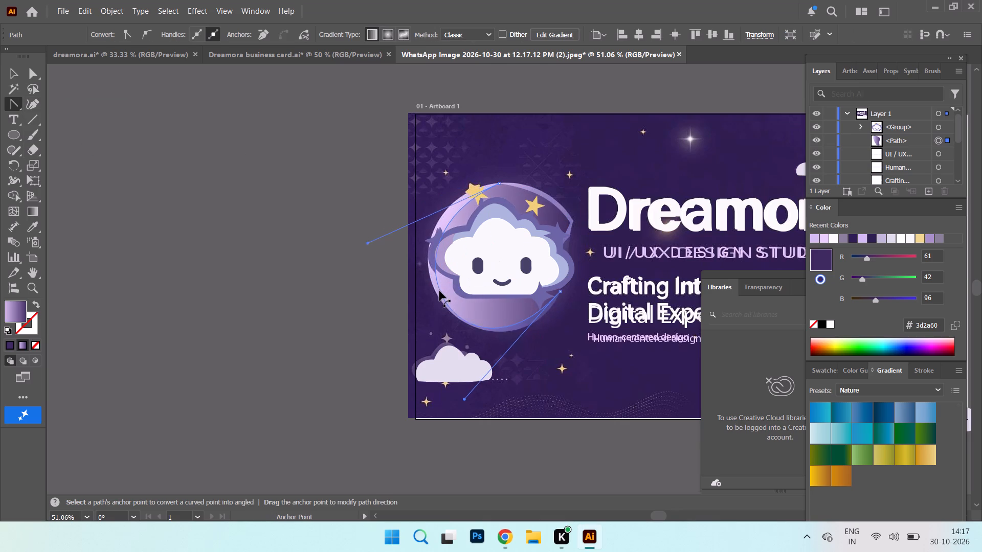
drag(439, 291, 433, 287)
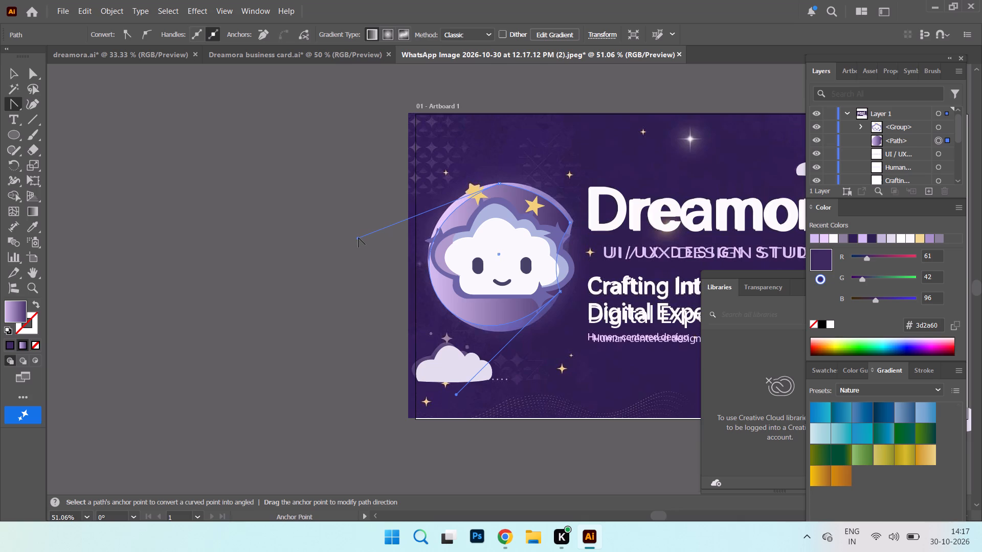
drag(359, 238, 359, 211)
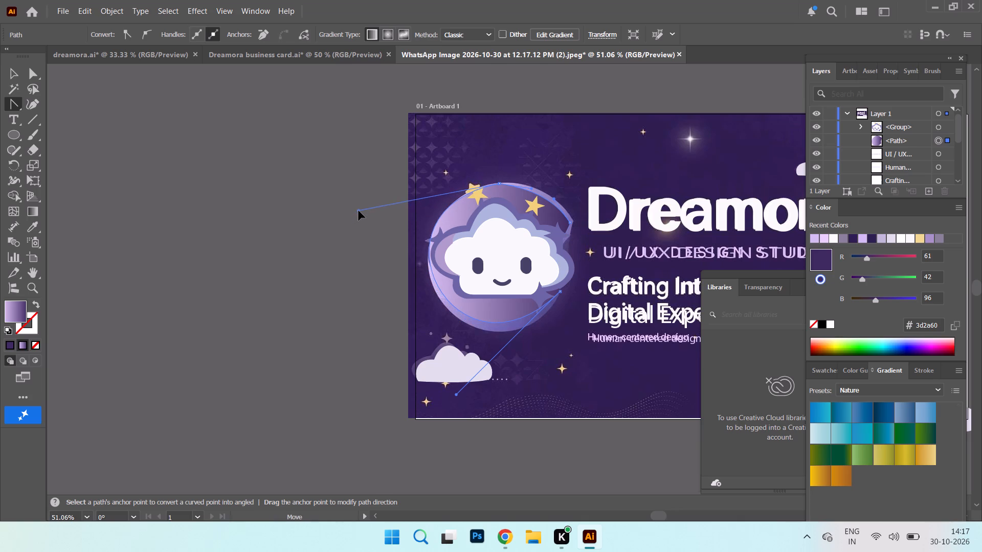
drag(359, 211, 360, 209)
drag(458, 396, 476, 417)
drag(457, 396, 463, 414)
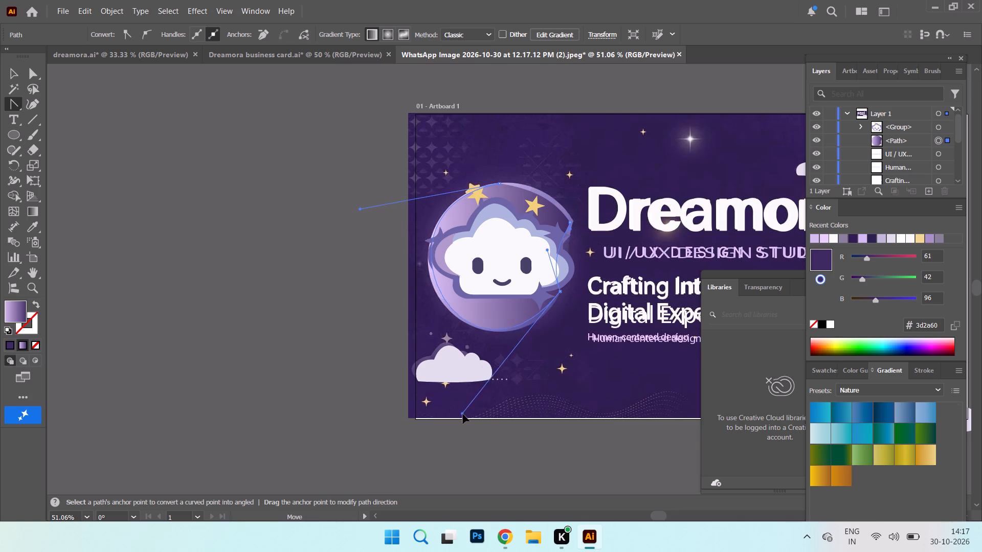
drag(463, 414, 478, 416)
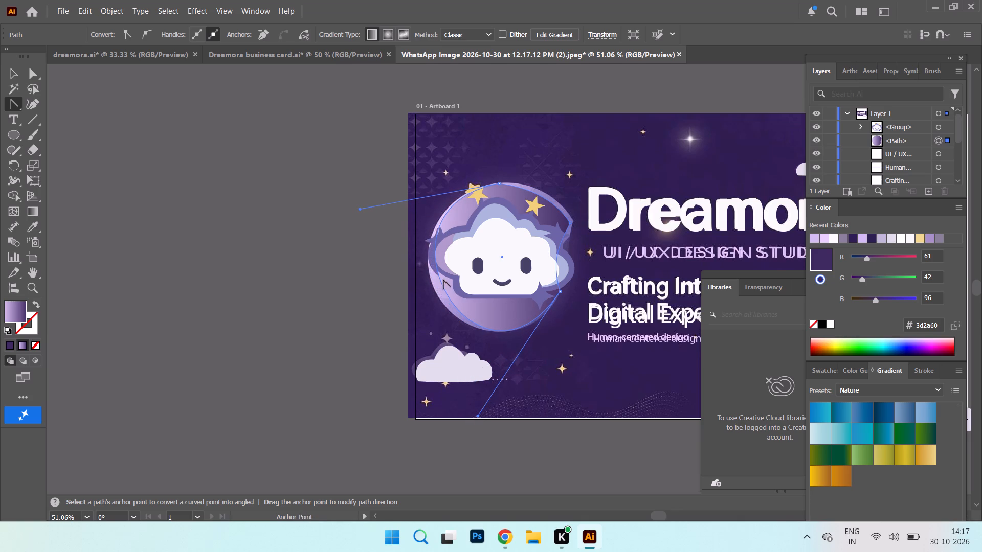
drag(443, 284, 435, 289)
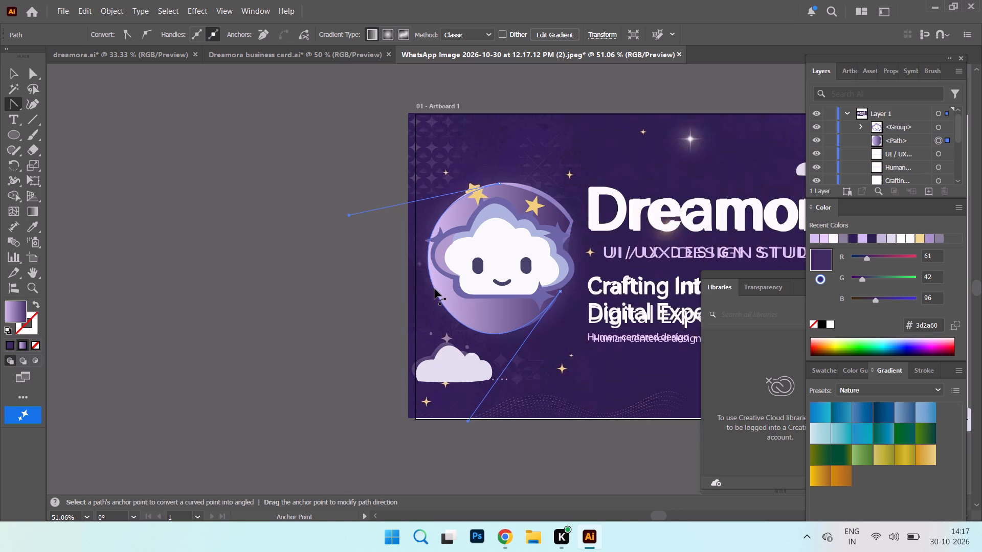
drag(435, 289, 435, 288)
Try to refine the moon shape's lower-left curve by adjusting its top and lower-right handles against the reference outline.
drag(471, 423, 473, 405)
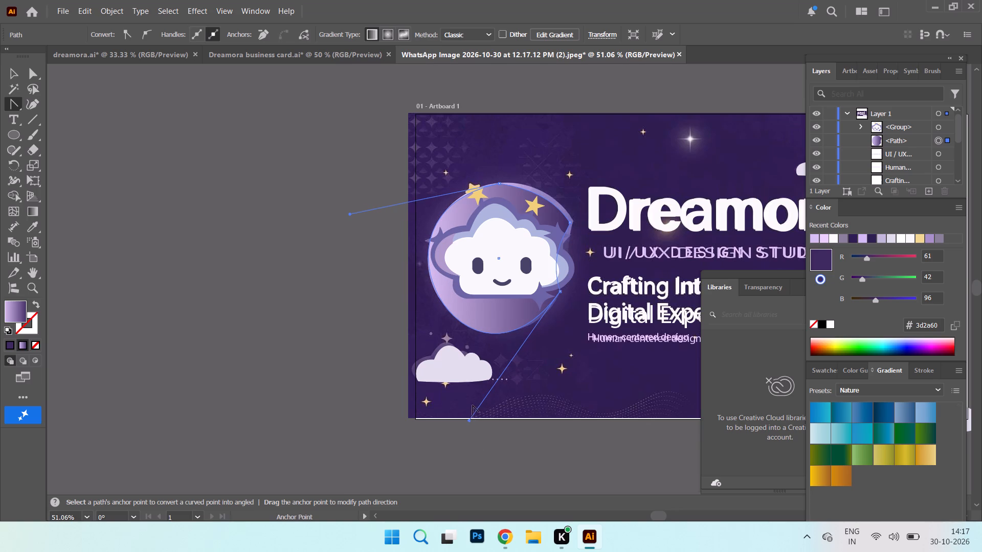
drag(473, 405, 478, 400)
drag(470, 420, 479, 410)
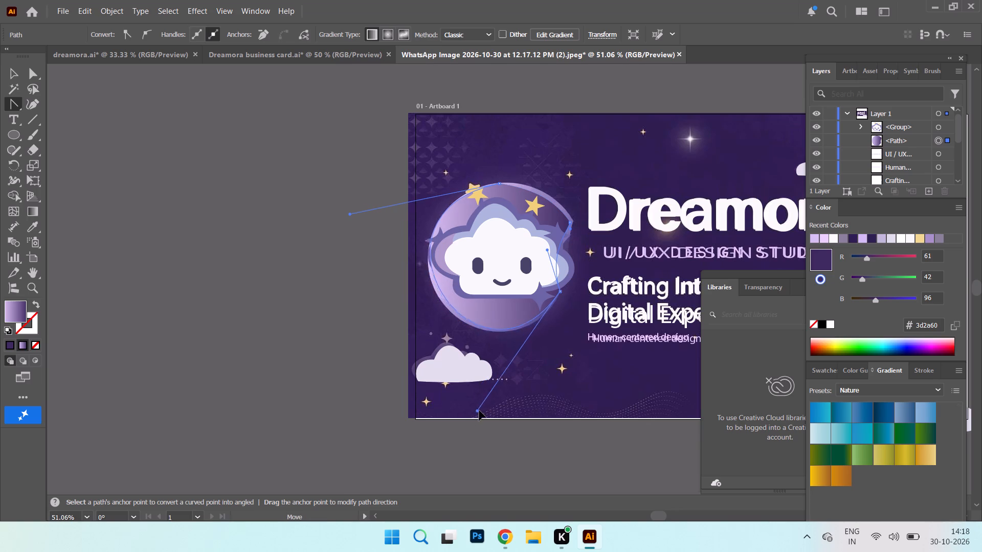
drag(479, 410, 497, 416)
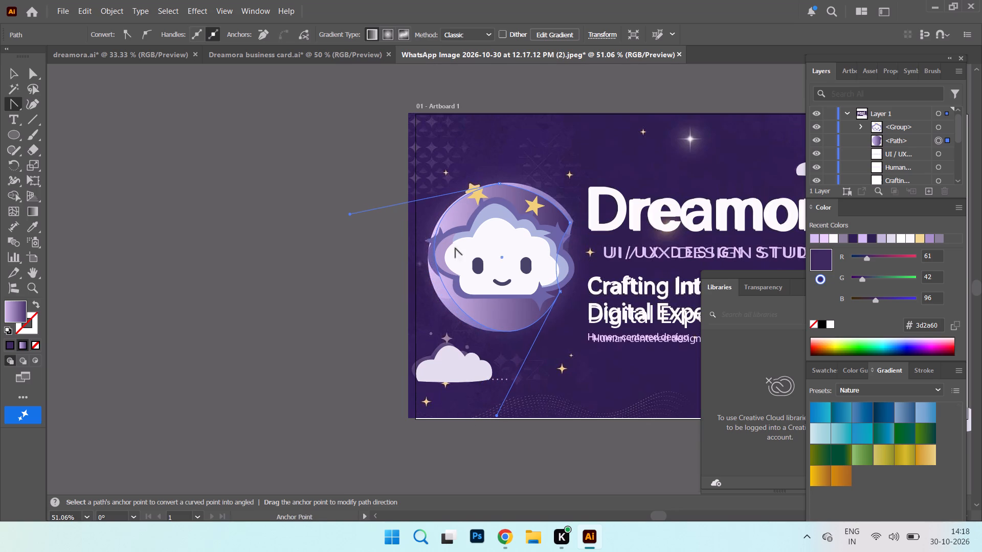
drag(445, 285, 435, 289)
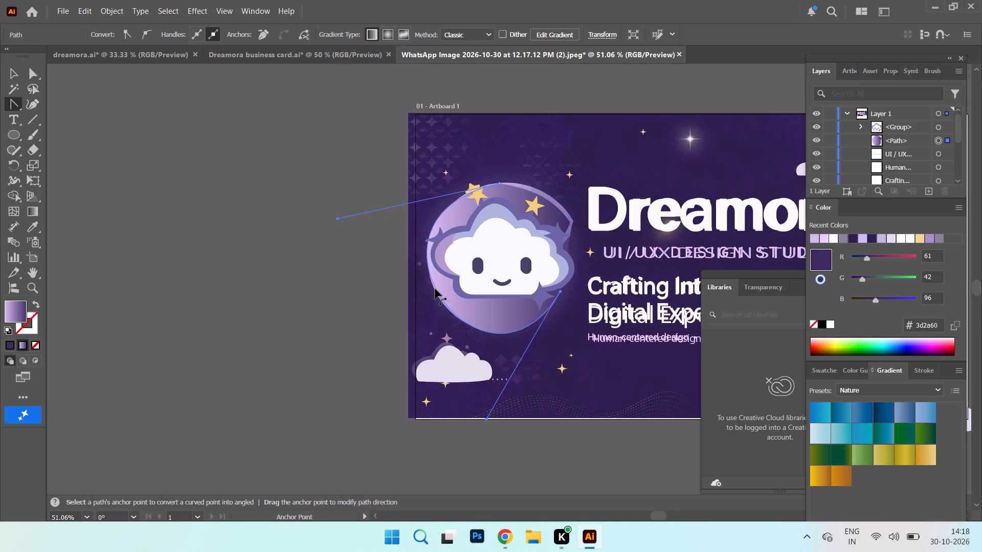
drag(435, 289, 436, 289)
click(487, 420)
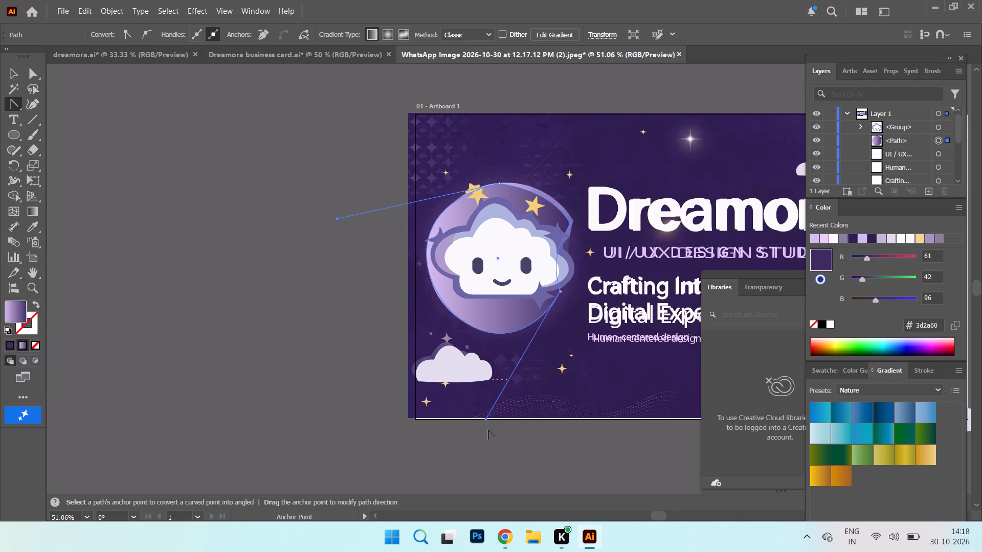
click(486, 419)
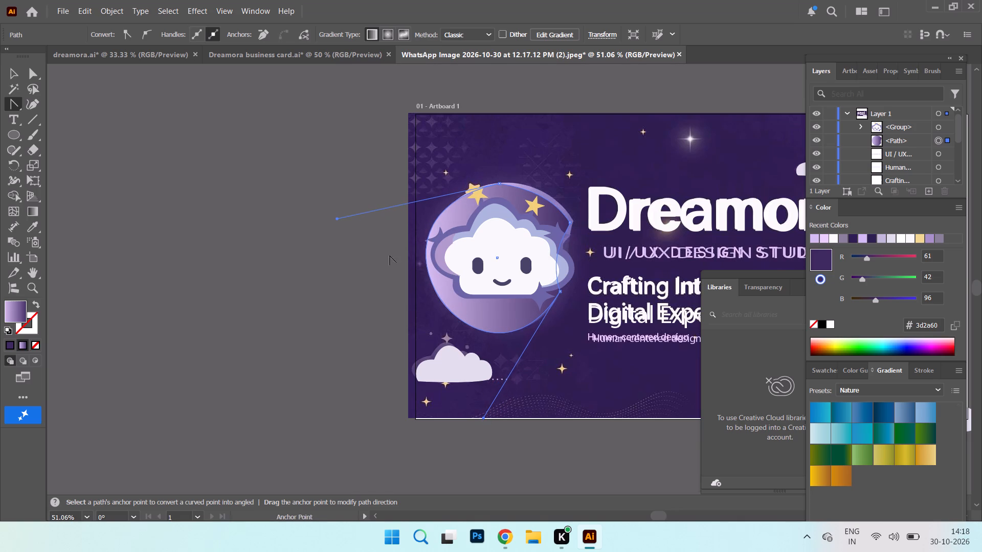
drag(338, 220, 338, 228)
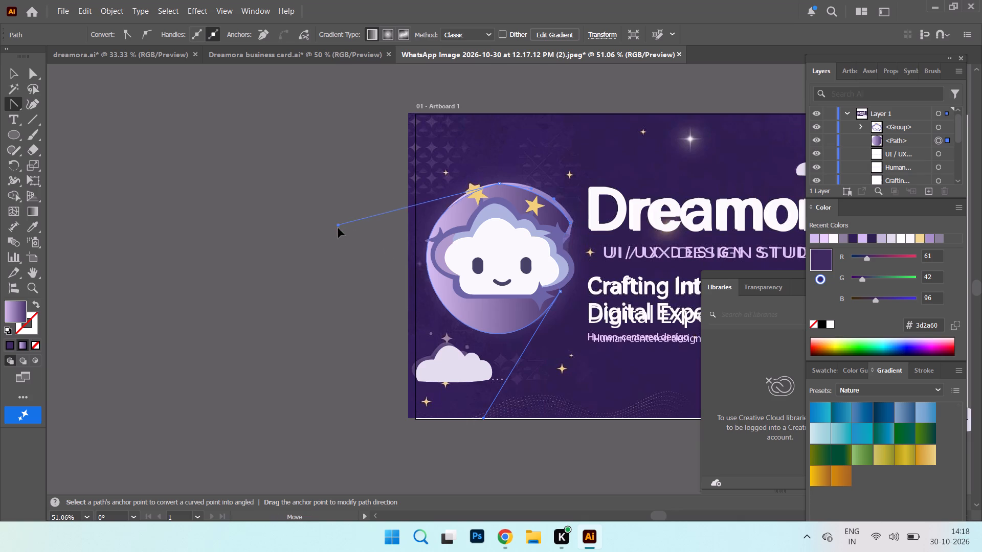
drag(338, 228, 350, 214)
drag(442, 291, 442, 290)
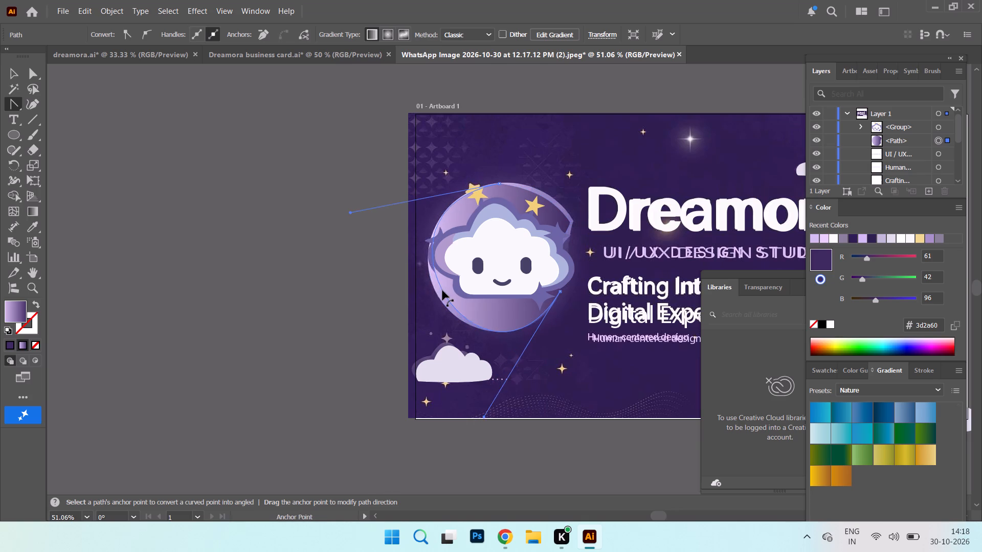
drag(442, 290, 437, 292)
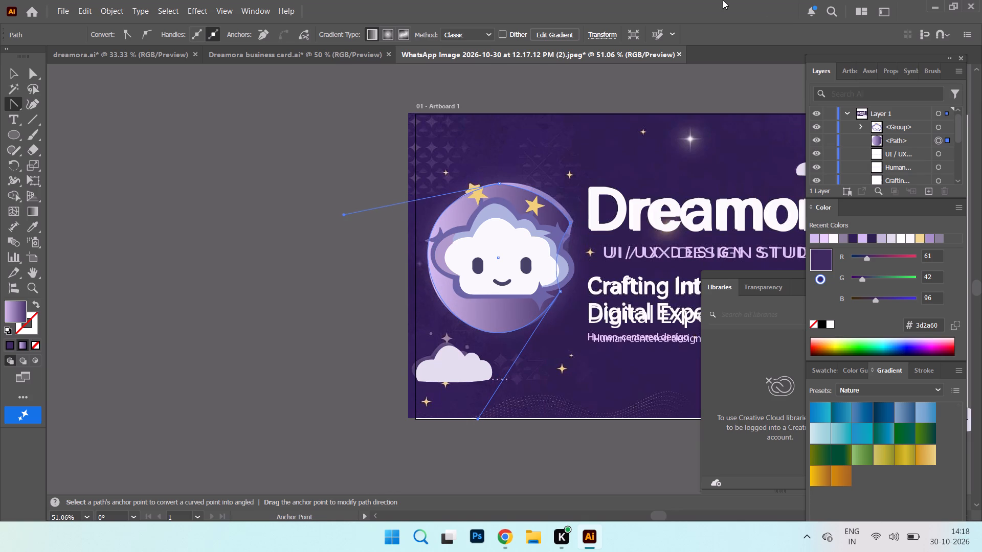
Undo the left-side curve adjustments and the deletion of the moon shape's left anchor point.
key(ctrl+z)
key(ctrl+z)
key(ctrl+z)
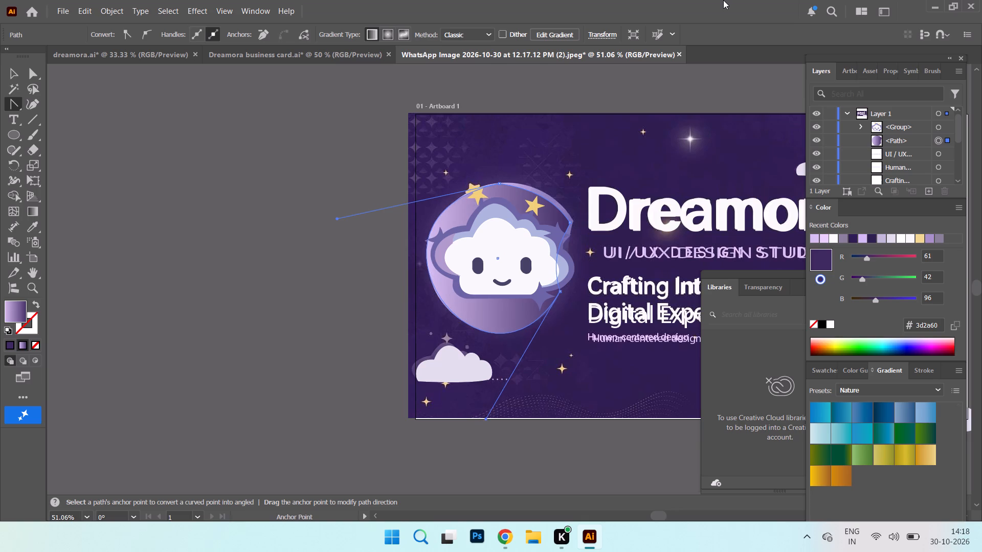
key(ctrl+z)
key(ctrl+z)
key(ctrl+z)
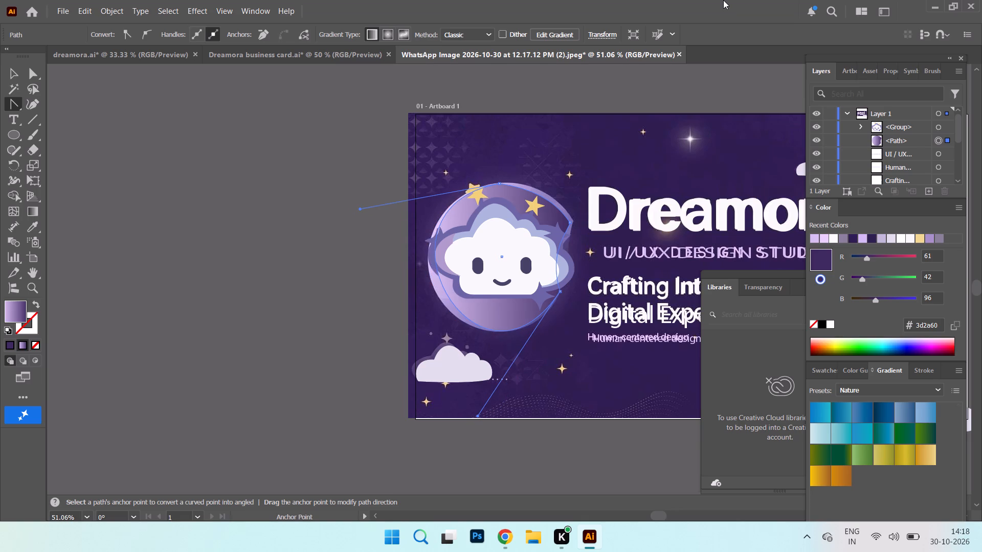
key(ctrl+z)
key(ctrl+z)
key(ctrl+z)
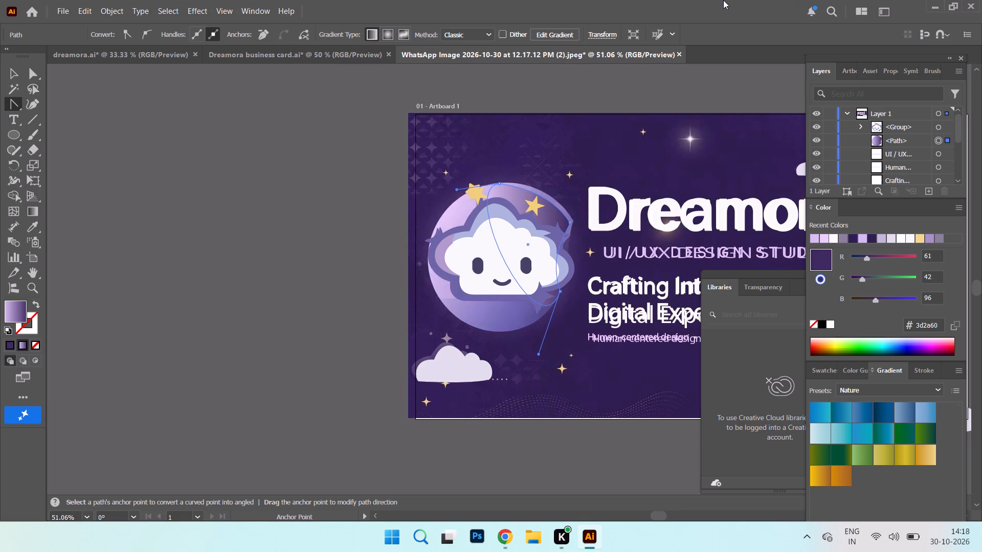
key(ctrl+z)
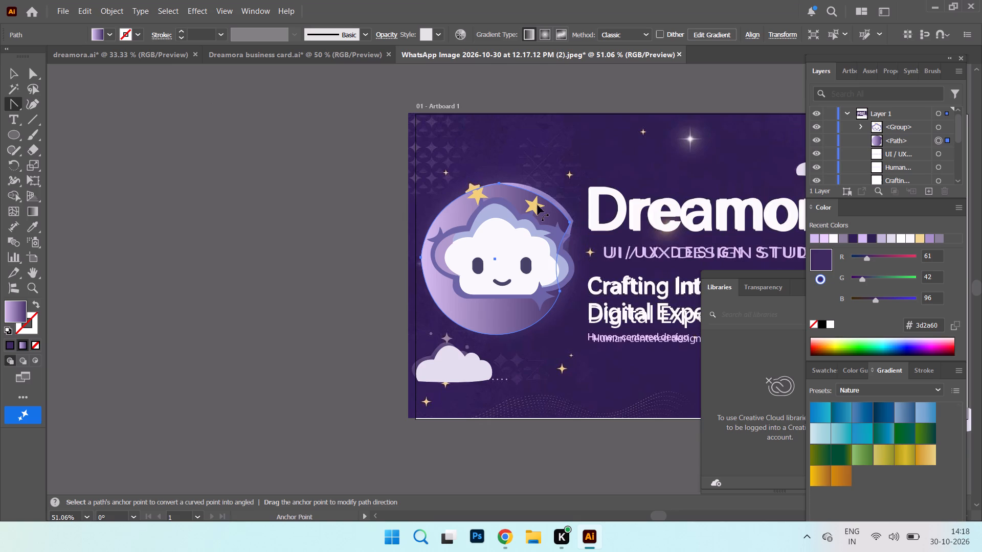
Shift the gradient moon shape slightly to line it up with the reference moon behind the cloud mascot.
click(474, 332)
drag(501, 313, 515, 306)
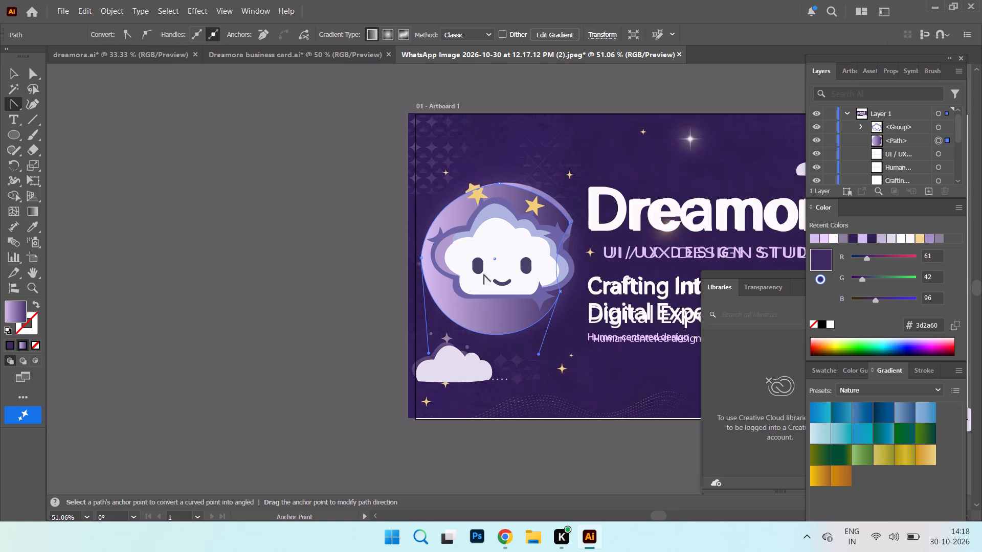
click(16, 72)
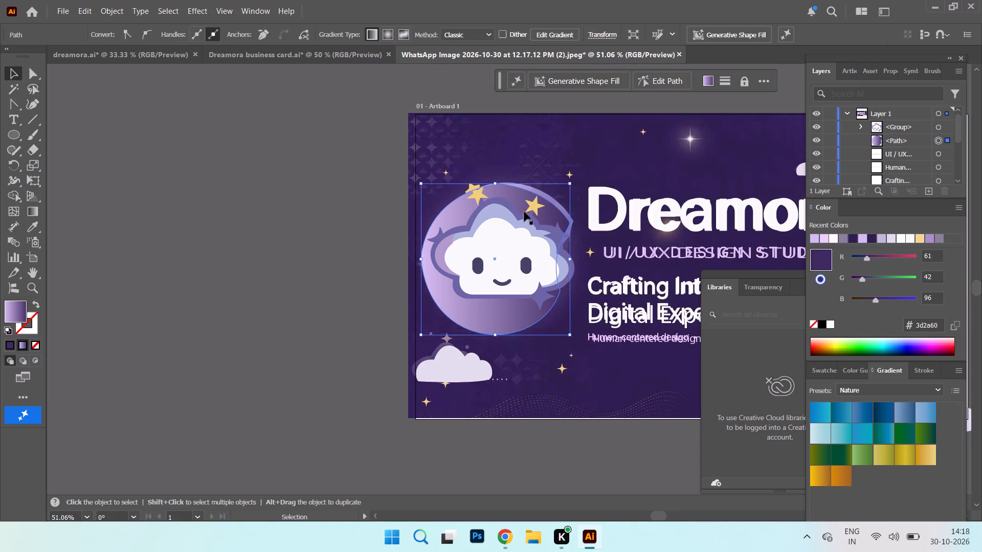
drag(514, 194, 521, 191)
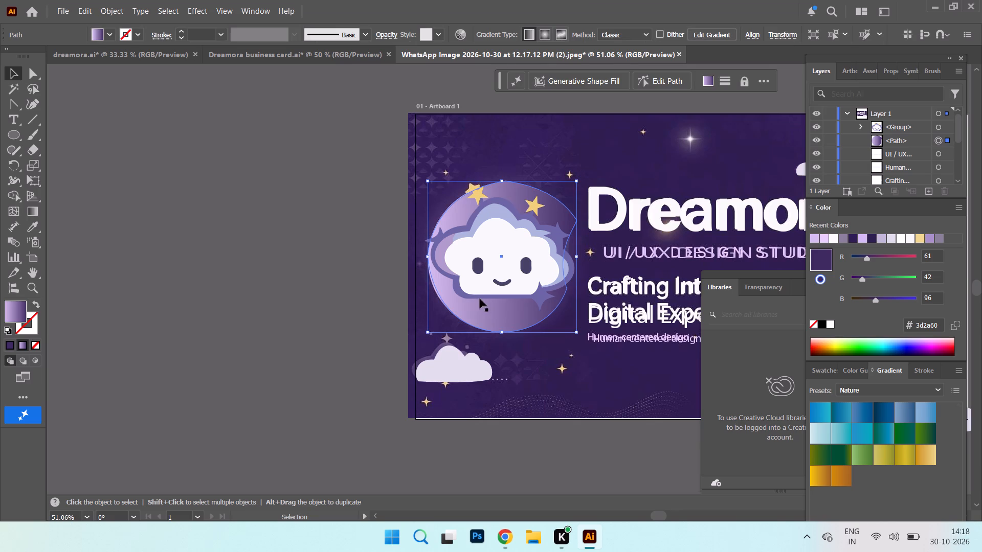
Refine the moon shape's lower curve with the Anchor Point tool by adjusting its lower-right direction handle.
click(8, 106)
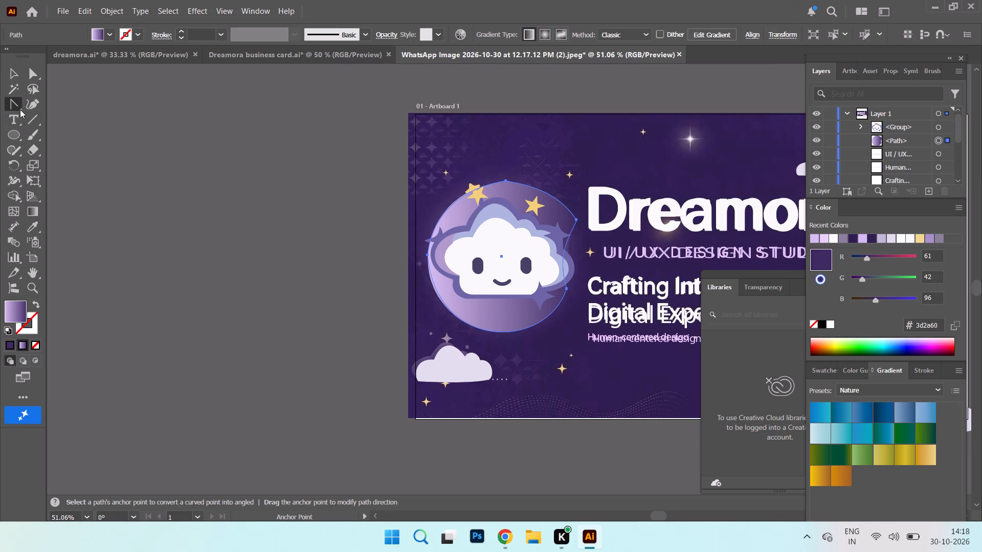
click(438, 292)
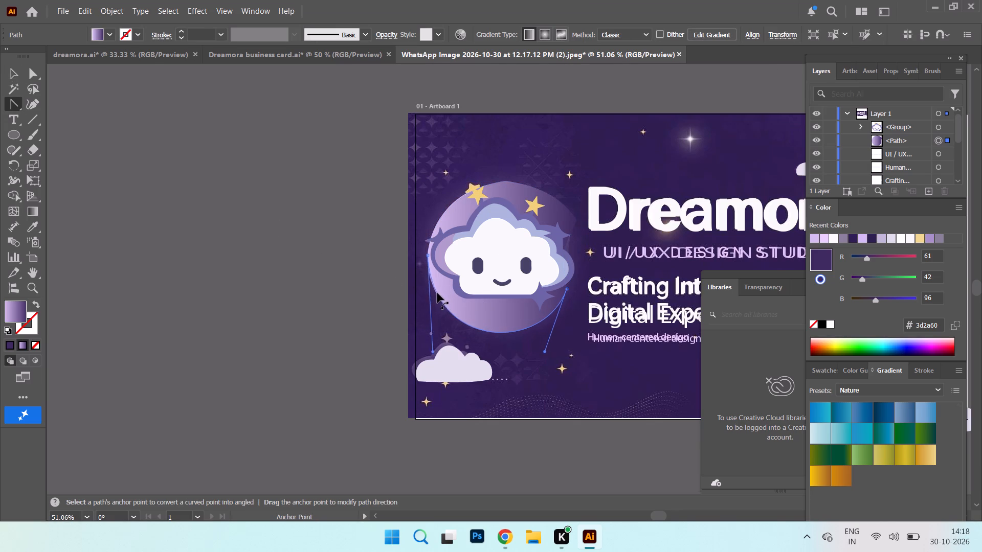
drag(546, 353, 539, 333)
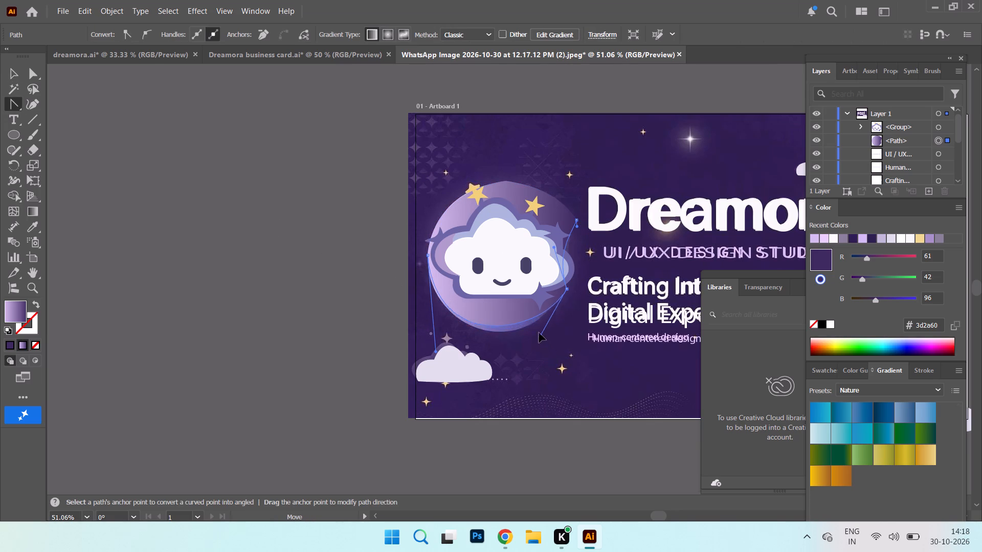
drag(539, 333, 535, 348)
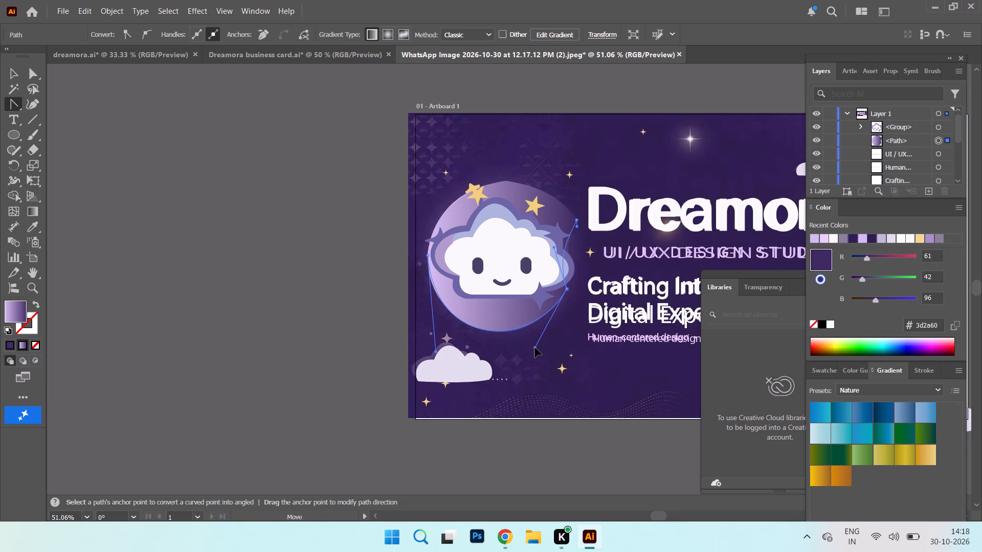
drag(535, 348, 539, 348)
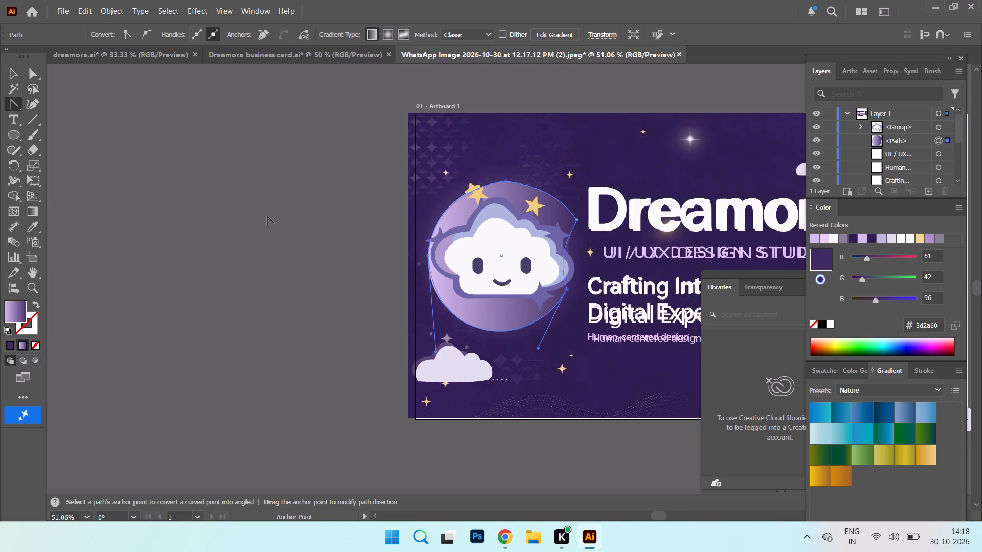
click(270, 218)
double_click(705, 165)
Reposition the live Dreamora title over the title in the reference image.
click(10, 72)
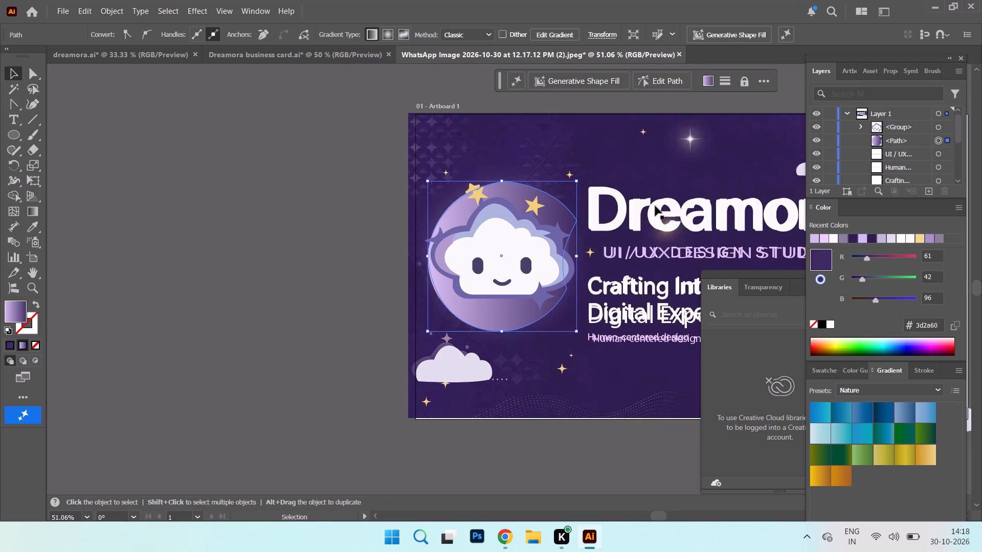
drag(671, 189, 681, 189)
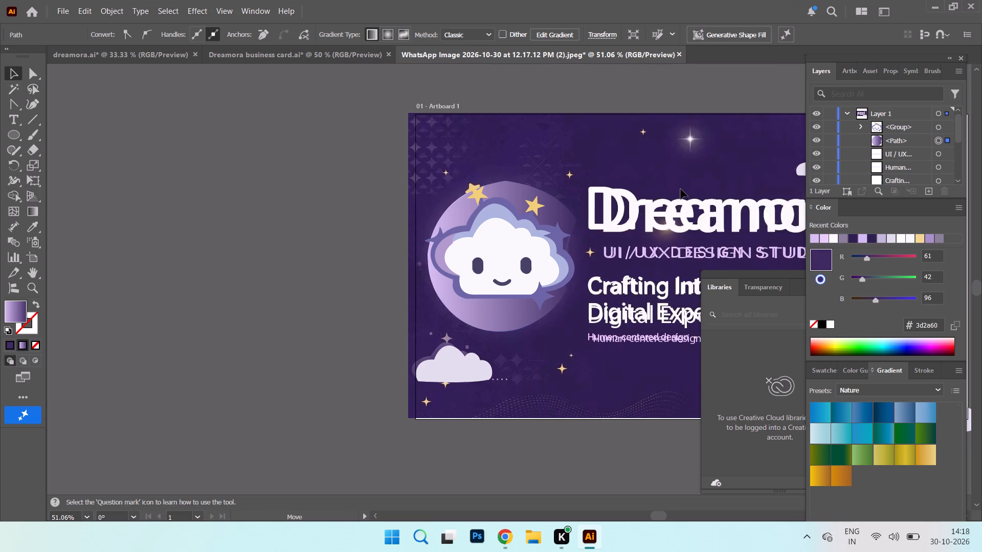
drag(681, 189, 666, 187)
Move the reference banner image off the artboard into the empty canvas to its left.
click(510, 126)
drag(532, 126, 489, 210)
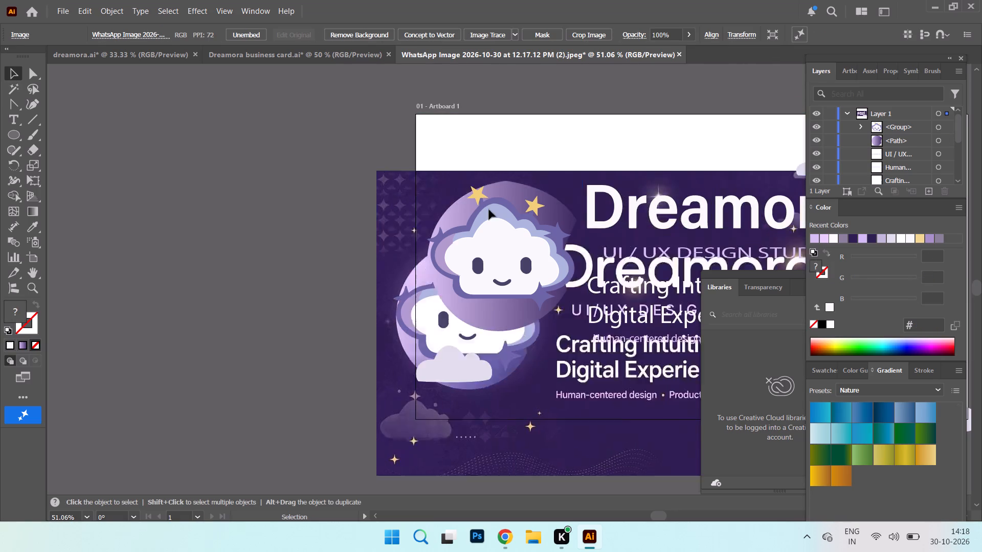
drag(489, 210, 292, 253)
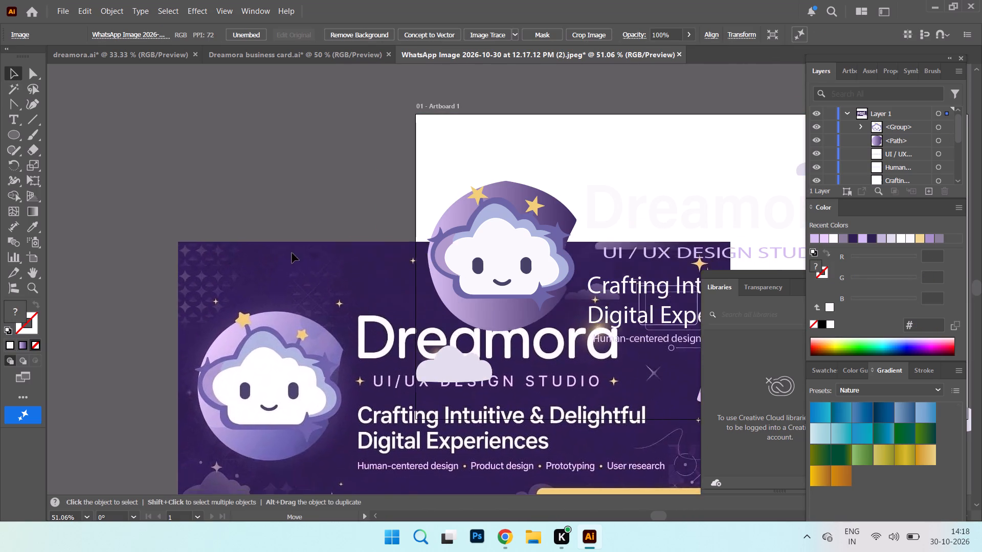
drag(292, 253, 217, 85)
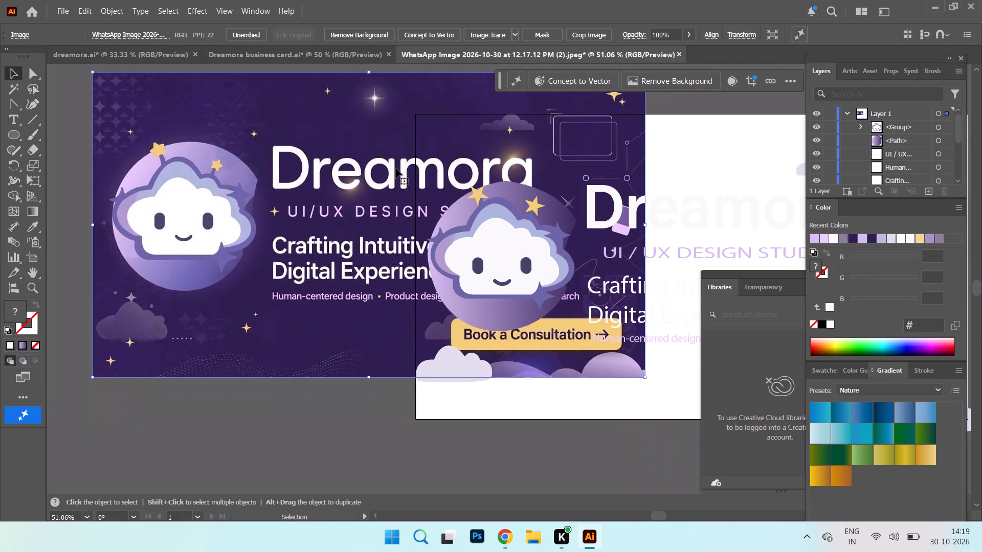
click(495, 320)
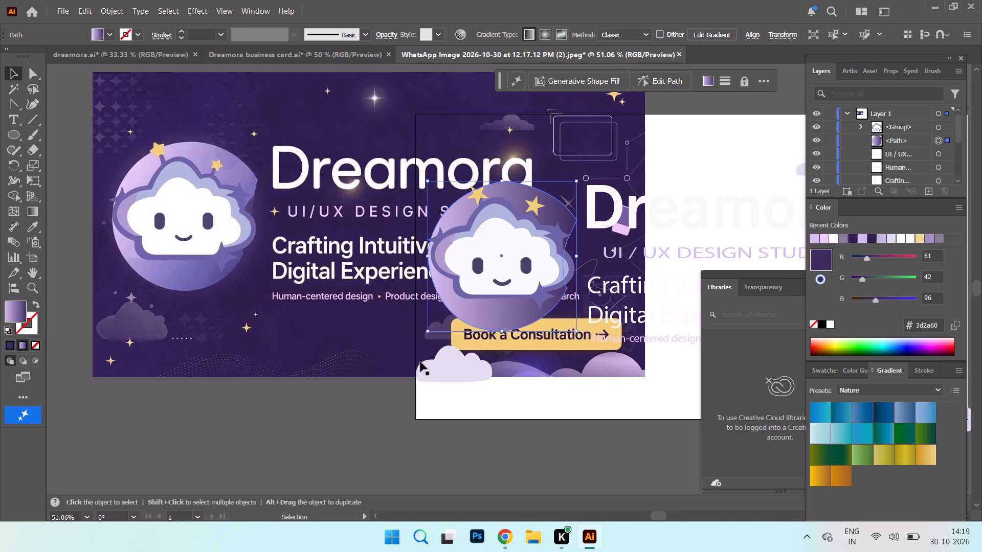
drag(347, 304, 70, 305)
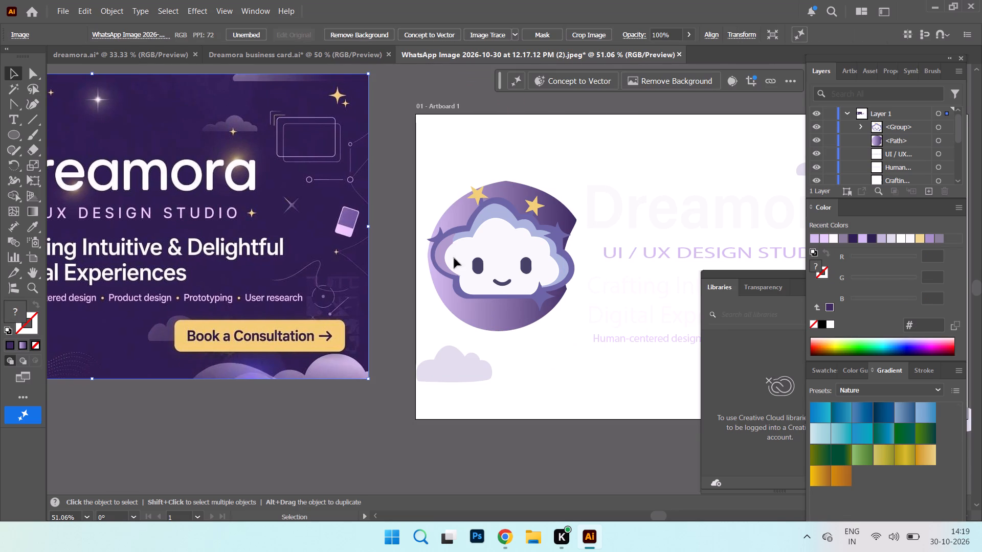
Start choosing a shape tool for drawing on the artboard beside the reference banner.
key(ctrl+minus)
key(ctrl+minus)
key(ctrl+minus)
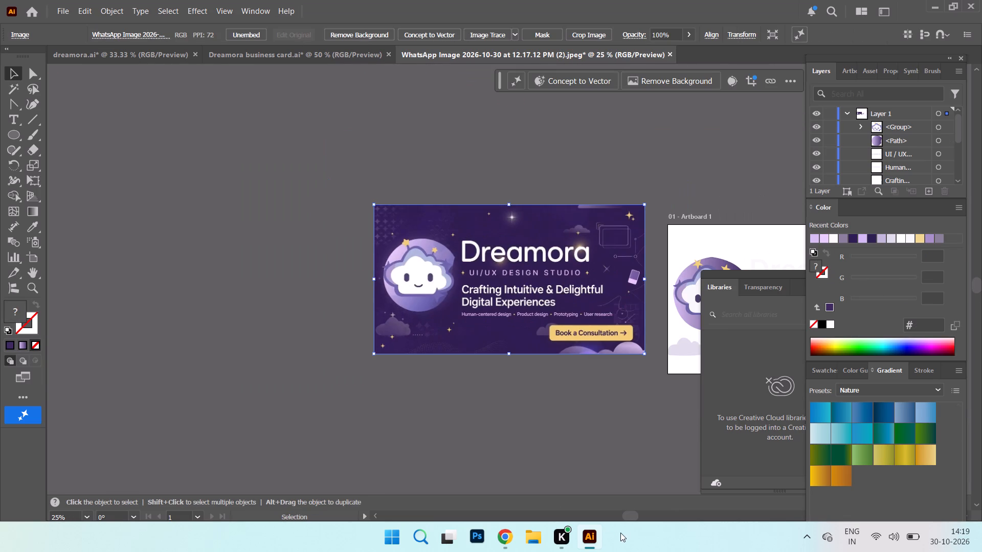
drag(632, 516, 656, 516)
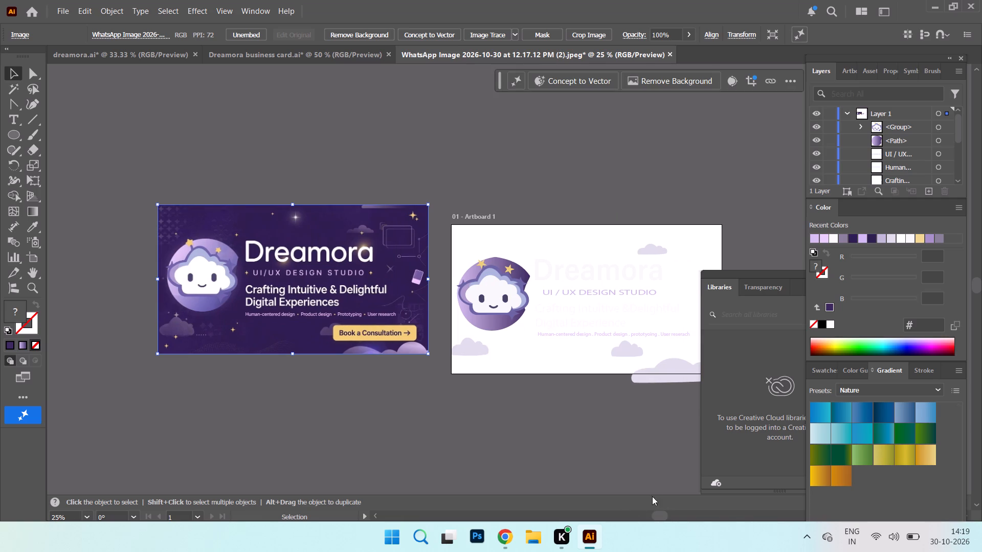
drag(657, 517, 665, 515)
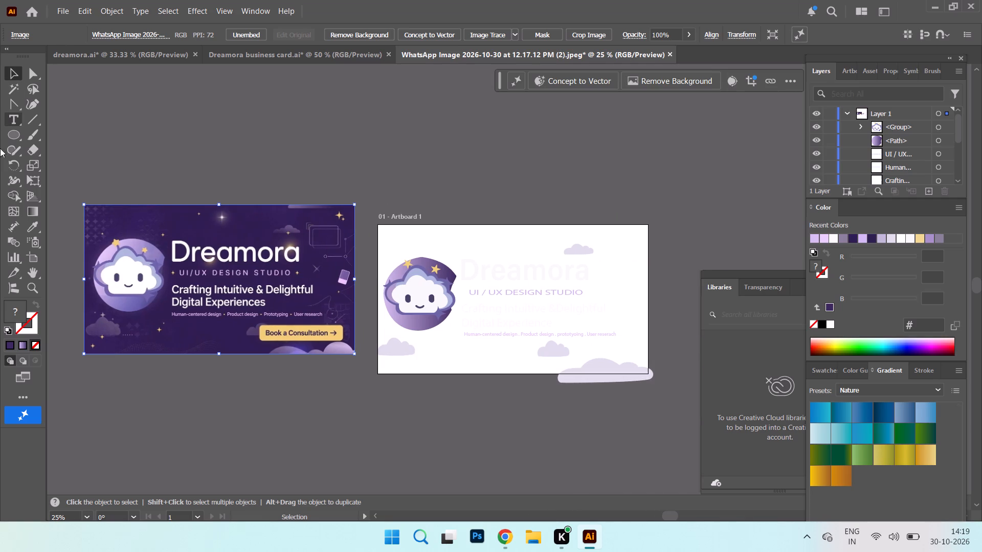
right_click(0, 138)
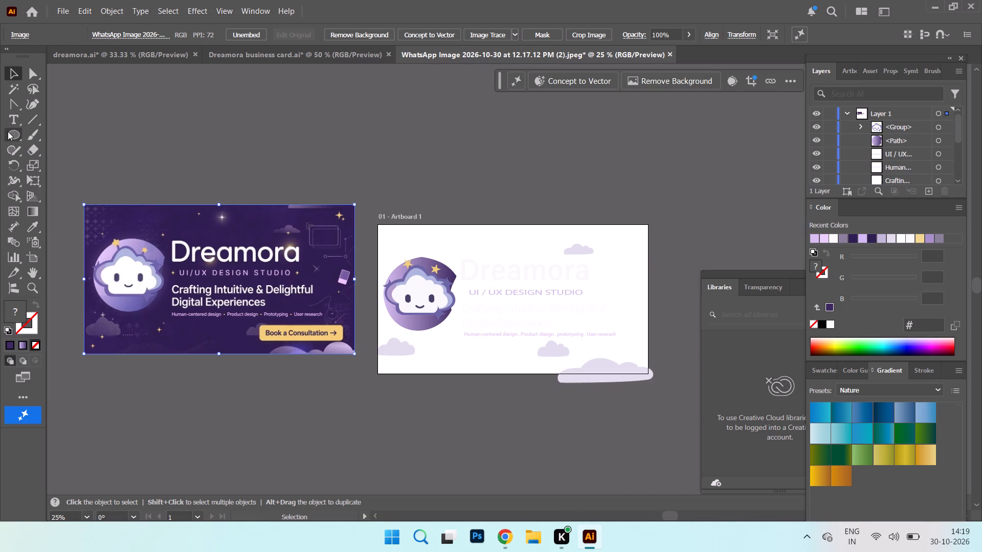
Switch to the plain Rectangle tool, ready for drawing on the artboard beside the reference banner.
right_click(8, 131)
click(74, 152)
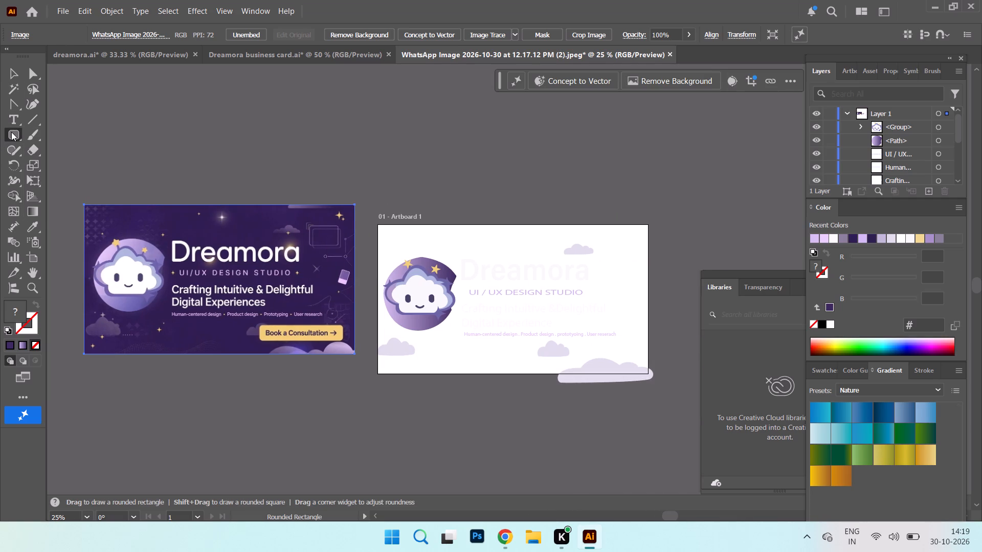
right_click(11, 132)
click(90, 140)
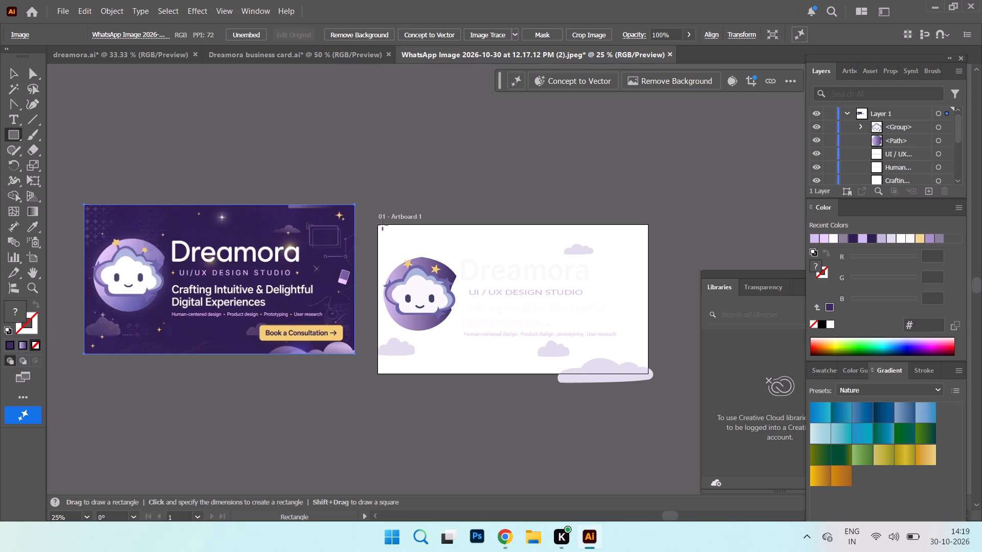
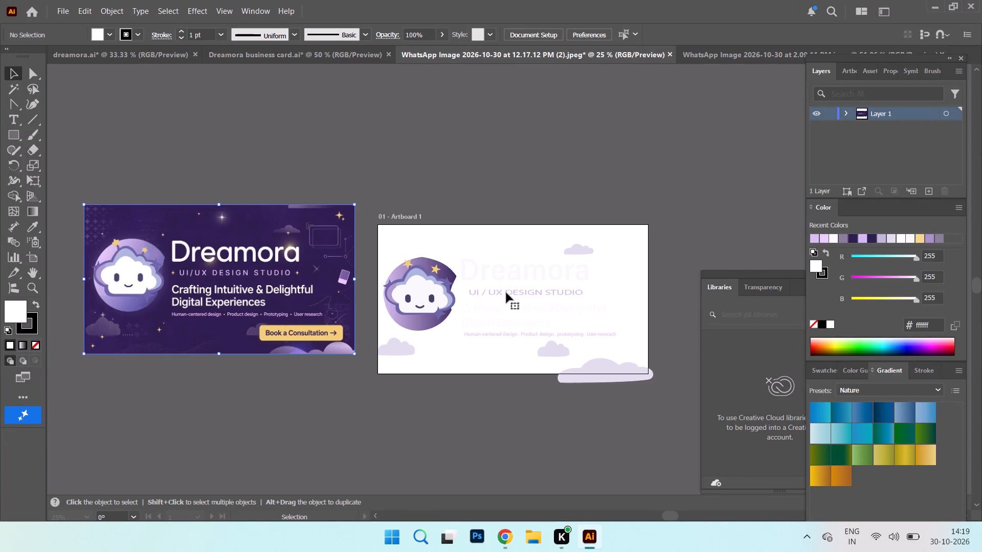
Move the starry purple background image down the layer stack, beneath all the banner artwork and just above the reference image.
drag(911, 126, 912, 143)
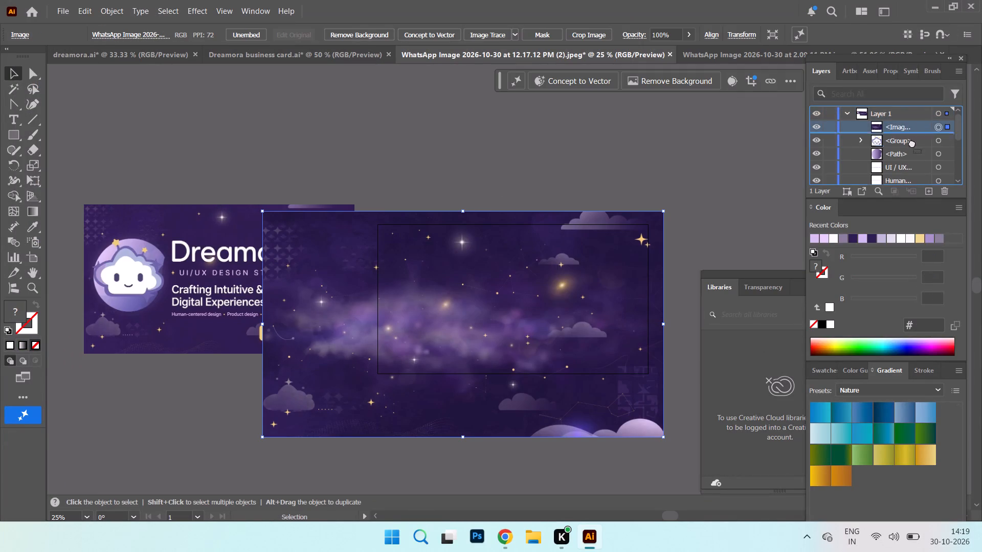
drag(912, 143, 924, 179)
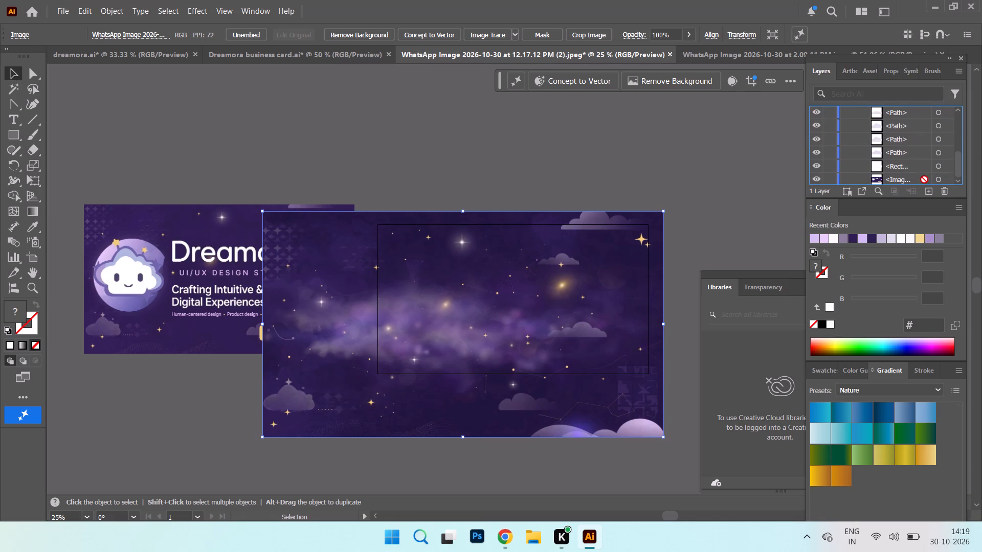
drag(924, 179, 924, 169)
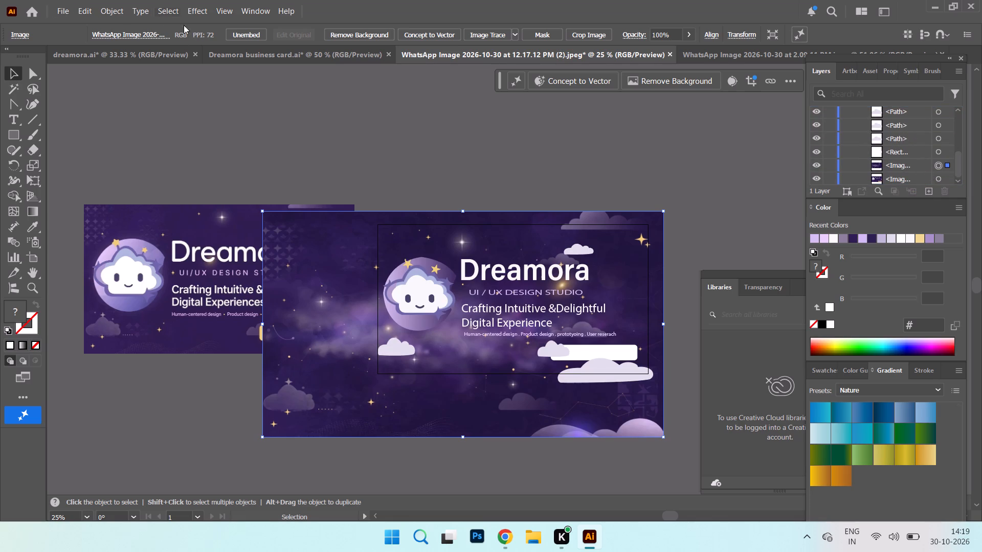
Scale the starry background image down from its lower-left corner so it just covers the artboard's left and bottom edges.
drag(262, 435, 378, 373)
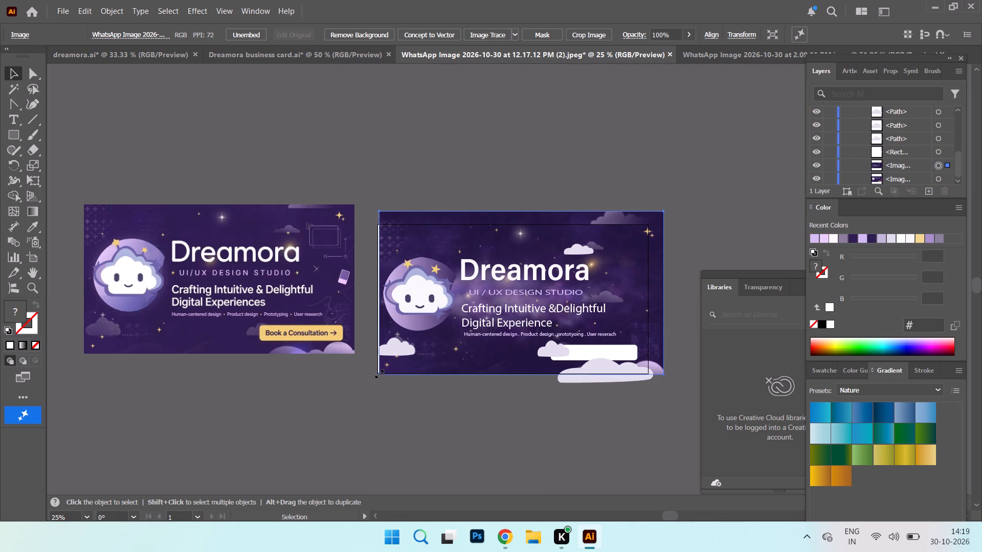
drag(378, 373, 373, 376)
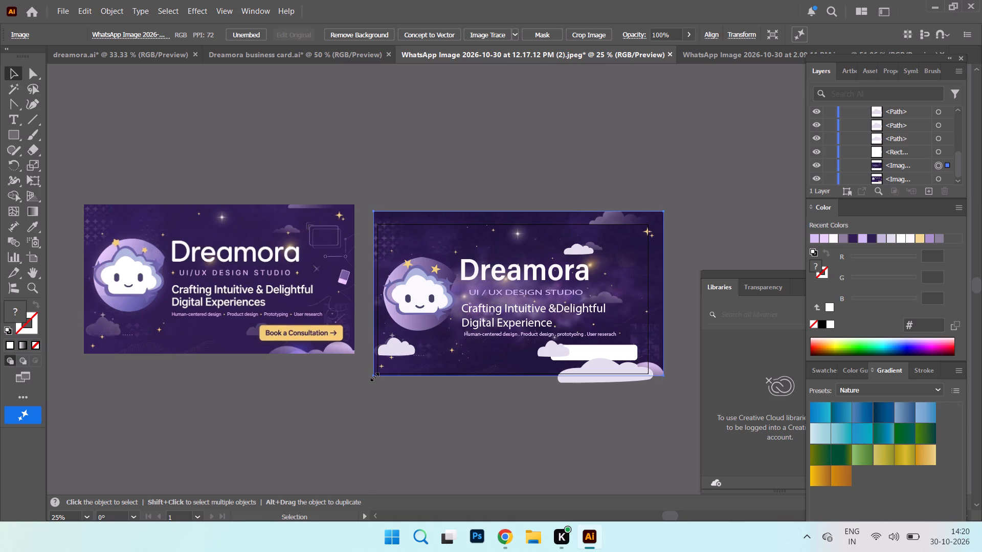
drag(373, 376, 373, 376)
click(477, 101)
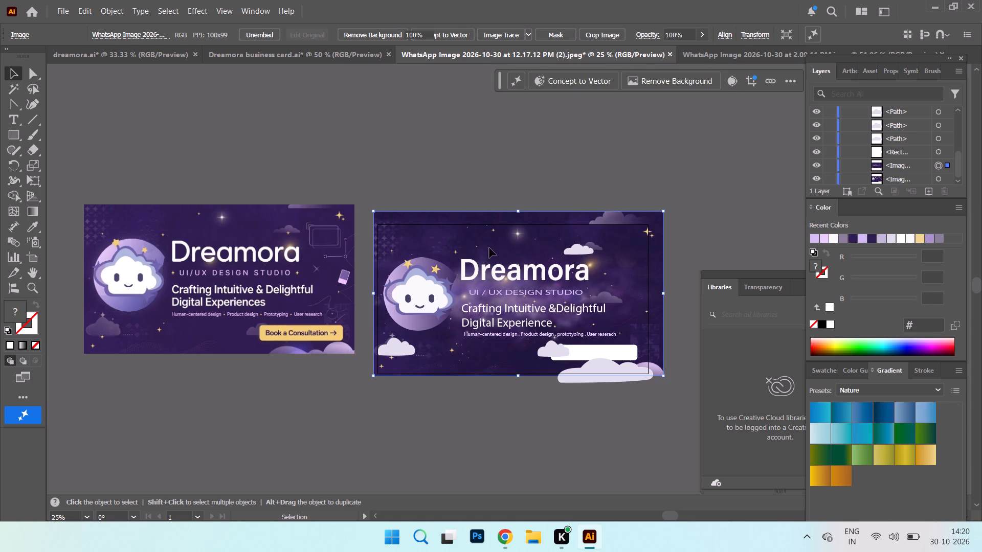
Move the starry purple background image off the artboard into the empty canvas above the reference banner.
drag(551, 233, 636, 252)
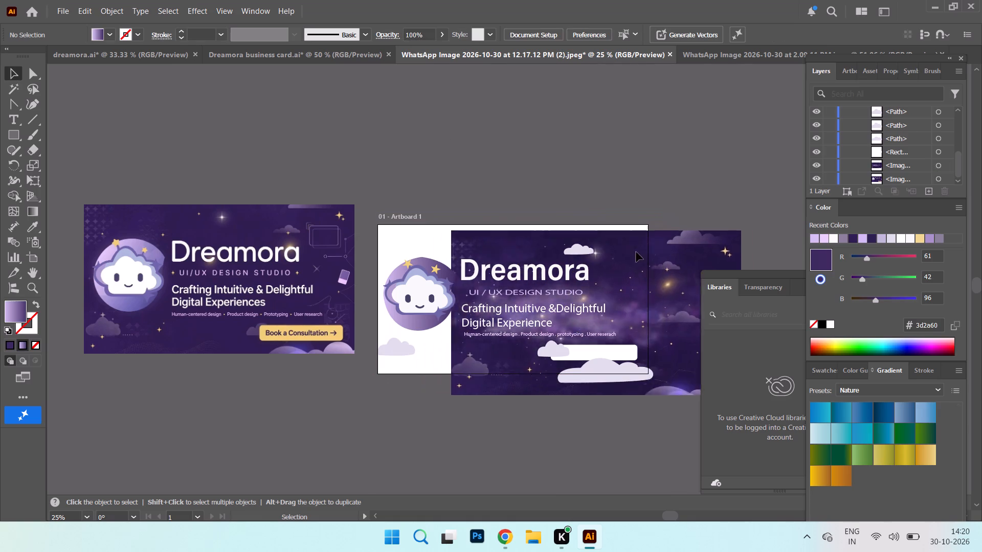
drag(636, 252, 367, 76)
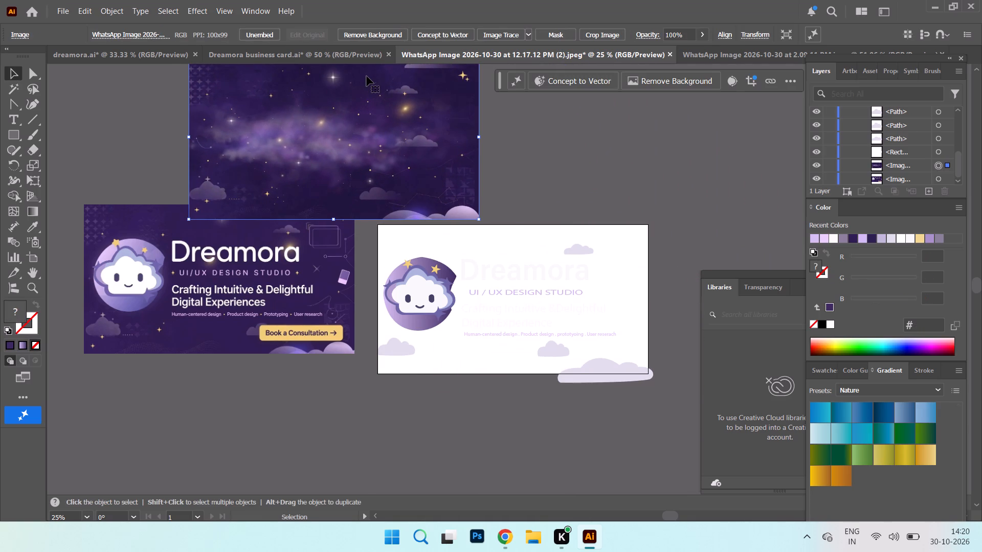
Shift the reference banner image down, clear of the starry background image, keeping it beside the artboard.
drag(177, 287, 180, 328)
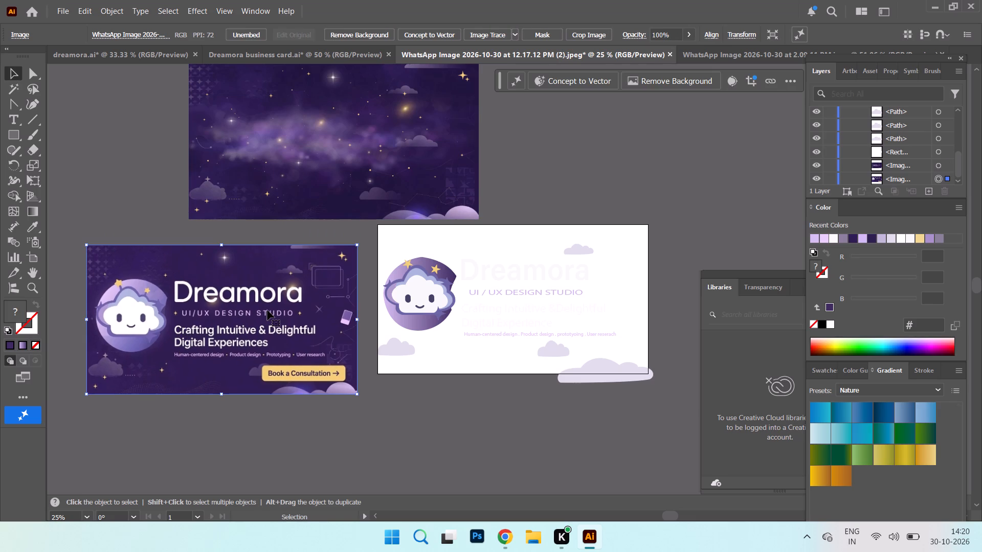
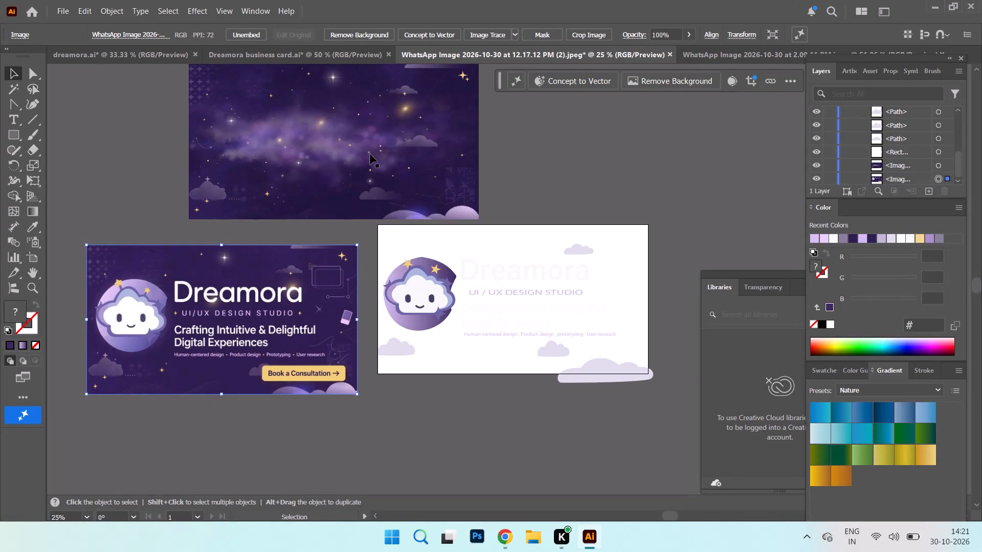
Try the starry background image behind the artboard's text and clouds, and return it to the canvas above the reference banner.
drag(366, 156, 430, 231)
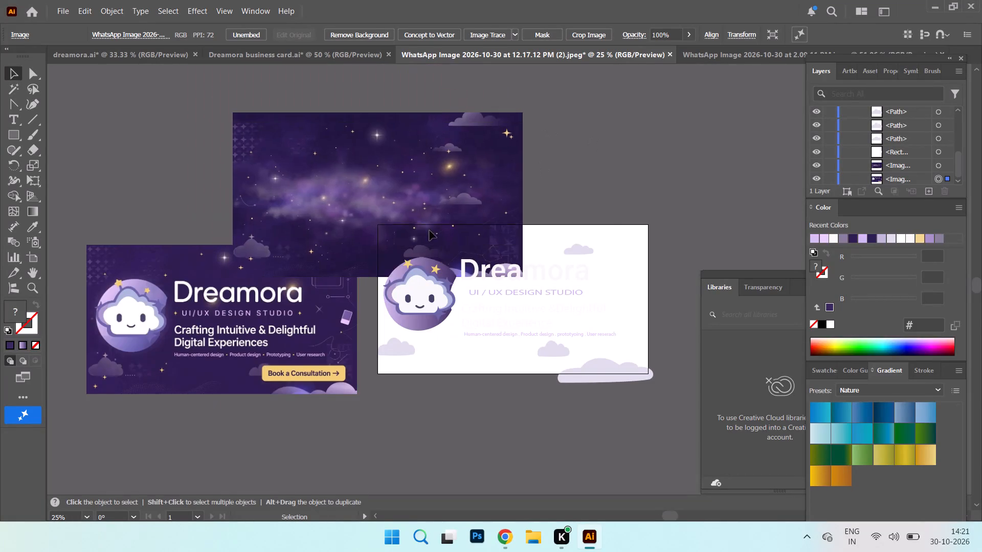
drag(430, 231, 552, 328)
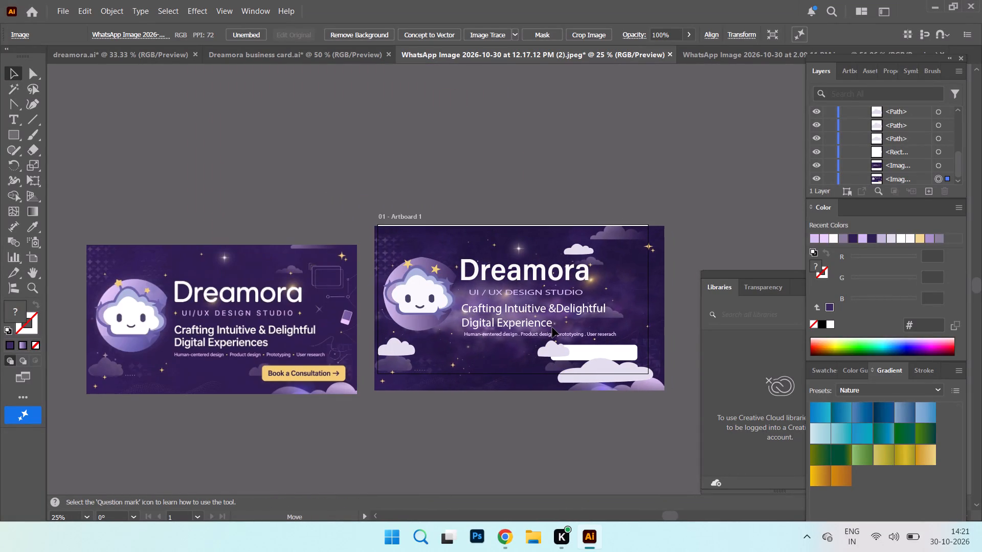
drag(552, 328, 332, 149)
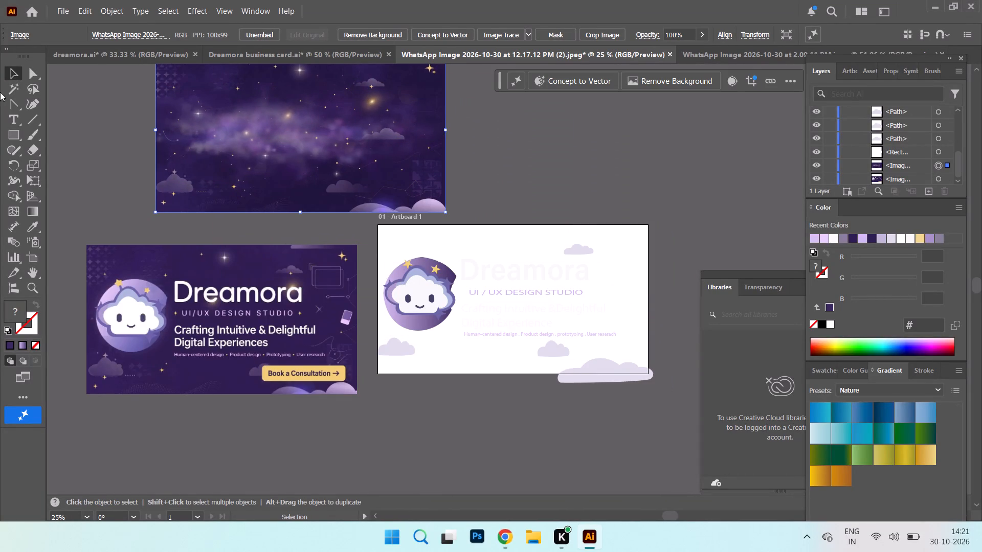
Shift the Dreamora title on the artboard slightly to the right.
click(15, 115)
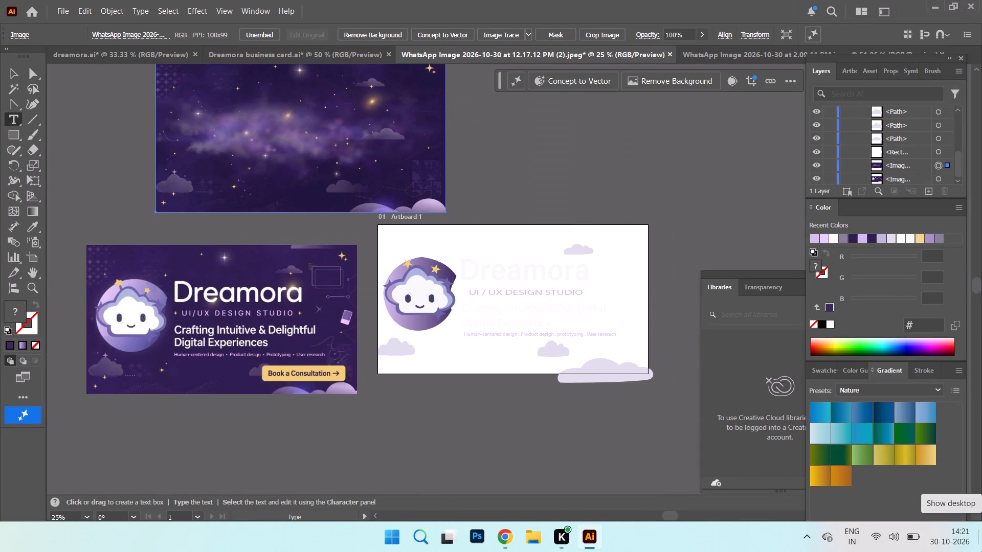
click(17, 79)
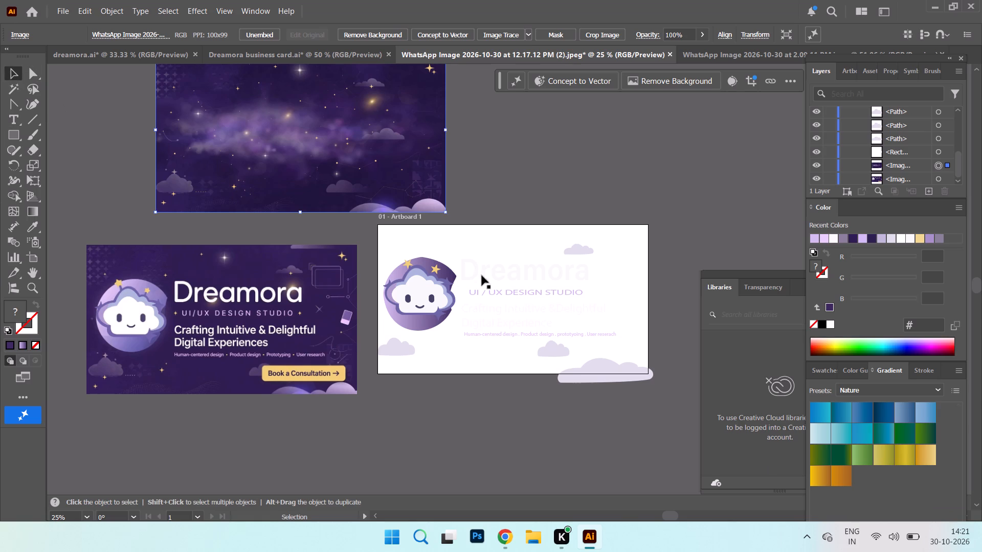
click(503, 295)
click(525, 297)
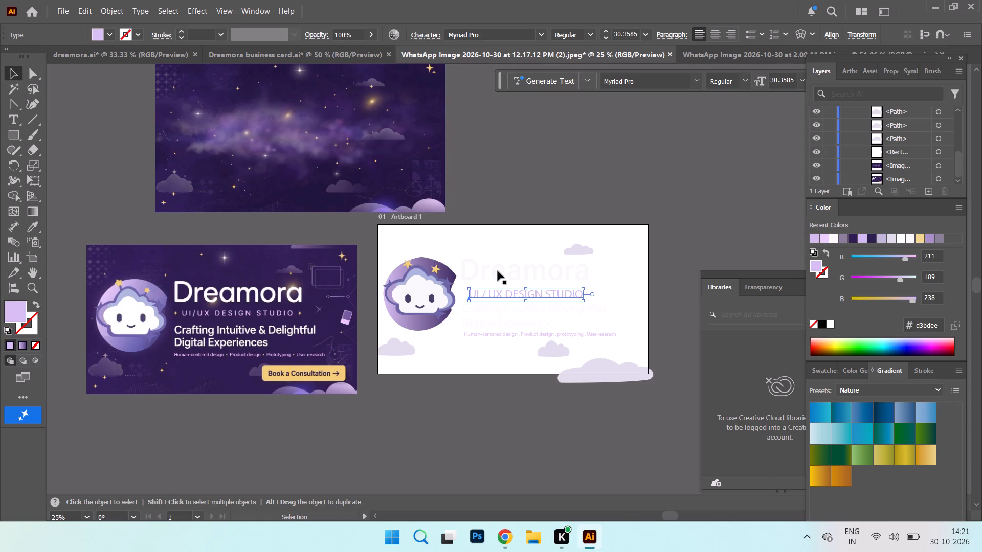
drag(498, 269, 503, 269)
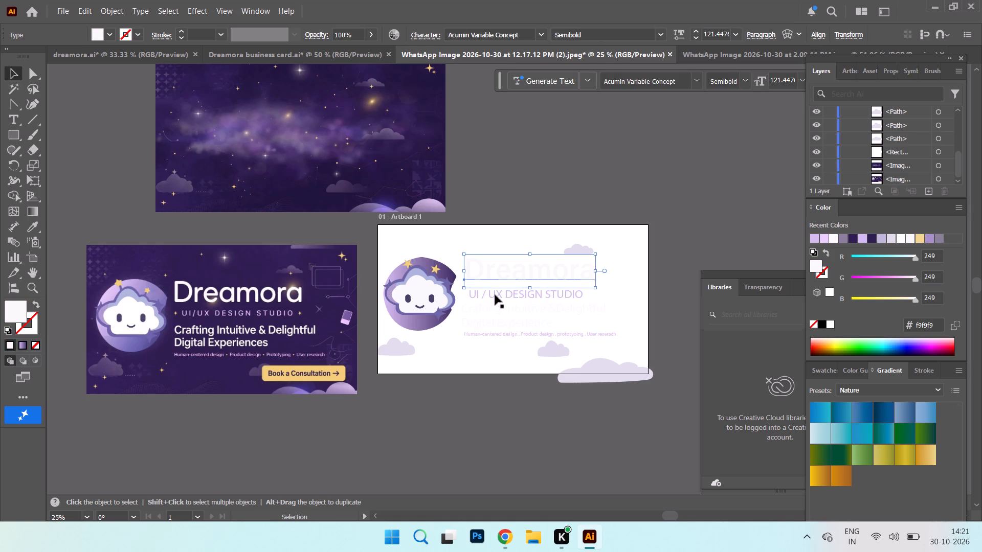
Nudge the UI / UX DESIGN STUDIO subtitle up slightly, closer to the Dreamora title, and deselect it.
click(496, 293)
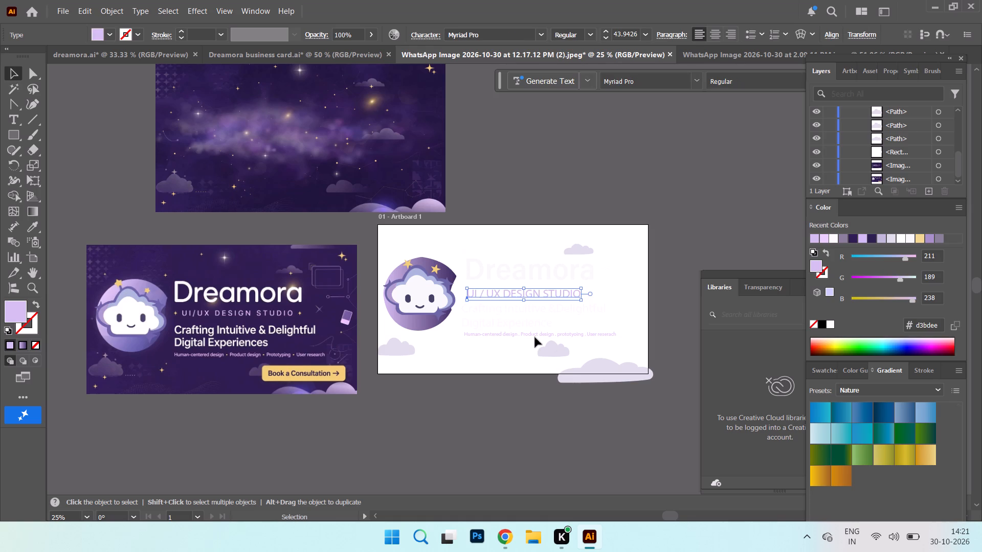
click(503, 317)
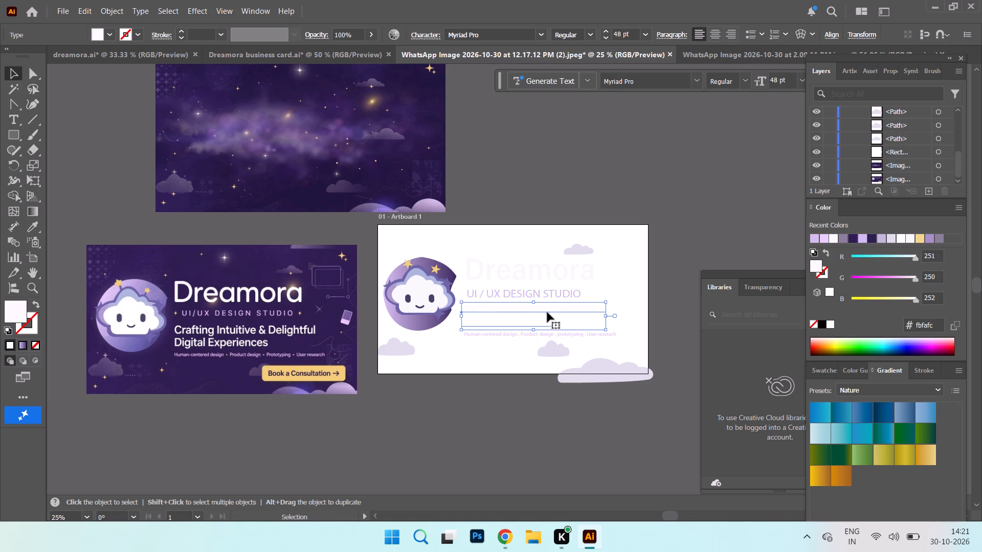
click(541, 292)
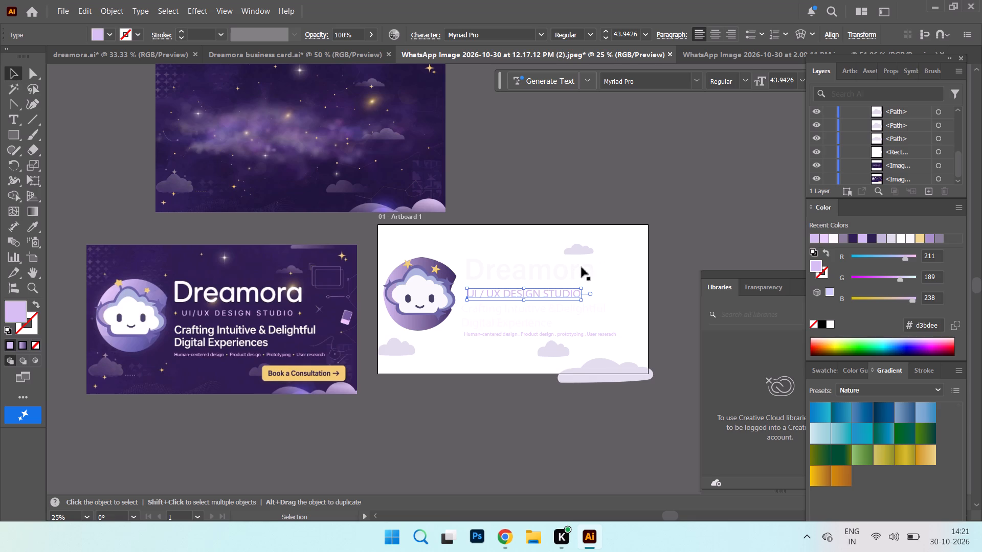
key(Up)
key(Up)
click(709, 288)
key(Up)
key(Up)
key(Up)
key(Up)
key(Up)
key(Up)
key(Up)
key(Up)
key(Up)
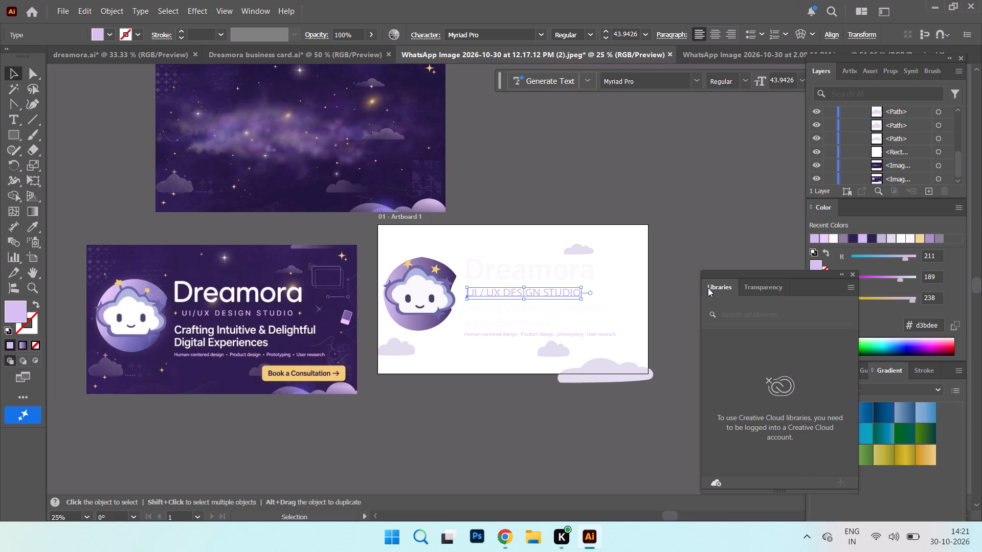
key(Up)
click(704, 228)
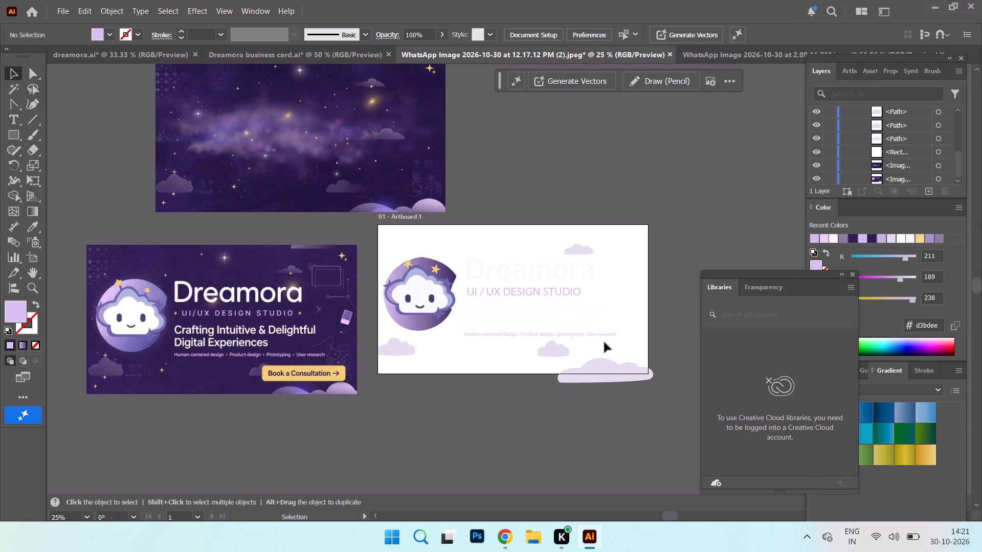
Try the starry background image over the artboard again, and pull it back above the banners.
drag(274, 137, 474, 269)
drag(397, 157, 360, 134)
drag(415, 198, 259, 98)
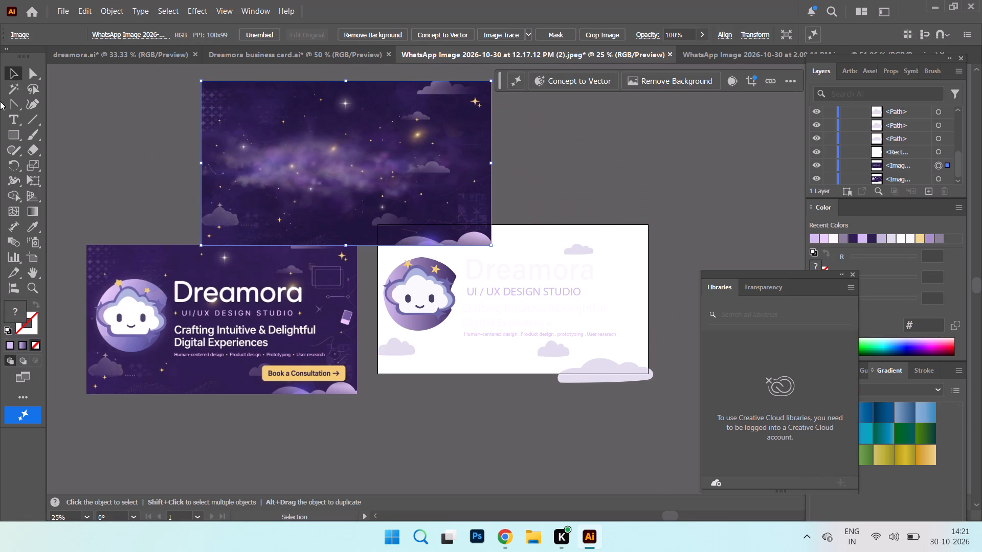
Add the text "Book a Consultation" on the empty canvas below the artboard.
click(16, 118)
click(412, 429)
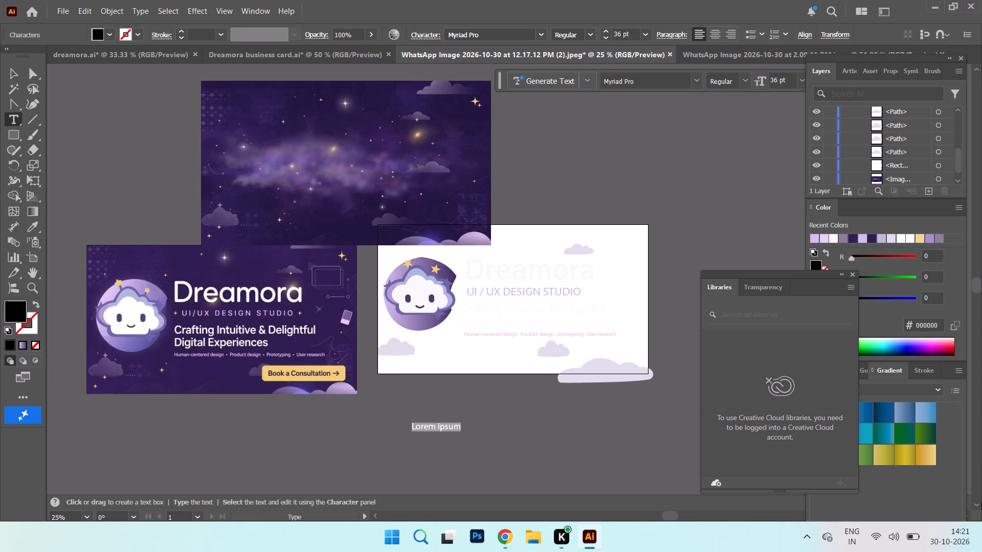
key(b)
text(ook a)
key(space)
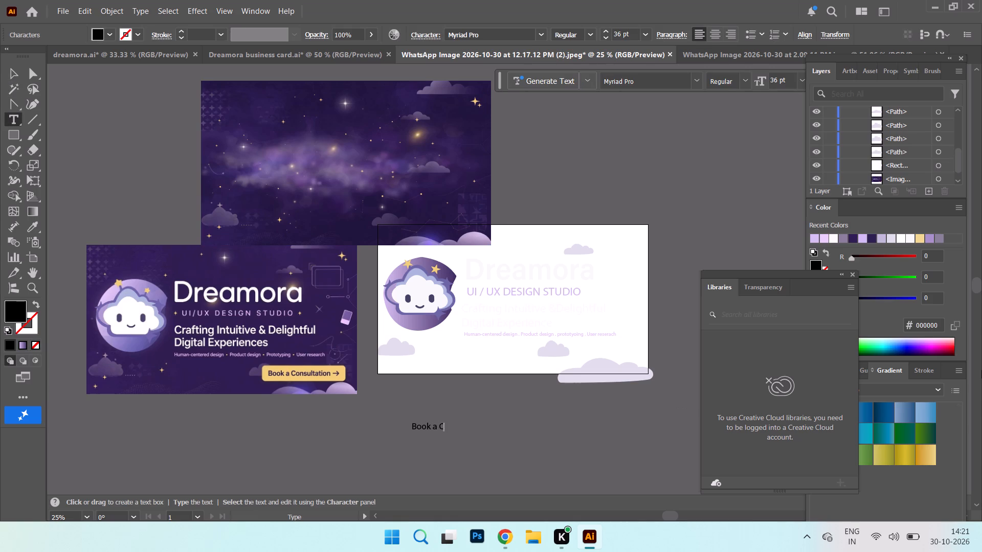
text(ons)
text(ul)
text(tation)
key(space)
click(16, 72)
Recolor the Book a Consultation text dark purple #342156, sampled from the reference banner's background.
click(474, 428)
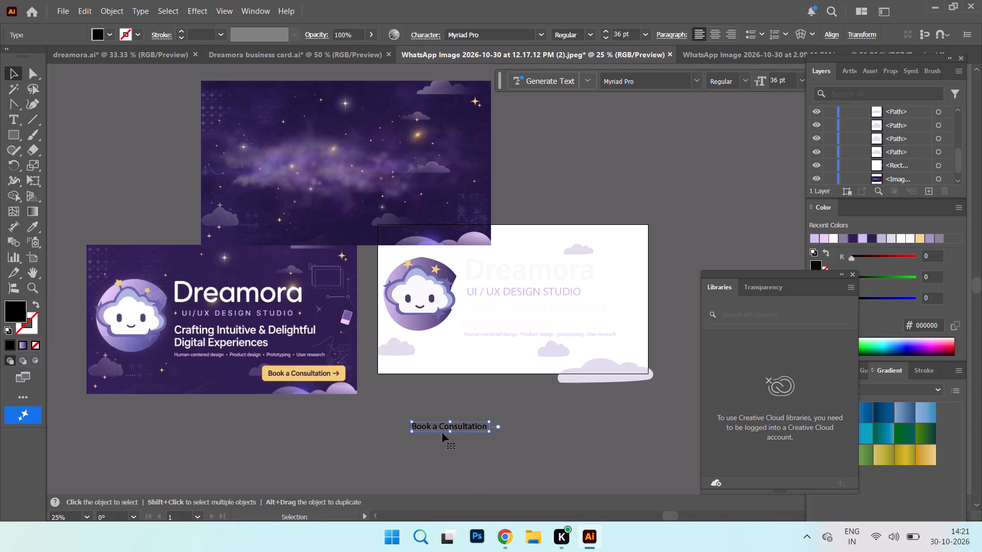
click(15, 312)
double_click(15, 312)
click(816, 314)
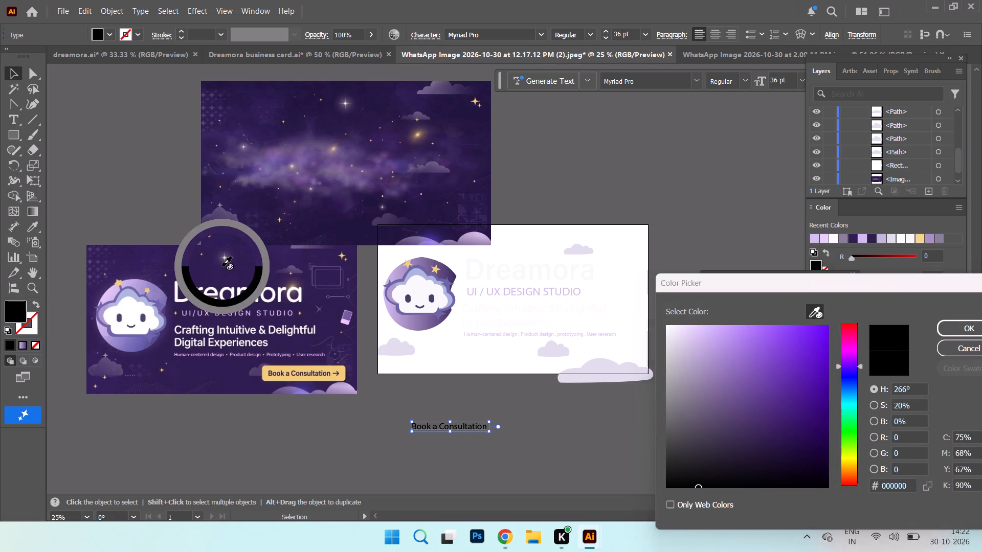
click(222, 266)
click(961, 326)
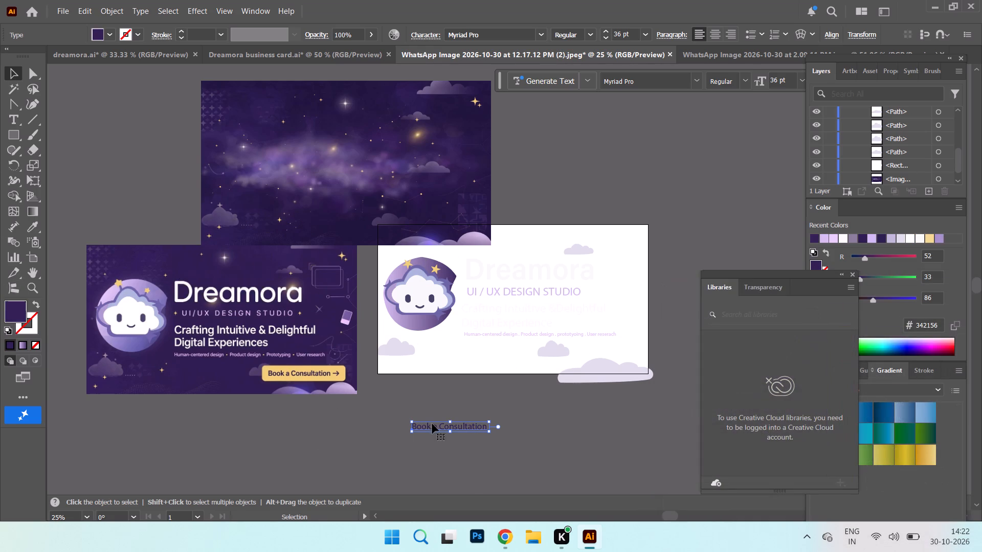
Move the Book a Consultation text onto the white button rectangle near the artboard's bottom right.
drag(441, 425, 585, 347)
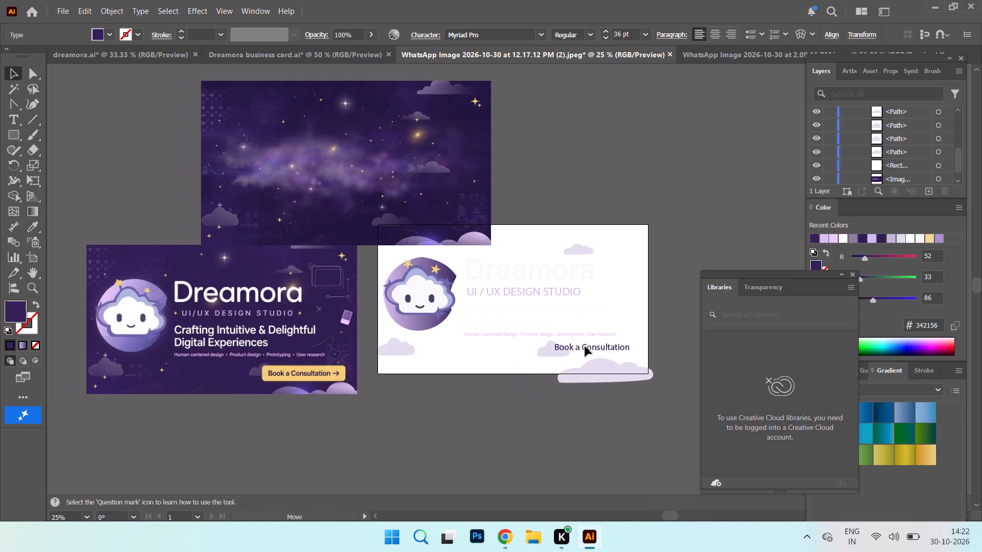
drag(585, 347, 590, 350)
Move the starry background image over the artboard, behind the mascot, texts and button.
drag(393, 119, 573, 266)
click(570, 265)
Nudge the Book a Consultation text slightly left within the white button rectangle.
drag(611, 352, 606, 351)
Fill the white button rectangle with golden yellow #efce6f, sampled from the reference banner's button.
click(623, 358)
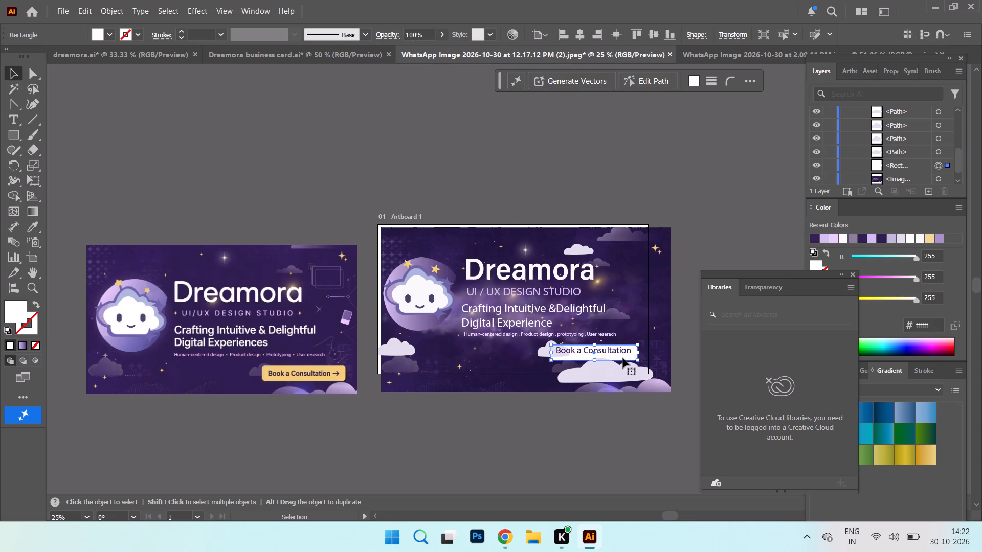
double_click(15, 305)
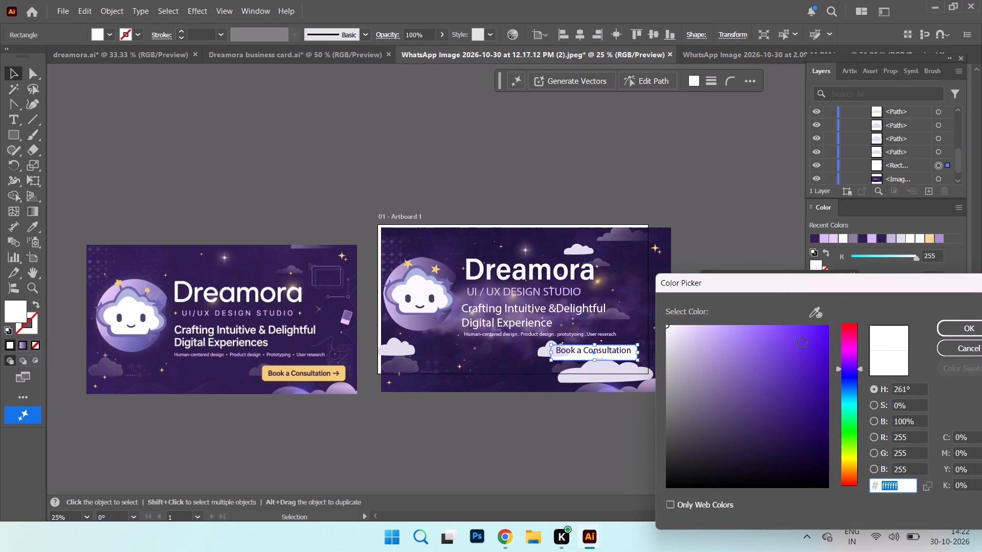
click(818, 315)
click(846, 461)
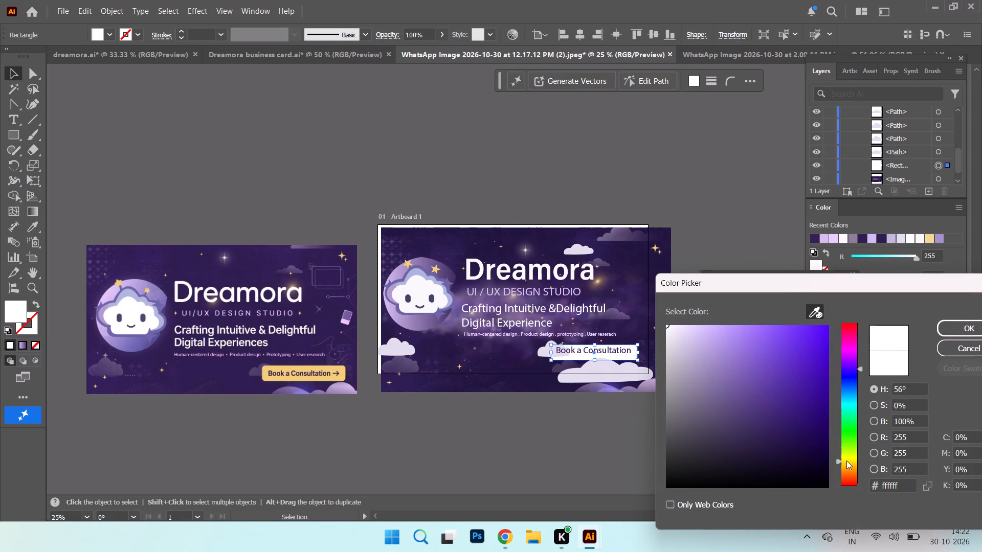
click(334, 367)
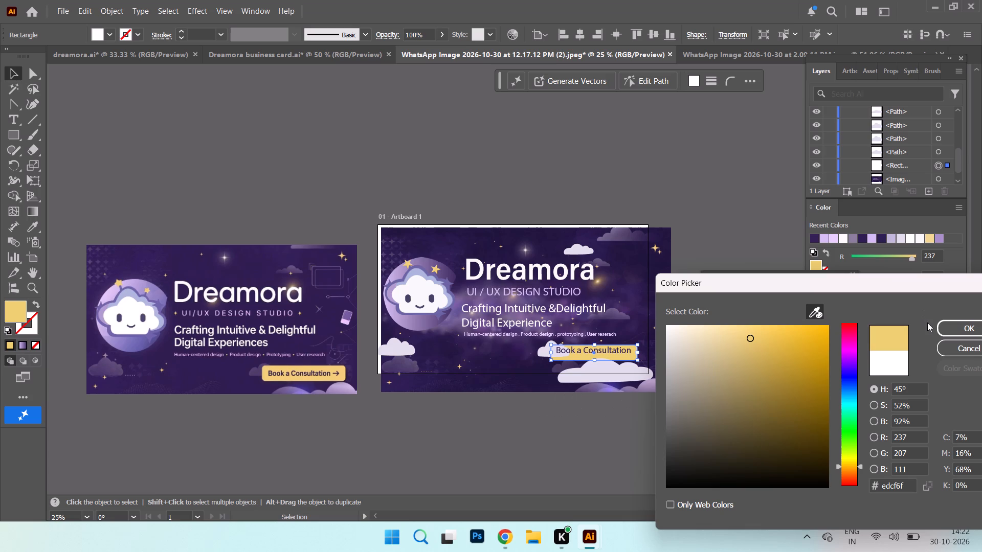
click(736, 337)
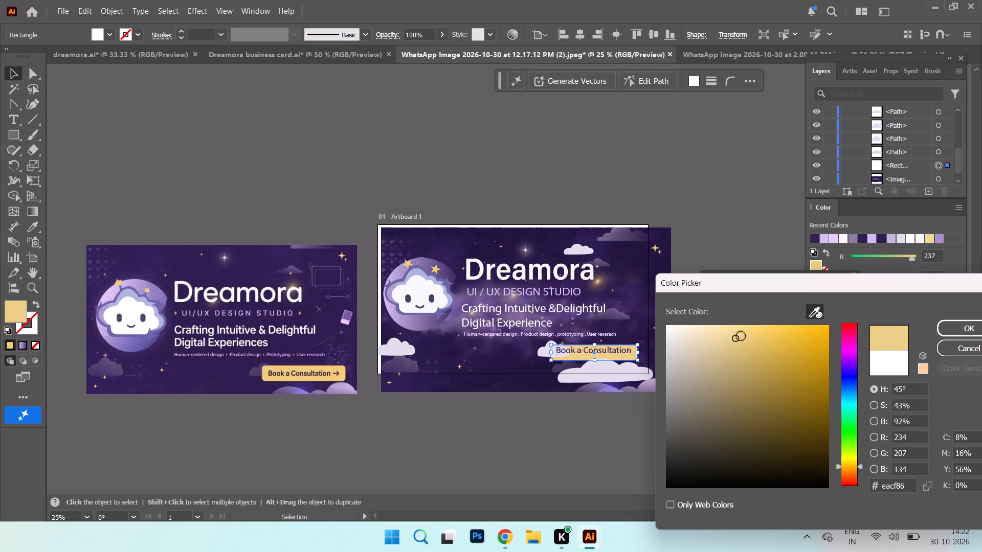
click(308, 368)
click(956, 328)
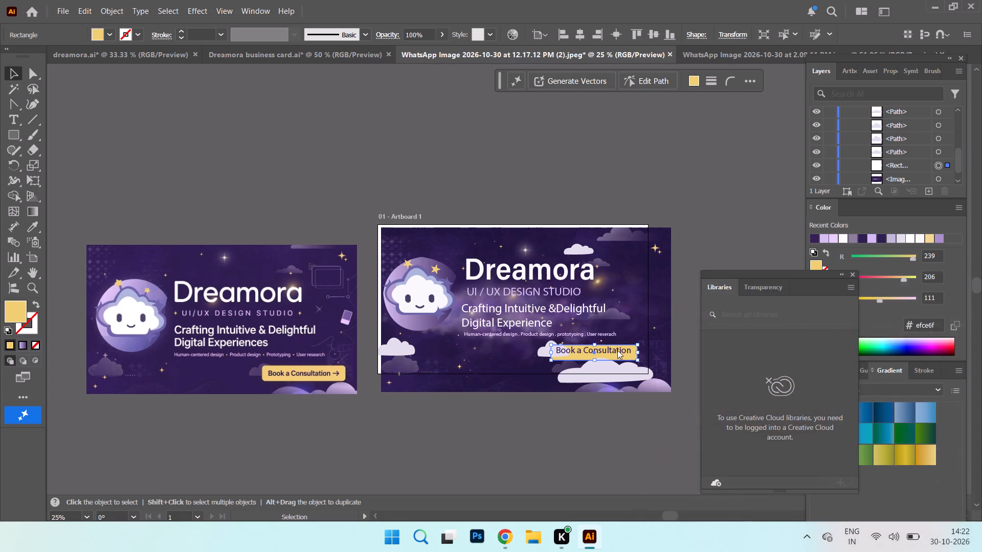
Set the Book a Consultation text to 24 pt and shift it slightly right inside the yellow button.
click(622, 352)
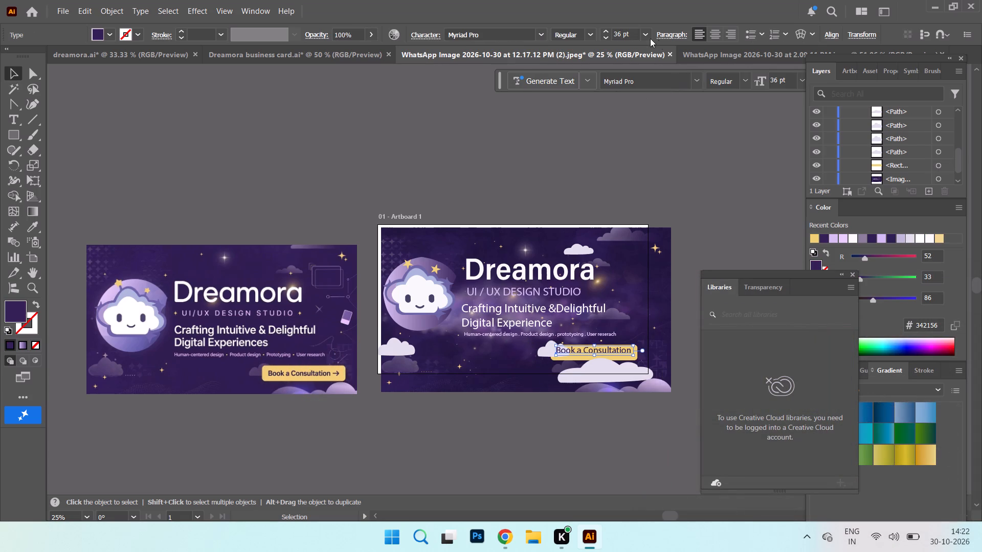
click(644, 37)
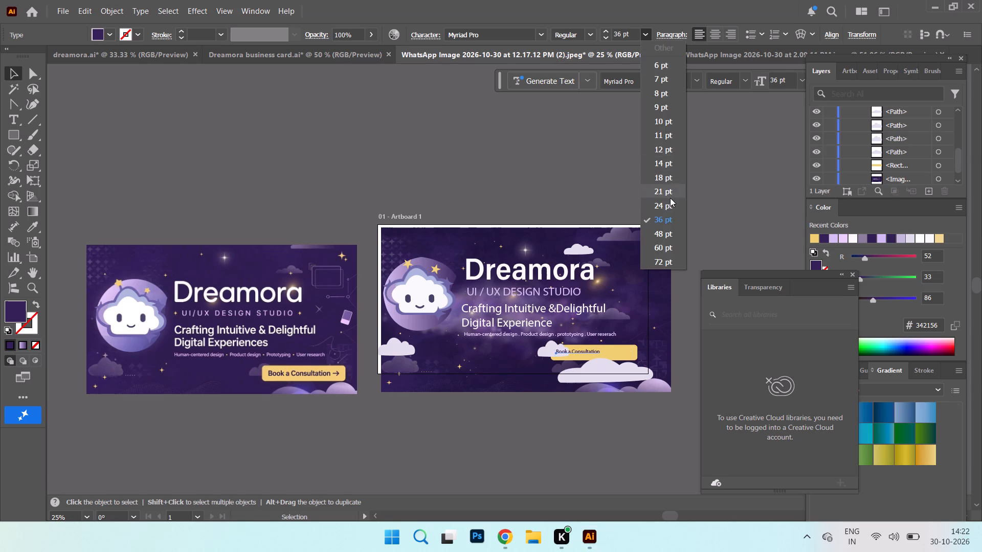
click(668, 210)
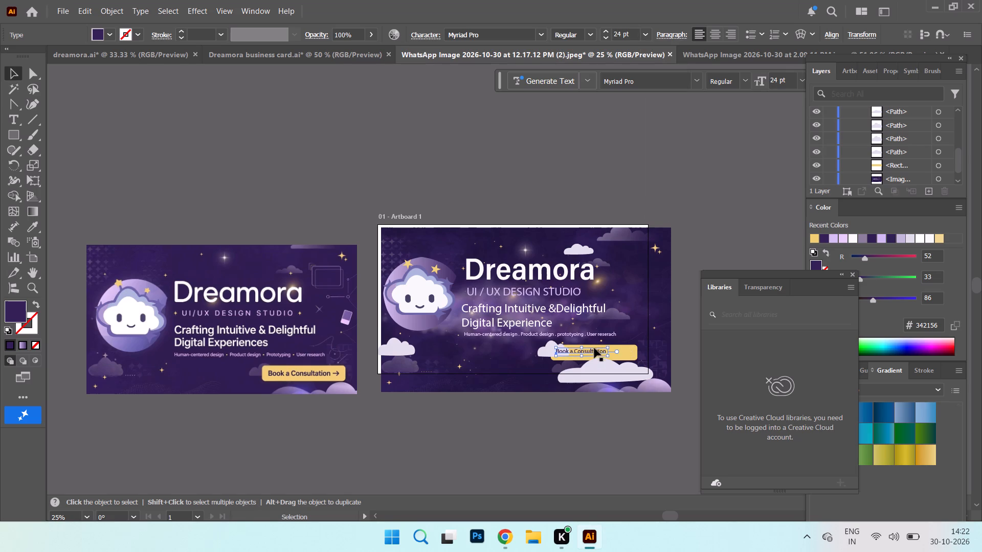
drag(594, 350, 599, 352)
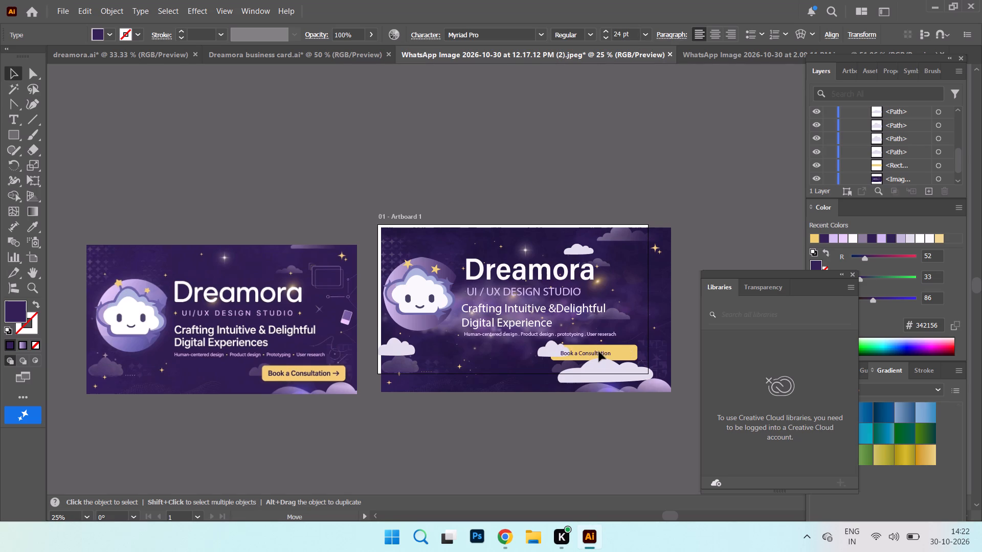
drag(599, 352, 599, 350)
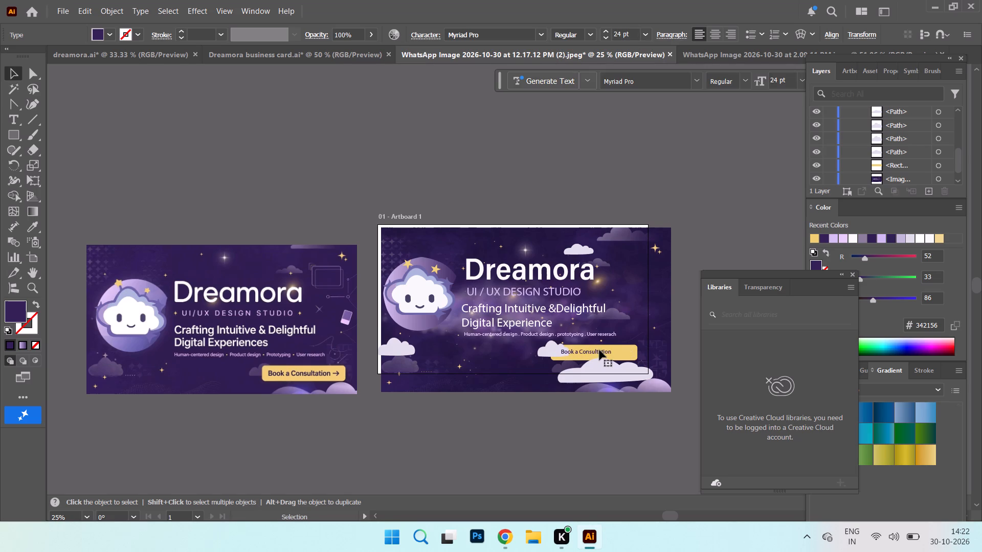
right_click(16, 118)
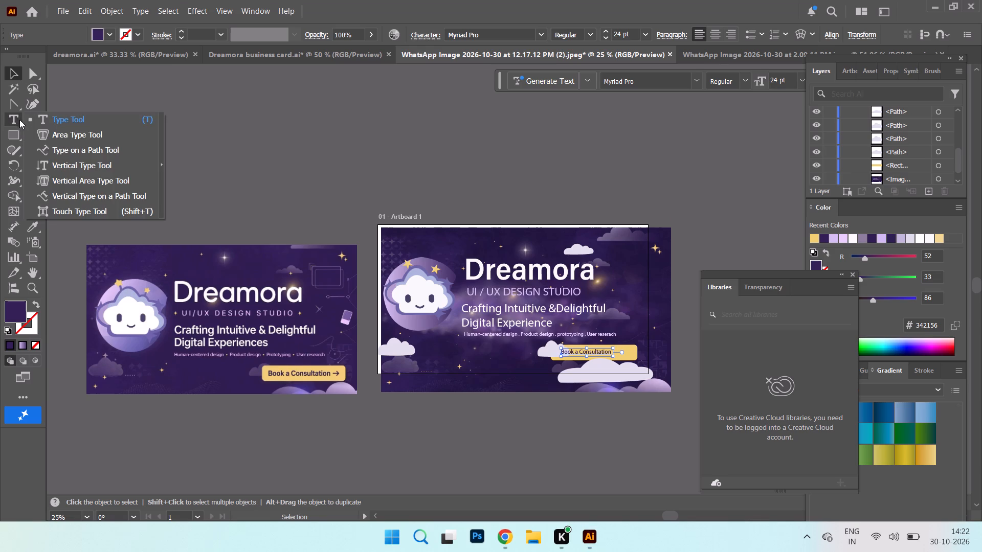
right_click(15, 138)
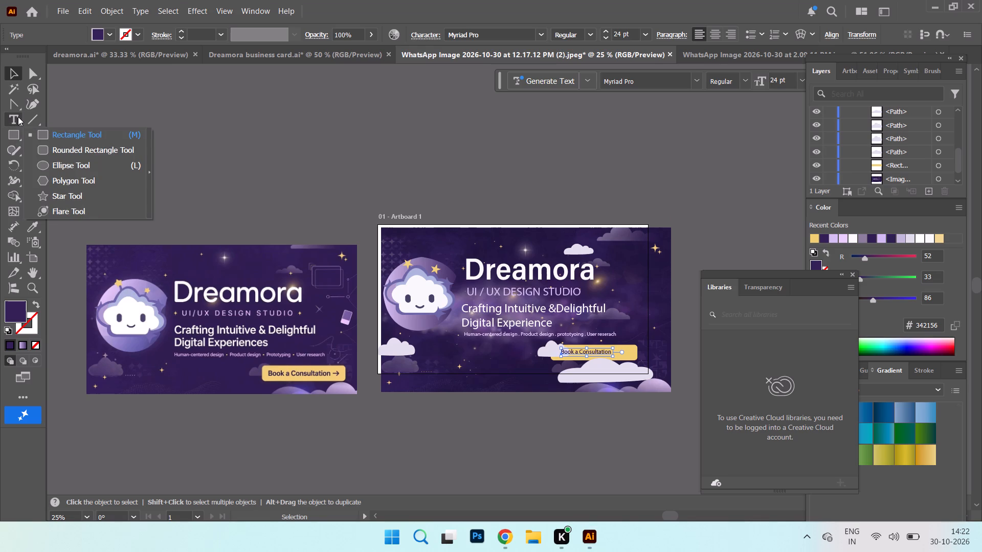
Draw a short horizontal line just after the Book a Consultation text inside the yellow button.
right_click(13, 106)
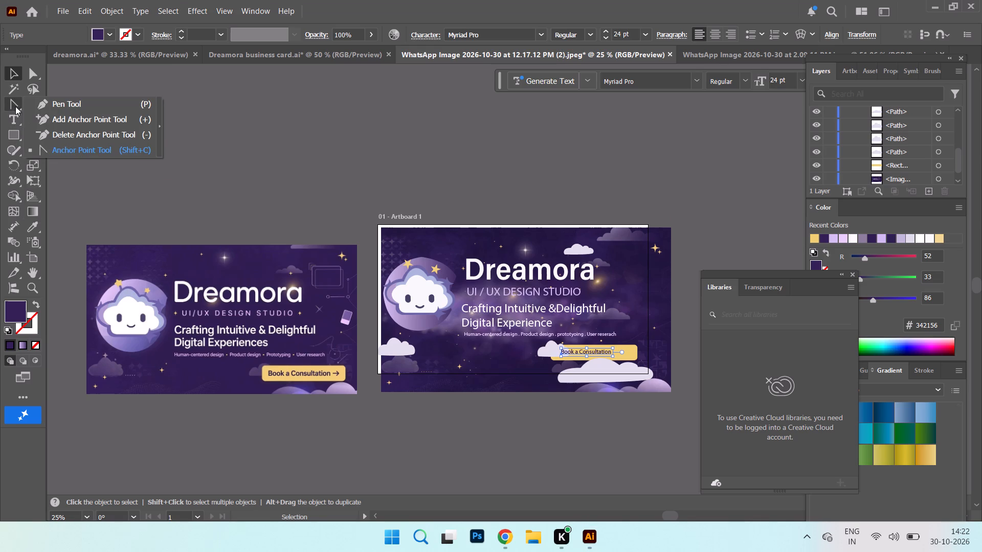
click(152, 76)
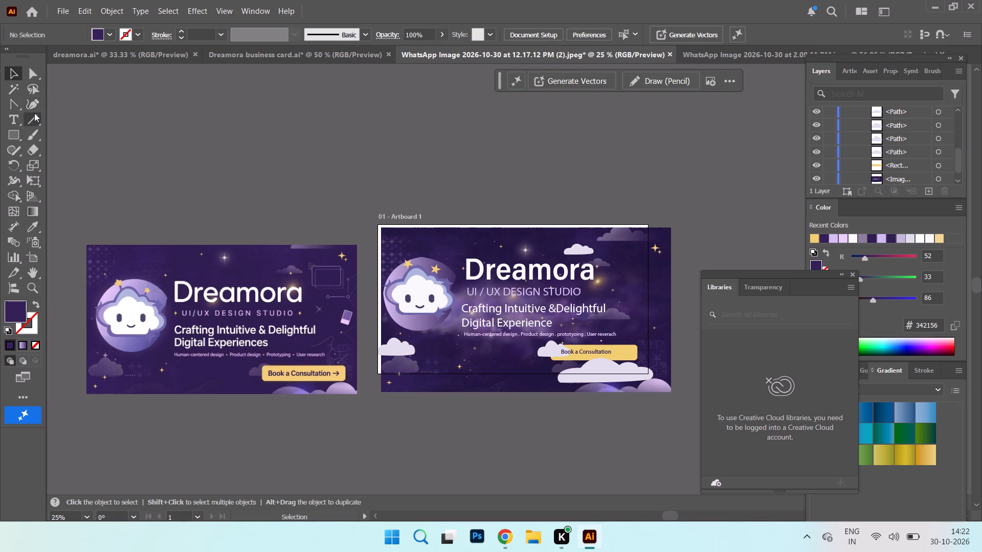
click(34, 113)
key(ctrl+equal)
key(ctrl+equal)
key(ctrl+equal)
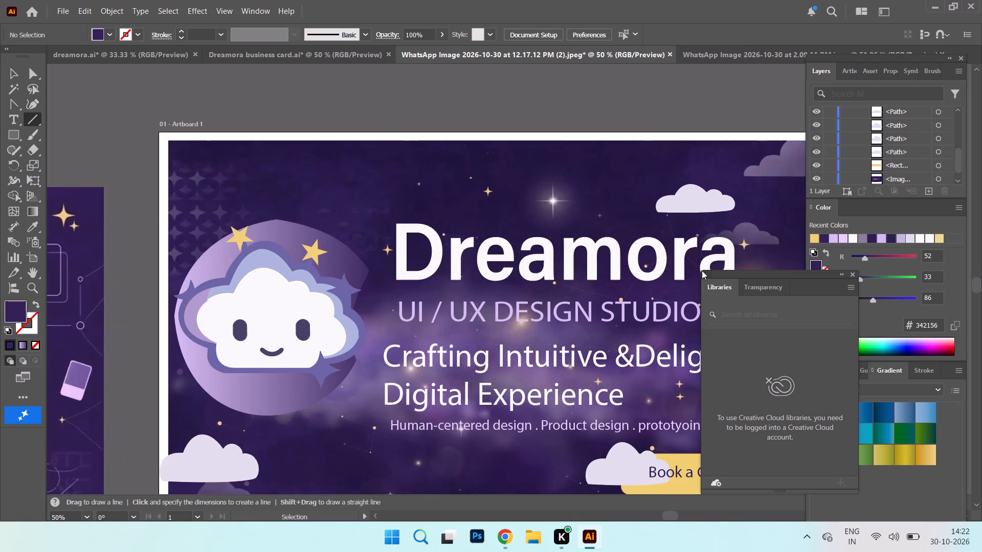
ctrl+scroll(555, 214, down, 20)
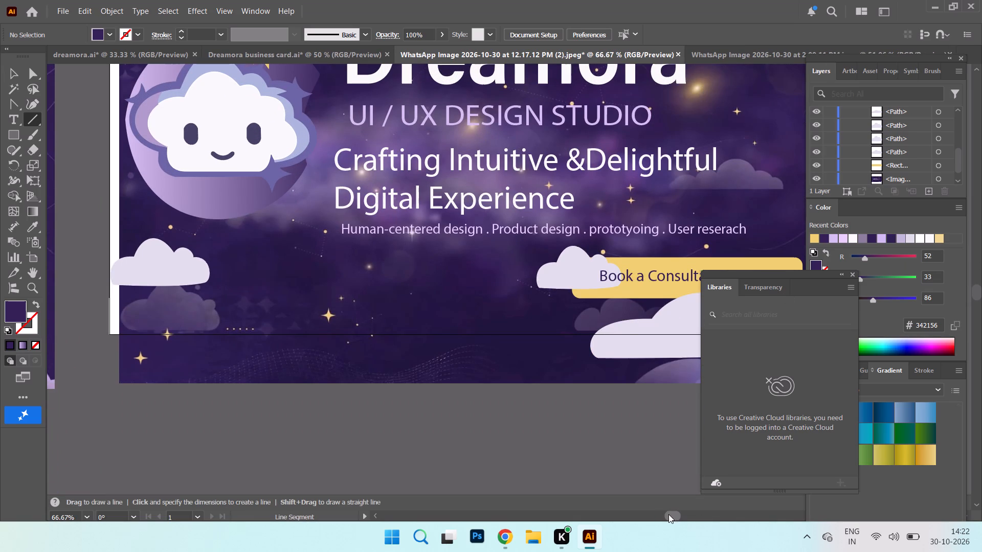
drag(668, 514, 677, 516)
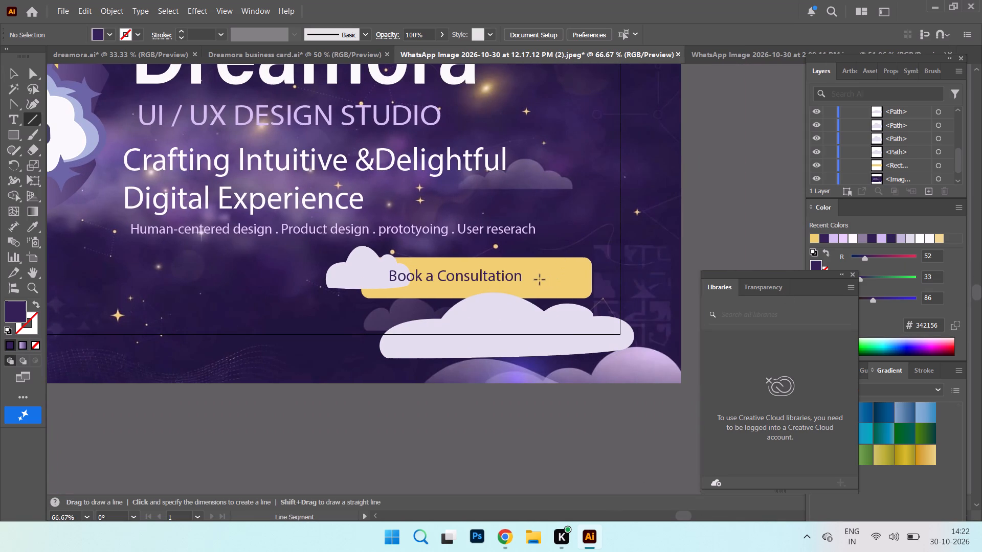
drag(534, 277, 568, 277)
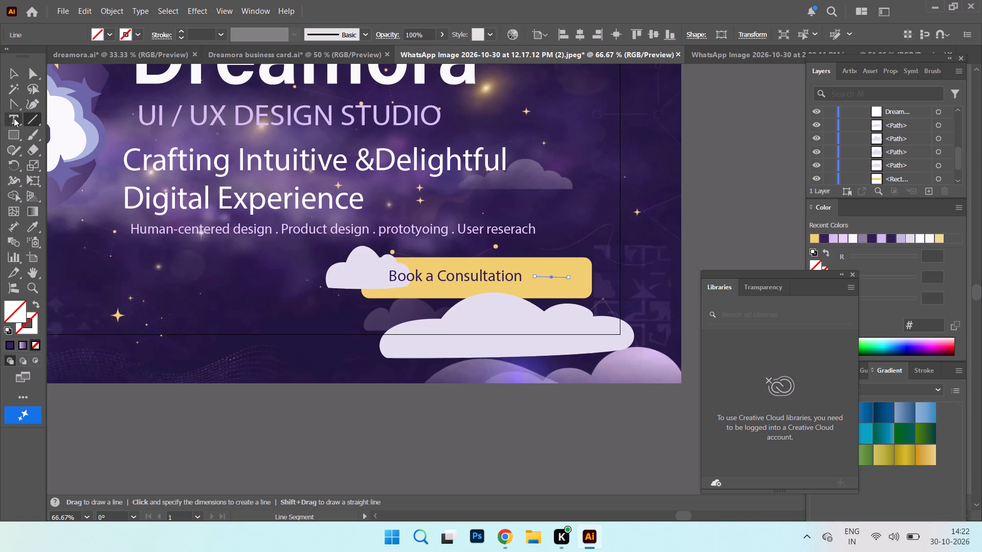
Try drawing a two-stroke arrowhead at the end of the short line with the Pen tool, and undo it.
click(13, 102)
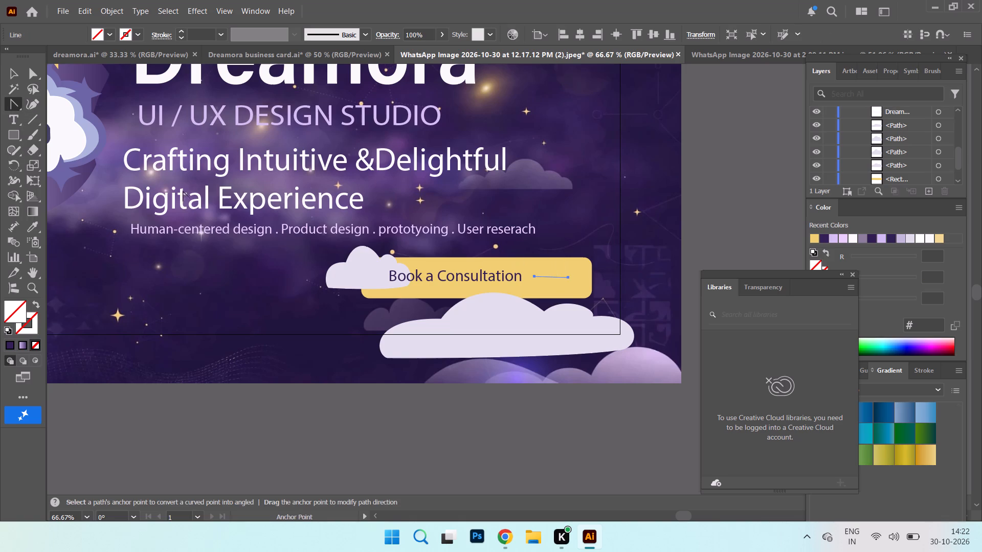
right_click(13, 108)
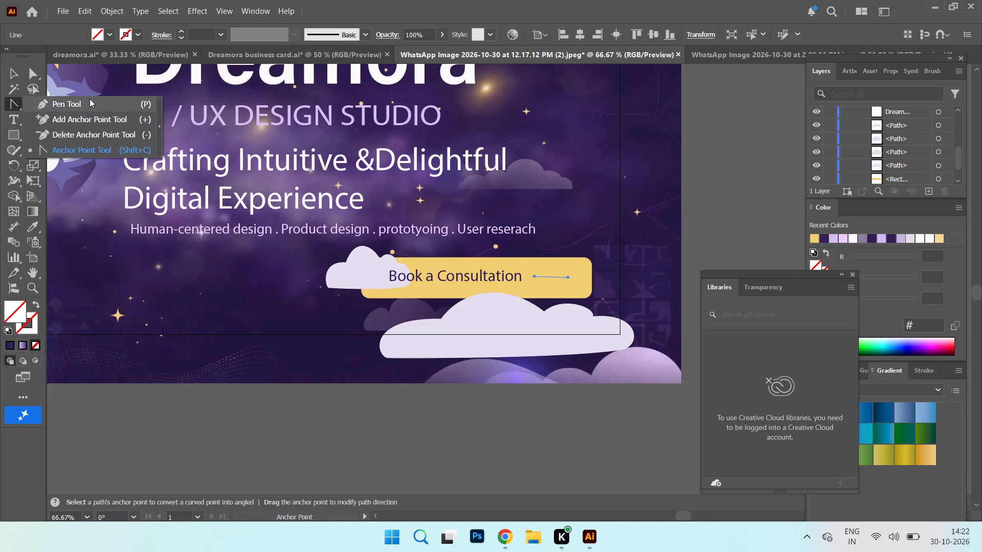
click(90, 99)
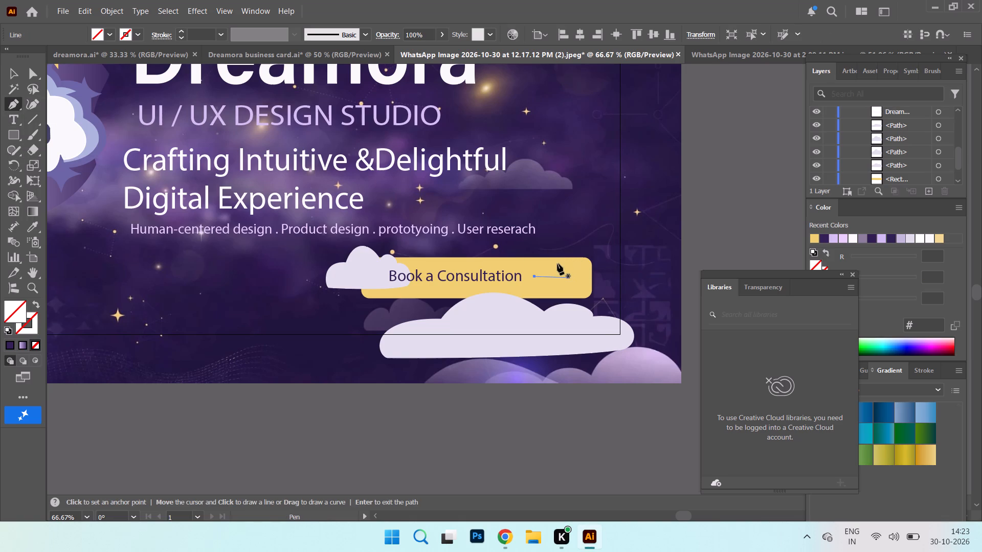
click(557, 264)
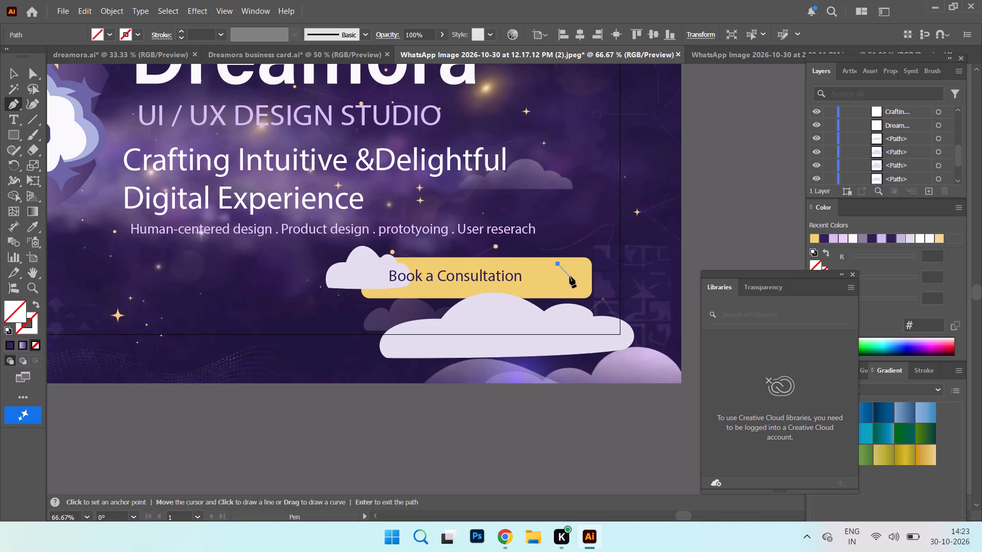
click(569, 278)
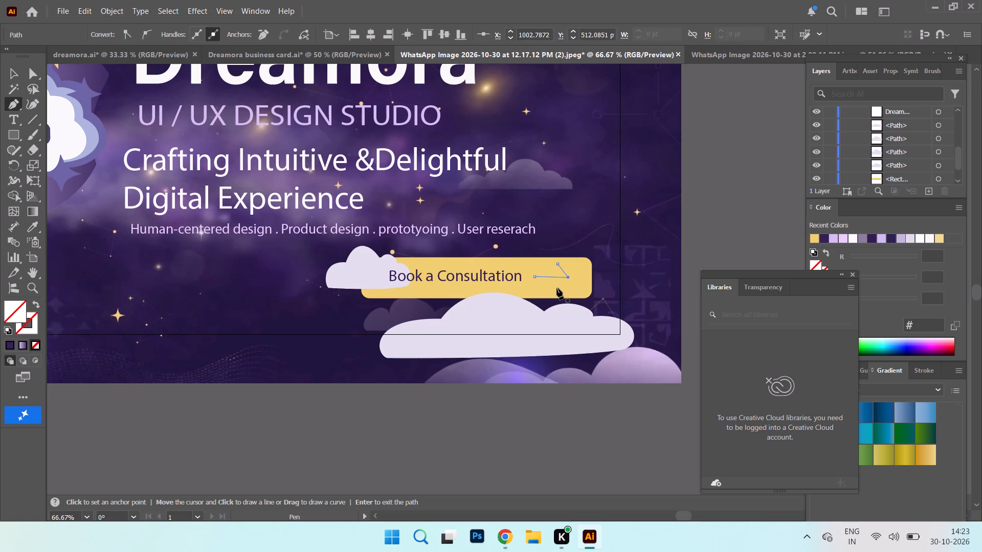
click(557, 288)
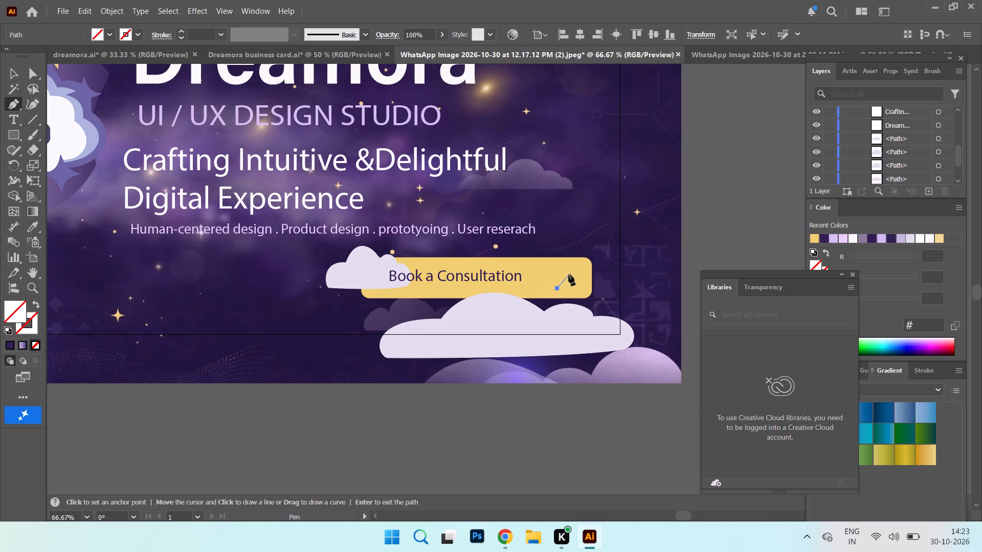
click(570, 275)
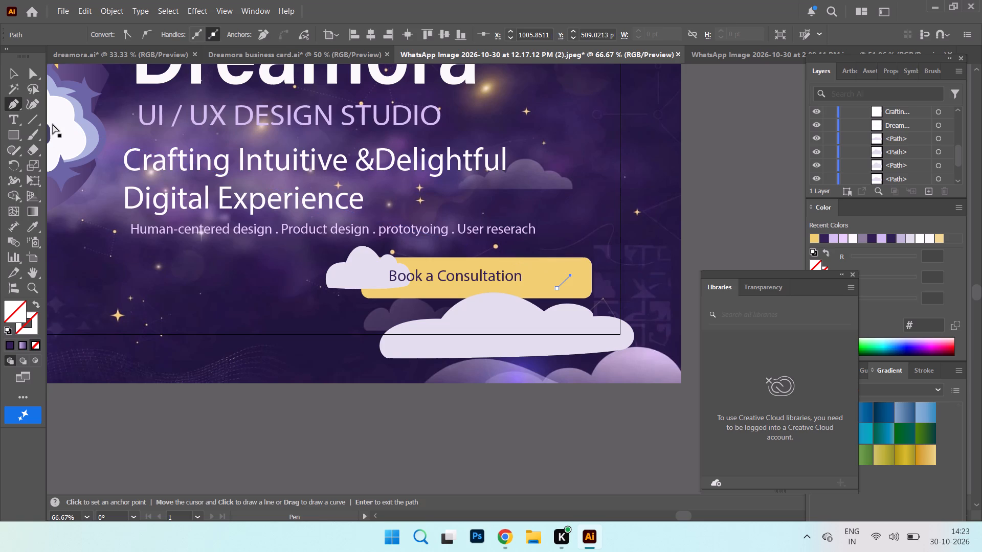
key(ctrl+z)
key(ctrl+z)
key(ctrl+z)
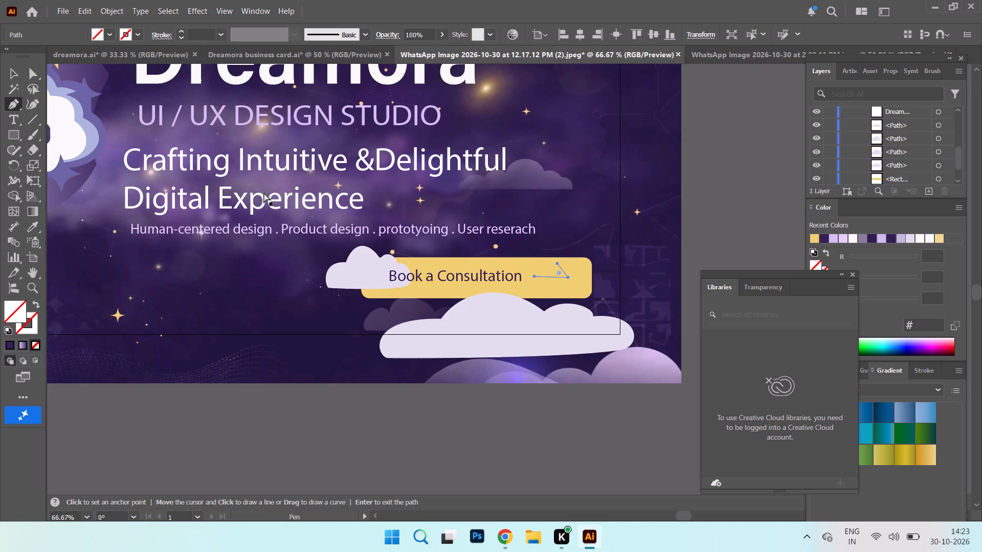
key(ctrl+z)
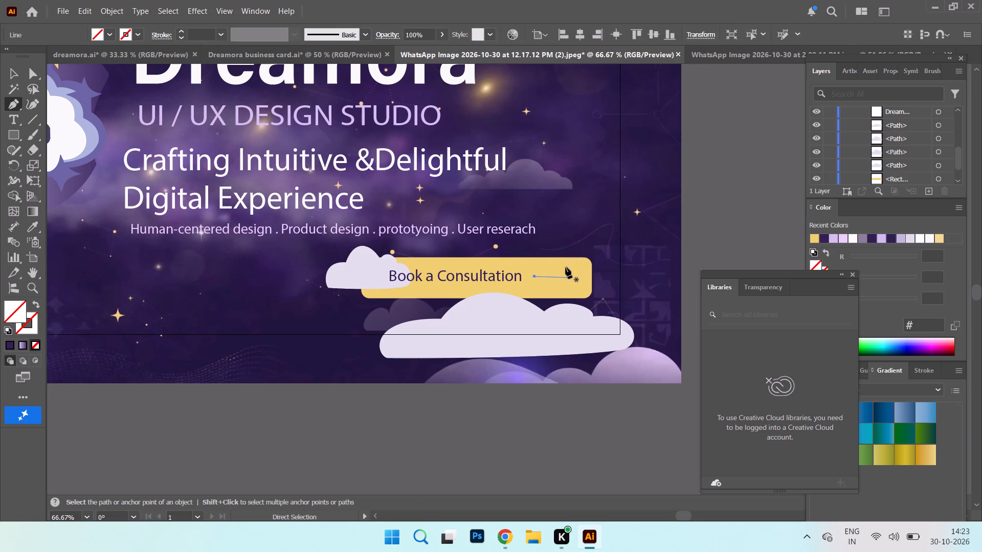
Draw an open, right-pointing chevron arrowhead at the end of the short line with the Pen tool.
click(556, 265)
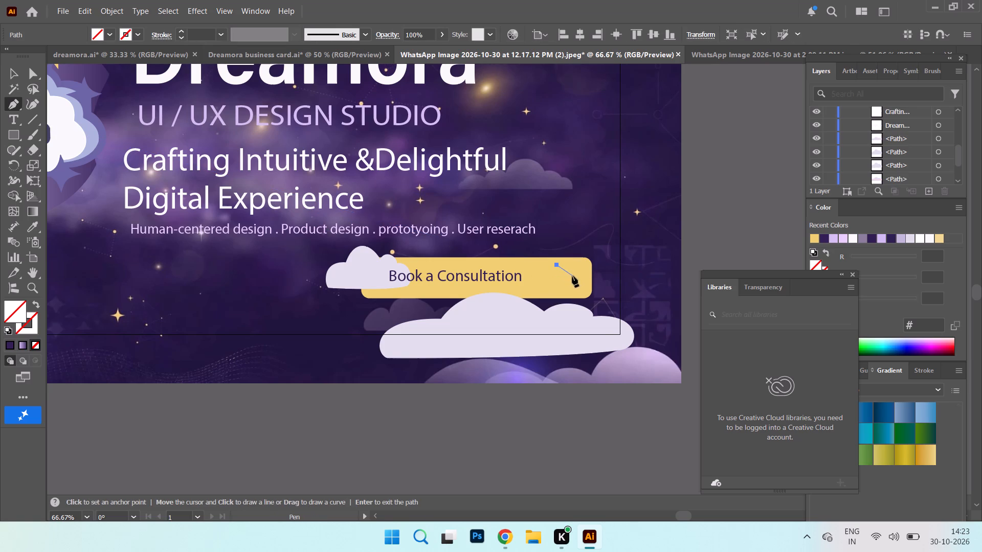
click(571, 277)
click(557, 289)
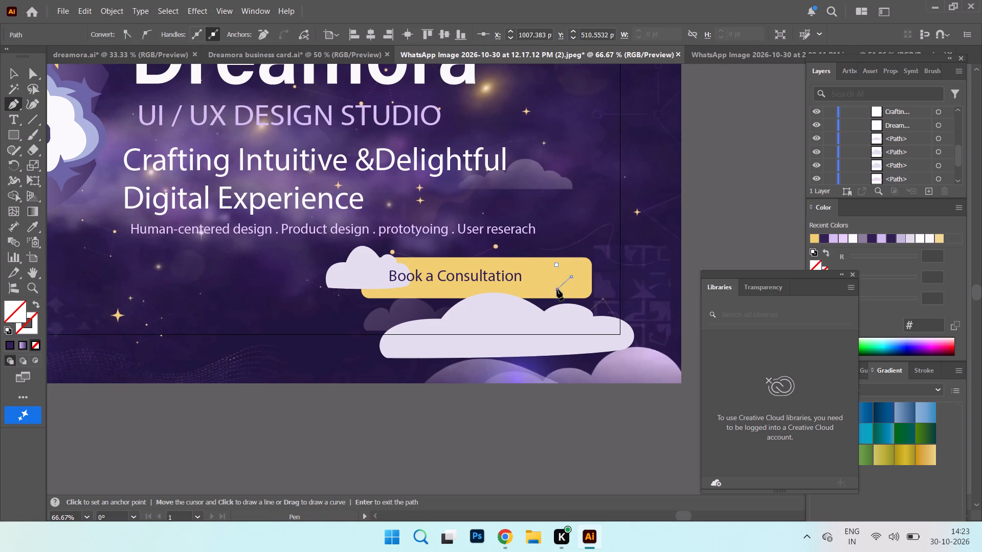
click(8, 74)
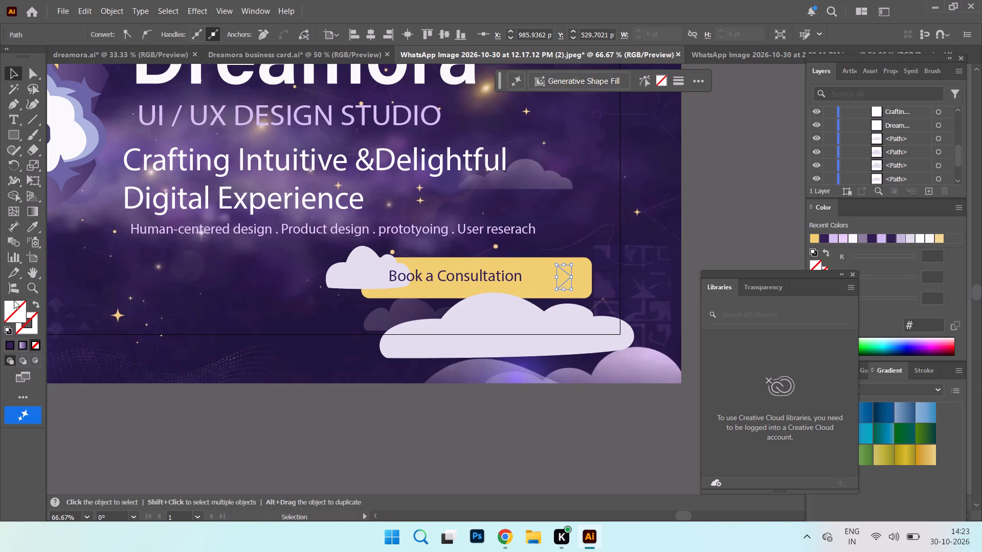
Give the arrowhead and the arrow's shaft line a purple gradient stroke with no fill.
click(26, 342)
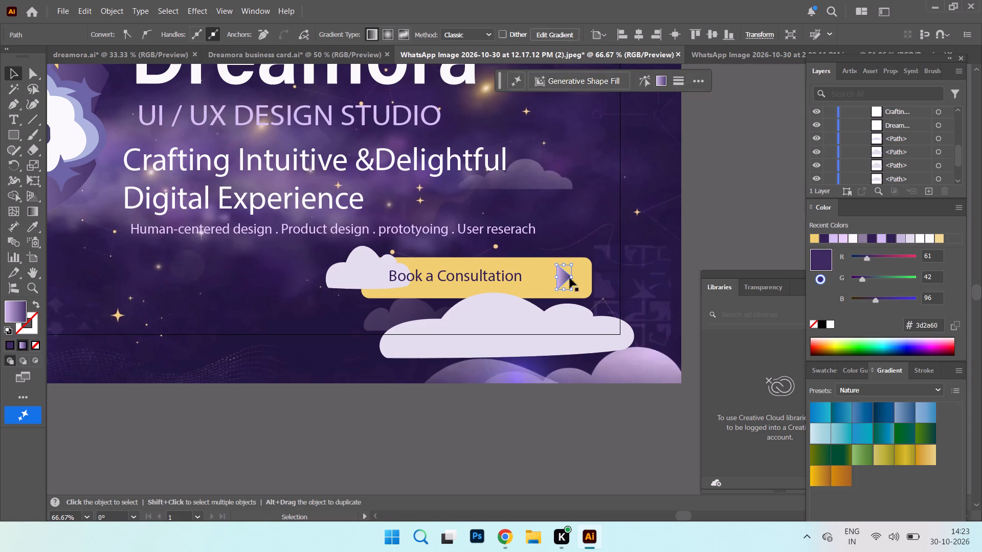
click(38, 303)
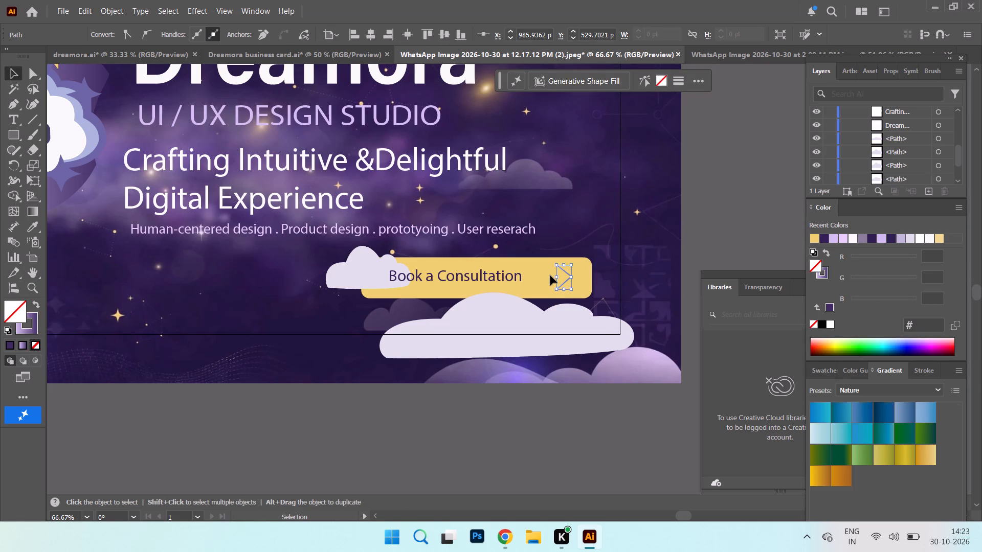
click(550, 275)
click(544, 277)
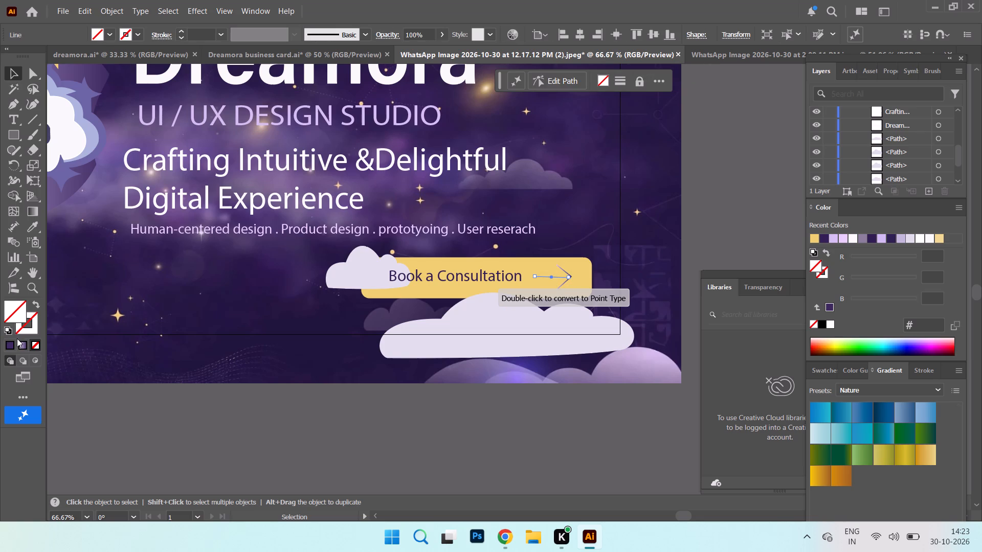
click(21, 343)
click(36, 302)
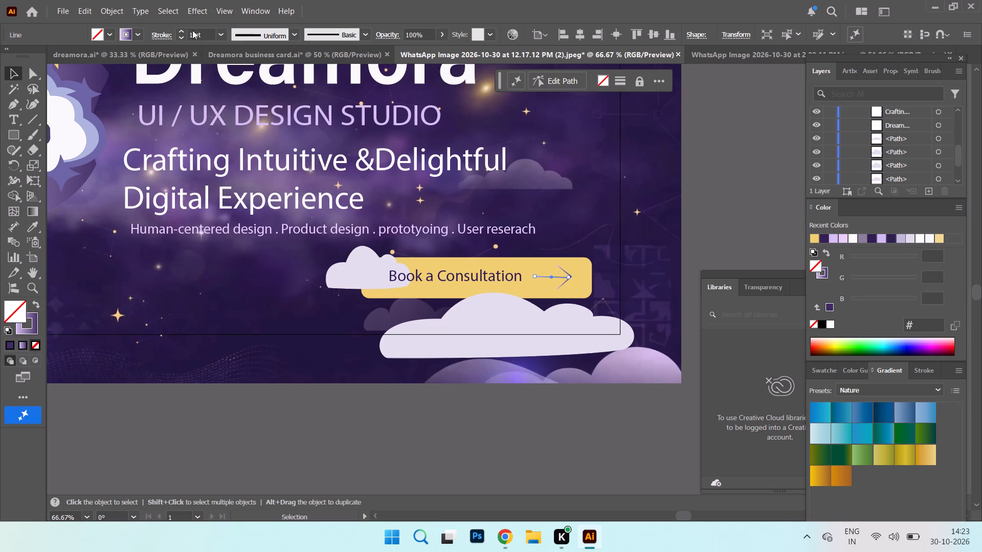
Set the stroke weight of the arrow's shaft and arrowhead to 2 pt each.
drag(196, 36, 173, 39)
key(2)
key(Return)
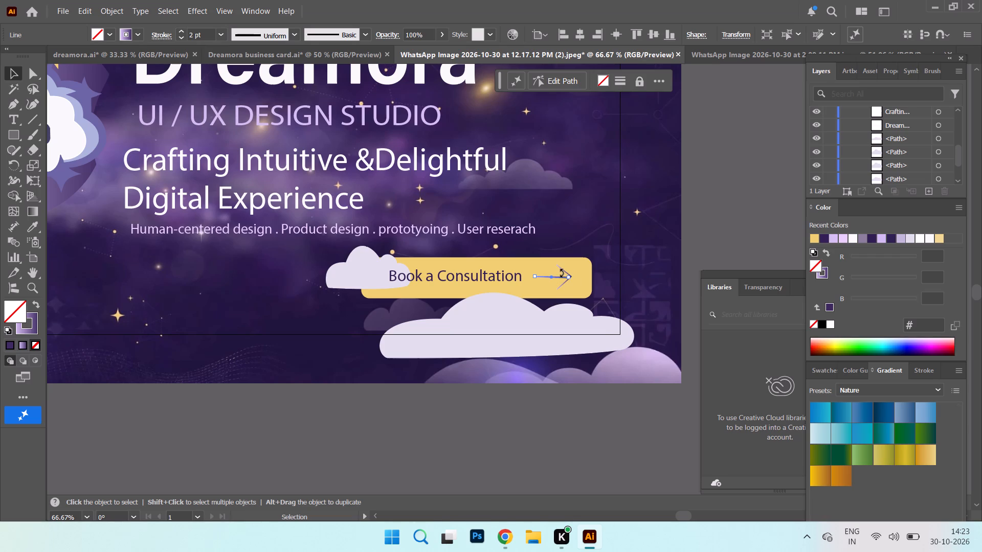
click(563, 270)
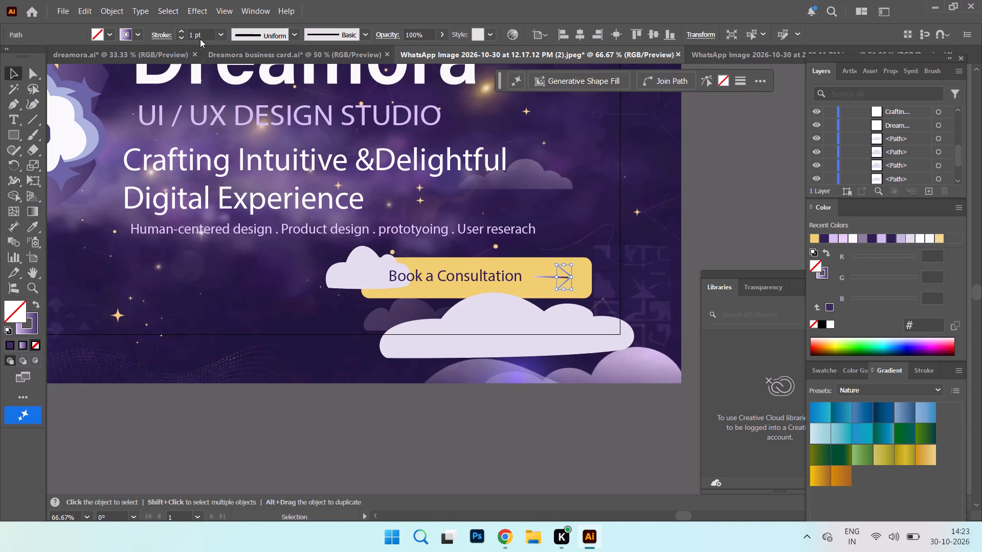
drag(196, 36, 155, 39)
key(2)
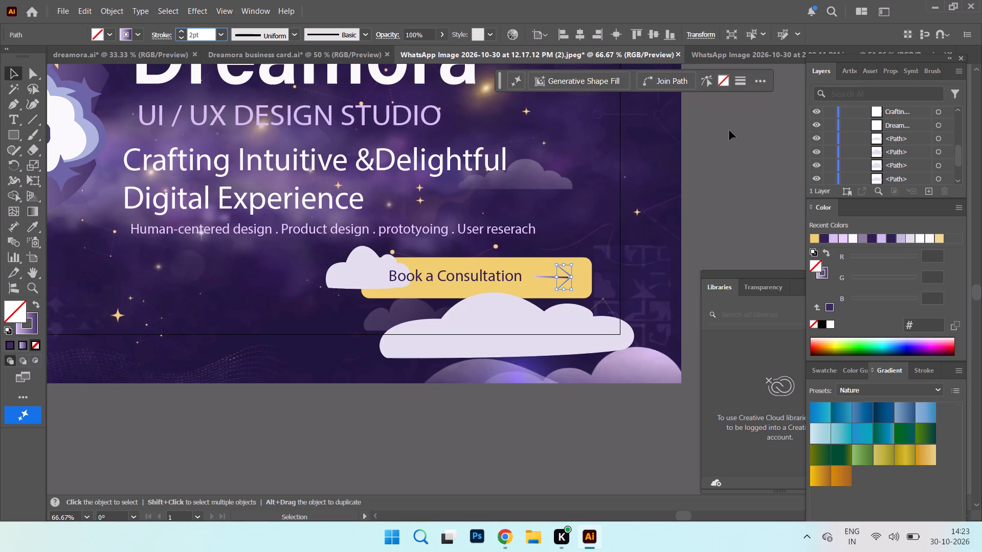
key(Return)
click(729, 162)
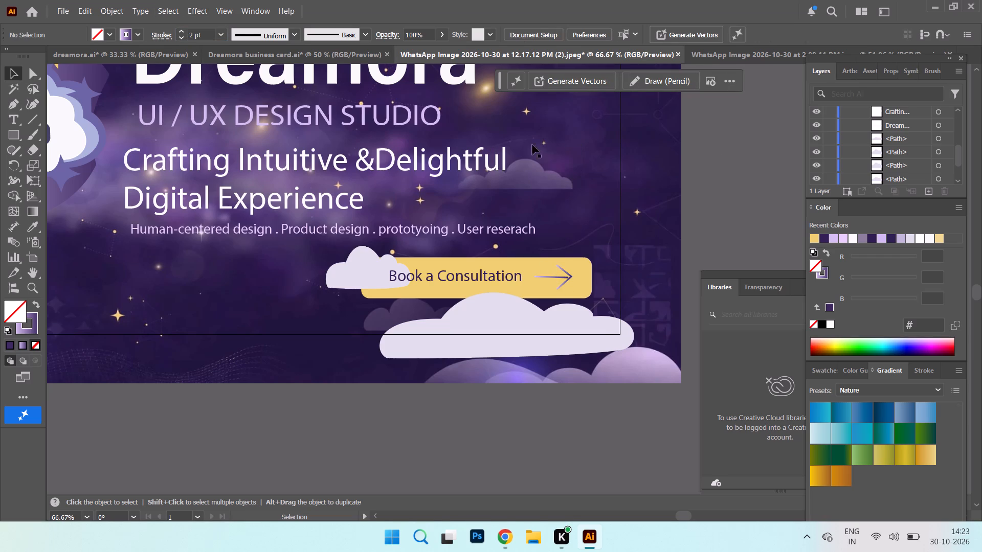
Reorder the small cloud overlapping the yellow button so it sits behind the button but above the background image.
key(ctrl+minus)
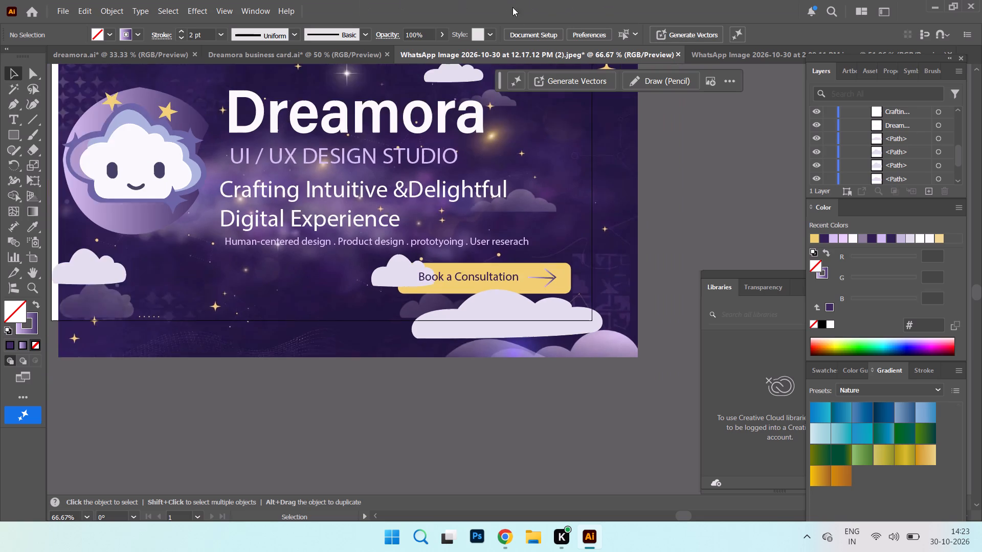
key(ctrl+minus)
key(ctrl+minus)
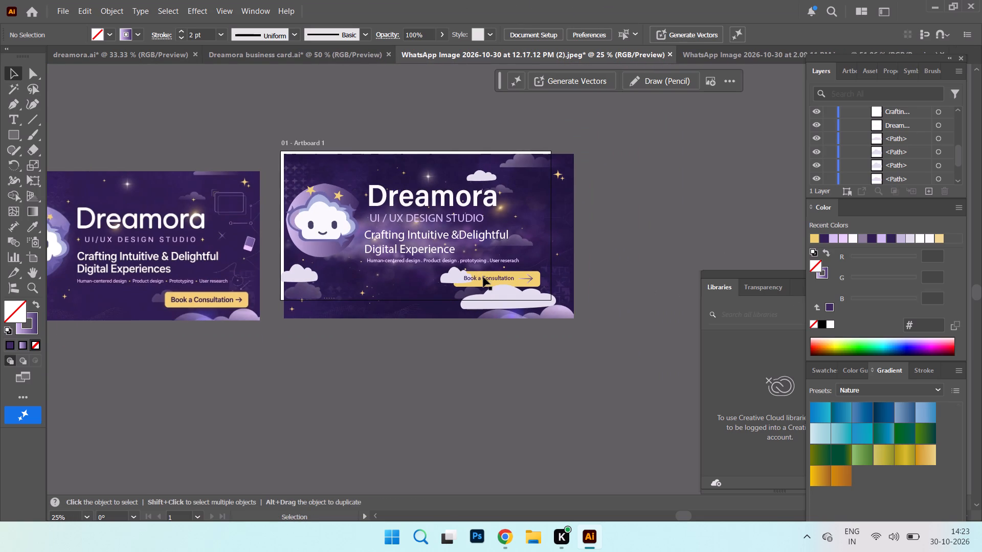
click(485, 283)
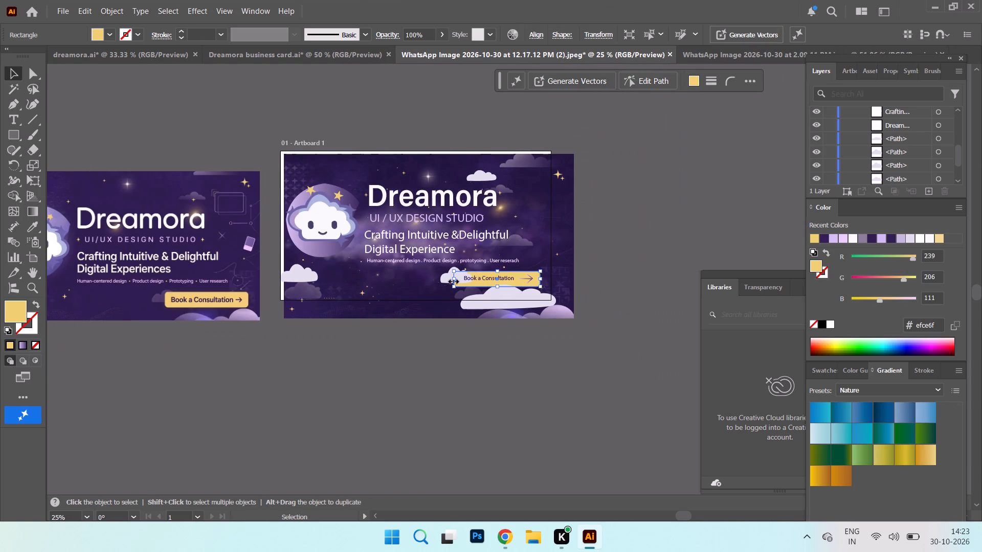
click(444, 278)
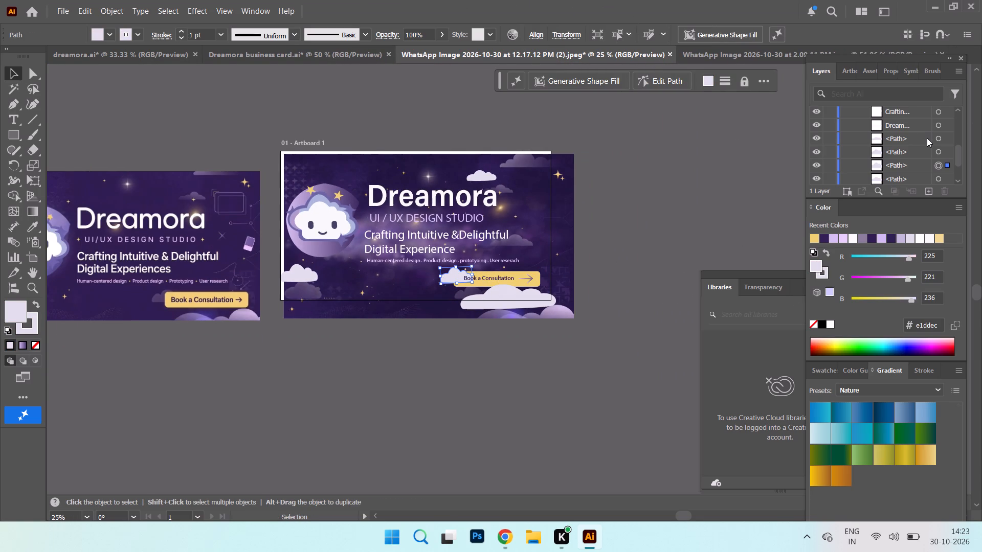
scroll(927, 138, down, 3)
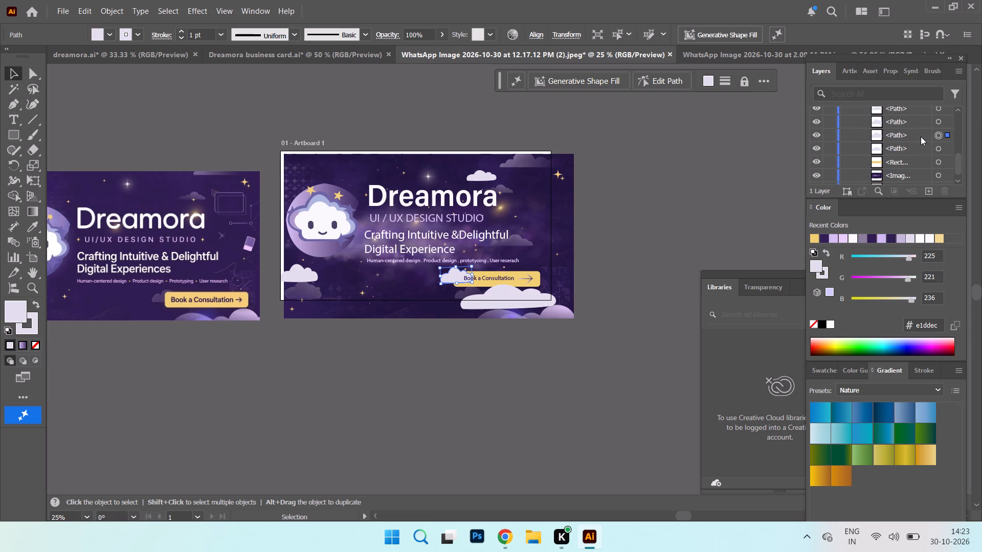
drag(917, 133, 912, 169)
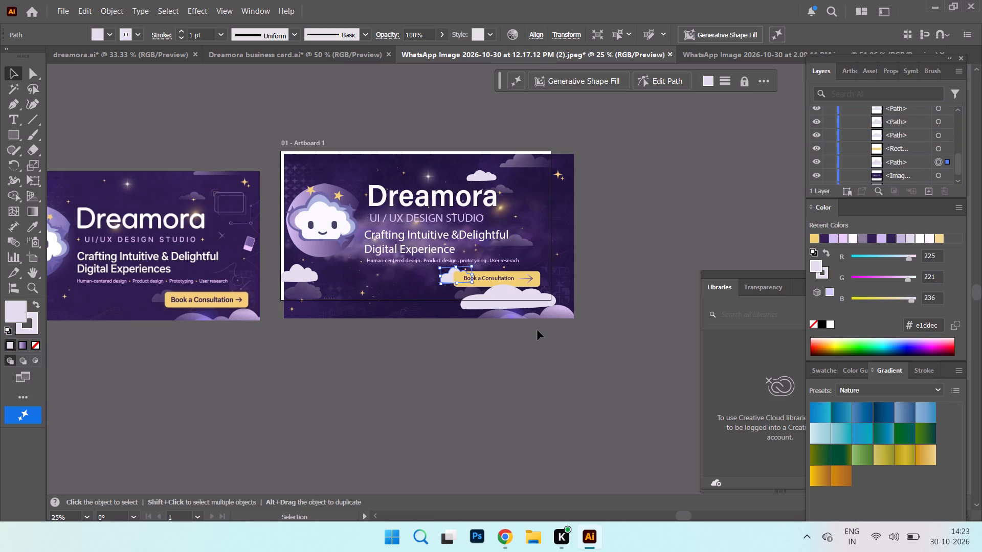
click(537, 336)
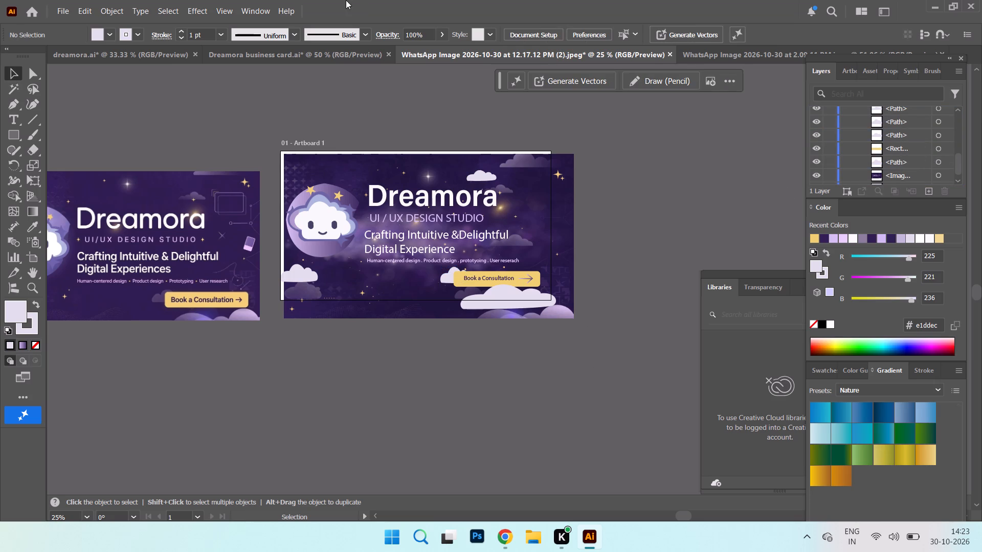
Fill the small cloud behind the yellow button with dark purple #4b3c6b sampled from the reference banner.
click(444, 278)
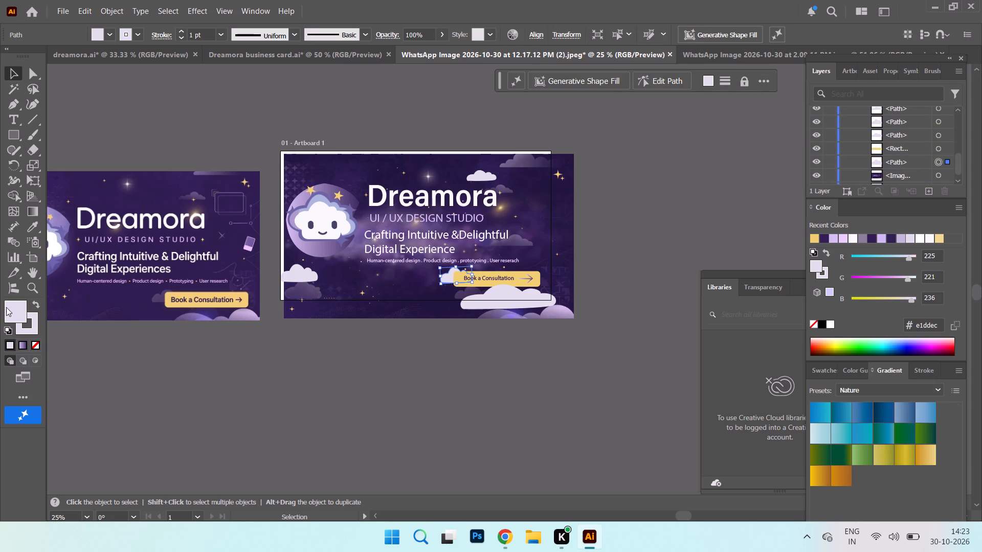
double_click(20, 311)
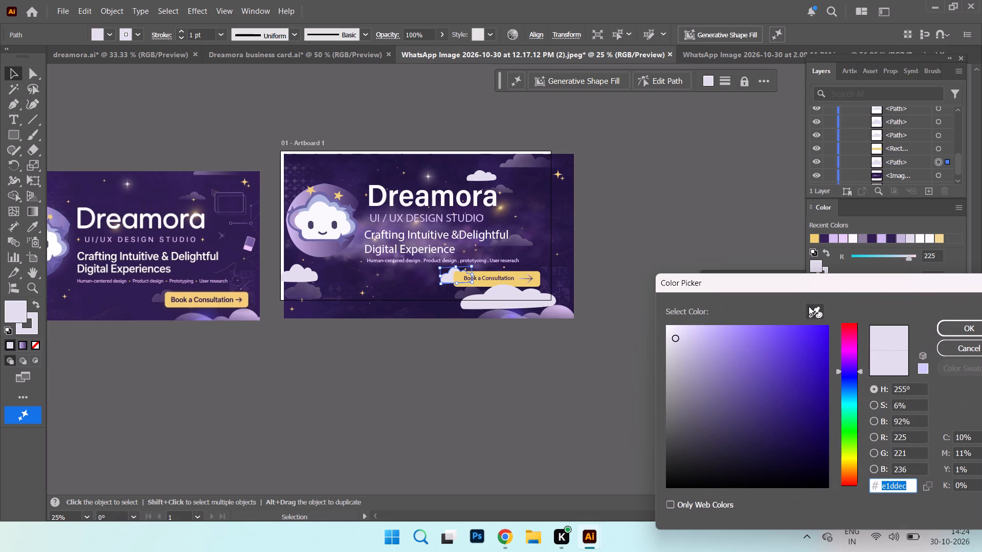
click(810, 307)
click(162, 296)
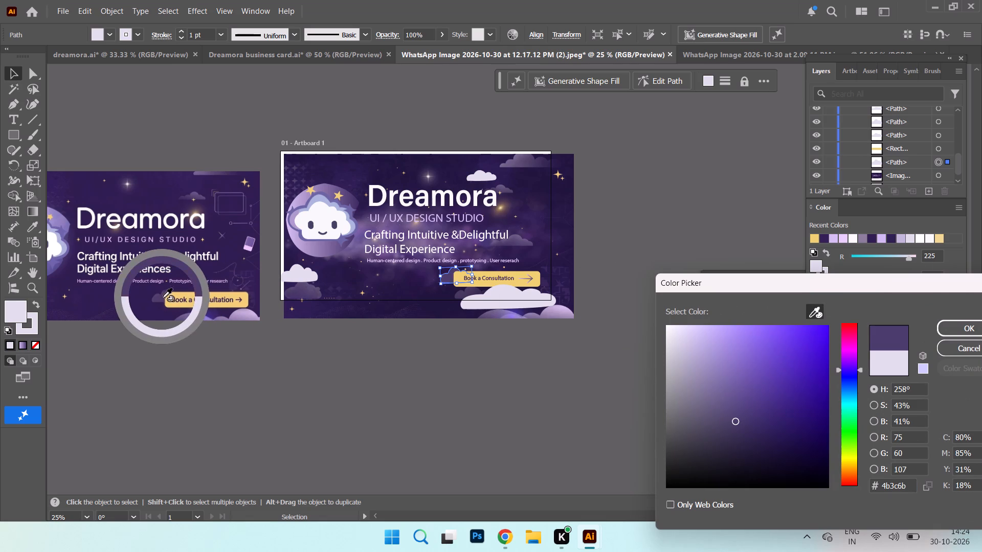
click(951, 327)
click(713, 223)
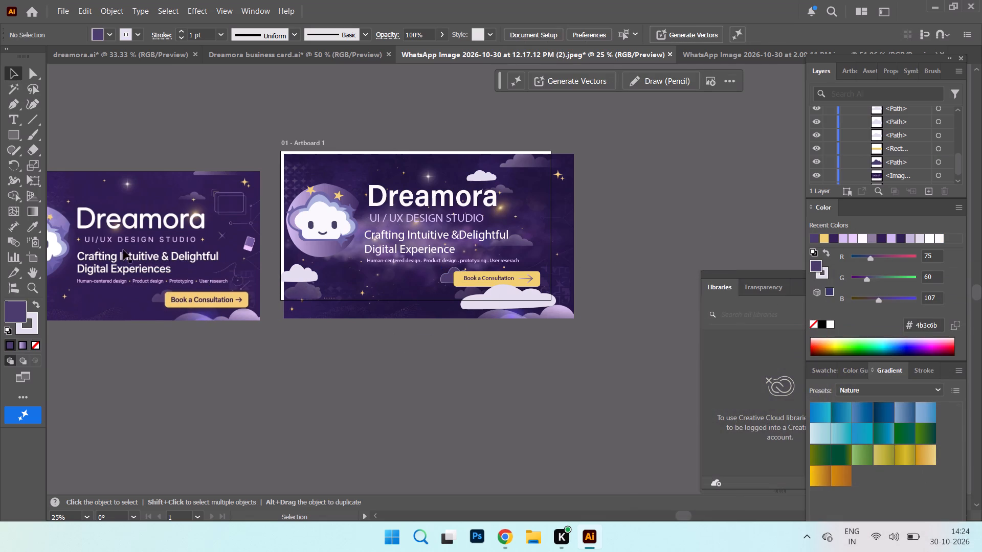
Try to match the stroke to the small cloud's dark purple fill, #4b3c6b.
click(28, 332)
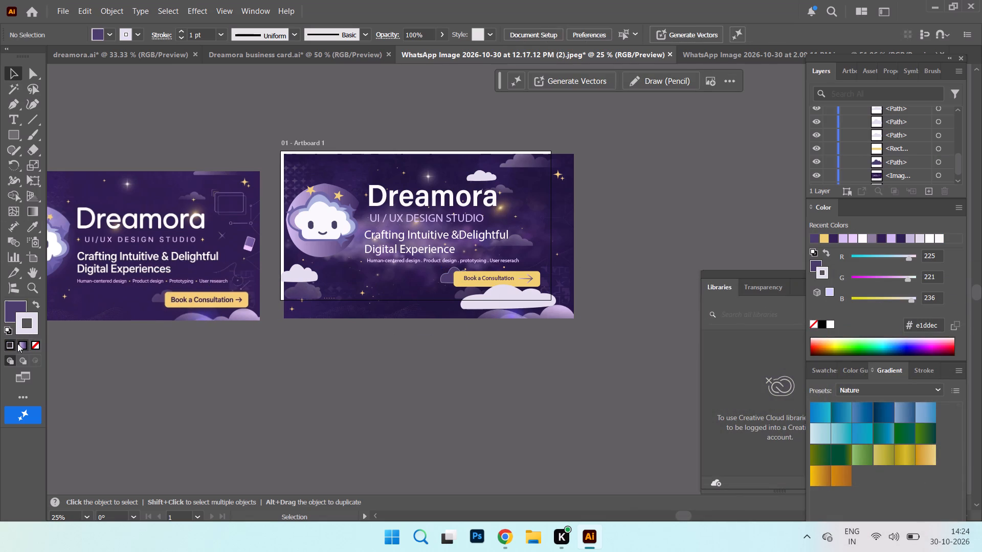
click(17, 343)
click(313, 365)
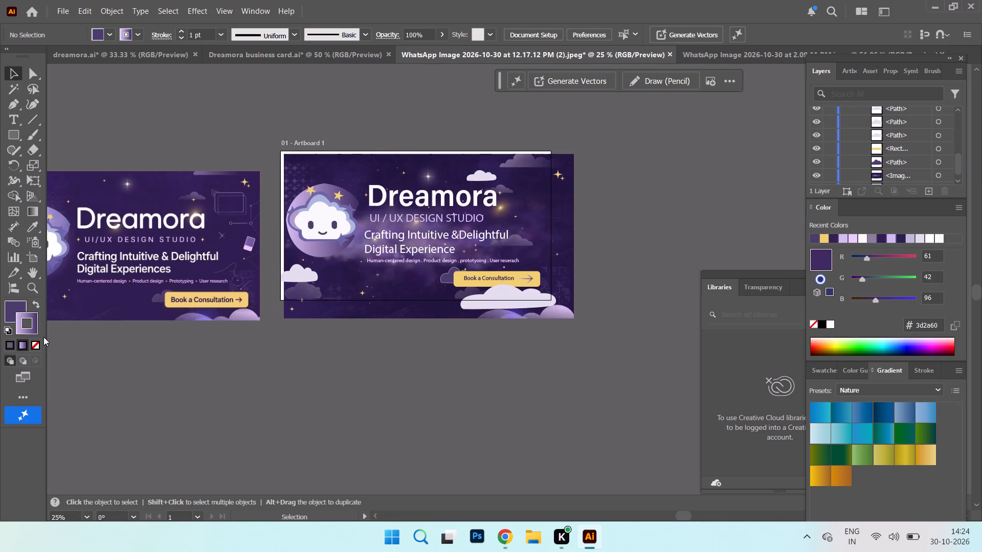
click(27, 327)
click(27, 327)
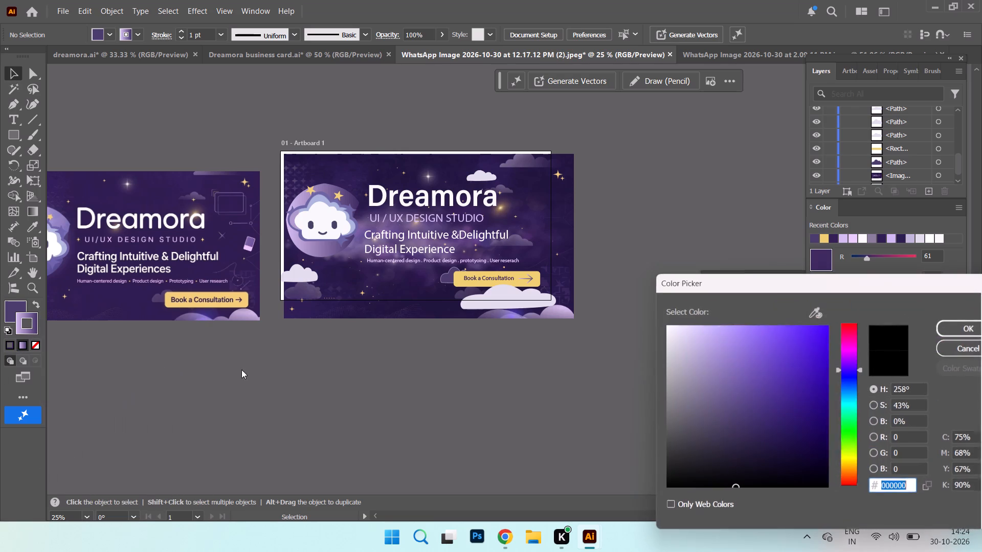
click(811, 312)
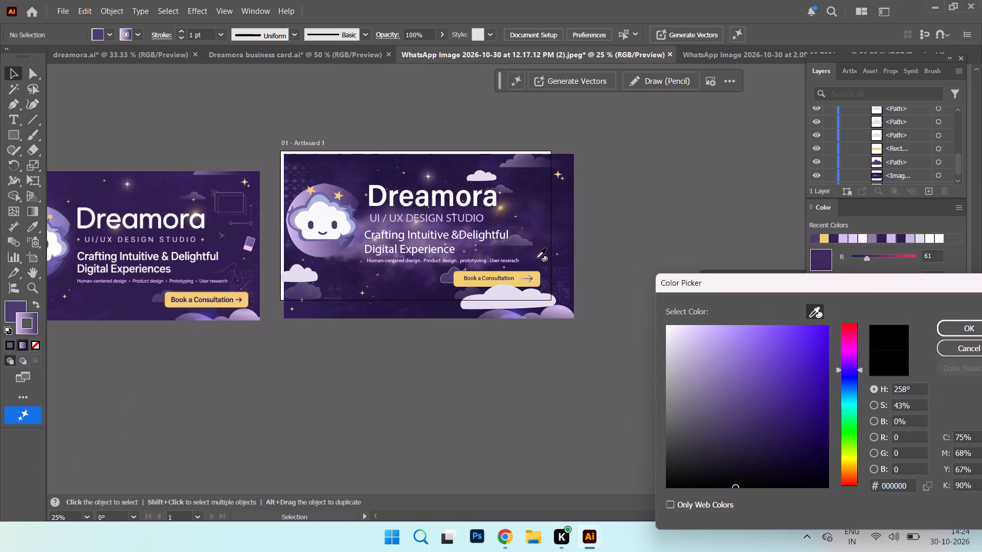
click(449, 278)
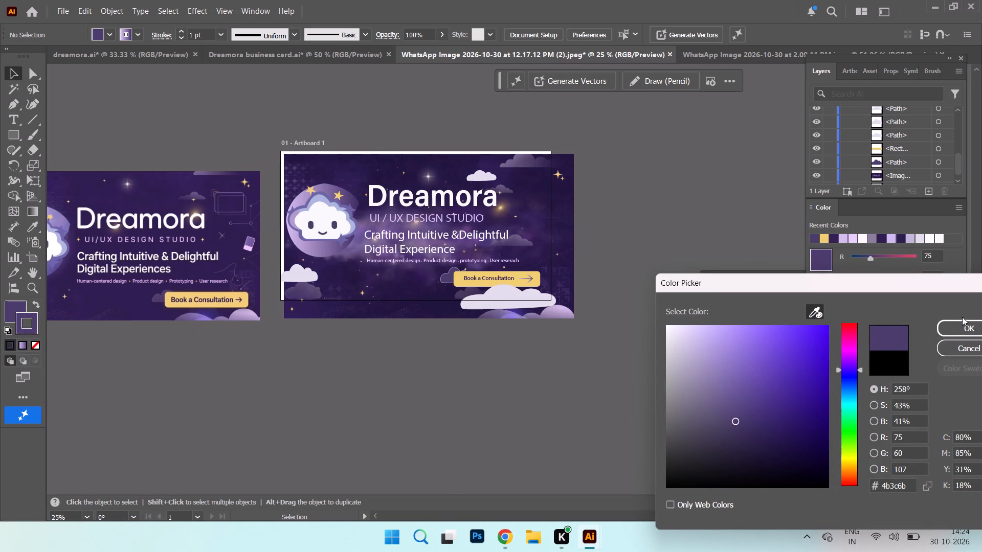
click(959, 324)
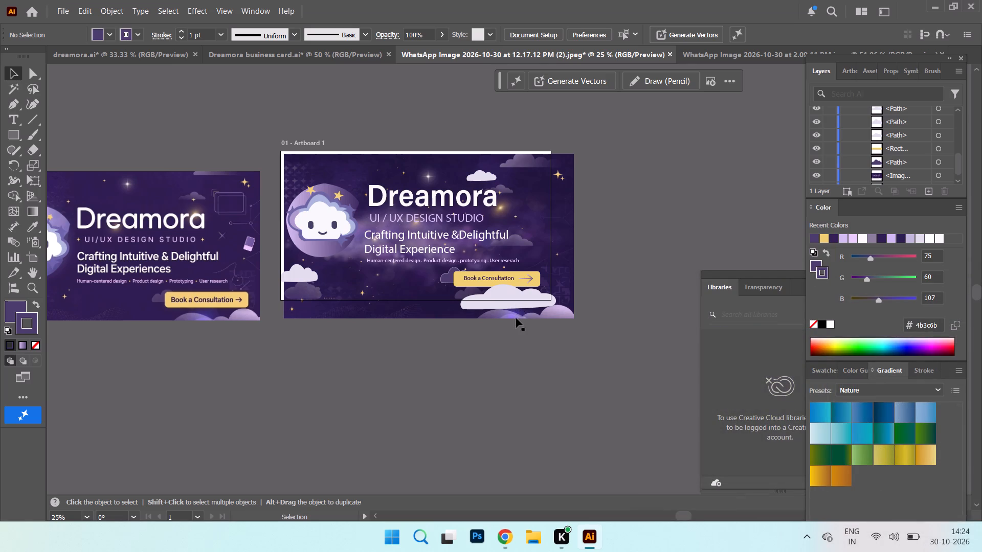
Reposition the starry background image so it covers the whole artboard.
drag(566, 271, 634, 226)
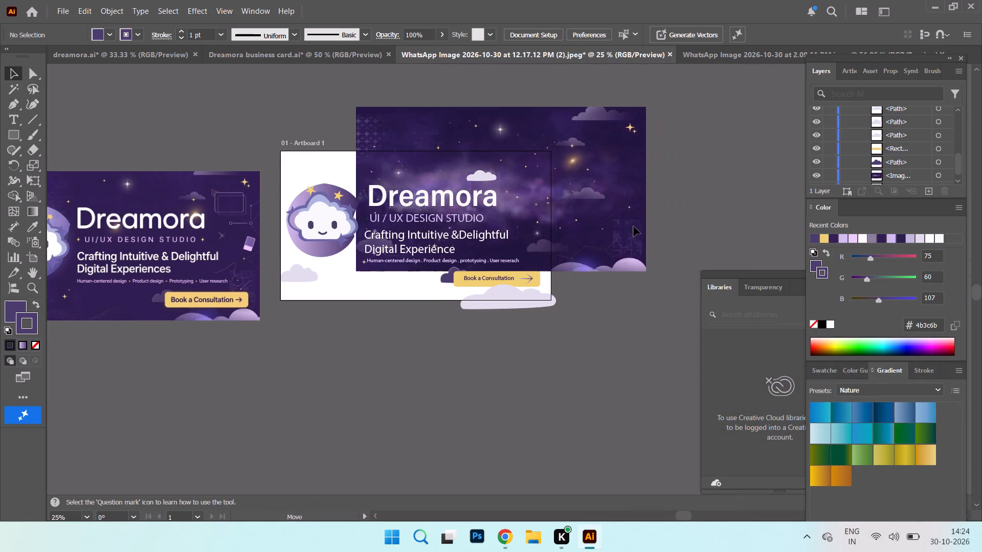
drag(634, 226, 553, 266)
click(553, 266)
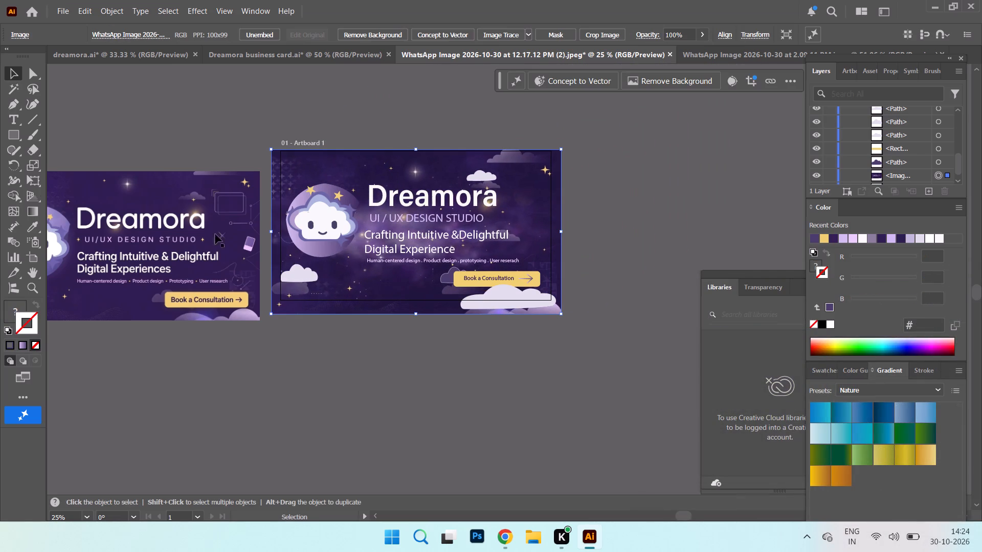
Delete the two light clouds, one above the Dreamora title and one below the mascot.
click(479, 176)
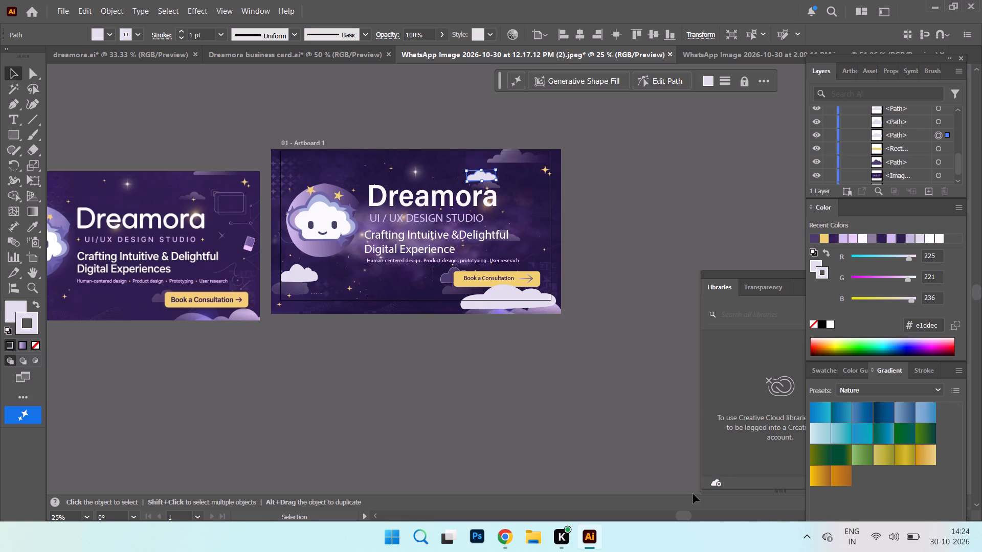
drag(688, 512, 679, 510)
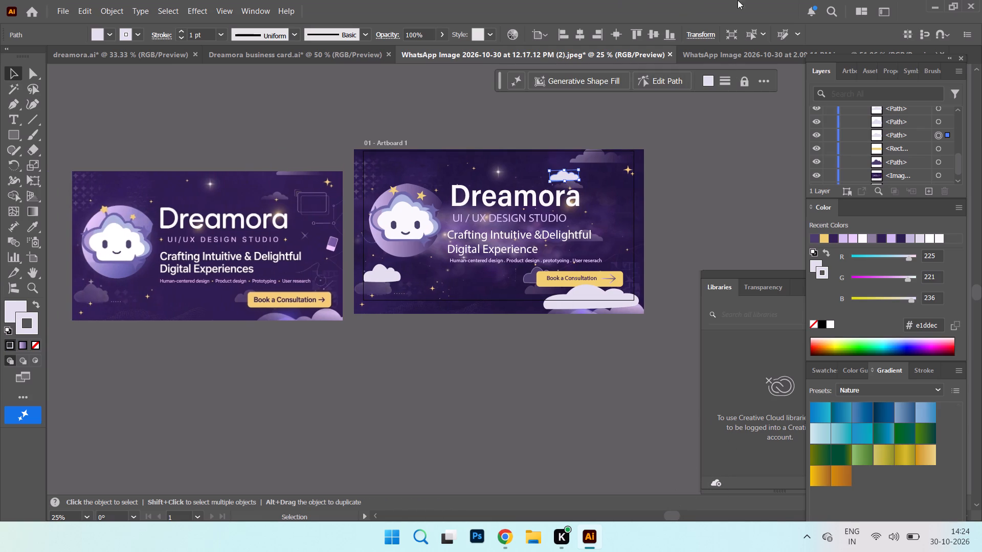
key(Delete)
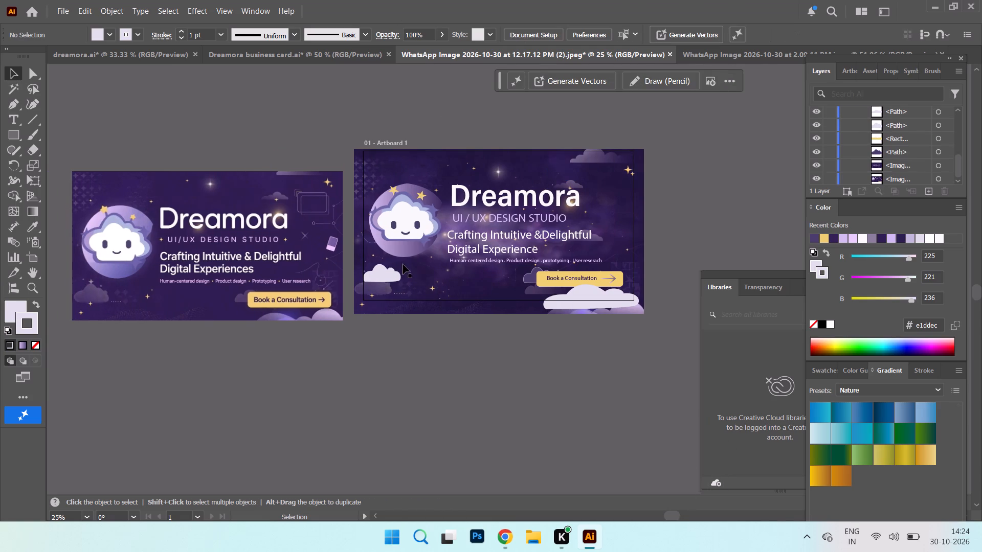
click(386, 270)
key(Delete)
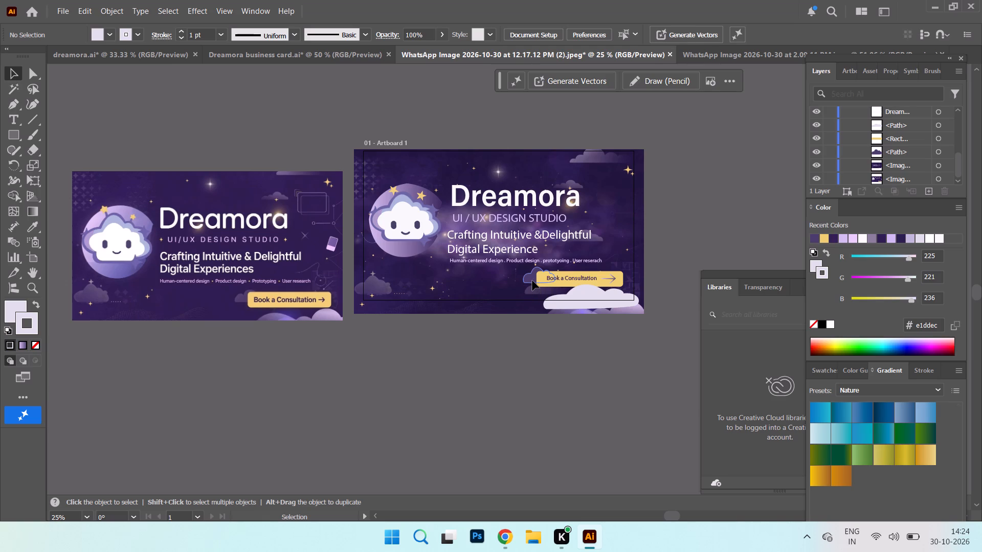
Set the stroke of the small cloud behind the button to the same dark purple as its fill, #4b3c6b.
click(532, 281)
double_click(25, 330)
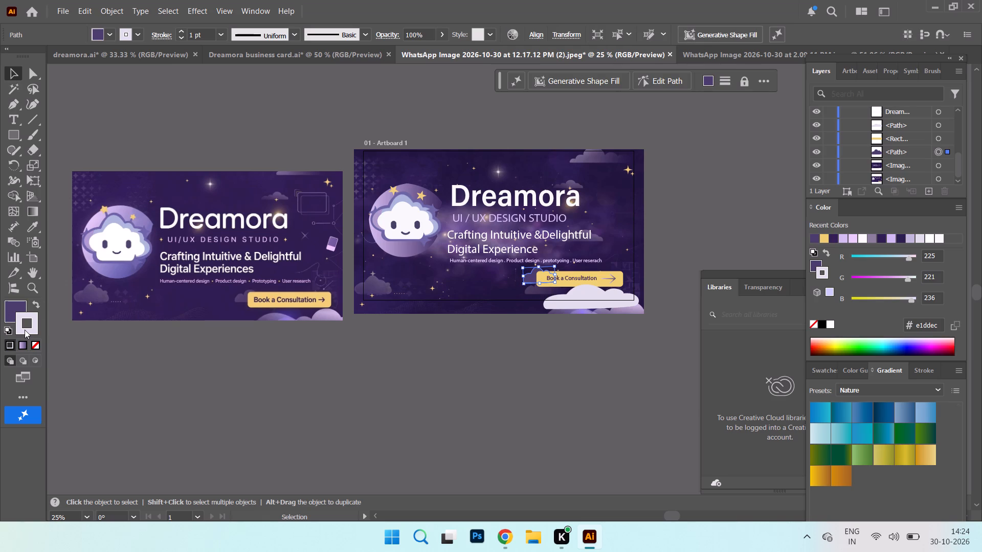
click(810, 311)
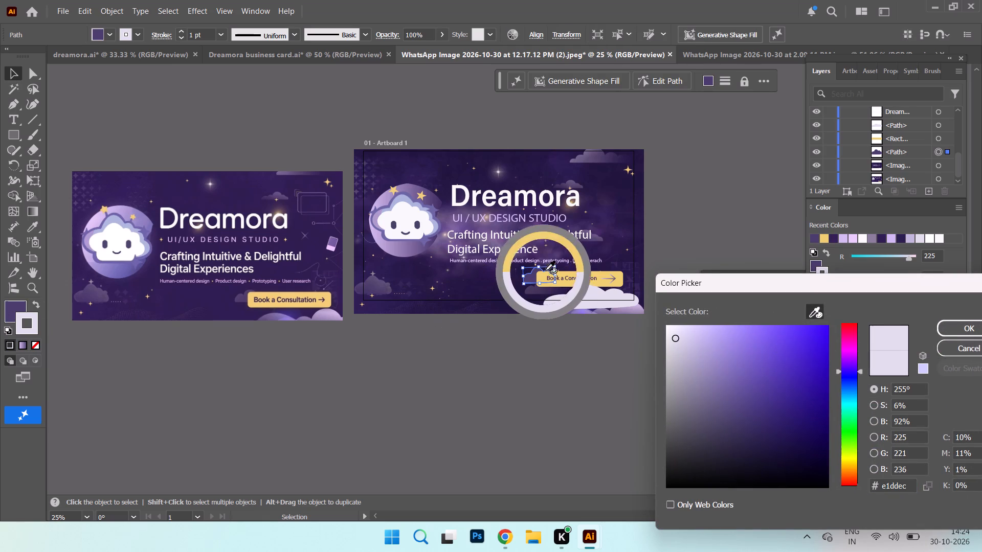
click(531, 279)
click(957, 330)
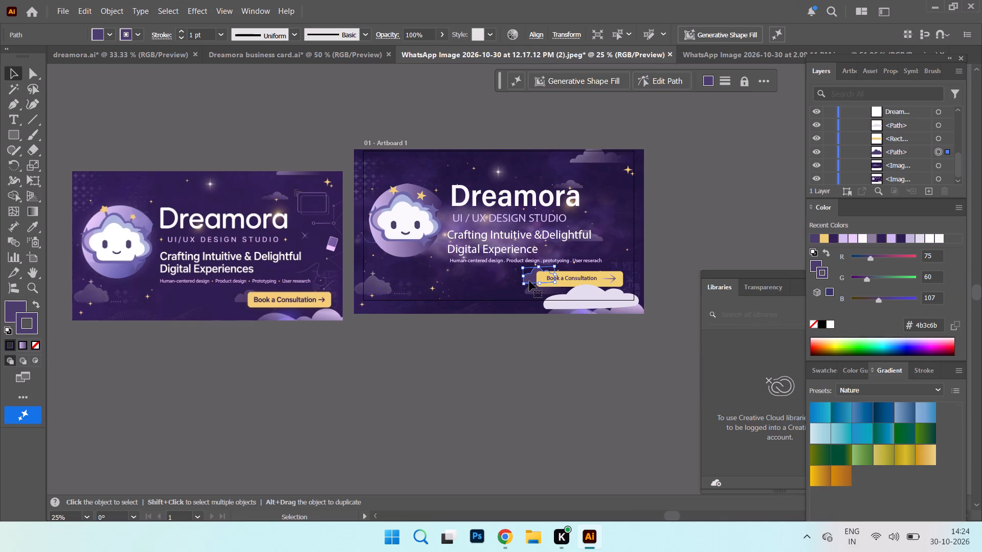
Duplicate the dark purple cloud to the banner's lower-left edge below the mascot and enlarge the copy.
alt+drag(529, 281, 359, 289)
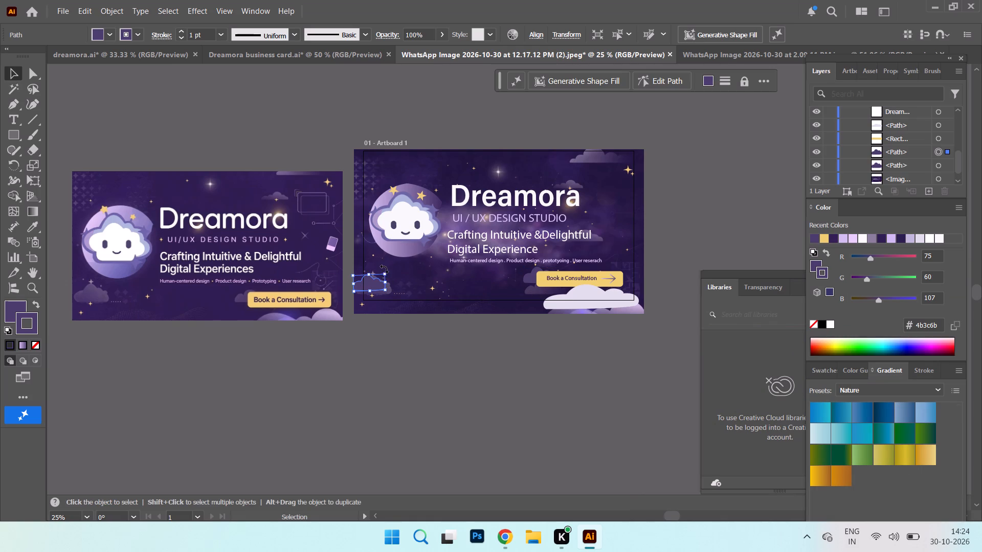
drag(384, 273, 389, 275)
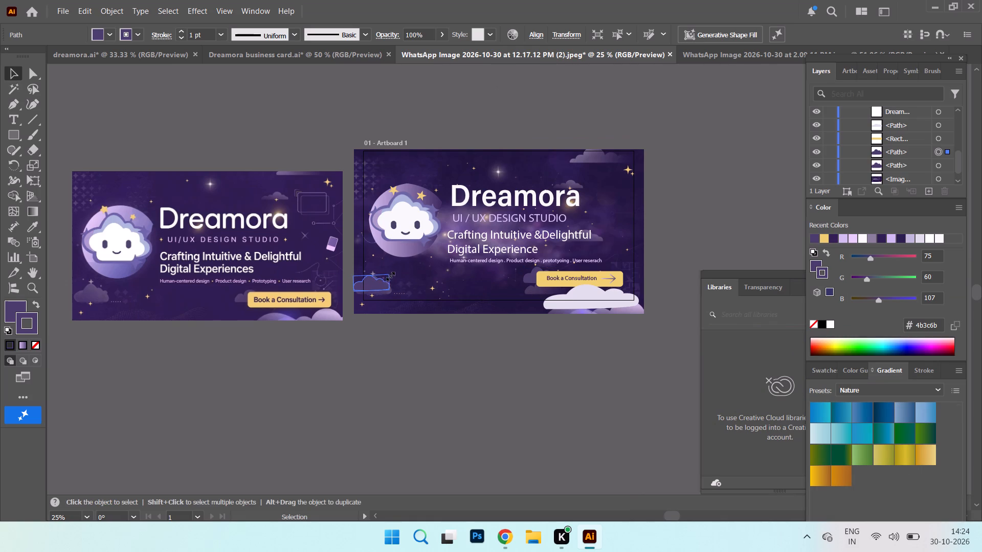
drag(389, 275, 394, 269)
click(381, 280)
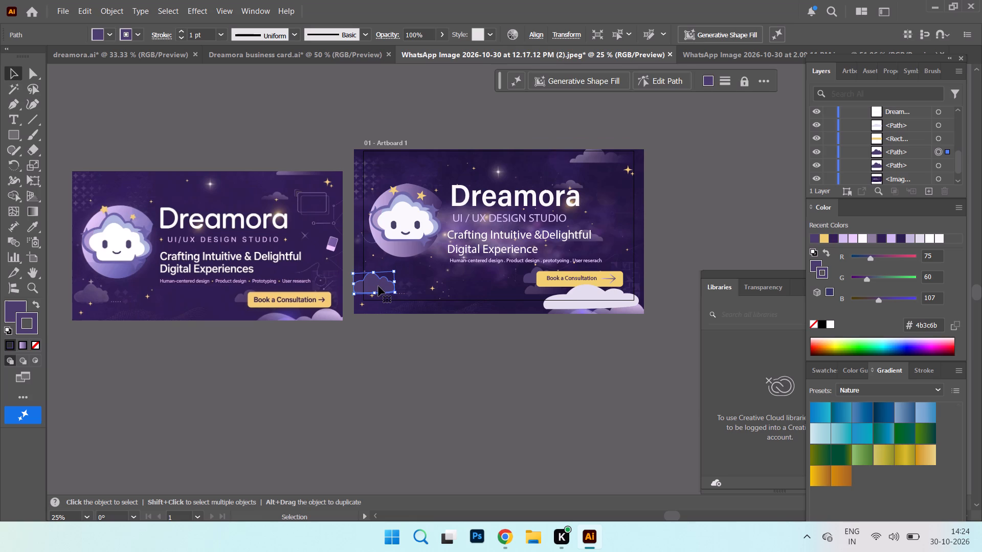
Duplicate the lower-left dark cloud to just above the end of the Dreamora title, shrink it and adjust its position.
alt+drag(378, 286, 574, 177)
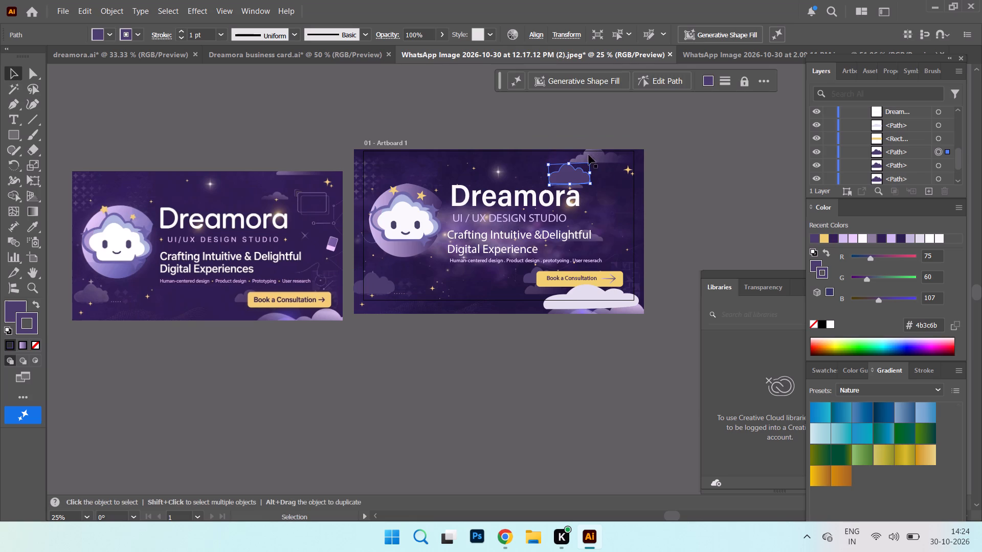
drag(567, 164, 568, 172)
click(568, 172)
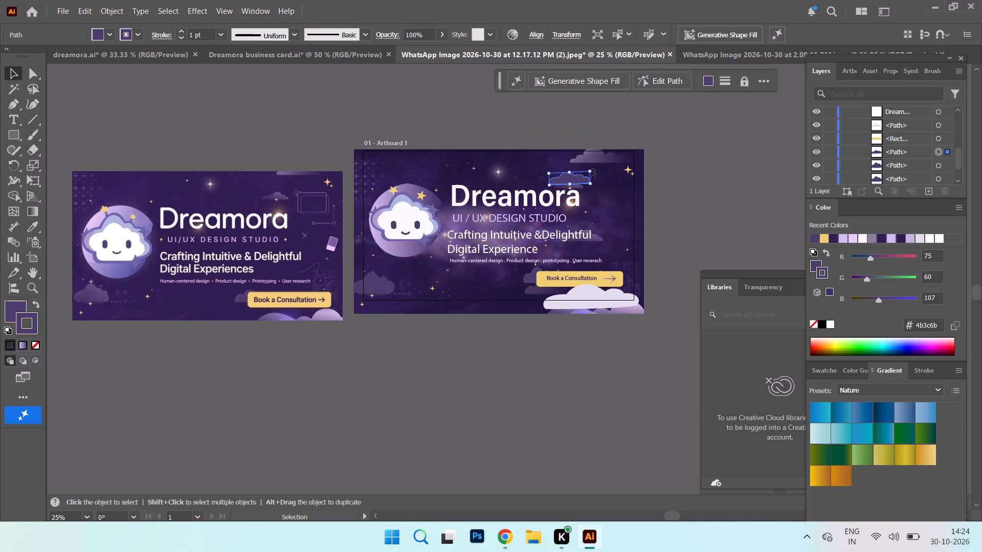
drag(588, 174, 576, 173)
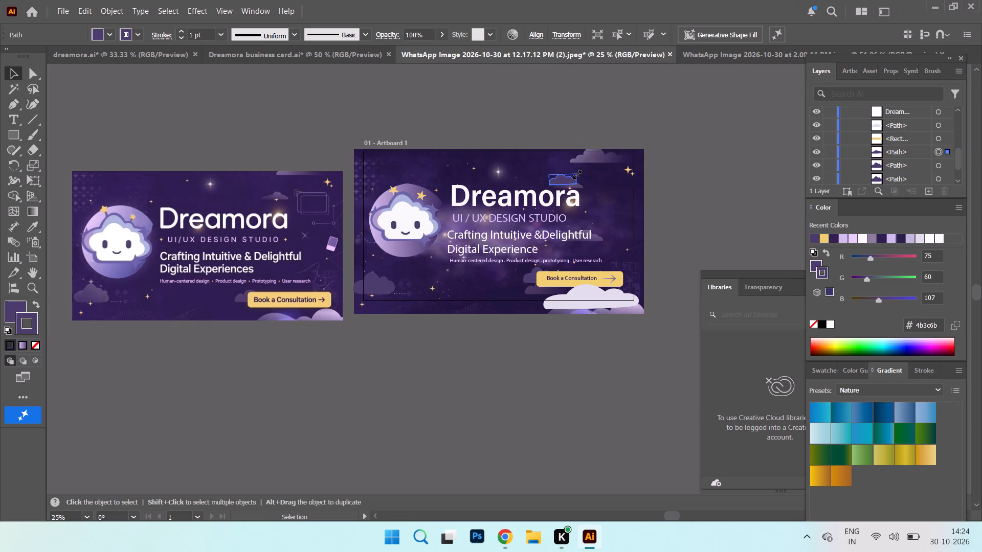
drag(576, 173, 576, 171)
click(562, 181)
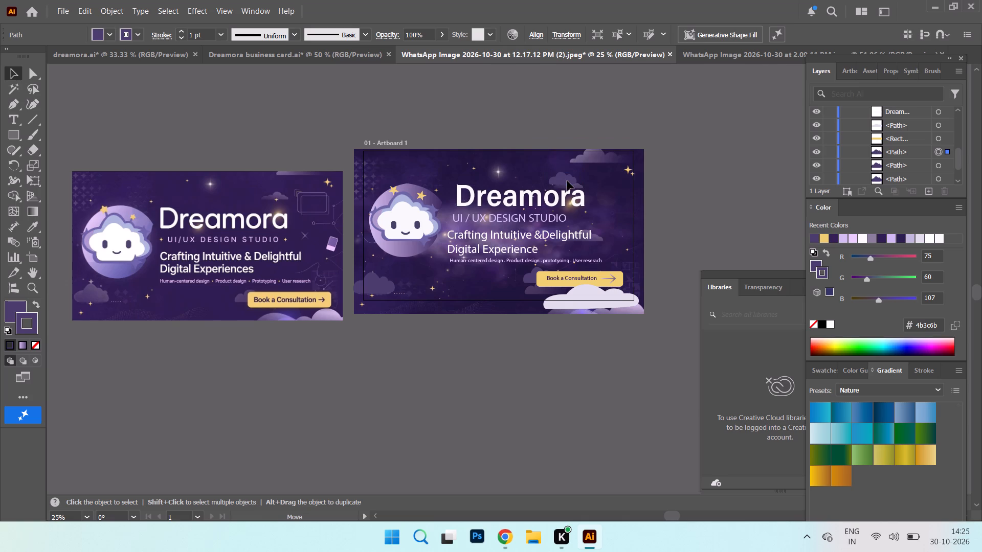
click(567, 177)
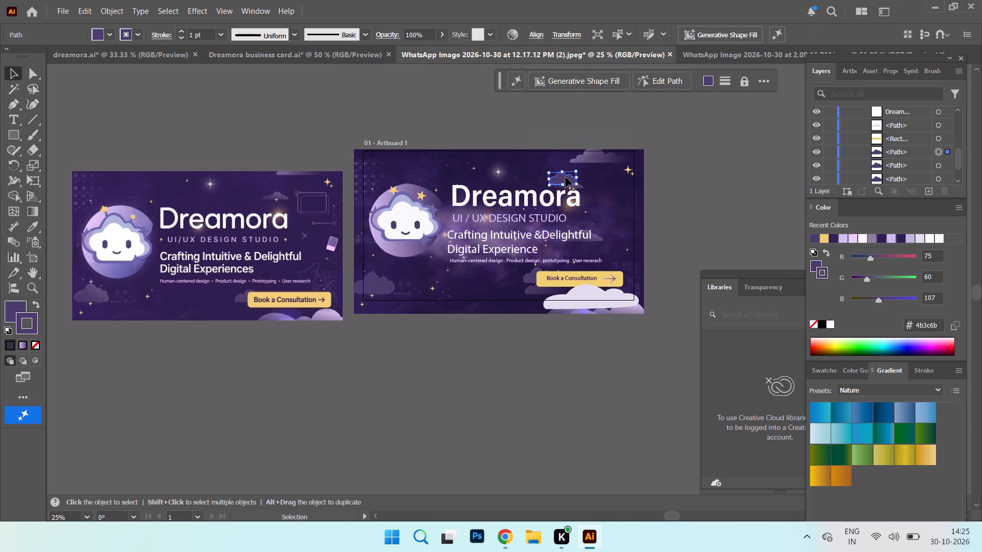
drag(566, 177, 569, 171)
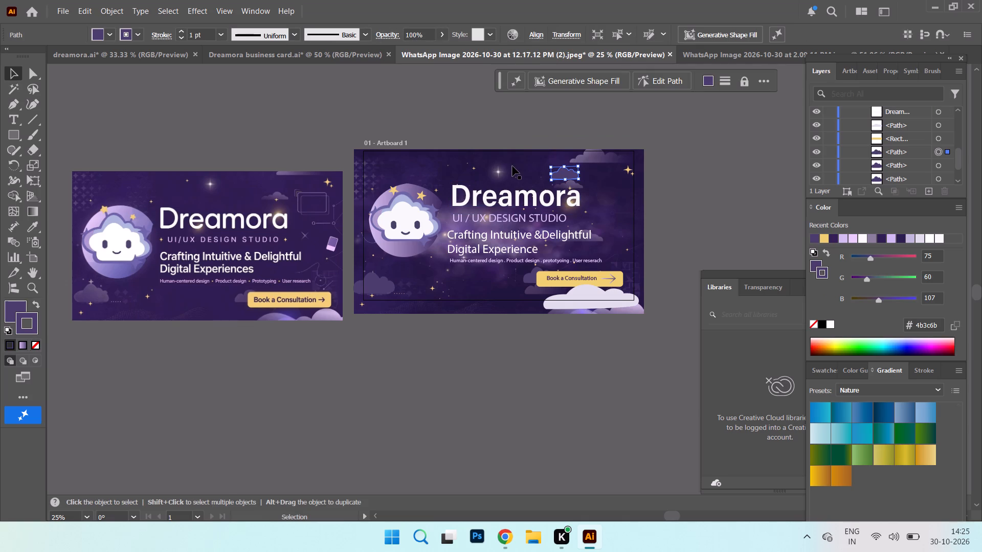
click(621, 98)
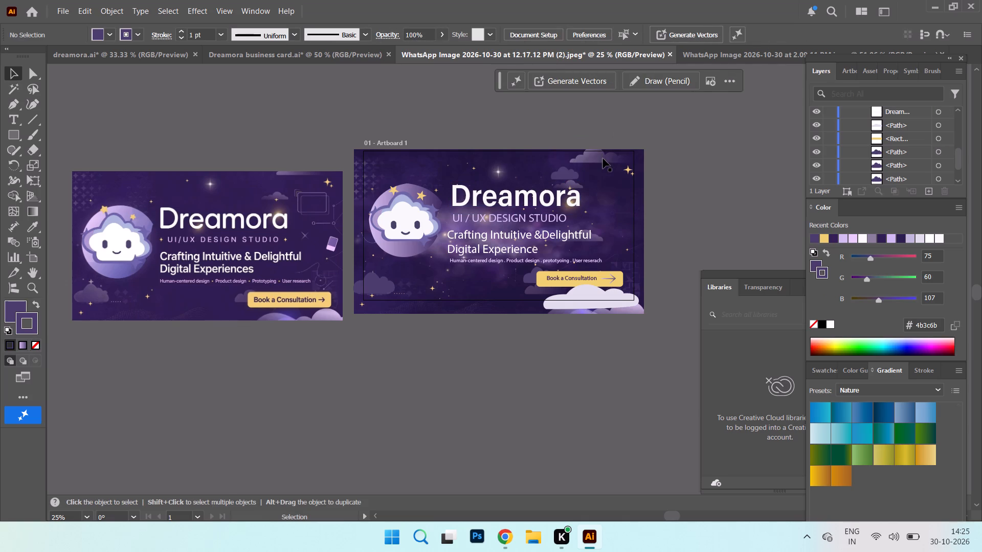
click(603, 158)
click(710, 120)
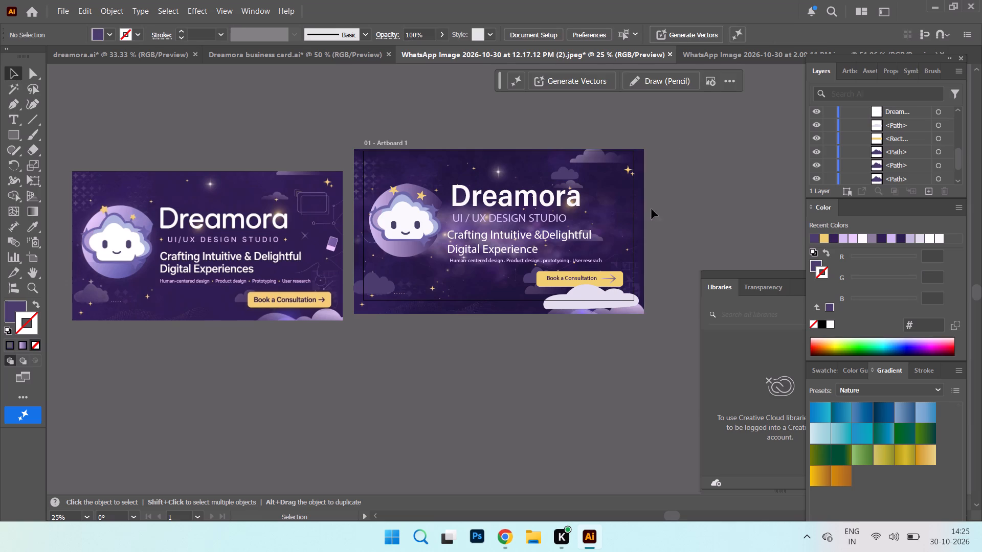
Give the light cloud below the consultation button a linear gradient fill from #7768a8 to #ad98c5, sampled from the reference banner's bottom clouds.
click(563, 302)
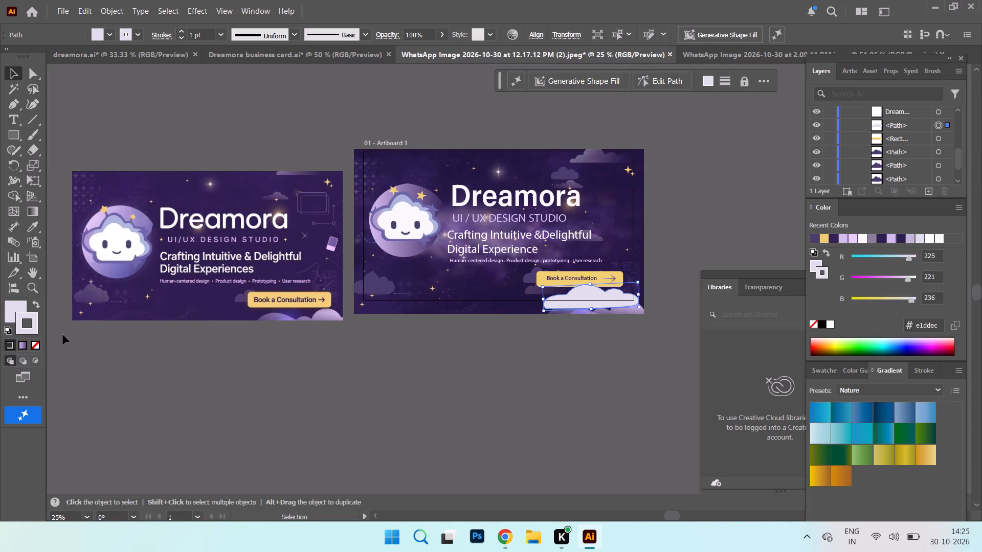
double_click(9, 306)
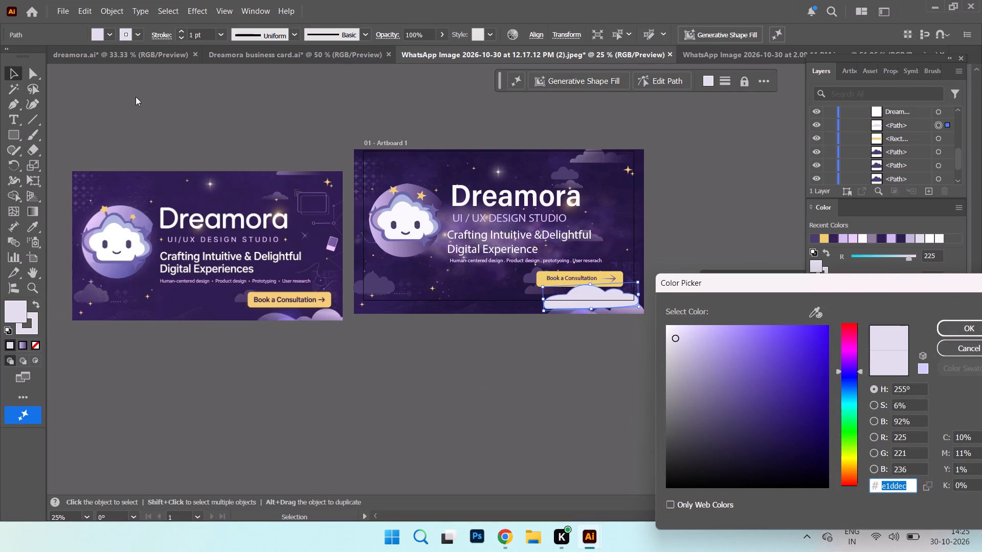
click(956, 350)
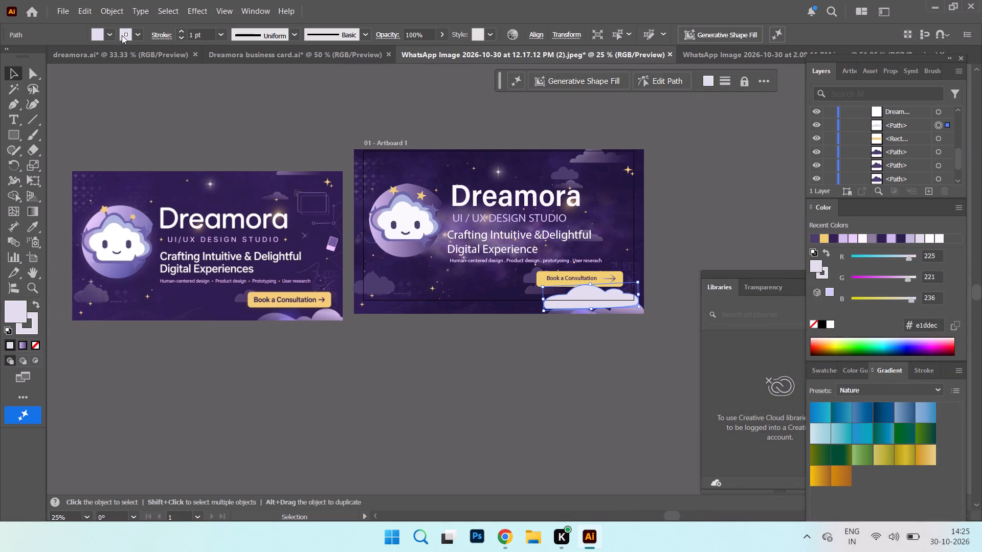
click(111, 33)
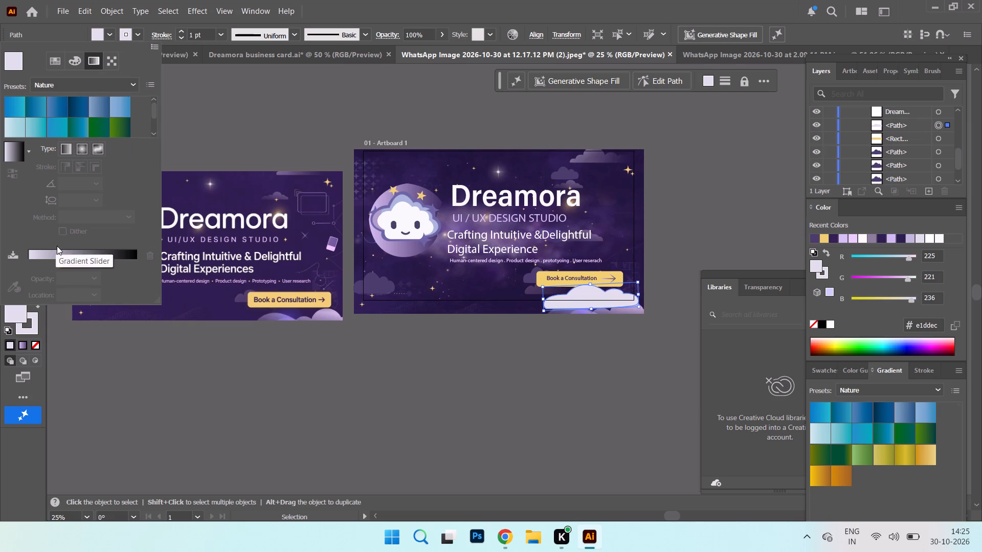
click(72, 254)
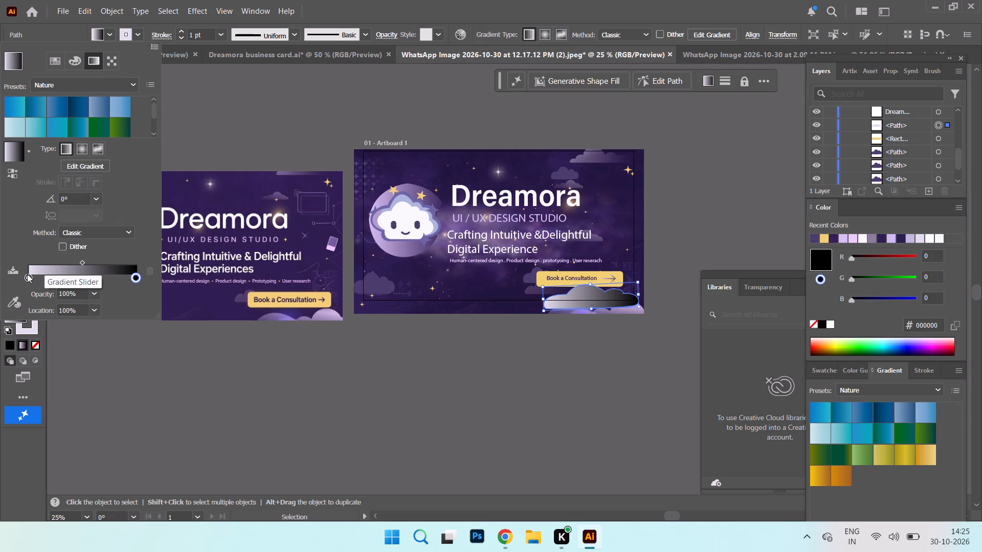
click(29, 276)
click(13, 305)
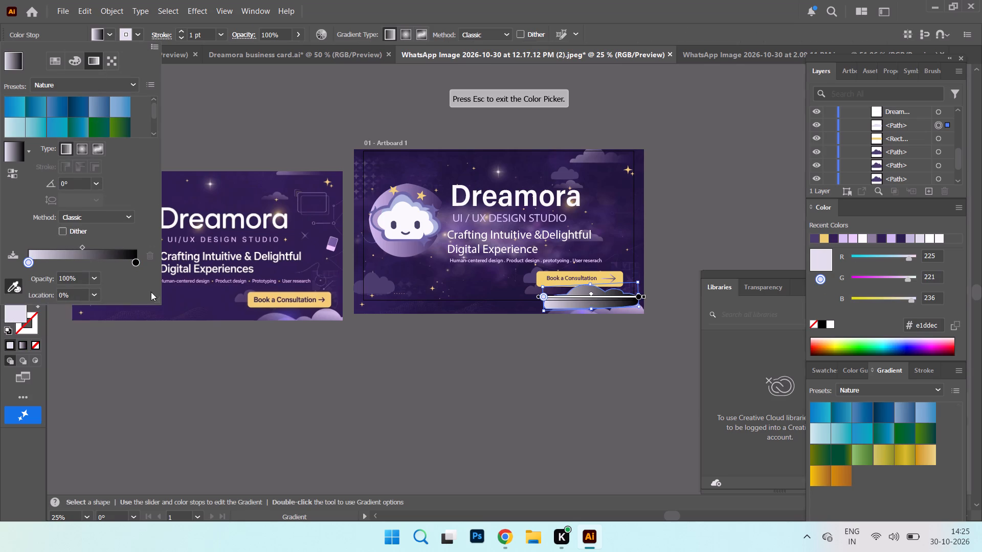
click(279, 316)
click(278, 317)
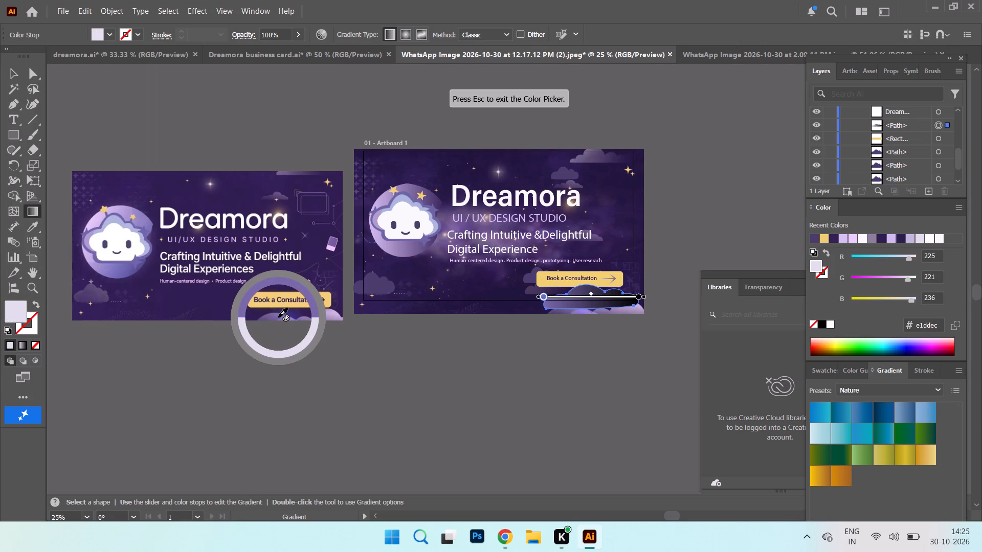
click(111, 39)
click(135, 263)
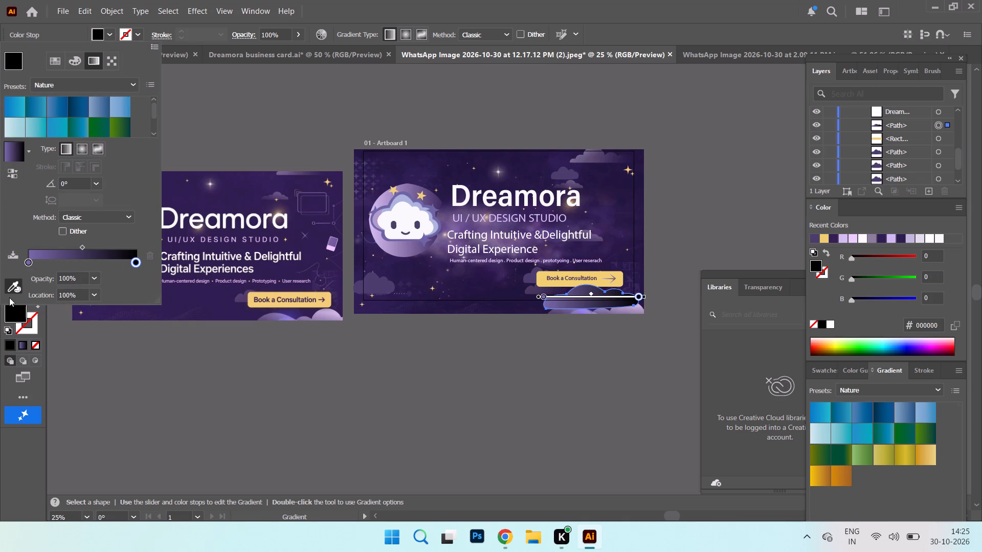
click(325, 318)
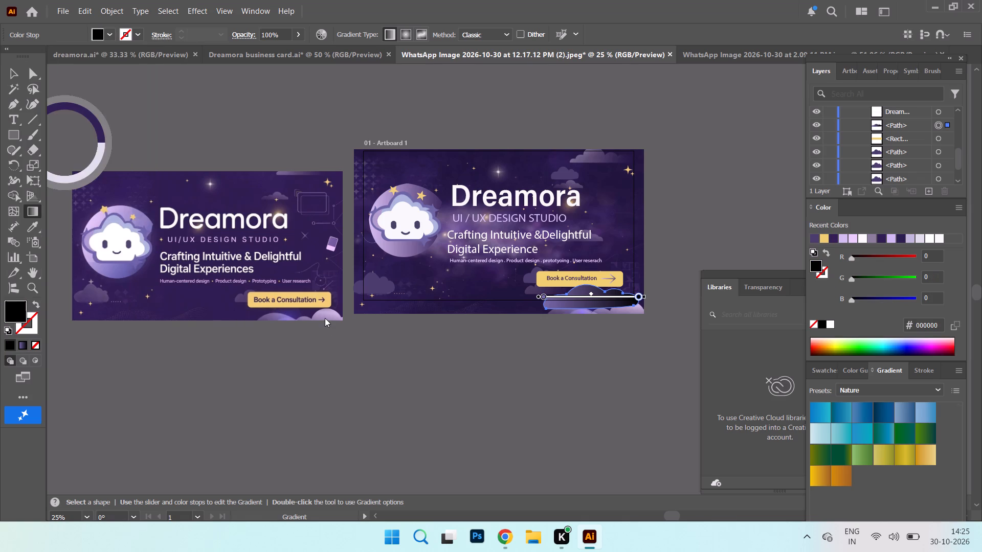
click(328, 317)
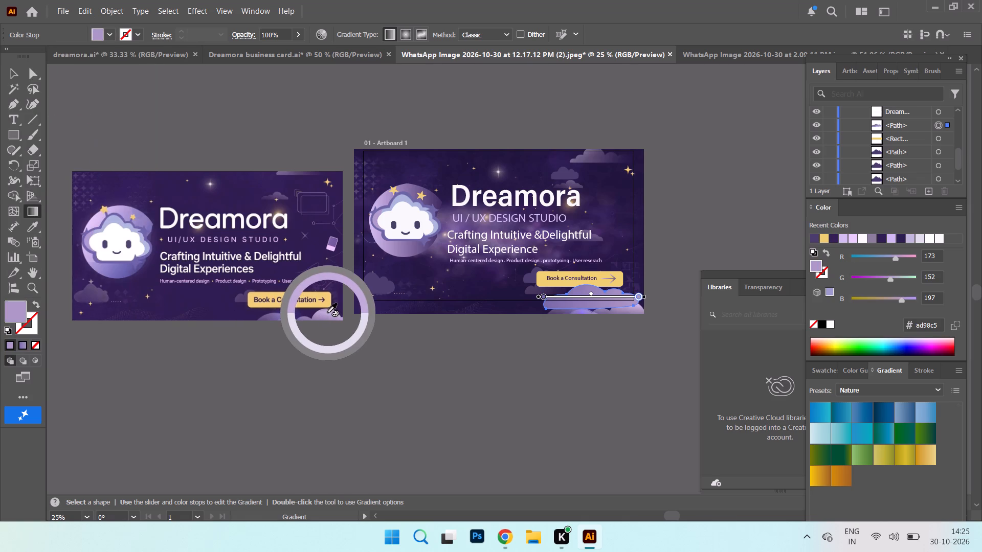
Reposition the cloud's gradient stops, with the darker purple at about 23% and the lighter purple near the far end.
click(110, 31)
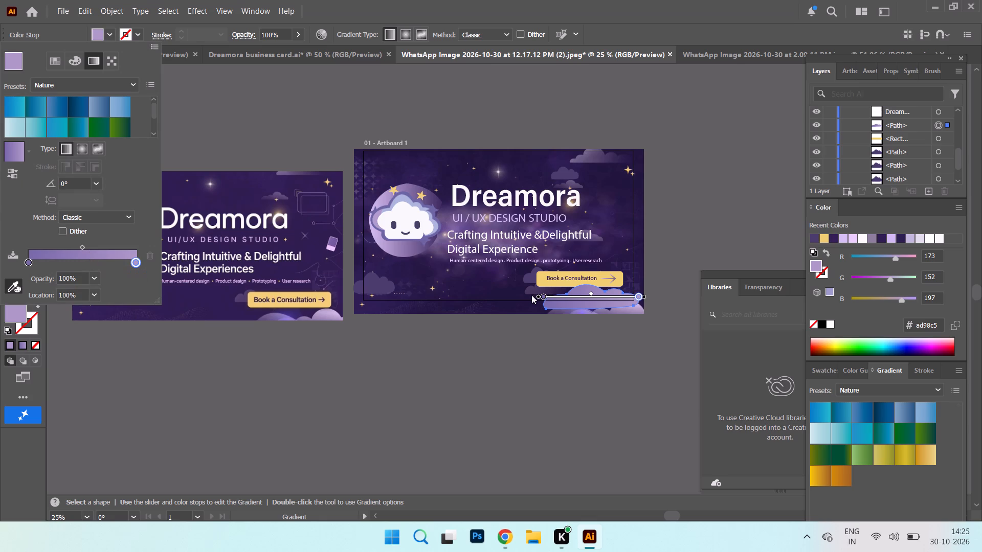
click(58, 259)
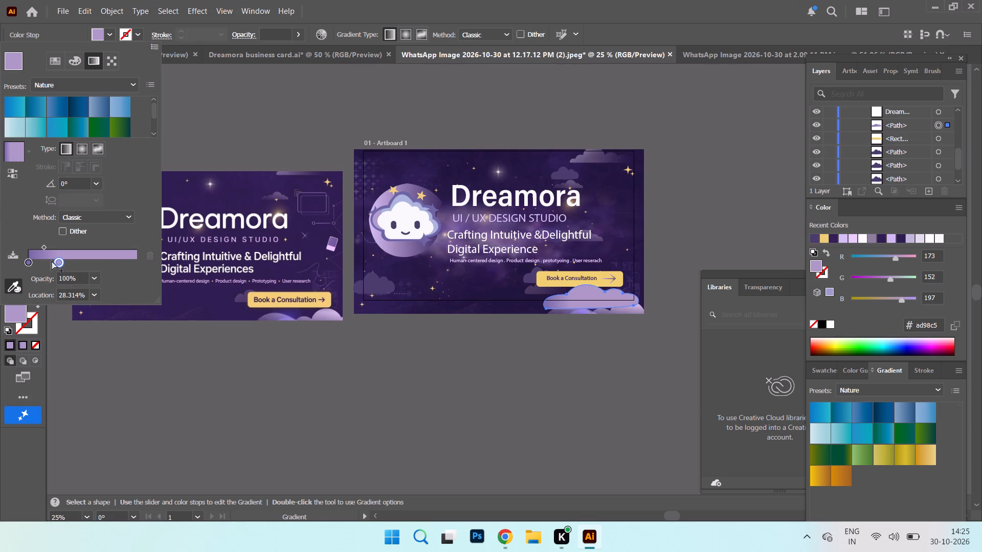
click(126, 260)
drag(59, 262, 91, 260)
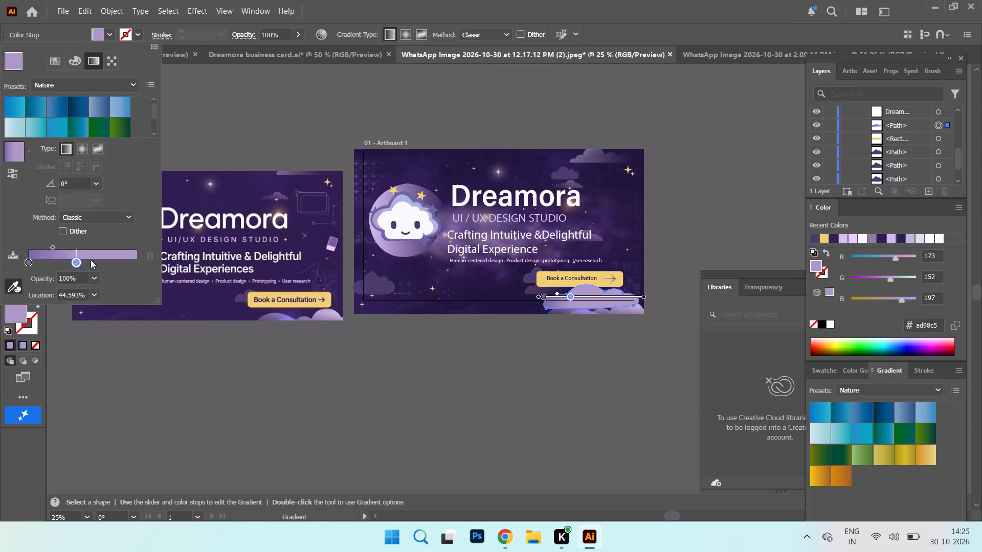
drag(91, 260, 128, 262)
drag(29, 262, 54, 261)
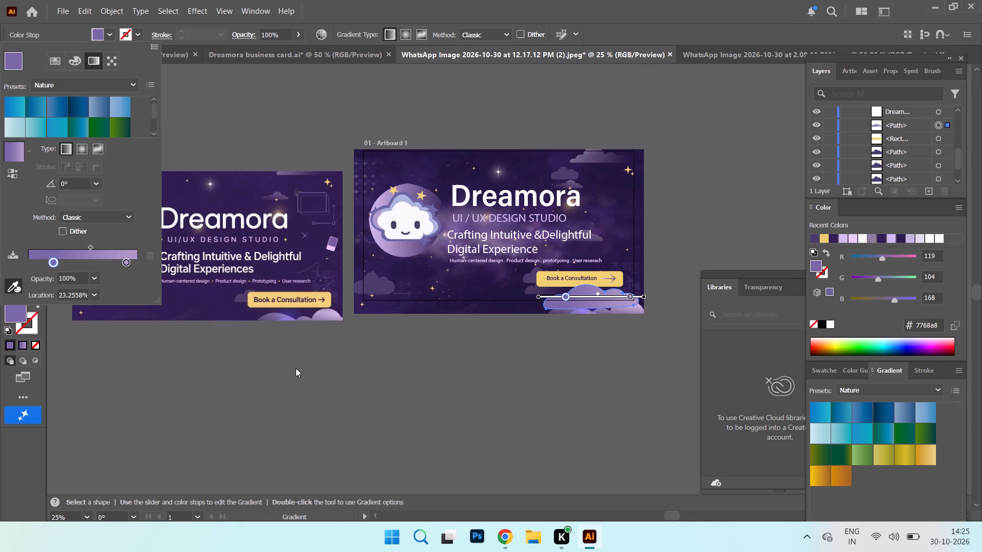
click(209, 337)
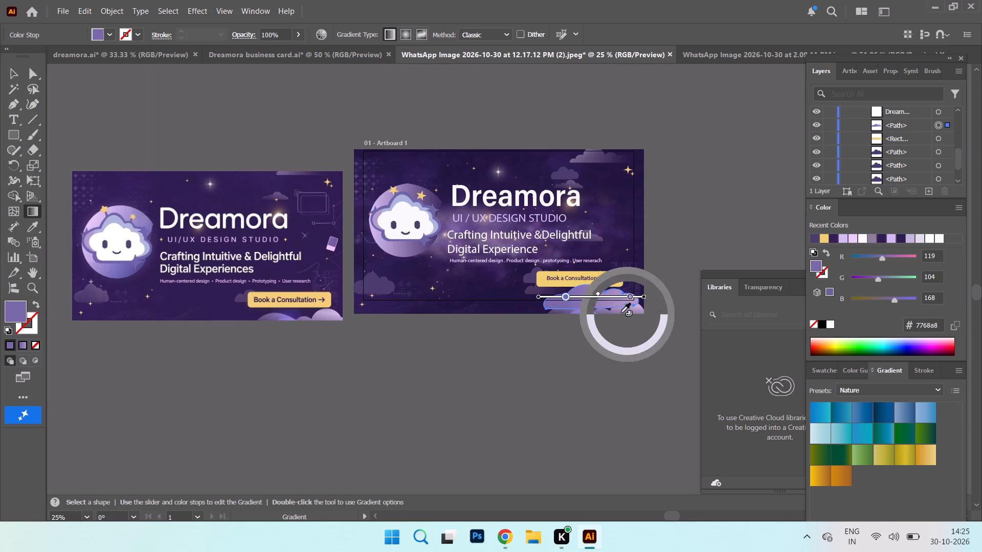
click(9, 75)
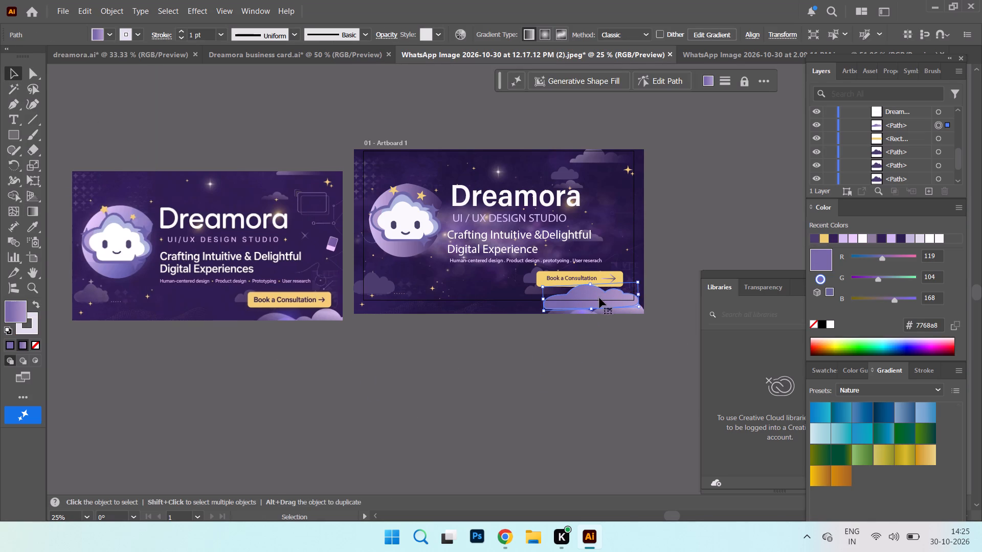
Move the gradient cloud into the banner's lower-right corner and narrow it to end at the banner's edge.
drag(598, 303, 601, 304)
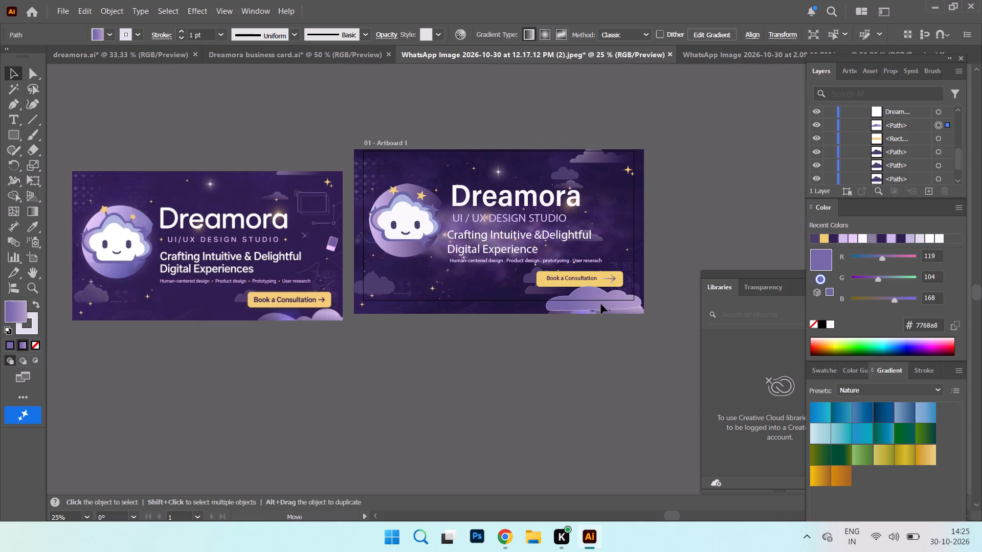
drag(601, 304, 610, 308)
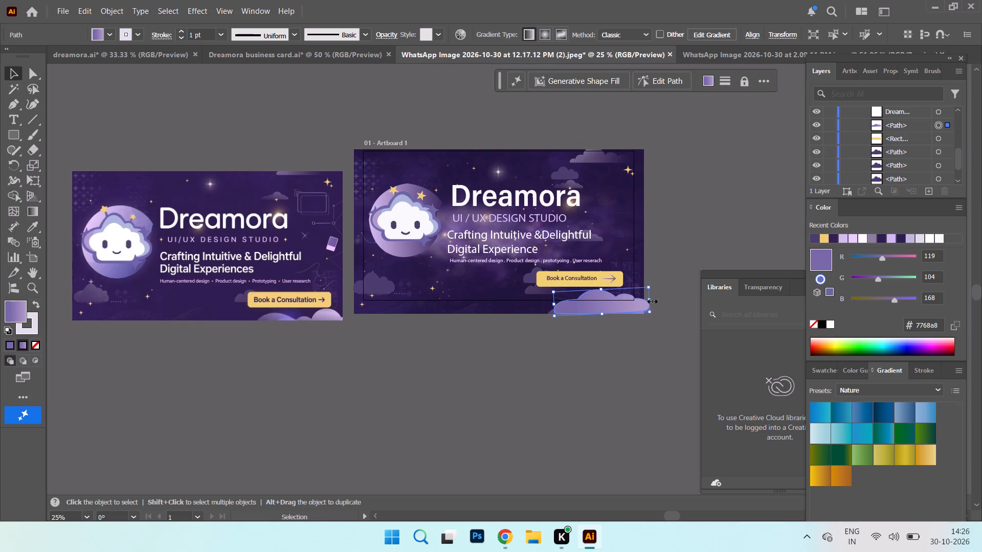
drag(651, 300, 640, 302)
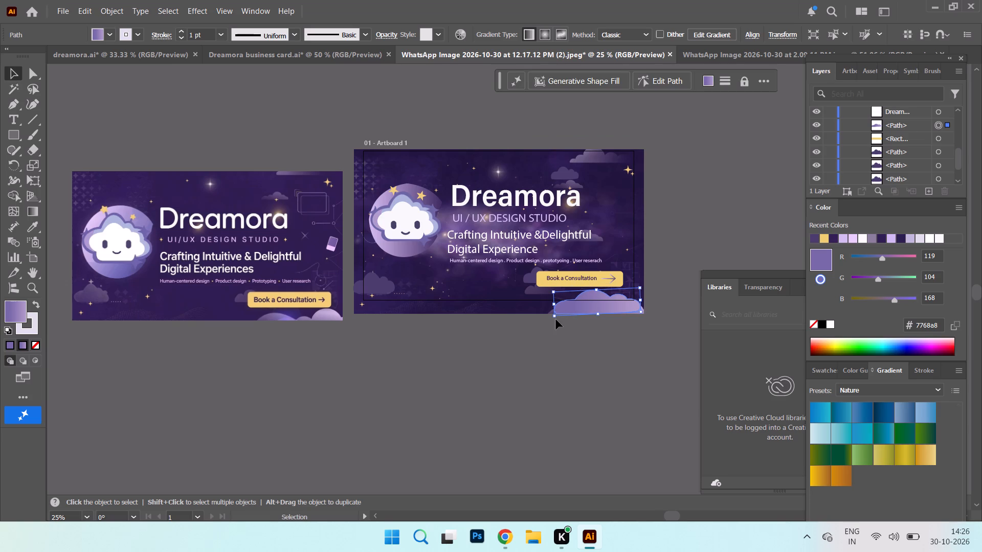
click(553, 320)
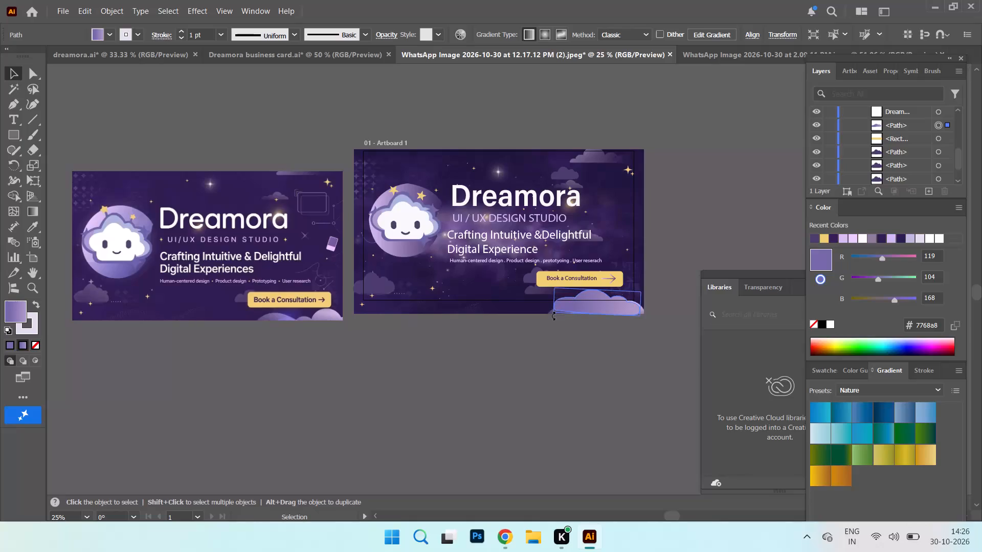
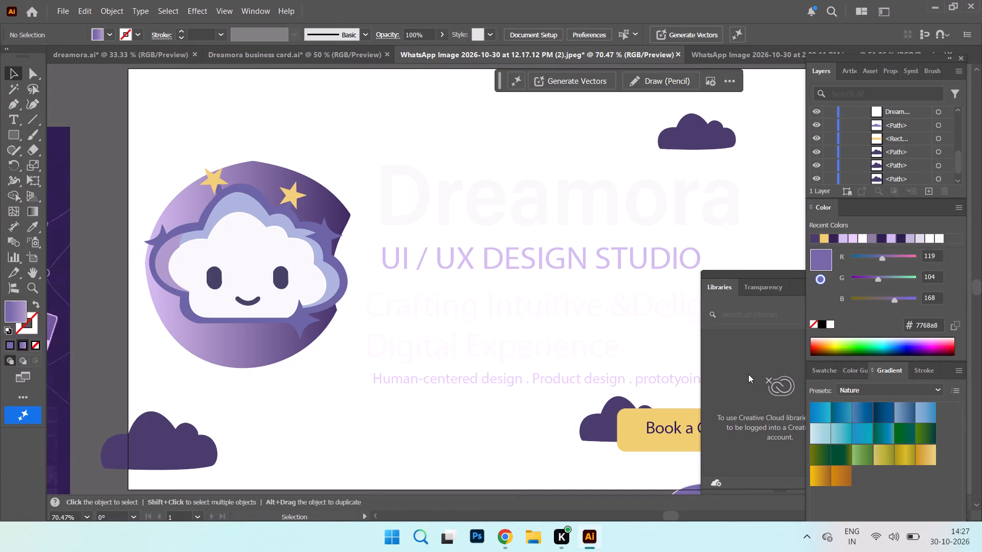
Open the background image WhatsApp Image 2026-10-30 at 2.26.43 PM and bring it into the banner document over the artboard.
key(ctrl+minus)
key(ctrl+minus)
key(ctrl+minus)
key(ctrl+o)
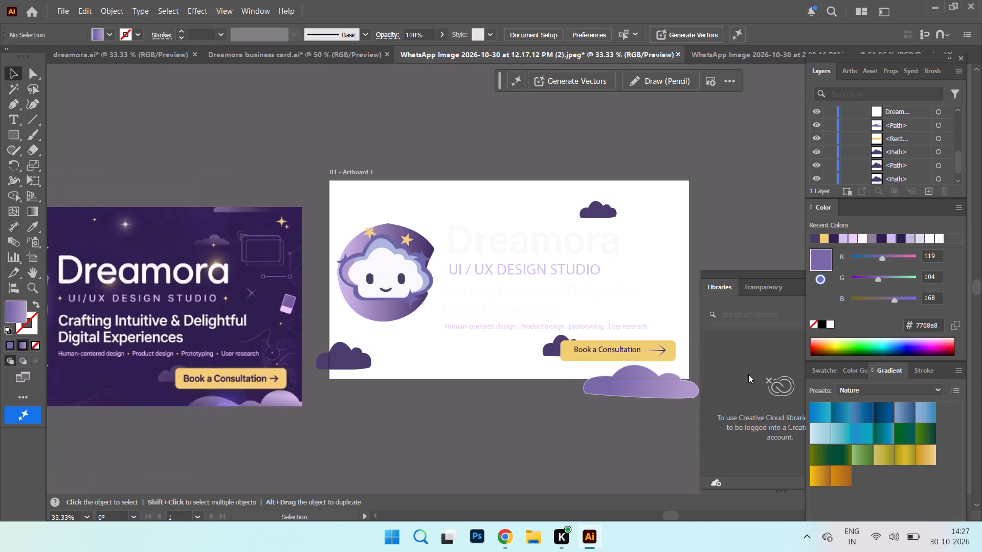
click(170, 140)
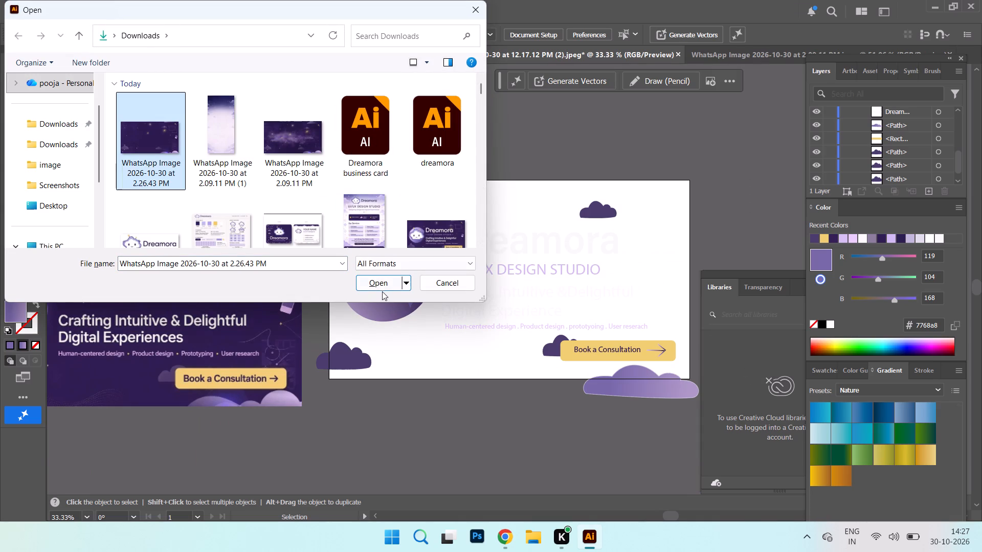
click(381, 285)
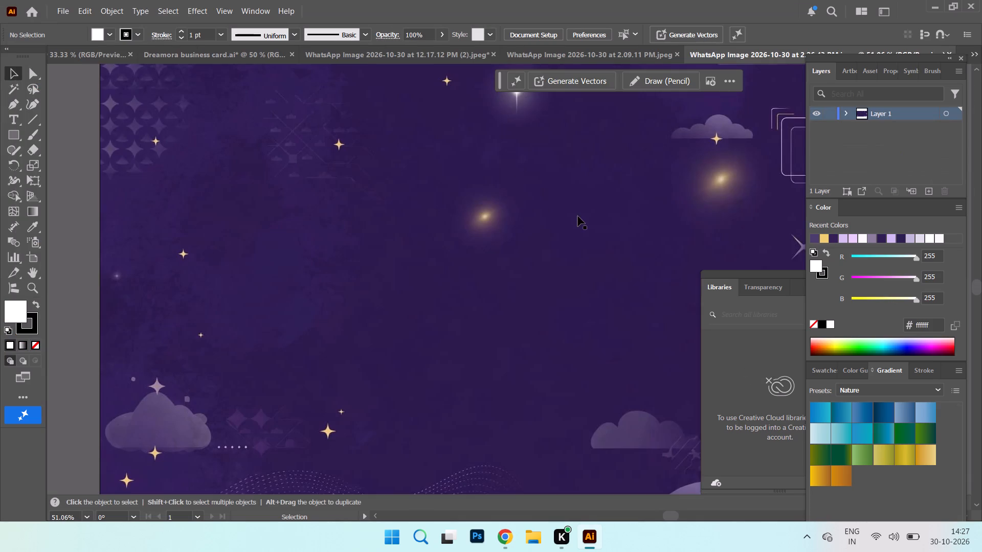
drag(578, 216, 520, 63)
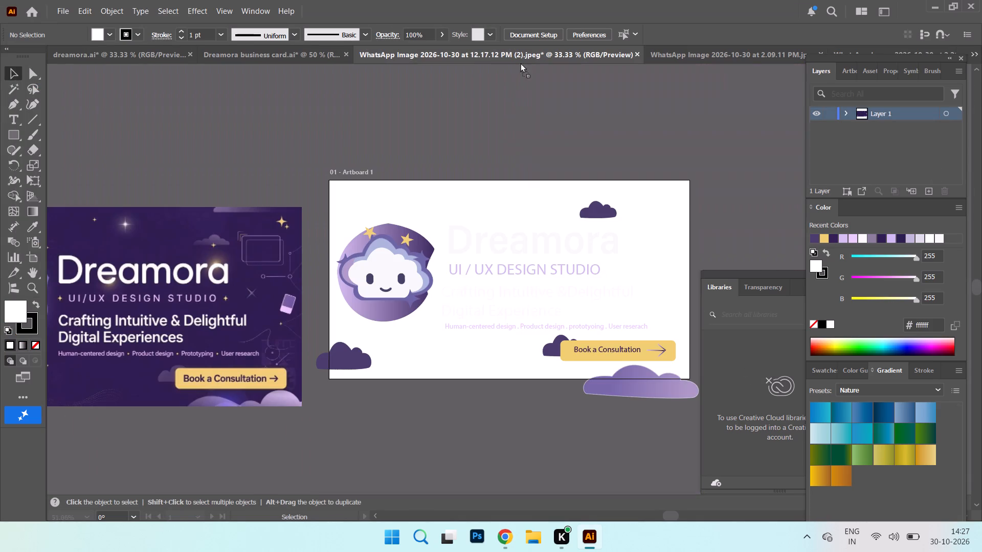
drag(520, 63, 485, 282)
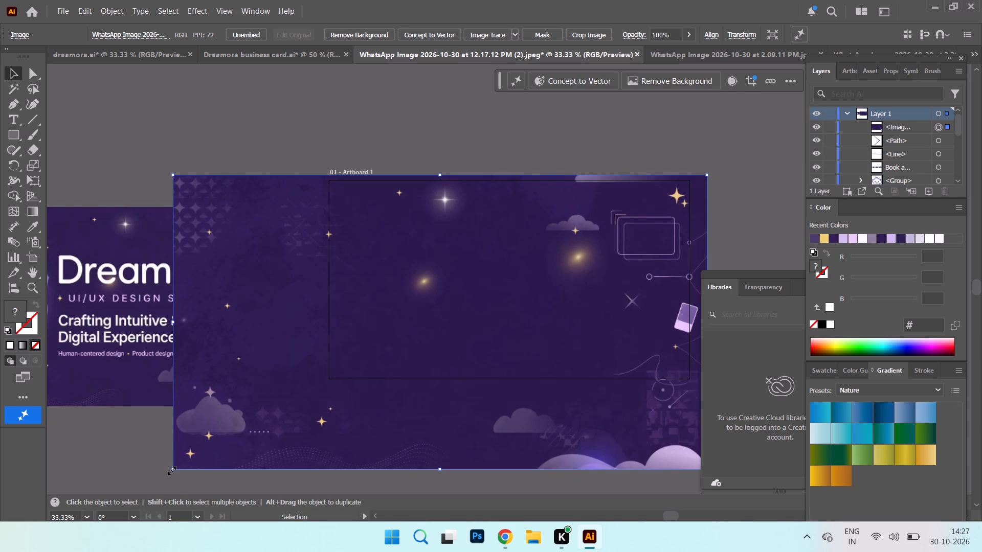
Scale the starry background image to match the artboard's side and bottom edges, extending it slightly above the top edge.
drag(170, 469, 327, 381)
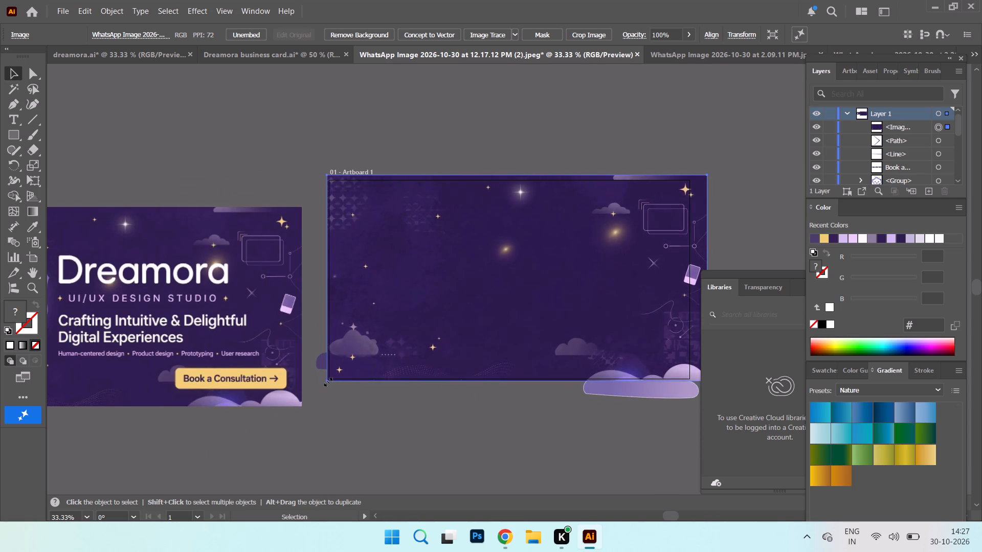
drag(327, 381, 328, 379)
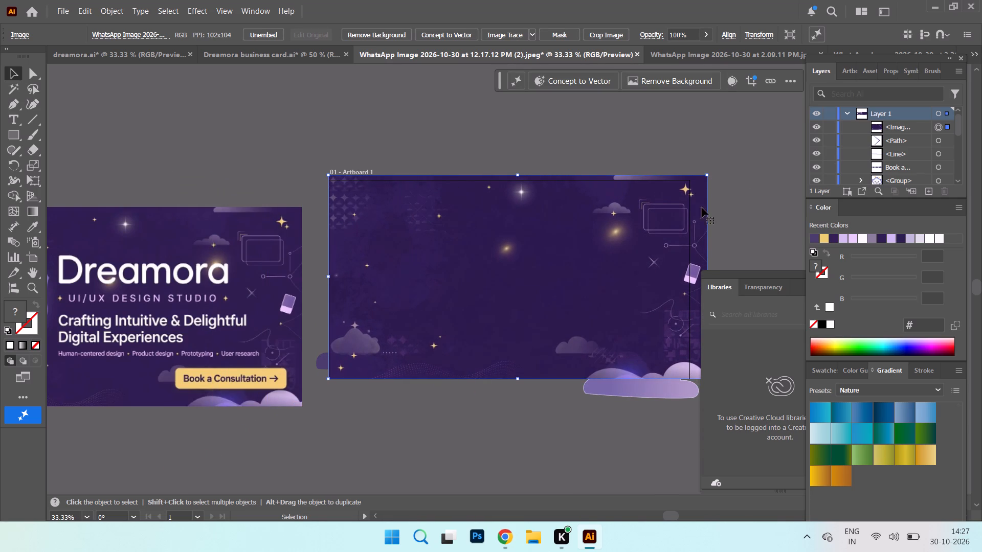
click(709, 179)
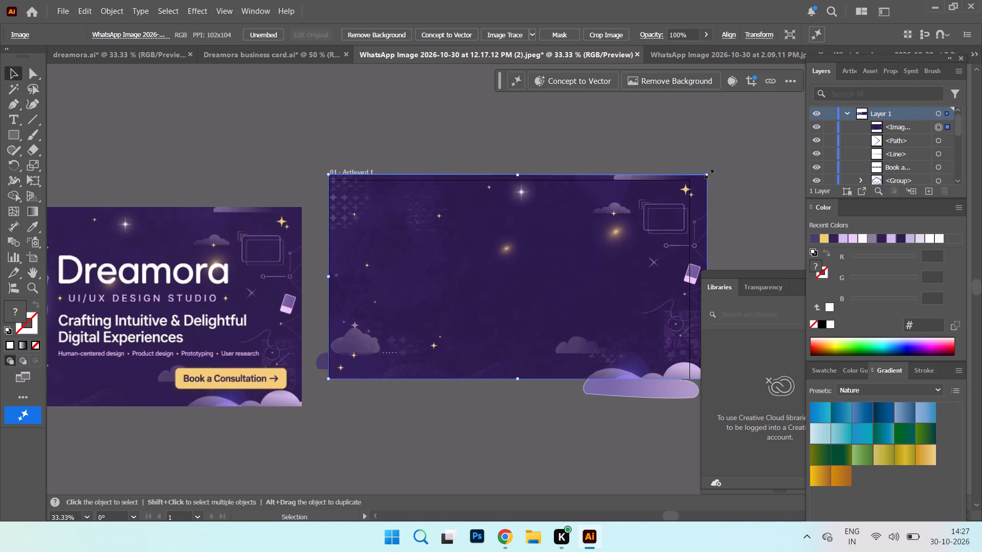
drag(708, 172, 690, 186)
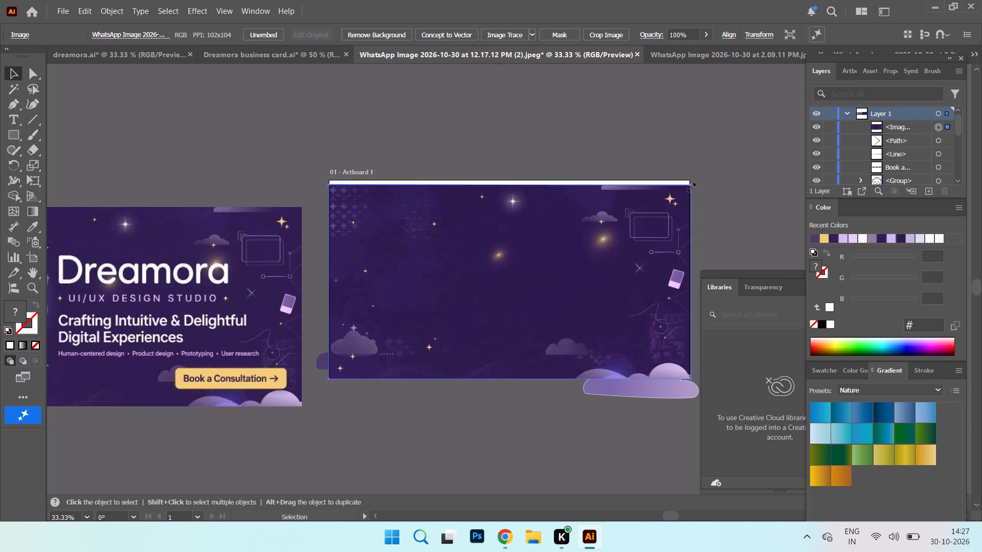
drag(690, 186, 690, 186)
drag(511, 185, 514, 176)
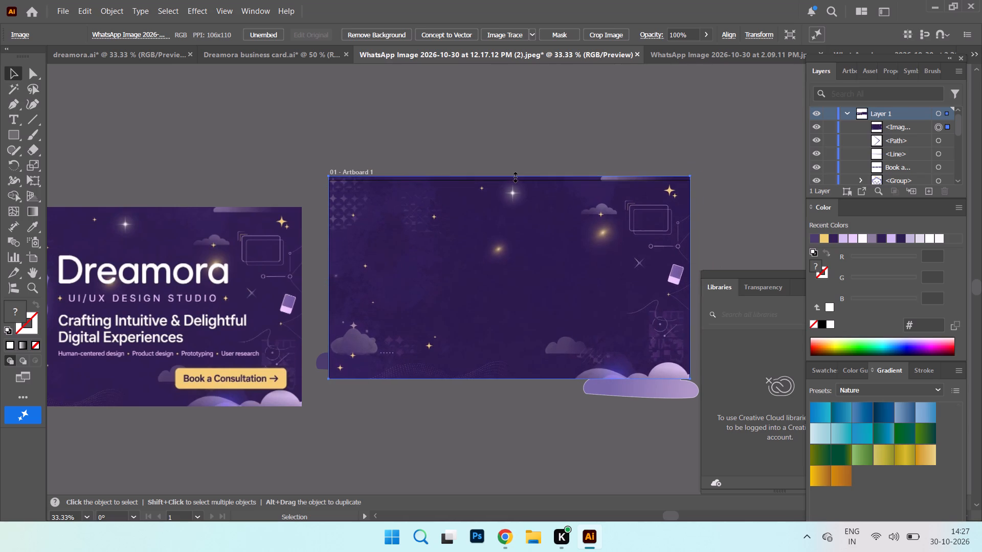
drag(514, 176, 515, 176)
Move the starry background image down the layer stack, beneath all the banner artwork and just above the reference image.
drag(917, 129, 919, 171)
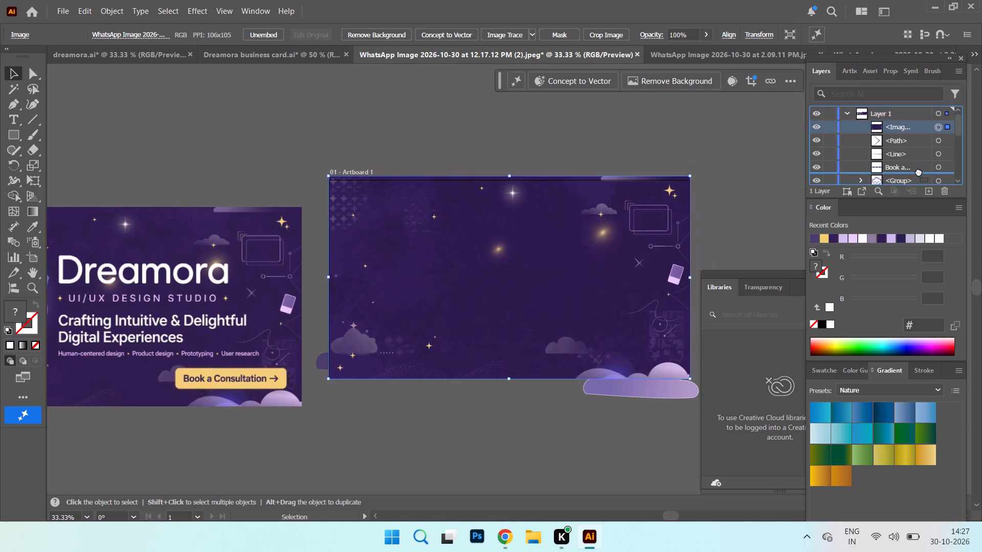
drag(919, 171, 908, 182)
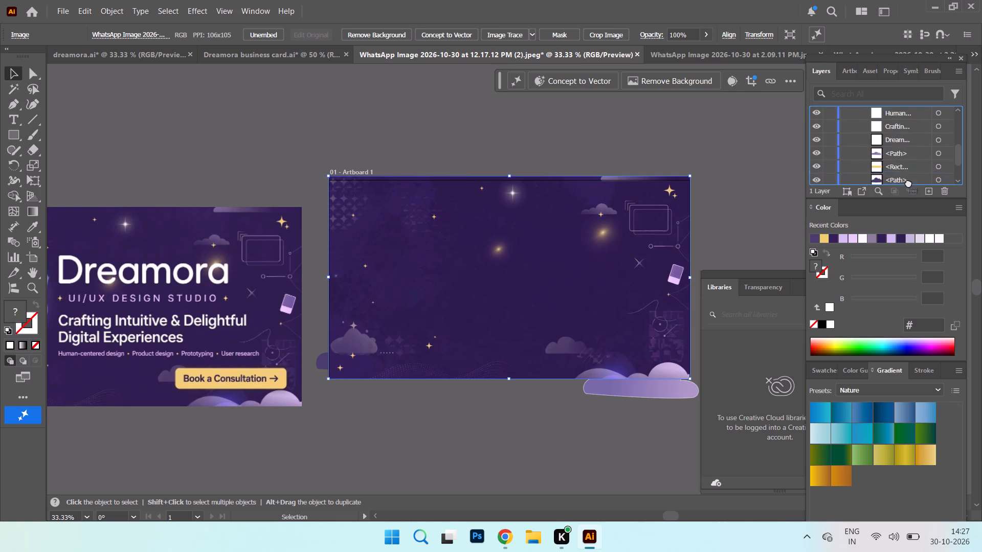
drag(908, 182, 909, 173)
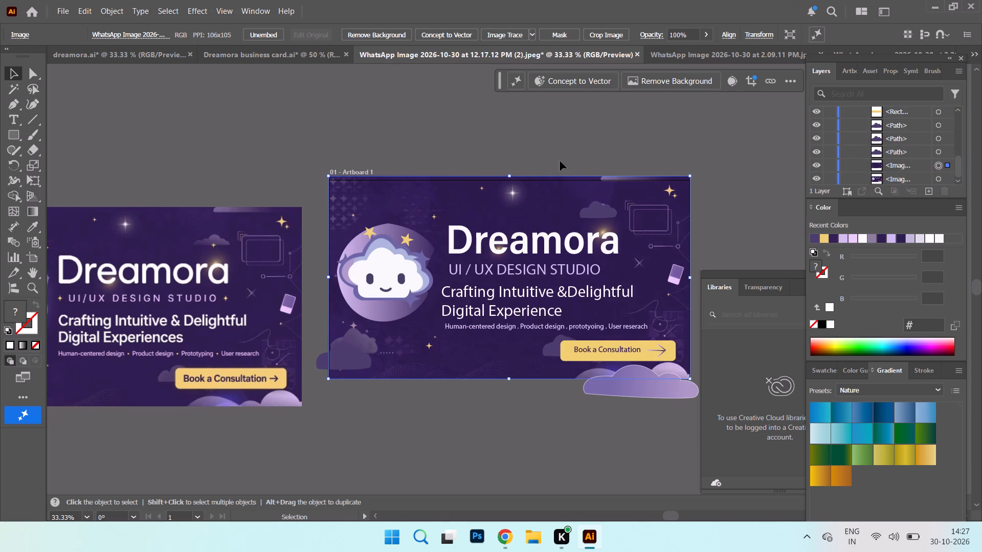
click(462, 130)
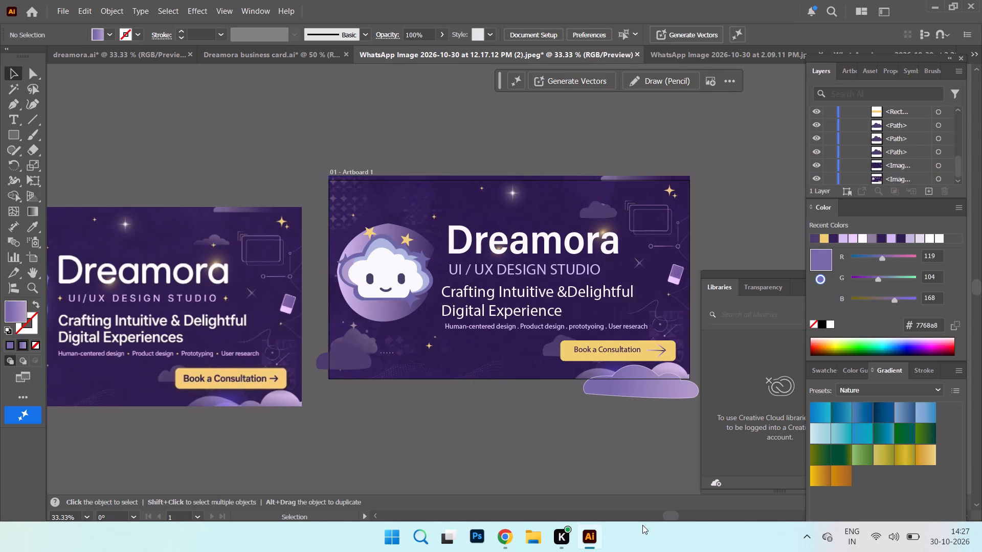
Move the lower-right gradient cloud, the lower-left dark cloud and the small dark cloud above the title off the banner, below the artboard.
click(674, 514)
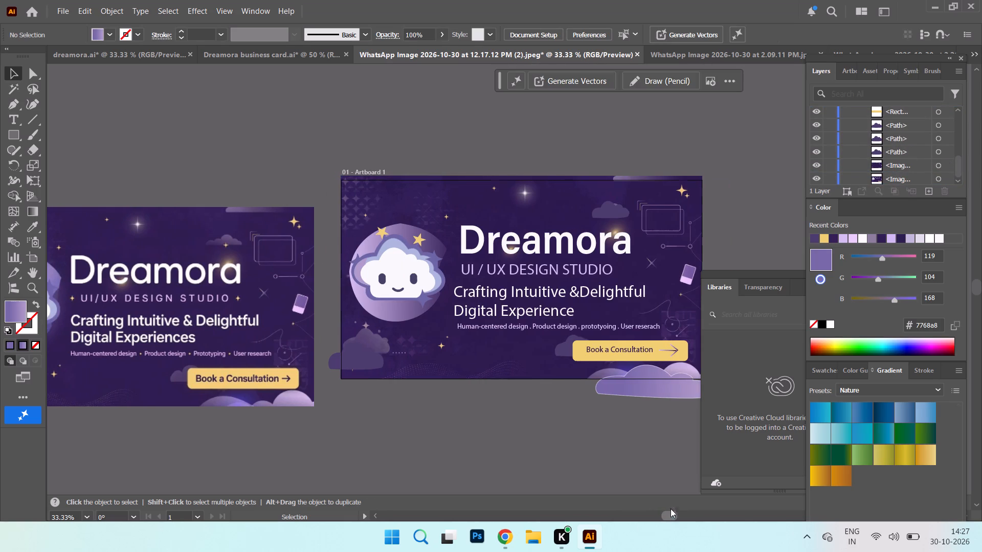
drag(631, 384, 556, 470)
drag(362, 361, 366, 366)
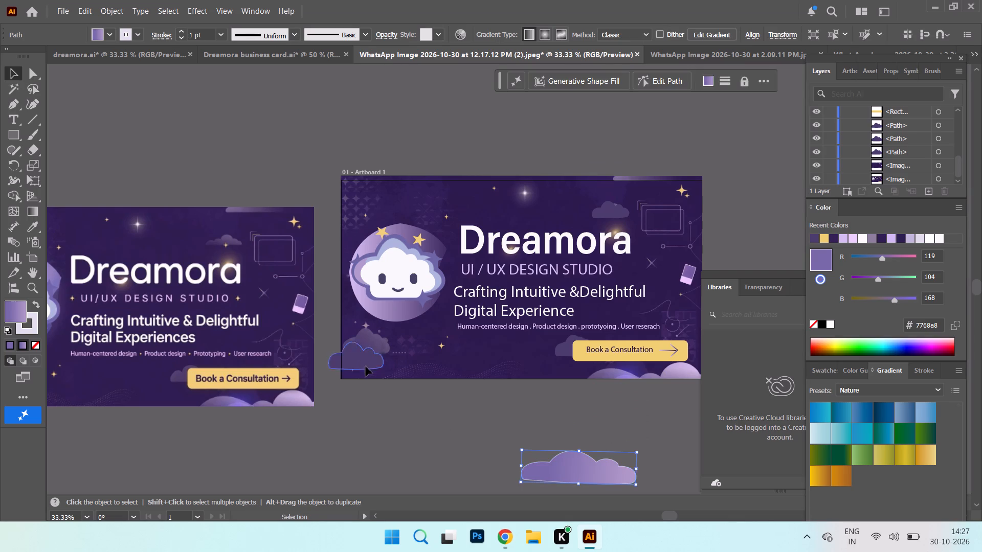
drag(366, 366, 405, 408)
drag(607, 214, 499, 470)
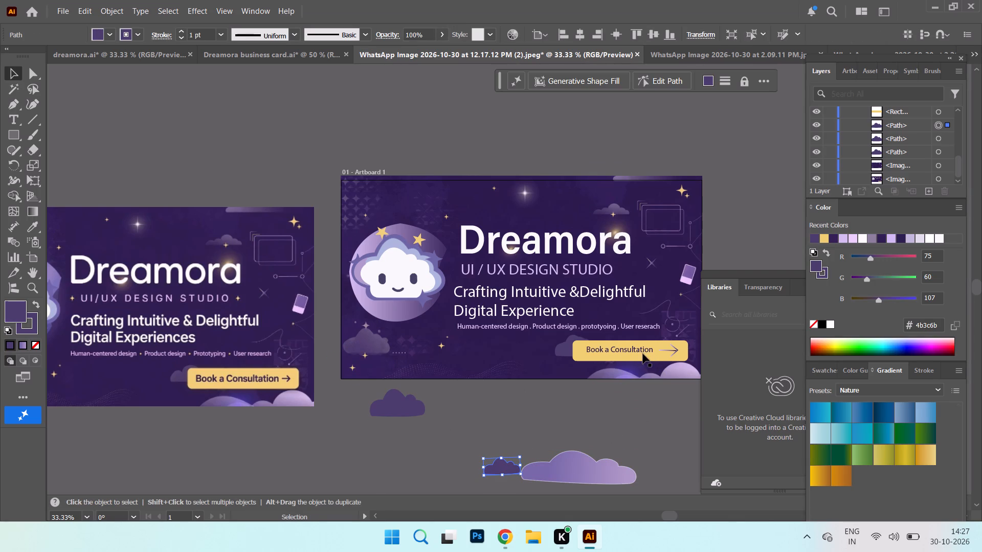
Enlarge the Book a Consultation text to about 29.9 pt, filling the button up to the arrow, and nudge it down slightly.
click(611, 352)
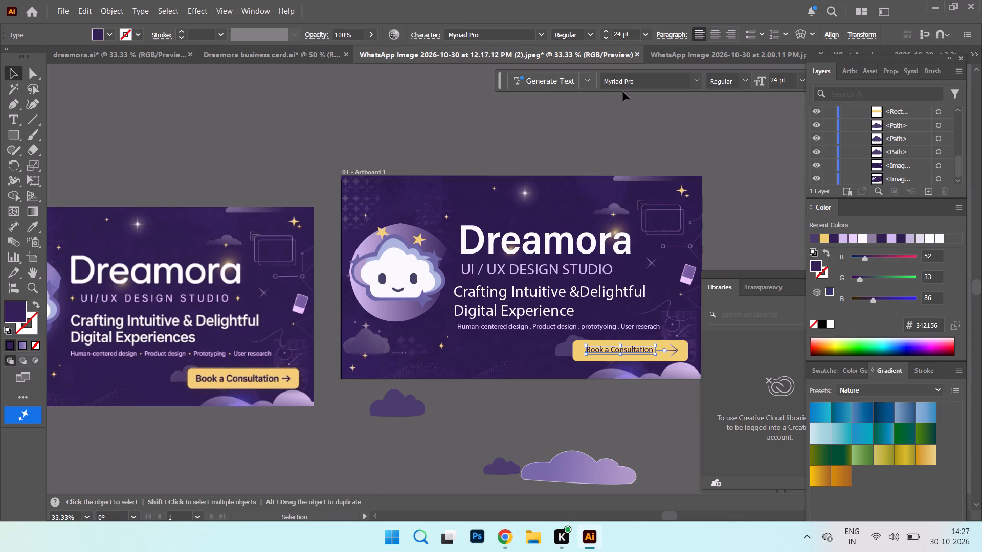
click(643, 38)
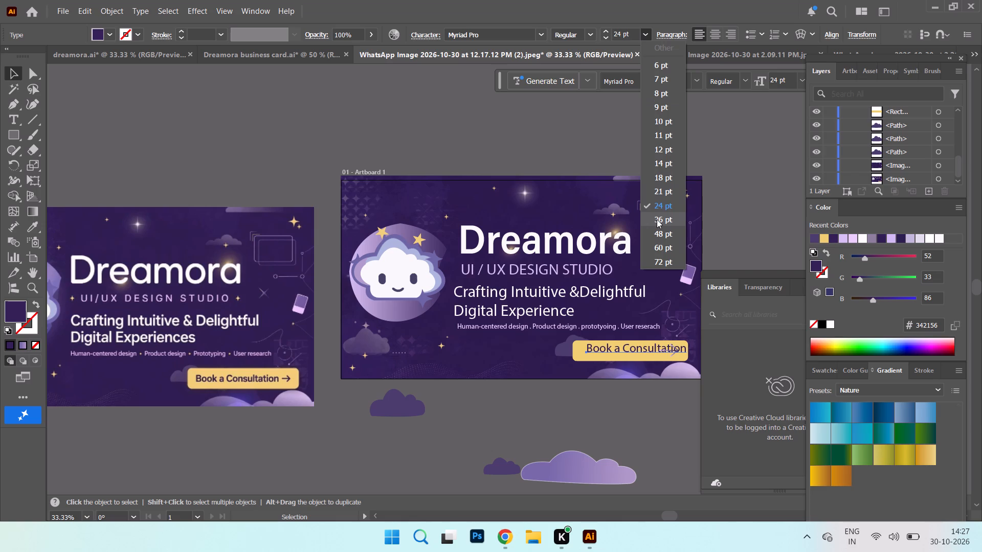
click(660, 218)
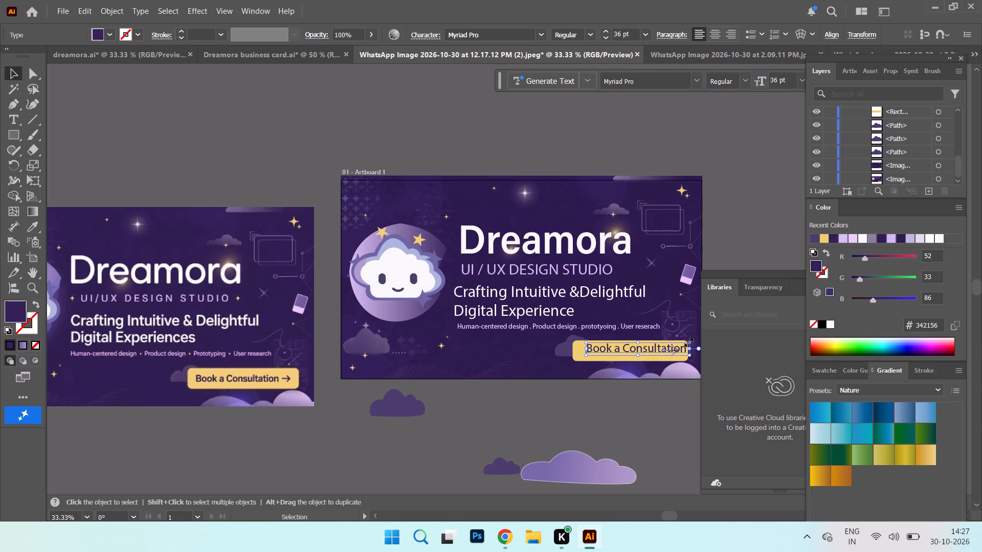
drag(687, 341, 661, 347)
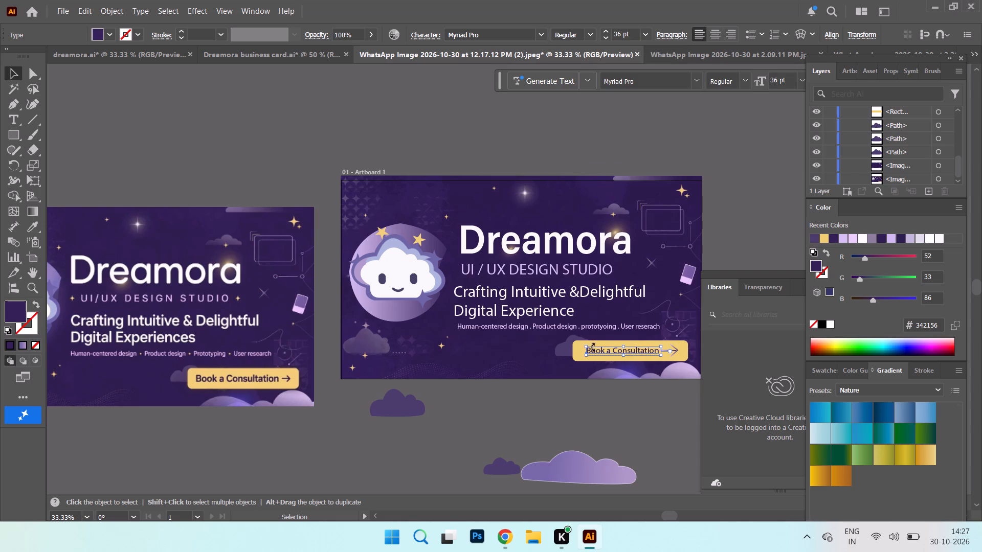
drag(588, 346, 577, 345)
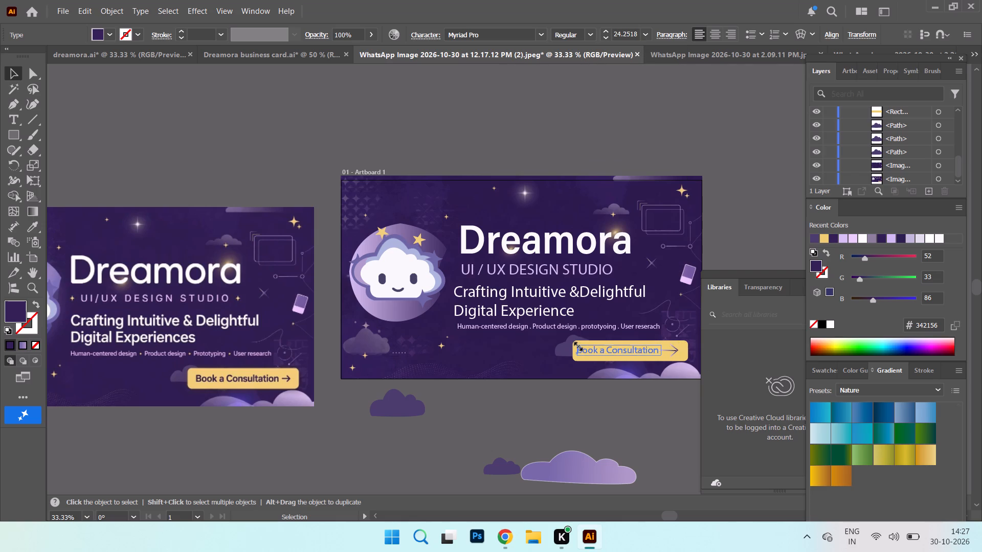
drag(577, 345, 578, 344)
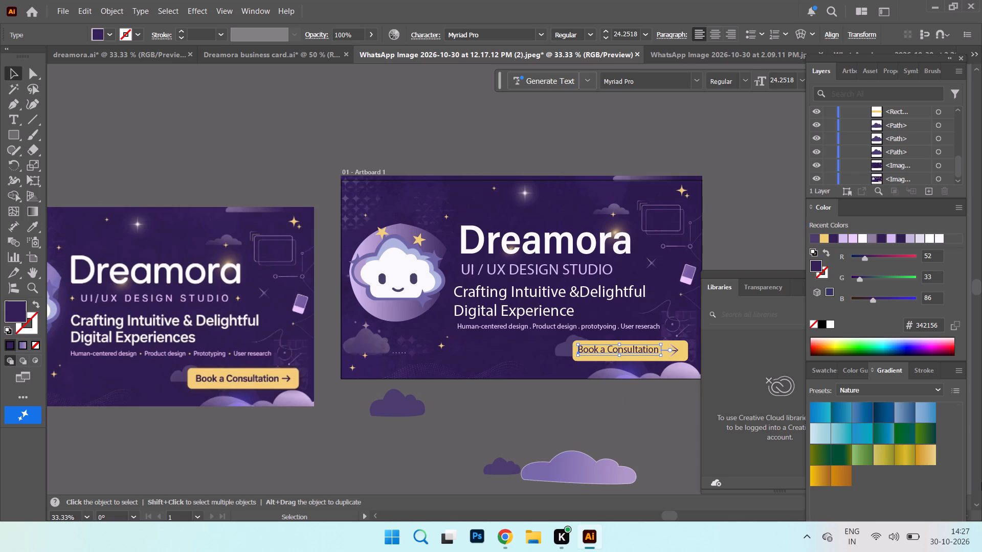
key(Down)
key(Down)
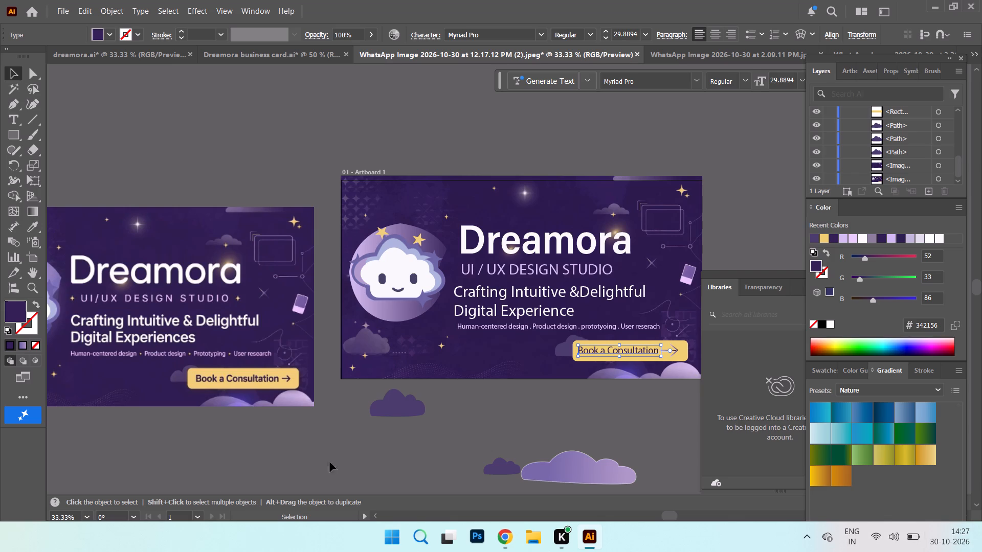
Delete the gradient cloud and the two dark clouds lying below the artboard.
click(548, 471)
key(Delete)
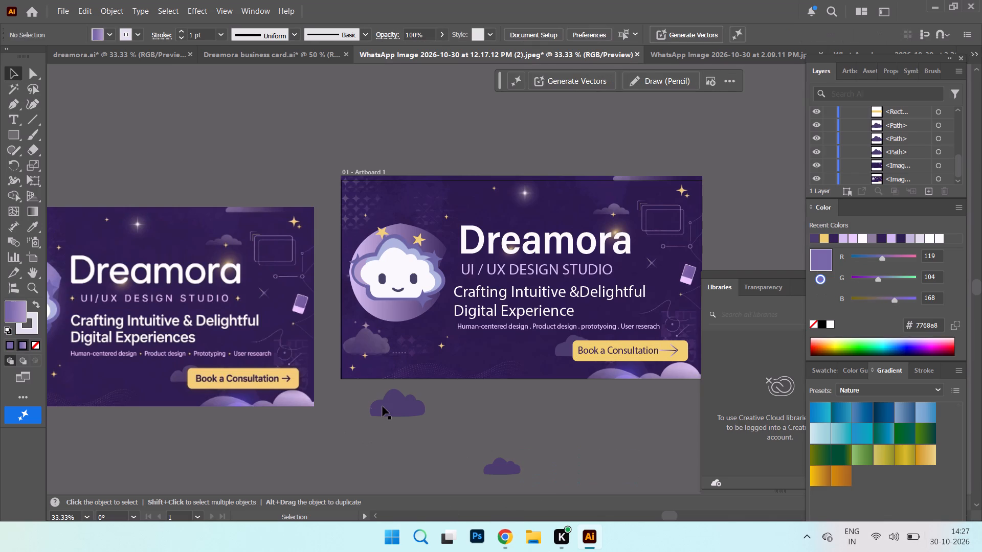
click(383, 406)
key(Delete)
click(502, 466)
key(Delete)
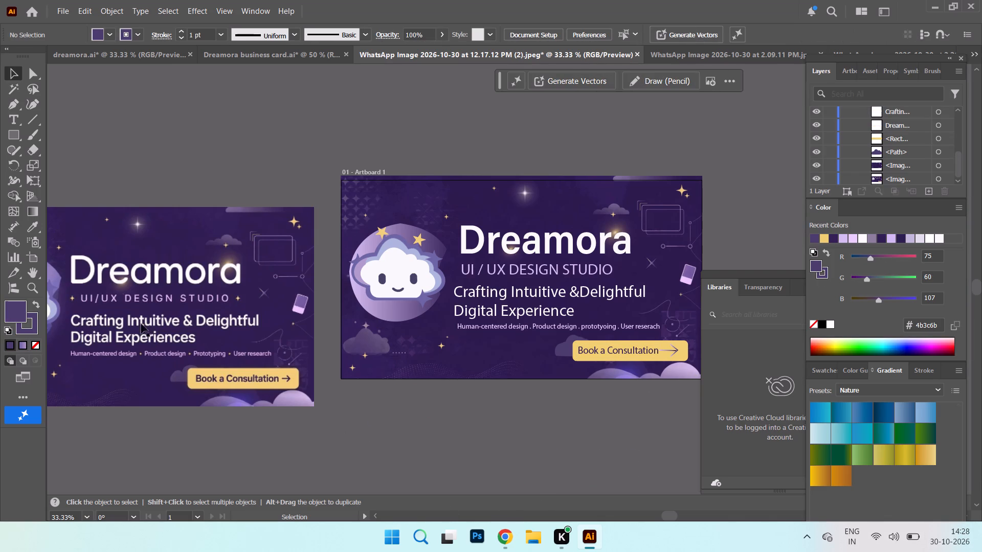
Delete the reference banner image beside the artboard.
click(198, 357)
key(Delete)
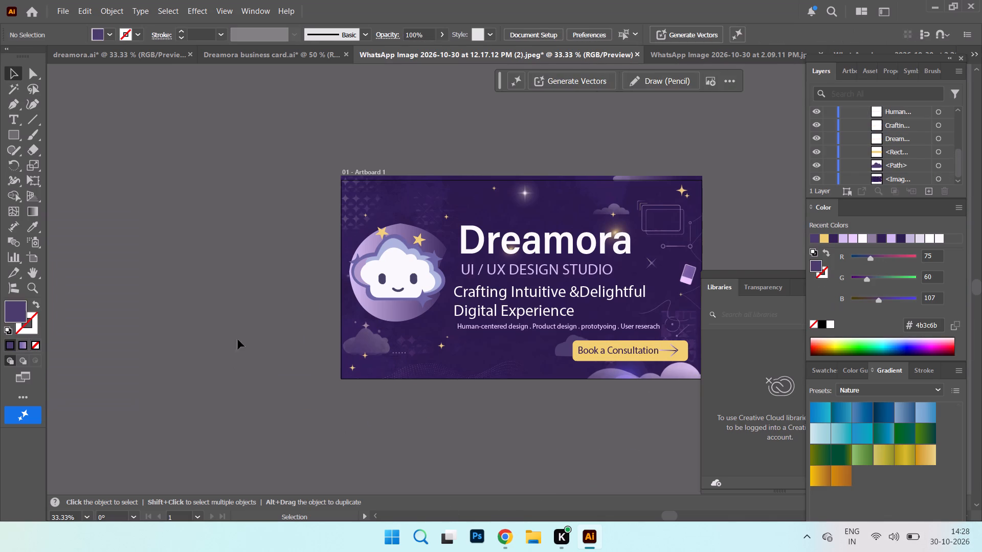
Save the banner document in Downloads as an Adobe Illustrator file named Dreamora banner, in Illustrator 2020 version.
click(67, 6)
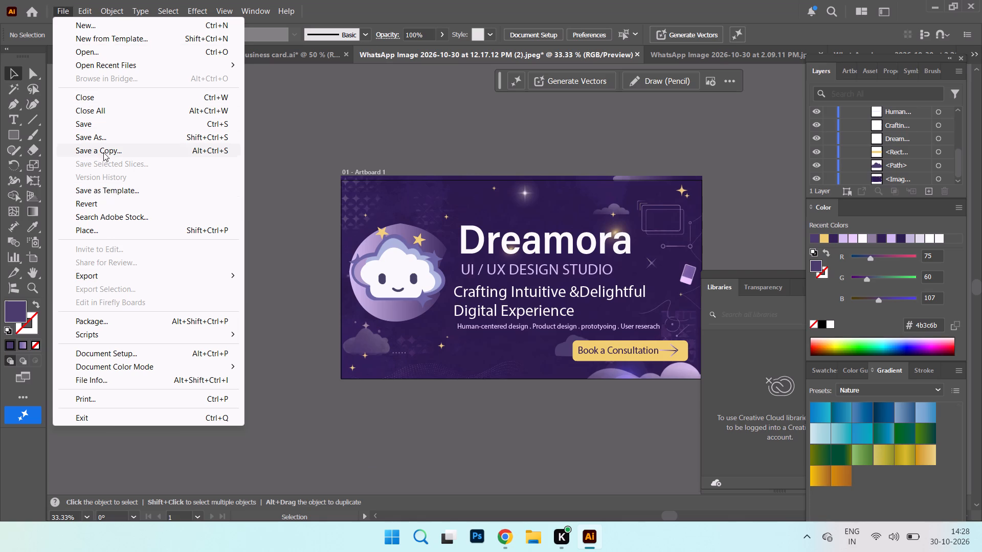
click(113, 133)
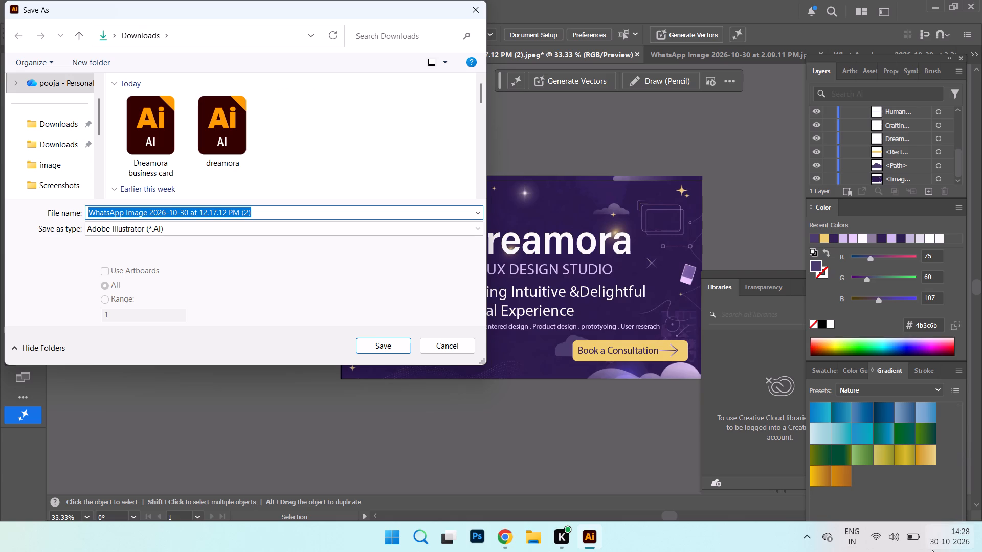
key(BackSpace)
text(drea)
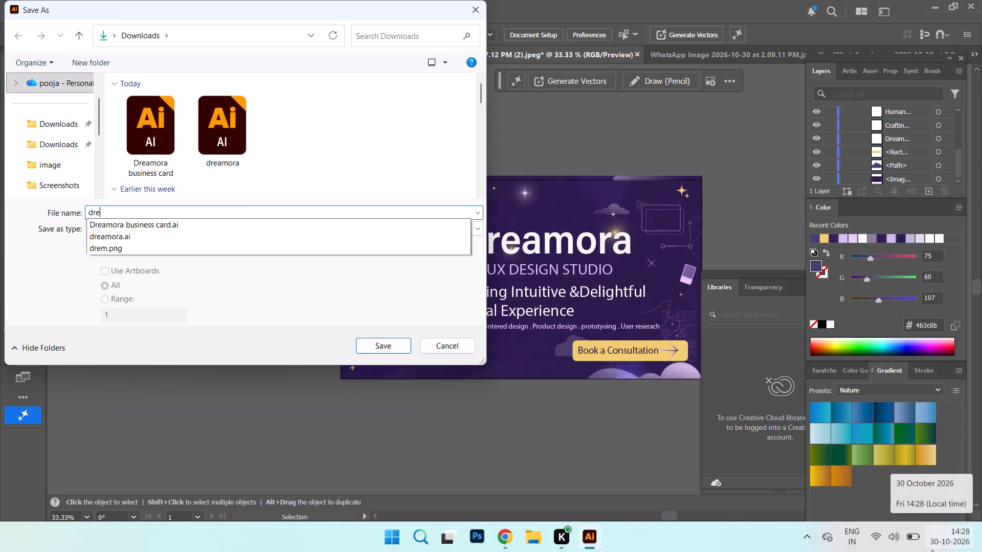
text(mora)
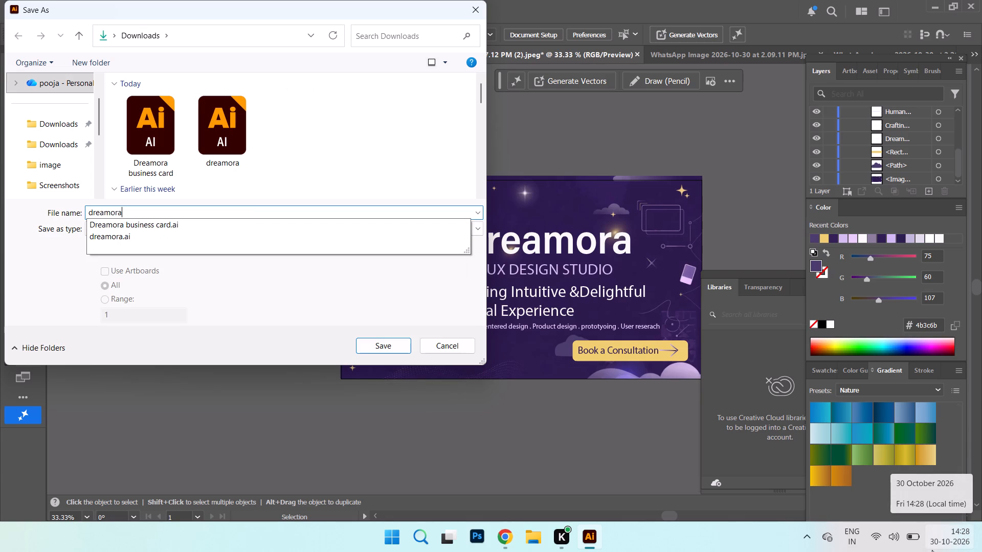
click(226, 224)
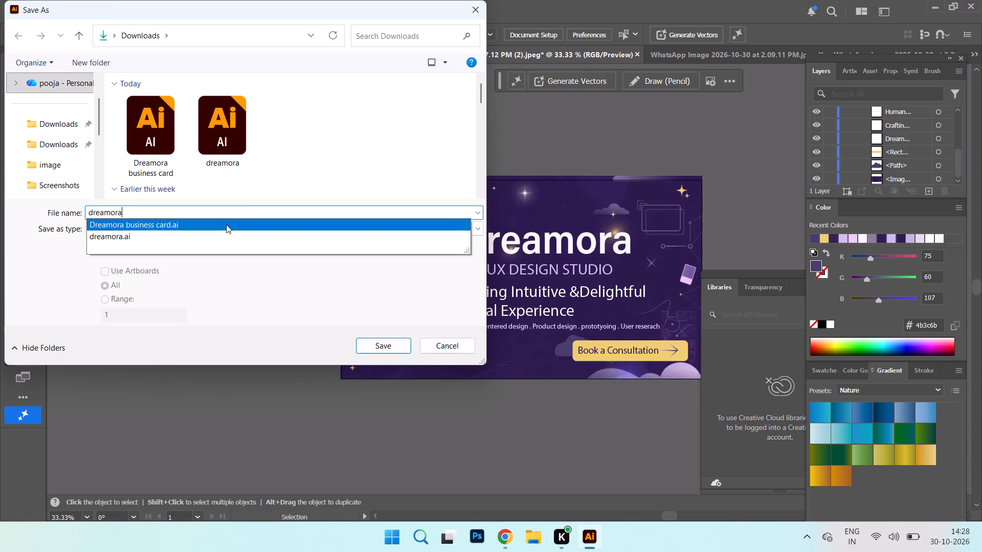
key(BackSpace)
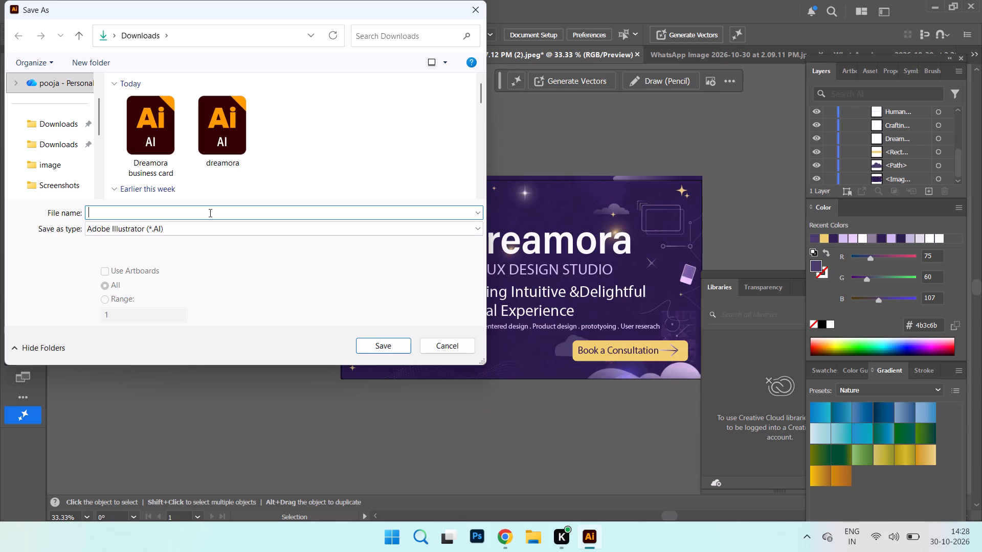
key(d)
key(r)
key(e)
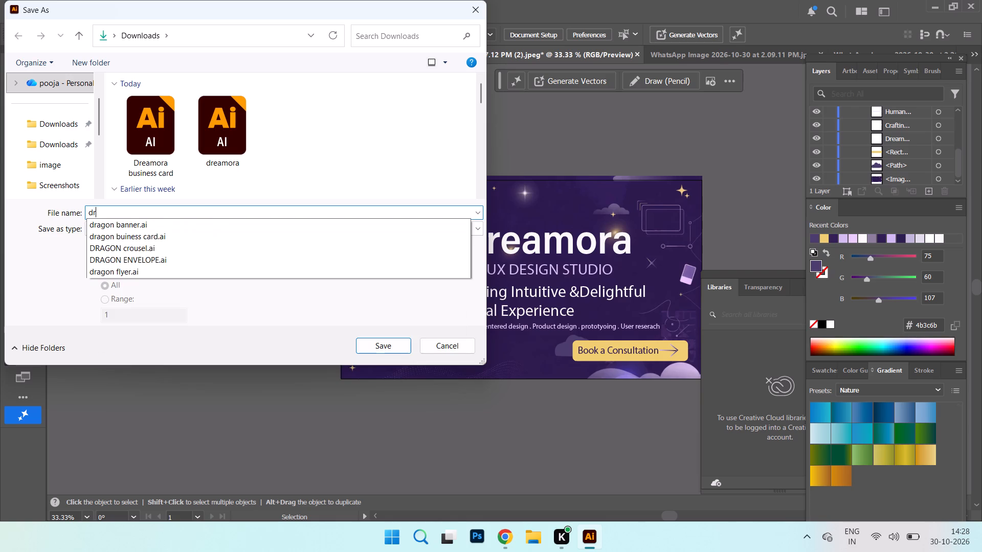
click(192, 219)
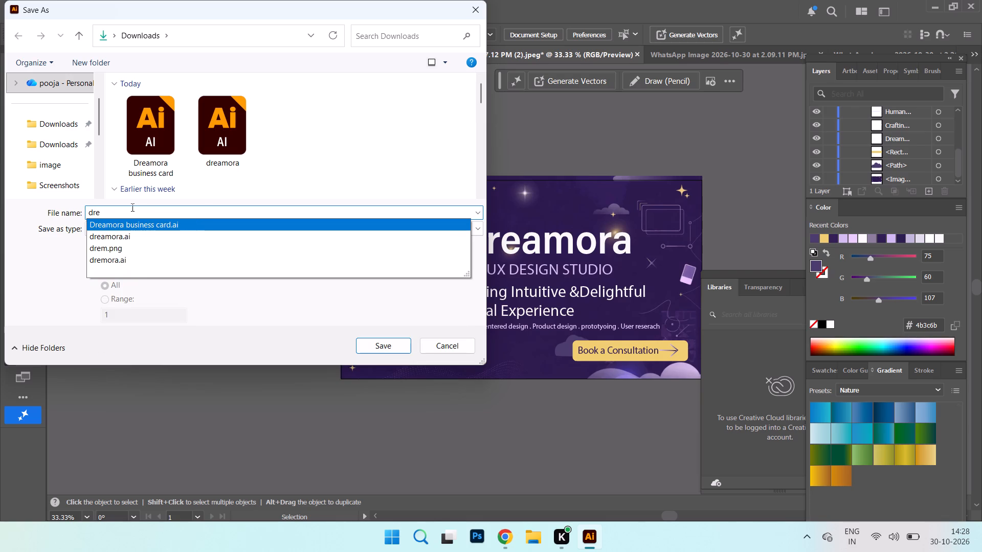
click(190, 214)
drag(184, 213, 124, 217)
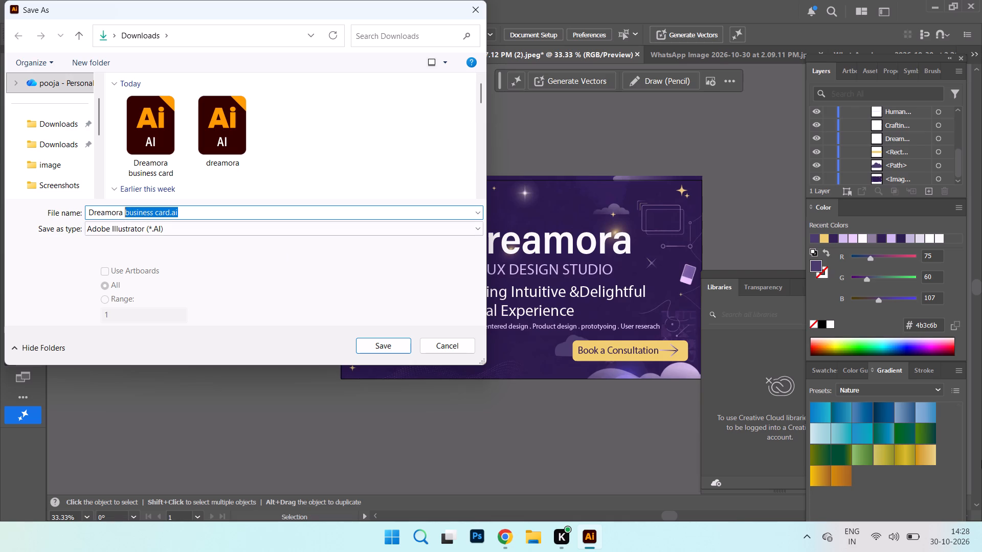
key(BackSpace)
text(banner)
key(Return)
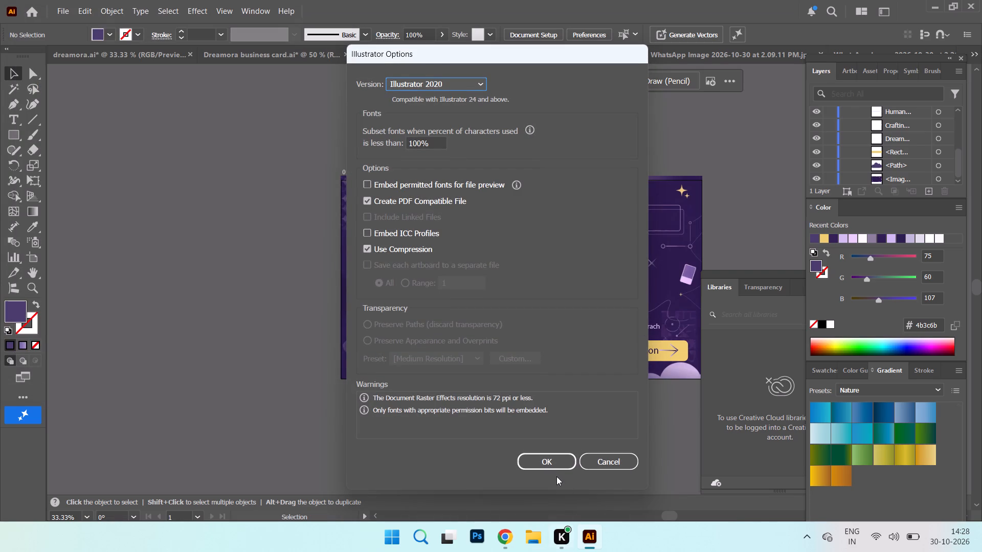
click(549, 466)
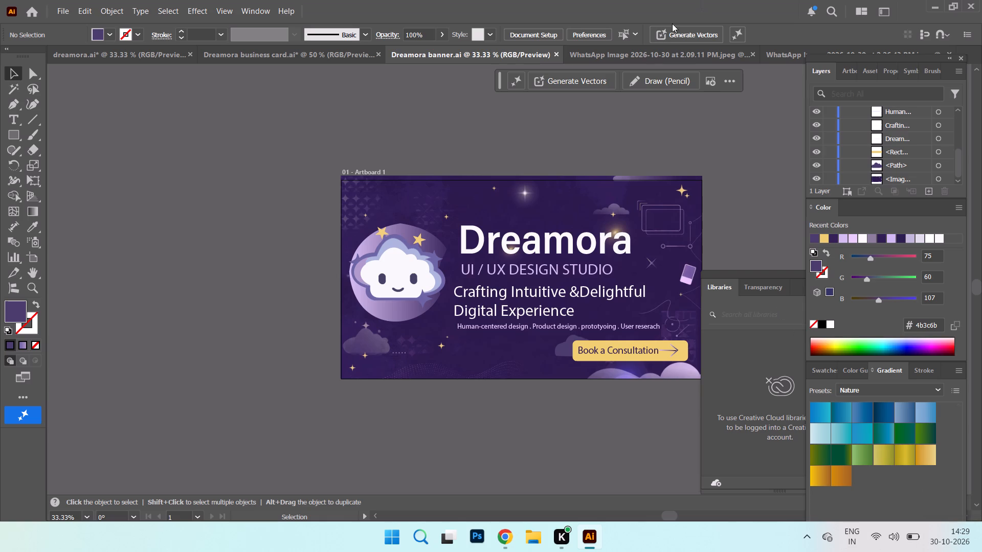
Close the two starry purple background image documents, WhatsApp Image 2026-10-30 at 2.09.11 PM and at 2.26.43 PM.
click(648, 56)
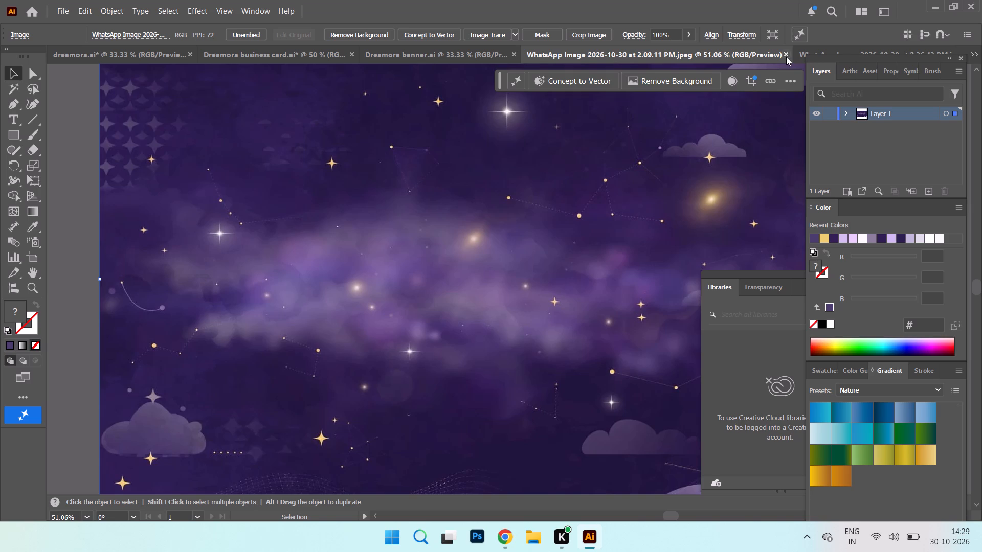
click(786, 57)
click(472, 52)
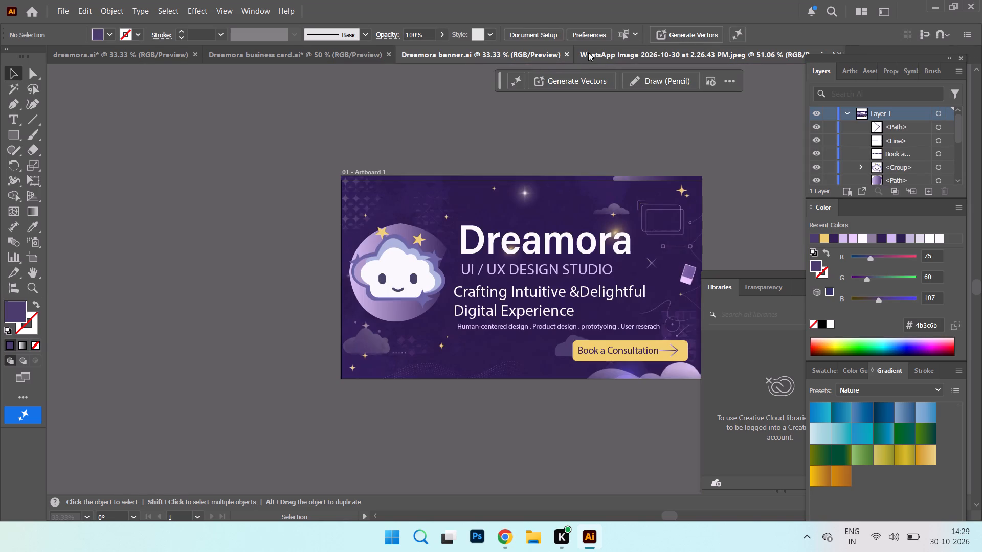
click(739, 50)
click(839, 52)
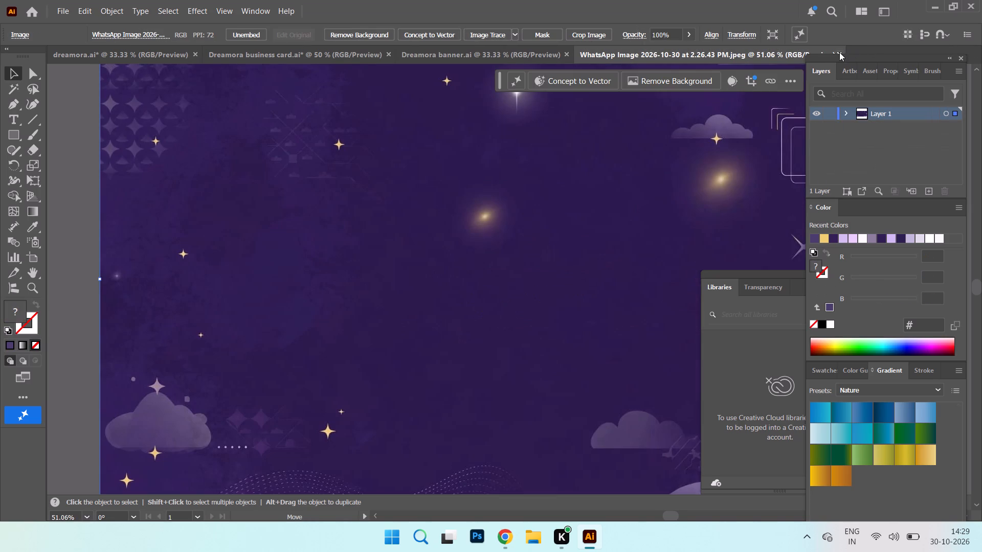
Open the tall purple-to-white cloud background, WhatsApp Image 2026-10-30 at 2.09.11 PM (1), from Downloads.
click(344, 51)
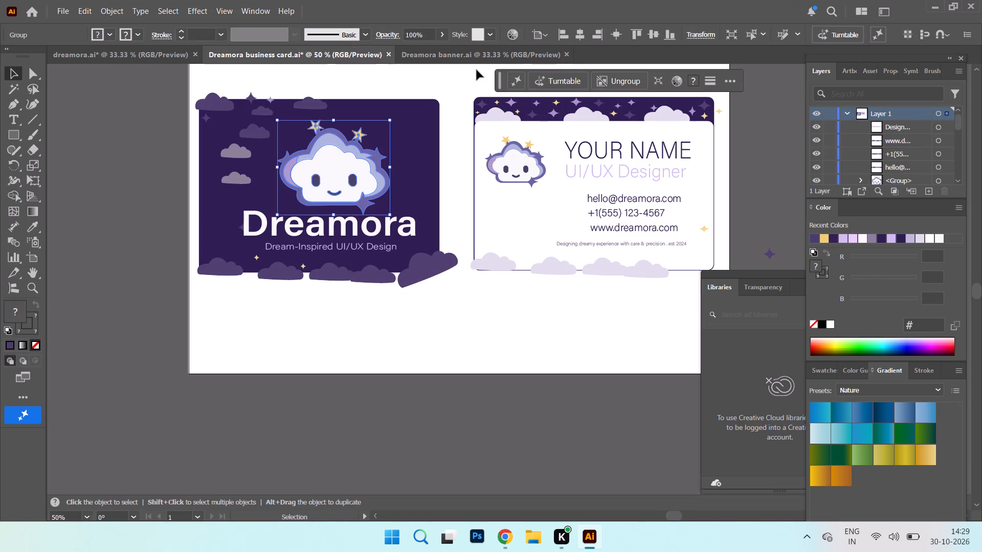
click(447, 83)
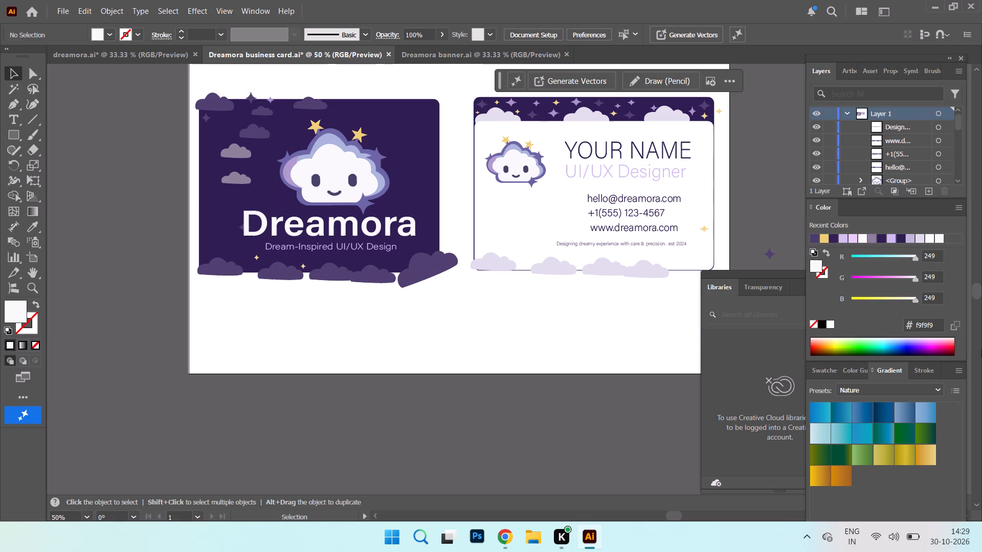
key(ctrl+o)
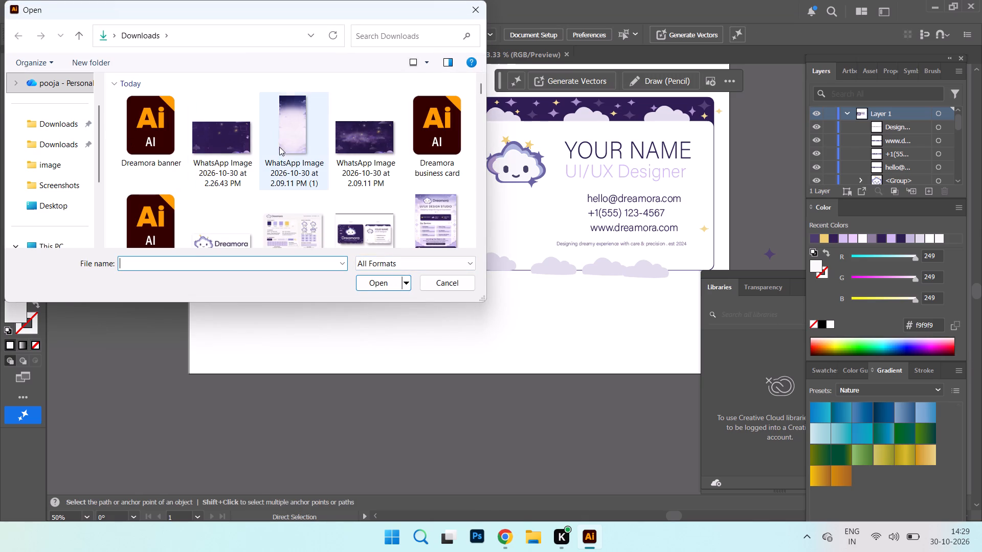
click(296, 141)
click(368, 279)
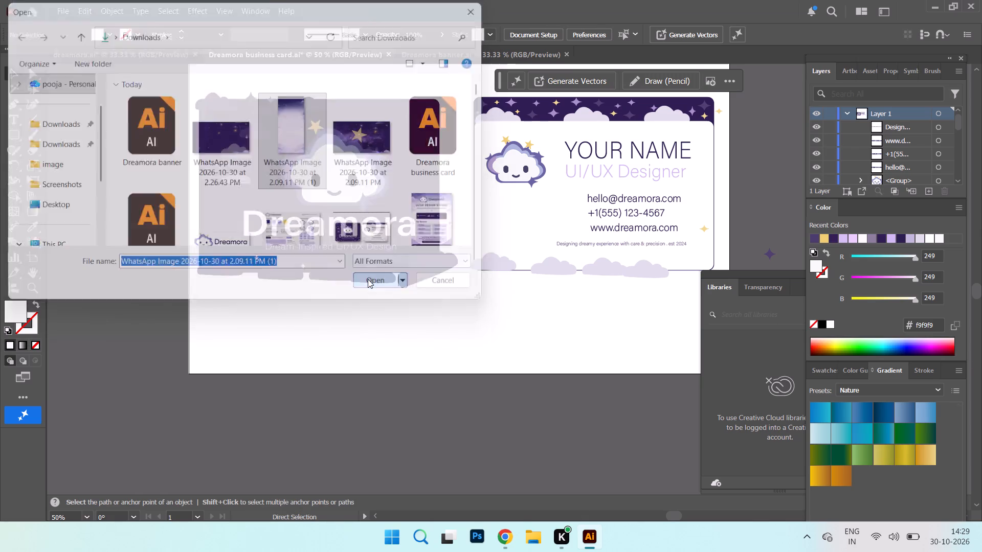
key(ctrl+minus)
key(ctrl+minus)
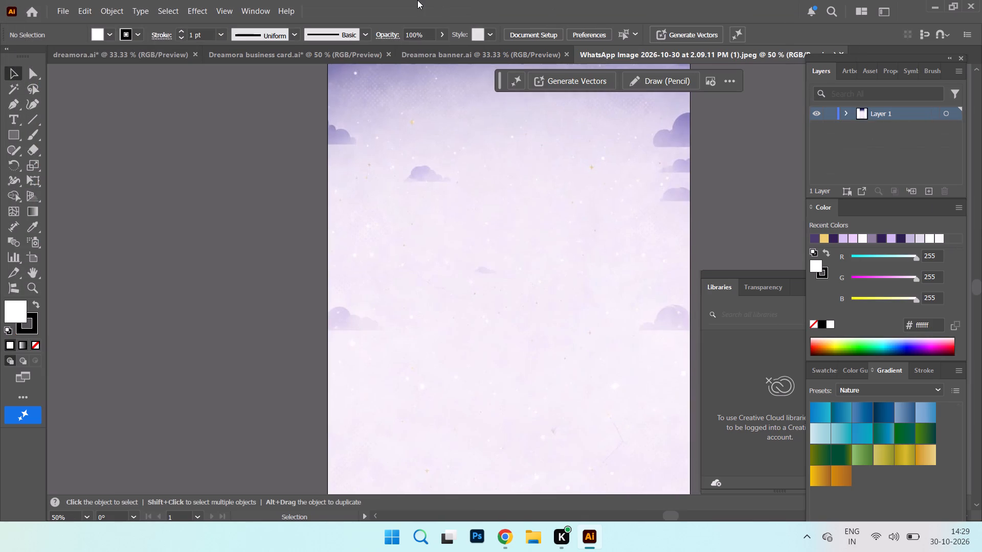
key(ctrl+minus)
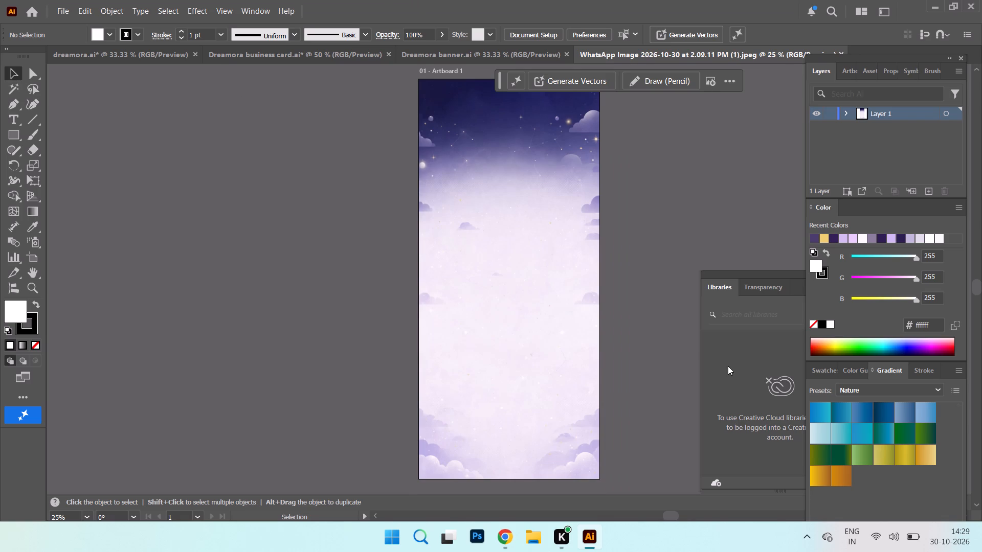
Open the Dreamora flyer reference, WhatsApp Image 2026-10-30 at 12.17.12 PM (3), from Downloads.
key(ctrl+o)
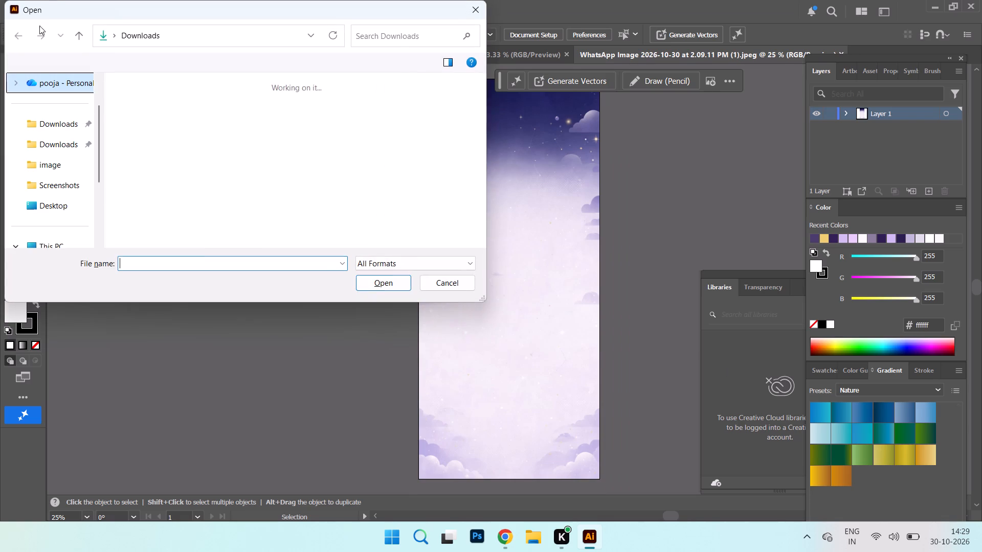
click(435, 219)
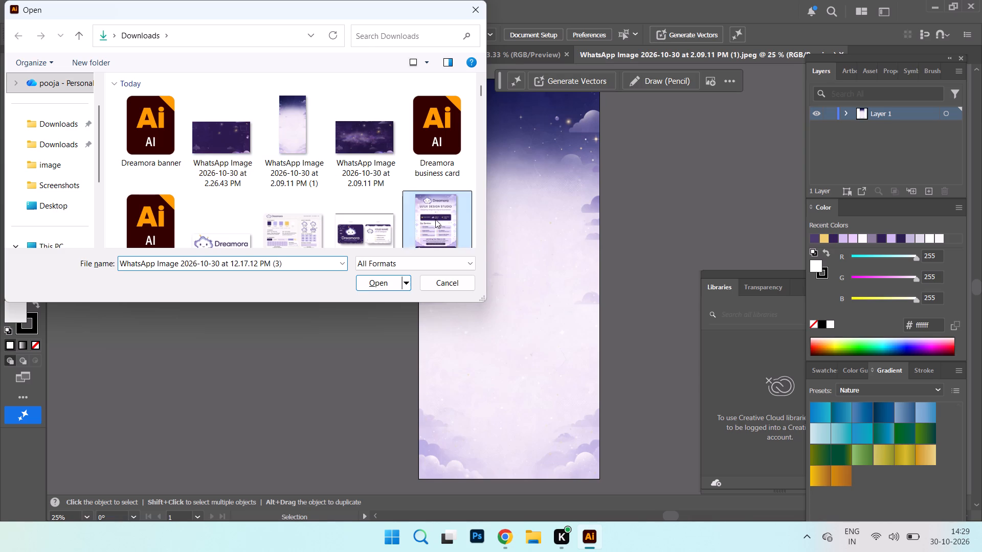
click(383, 284)
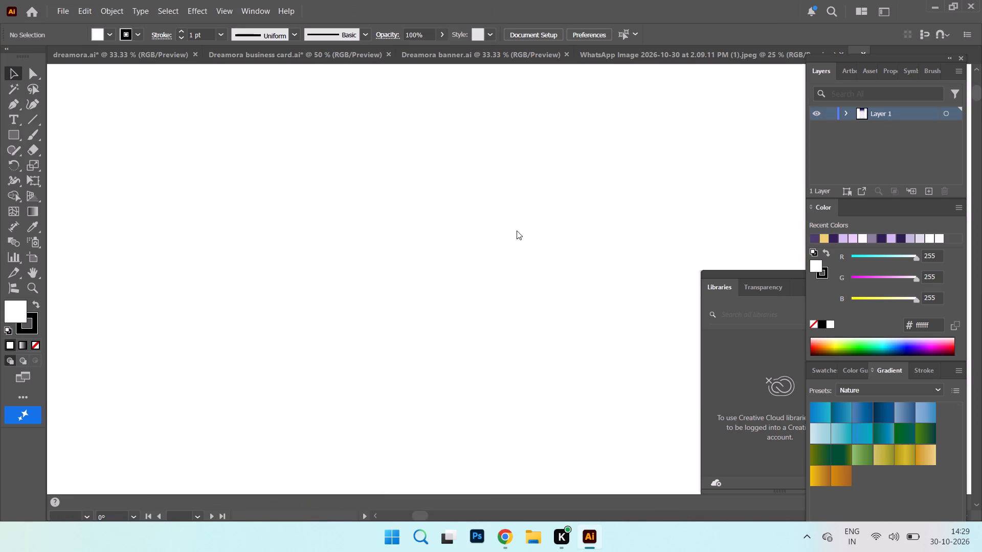
key(ctrl+minus)
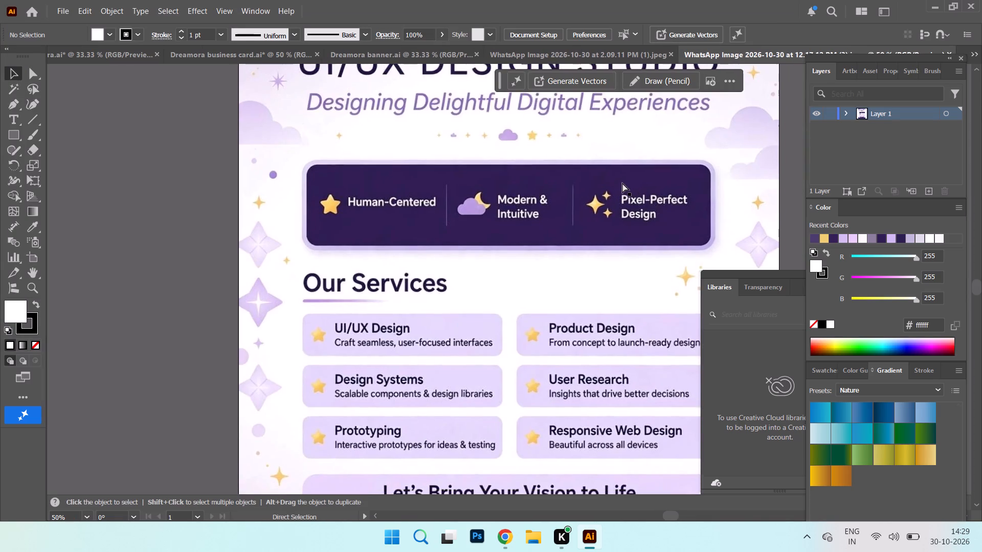
key(ctrl+minus)
key(ctrl+minus)
Move the flyer reference image off its artboard, placing it beside the artboard's left edge.
drag(591, 189, 292, 186)
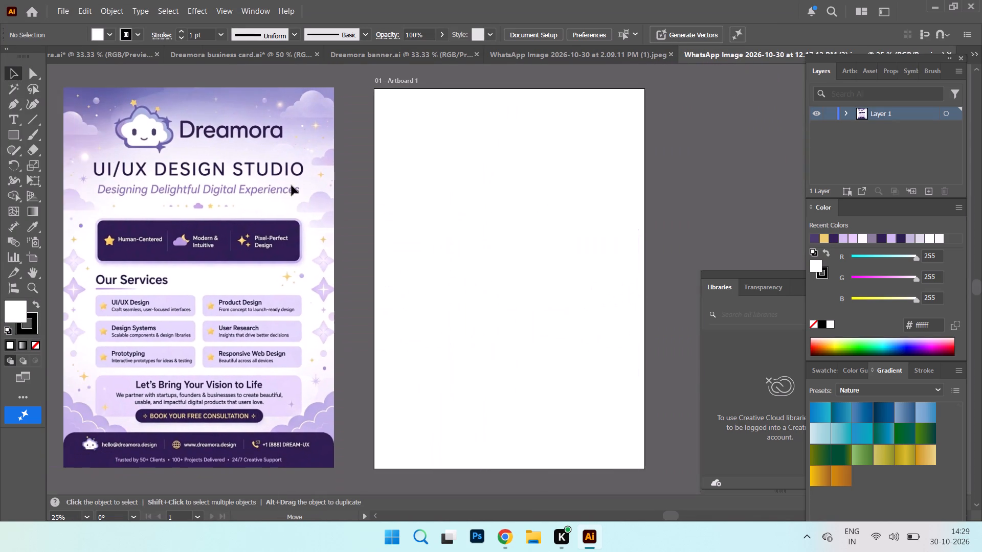
drag(292, 186, 296, 182)
Move the tall cloud background image from its own document into the flyer document, placing it over the empty artboard.
click(524, 53)
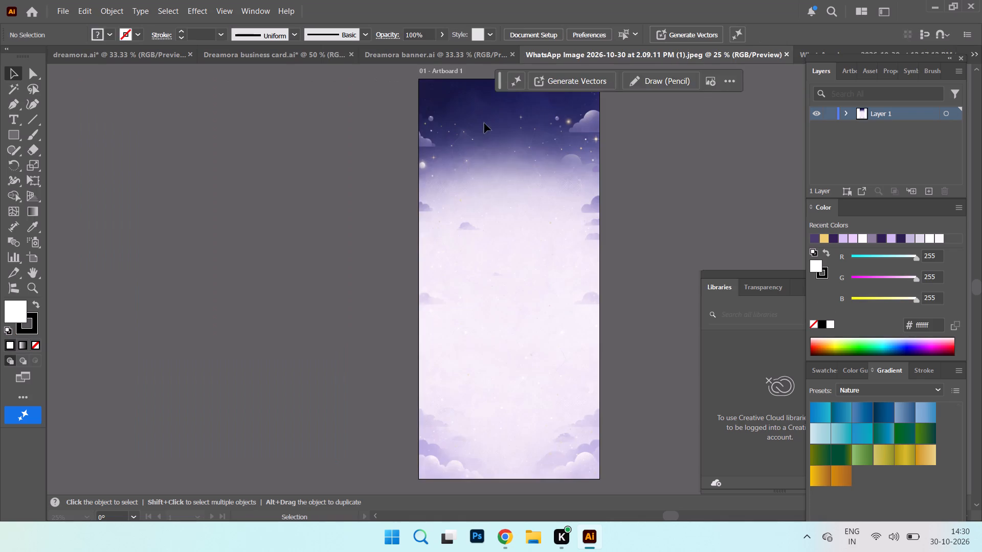
drag(476, 182, 810, 47)
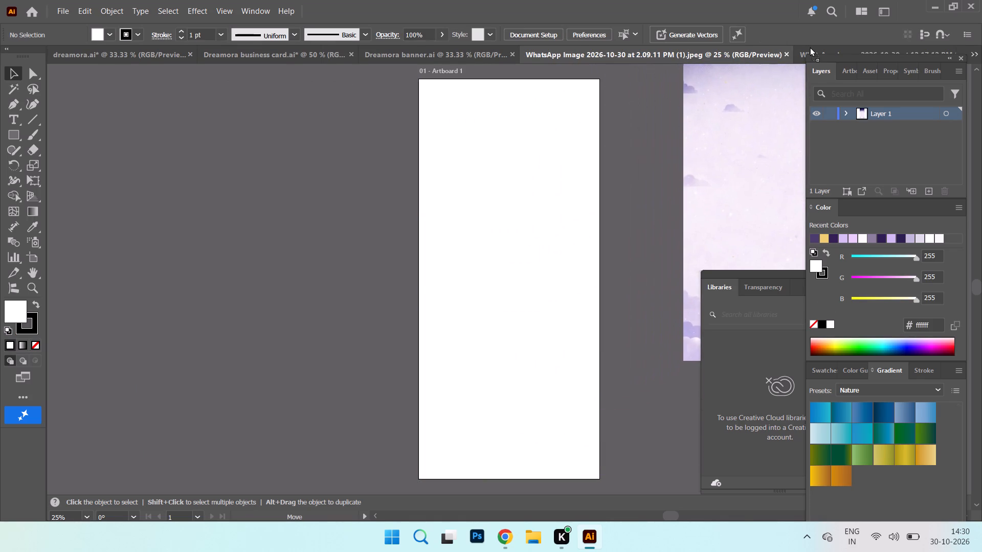
drag(810, 47, 448, 197)
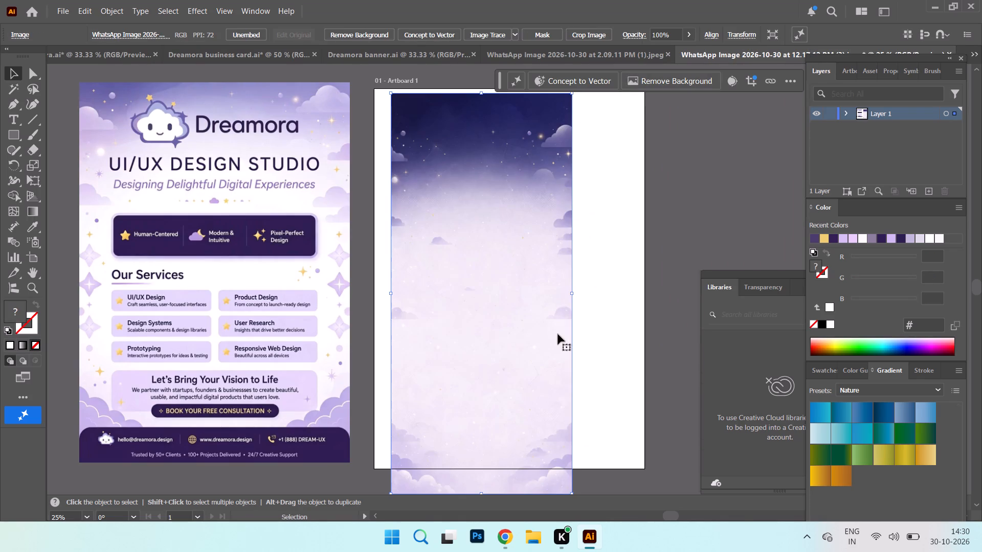
Resize the starry cloud background image so all its edges meet the edges of the flyer artboard.
drag(571, 293, 641, 285)
drag(389, 292, 375, 295)
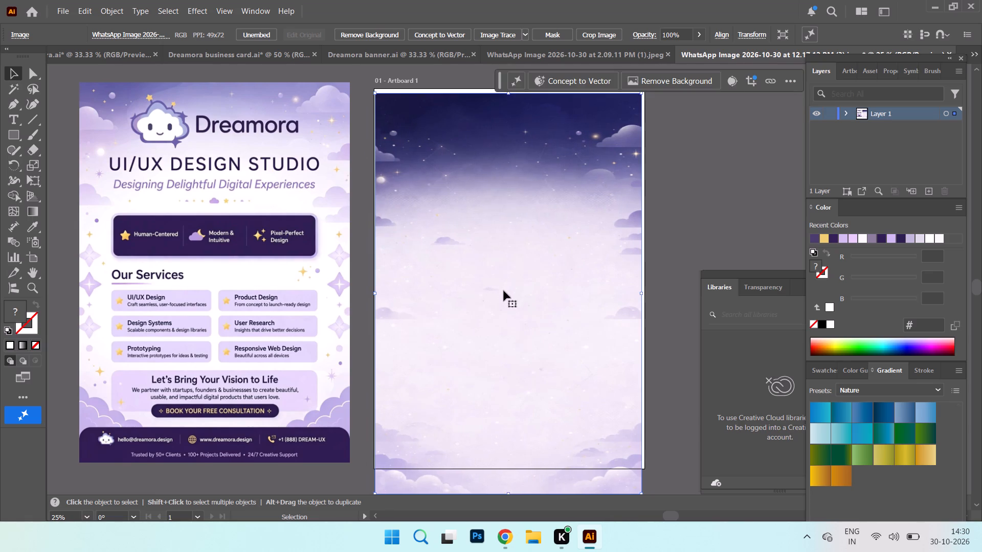
scroll(469, 314, down, 8)
drag(505, 394, 506, 390)
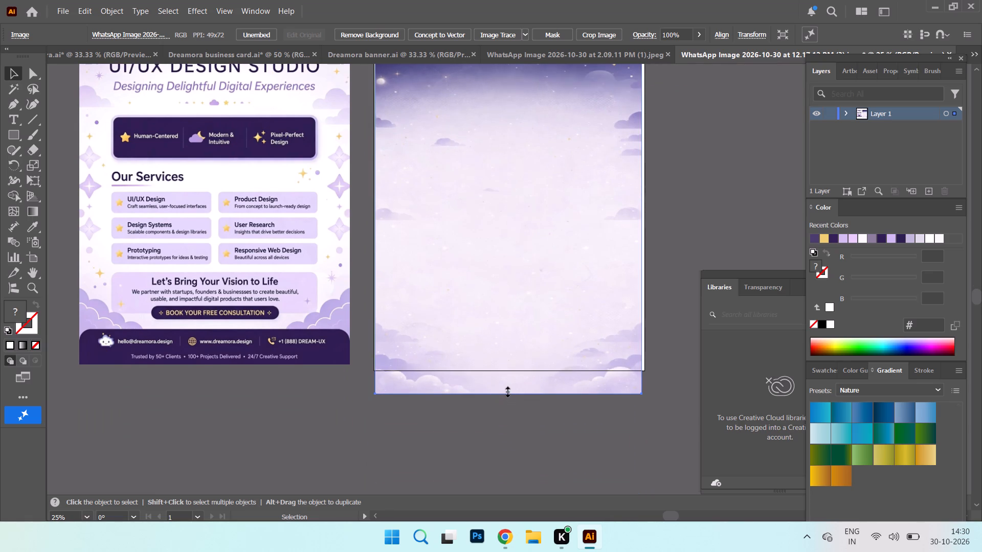
drag(506, 390, 506, 370)
scroll(566, 321, up, 7)
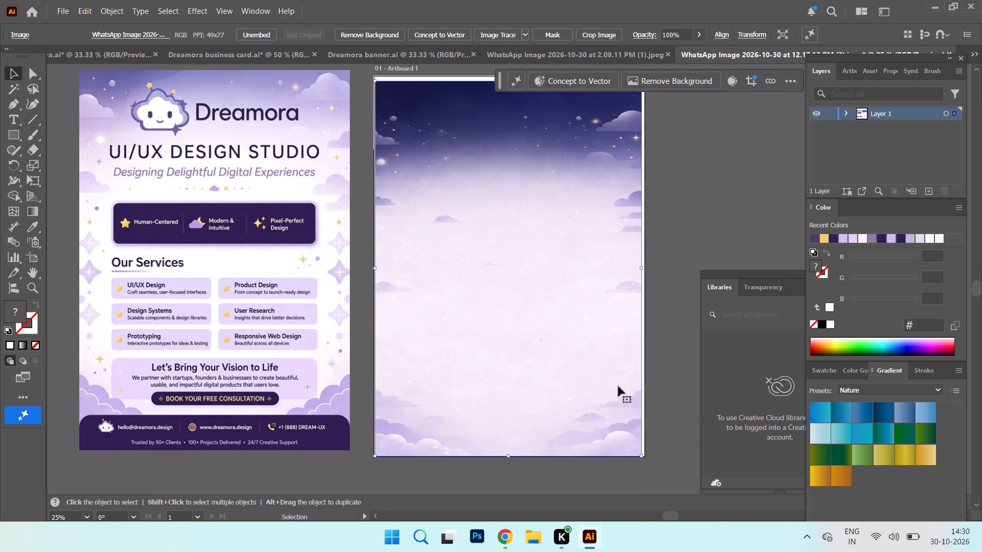
click(641, 270)
scroll(493, 147, up, 5)
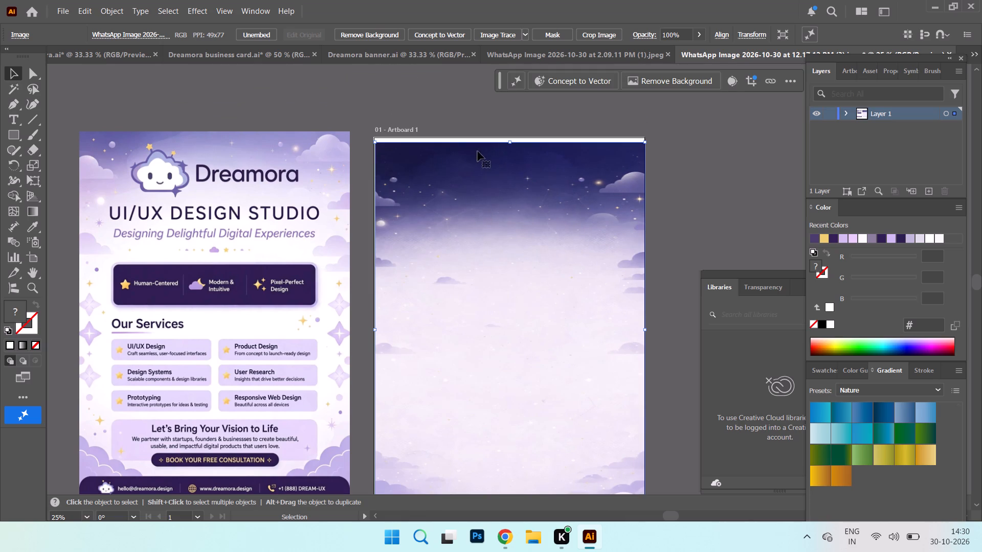
drag(508, 142, 509, 130)
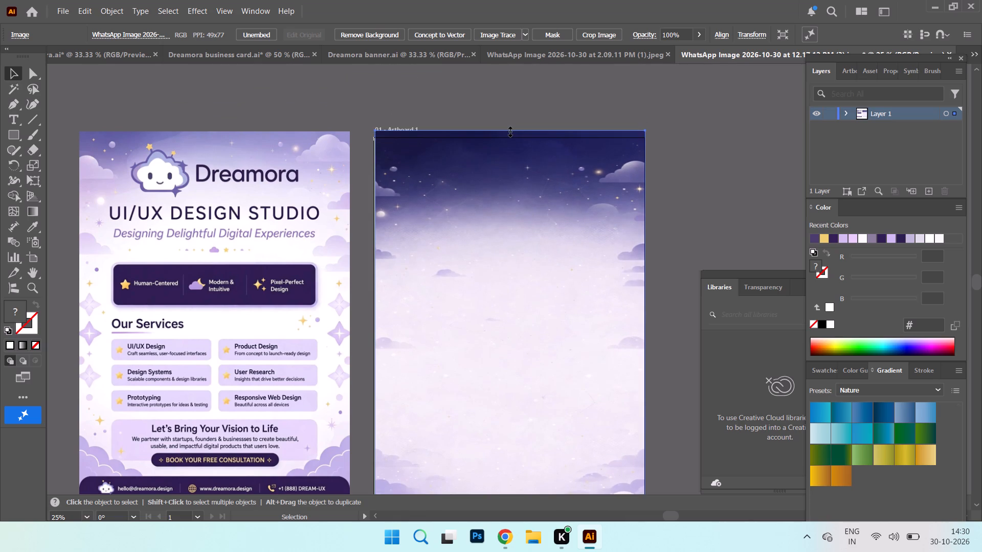
drag(509, 130, 508, 137)
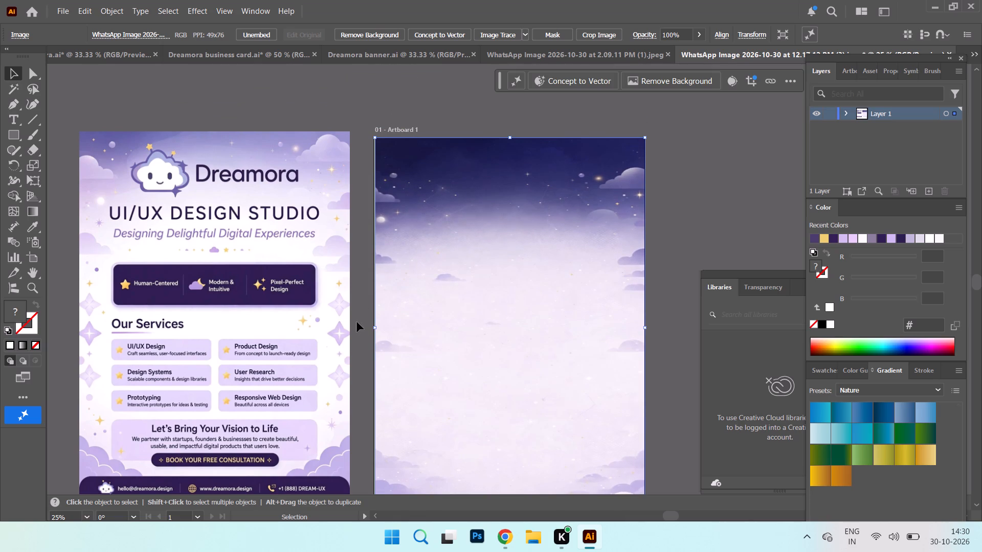
click(373, 327)
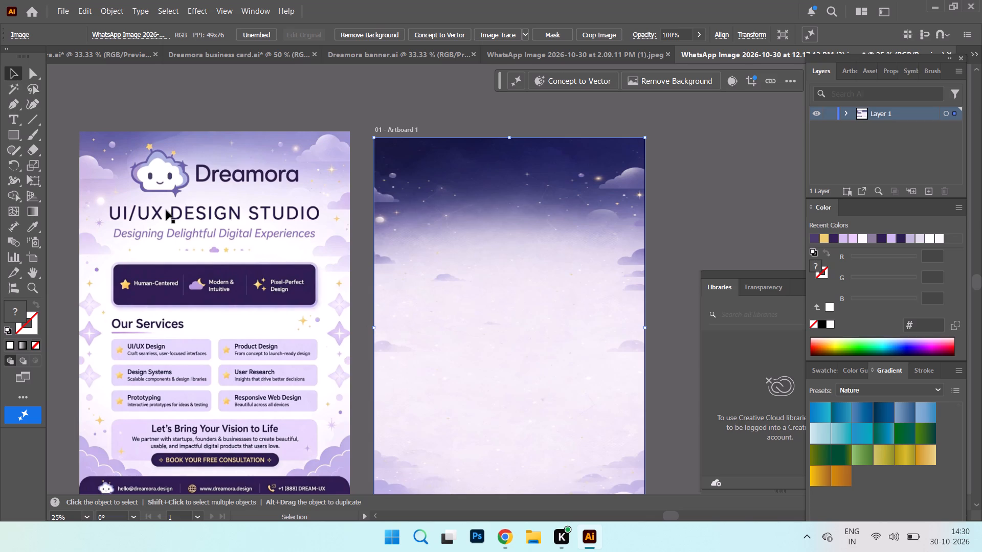
Copy the cloud mascot group from the Dreamora banner document.
click(397, 49)
click(408, 264)
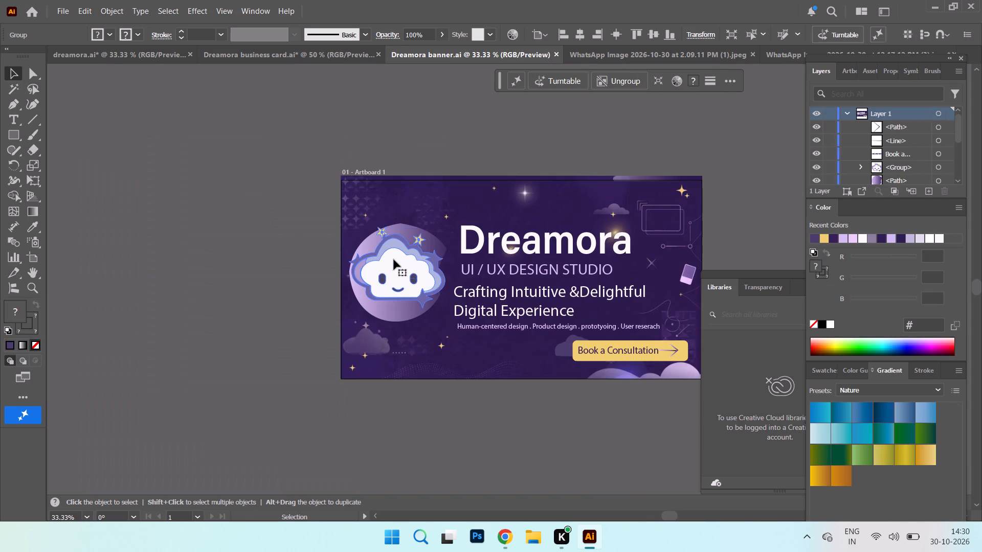
right_click(393, 260)
click(444, 109)
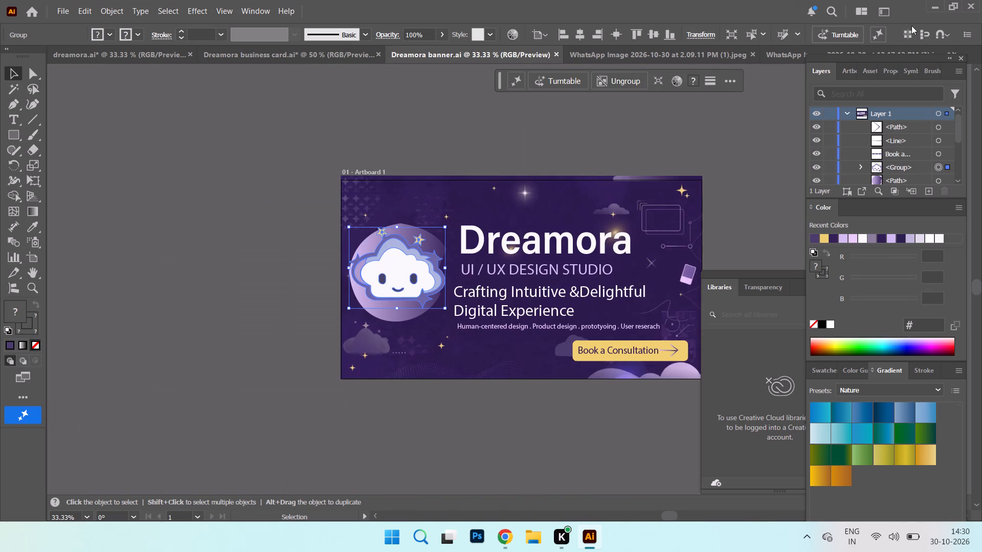
Return to the flyer document and close the WhatsApp Image 2.09.11 PM (1) document.
click(778, 51)
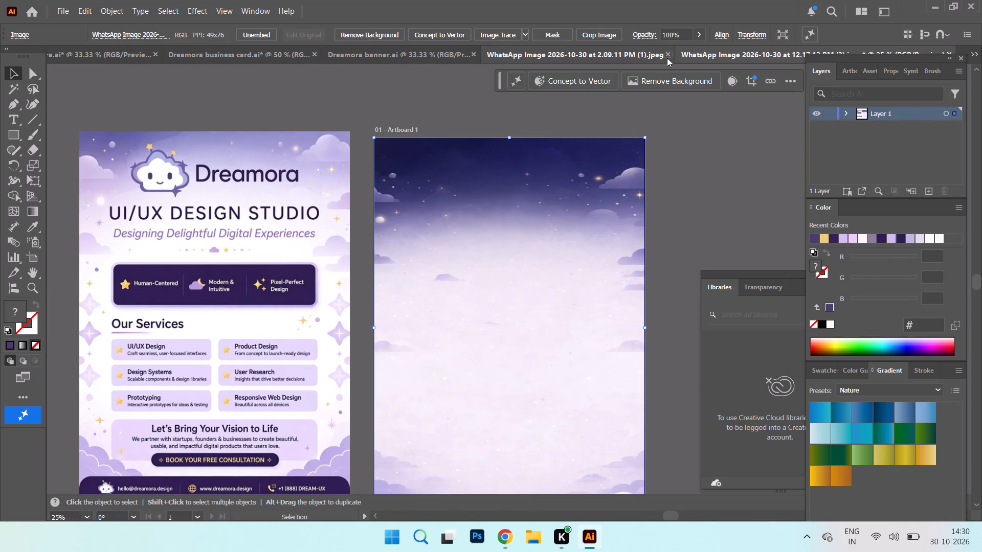
click(667, 58)
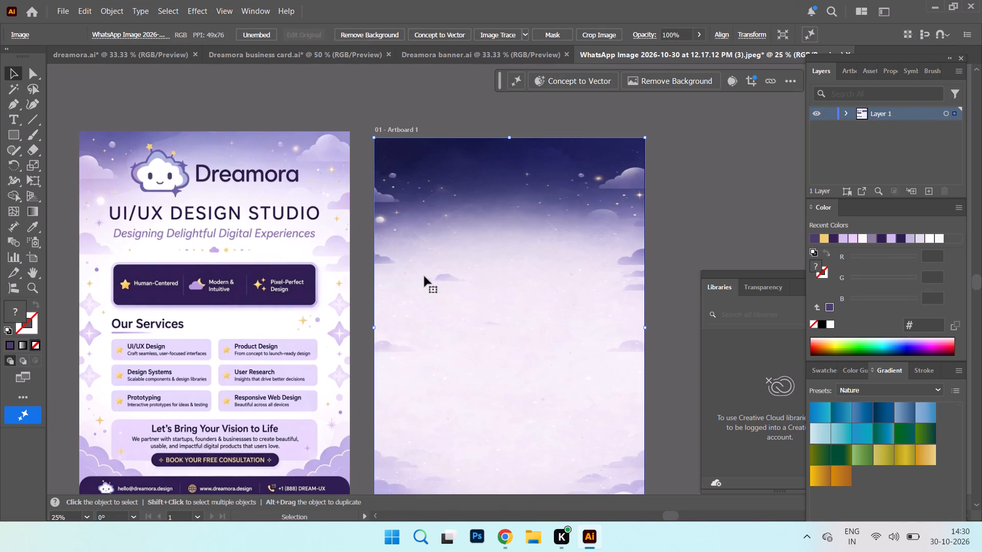
Paste the cloud mascot into the flyer and place it in the dark sky at the artboard's upper left.
right_click(431, 275)
click(468, 219)
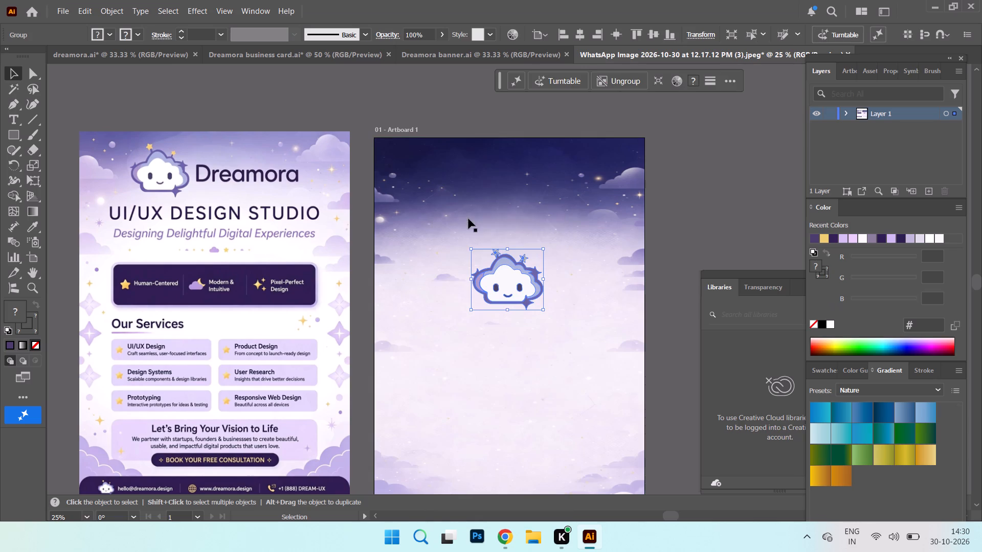
drag(503, 277, 451, 193)
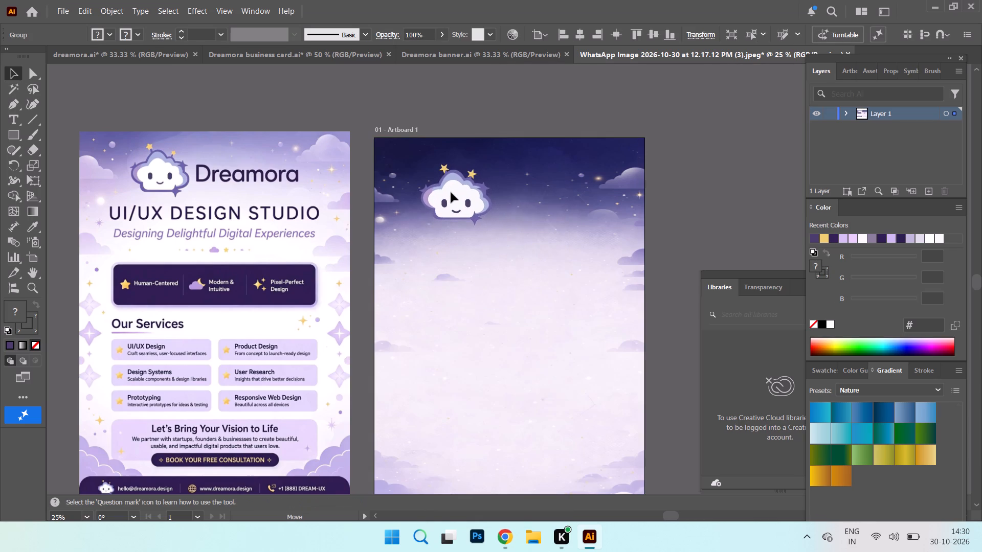
drag(451, 193, 450, 192)
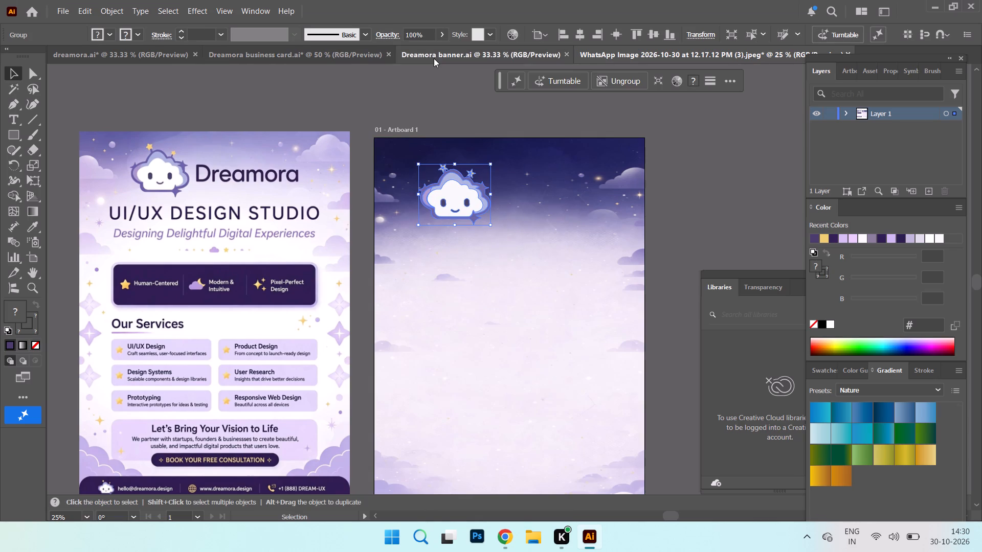
Copy the Dreamora title and UI / UX DESIGN STUDIO text from the banner document into the flyer, placing them right of the mascot.
click(434, 58)
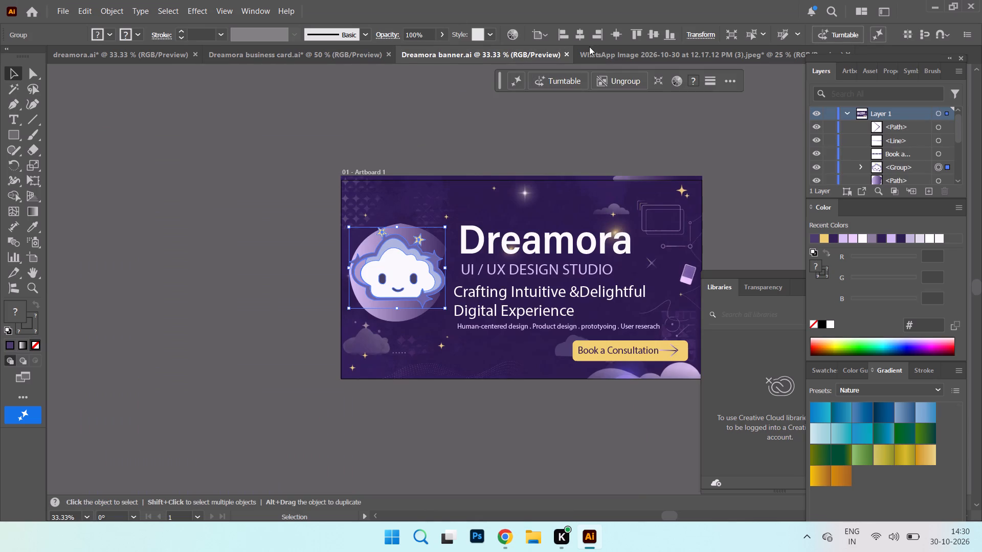
click(597, 60)
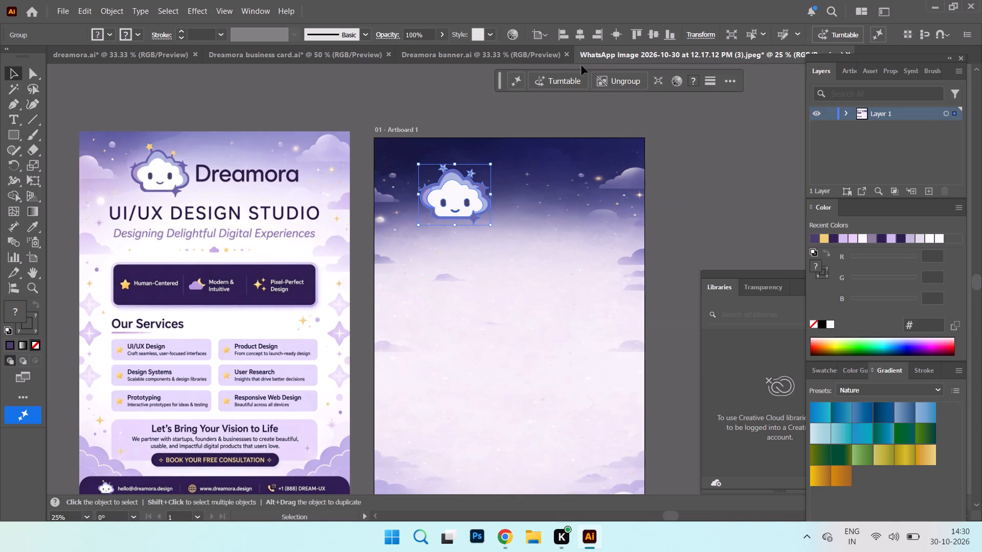
click(466, 52)
click(530, 234)
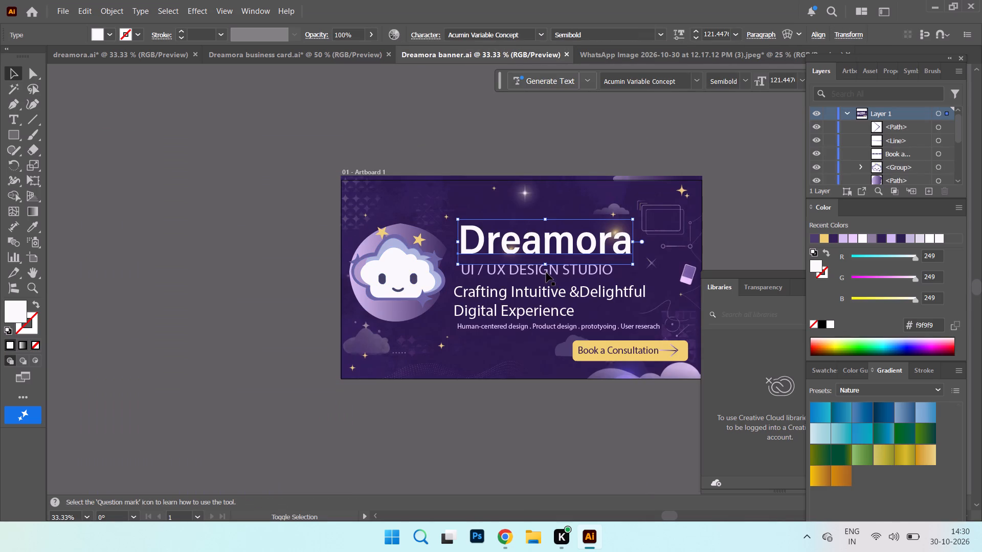
shift+click(546, 272)
right_click(542, 240)
click(587, 119)
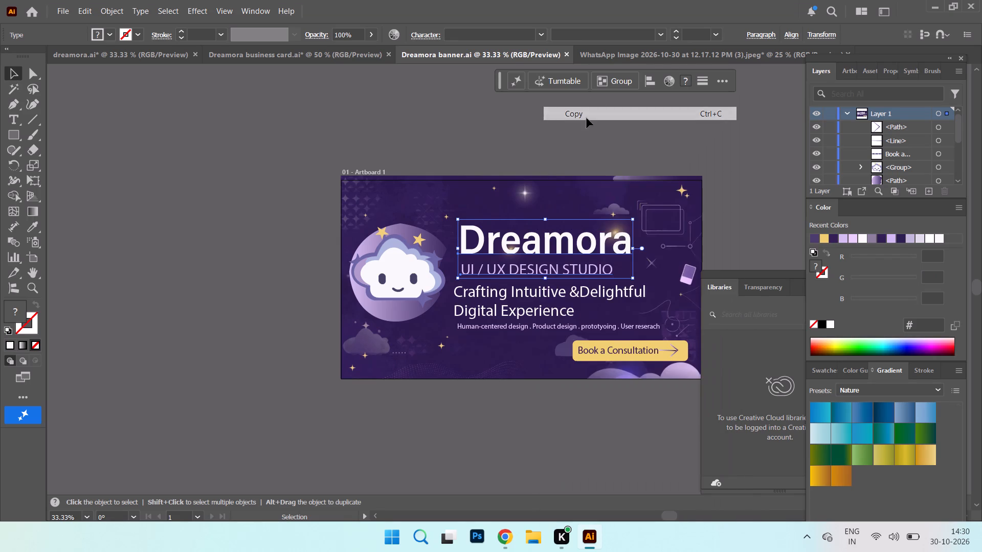
click(679, 55)
right_click(544, 108)
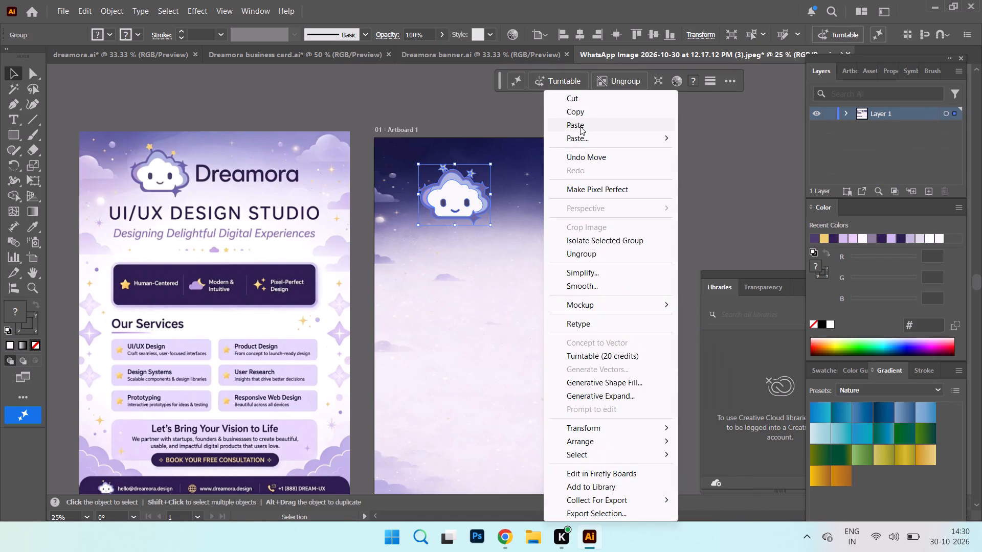
click(580, 126)
drag(538, 277, 598, 194)
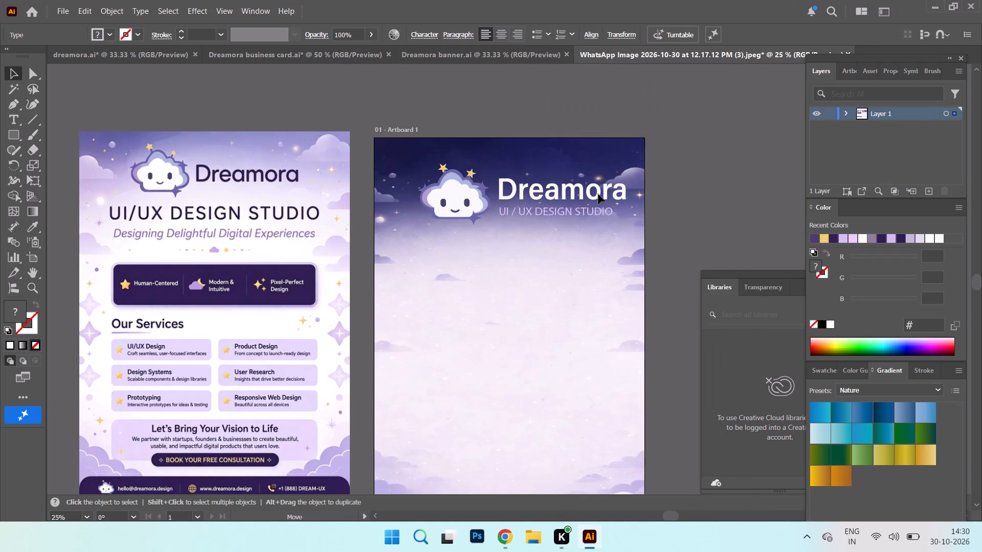
drag(598, 194, 602, 195)
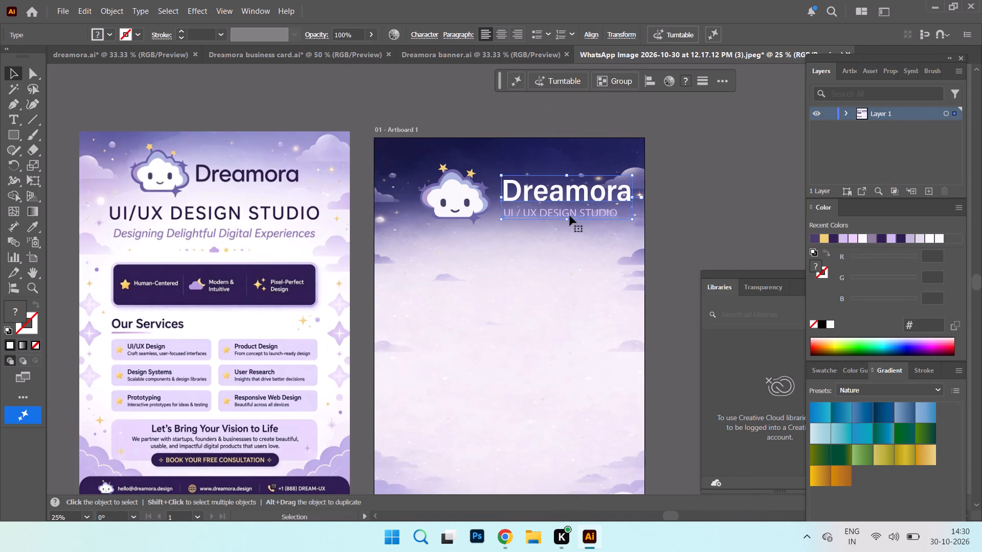
Move only the Dreamora title slightly up and left, closer to the mascot.
click(682, 173)
drag(551, 197, 544, 194)
click(544, 194)
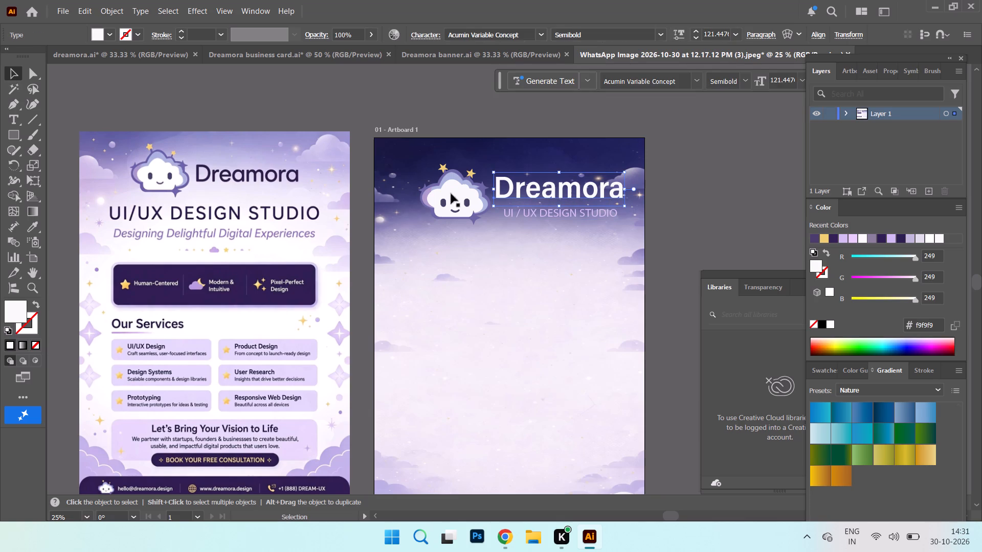
Shift the cloud mascot and the Dreamora title slightly up and left on the flyer artboard.
drag(460, 197, 451, 190)
drag(517, 191, 507, 186)
Recolour the Dreamora title to #f1ecf4, sampled from the pale area of the flyer background.
double_click(15, 309)
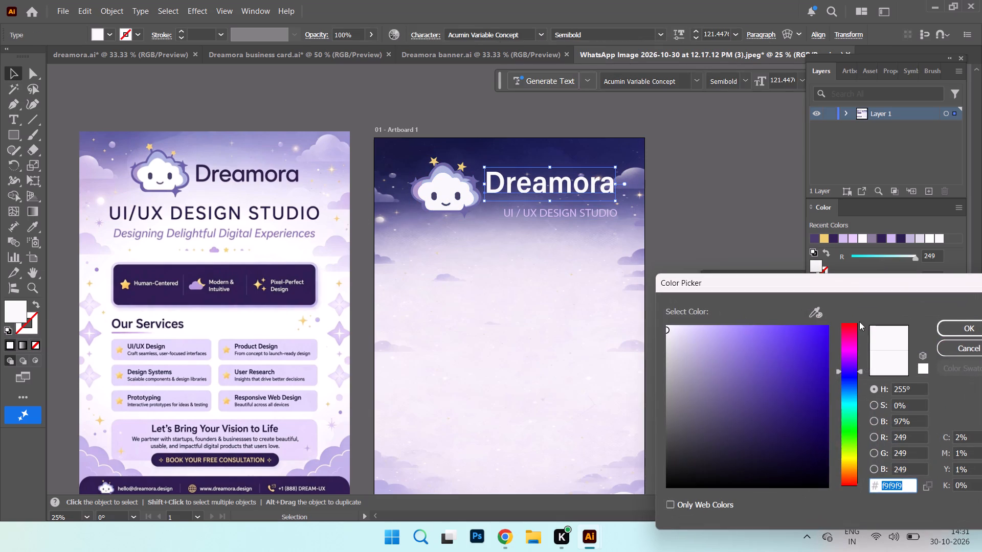
drag(814, 317, 802, 315)
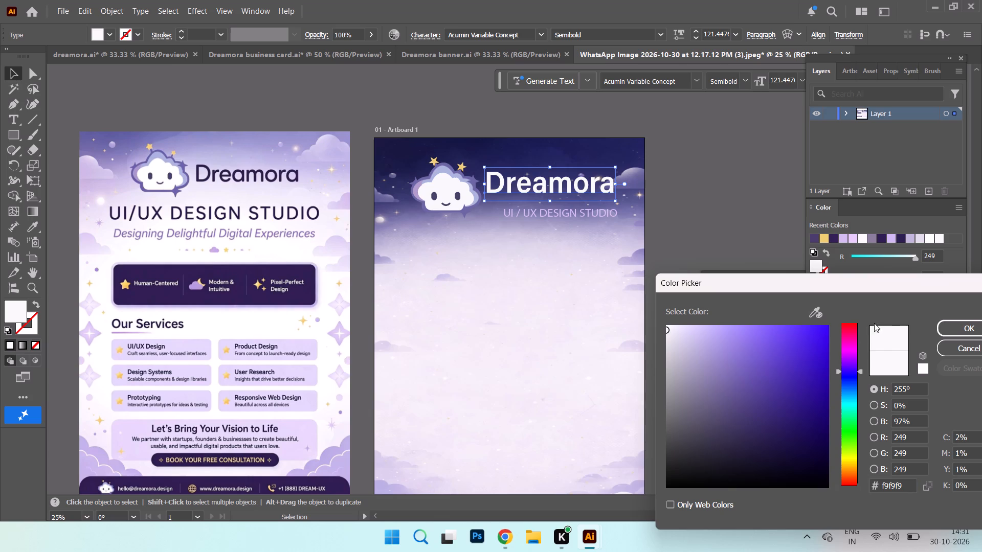
click(812, 310)
click(527, 153)
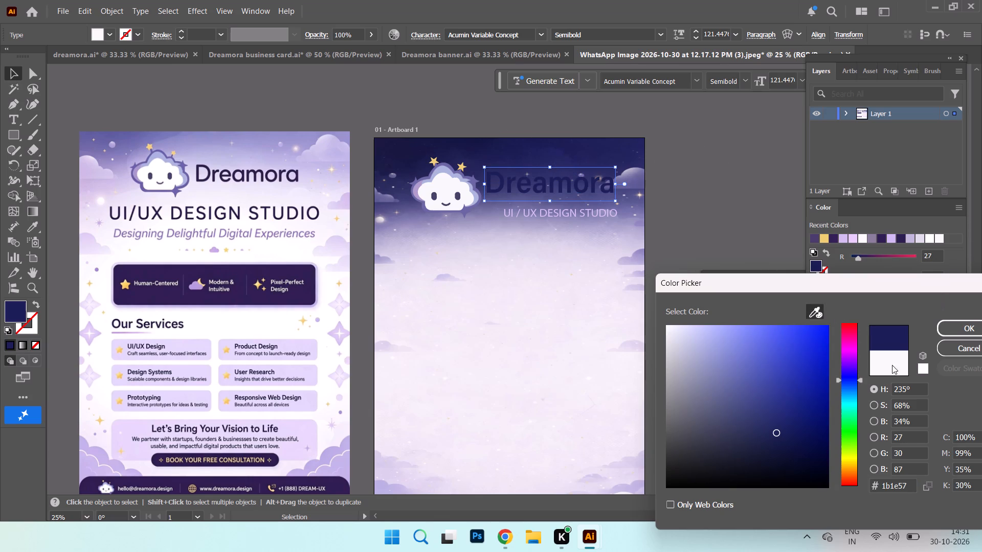
click(517, 314)
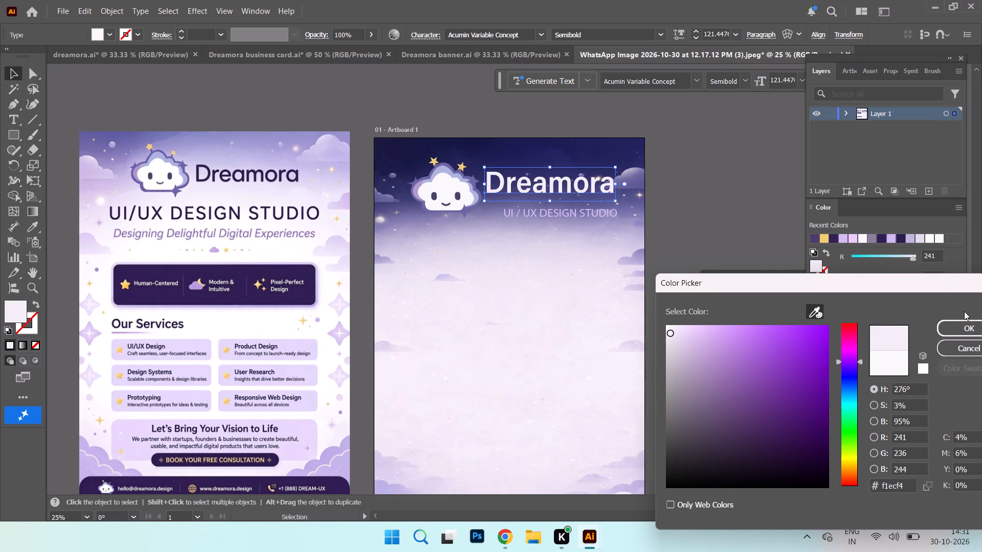
click(962, 325)
Recolour the UI / UX DESIGN STUDIO text to dark navy #1a1c51, sampled from the flyer's night sky.
click(544, 215)
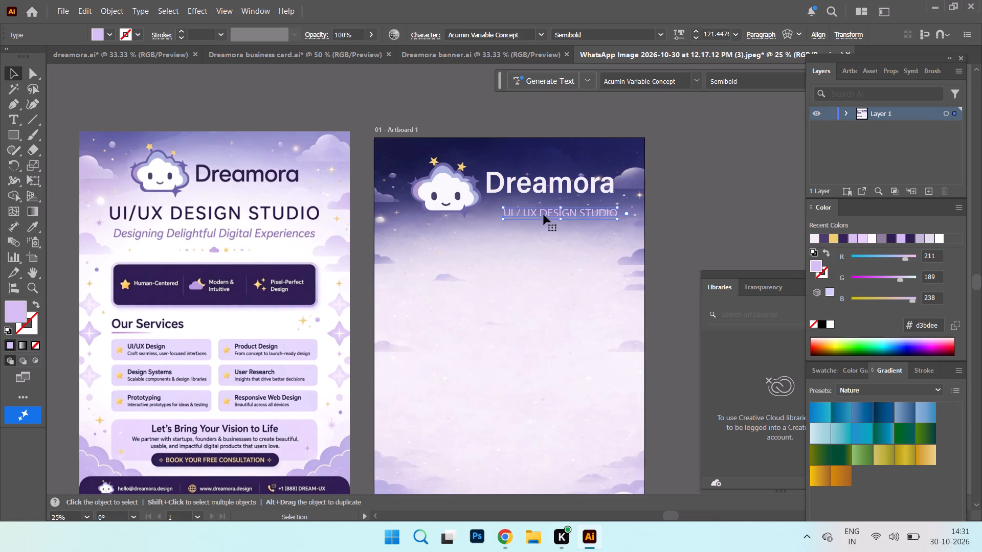
double_click(8, 308)
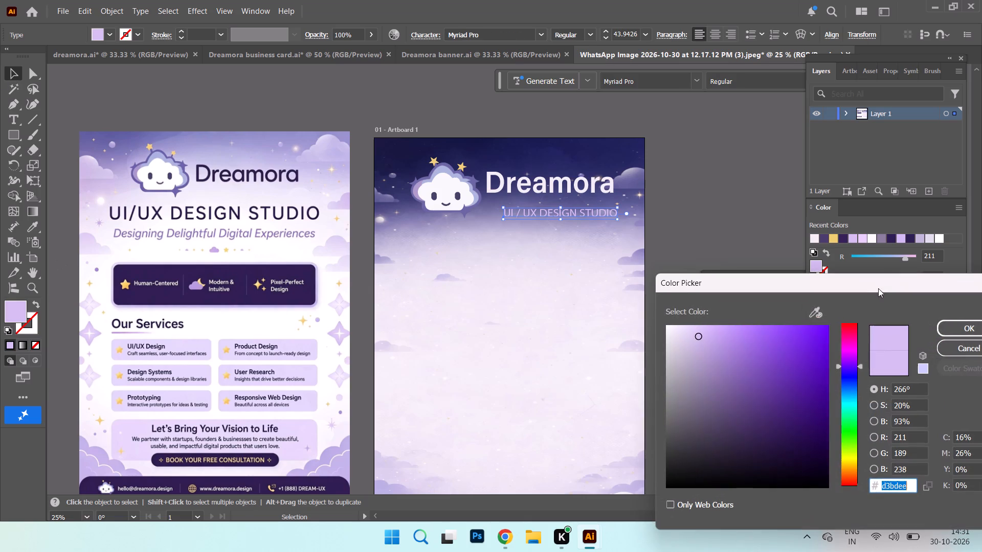
click(810, 307)
click(517, 145)
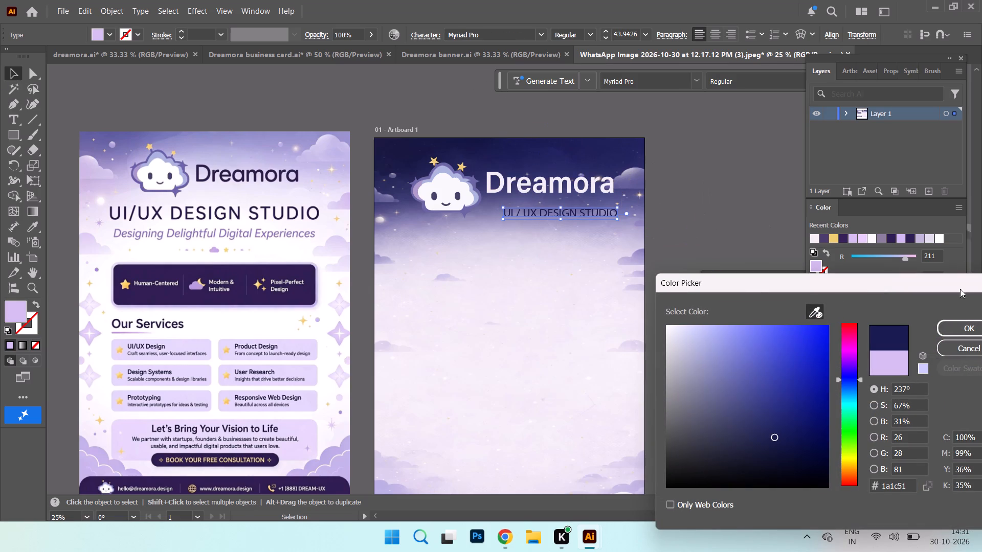
click(947, 333)
Move the reference flyer image closer to the artboard and line up its top edge with the artboard's.
scroll(368, 258, down, 5)
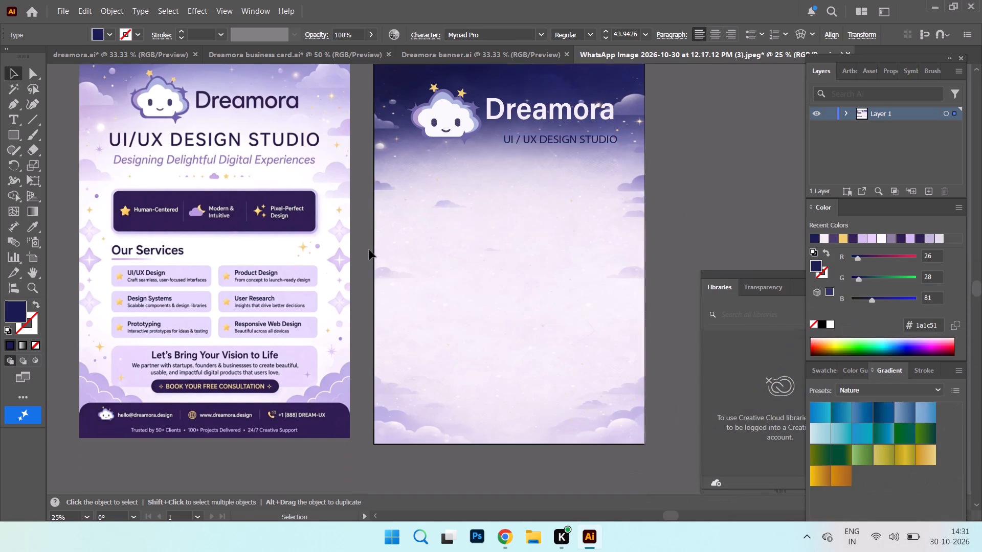
scroll(369, 250, down, 3)
scroll(408, 203, up, 3)
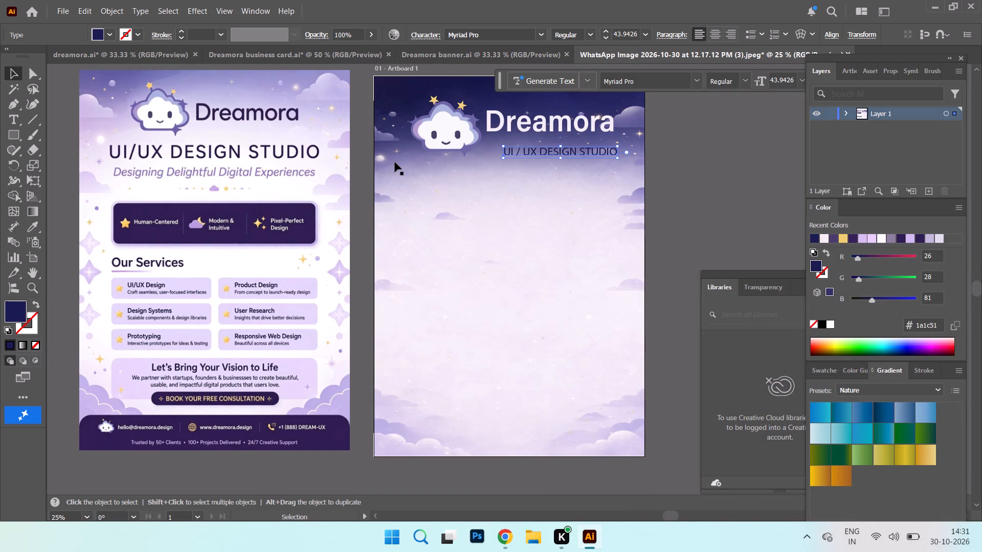
drag(334, 104, 351, 109)
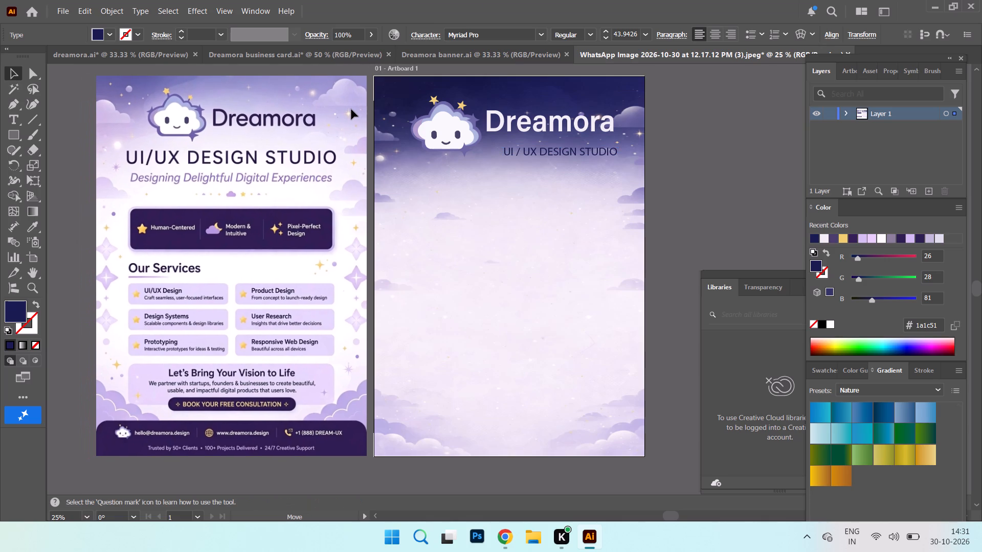
drag(351, 109, 351, 110)
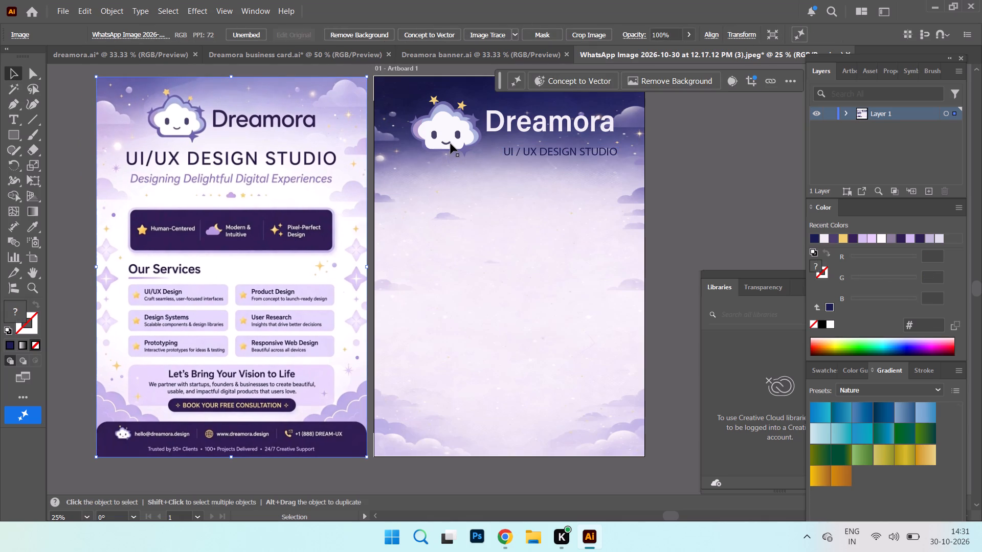
Nudge the mascot slightly up and the Dreamora title slightly up and right to adjust the header spacing.
drag(451, 144, 451, 136)
drag(522, 121, 530, 117)
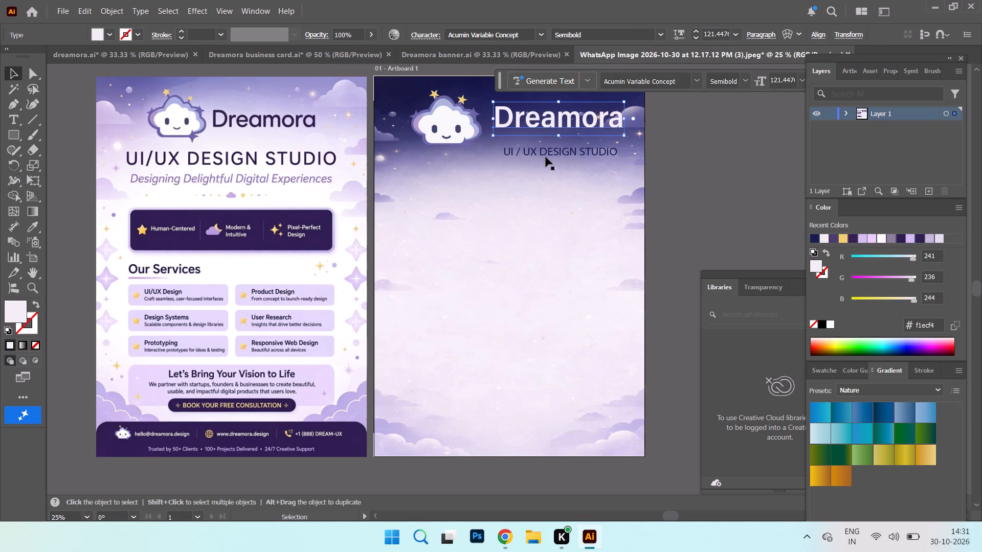
Place the UI / UX DESIGN STUDIO text centred below the mascot and title, and enlarge it to 72 pt.
drag(546, 153, 478, 162)
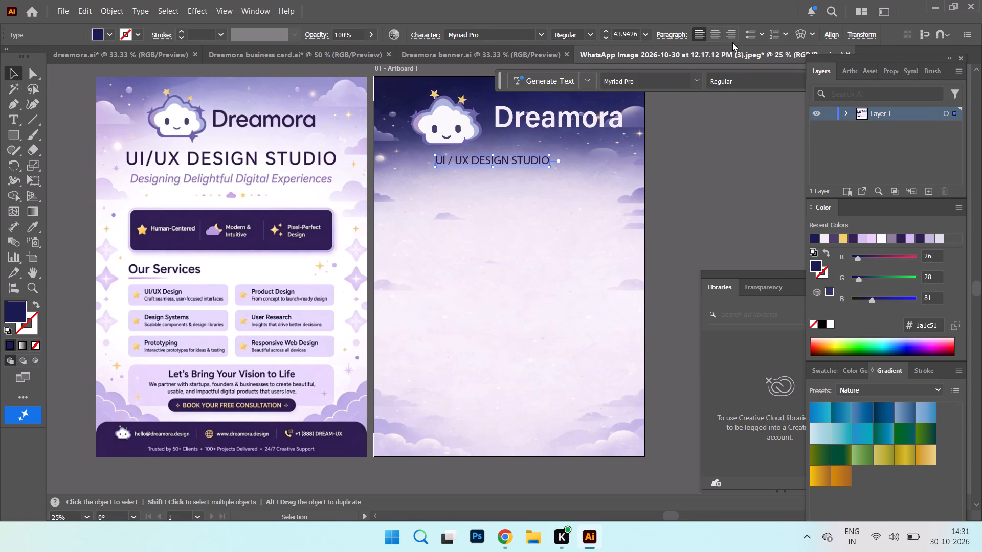
click(643, 34)
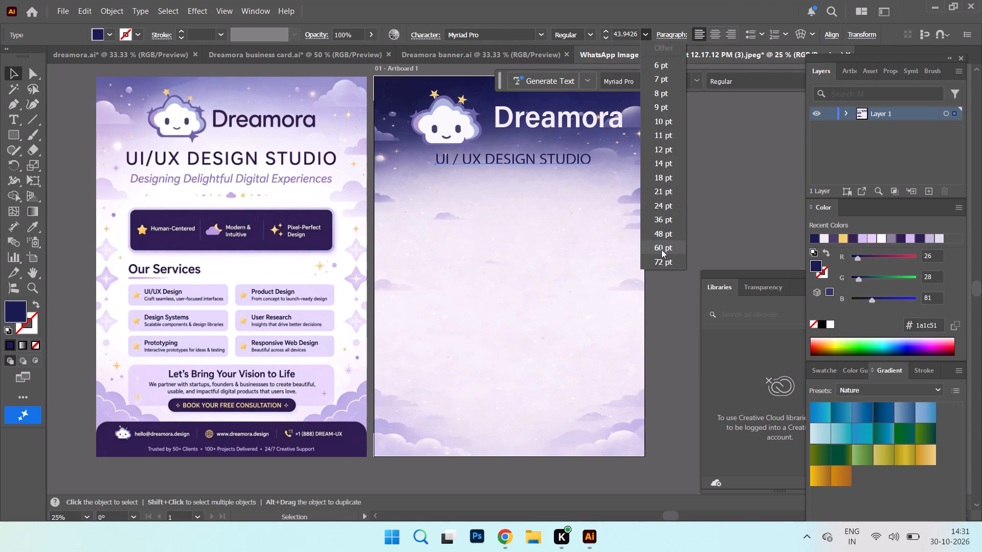
click(661, 249)
click(506, 167)
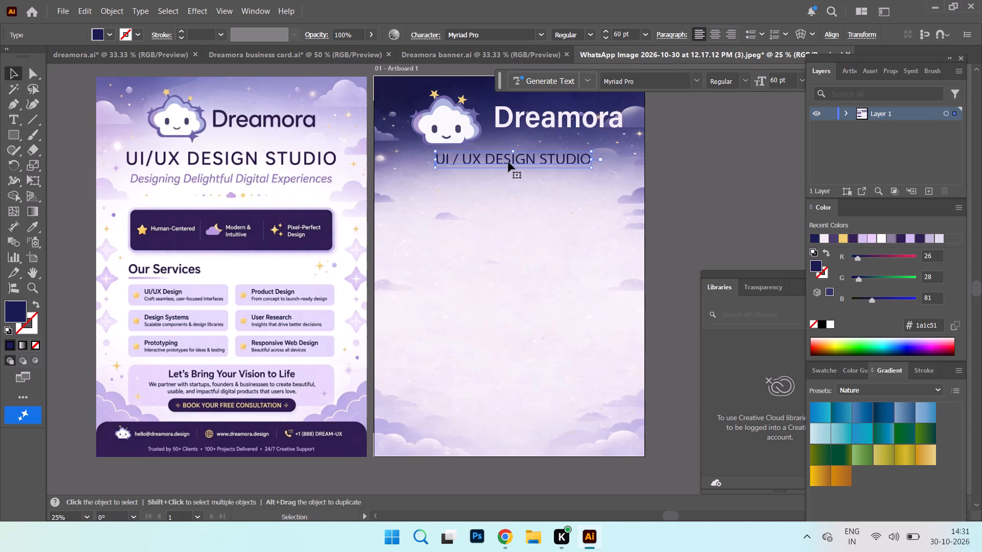
drag(509, 162, 502, 163)
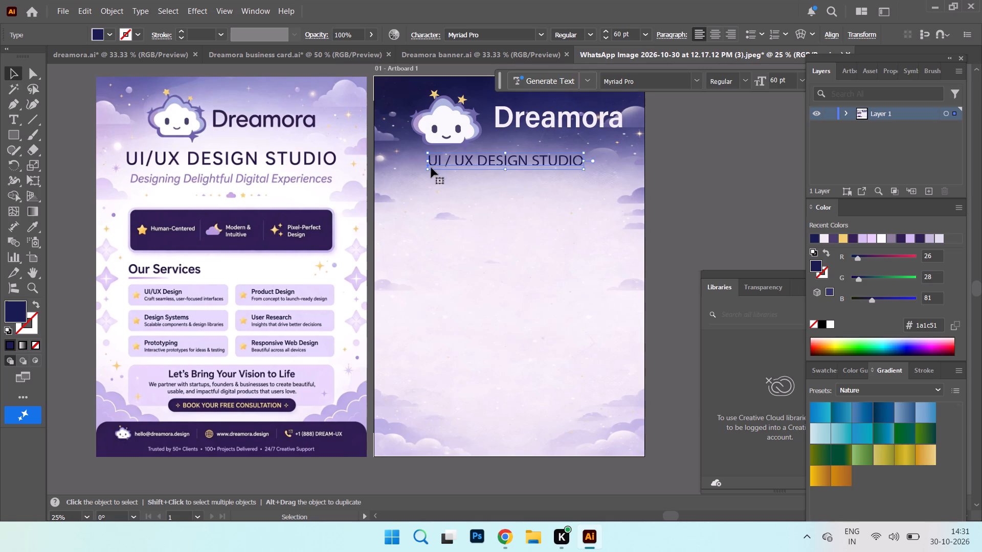
click(643, 36)
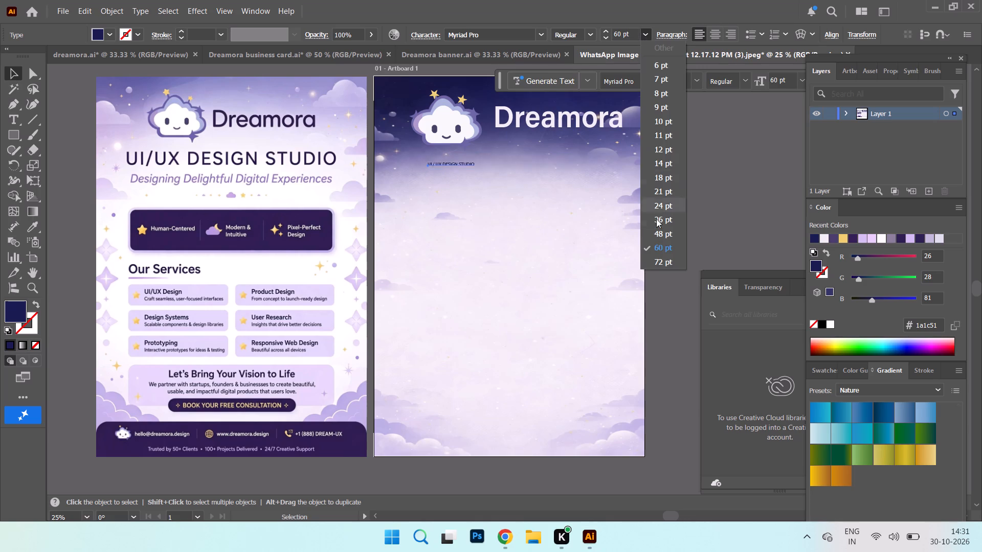
click(662, 263)
drag(504, 158, 496, 160)
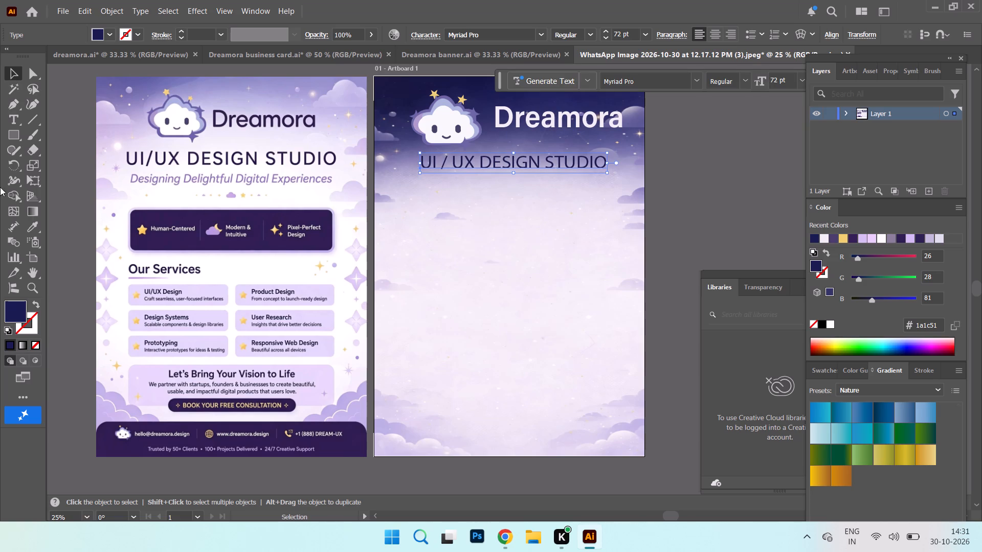
Add the tagline "Designing delight degital experience" as a new text line below UI / UX DESIGN STUDIO.
click(14, 118)
click(391, 219)
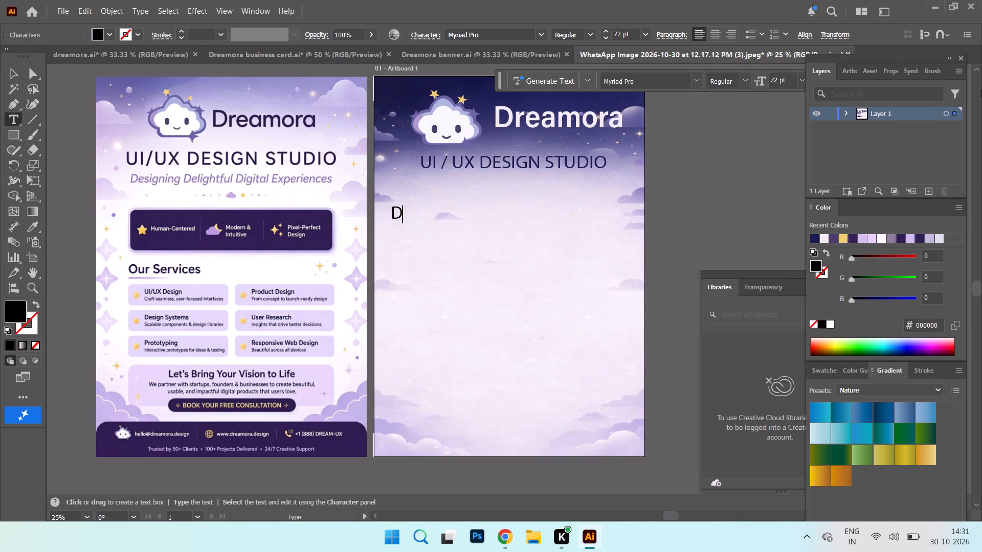
text(esig)
text(ning)
key(space)
text(de)
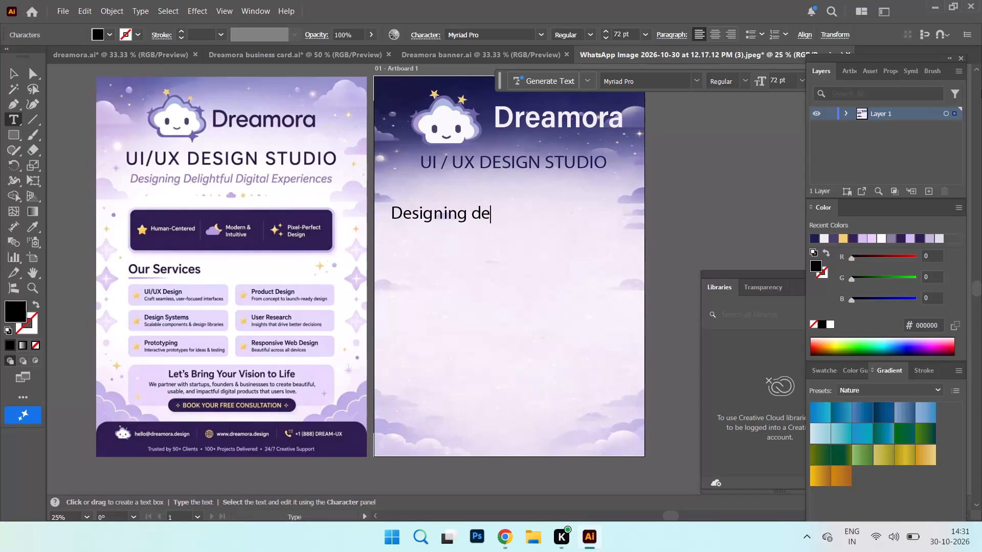
text(li)
text(ght de)
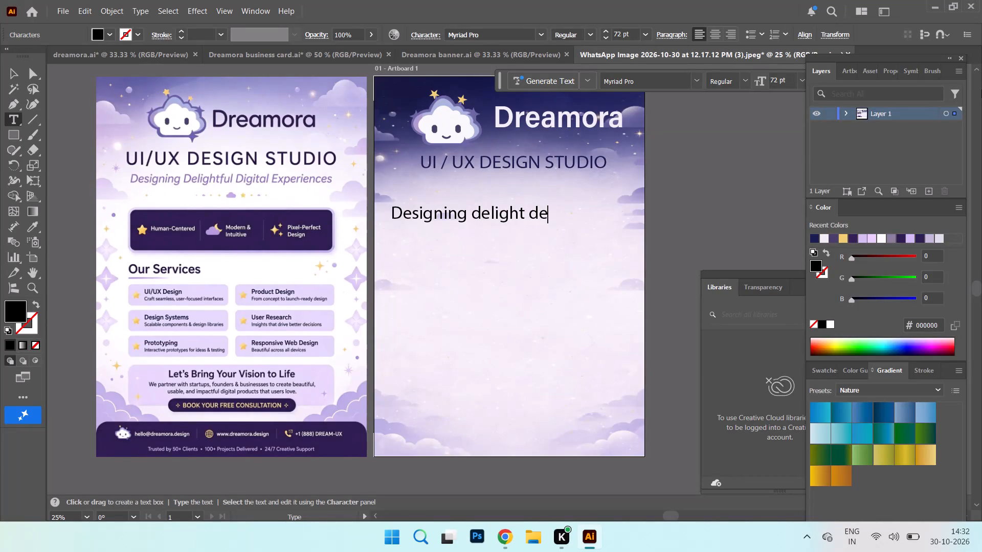
text(gir)
key(BackSpace)
text(tal ex)
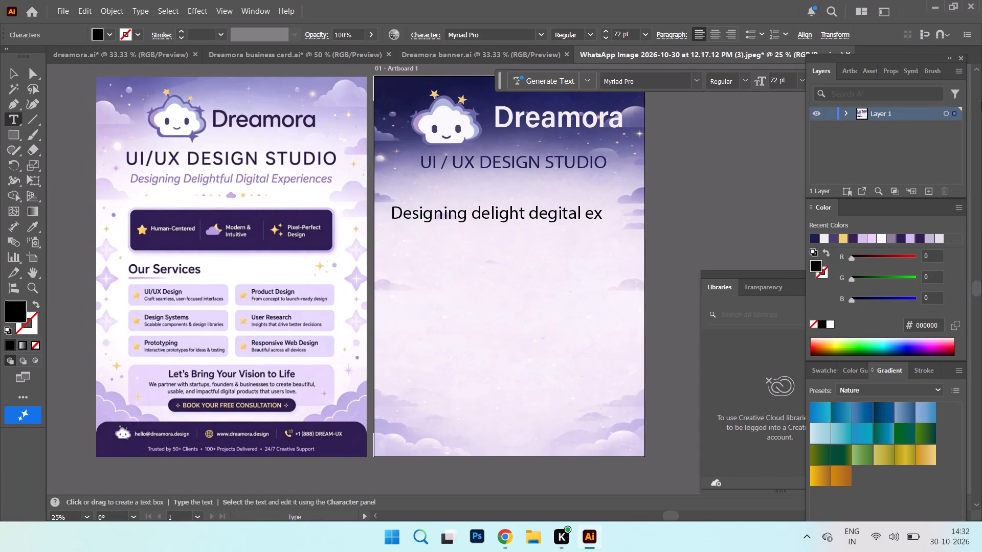
text(pero)
key(BackSpace)
key(i)
key(e)
text(nce)
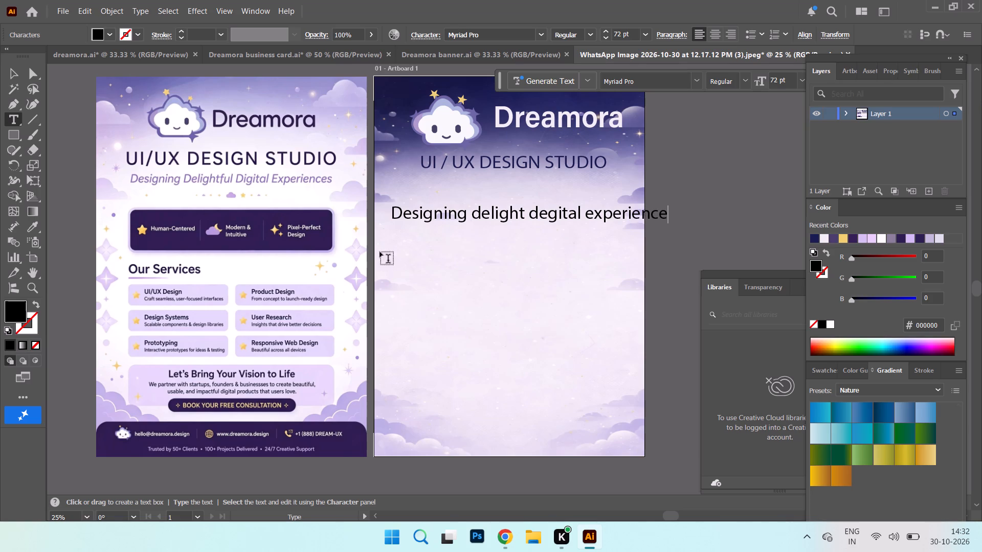
Capitalise the first letters of the tagline's last three words so it reads "Designing Delight Degital Experience".
click(481, 215)
key(BackSpace)
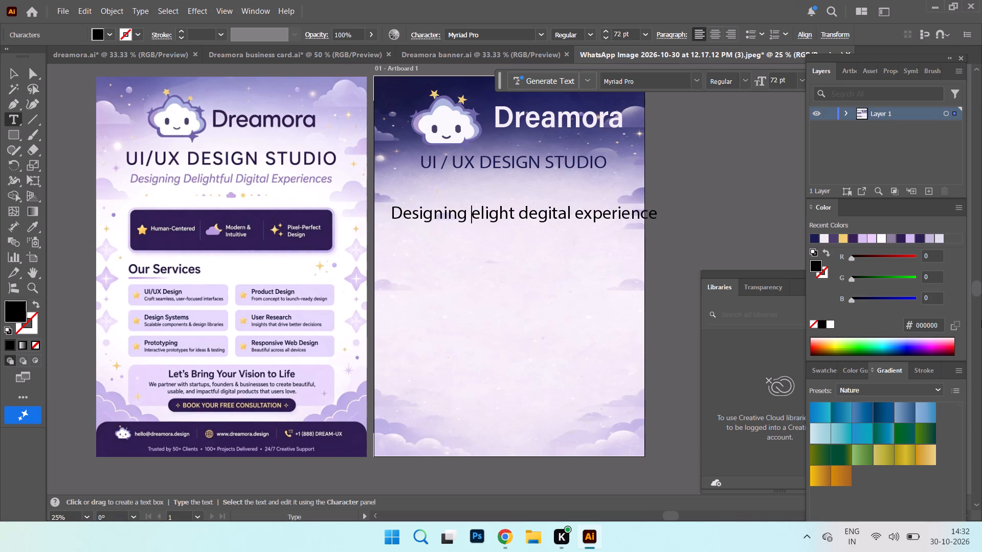
key(d)
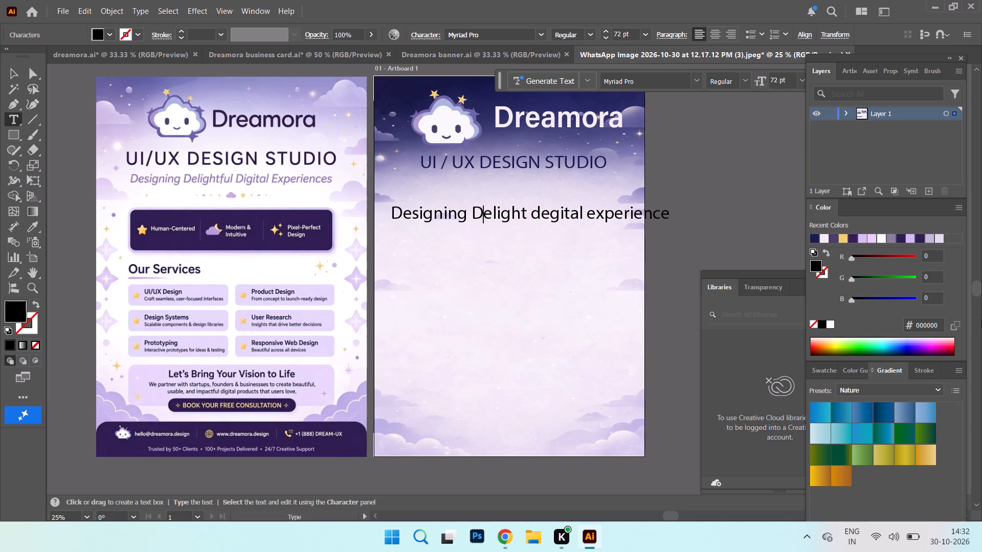
click(545, 215)
click(539, 216)
key(BackSpace)
key(d)
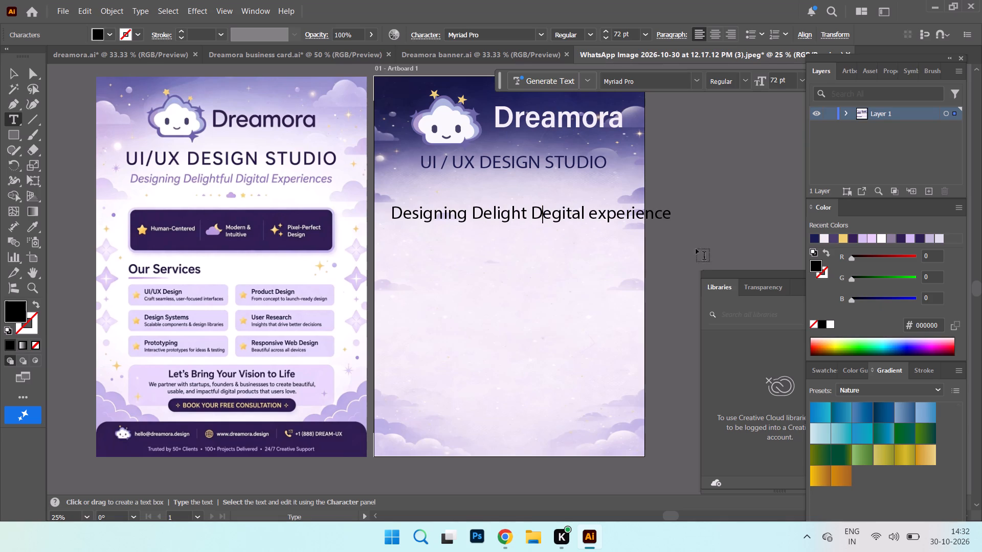
click(601, 210)
key(BackSpace)
key(e)
click(20, 68)
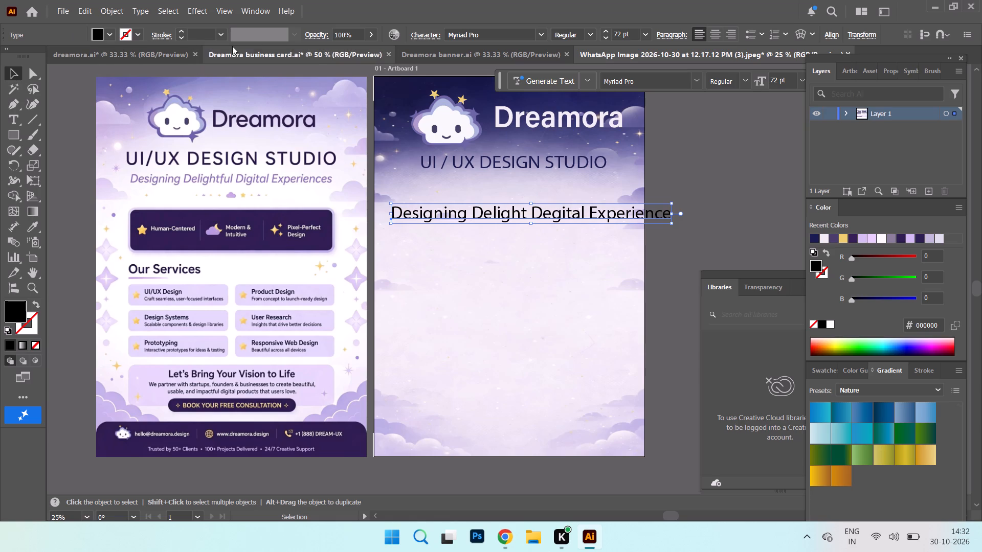
Reduce the tagline to 48 pt and centre it directly below UI / UX DESIGN STUDIO.
click(646, 37)
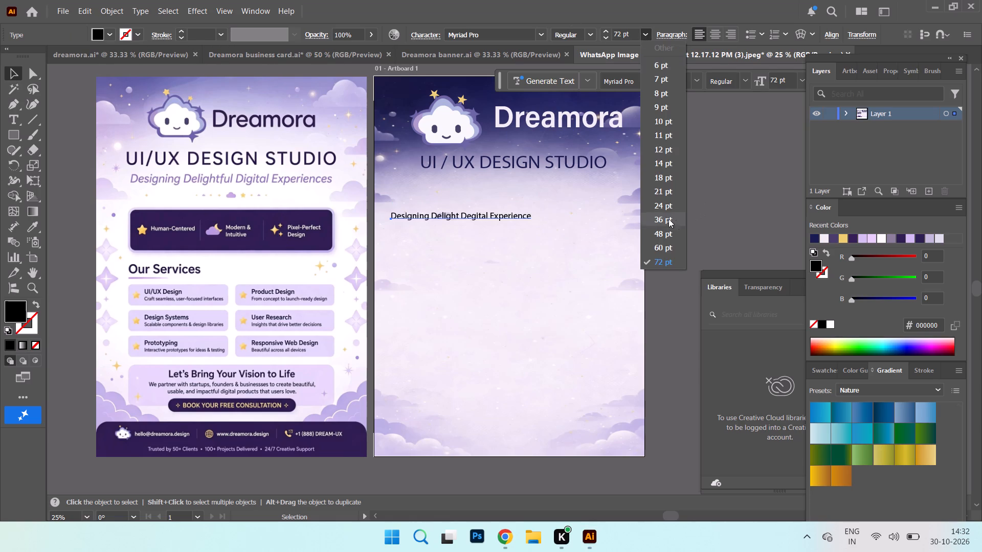
click(668, 236)
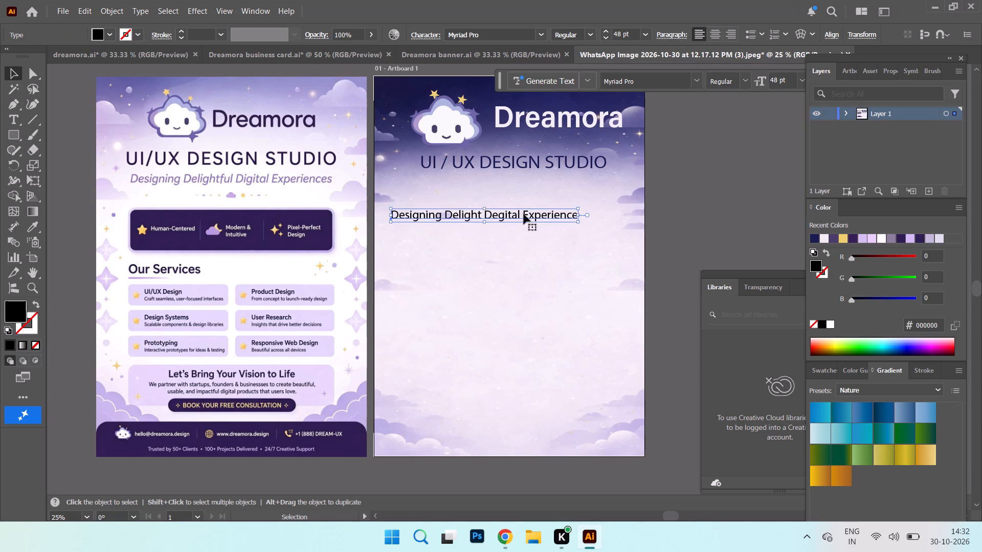
drag(526, 214, 555, 179)
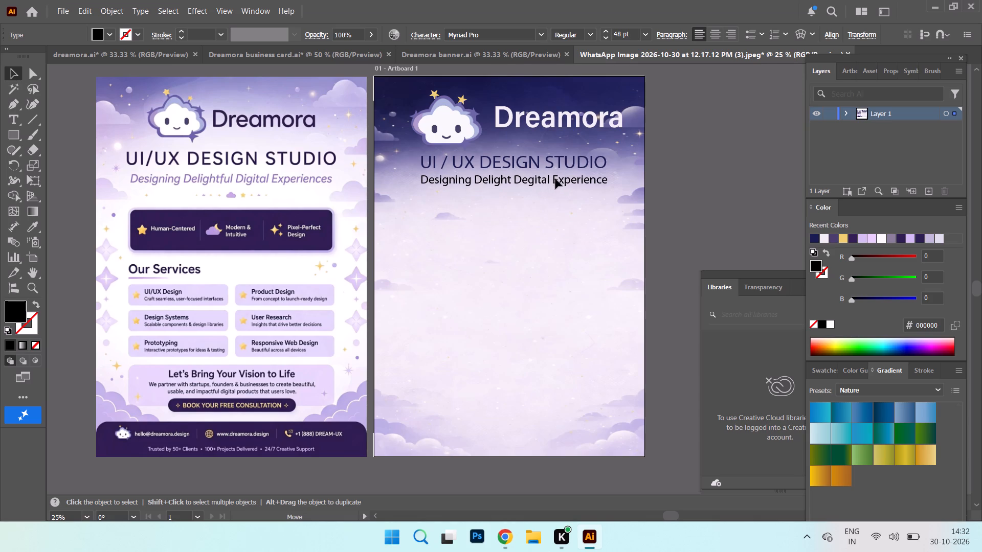
drag(555, 179, 554, 178)
Fill the tagline with the muted purple sampled from the reference flyer's tagline, #8979a8.
double_click(12, 313)
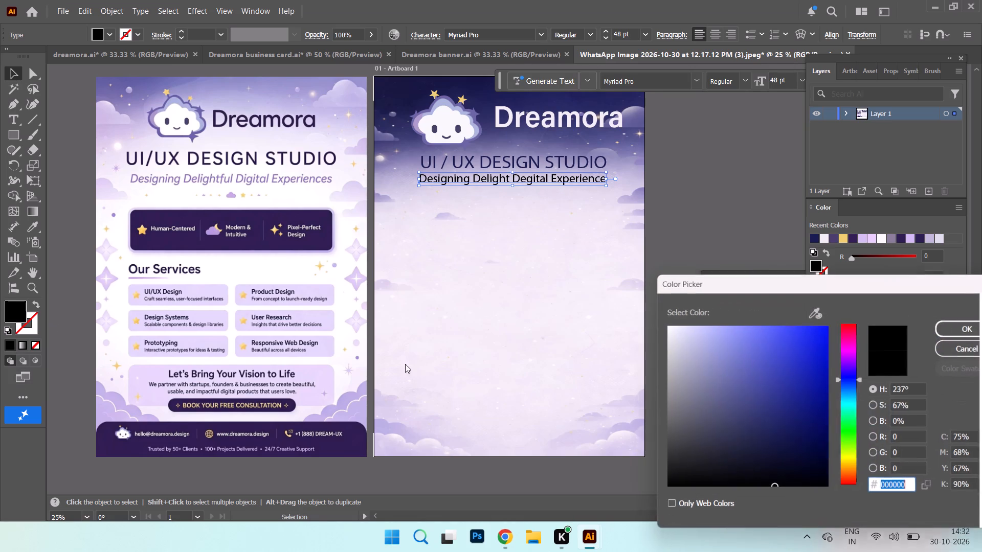
click(814, 314)
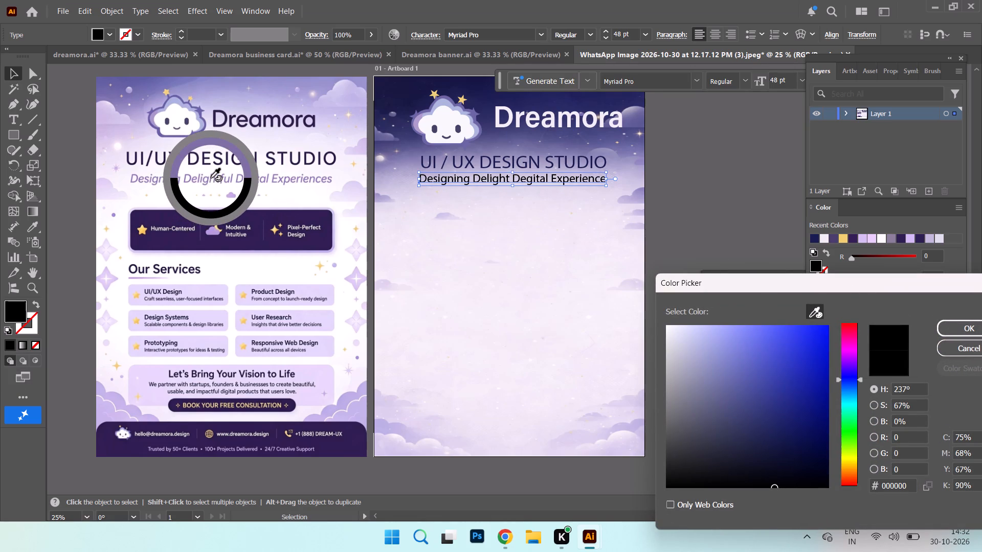
click(210, 179)
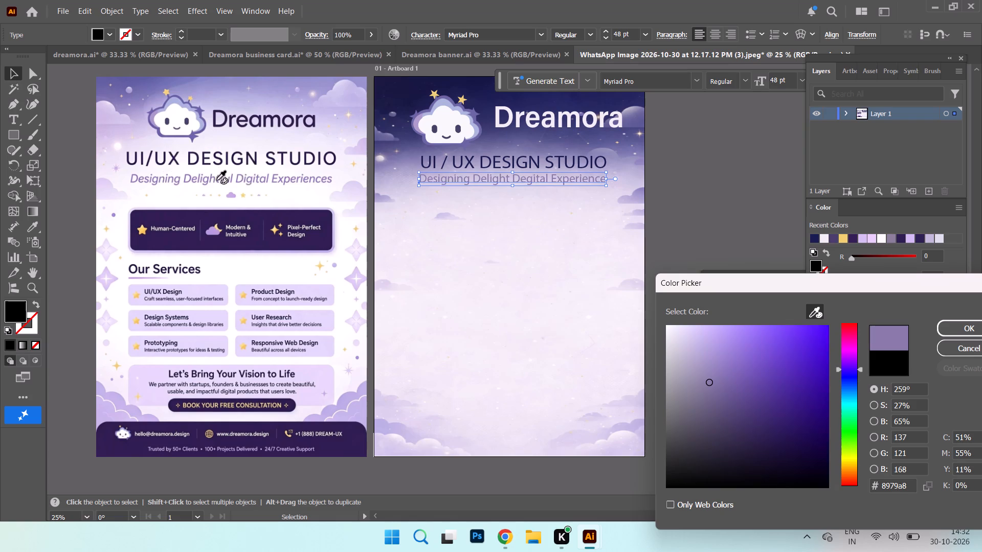
click(948, 333)
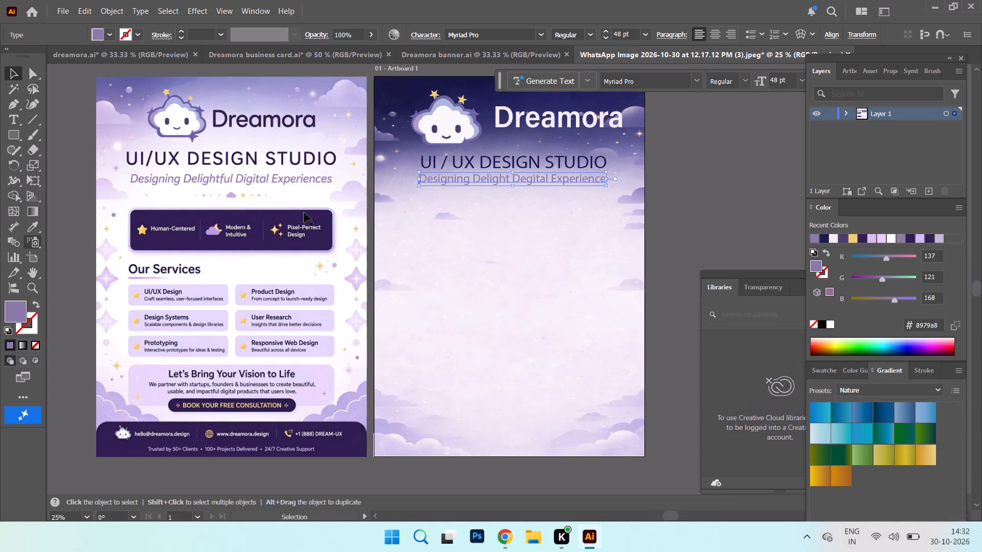
Draw a rounded rectangle over the dark feature bar below the tagline on the reference flyer.
right_click(13, 134)
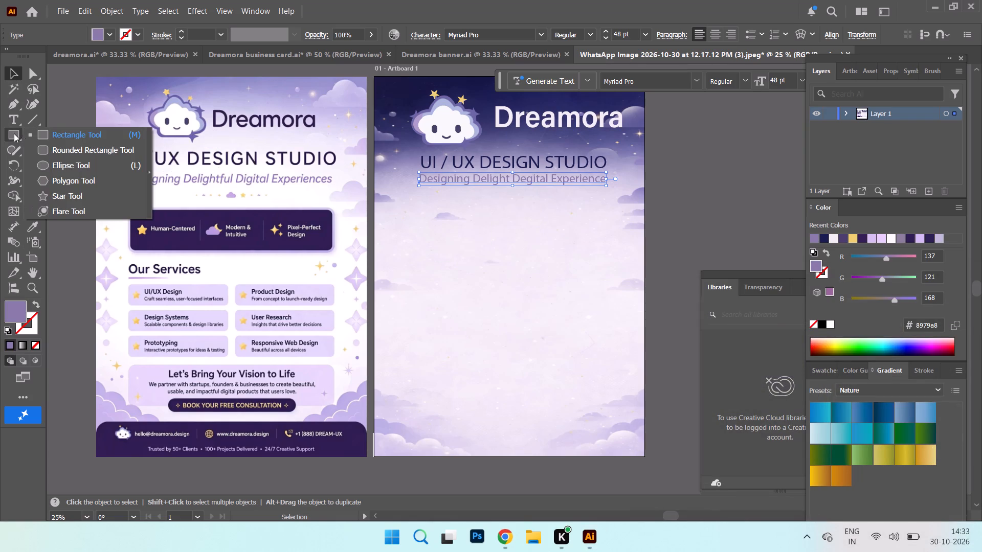
click(95, 150)
drag(130, 210, 130, 242)
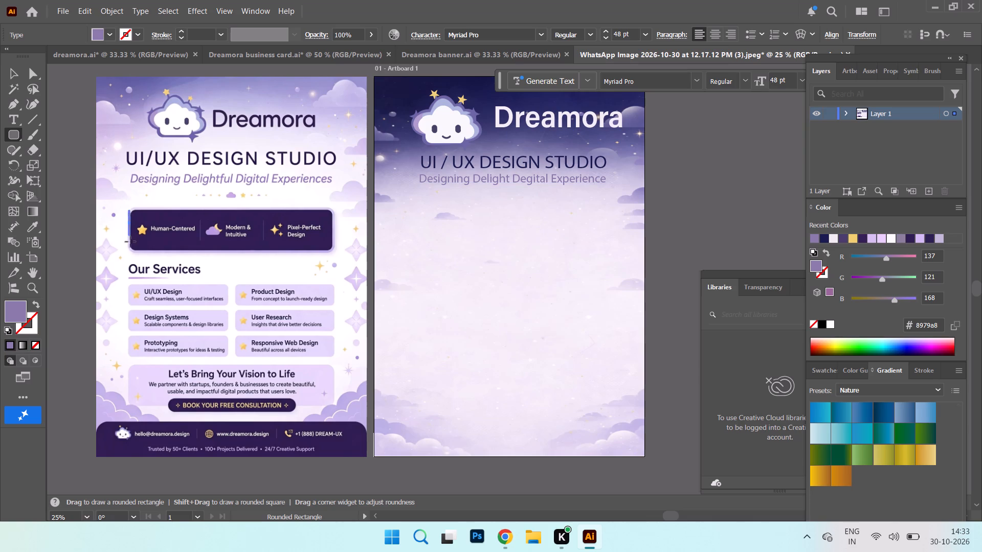
drag(130, 242, 337, 252)
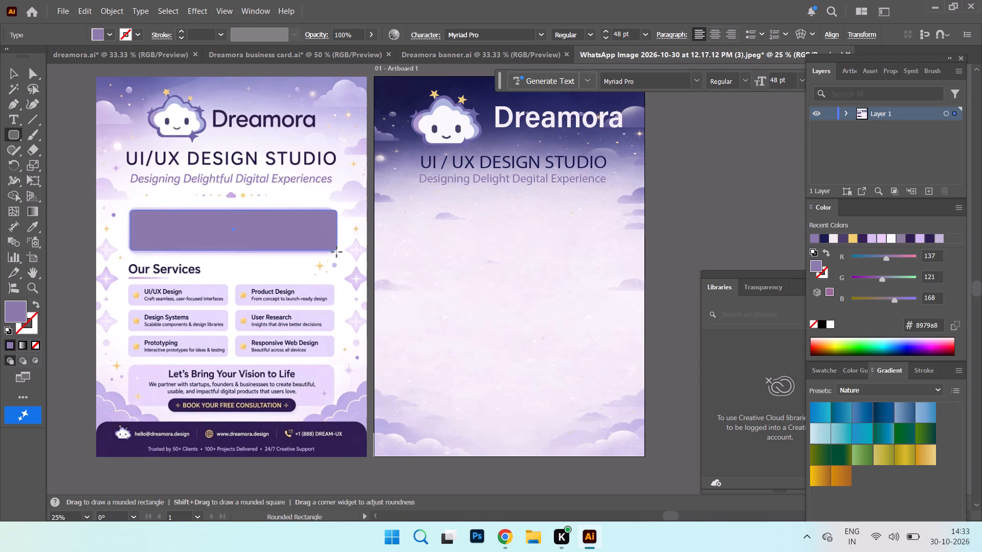
drag(337, 252, 334, 253)
click(19, 71)
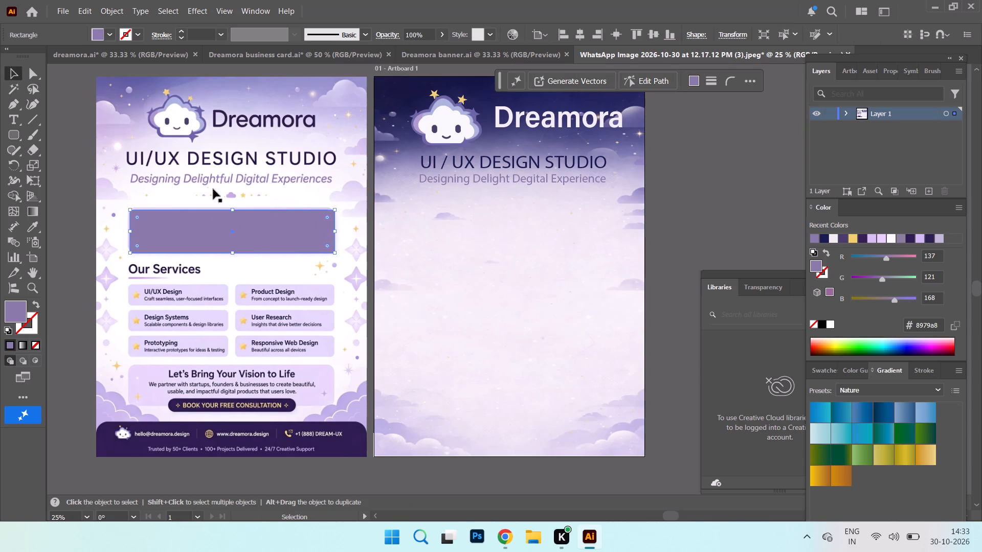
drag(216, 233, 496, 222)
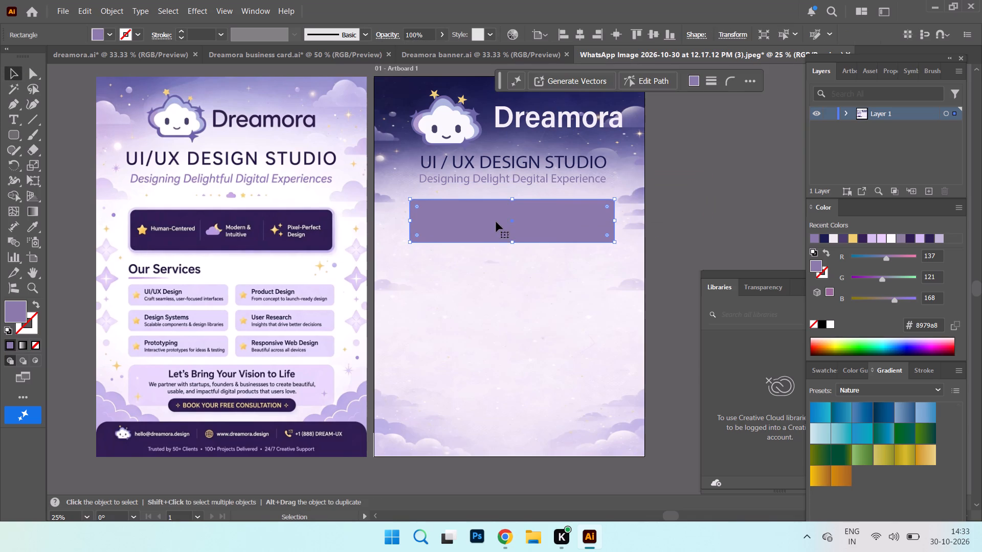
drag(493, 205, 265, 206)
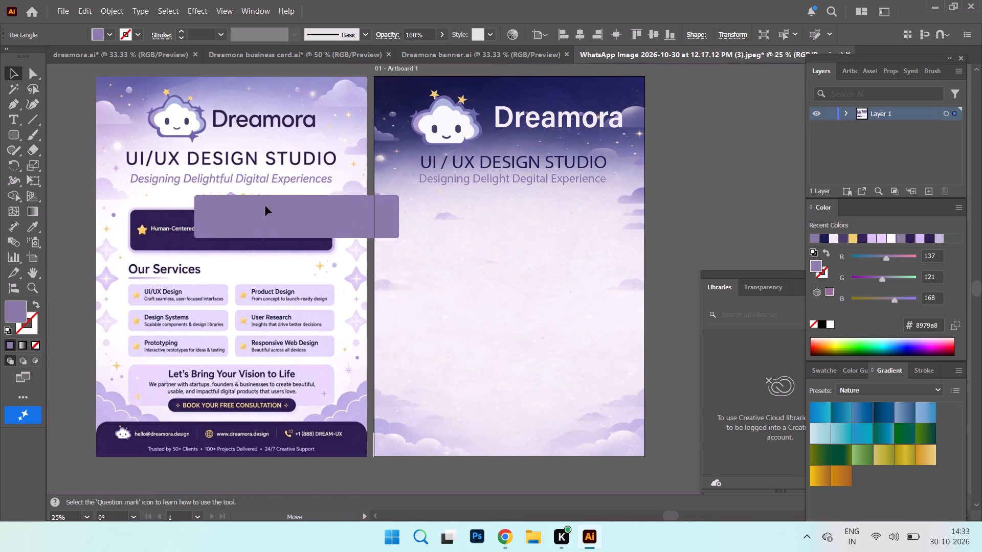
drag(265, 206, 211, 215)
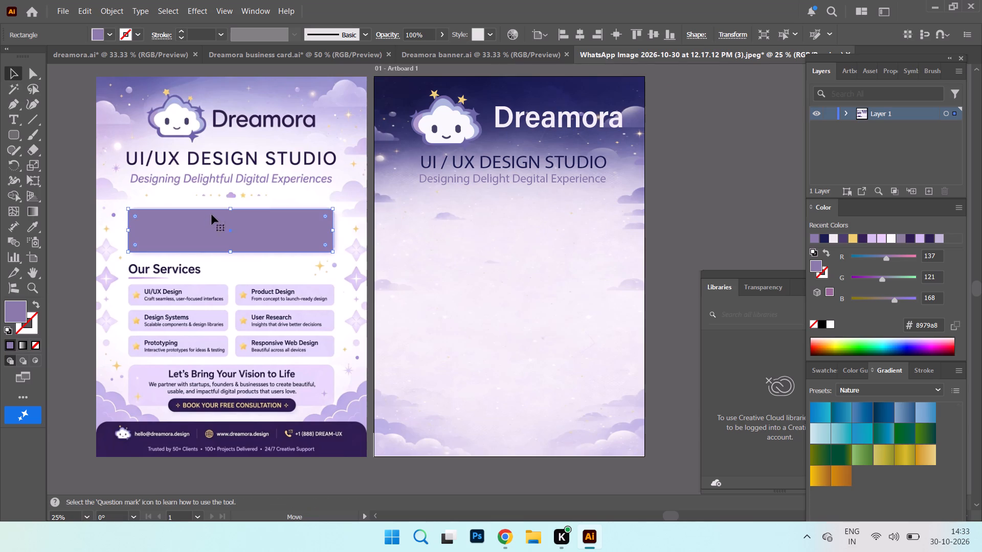
Resize the rounded rectangle to about 807 by 155 pt so it matches the reference flyer's dark feature bar.
drag(334, 211, 329, 211)
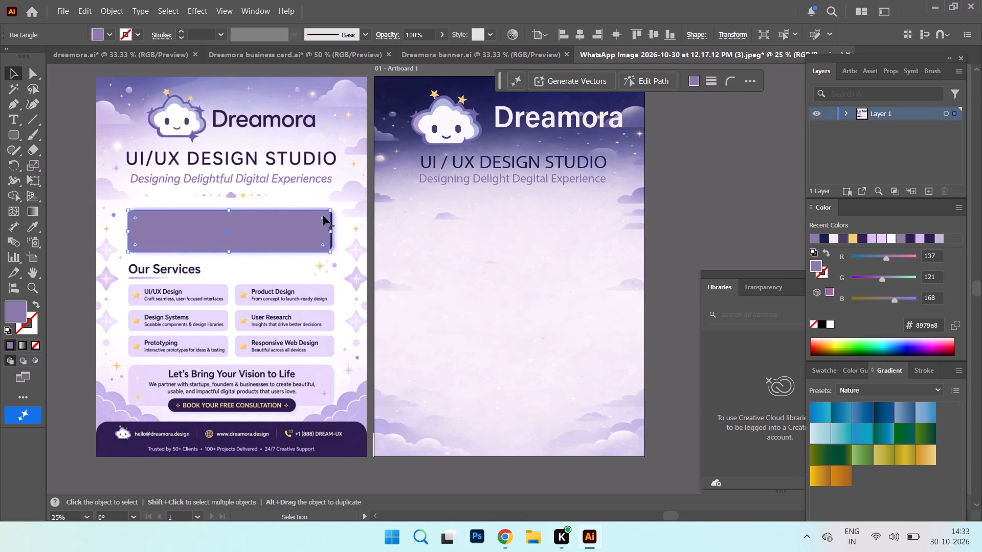
click(230, 252)
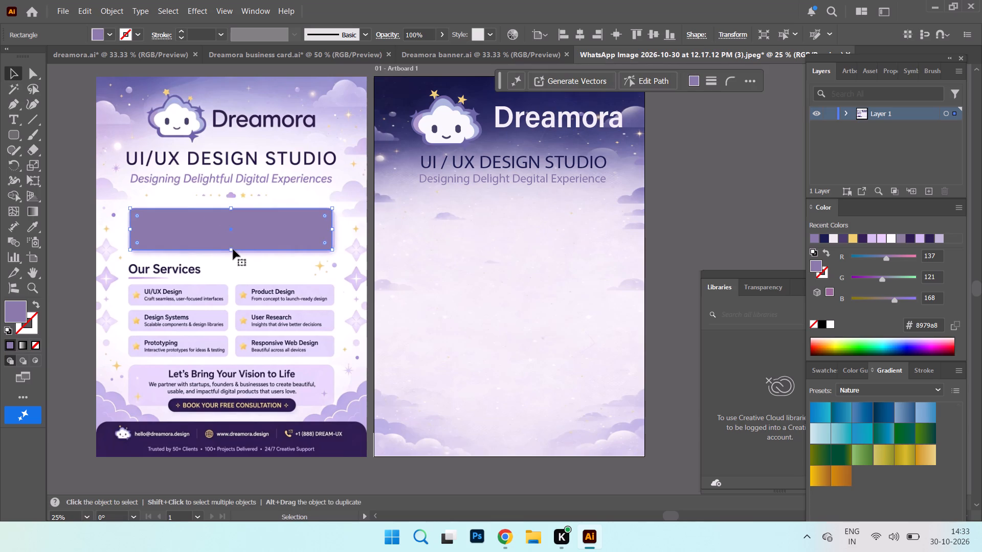
click(228, 241)
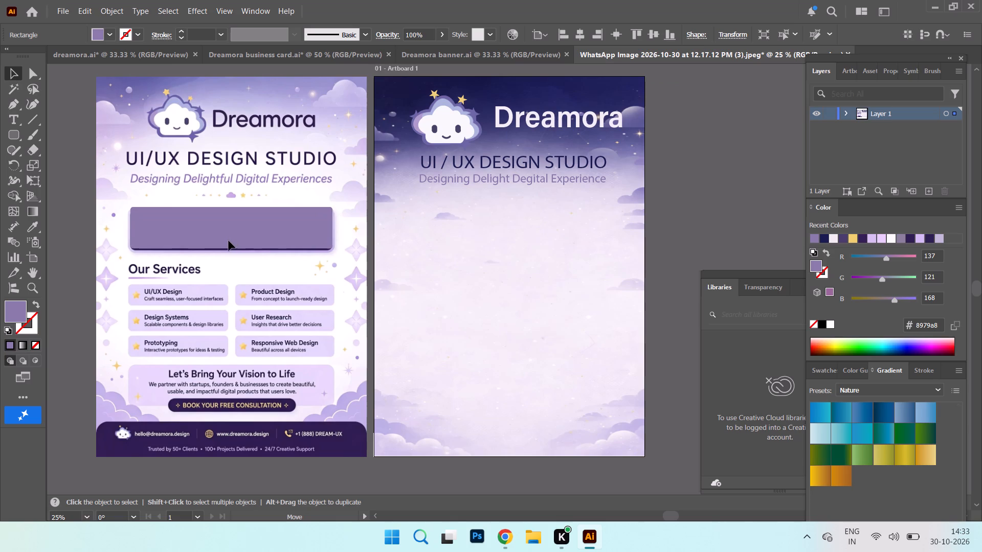
click(230, 243)
click(233, 209)
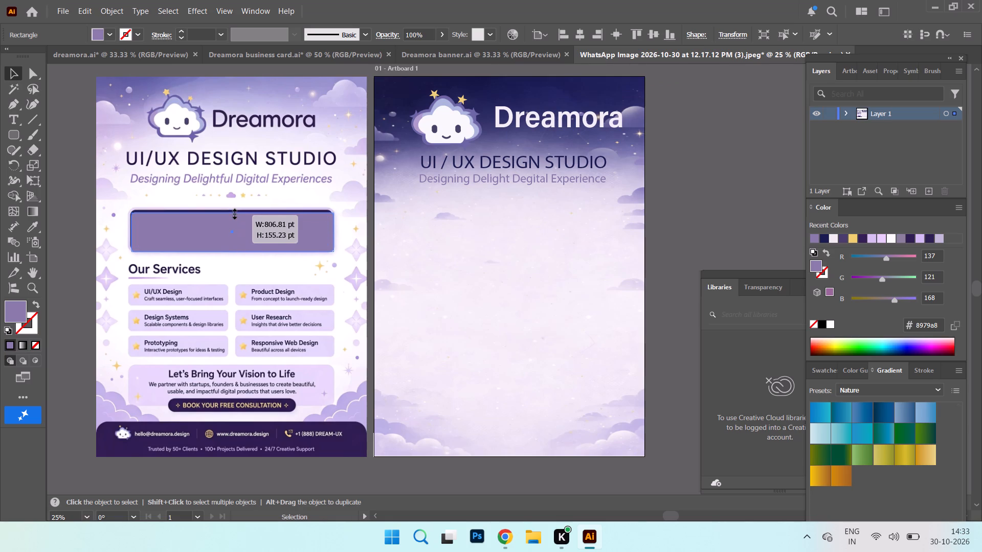
drag(262, 232, 261, 229)
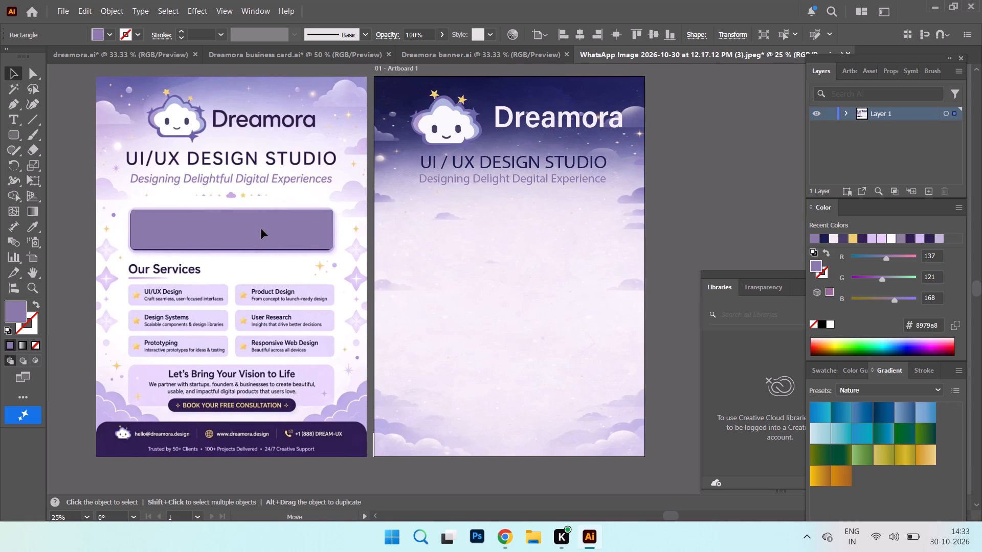
Move the rounded rectangle onto the new flyer, centred below the tagline.
drag(261, 229, 535, 226)
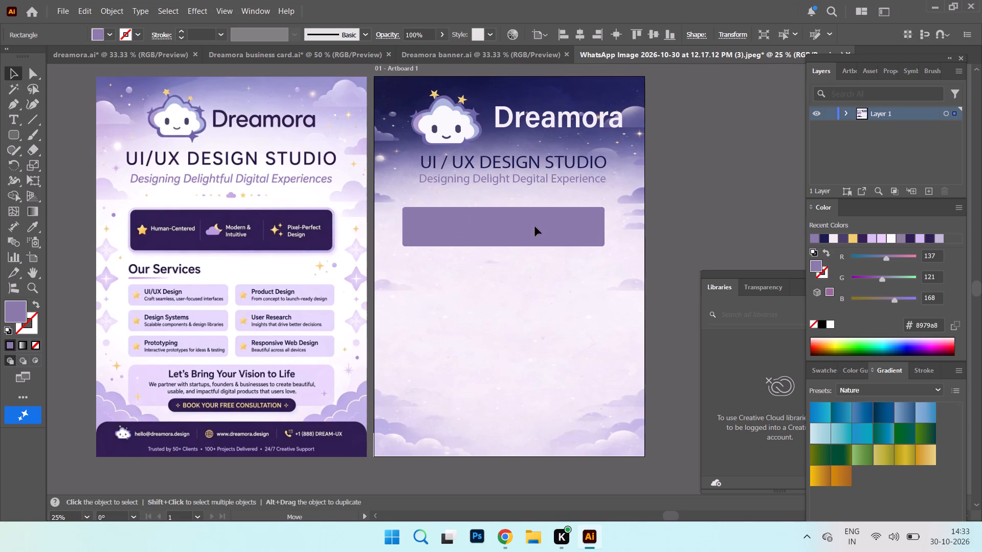
drag(535, 226, 537, 226)
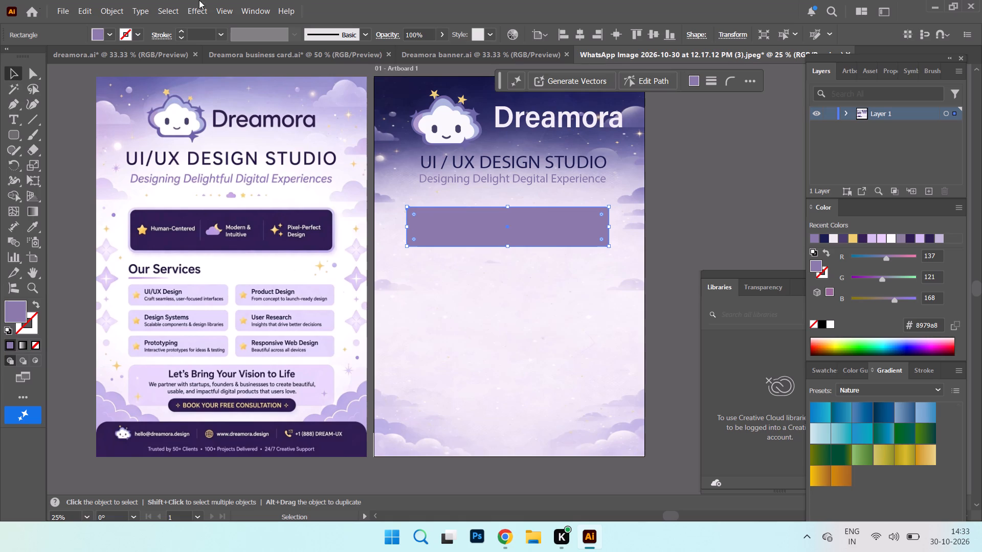
Fill the rounded rectangle with the dark purple sampled from the reference flyer's feature bar, #311e53.
double_click(13, 314)
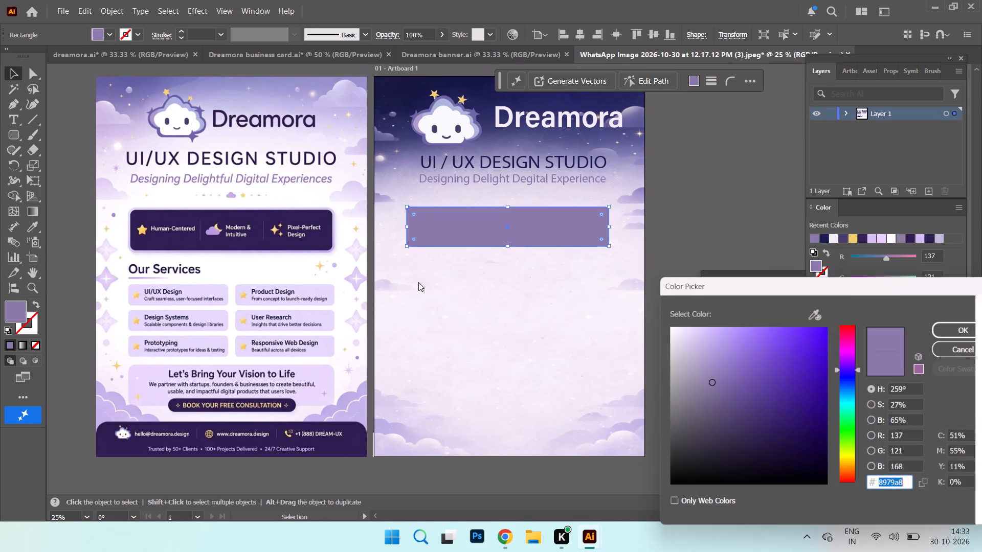
click(815, 308)
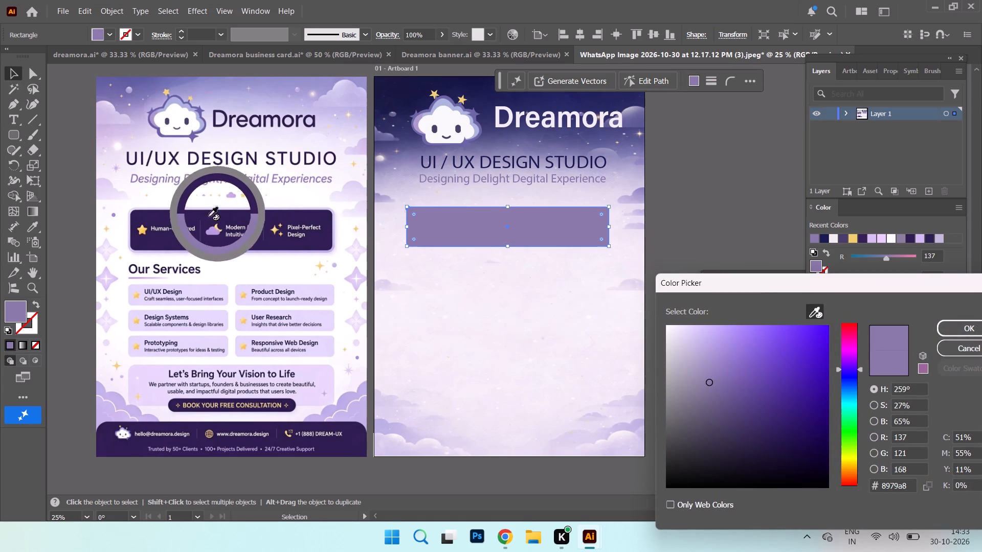
click(195, 219)
click(948, 327)
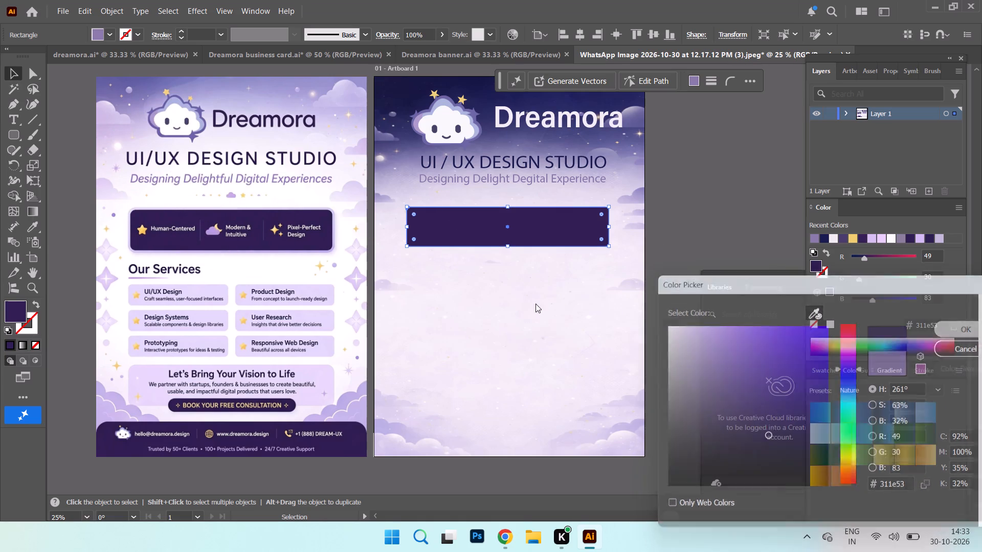
Give the rounded rectangle a light purple stroke sampled from the edge of the reference feature bar, #baacde.
double_click(24, 329)
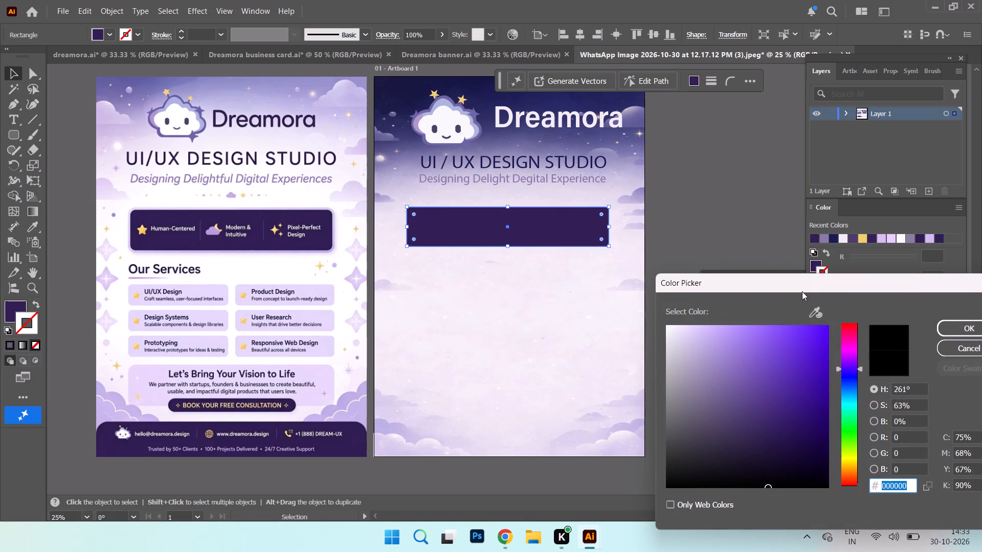
drag(808, 315, 794, 309)
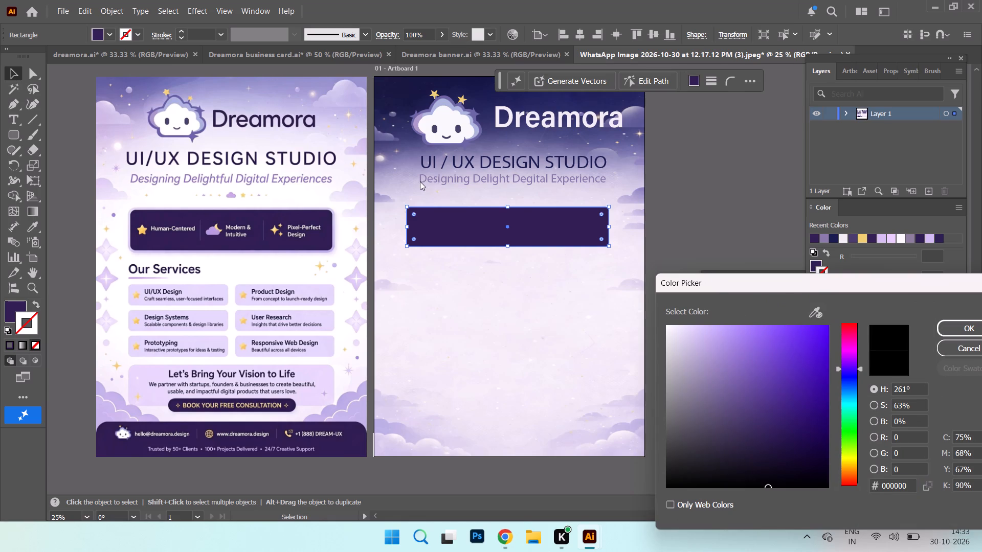
click(815, 315)
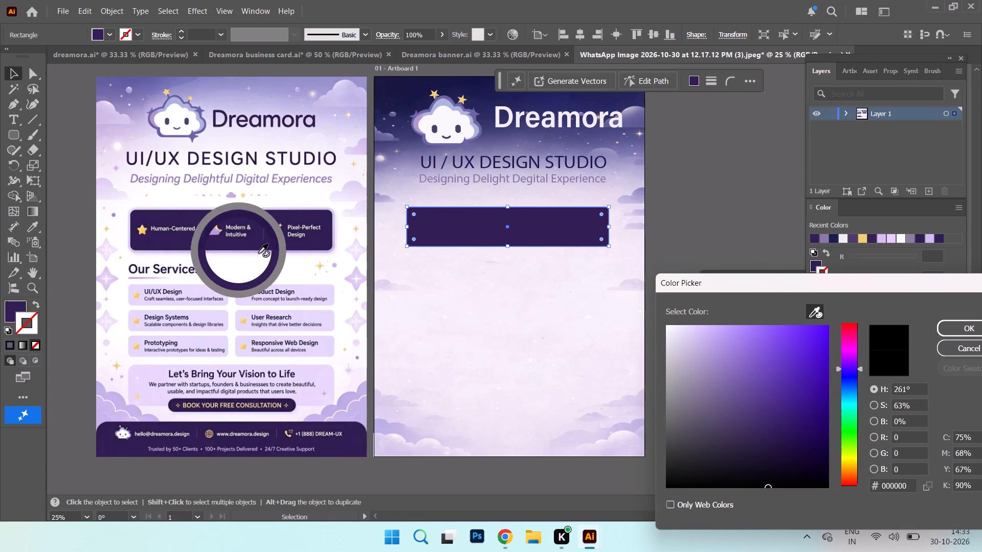
click(259, 252)
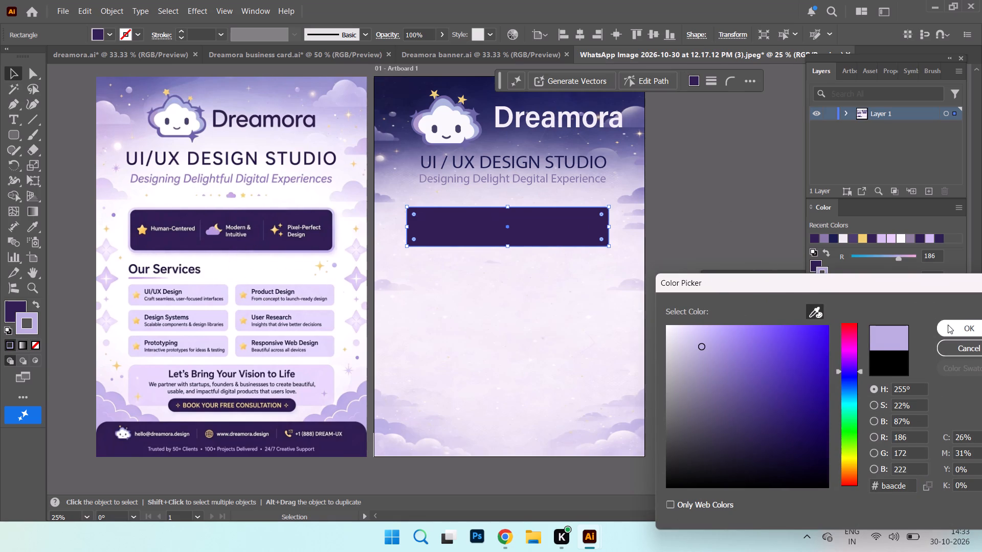
click(948, 325)
Set the rounded rectangle's stroke weight to 5 pt and deselect it to check the outline.
drag(197, 35, 169, 31)
key(5)
key(Return)
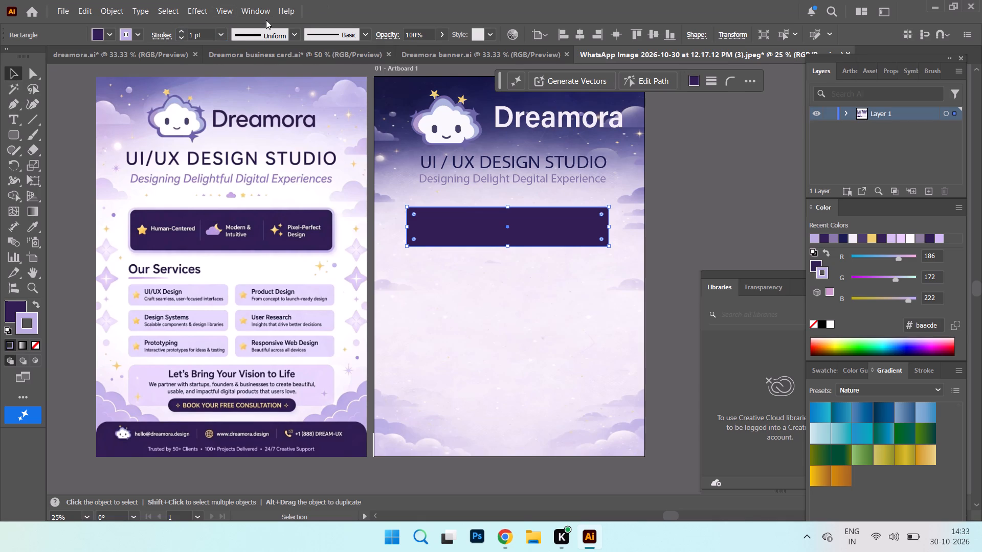
click(79, 240)
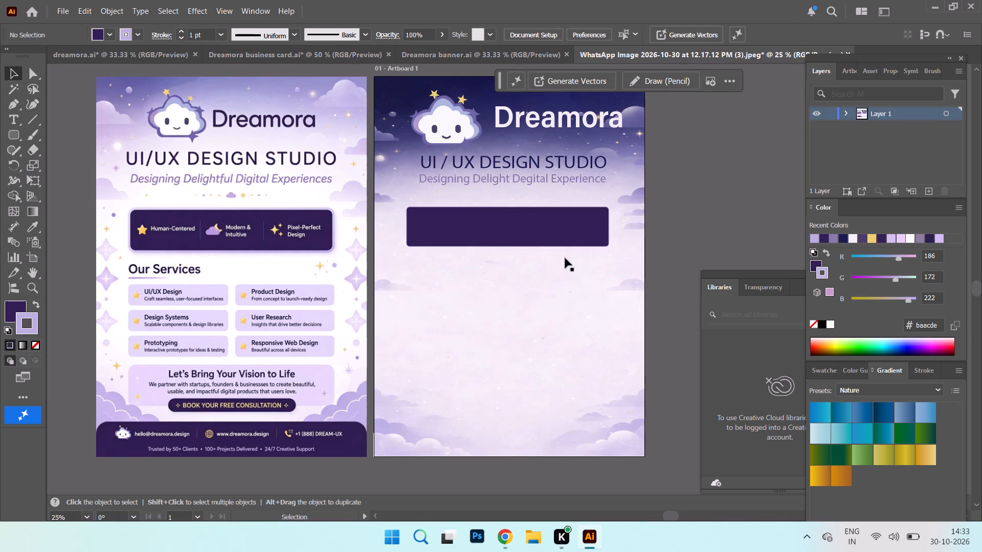
click(577, 238)
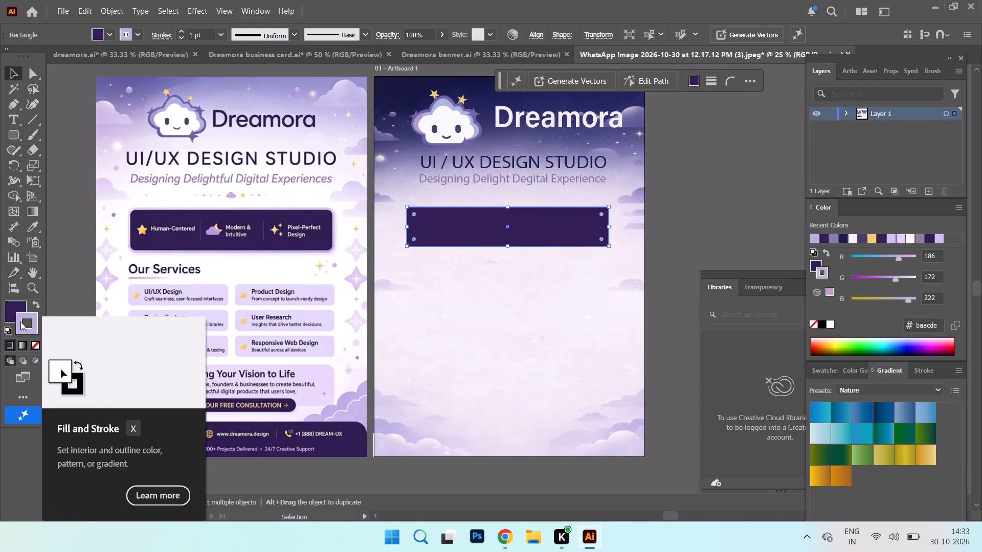
drag(196, 37, 175, 43)
key(5)
key(Return)
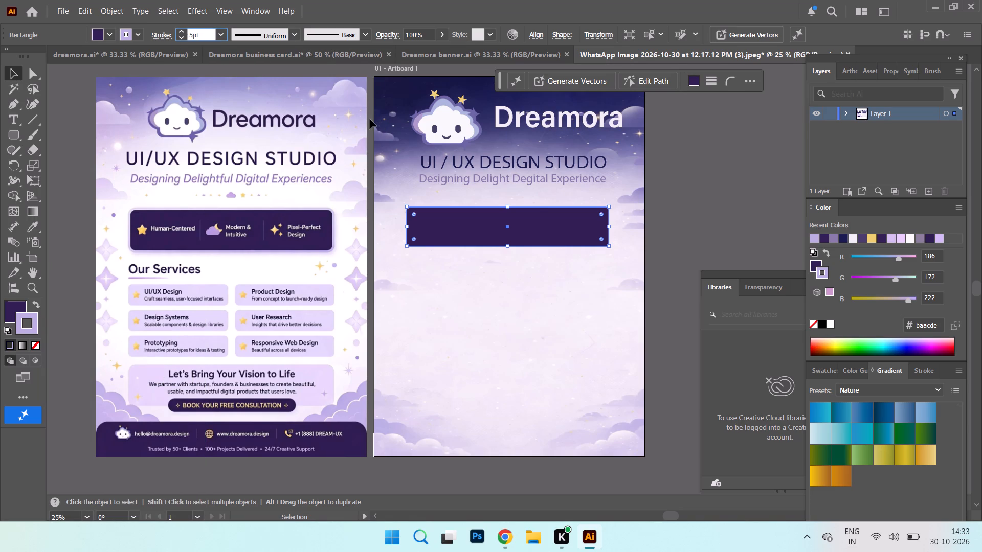
click(672, 206)
Set the dark feature bar's stroke weight to 10 pt and deselect it.
click(504, 225)
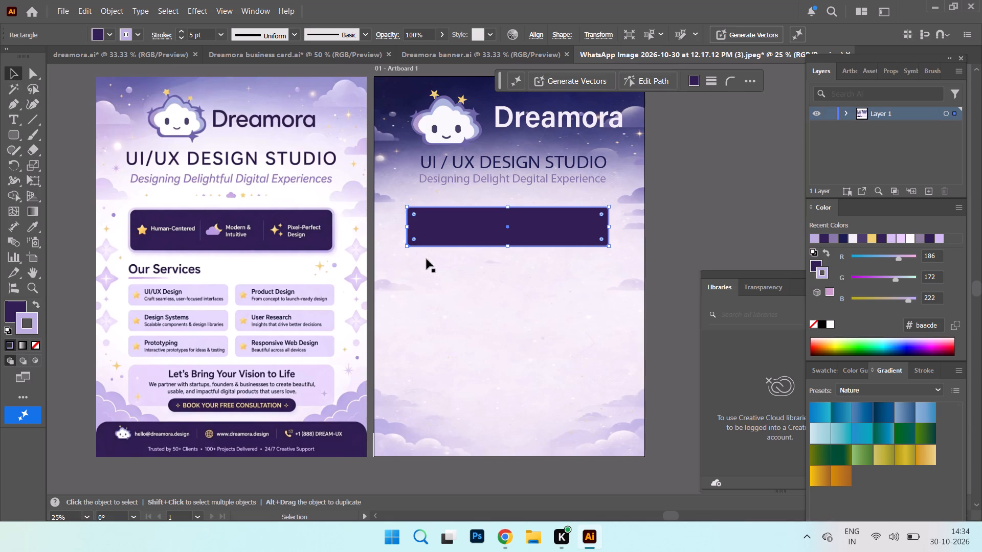
drag(193, 37, 193, 36)
drag(193, 36, 180, 39)
text(10)
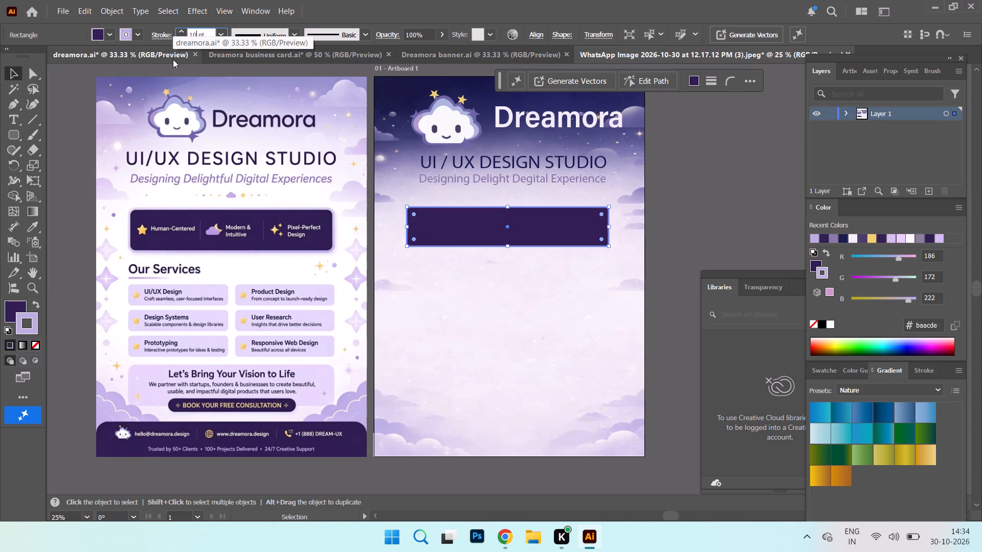
key(Return)
click(729, 172)
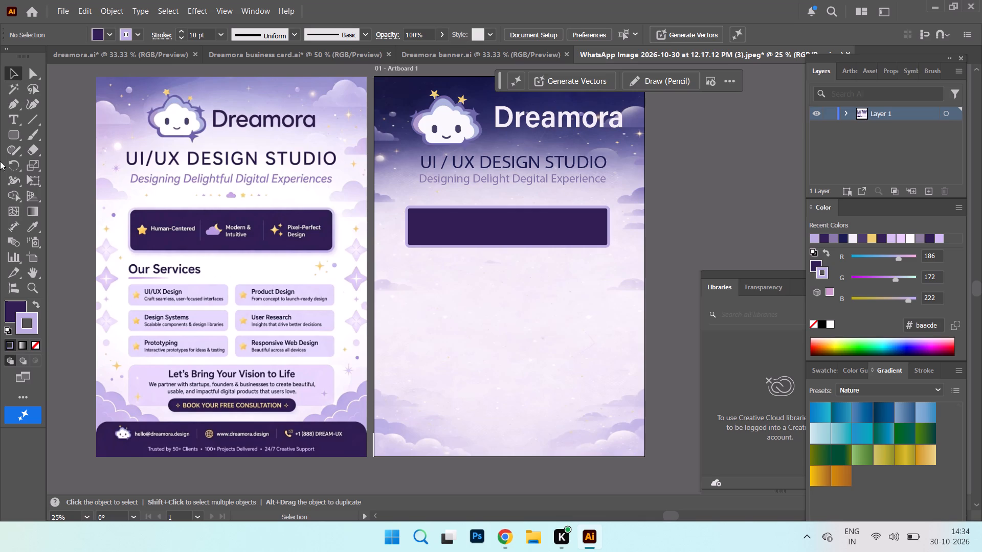
Draw a rounded rectangle over the reference flyer's UI/UX Design service card, matching the card's size.
click(13, 137)
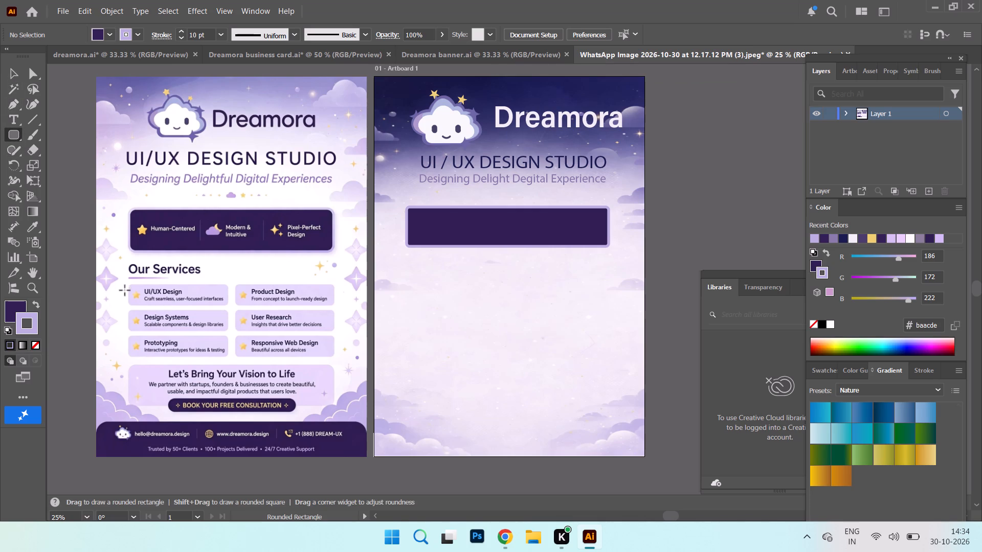
drag(126, 283, 219, 304)
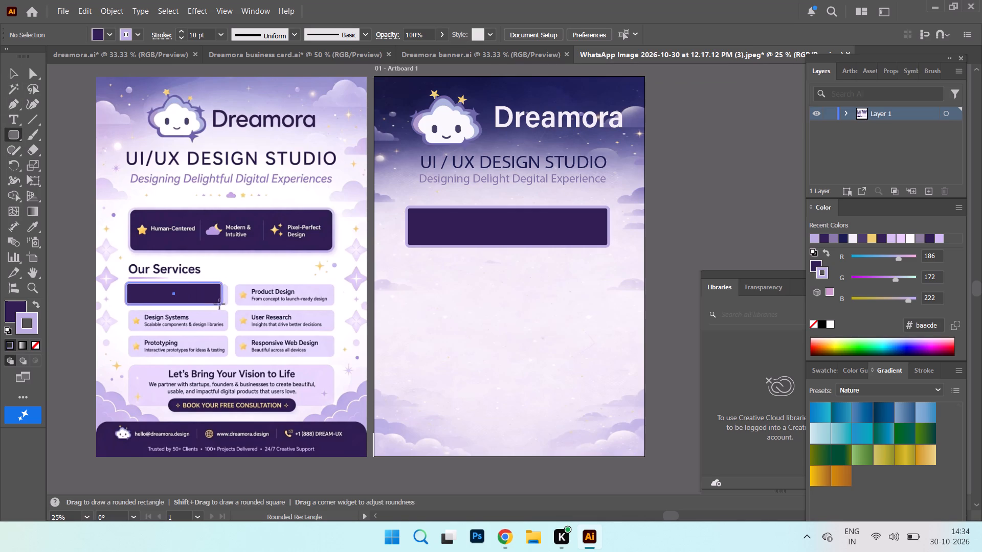
drag(219, 304, 228, 305)
click(228, 305)
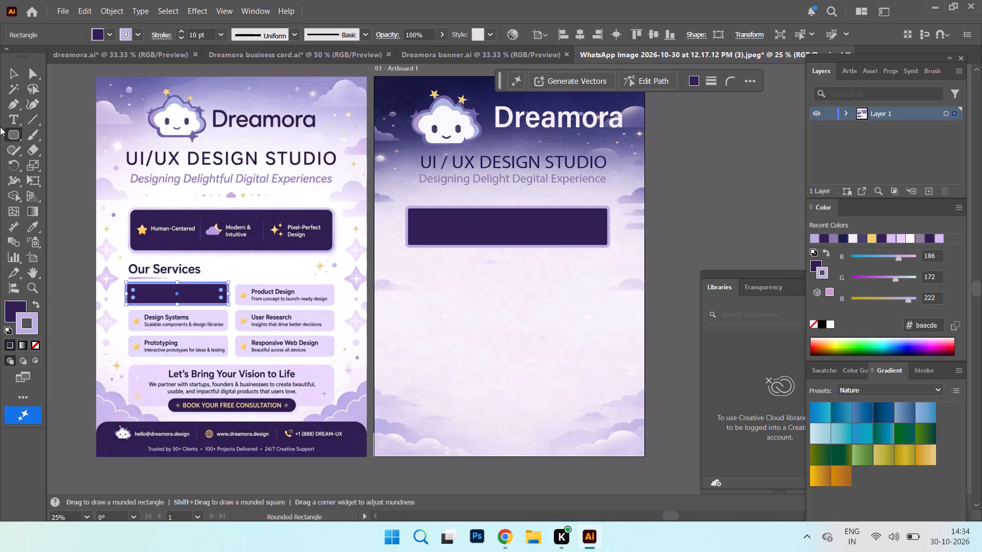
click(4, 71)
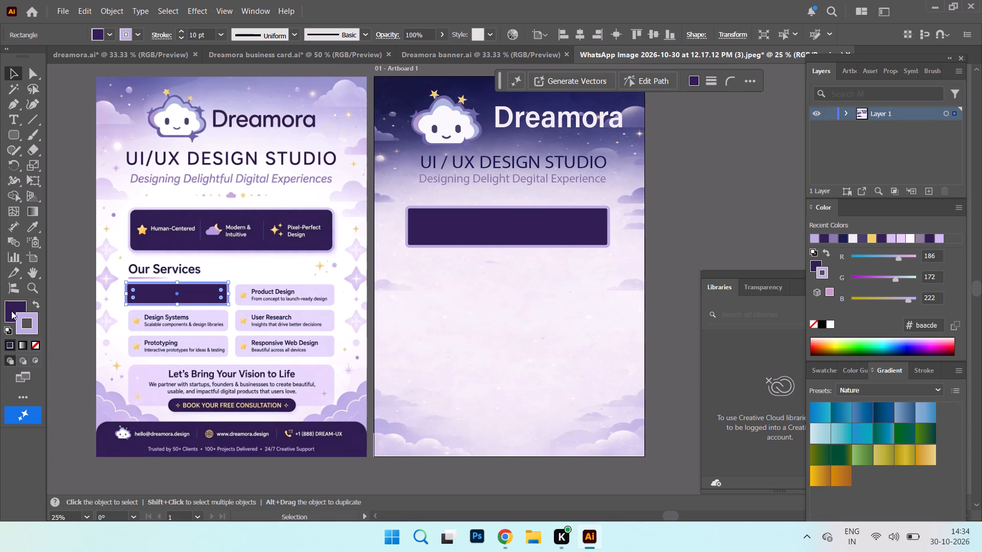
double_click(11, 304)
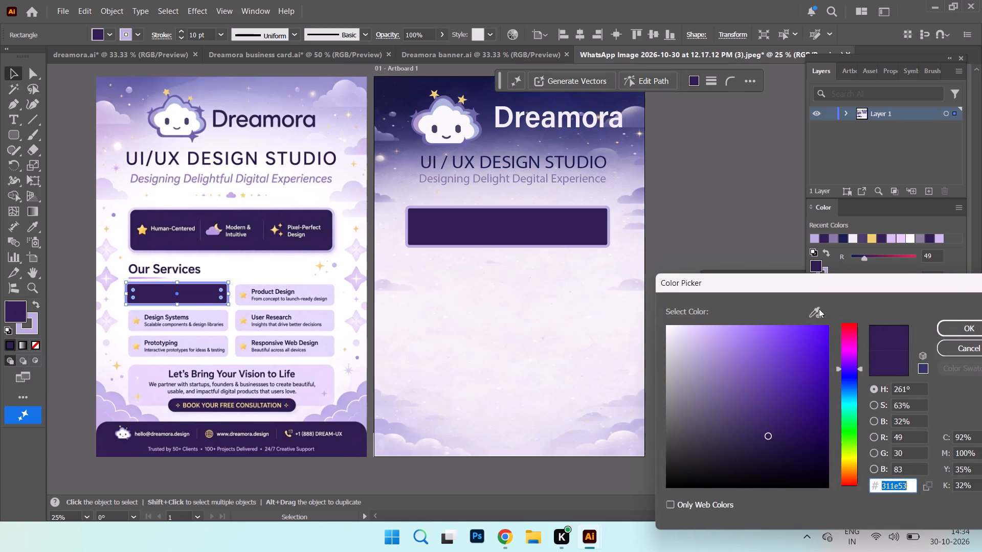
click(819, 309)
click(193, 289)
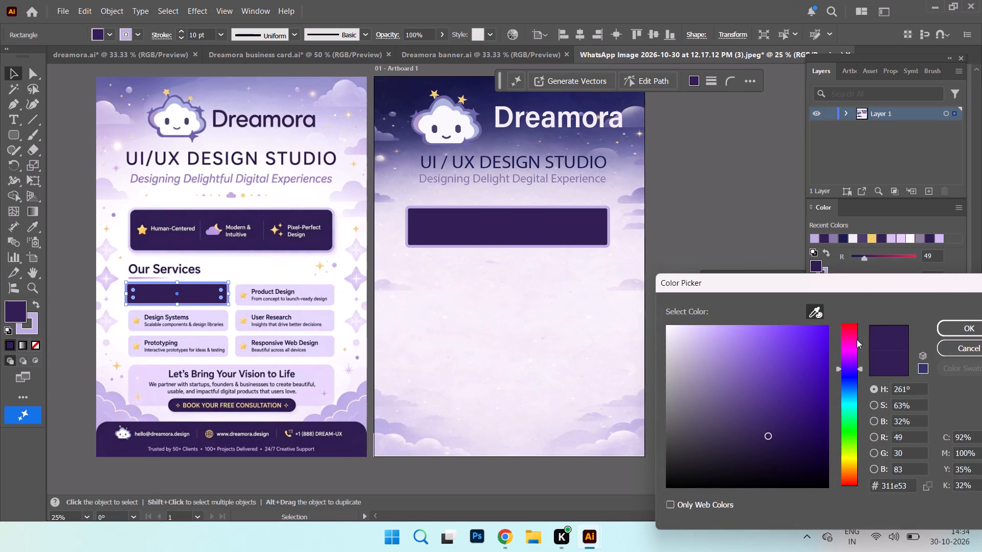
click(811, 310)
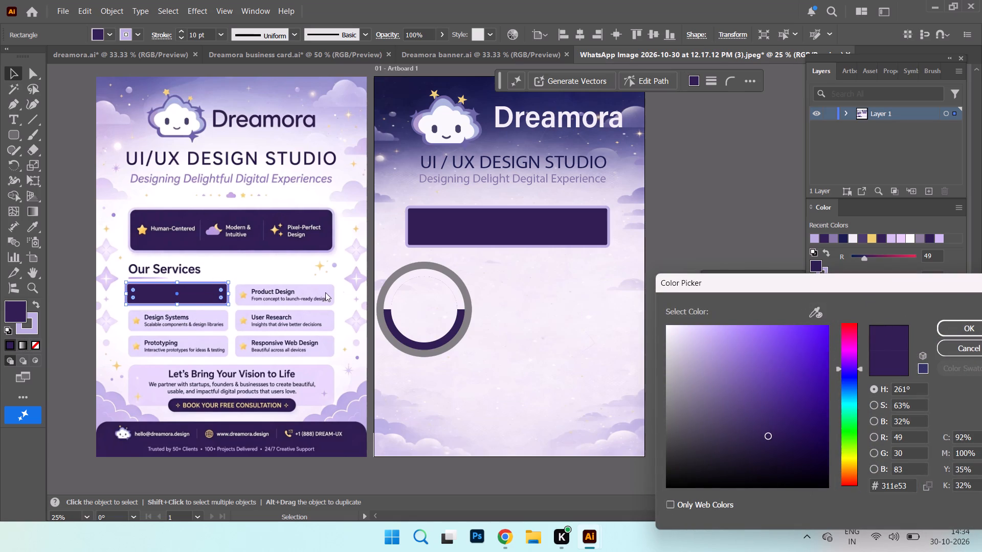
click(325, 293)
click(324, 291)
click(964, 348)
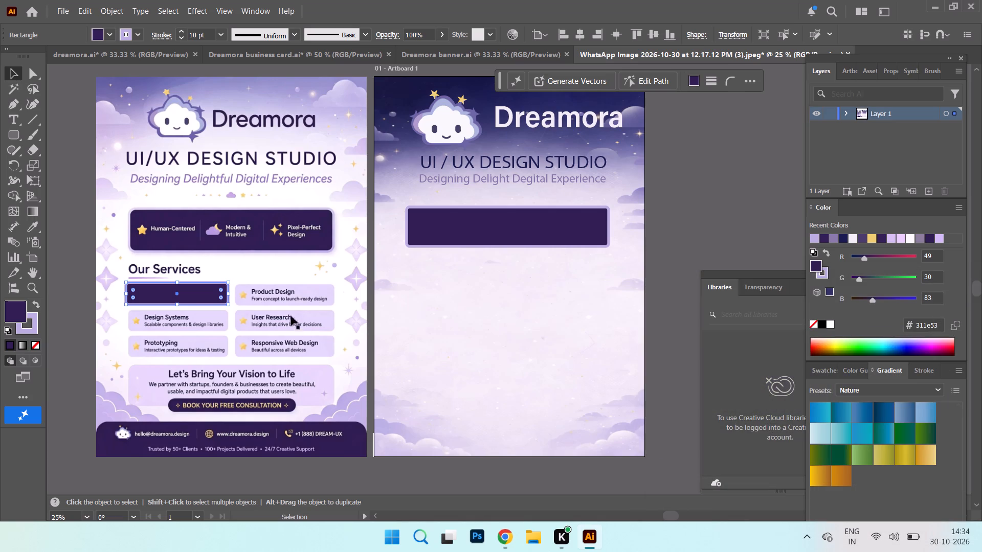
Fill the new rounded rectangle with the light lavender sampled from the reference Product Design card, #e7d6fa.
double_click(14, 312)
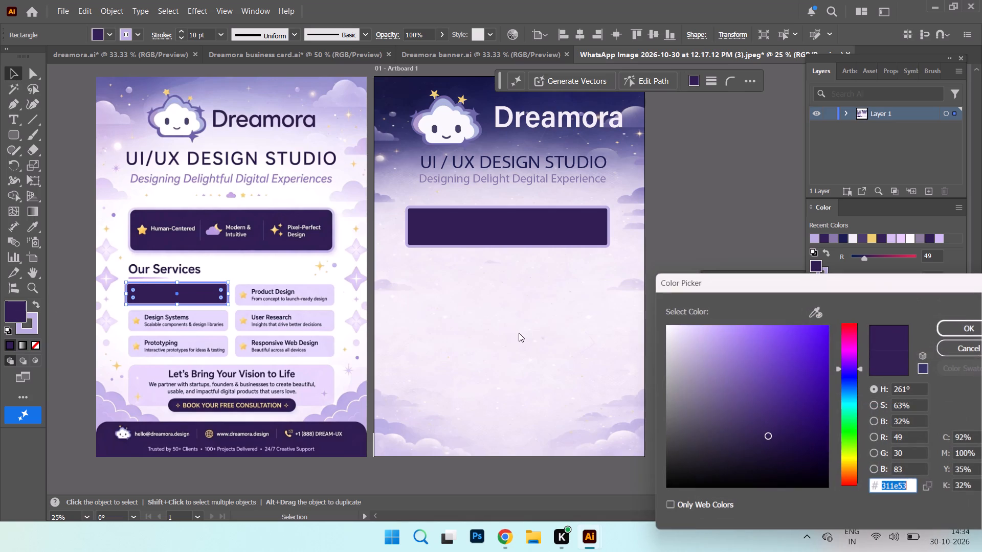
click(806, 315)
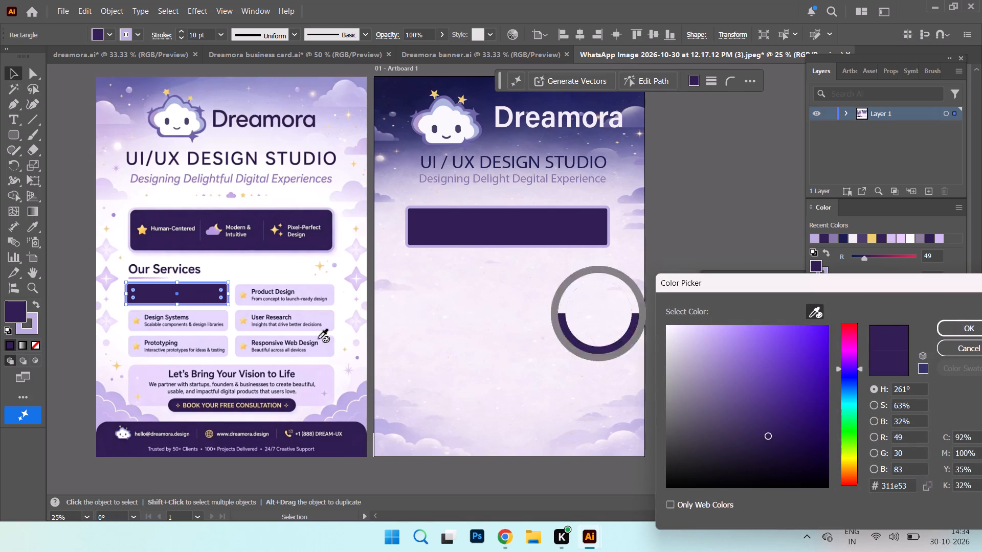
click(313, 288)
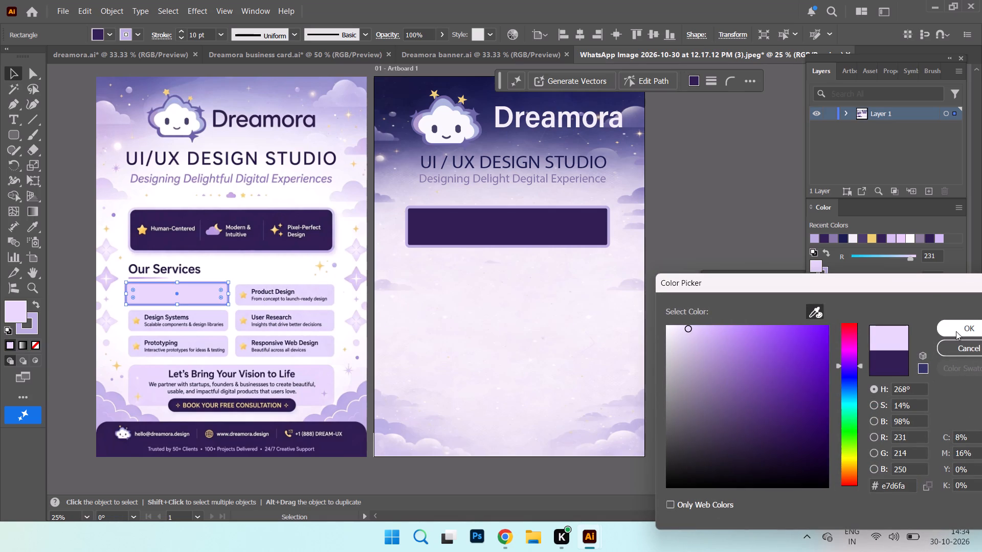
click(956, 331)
Remove the card rectangle's stroke and fill it with the pale lavender sampled from the reference Product Design card, #e2dafb.
click(37, 345)
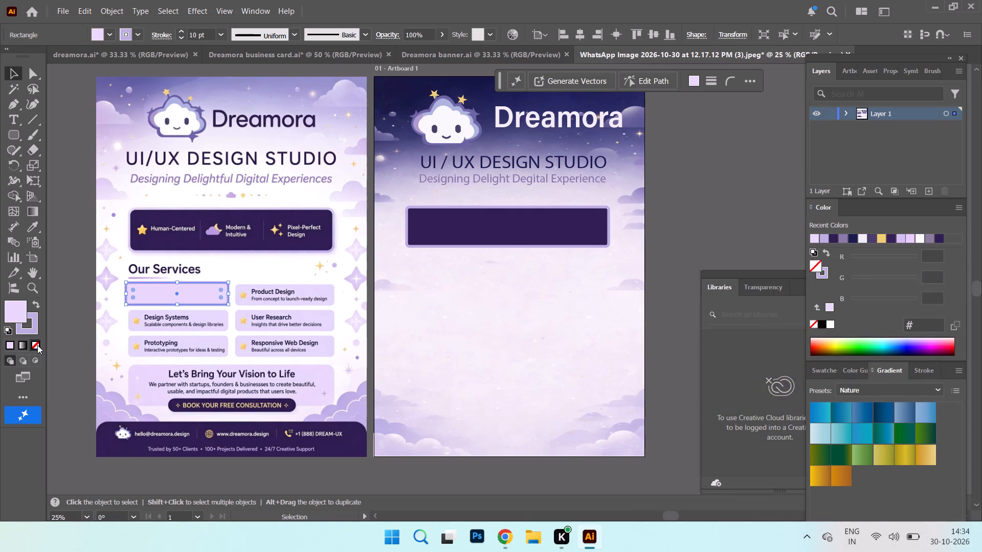
click(33, 302)
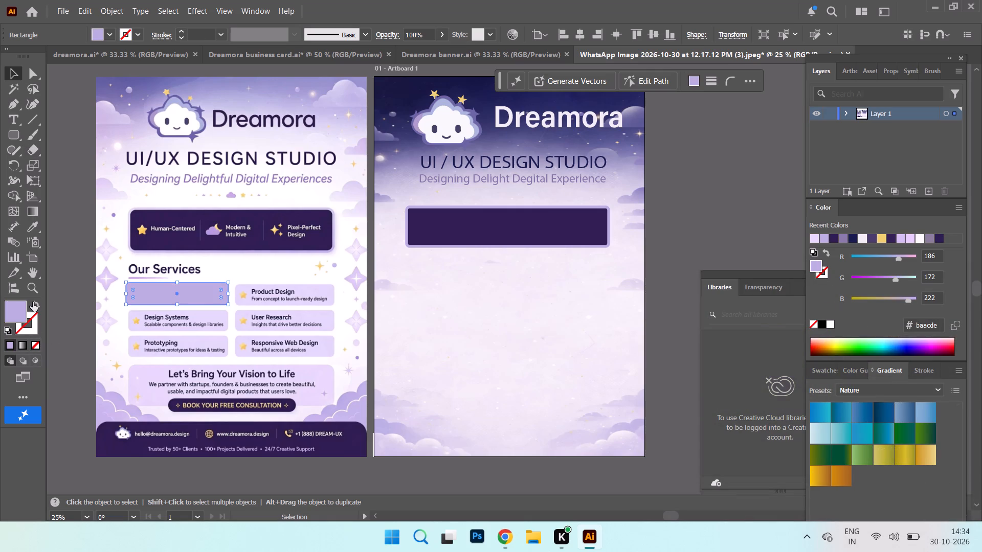
double_click(20, 305)
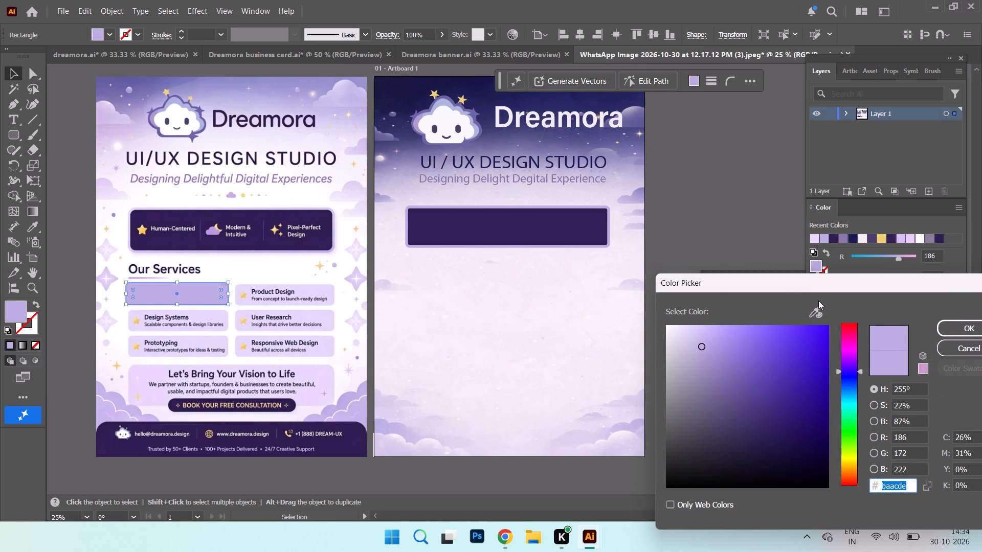
click(813, 313)
click(244, 287)
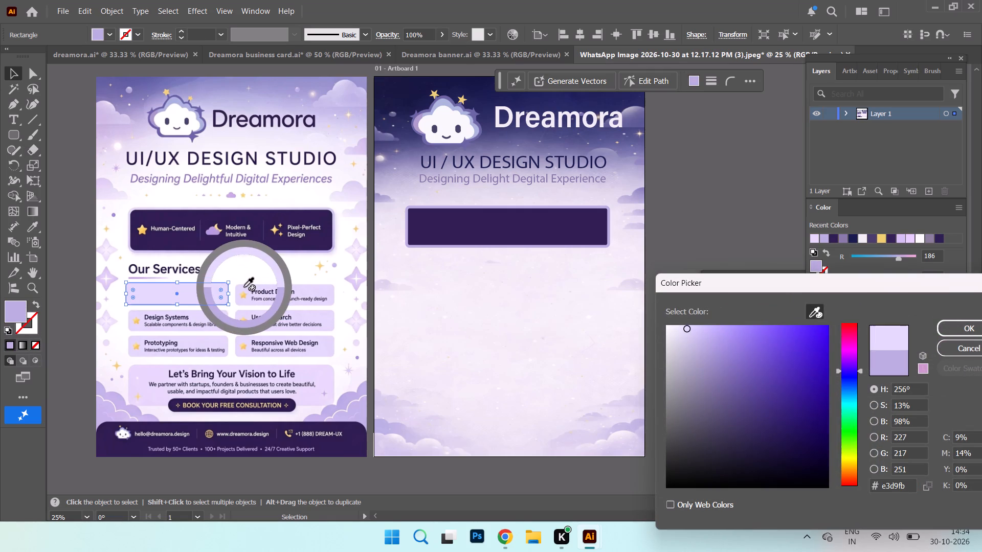
click(972, 328)
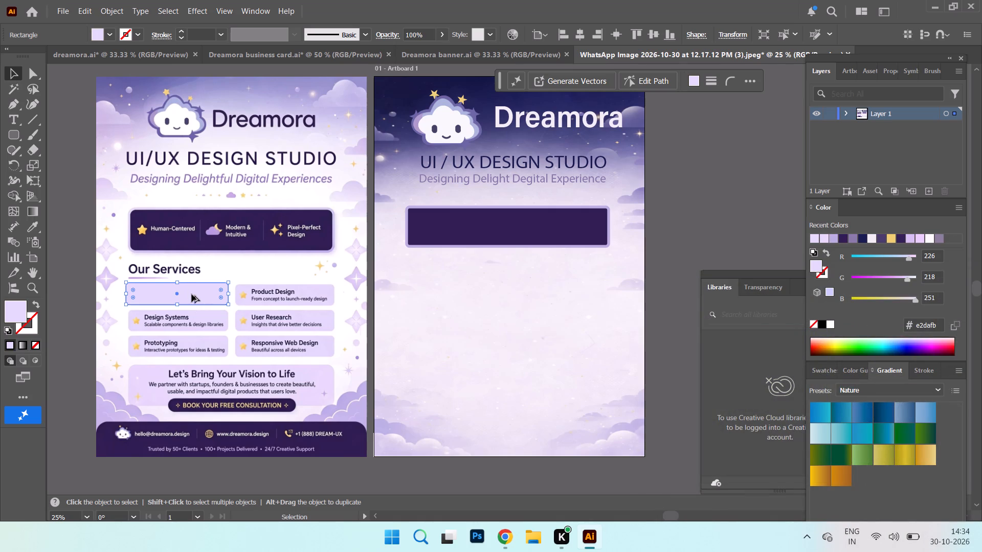
Duplicate the card rectangle downward over the reference's Design Systems and Prototyping cards.
alt+drag(192, 294, 191, 320)
alt+drag(204, 319, 207, 347)
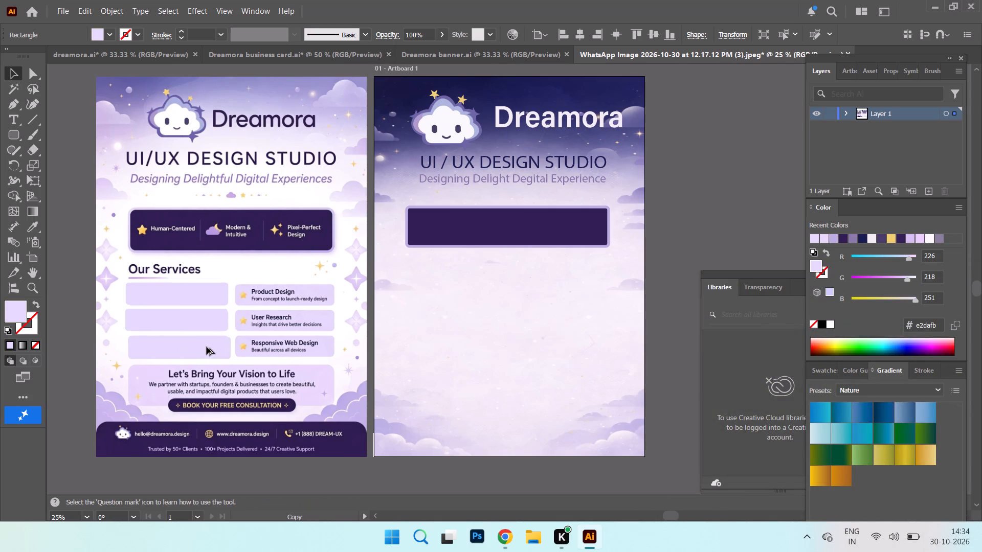
alt+drag(207, 347, 205, 344)
Duplicate the Prototyping card rectangle over the reference's Responsive Web Design card and nudge it into place.
alt+drag(208, 344, 275, 349)
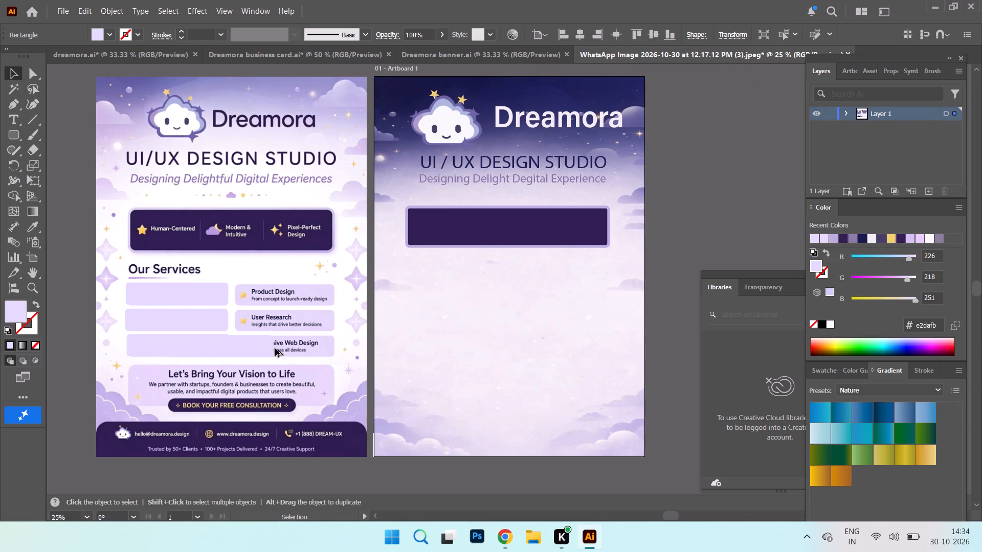
alt+drag(275, 349, 319, 344)
key(Left)
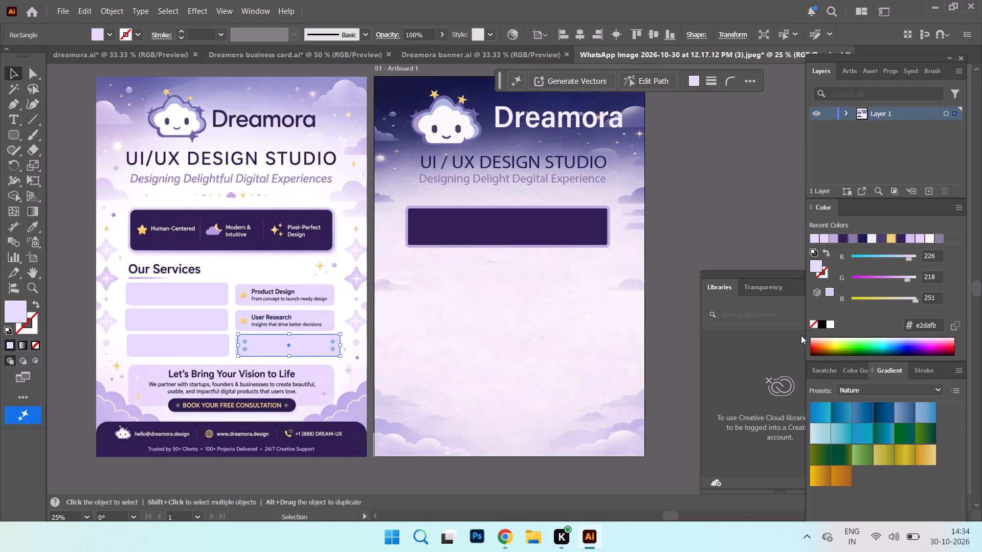
key(Left)
key(Left)
key(Left)
key(Left)
key(Left)
key(Left)
Duplicate the Responsive Web Design card rectangle upward over the reference's User Research and Product Design cards.
alt+drag(309, 341, 308, 318)
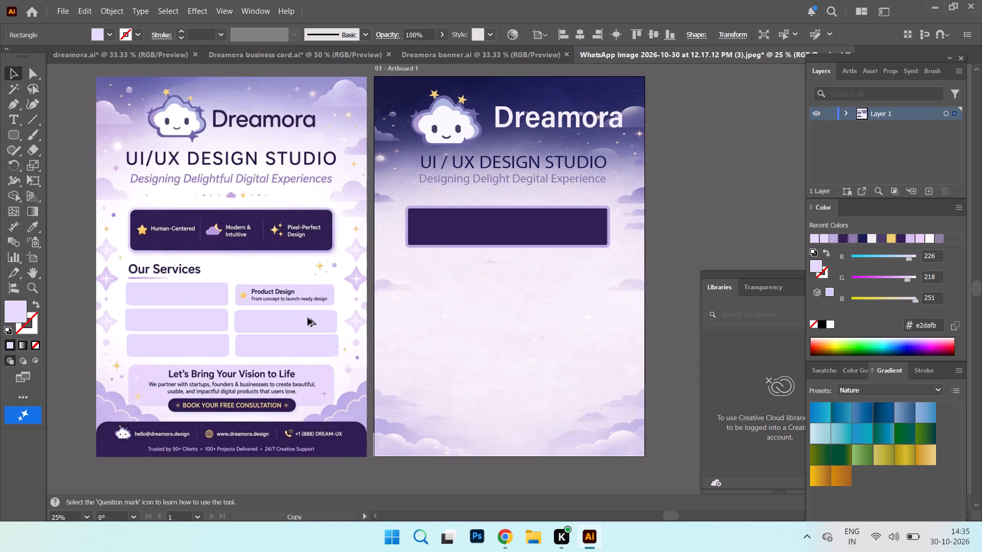
alt+drag(308, 318, 308, 317)
alt+drag(307, 321, 307, 311)
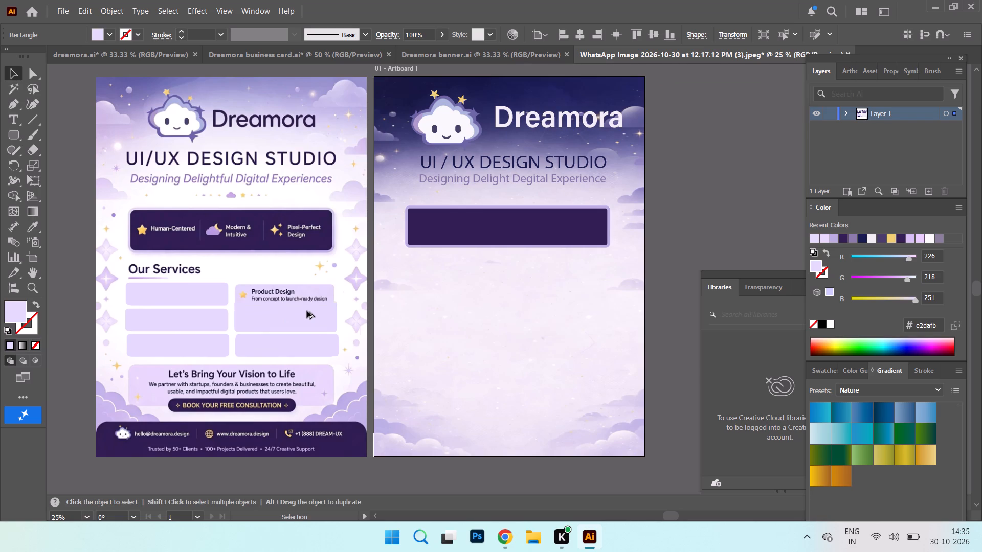
alt+drag(307, 311, 307, 294)
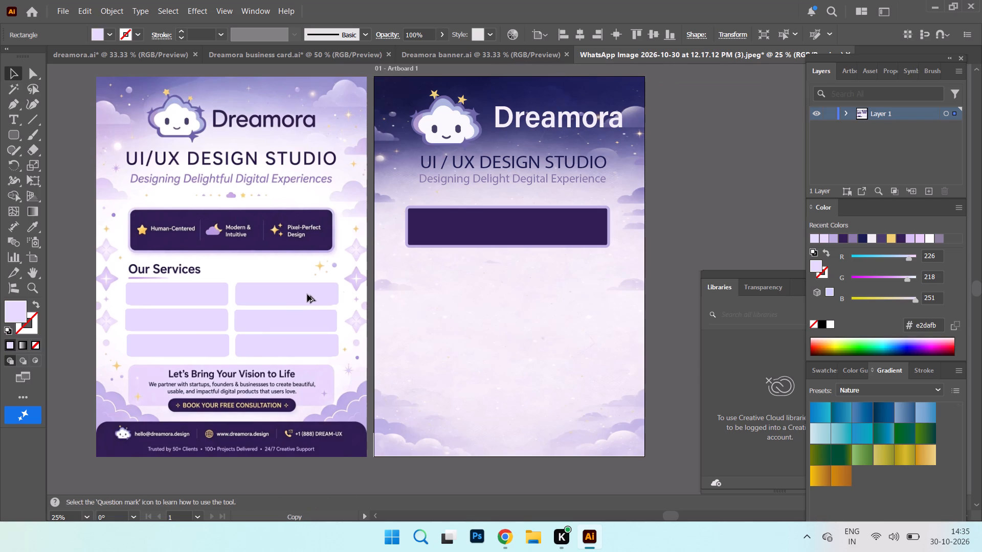
alt+drag(307, 294, 308, 294)
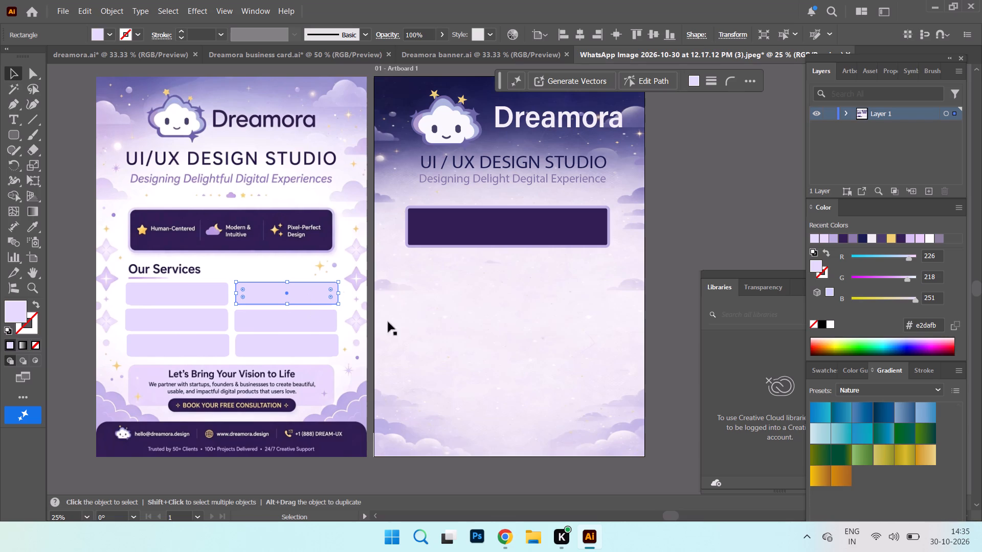
Select all six card rectangles, move them onto the new flyer beneath the dark feature bar, and deselect them.
shift+click(220, 286)
shift+click(220, 321)
shift+click(276, 321)
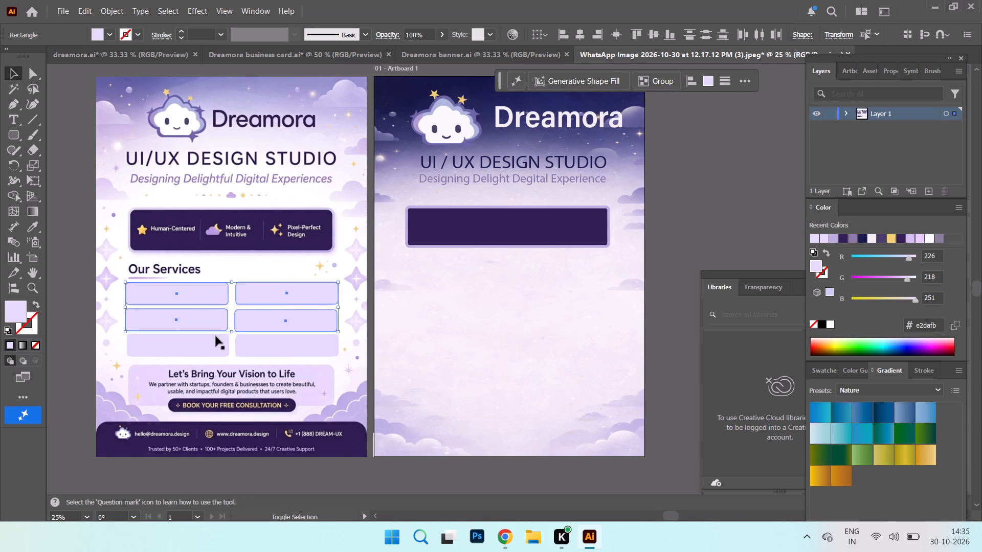
shift+click(216, 336)
shift+click(262, 343)
drag(259, 318, 523, 317)
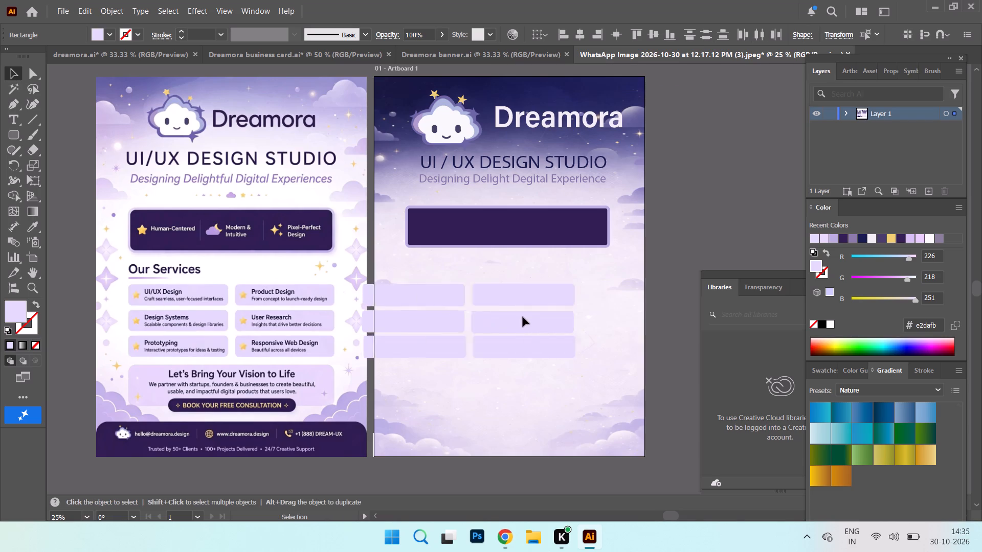
drag(523, 317, 538, 308)
drag(538, 308, 540, 317)
click(540, 317)
click(451, 378)
Align the left edges of the three service cards in the new flyer's left column.
click(477, 292)
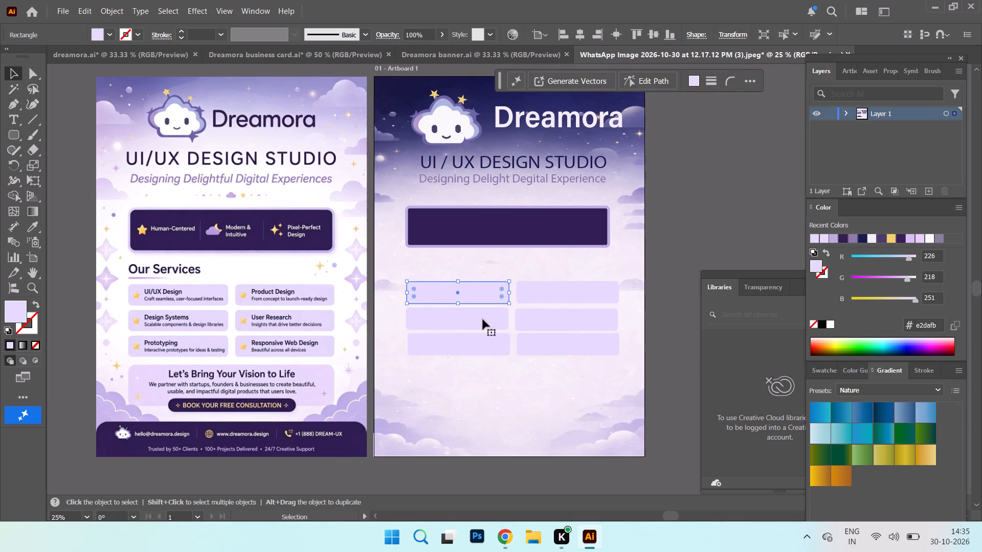
shift+click(483, 319)
shift+click(488, 341)
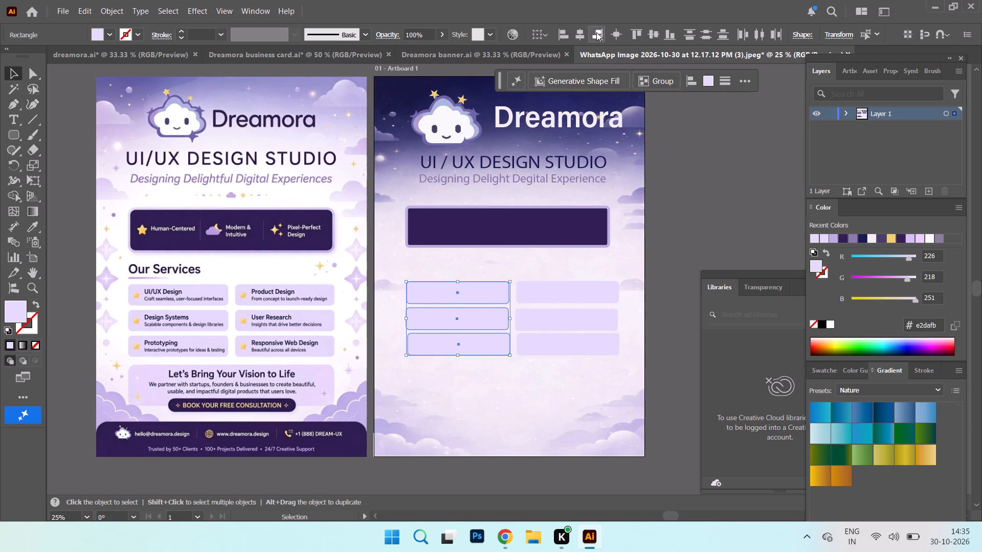
click(543, 36)
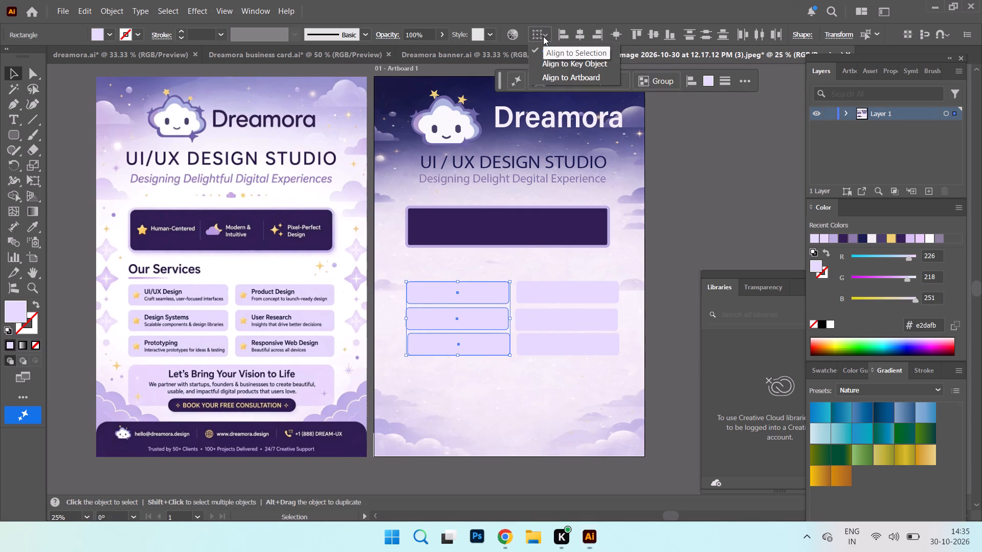
click(709, 146)
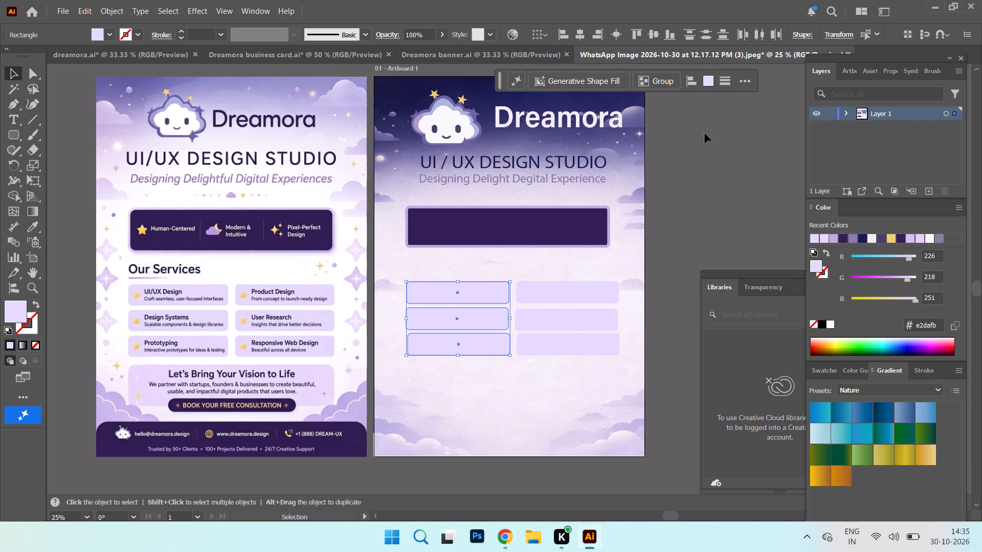
click(689, 82)
click(695, 124)
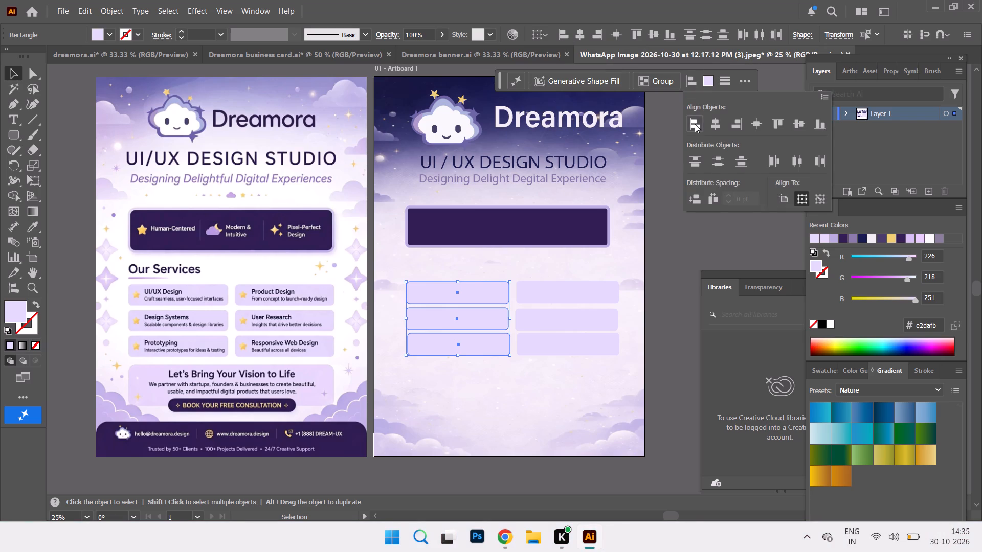
click(591, 282)
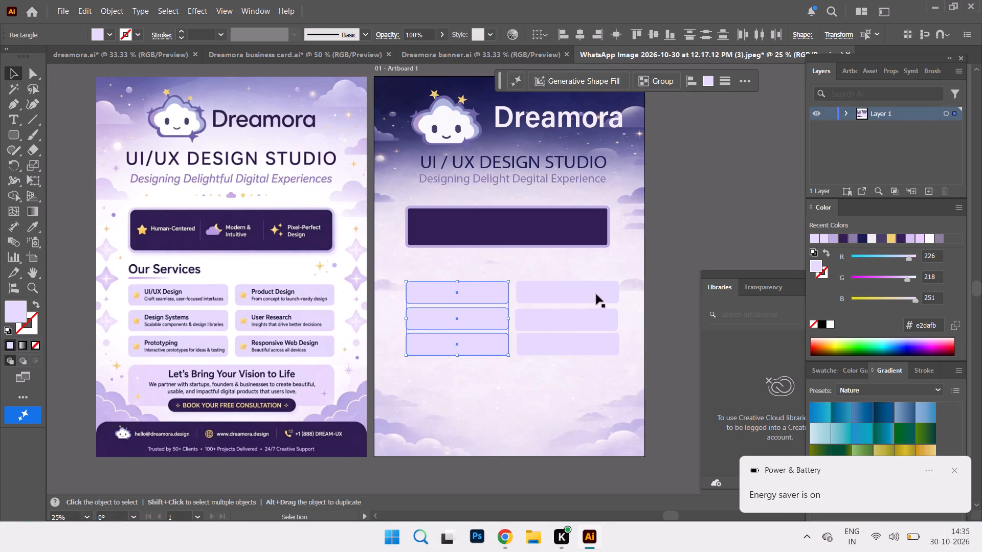
Align the right edges of the three service cards in the new flyer's right column.
click(596, 293)
shift+click(589, 317)
shift+click(585, 341)
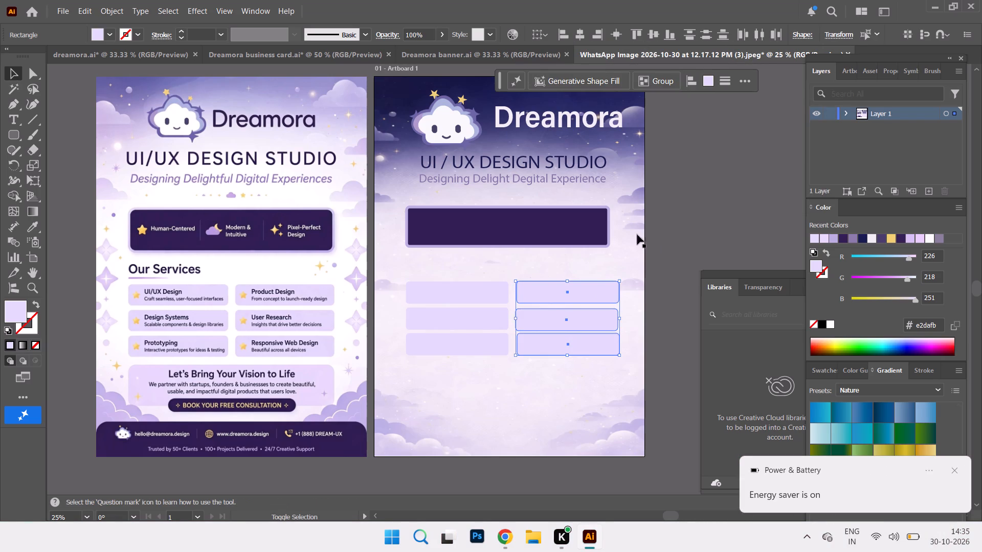
click(699, 80)
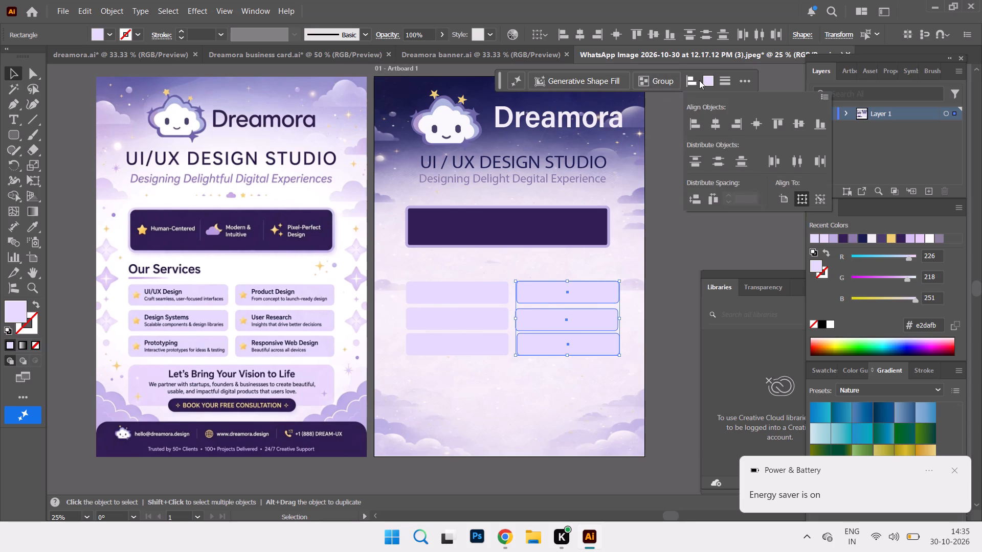
click(735, 130)
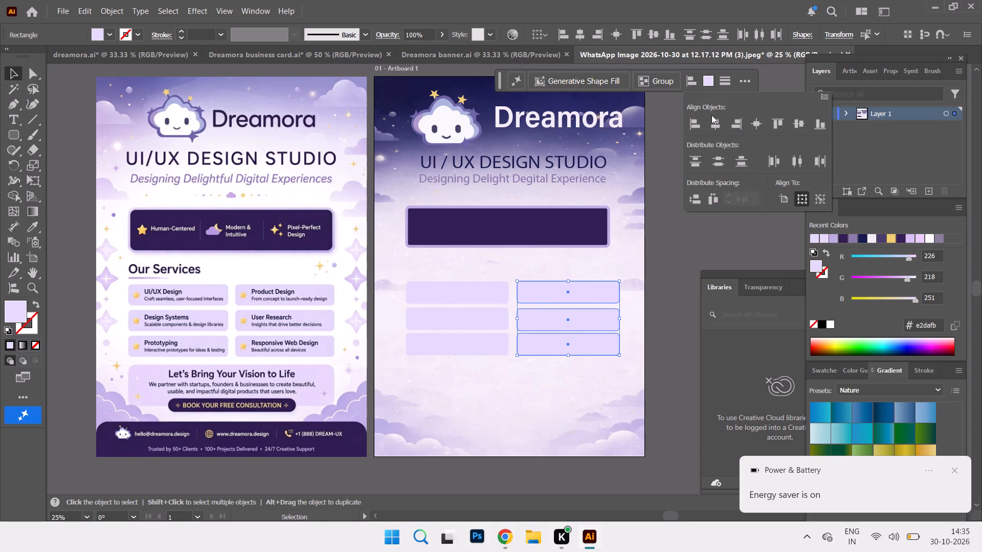
Draw a rounded rectangle over the reference's "Let's Bring Your Vision to Life" panel and move it beneath the new flyer's service cards.
click(12, 139)
drag(128, 367, 124, 392)
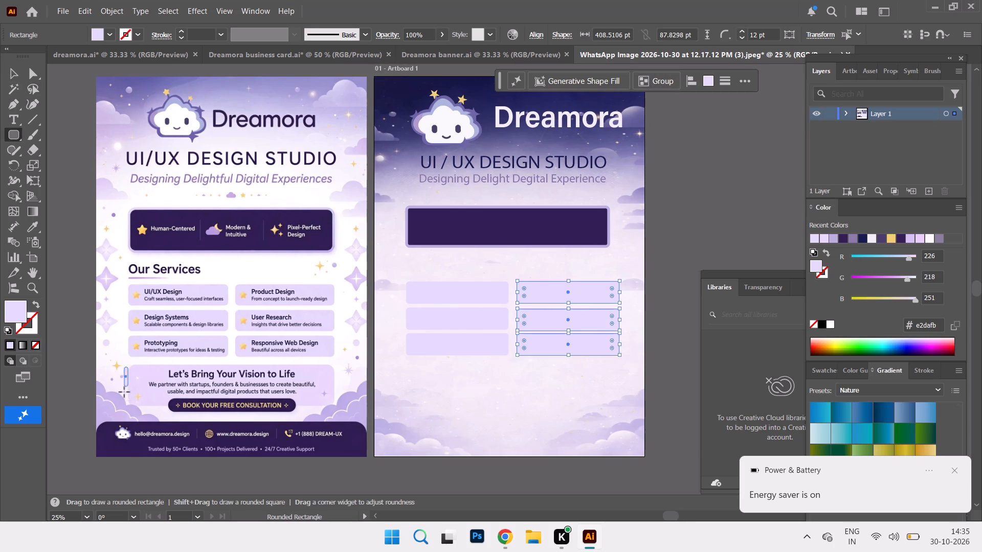
drag(124, 392, 337, 409)
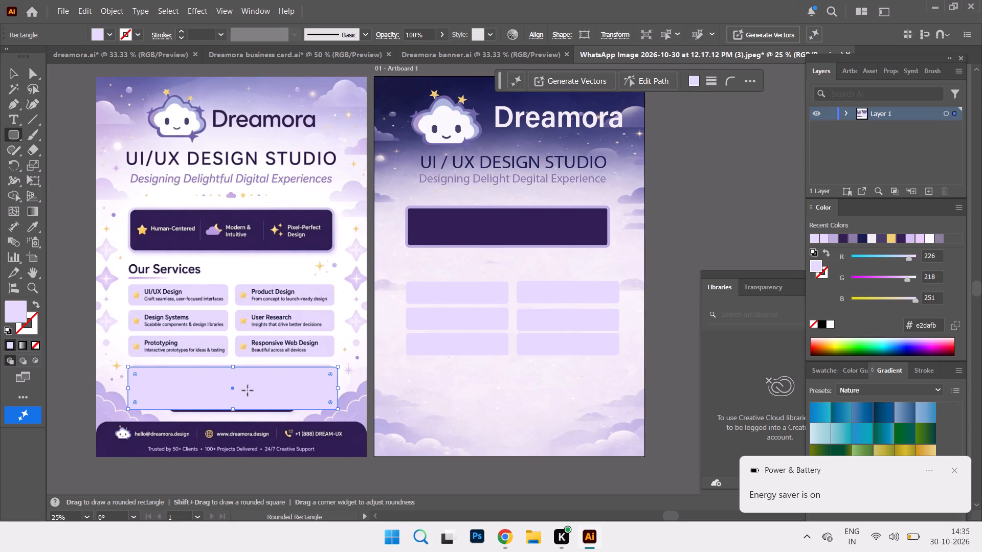
click(16, 72)
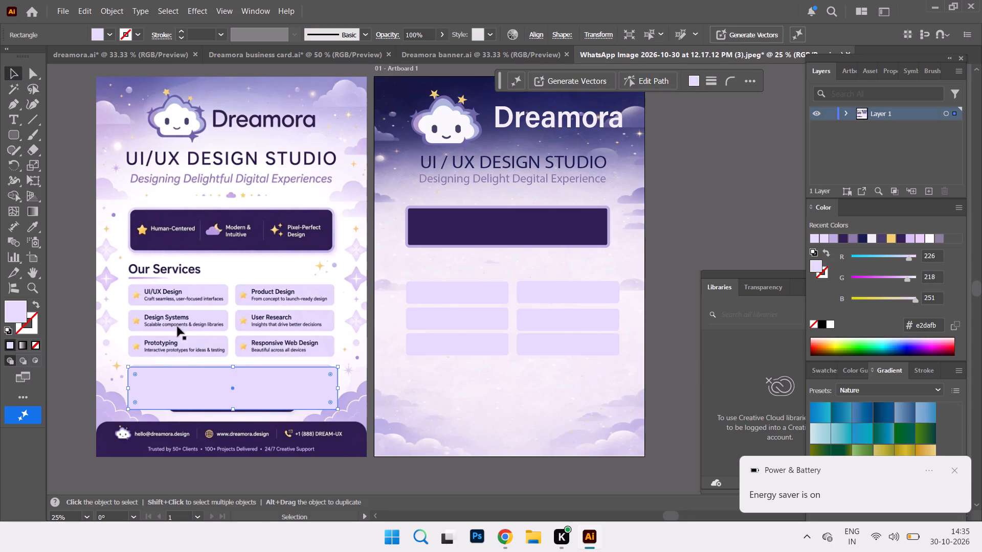
drag(264, 388, 545, 388)
double_click(545, 388)
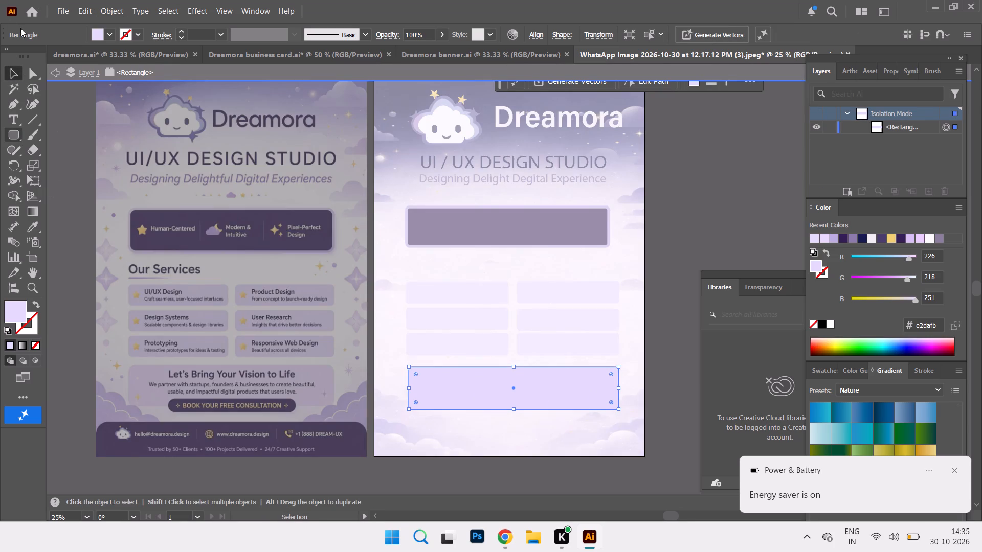
click(54, 70)
Save the document in Downloads as an Adobe Illustrator file named "dremora FLYER", accepting the default Illustrator options.
click(62, 8)
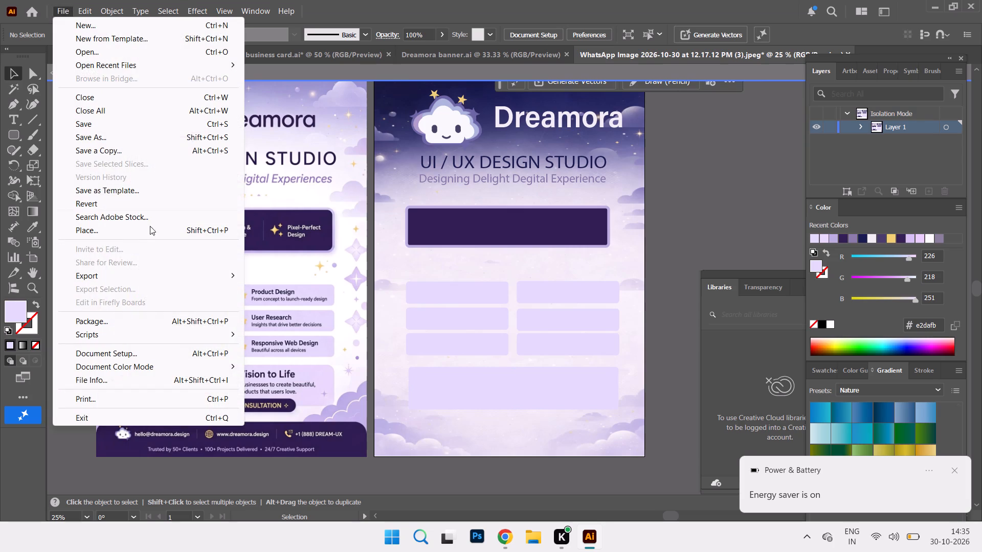
click(139, 136)
key(BackSpace)
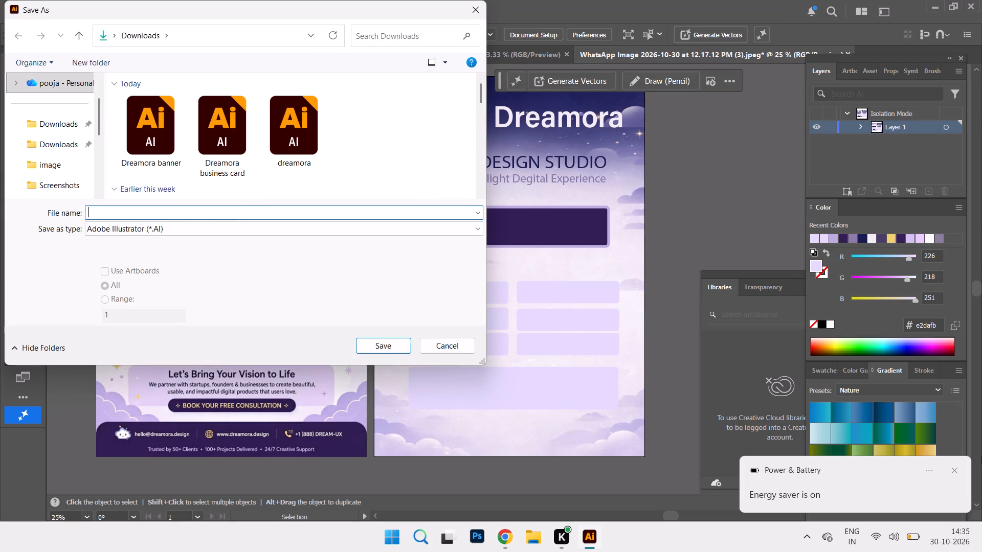
key(d)
key(r)
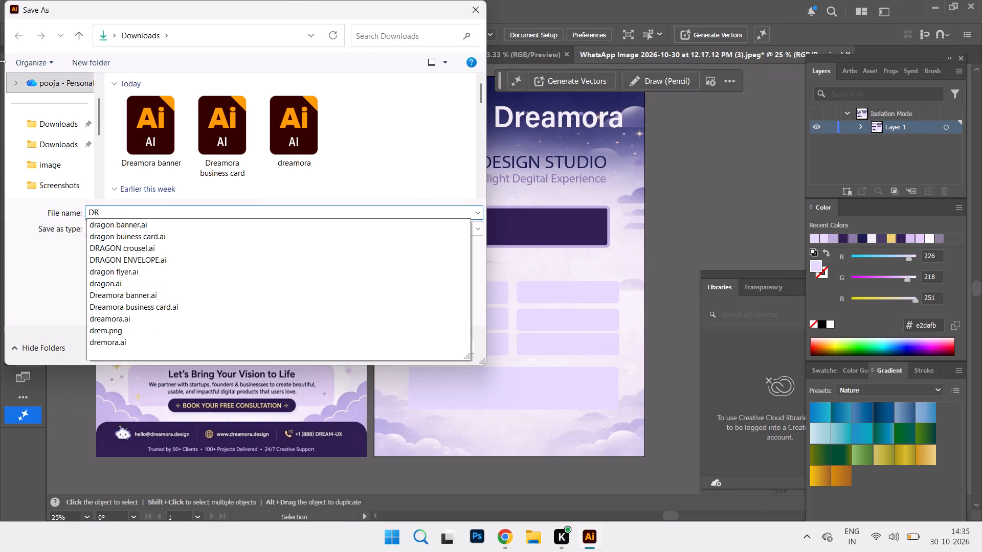
click(117, 345)
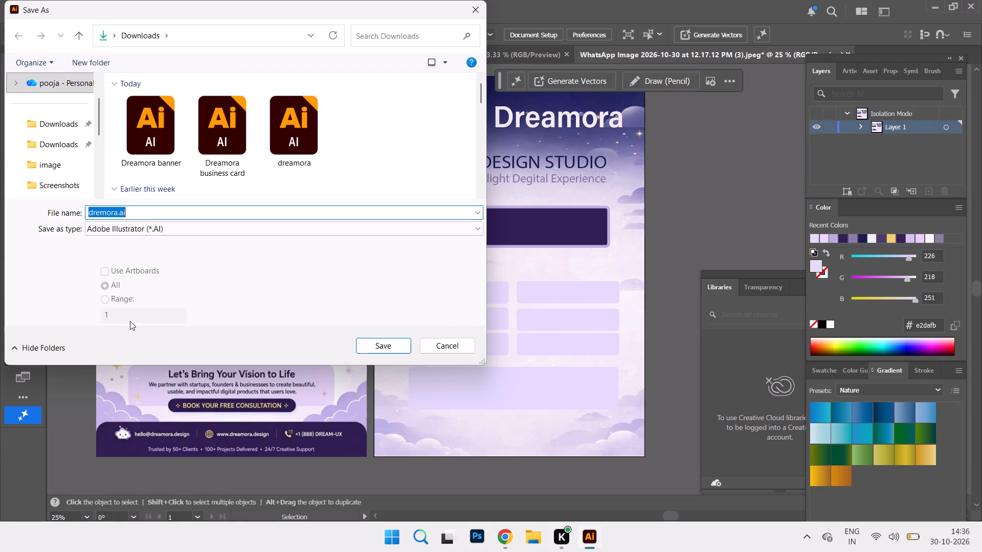
drag(139, 207, 117, 212)
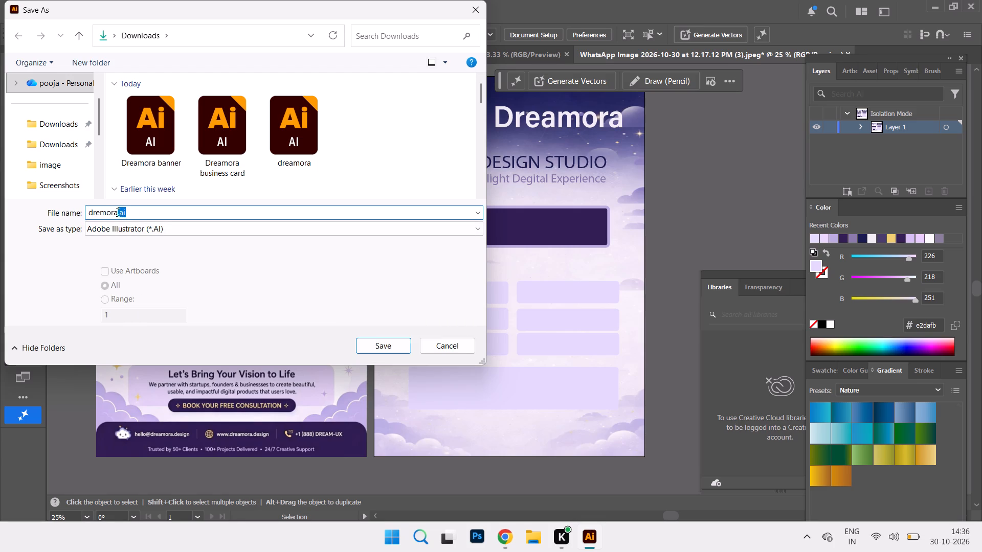
drag(117, 212, 116, 213)
key(BackSpace)
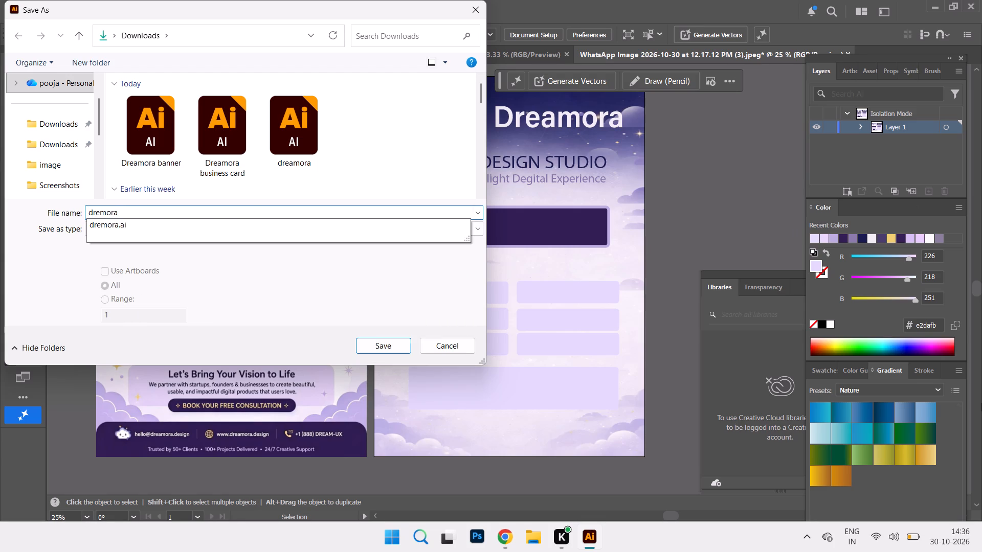
key(space)
text(FLYER)
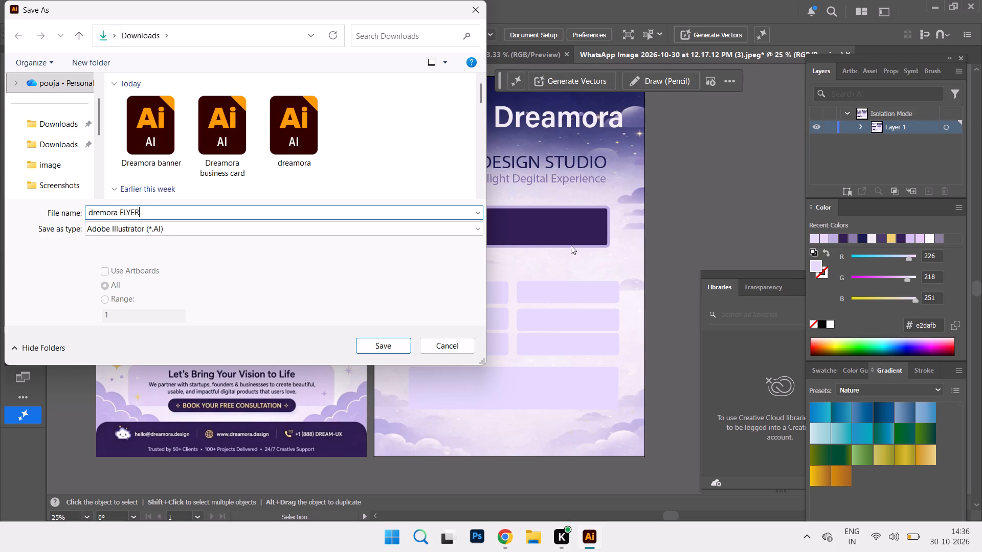
click(369, 345)
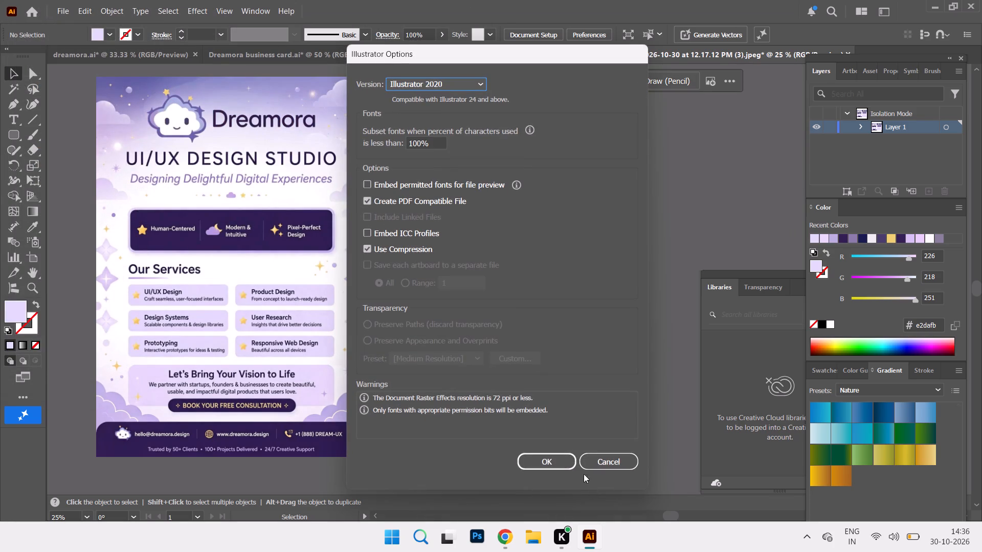
click(562, 466)
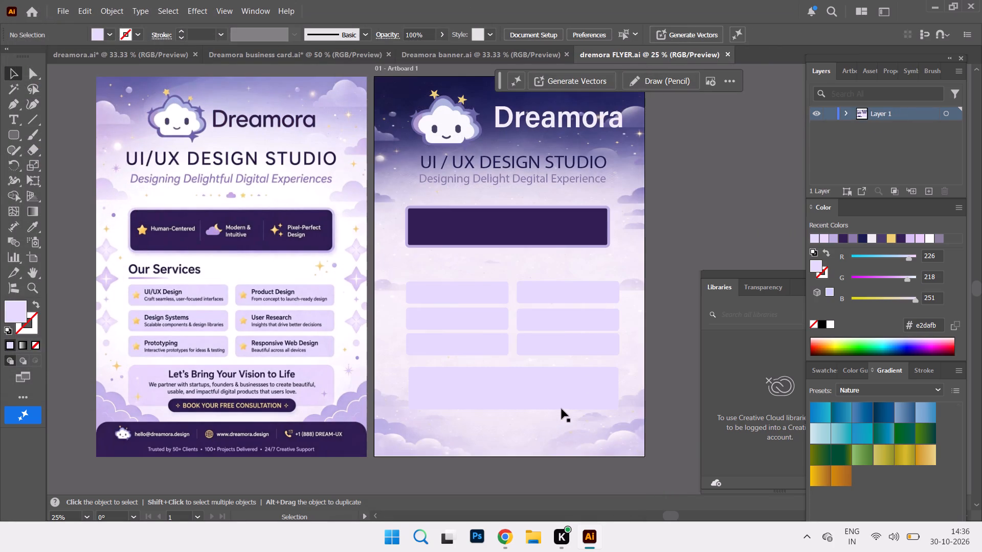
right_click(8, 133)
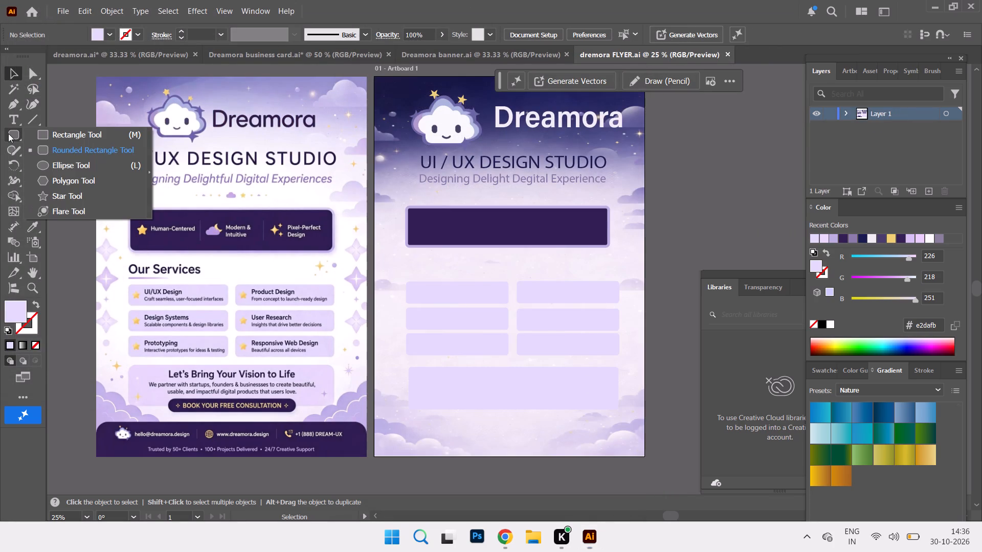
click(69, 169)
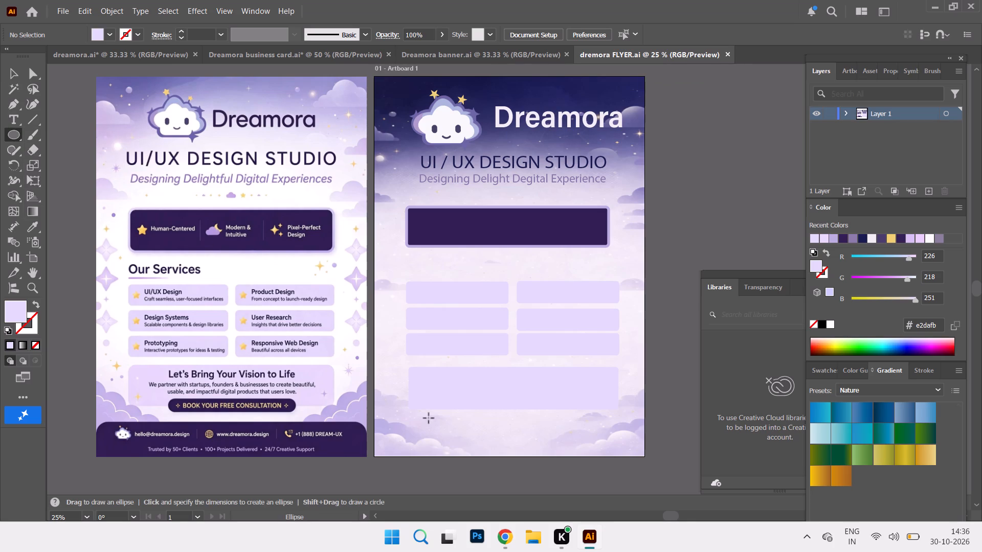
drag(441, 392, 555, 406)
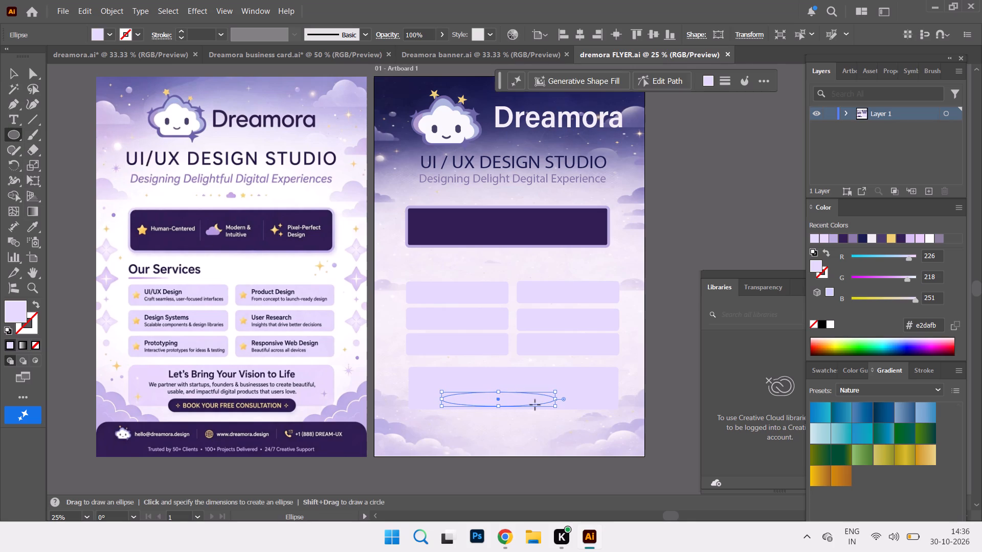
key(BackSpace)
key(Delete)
Draw a thin rounded rectangle for the consultation button across the lower part of the new flyer's call-to-action panel.
right_click(9, 133)
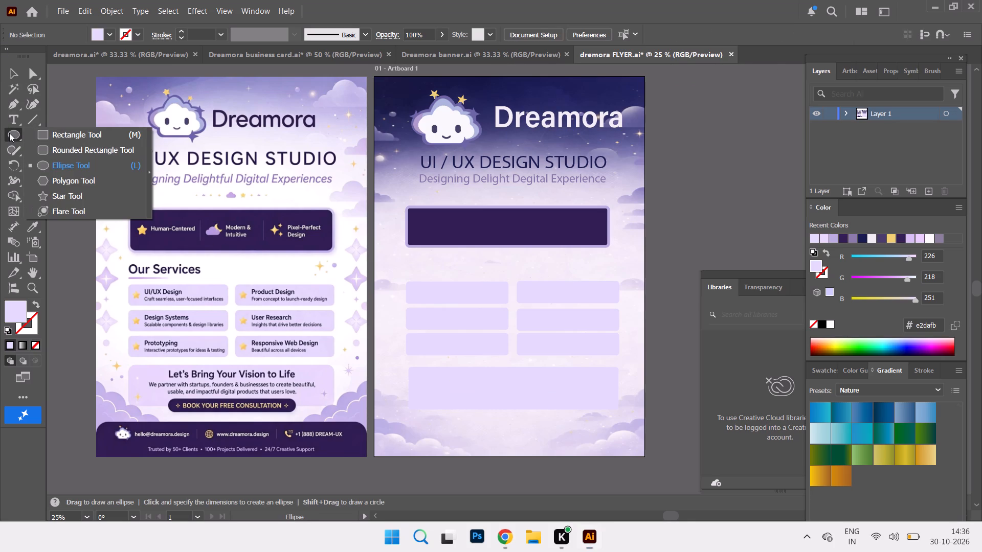
click(78, 153)
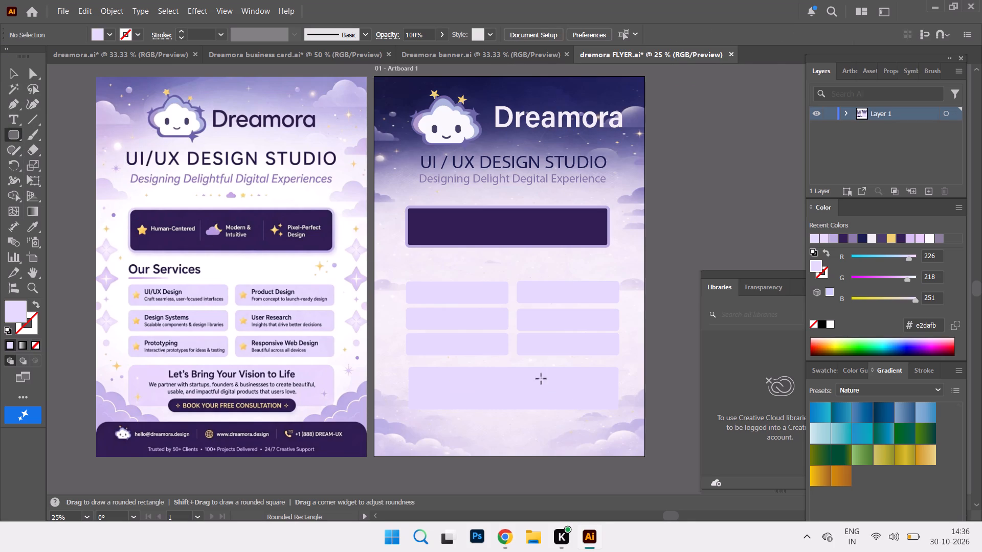
drag(437, 395, 439, 401)
drag(439, 401, 577, 407)
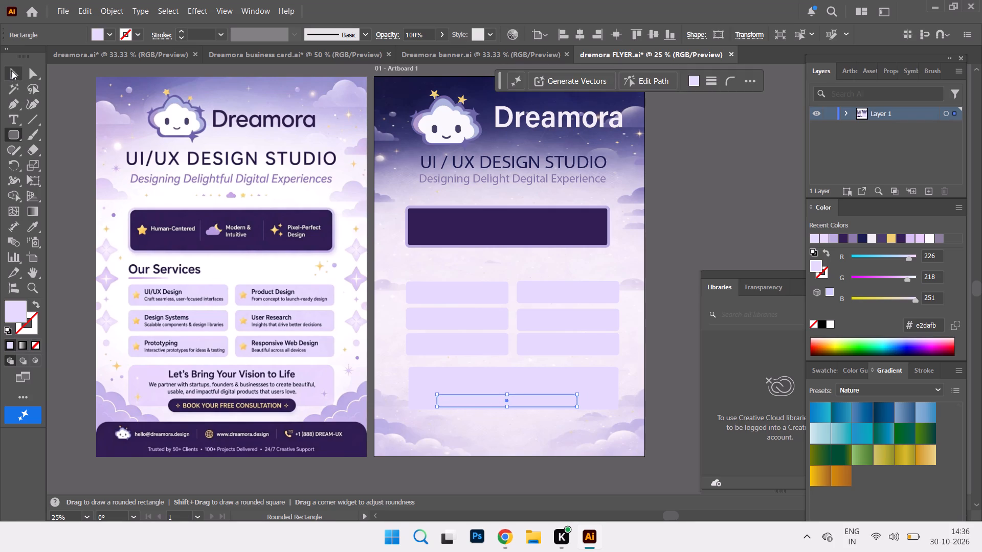
Fit the button rectangle over the reference's "Book Your Free Consultation" button, narrowing it to about 500 pt, and move it back onto the new panel.
click(12, 73)
drag(508, 402, 503, 404)
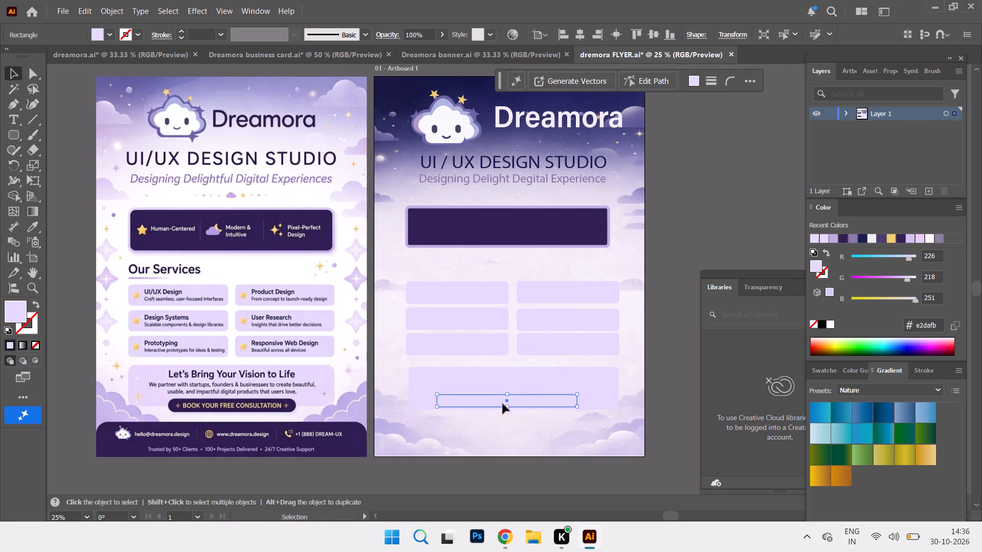
drag(503, 404, 251, 414)
drag(250, 414, 242, 412)
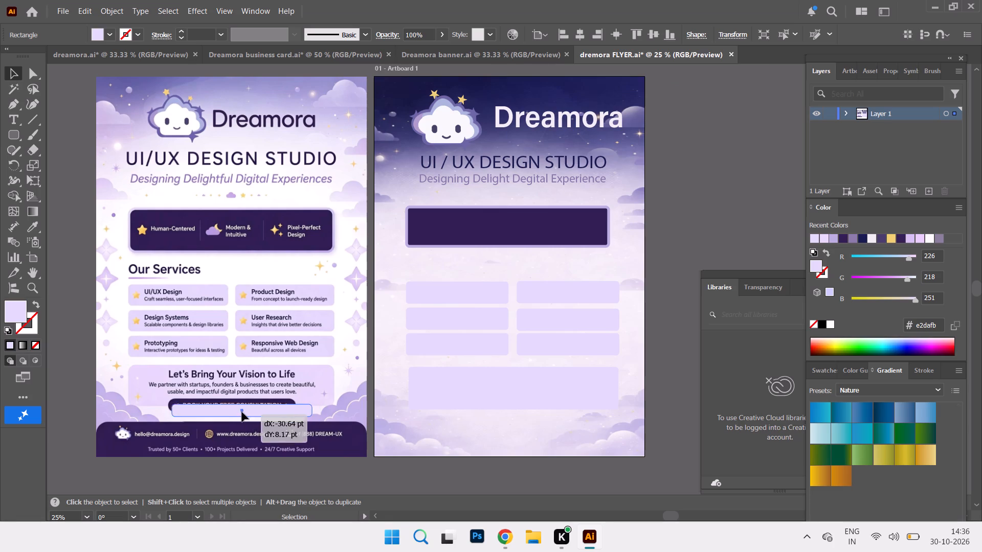
drag(242, 412, 233, 405)
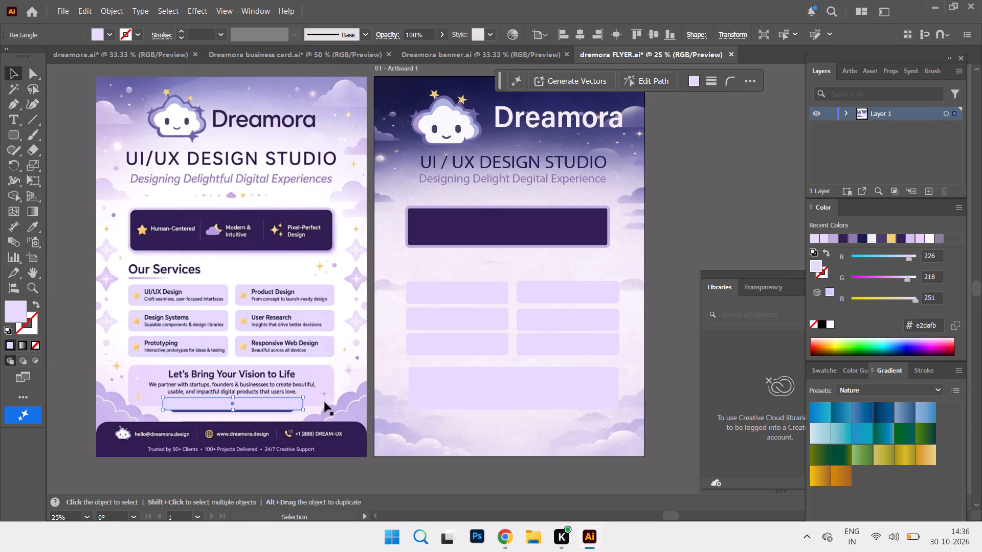
drag(303, 399, 287, 399)
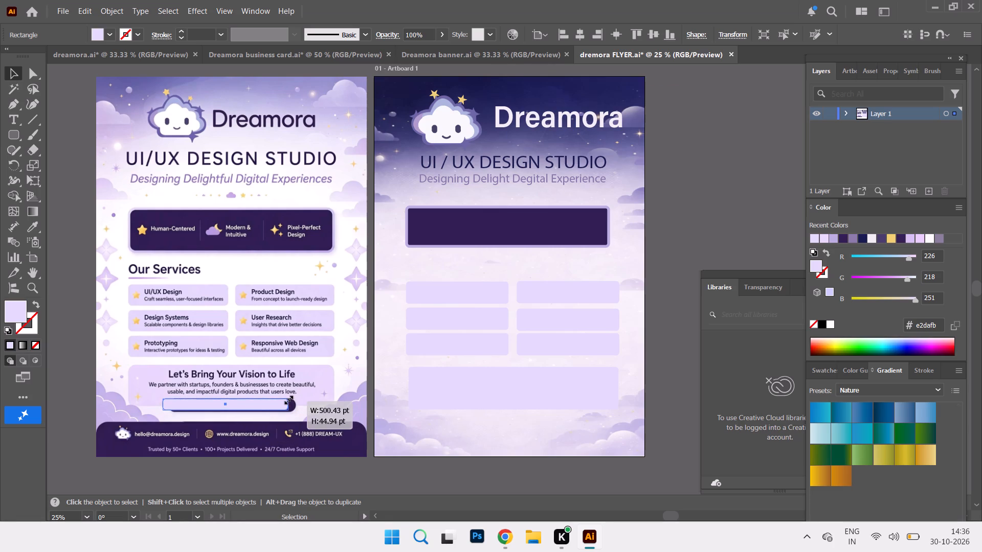
drag(287, 399, 287, 398)
drag(224, 401, 523, 393)
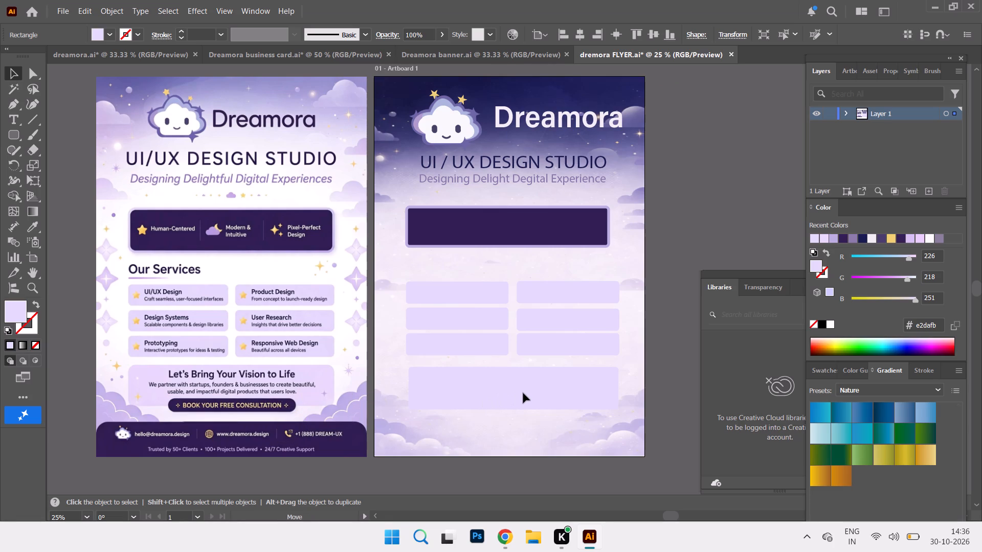
Fill the consultation button with the feature bar's dark purple (311e53) and center it across the lower part of the call-to-action panel.
drag(523, 393, 542, 397)
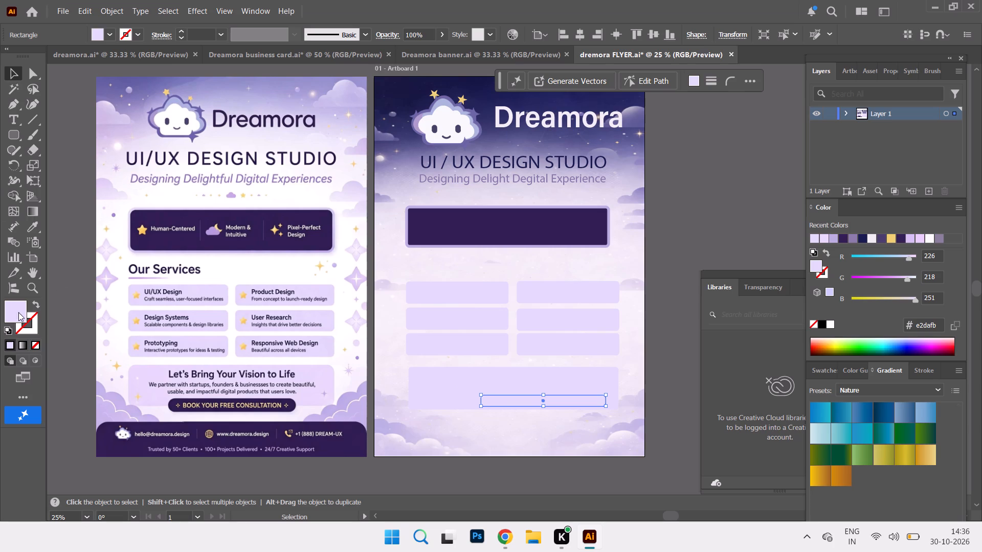
double_click(18, 312)
click(810, 310)
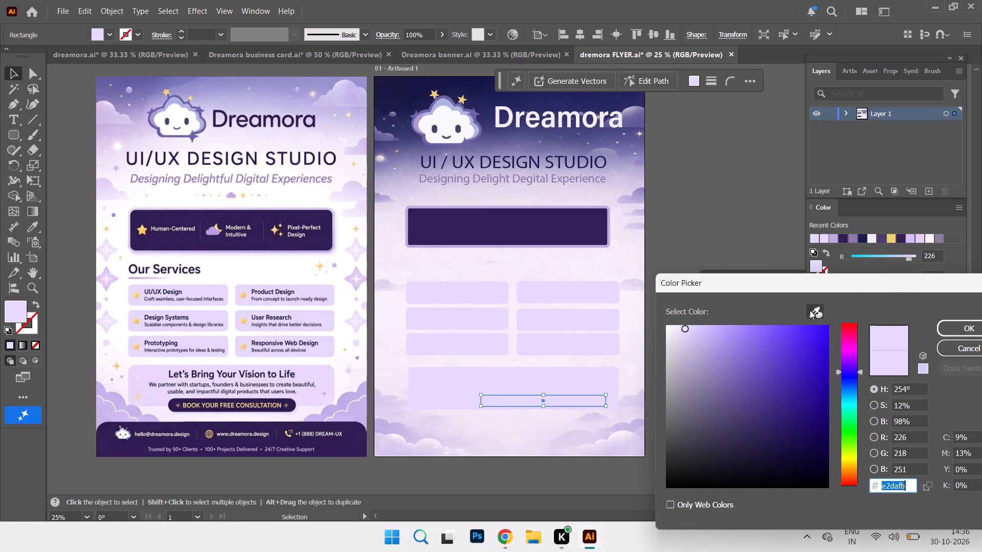
click(493, 222)
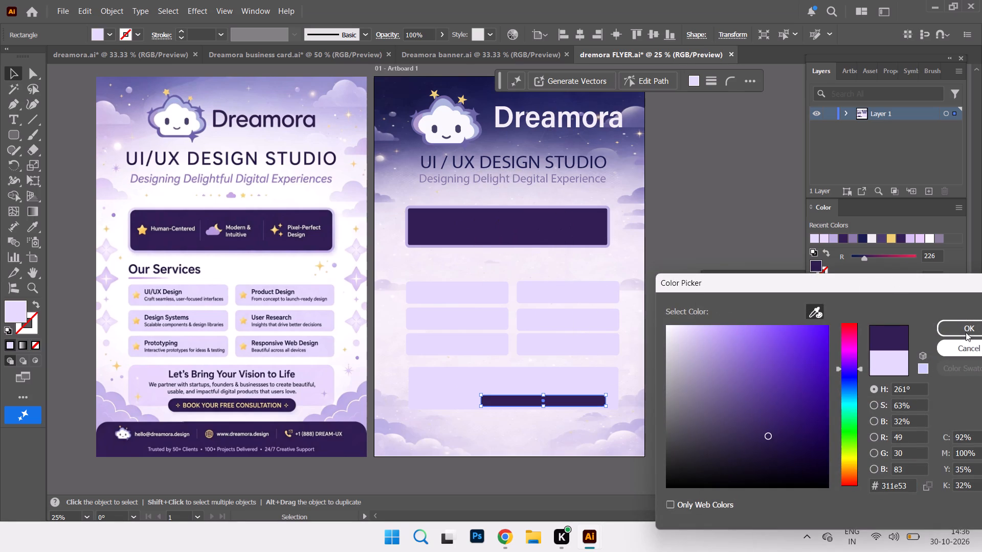
click(966, 328)
drag(579, 404, 561, 405)
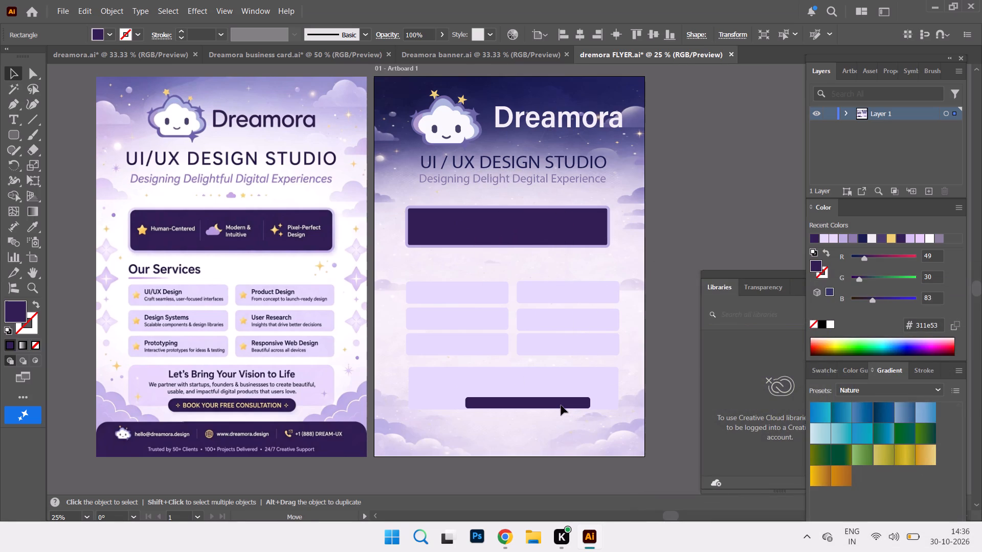
drag(561, 405, 548, 402)
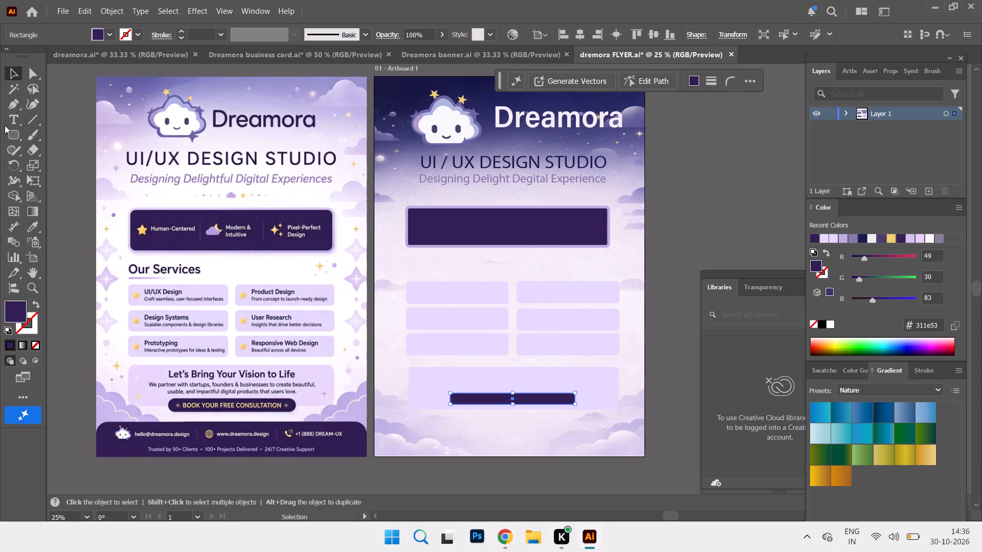
Draw a dark purple rounded rectangle about 1080 by 263 pt over the reference's footer, rounding its corners to about 74 pt and deleting the stray shape.
click(15, 140)
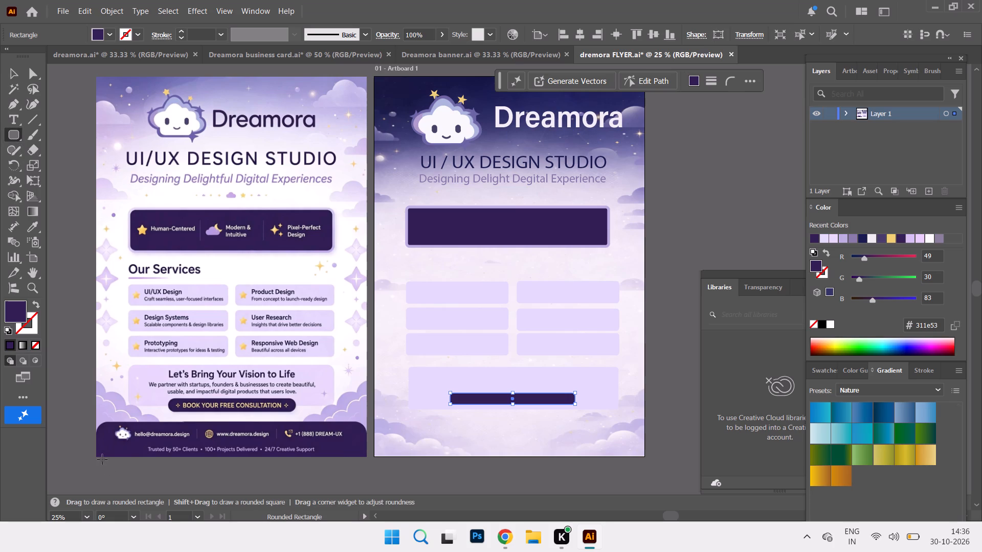
click(95, 429)
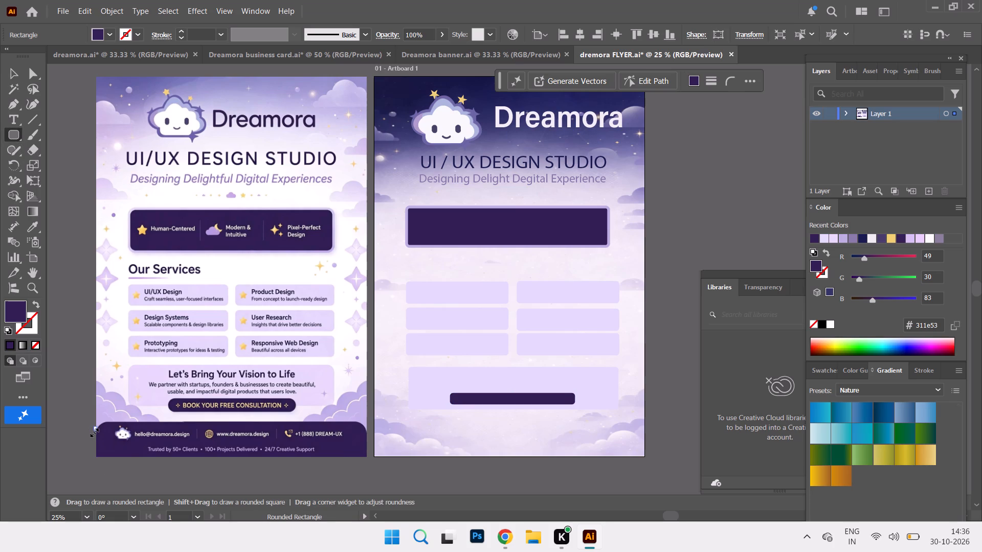
key(Delete)
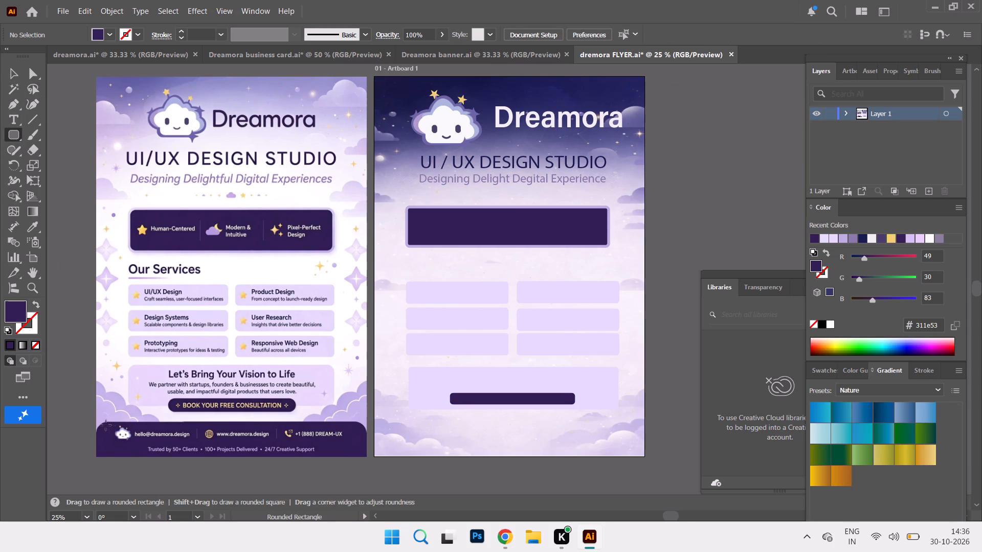
drag(96, 420, 367, 486)
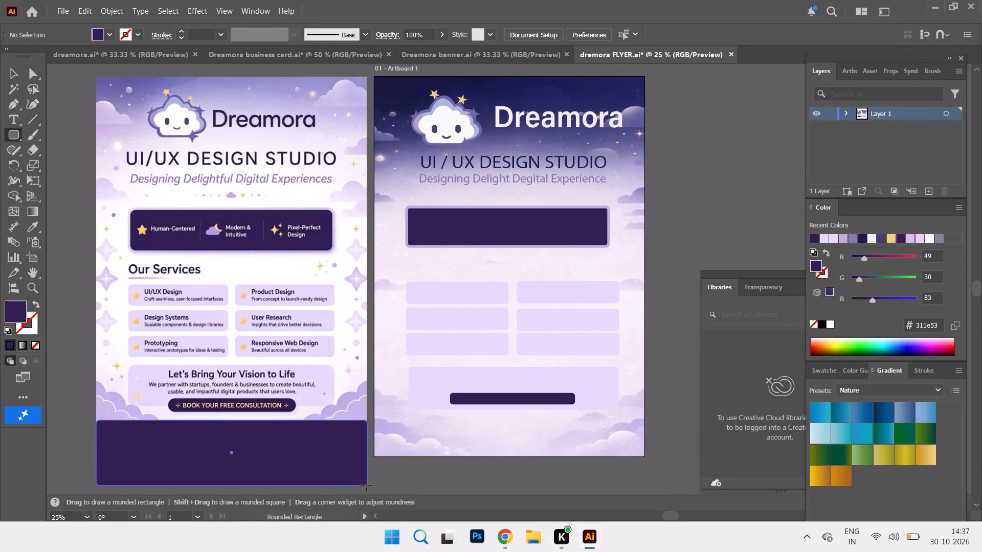
drag(367, 486, 367, 487)
drag(360, 427, 348, 439)
drag(306, 447, 308, 452)
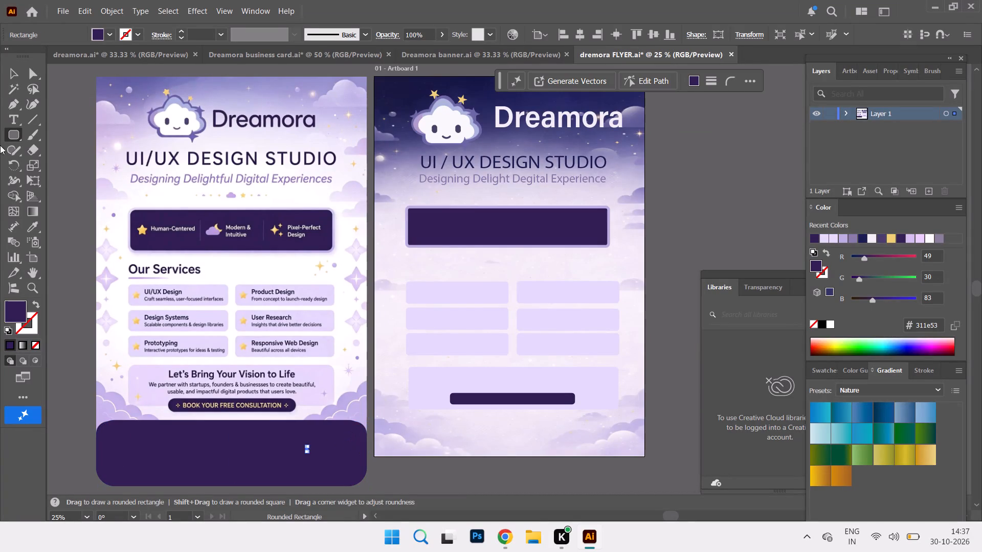
key(Delete)
Move the footer rectangle onto the new flyer, spanning the artboard's width and overlapping its bottom edge.
click(12, 78)
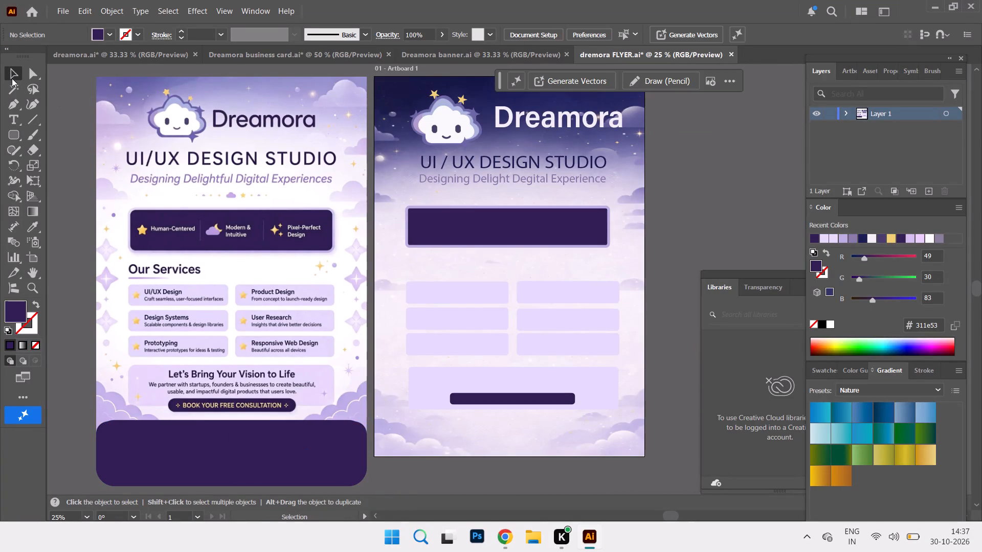
drag(249, 466, 249, 466)
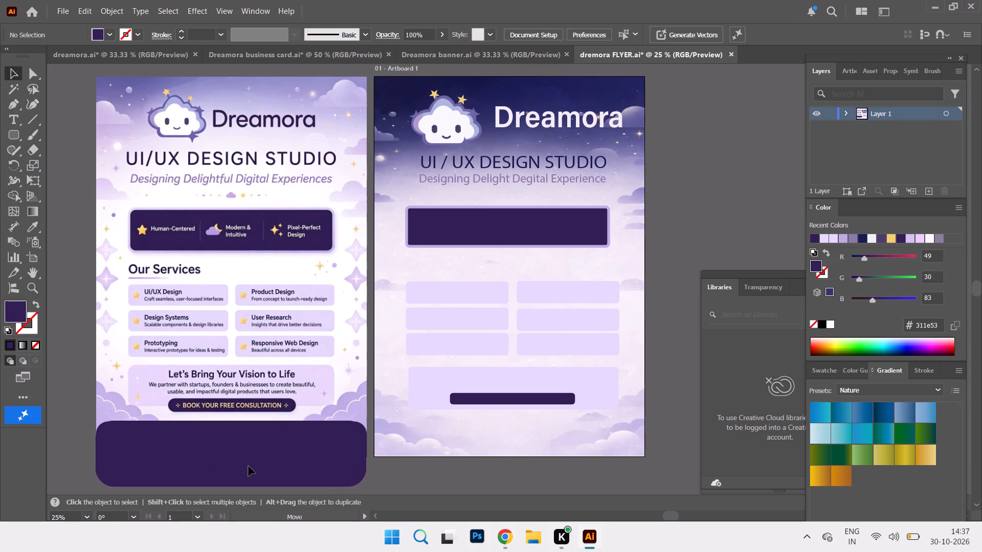
drag(249, 466, 532, 465)
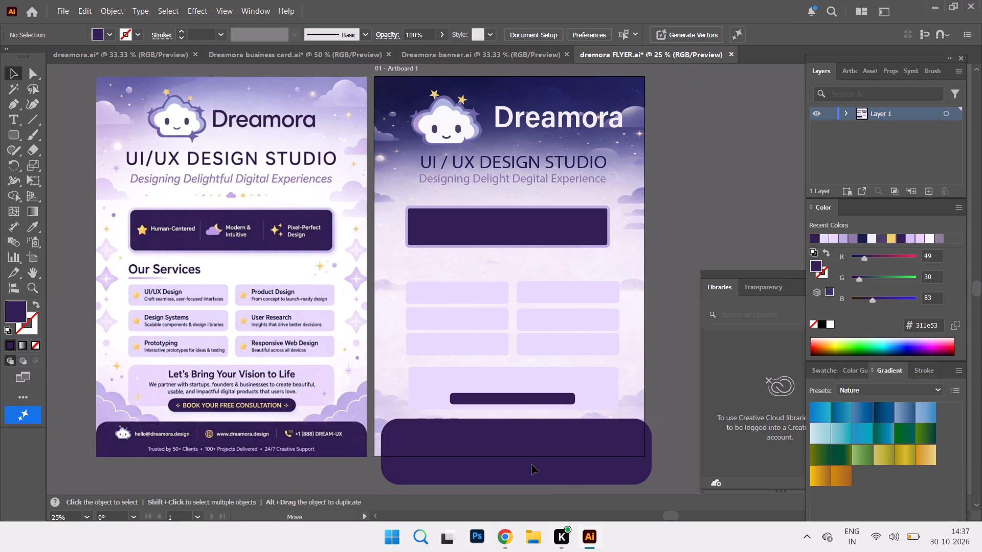
drag(532, 465, 527, 466)
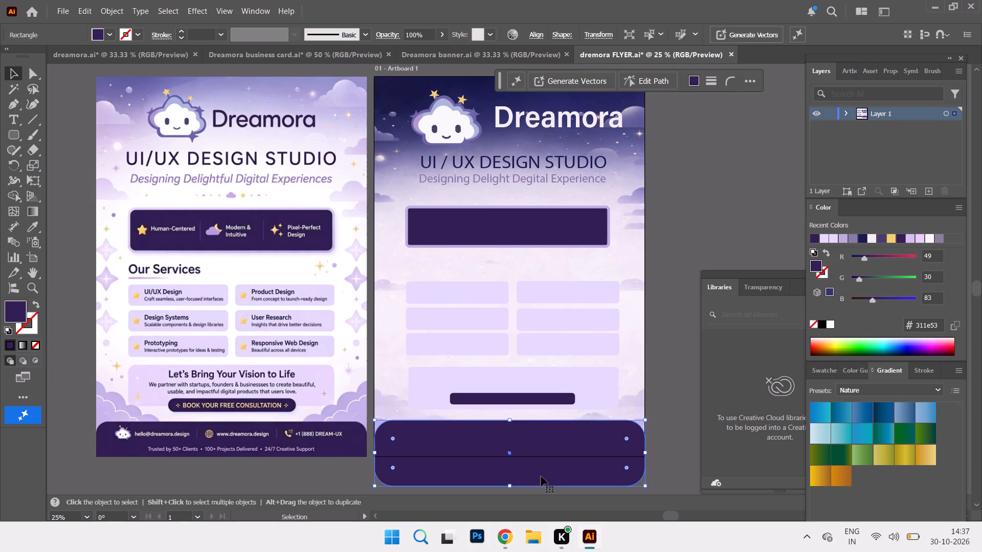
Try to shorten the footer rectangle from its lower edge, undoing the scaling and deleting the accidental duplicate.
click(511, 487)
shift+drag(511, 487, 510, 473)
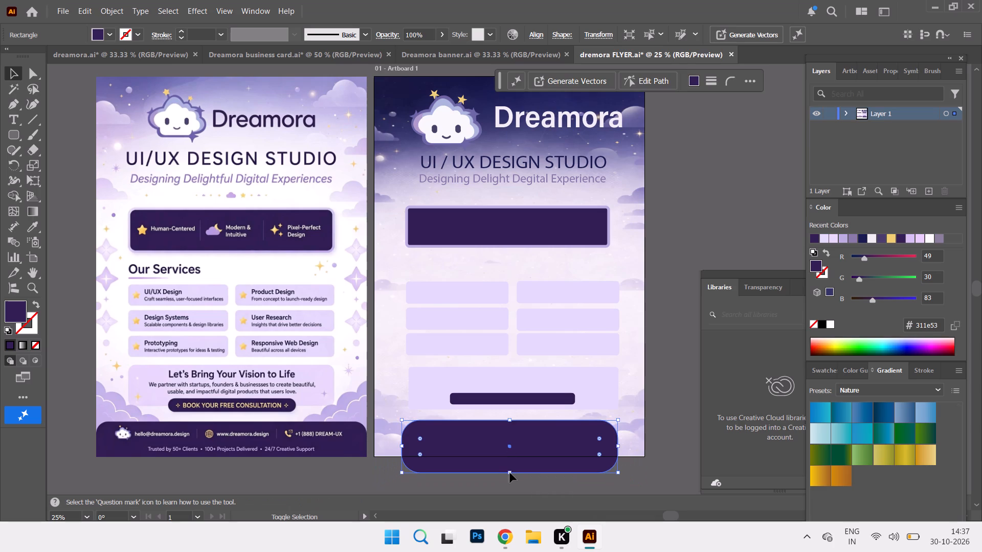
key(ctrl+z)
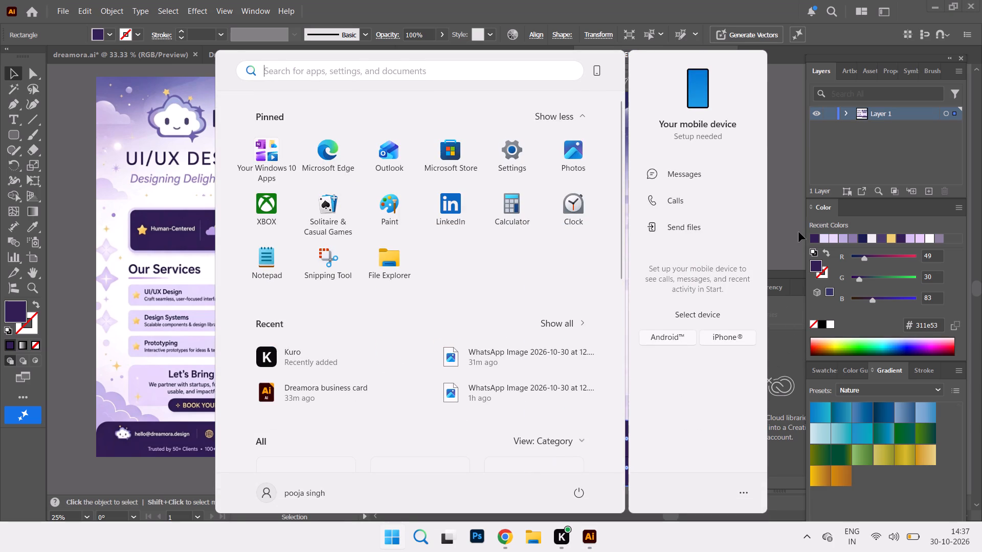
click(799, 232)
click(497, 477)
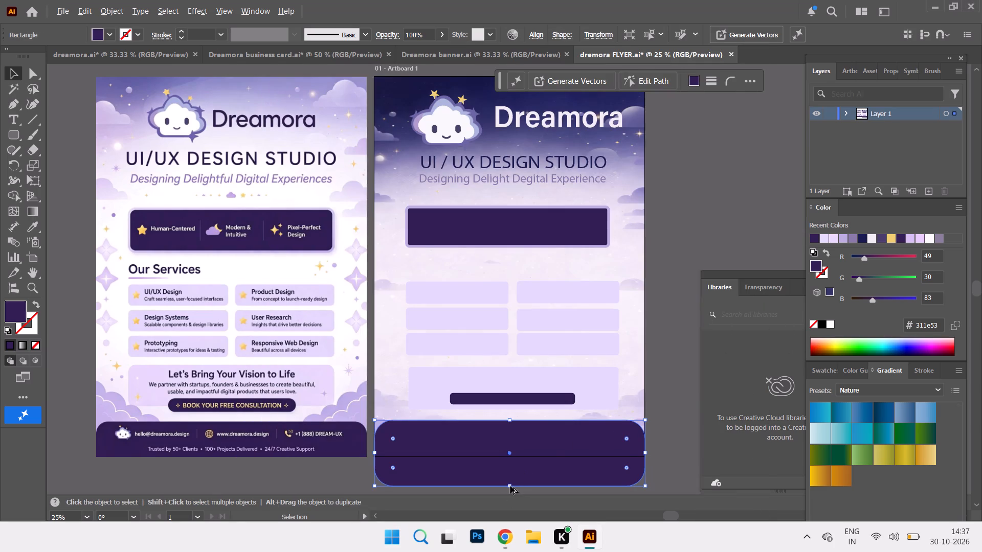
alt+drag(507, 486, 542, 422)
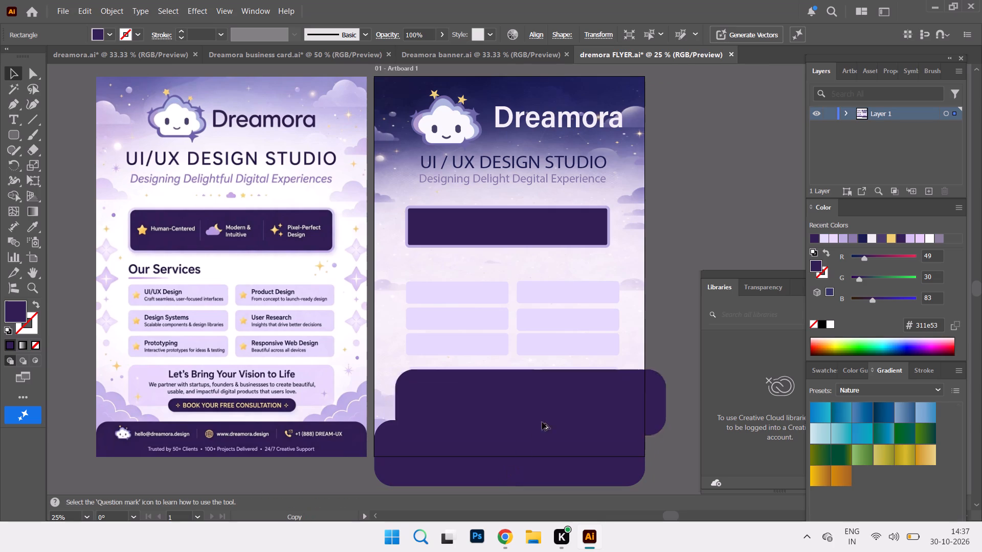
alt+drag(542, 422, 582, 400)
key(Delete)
Shift the footer rectangle slightly upward on the new flyer so it sits closer beneath the call-to-action panel, and deselect it.
click(544, 462)
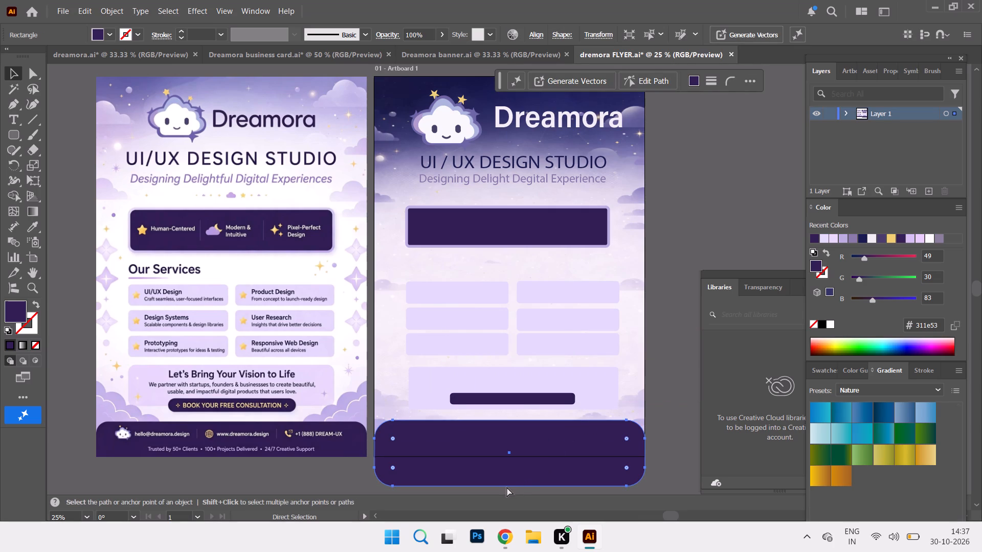
ctrl+drag(507, 487, 506, 480)
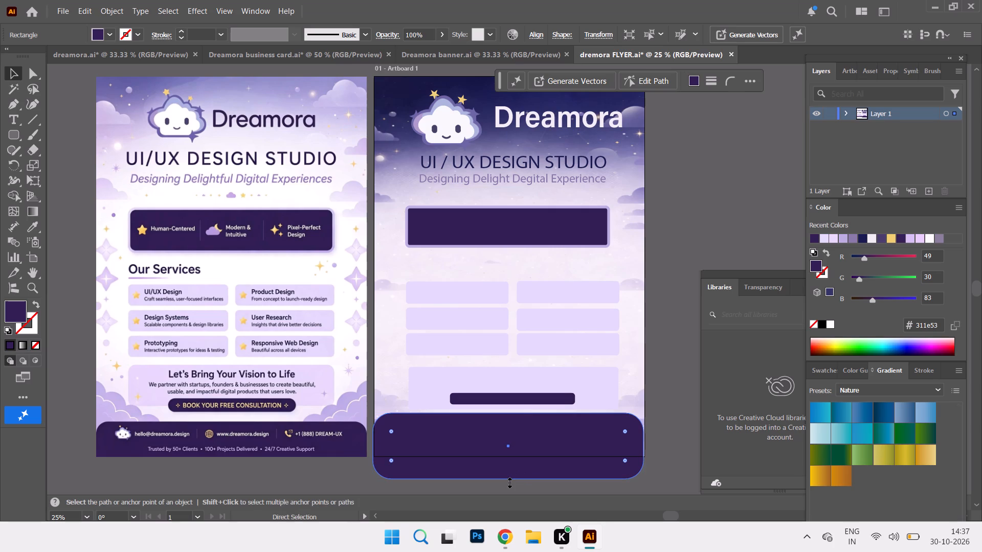
ctrl+drag(508, 481, 511, 460)
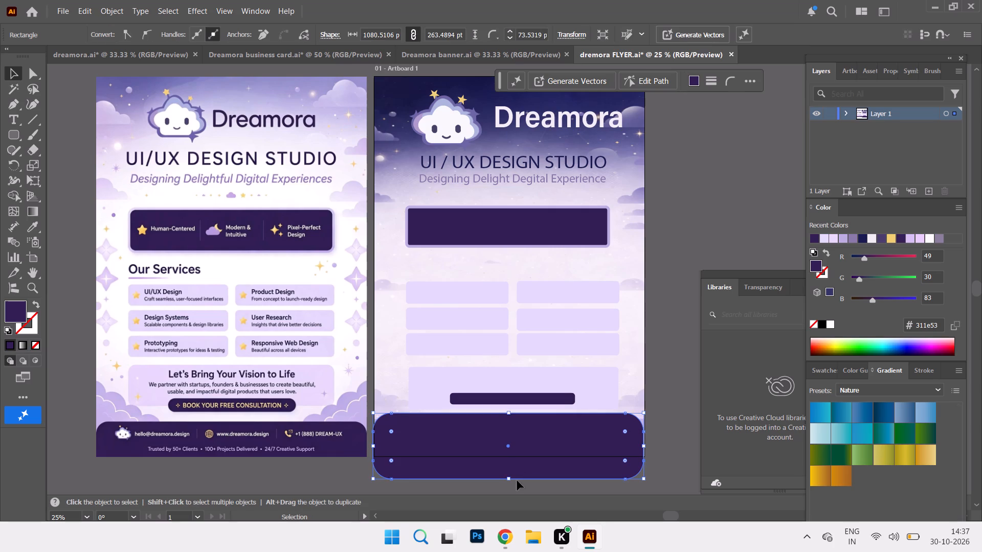
click(694, 189)
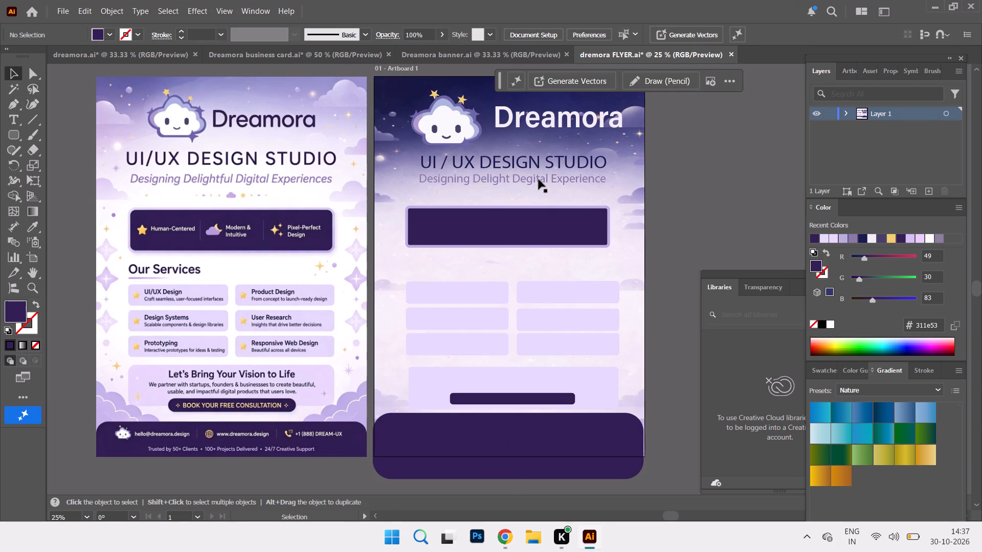
Compare the fonts and styles of the flyer's heading and "Dreamora" text with the business card document's "Dreamora" title and tagline.
click(519, 161)
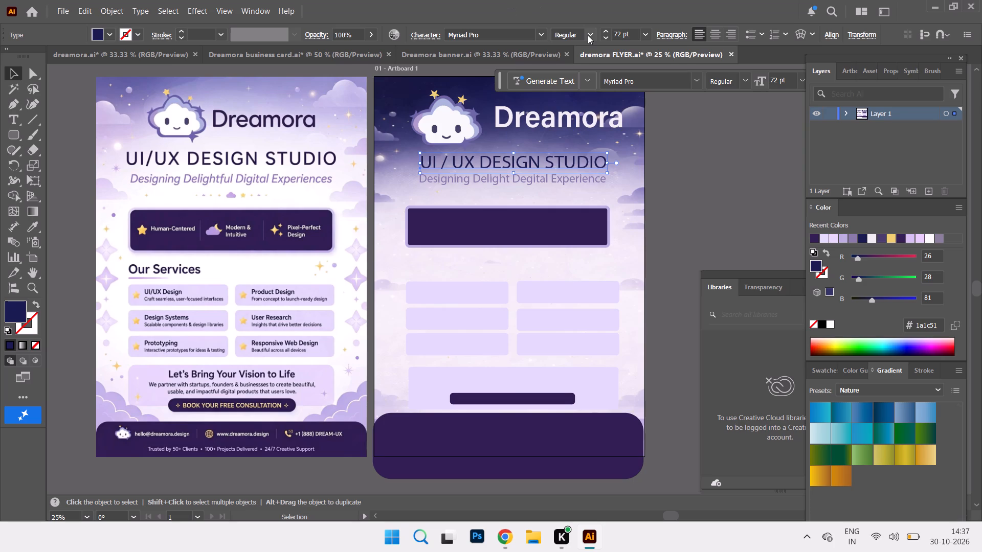
click(523, 118)
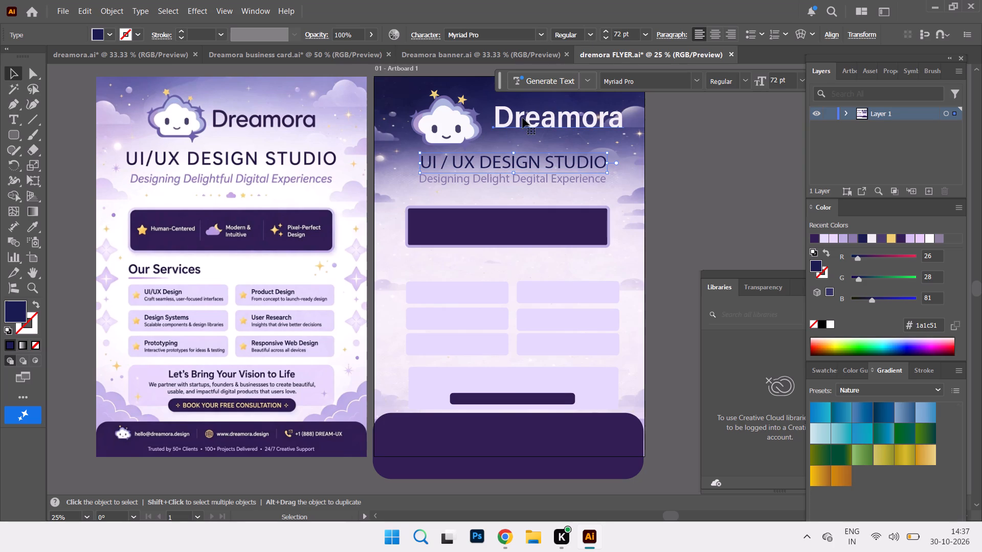
click(122, 52)
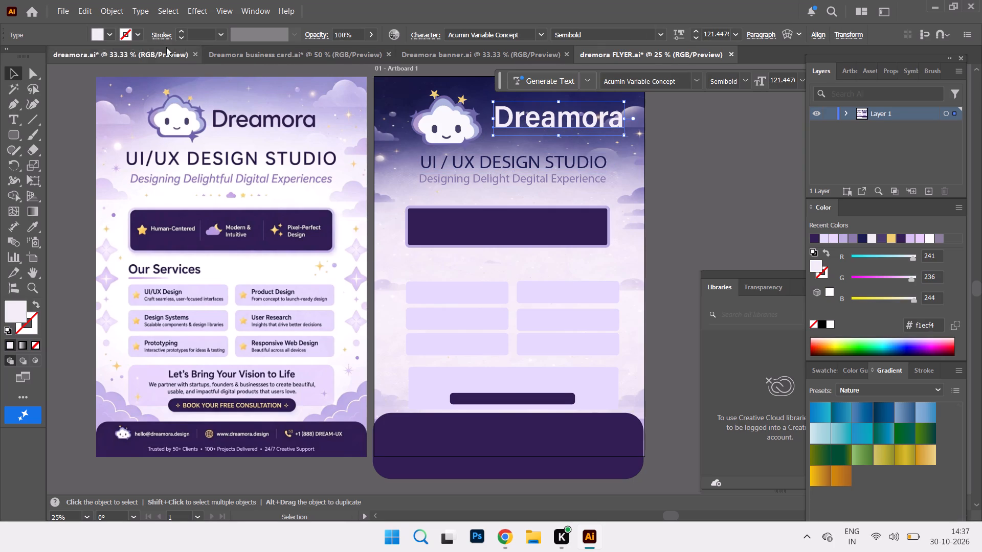
click(352, 49)
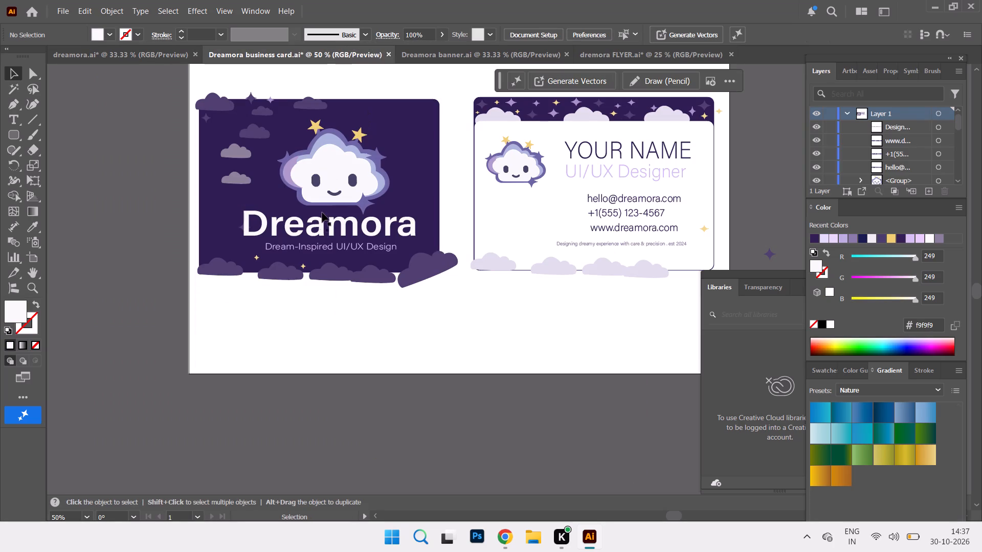
click(324, 251)
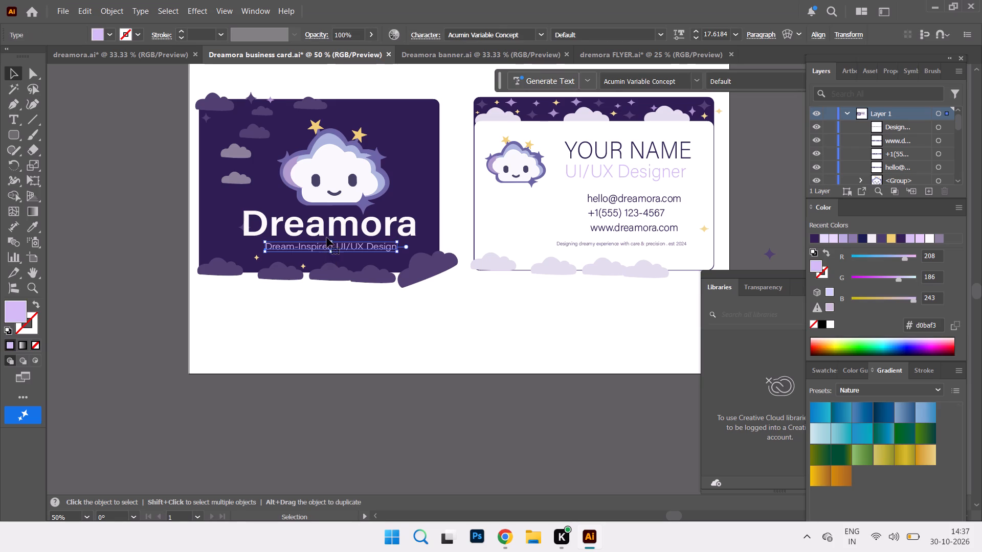
click(332, 222)
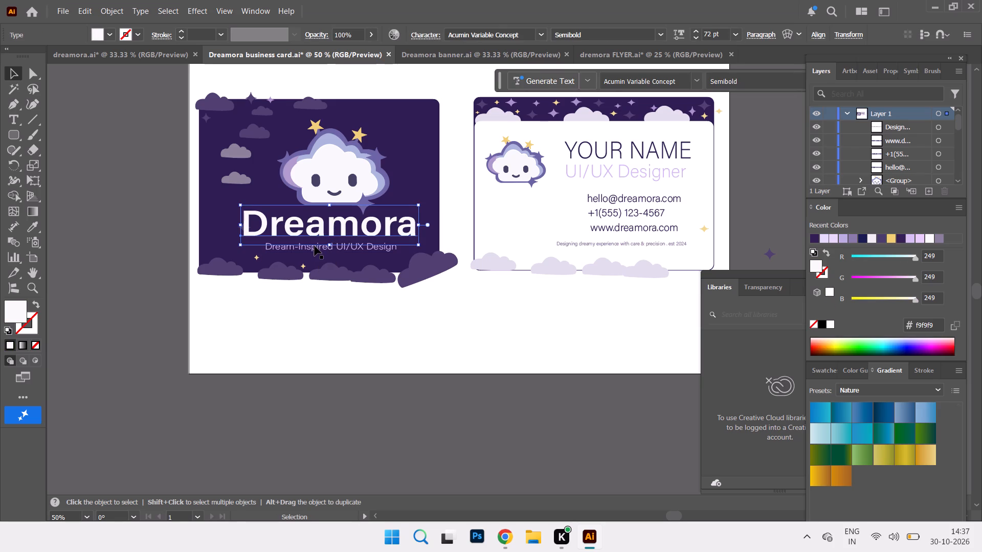
click(315, 246)
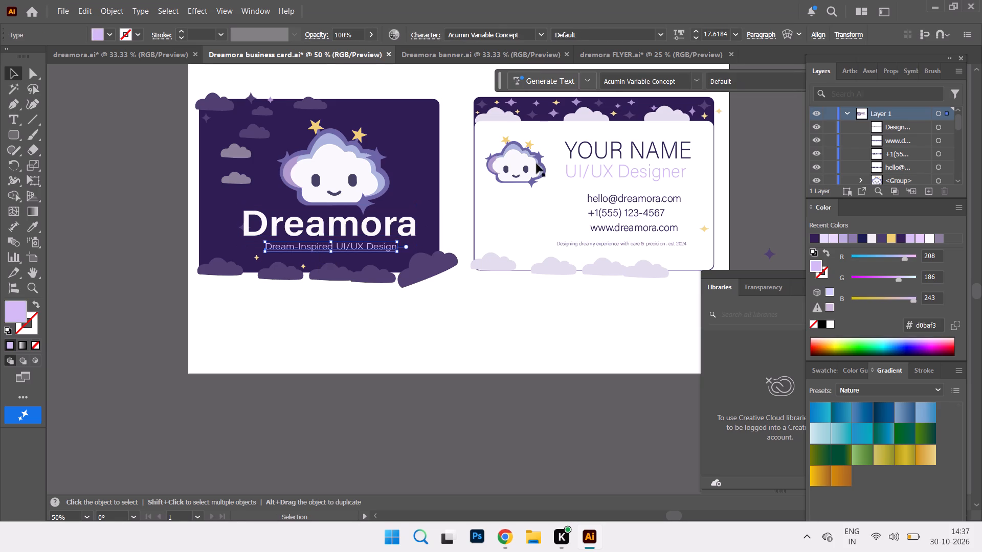
click(407, 222)
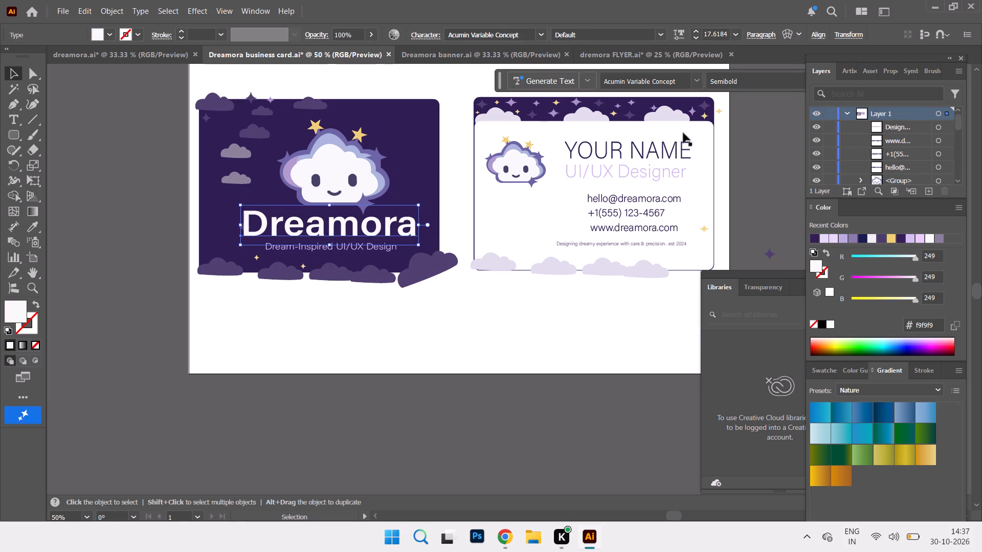
Set the "YOUR NAME" text on the business card to the Semibold style of Acumin Variable Concept and deselect it.
click(642, 145)
click(658, 36)
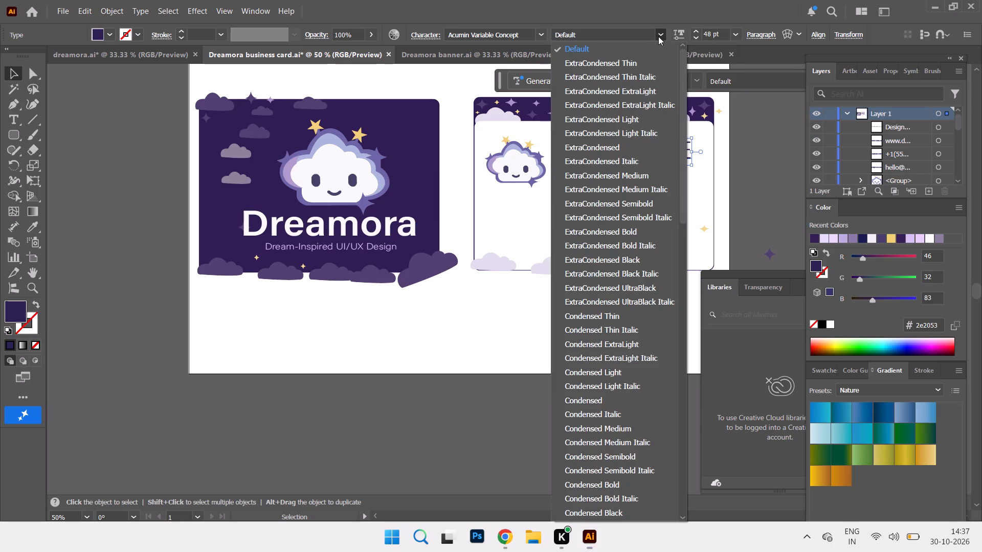
scroll(623, 391, down, 15)
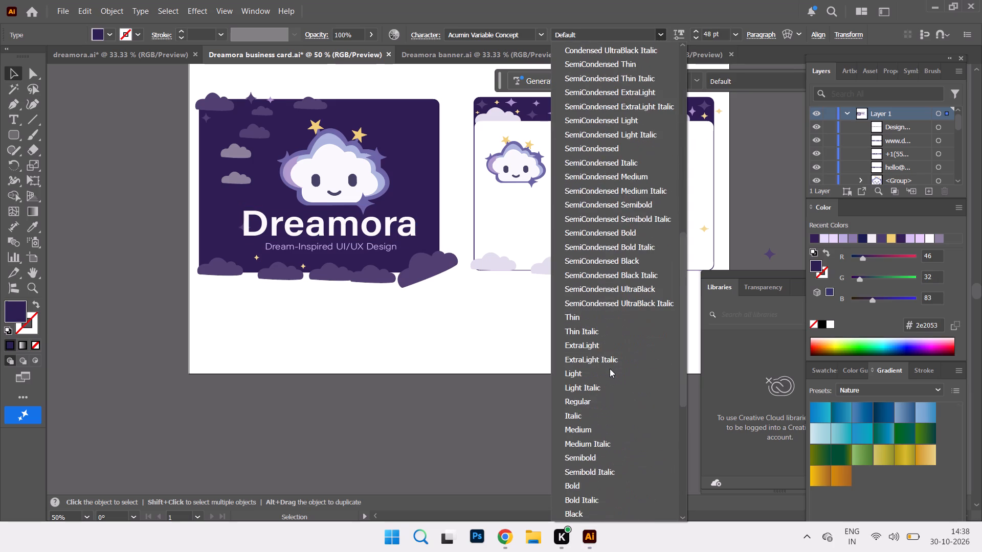
scroll(610, 369, down, 3)
scroll(625, 453, down, 2)
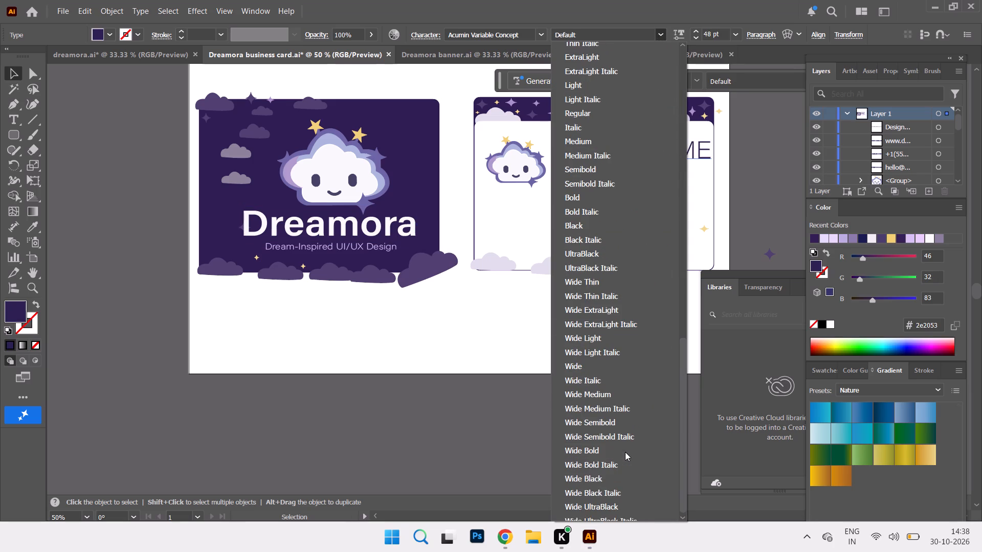
scroll(625, 452, down, 17)
scroll(613, 412, down, 9)
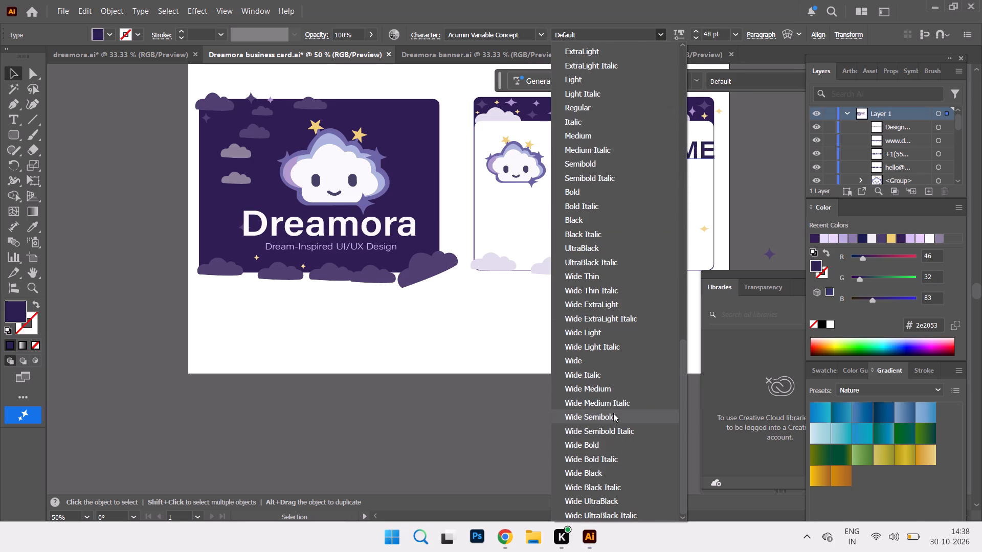
scroll(613, 413, up, 14)
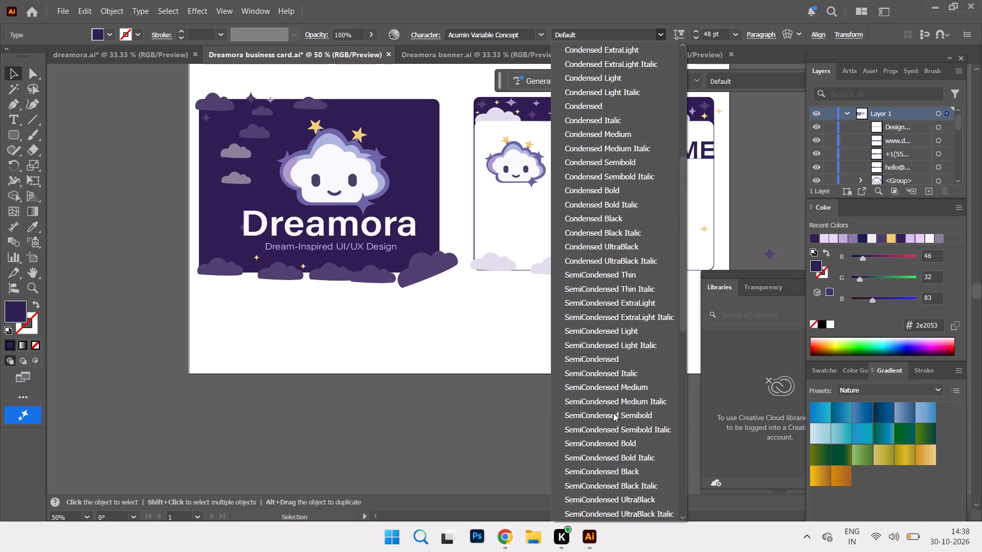
scroll(607, 286, down, 3)
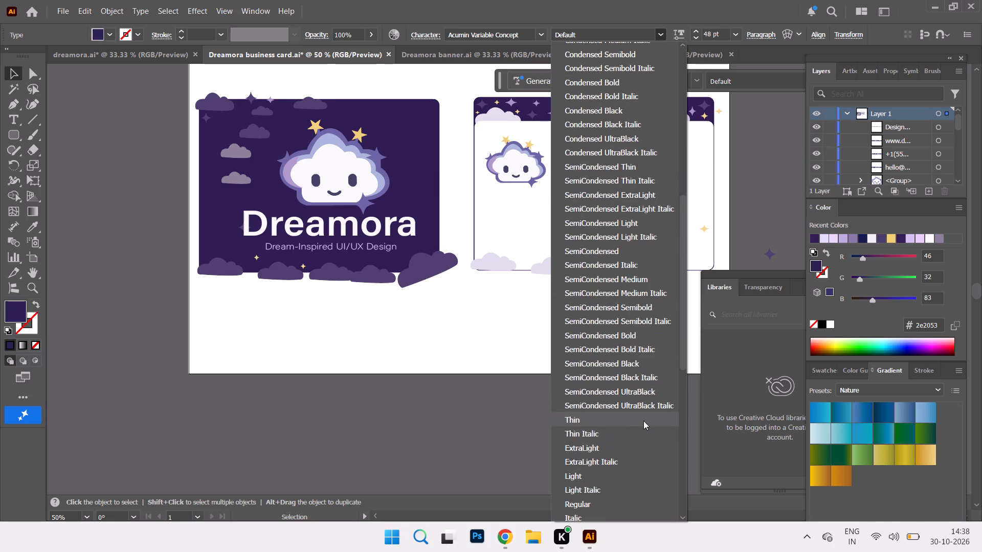
scroll(650, 211, up, 6)
scroll(593, 159, up, 5)
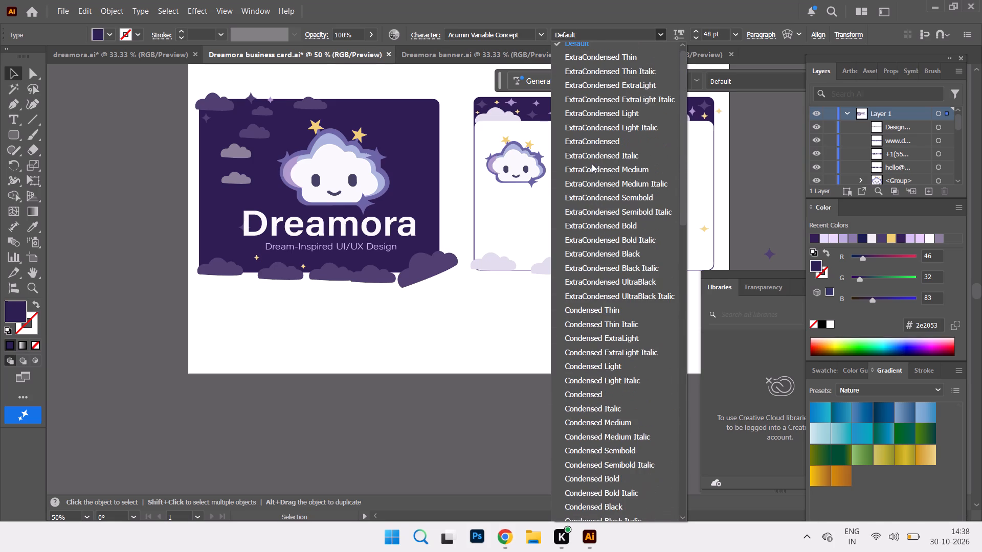
scroll(592, 164, up, 5)
scroll(584, 193, down, 13)
scroll(615, 264, down, 7)
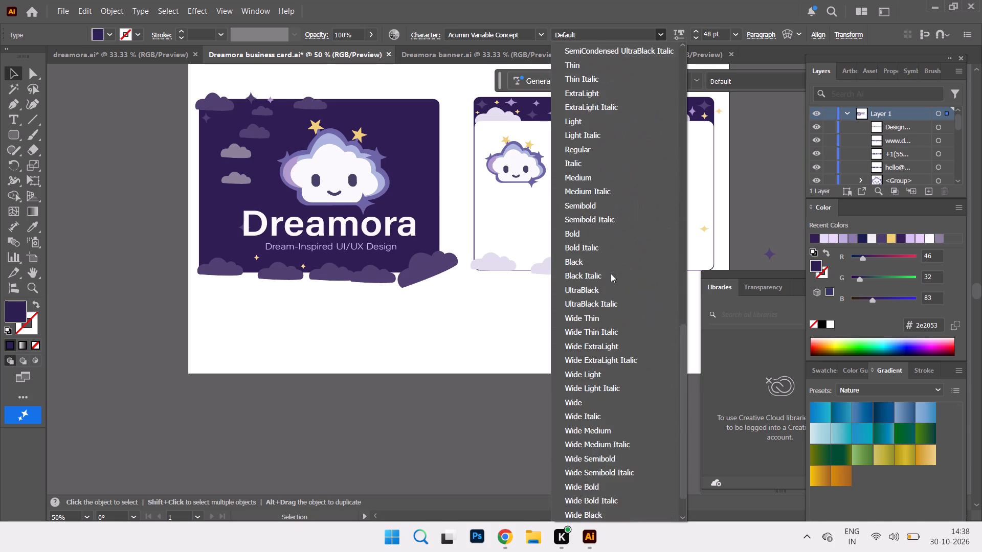
scroll(611, 273, down, 18)
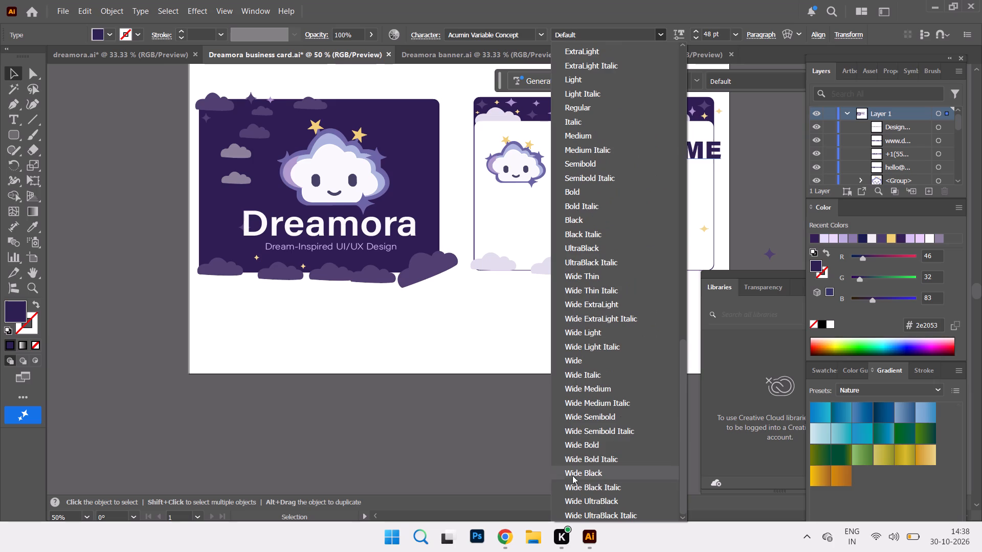
click(601, 166)
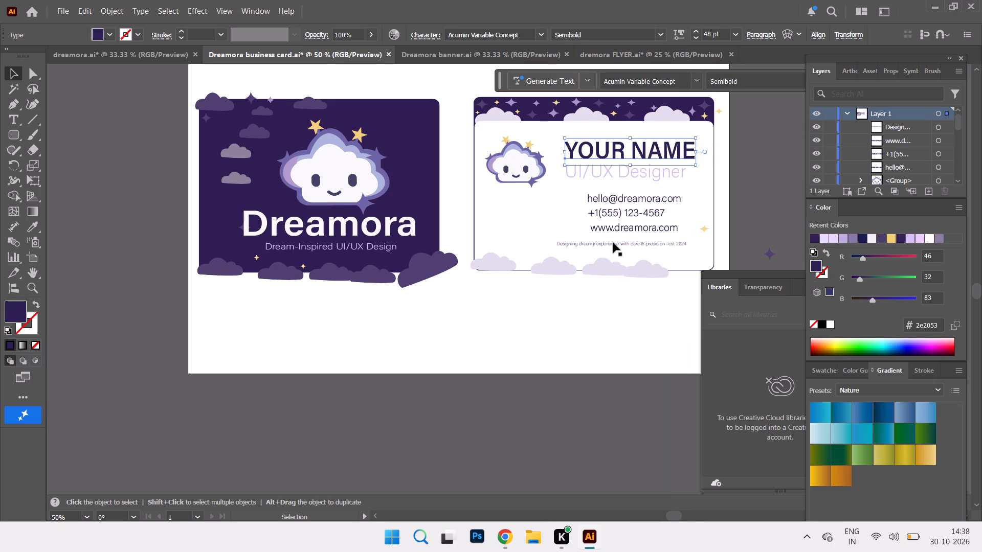
click(509, 383)
Set the "UI/UX Designer" text on the business card to the Semibold style and deselect it.
click(634, 169)
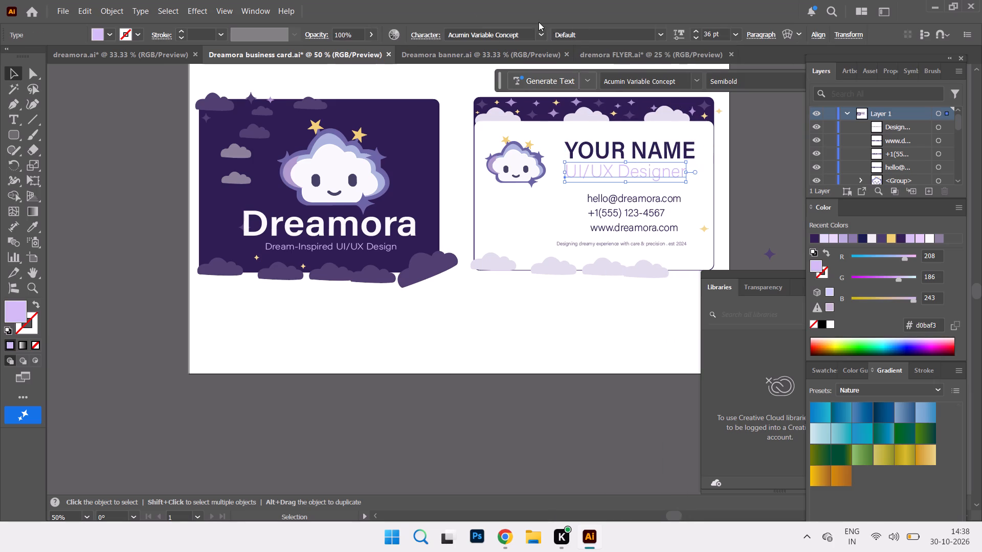
click(658, 37)
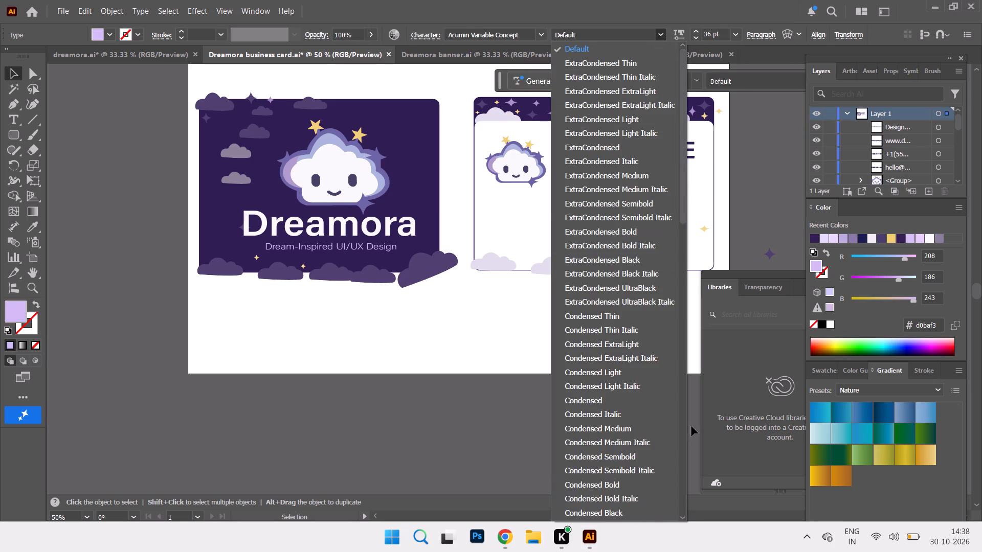
scroll(695, 441, down, 4)
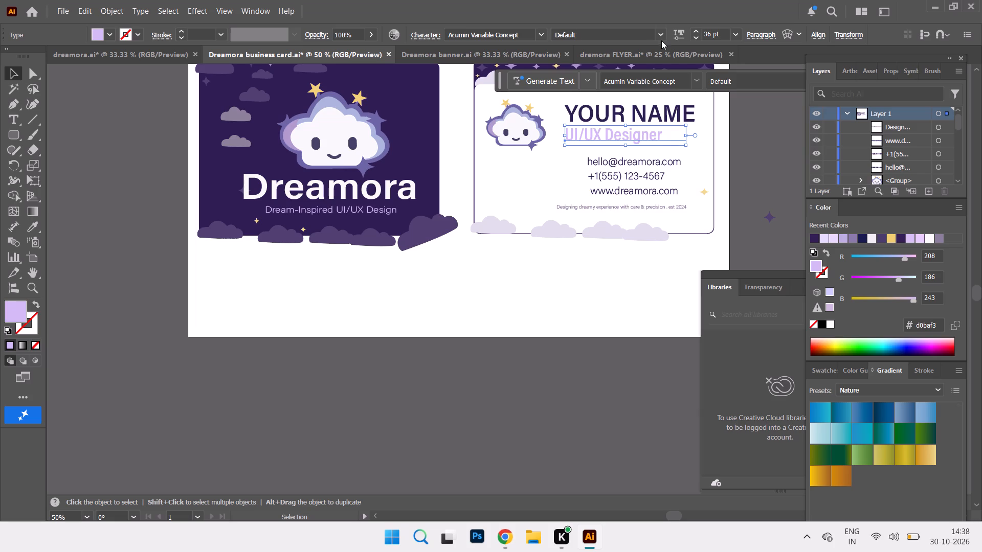
click(662, 38)
scroll(625, 407, down, 12)
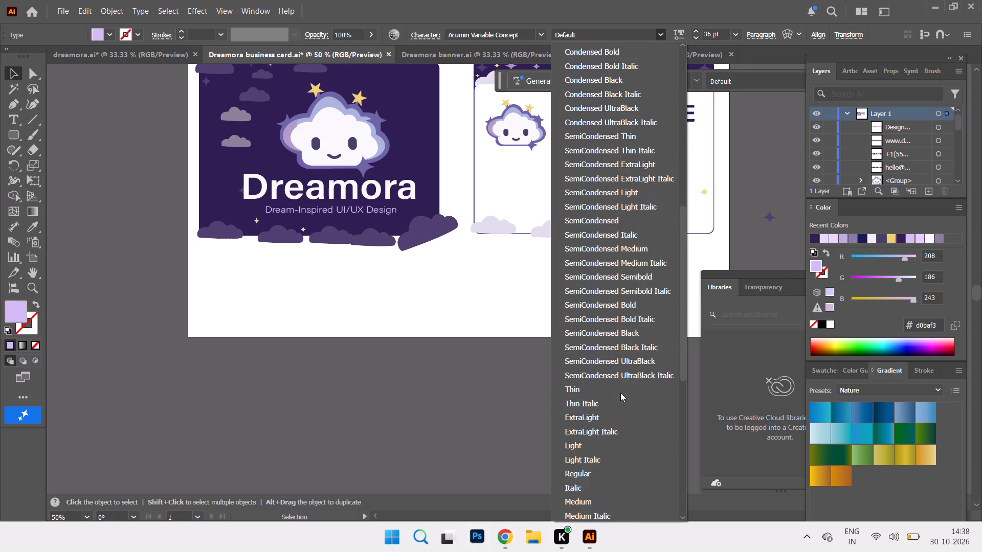
scroll(579, 390, down, 5)
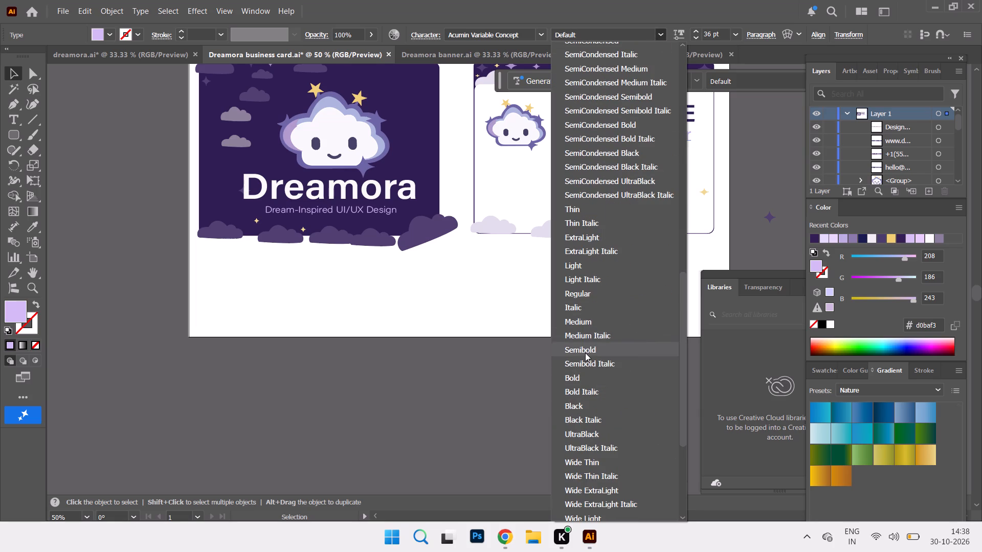
click(585, 352)
click(480, 427)
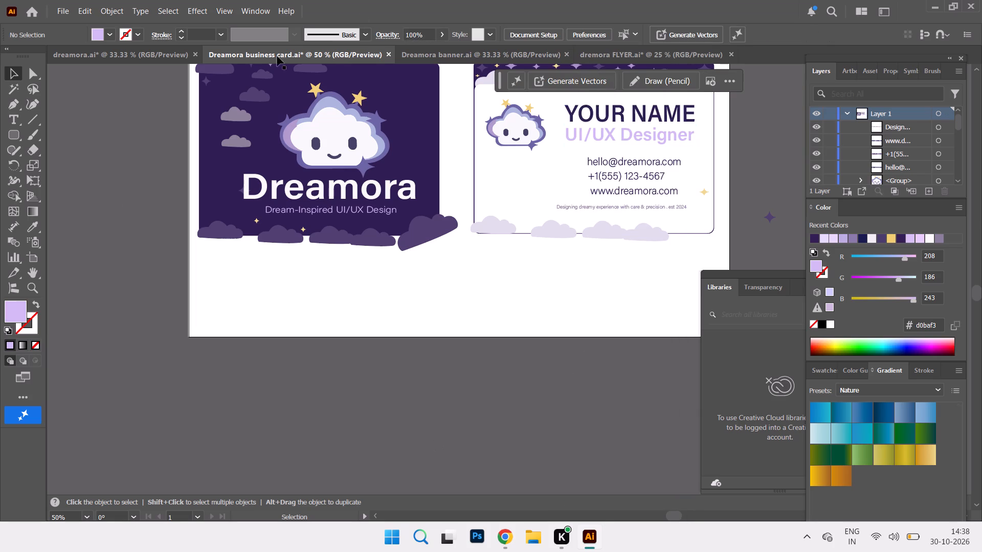
Set the "Dream-Inspired UI/UX Design" tagline on the business card to the Semibold style and deselect it.
click(344, 211)
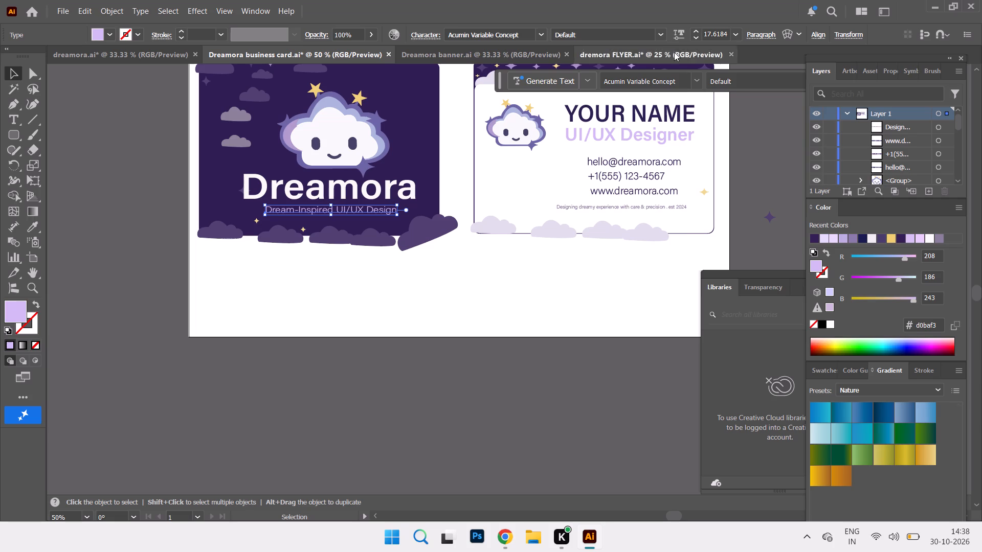
click(661, 32)
scroll(676, 350, down, 7)
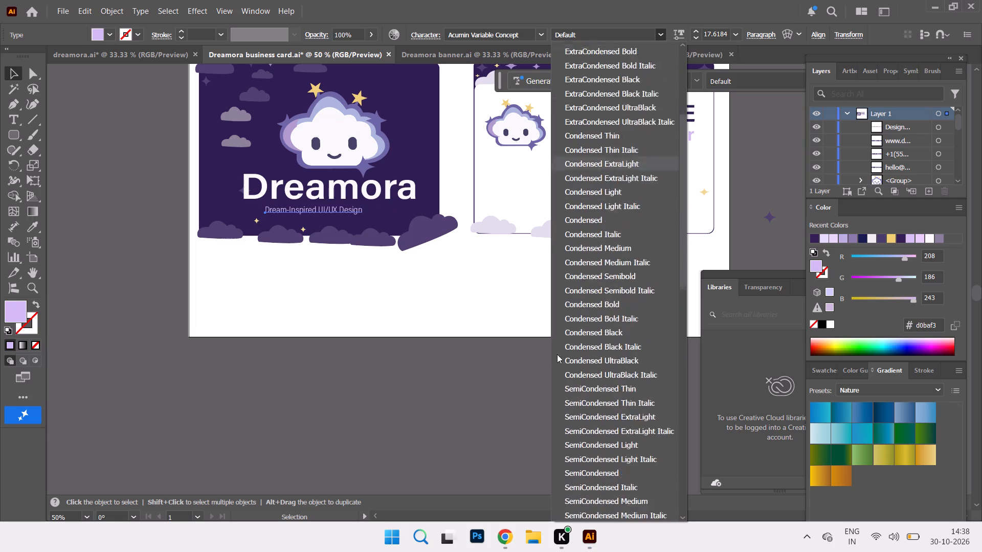
scroll(557, 354, down, 6)
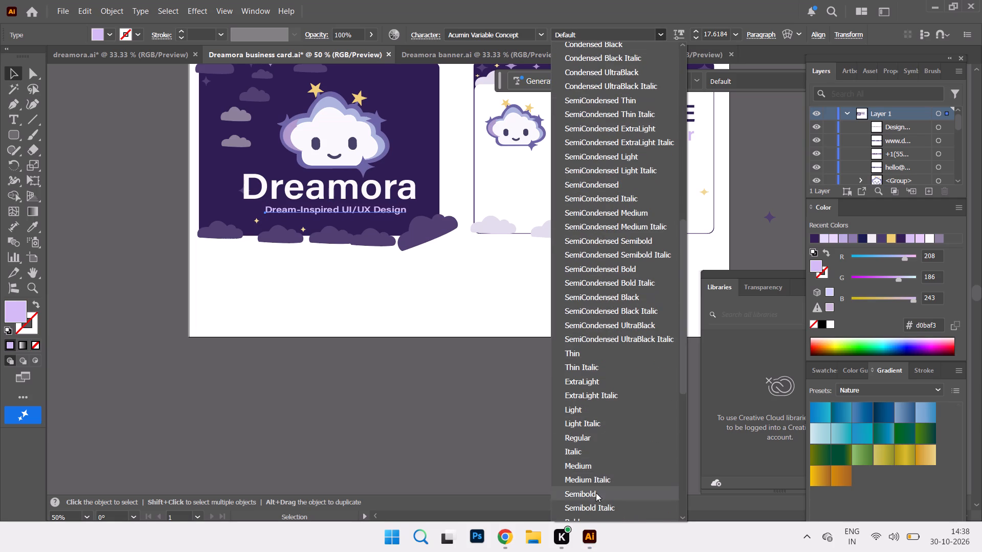
click(597, 496)
click(403, 373)
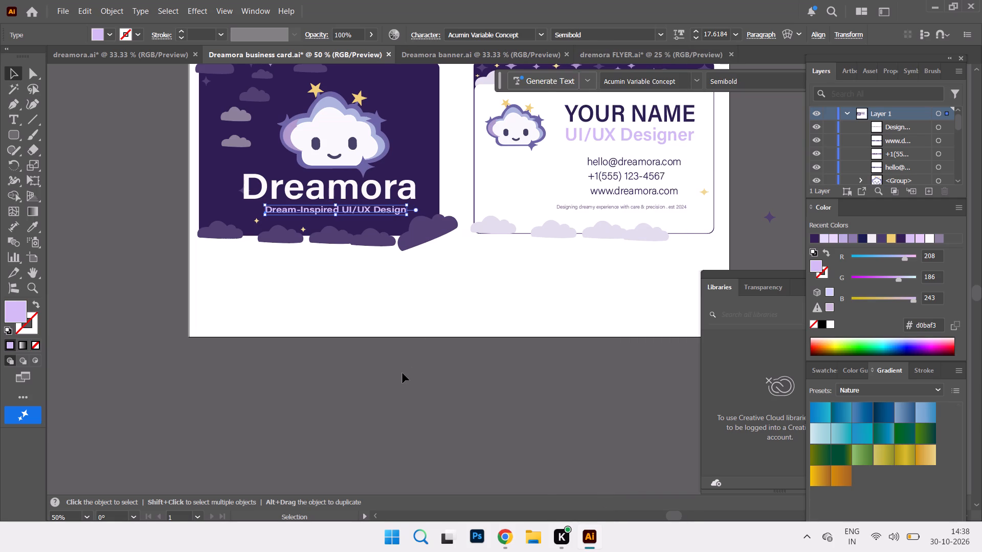
Stretch the tagline slightly taller, to about 23 pt, and center it beneath the "Dreamora" title on the business card.
click(327, 210)
click(336, 217)
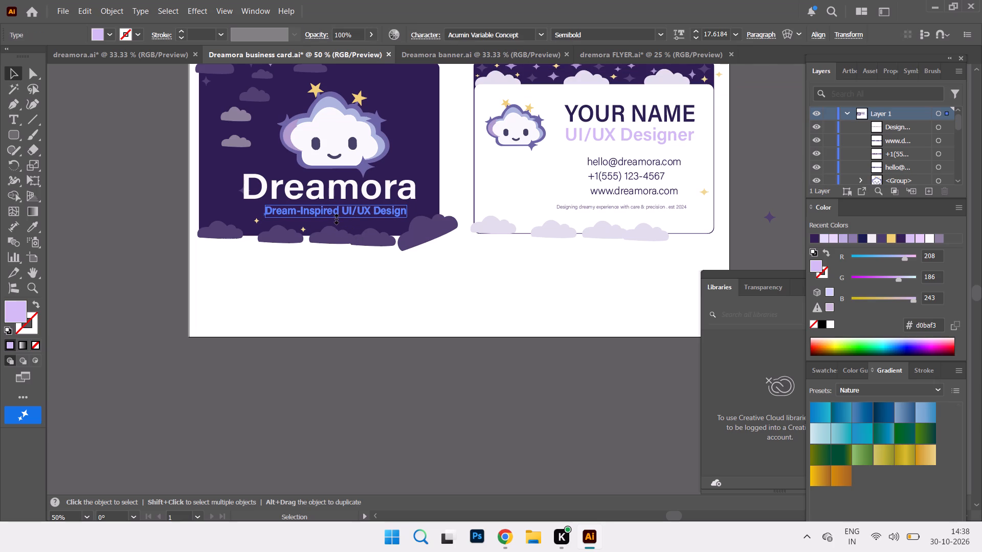
drag(345, 213, 336, 210)
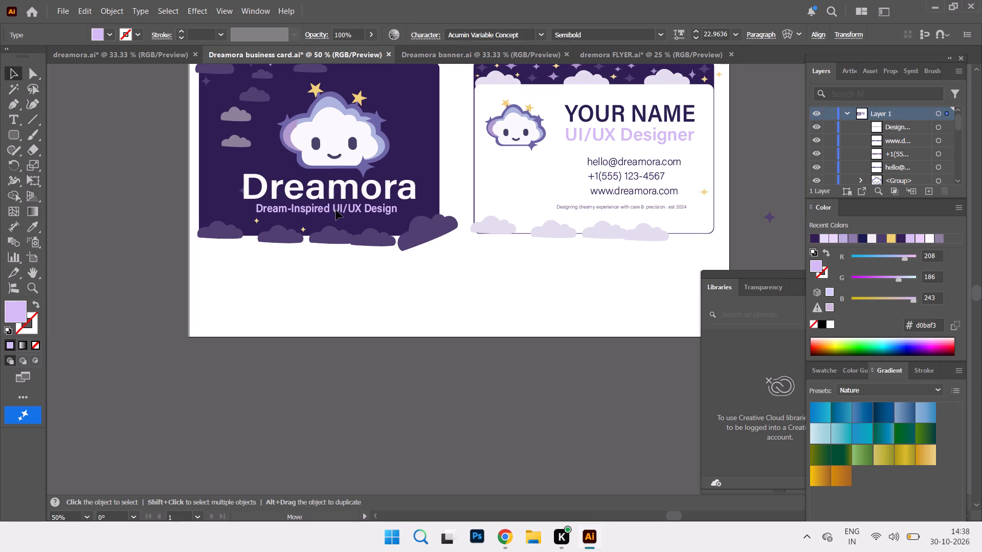
drag(336, 210, 340, 212)
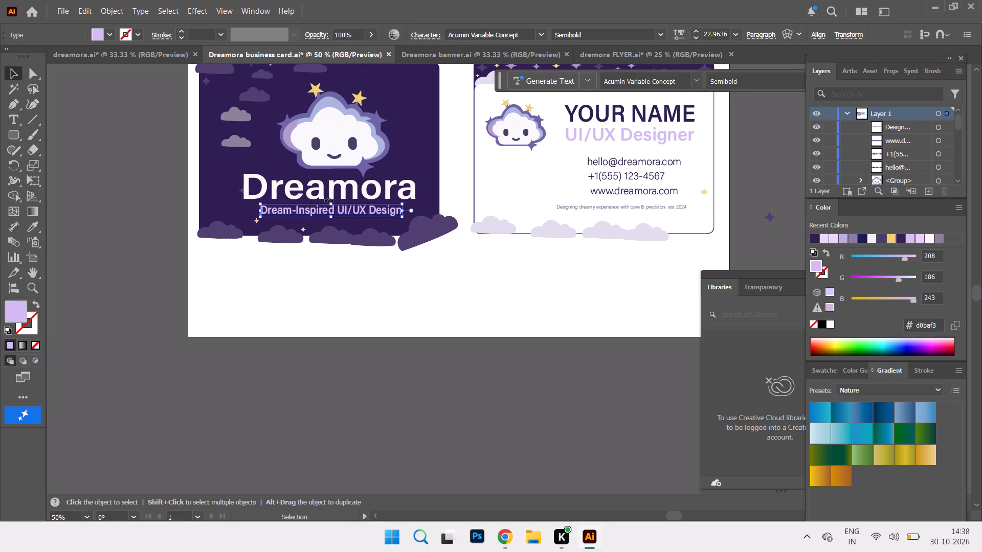
click(329, 201)
click(306, 282)
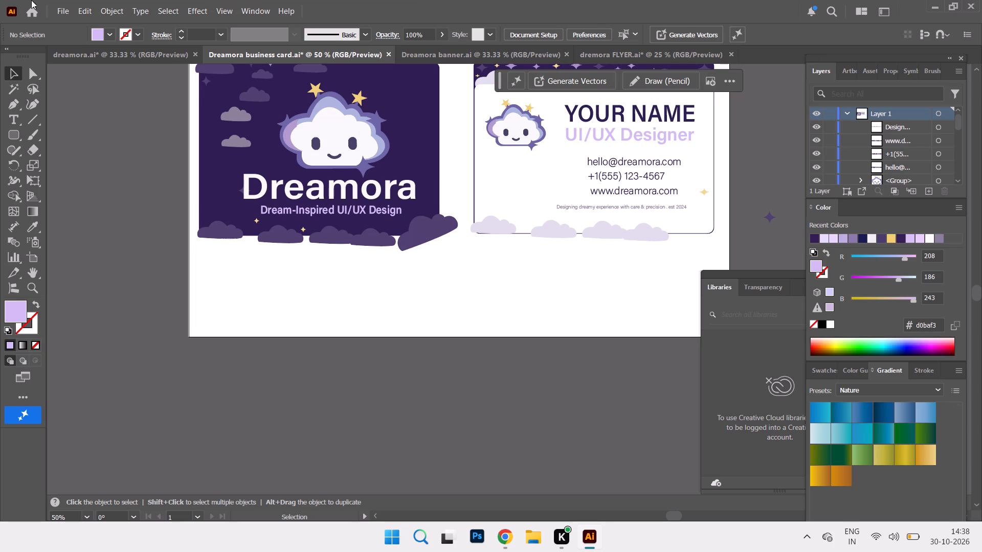
Save the Dreamora business card document.
click(73, 5)
click(102, 120)
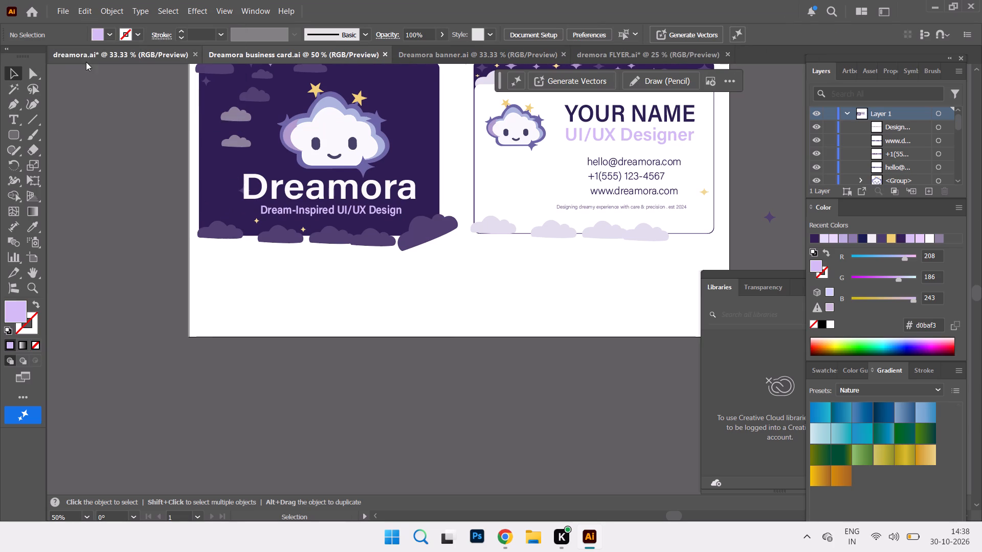
Compare the text styling in the Dreamora logo and banner documents with the business card's typography.
click(102, 63)
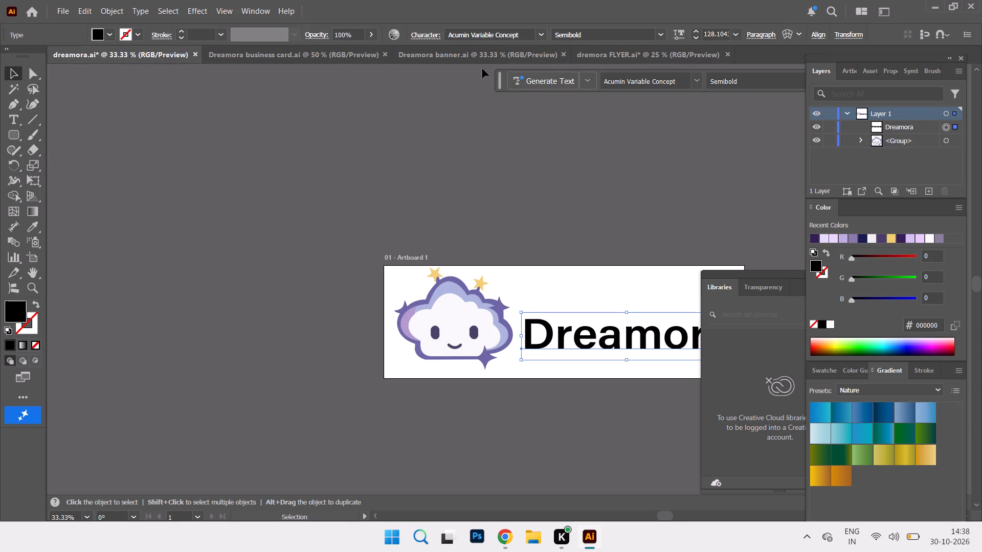
click(453, 58)
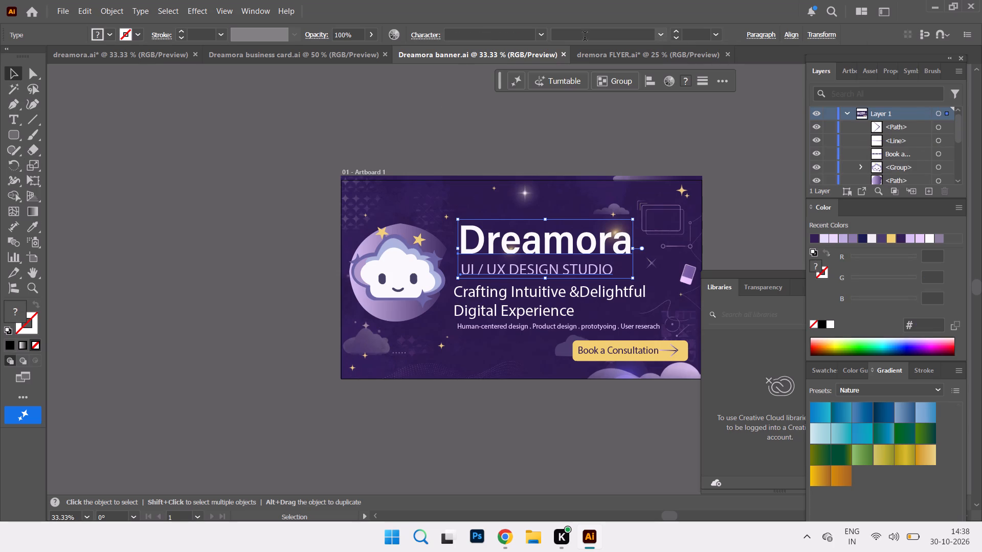
click(324, 52)
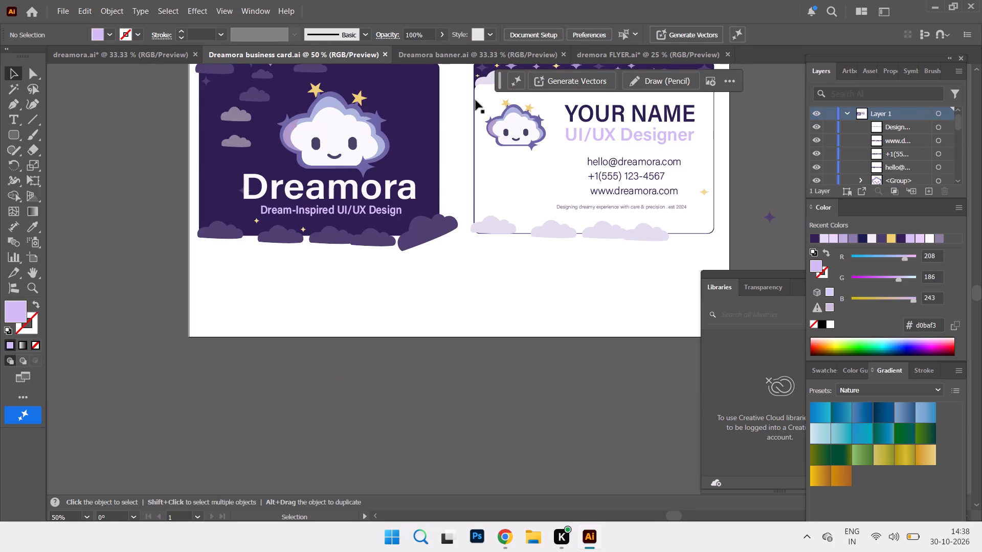
click(468, 55)
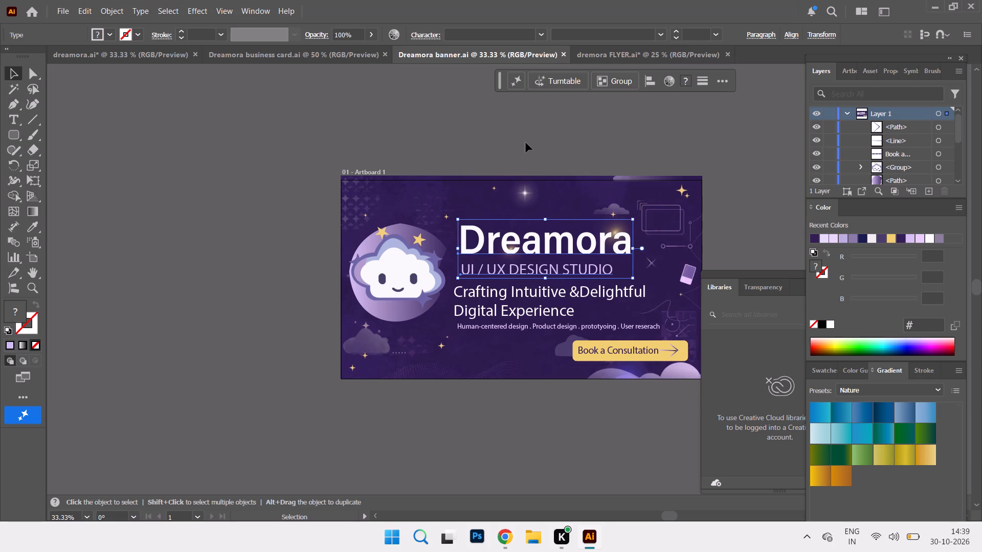
click(505, 269)
click(472, 424)
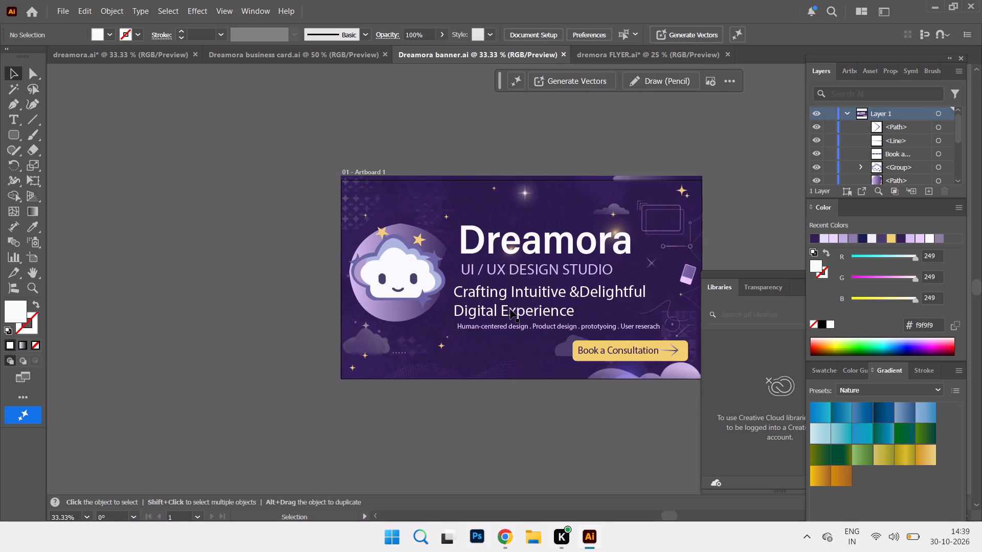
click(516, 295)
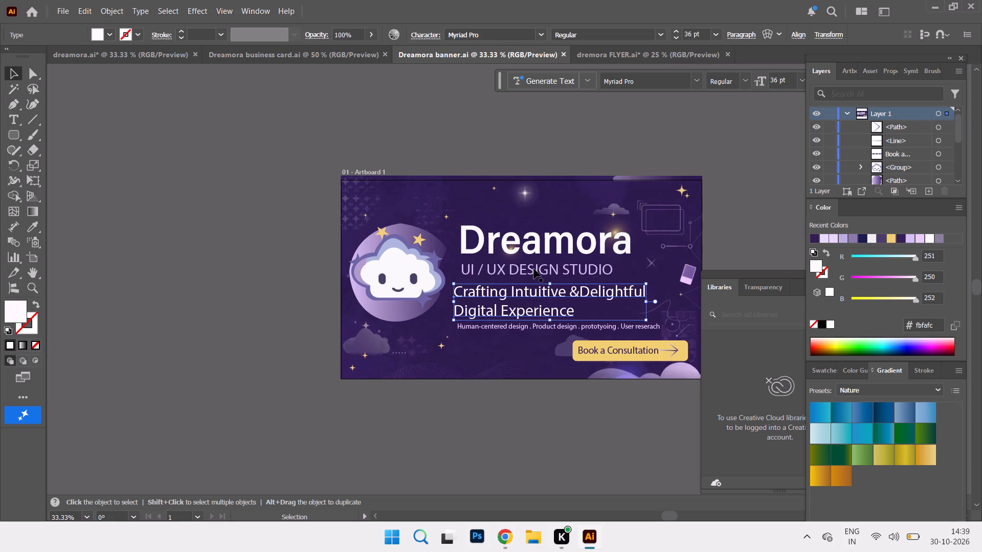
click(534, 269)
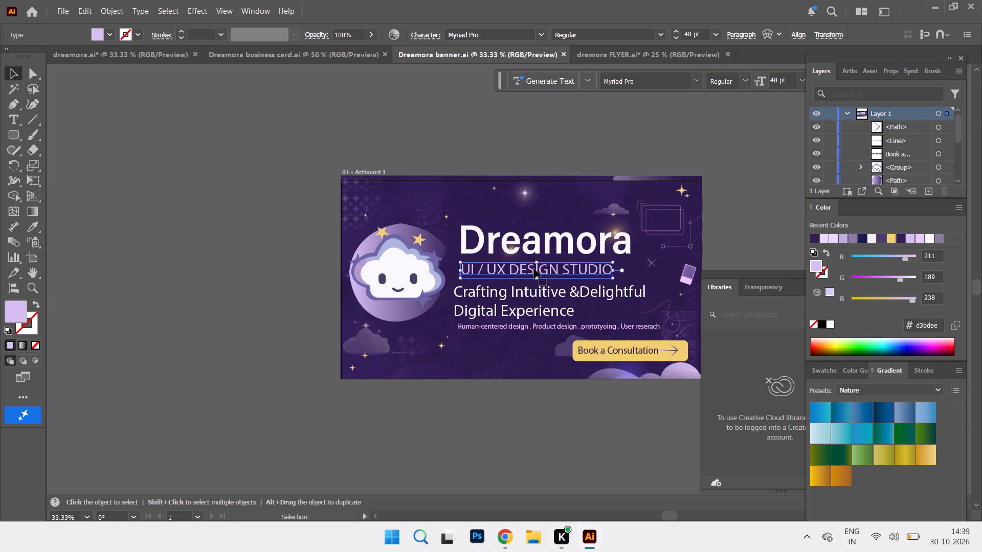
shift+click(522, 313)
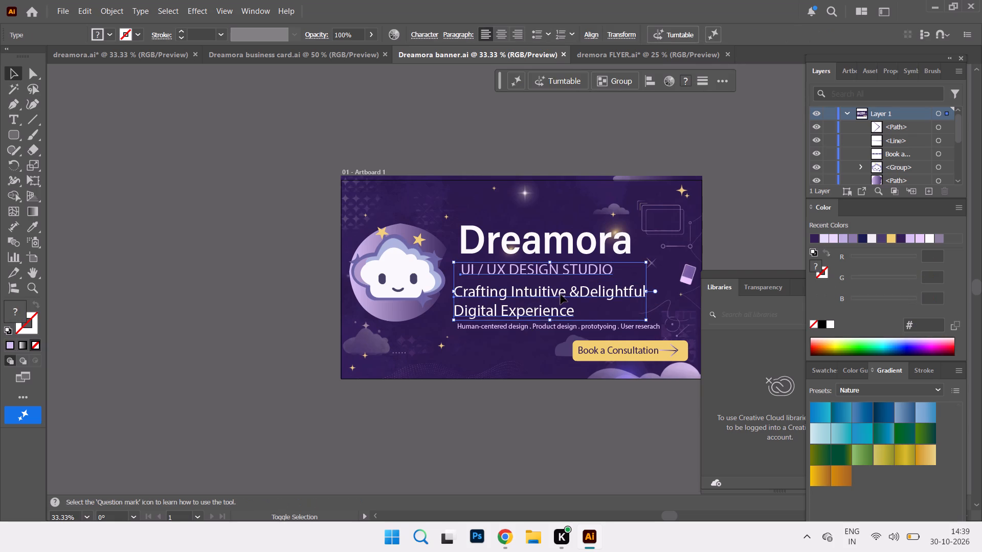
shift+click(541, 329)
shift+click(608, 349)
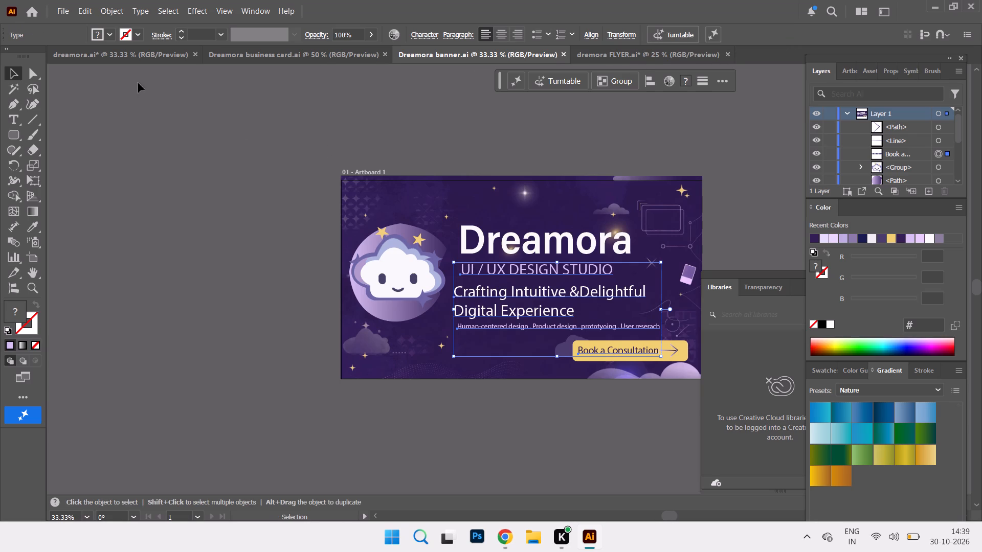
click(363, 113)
Change the banner's "Crafting Intuitive &Delightful Digital Experience" text to the Acumin Variable Concept font.
click(563, 267)
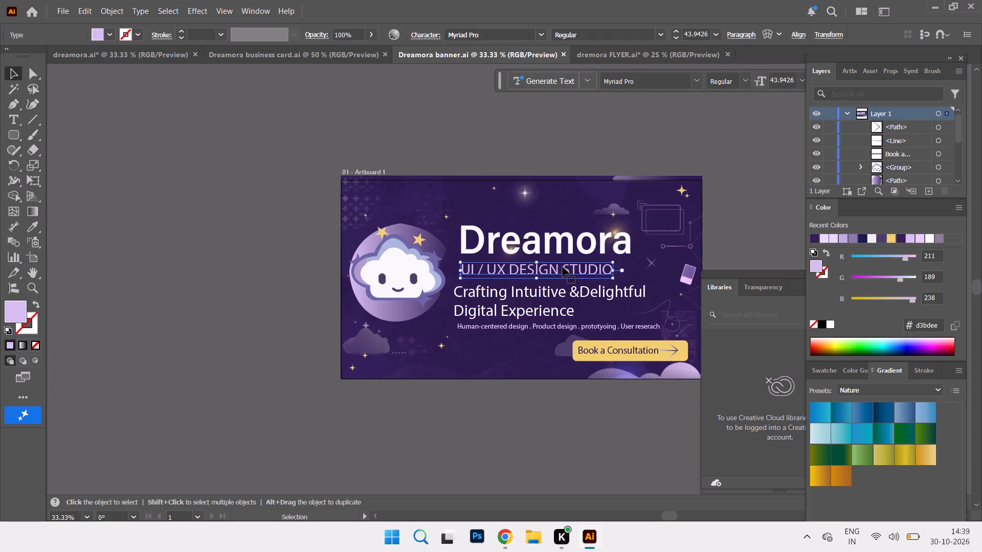
shift+click(556, 292)
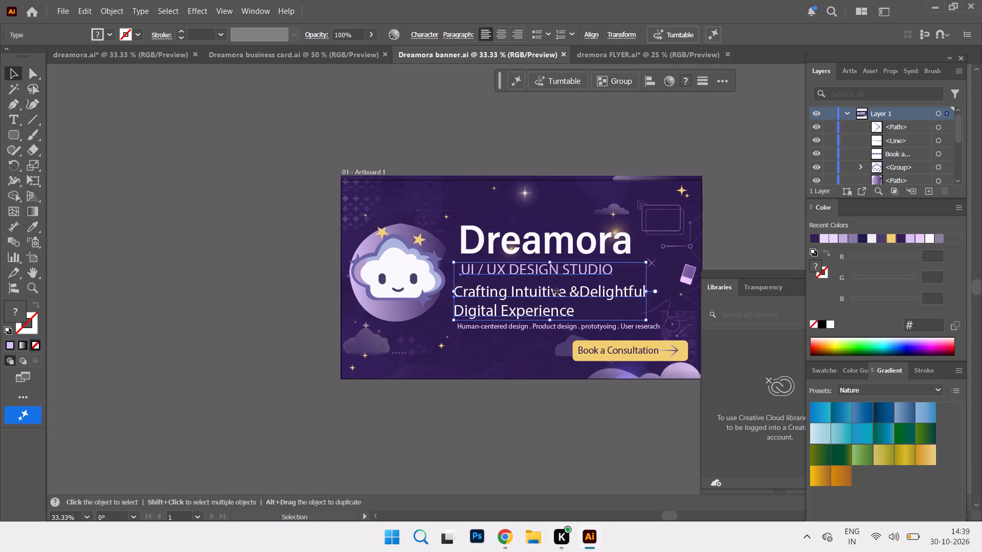
click(549, 141)
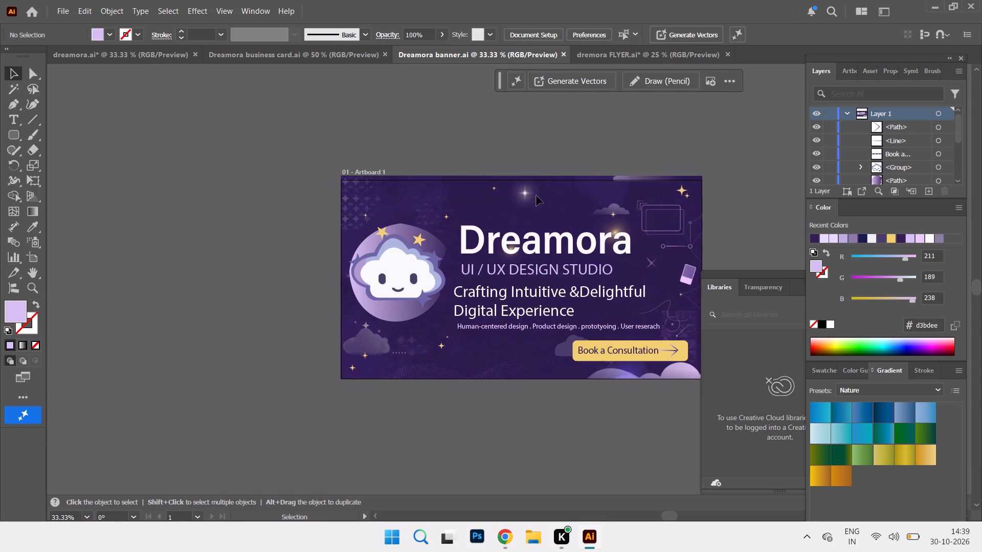
click(531, 290)
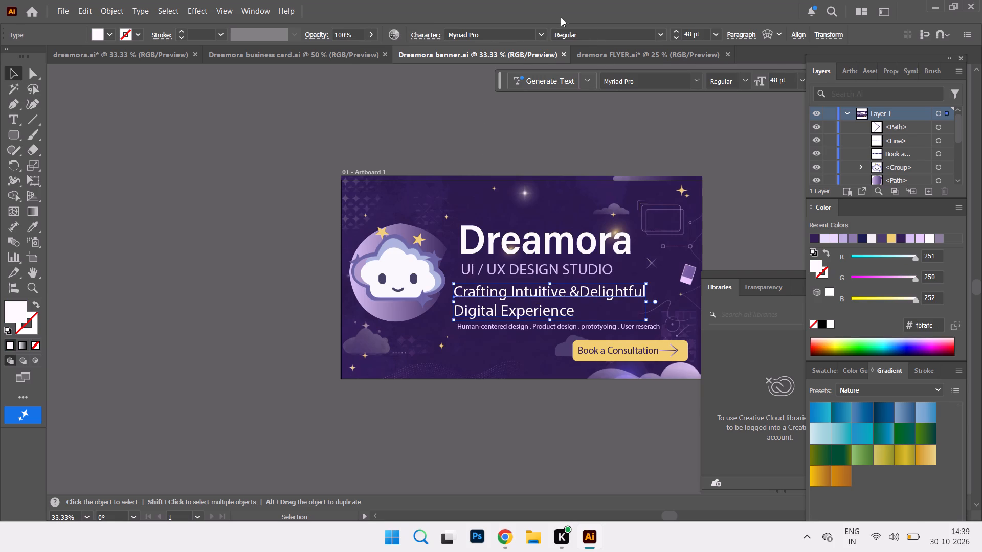
click(540, 34)
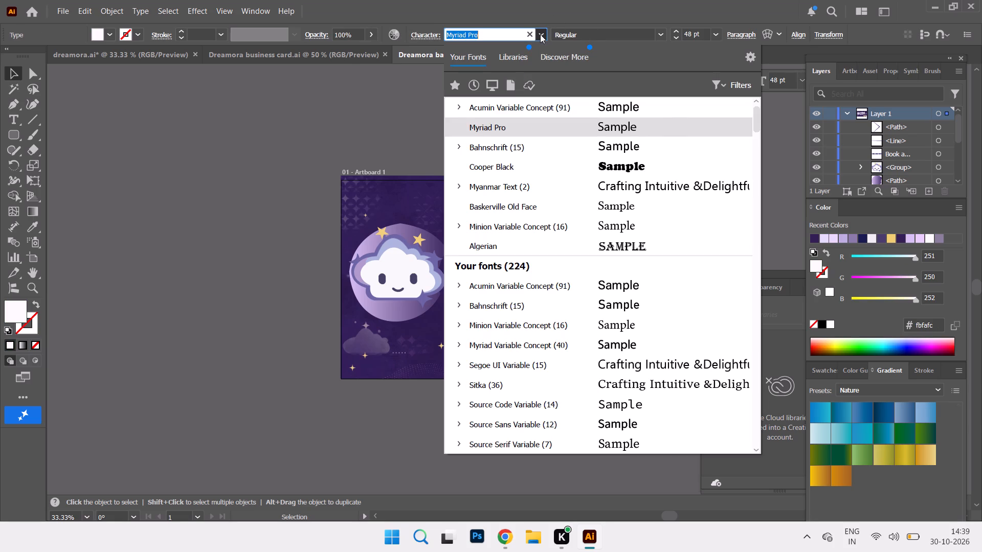
click(543, 111)
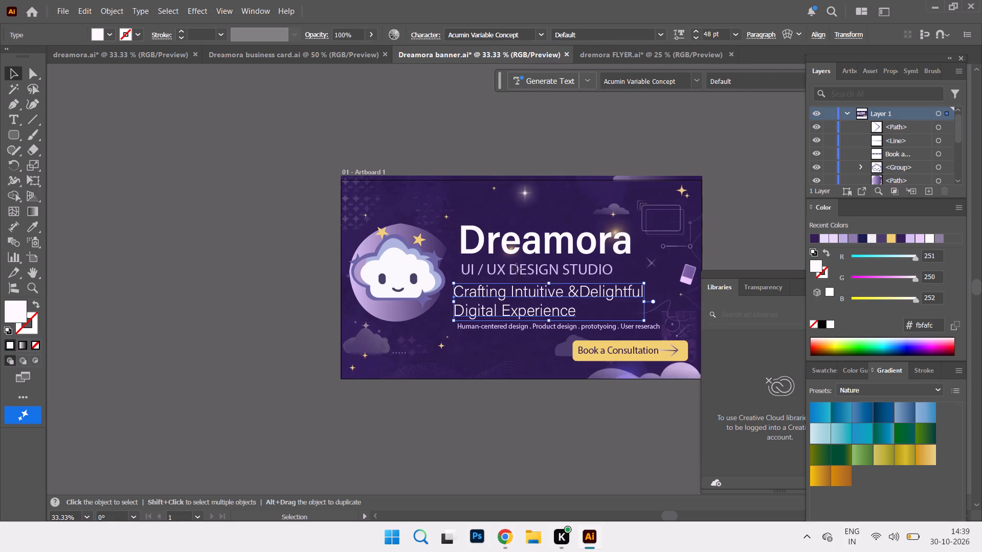
Set the banner's "UI / UX DESIGN STUDIO" line to Acumin Variable Concept in the Semibold style.
click(517, 269)
click(544, 36)
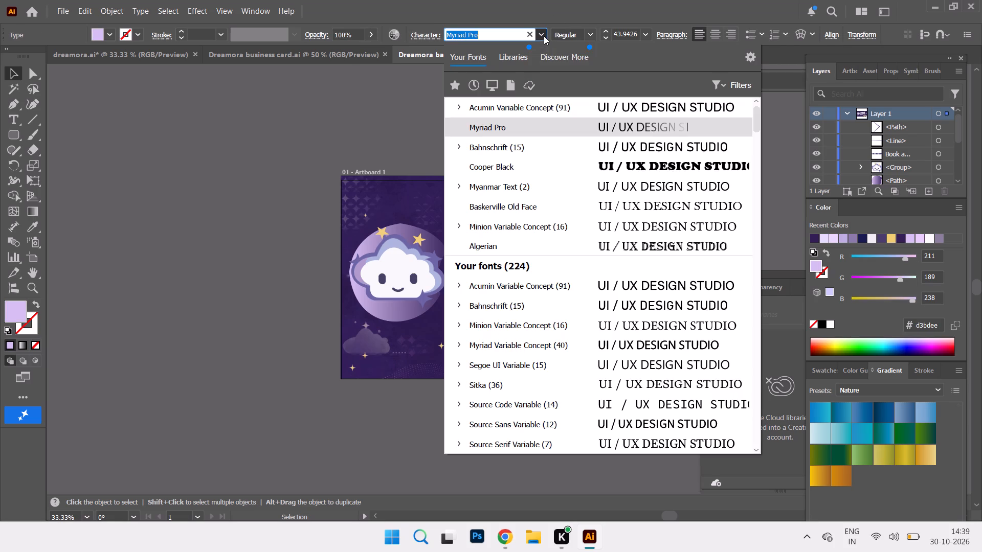
click(542, 108)
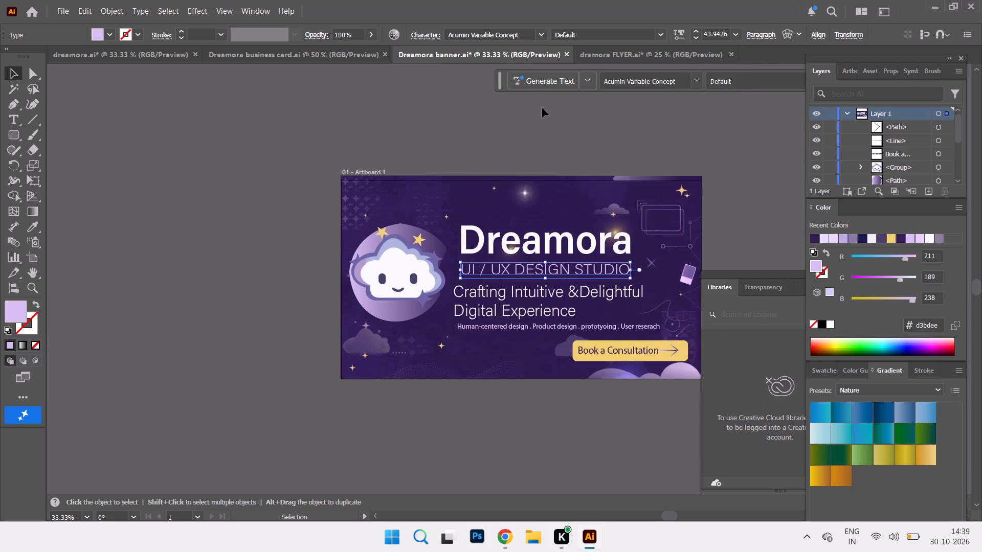
click(539, 37)
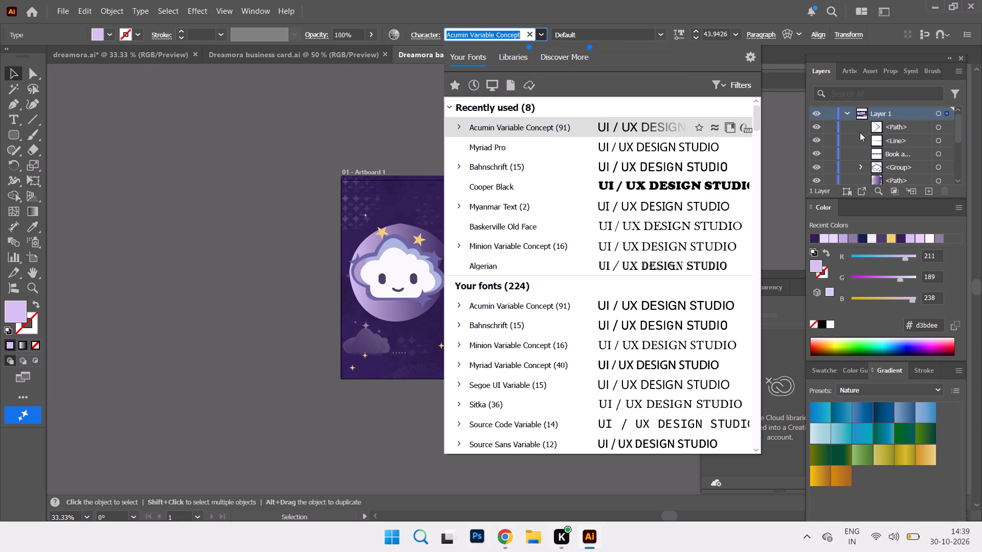
click(777, 109)
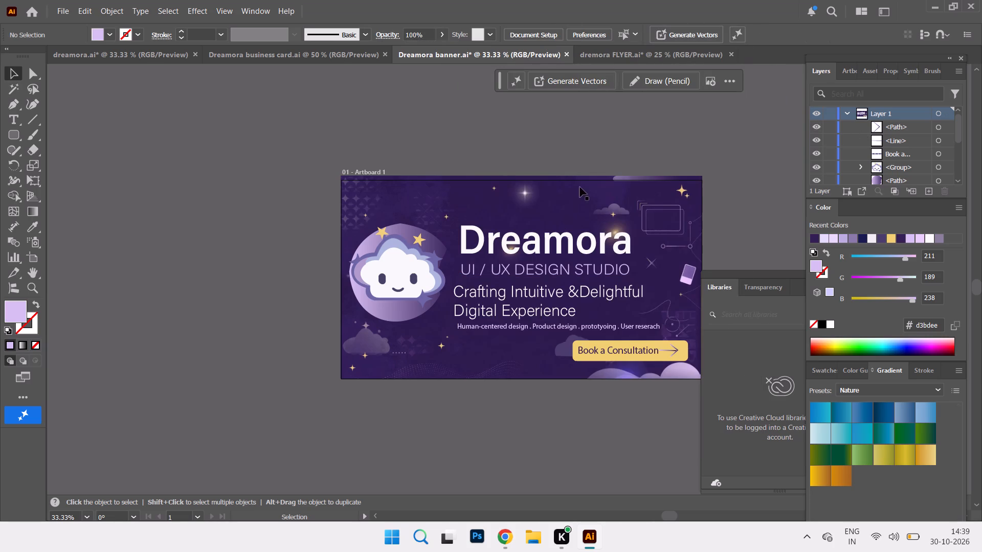
click(556, 265)
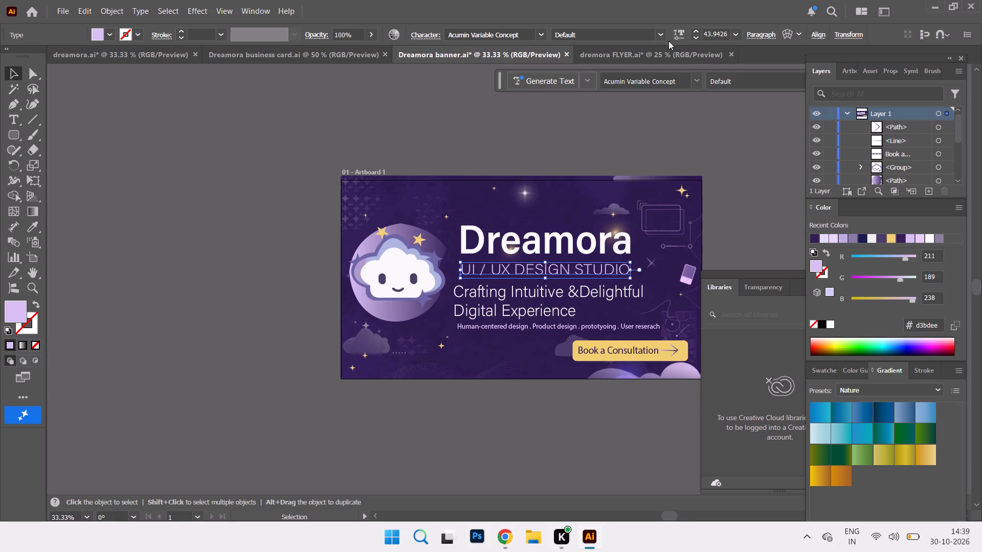
click(662, 32)
scroll(607, 422, down, 6)
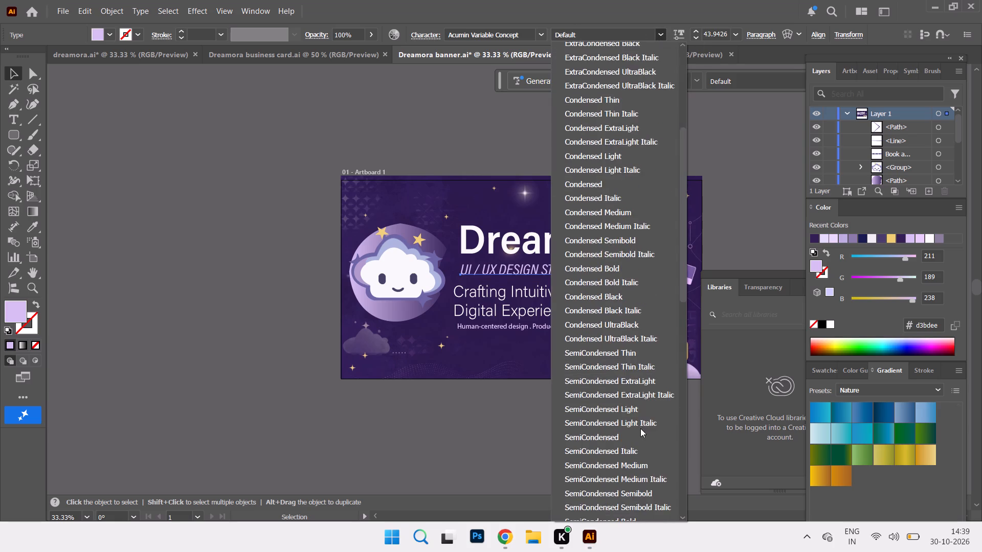
scroll(638, 421, down, 9)
scroll(621, 378, down, 3)
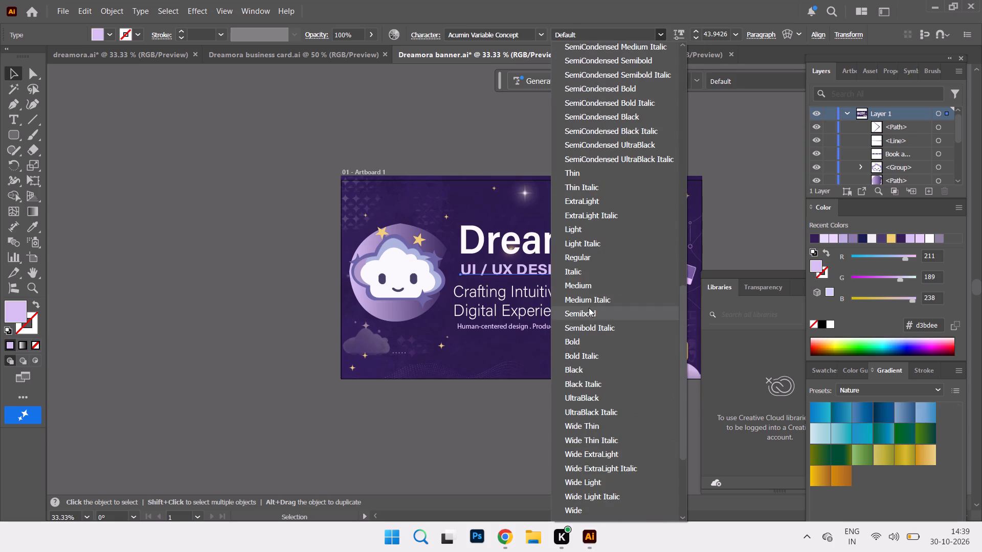
click(589, 308)
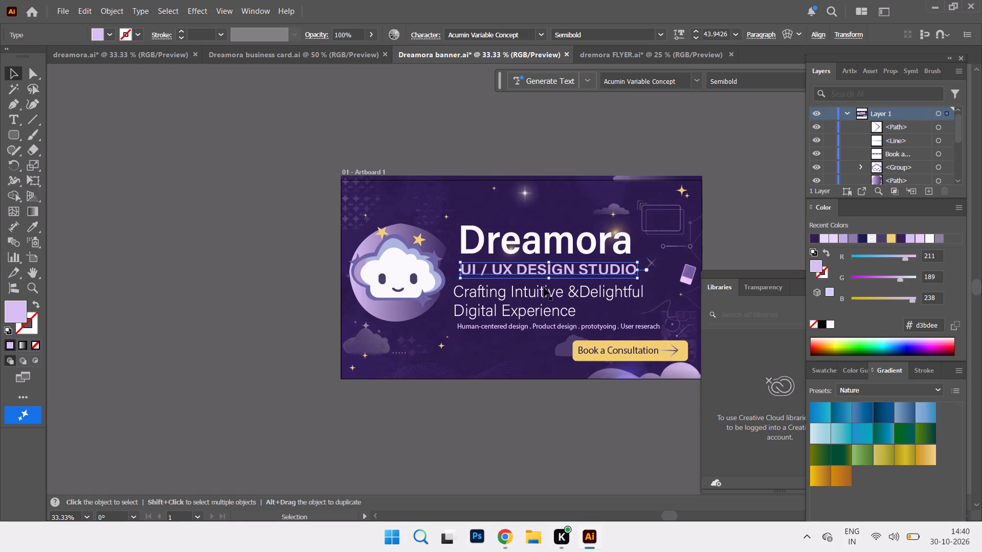
Nudge the banner's "Crafting Intuitive" headline and "Human-centered design" line to line up with the start of the "UI / UX DESIGN STUDIO" line.
drag(537, 294, 542, 294)
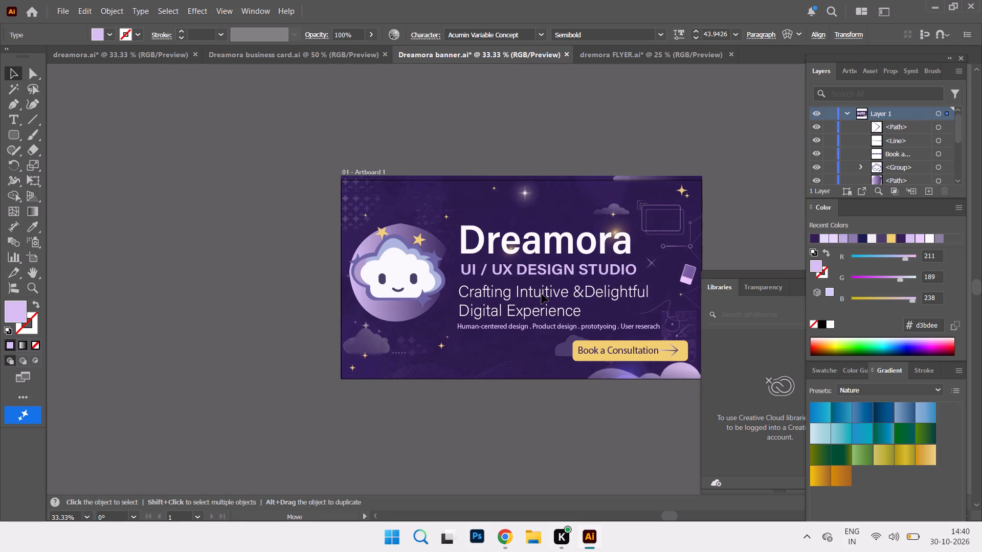
drag(542, 294, 544, 290)
drag(528, 325, 532, 323)
click(532, 323)
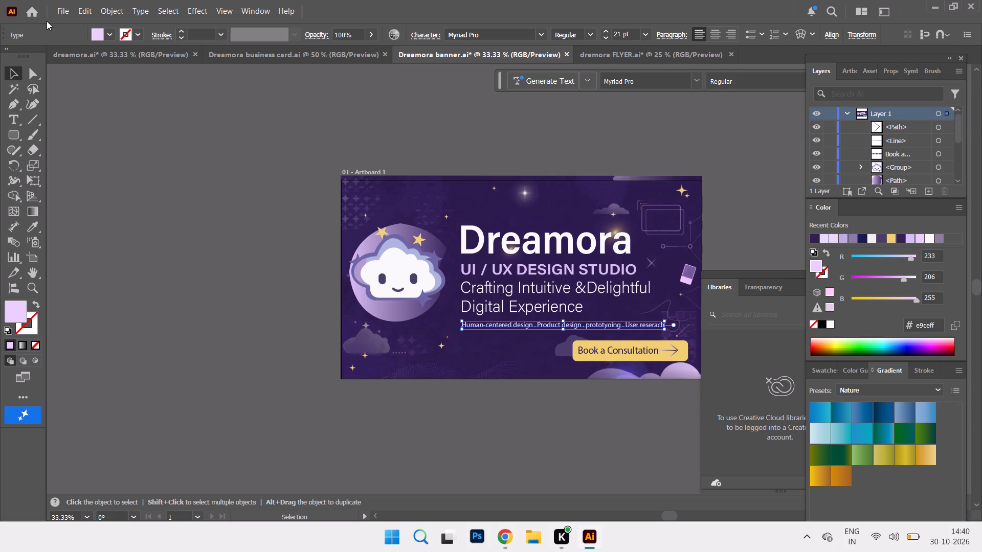
click(61, 11)
click(477, 141)
Set the banner's "Book a Consultation" label to Acumin Variable Concept in the SemiCondensed Medium style and deselect it.
click(629, 348)
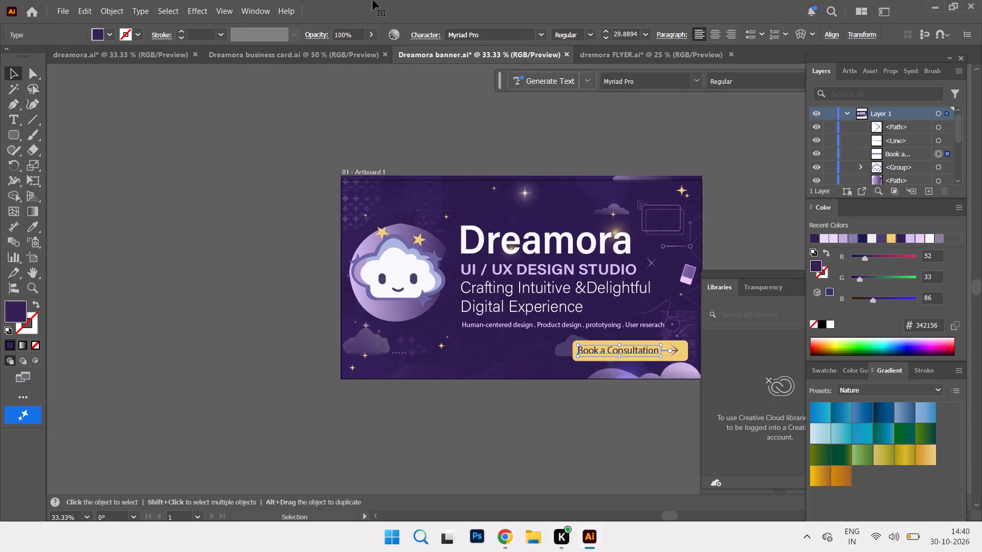
click(592, 36)
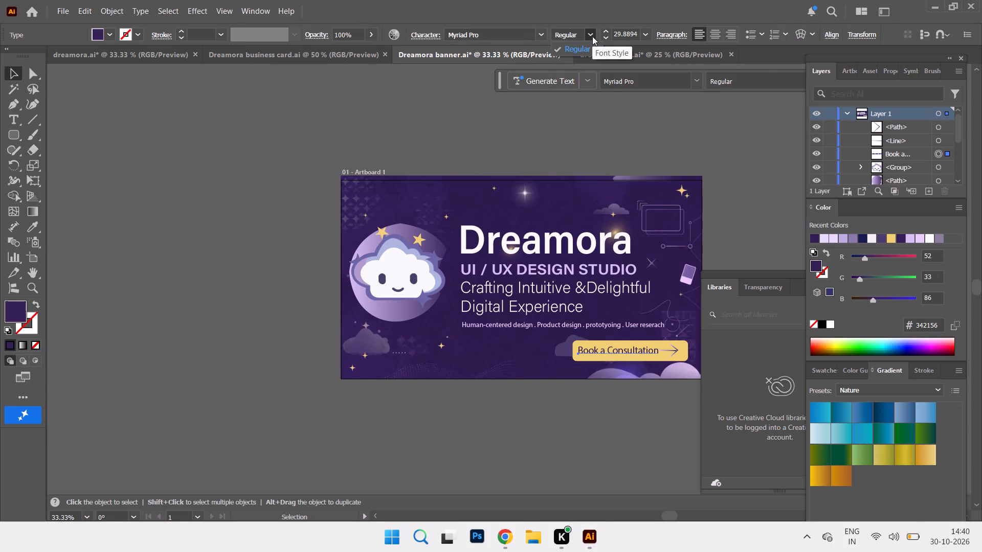
click(592, 36)
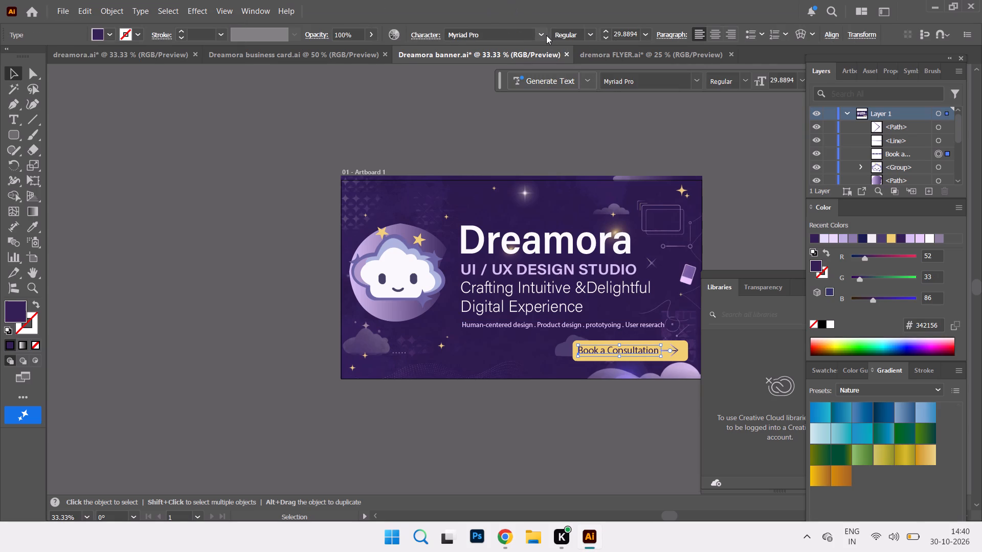
click(546, 35)
click(527, 129)
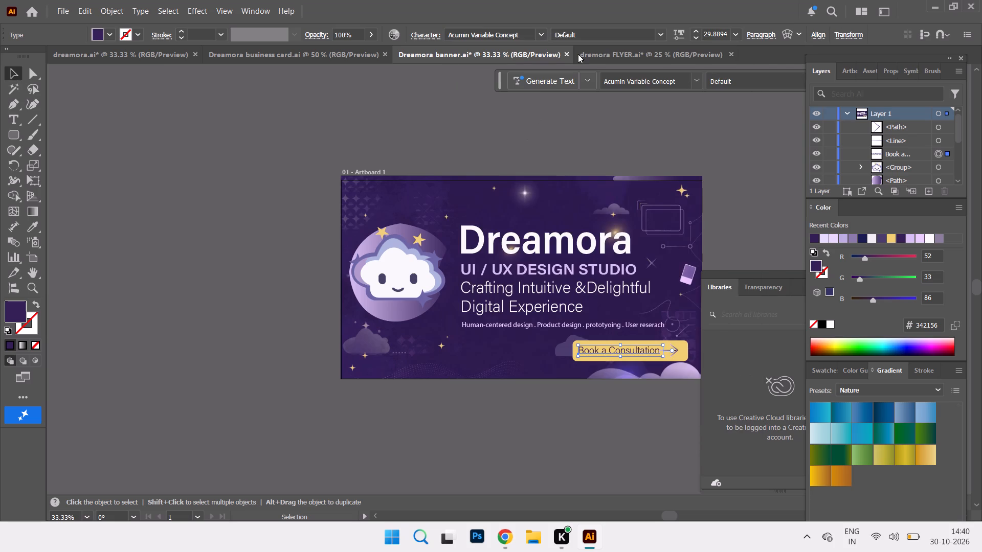
click(660, 38)
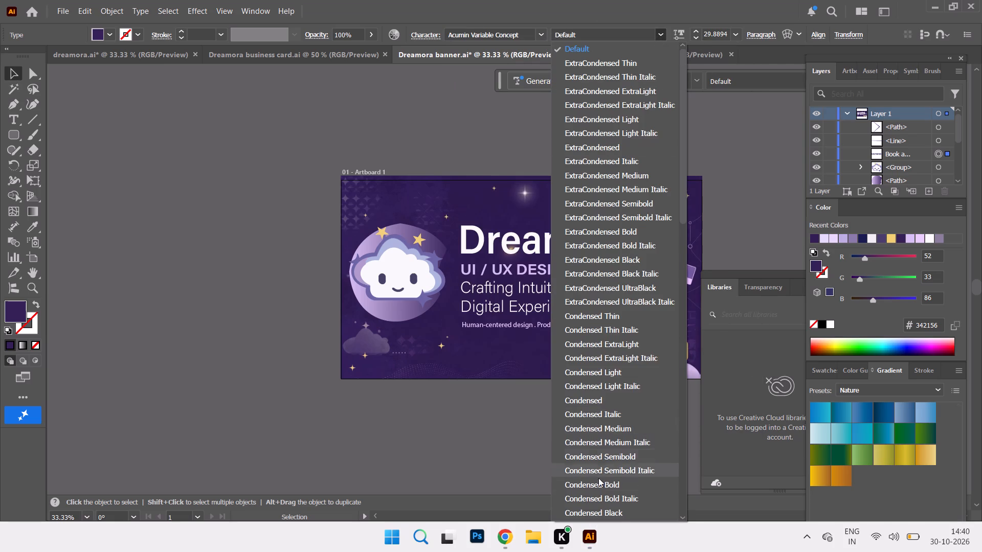
scroll(607, 387, down, 9)
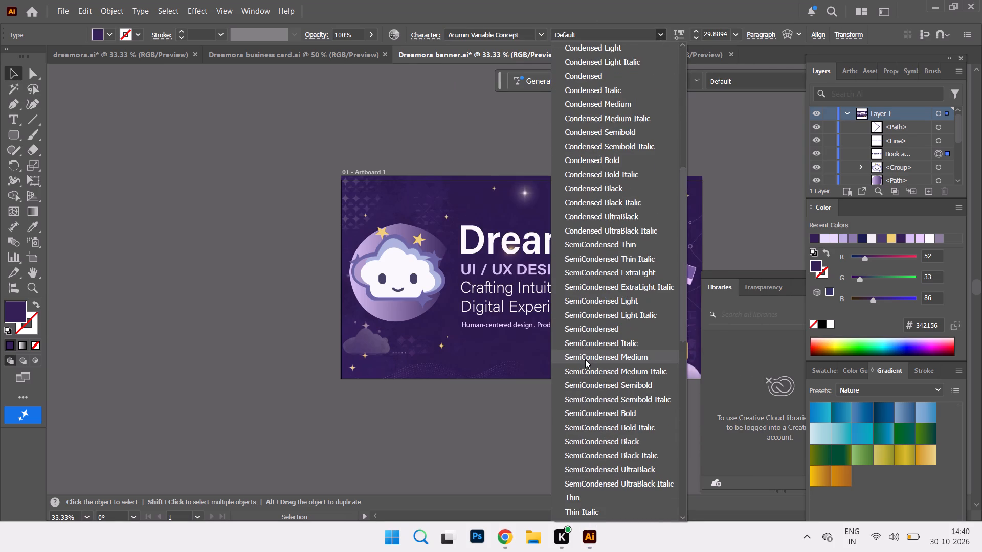
click(585, 359)
click(710, 155)
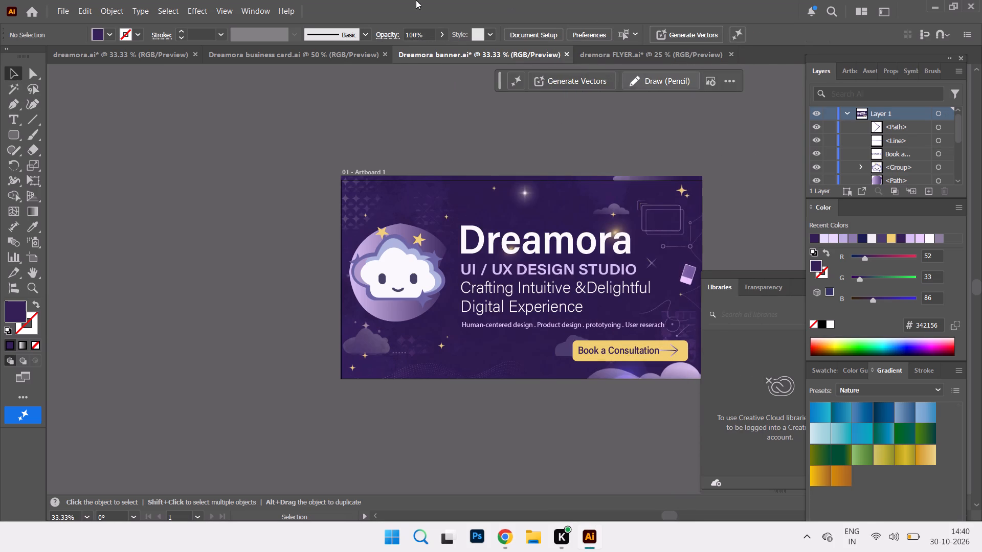
Save the Dreamora banner document.
click(60, 11)
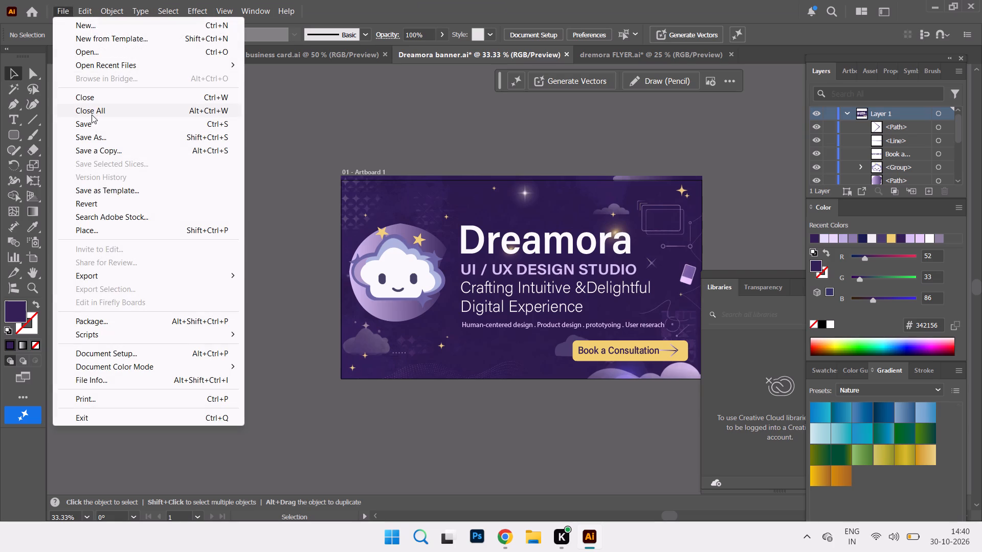
click(86, 124)
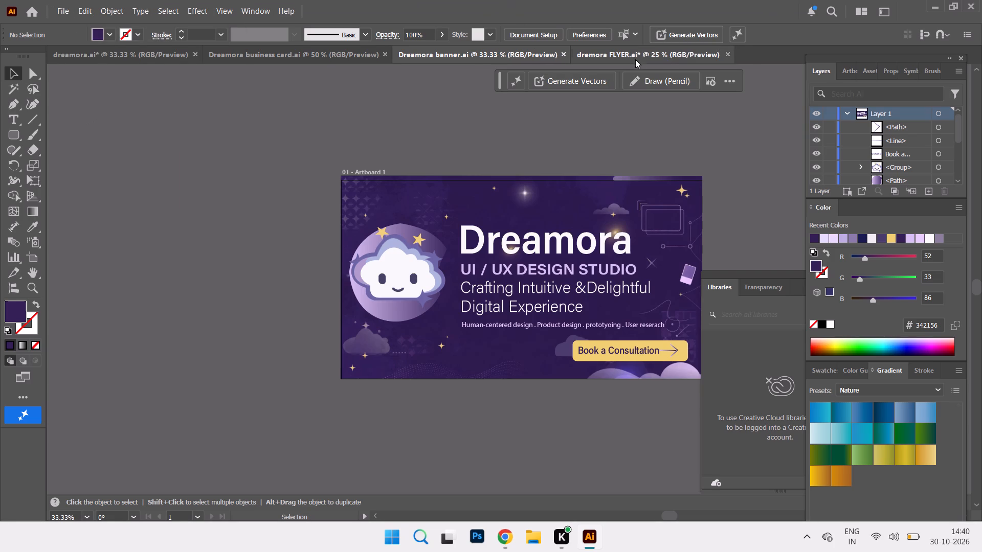
In the flyer document, change the "UI / UX DESIGN STUDIO" and "Designing Delight Degital Experience" lines together to Acumin Variable Concept.
click(636, 56)
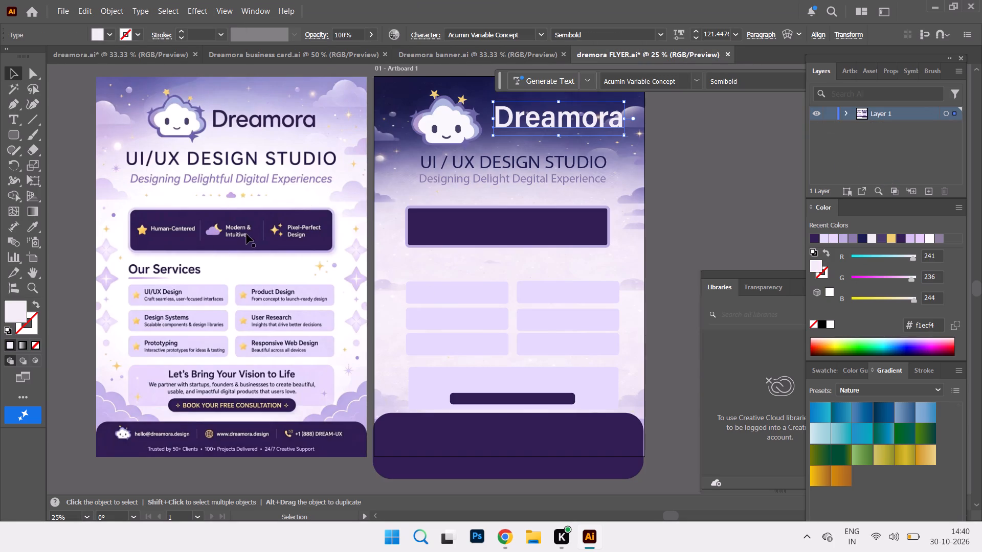
click(555, 163)
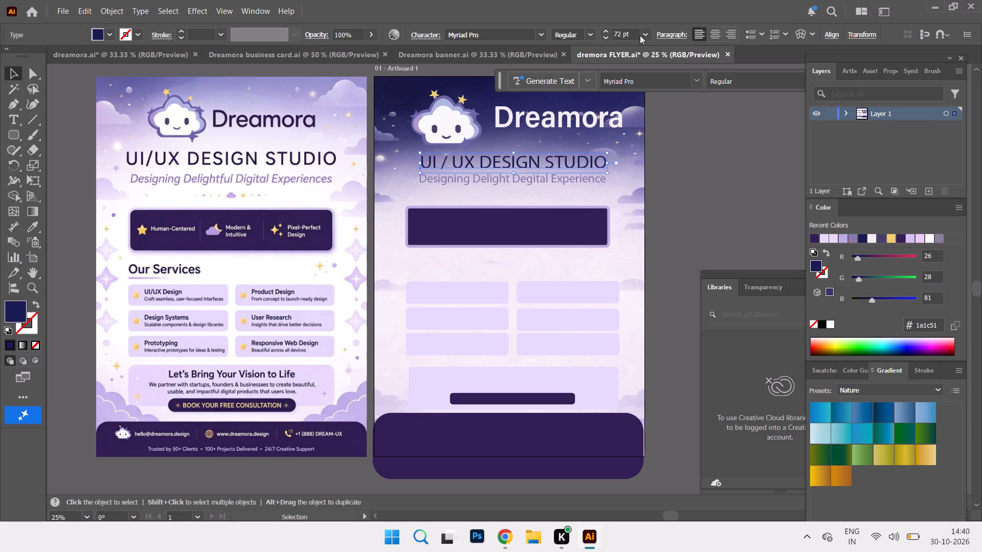
shift+click(523, 181)
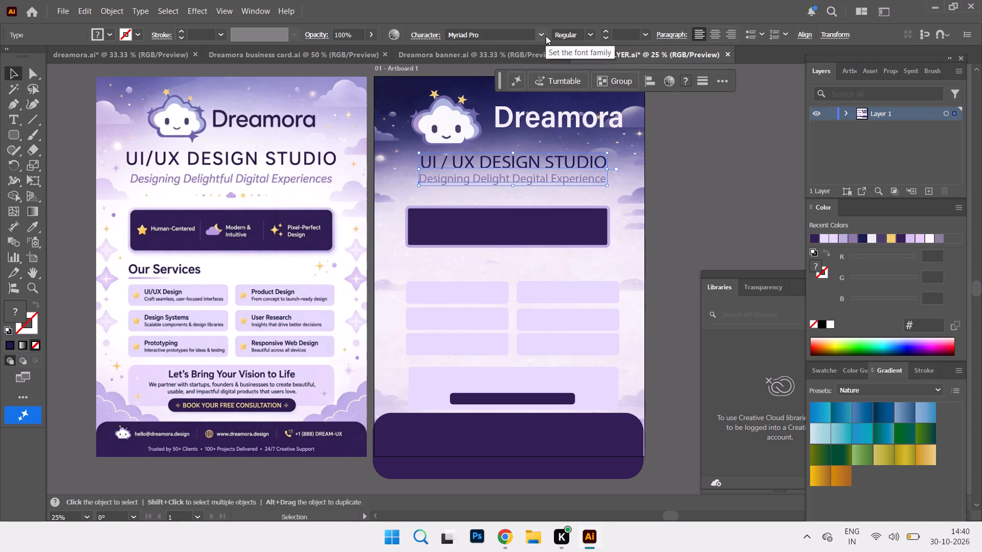
click(541, 35)
click(548, 125)
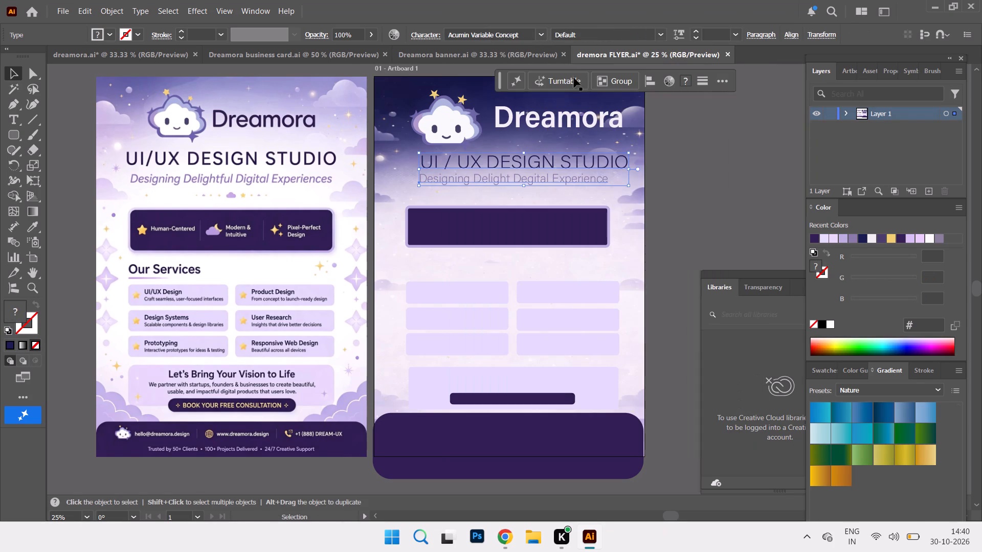
click(695, 169)
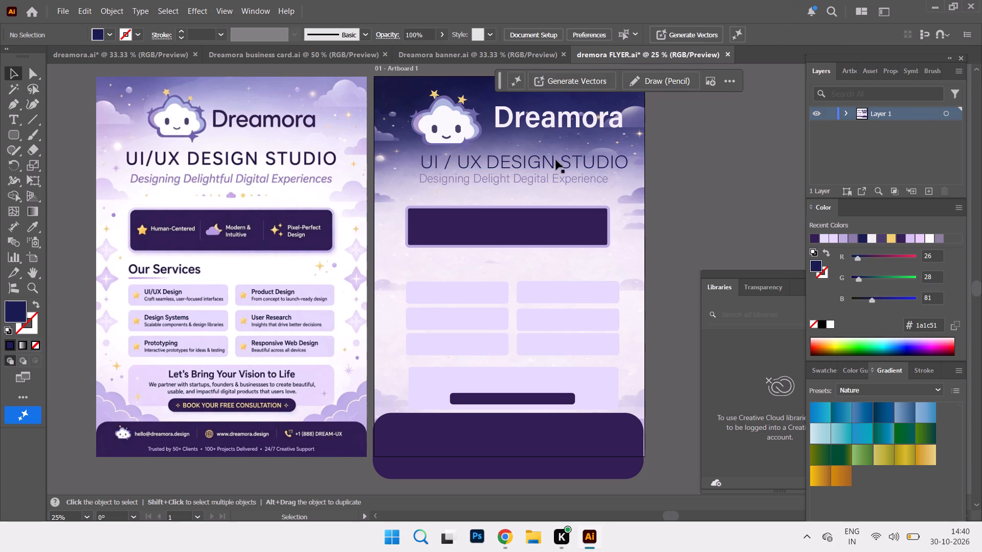
Set the flyer's "UI / UX DESIGN STUDIO" line to the Semibold style.
click(556, 160)
click(660, 37)
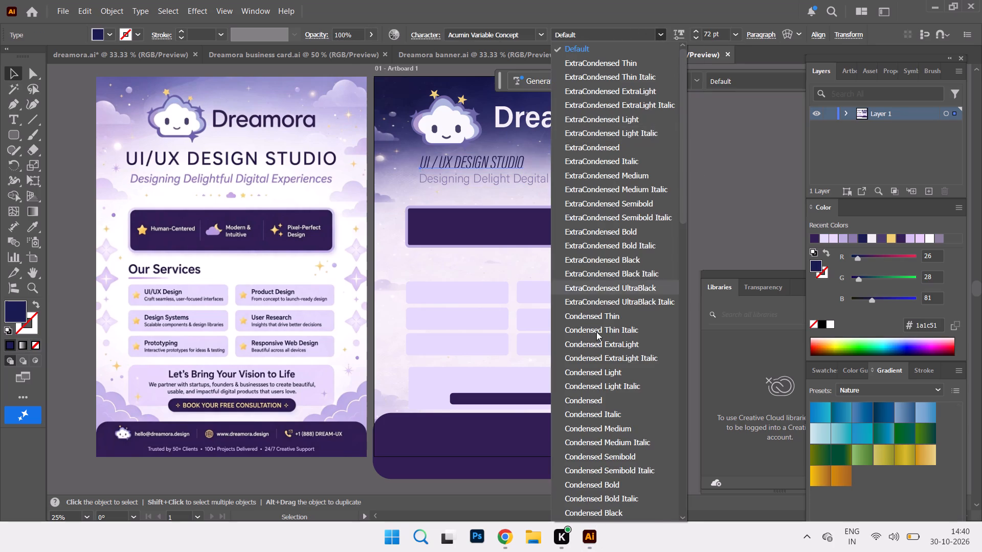
scroll(596, 340, down, 16)
click(600, 380)
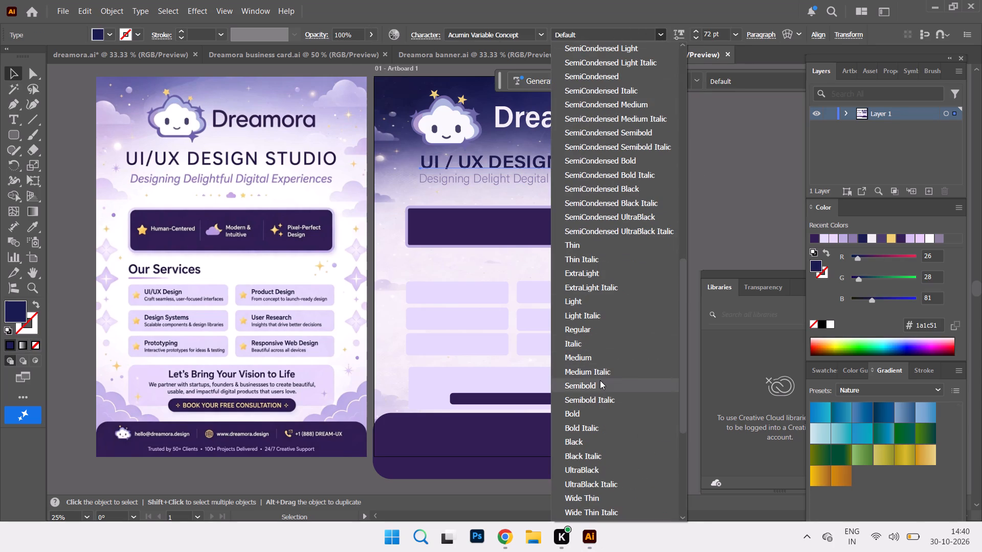
Set the flyer's "Designing Delight Degital Experience" tagline to the SemiCondensed Medium style.
click(536, 182)
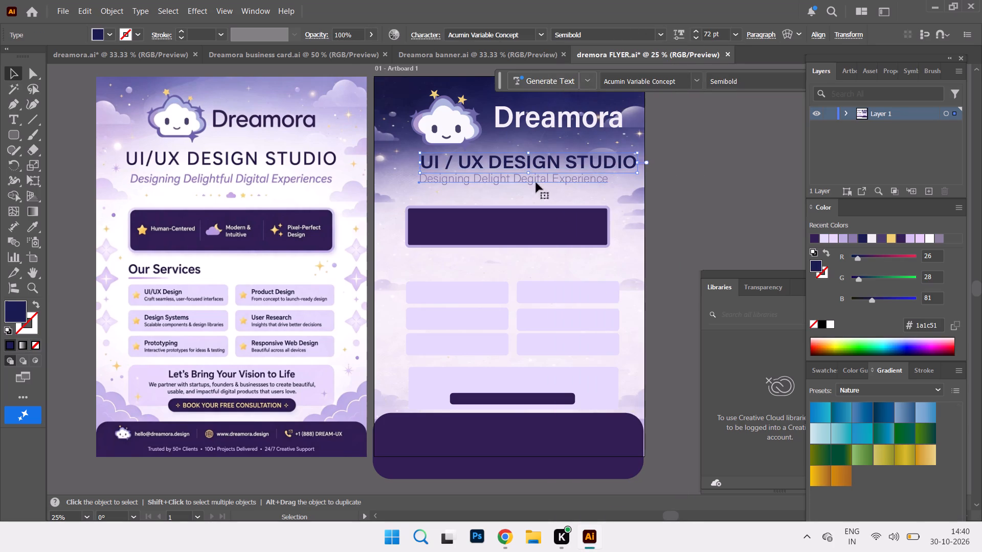
click(659, 38)
scroll(596, 293, down, 2)
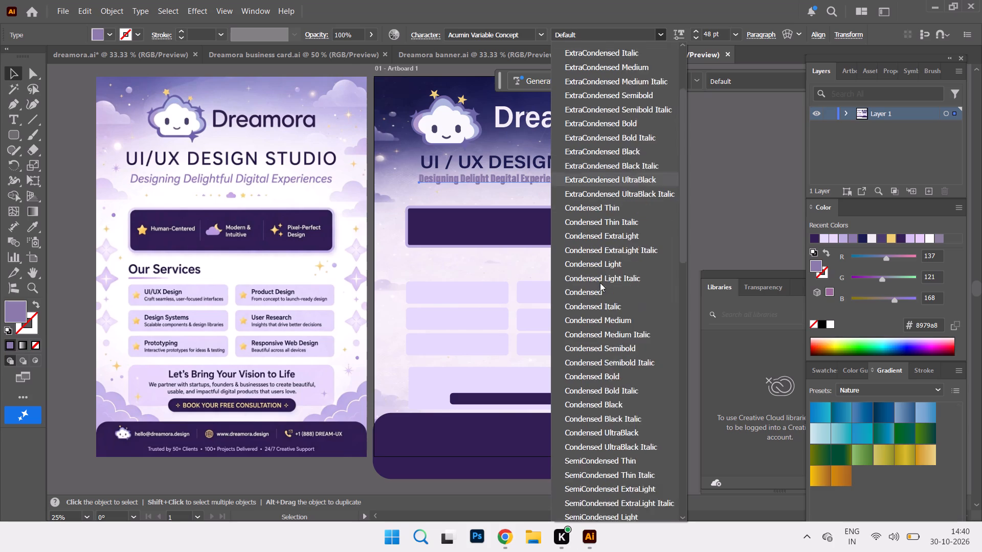
scroll(600, 283, down, 6)
scroll(602, 340, down, 7)
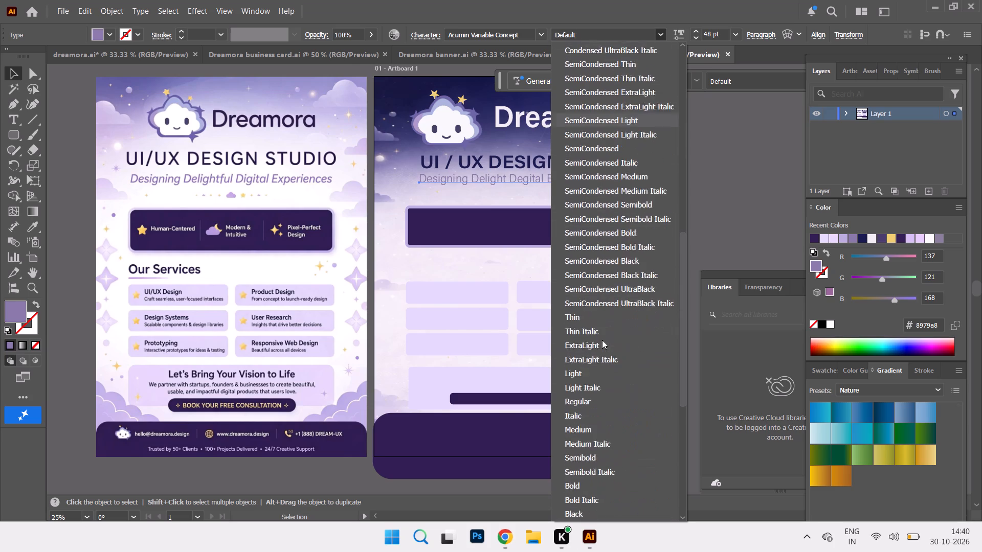
scroll(602, 340, down, 1)
scroll(618, 178, up, 2)
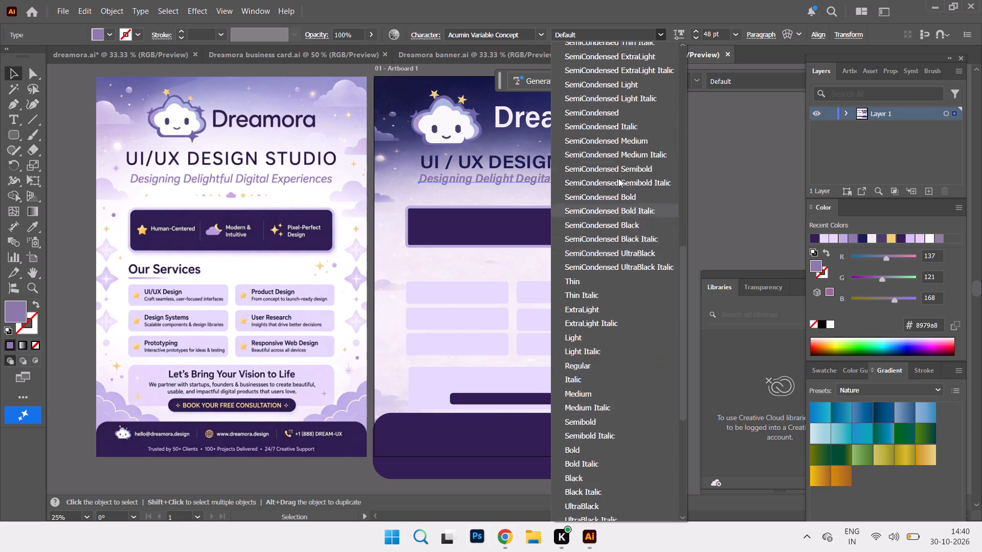
scroll(618, 178, up, 1)
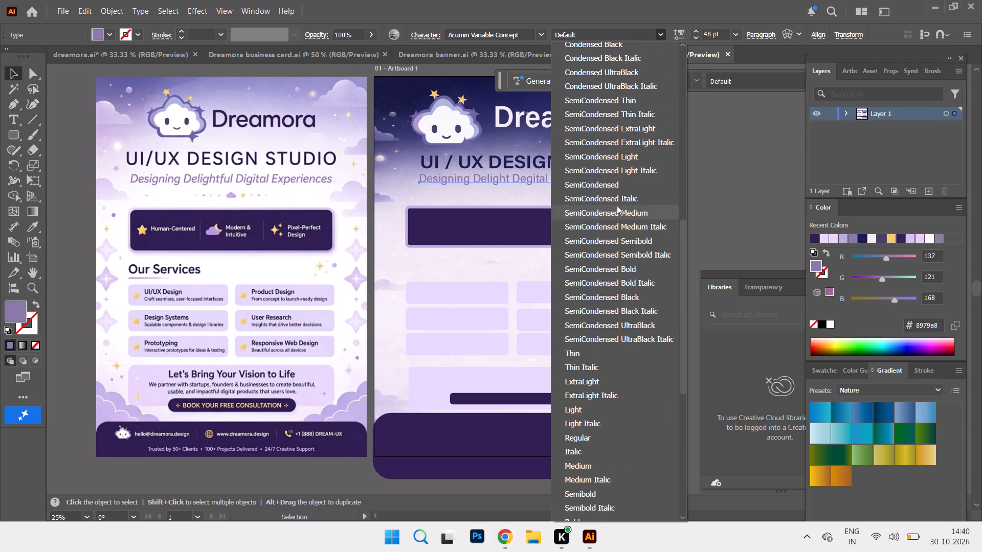
click(615, 210)
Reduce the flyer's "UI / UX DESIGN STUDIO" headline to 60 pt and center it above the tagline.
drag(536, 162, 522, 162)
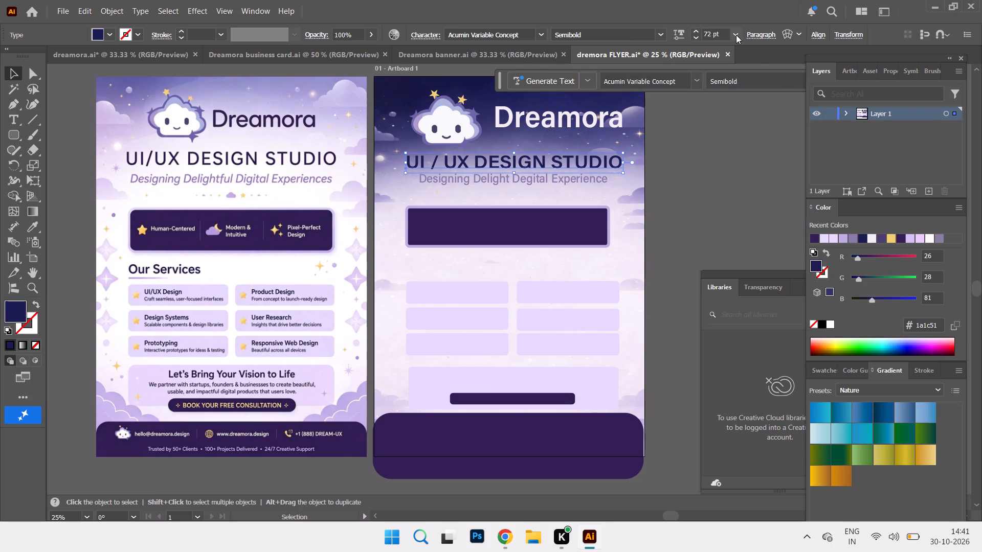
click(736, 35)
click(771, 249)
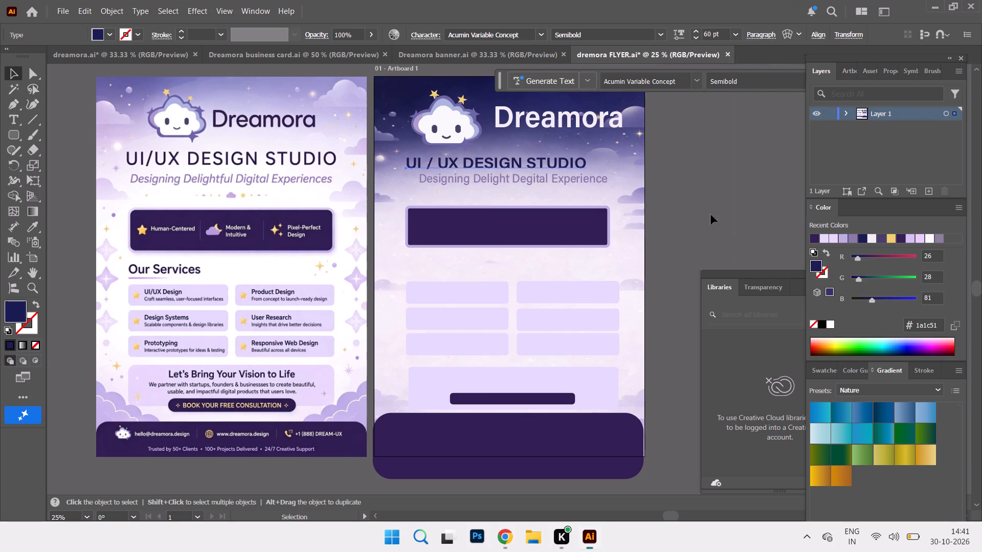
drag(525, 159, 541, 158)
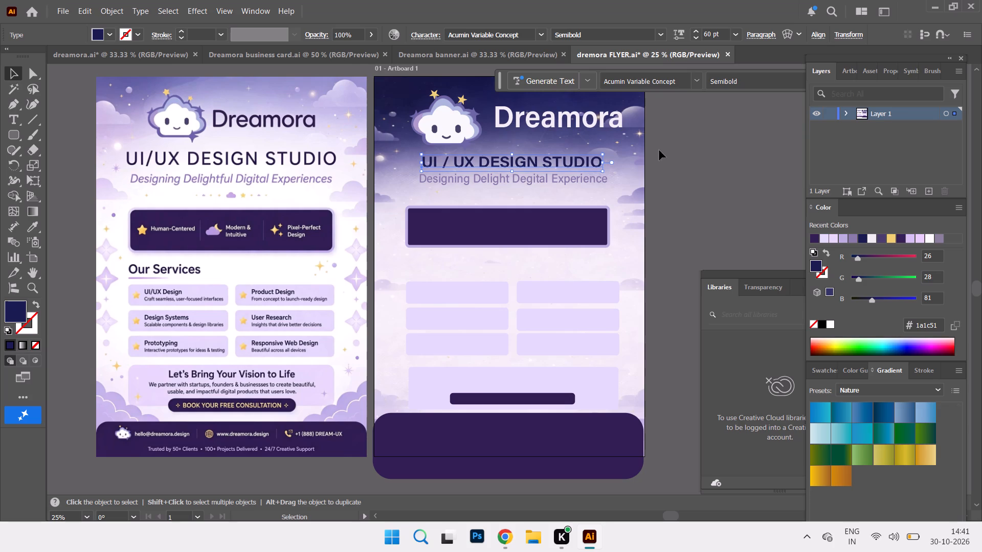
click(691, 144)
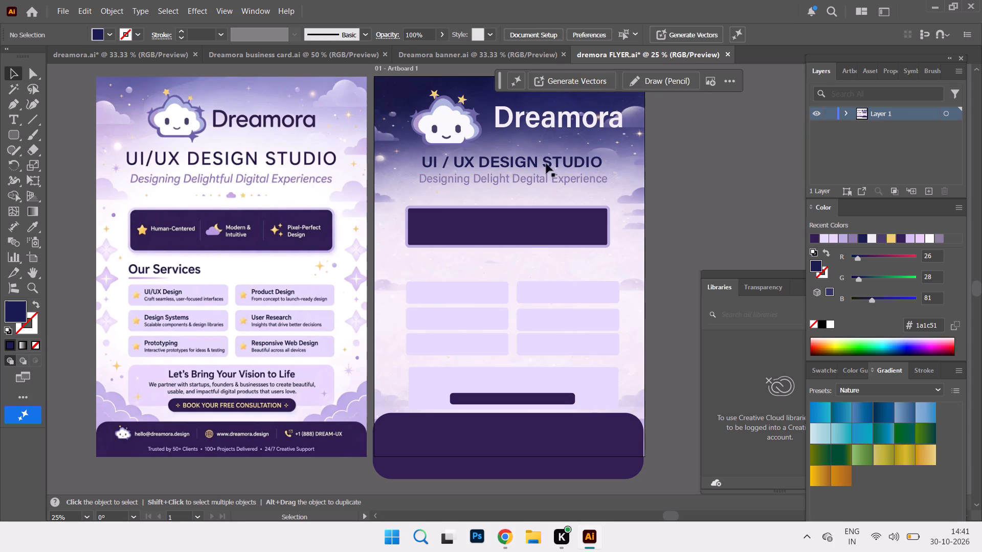
Set the "UI / UX DESIGN STUDIO" headline to 72 pt and re-center it on the flyer.
click(553, 158)
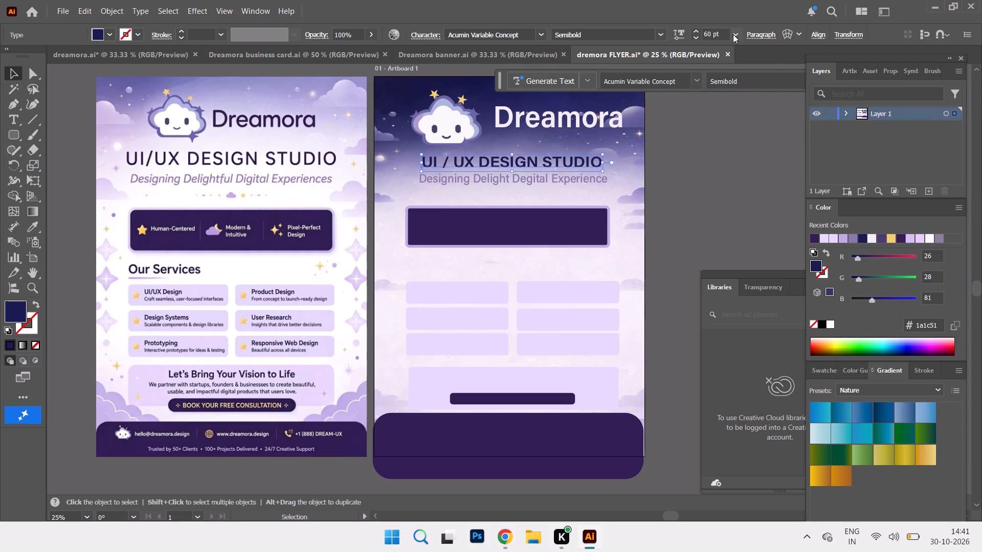
click(733, 34)
click(759, 261)
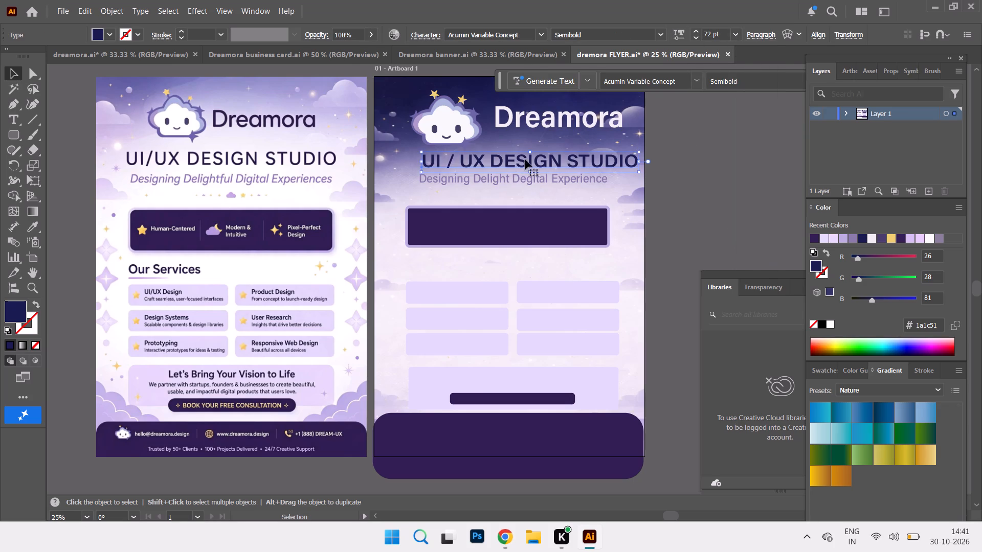
drag(528, 159, 512, 162)
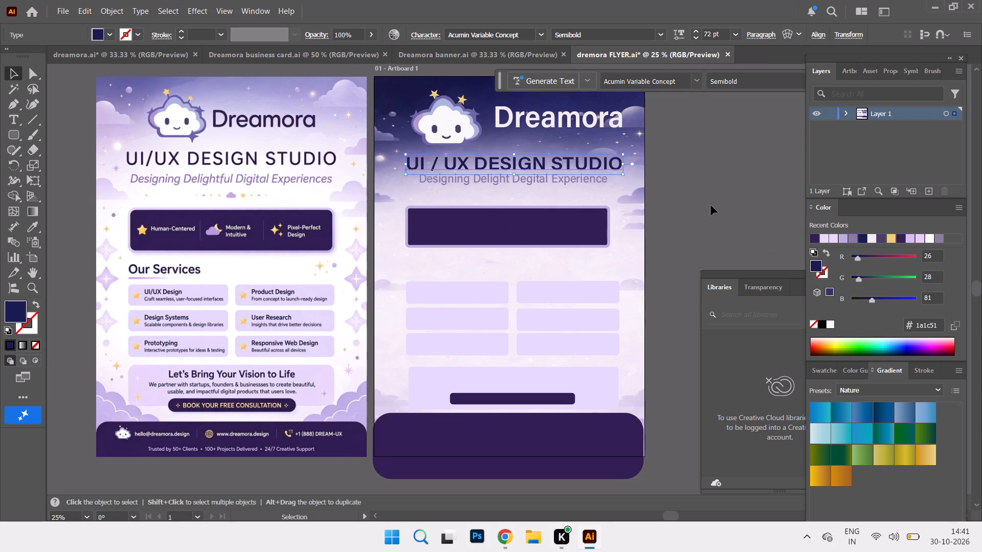
click(703, 209)
Shift the tagline and the "UI / UX DESIGN STUDIO" headline slightly down on the flyer.
click(537, 181)
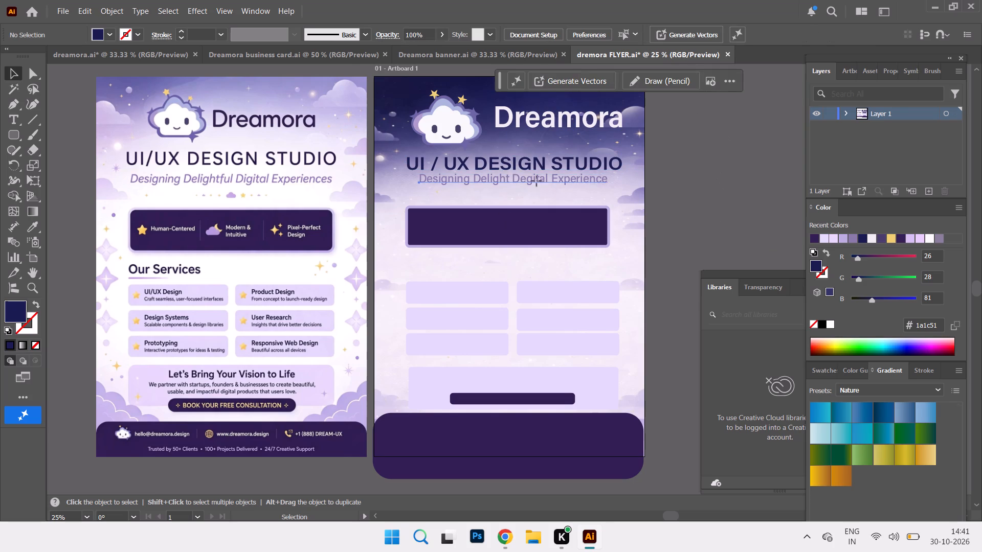
click(530, 168)
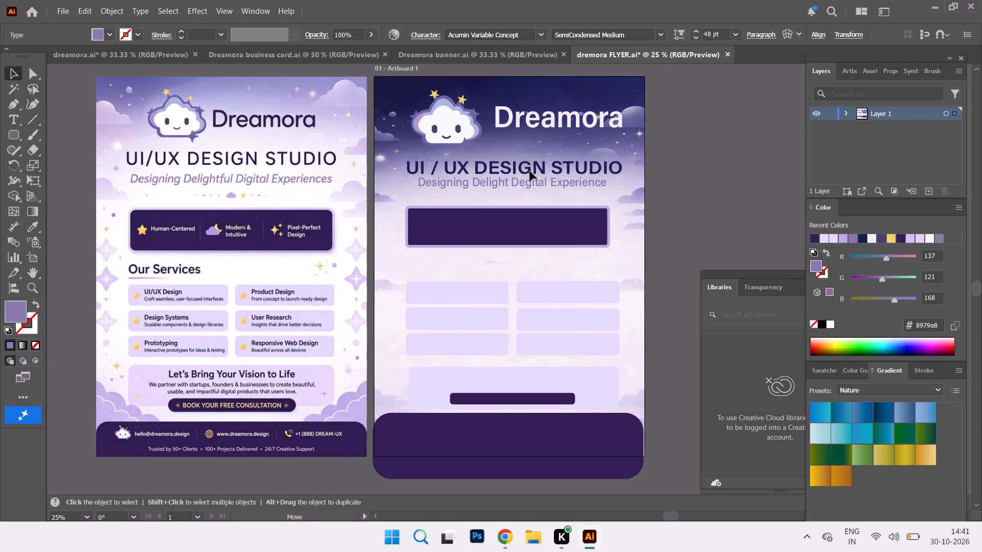
click(667, 175)
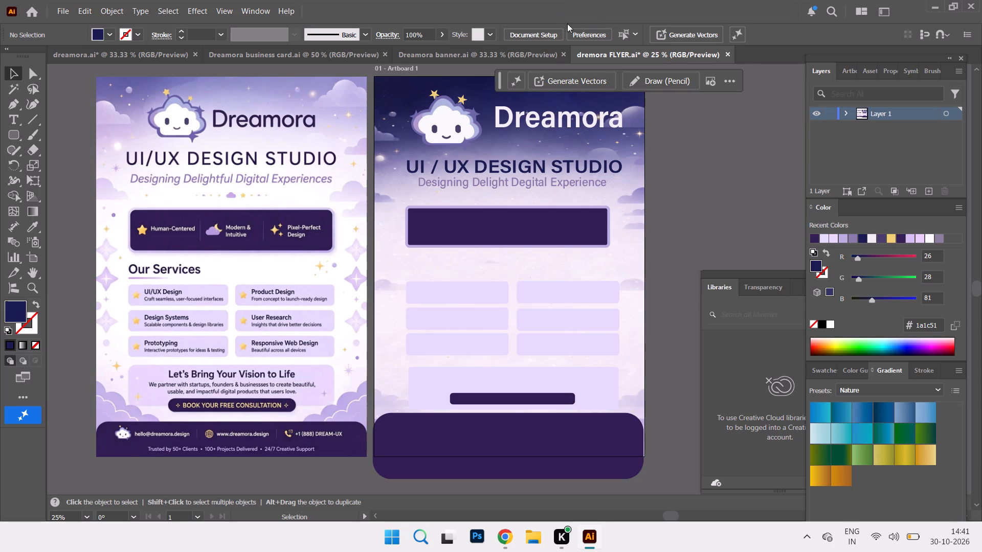
Draw a small five-pointed star at the left end of the flyer's dark feature bar.
right_click(20, 130)
click(84, 196)
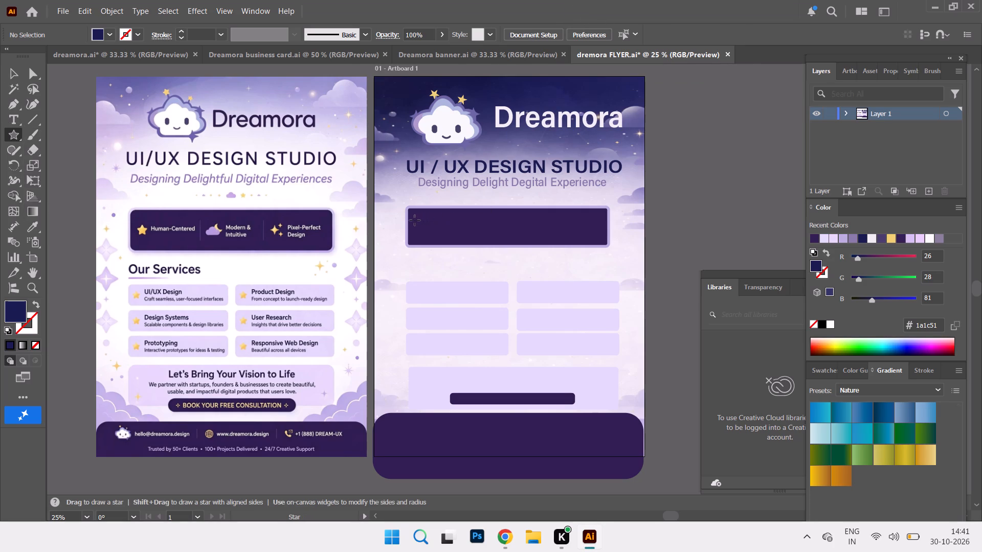
drag(415, 220, 417, 232)
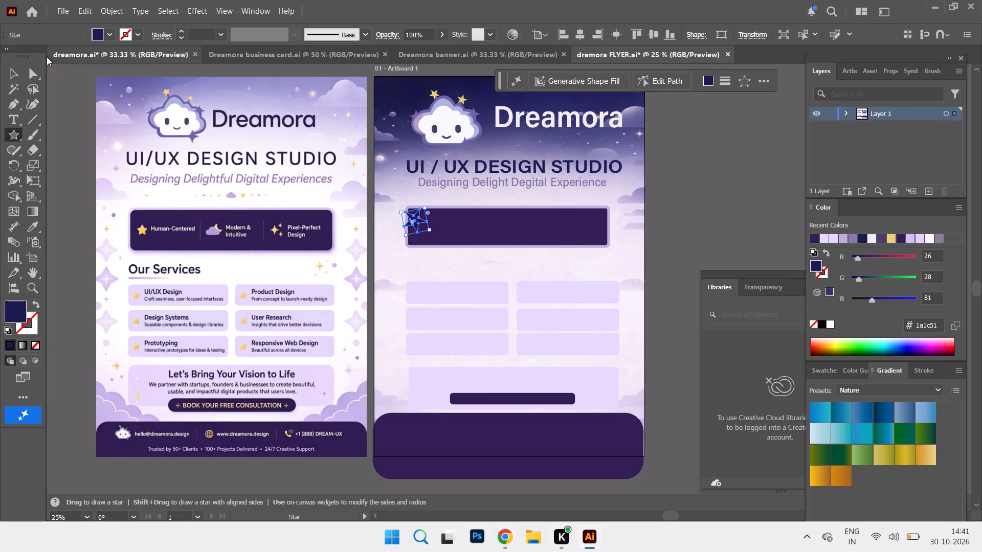
click(9, 68)
Fill the new star with gold #f2be69 sampled from the star beside "Human-Centered" on the reference flyer.
double_click(15, 306)
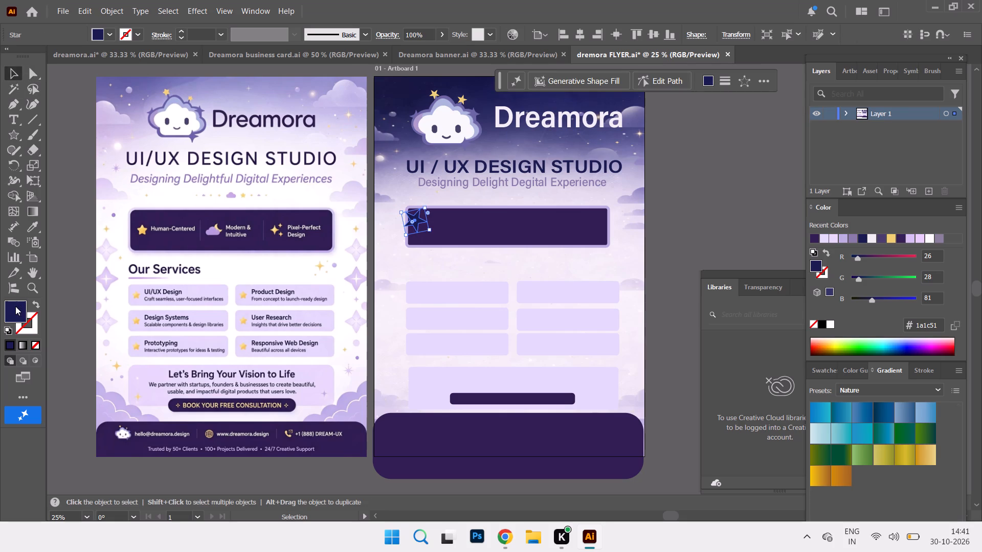
click(810, 315)
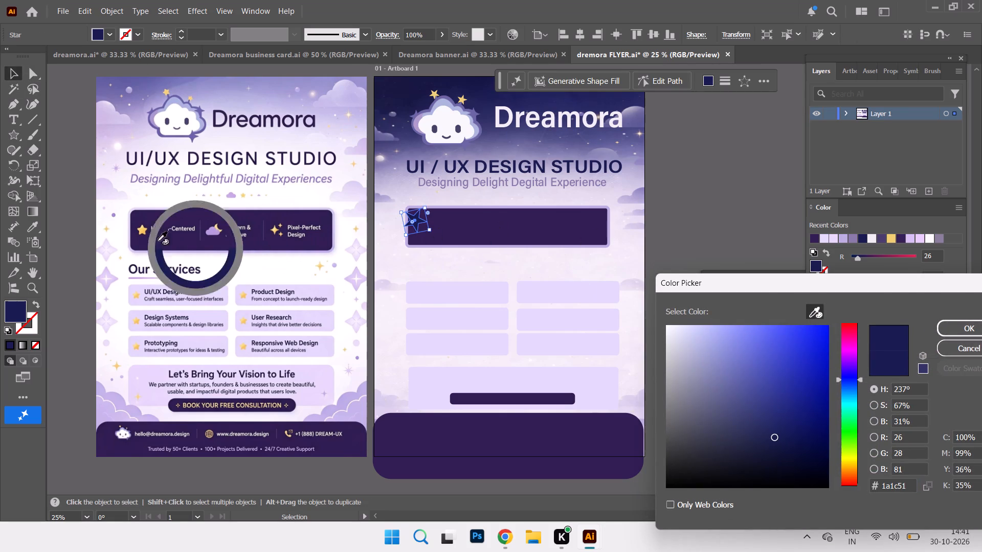
click(143, 233)
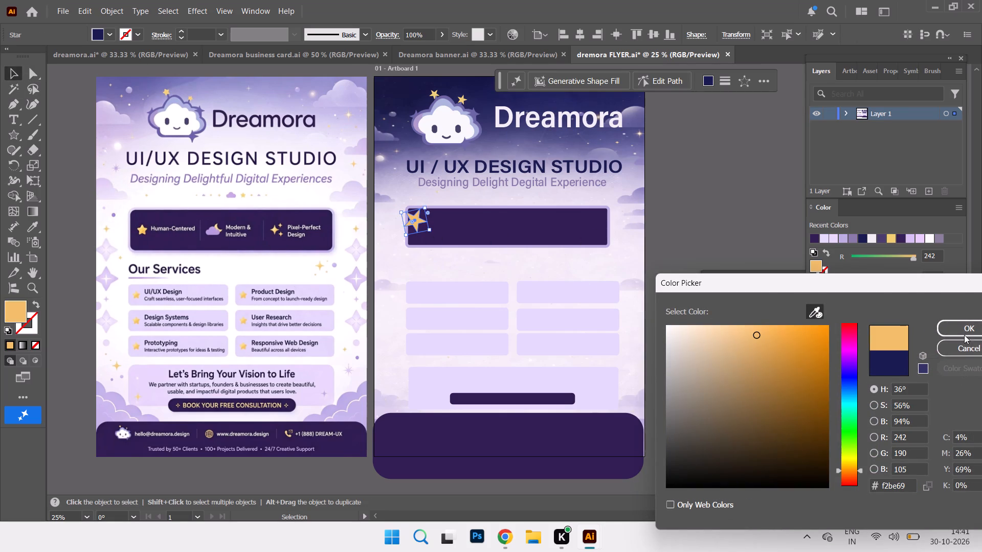
click(965, 330)
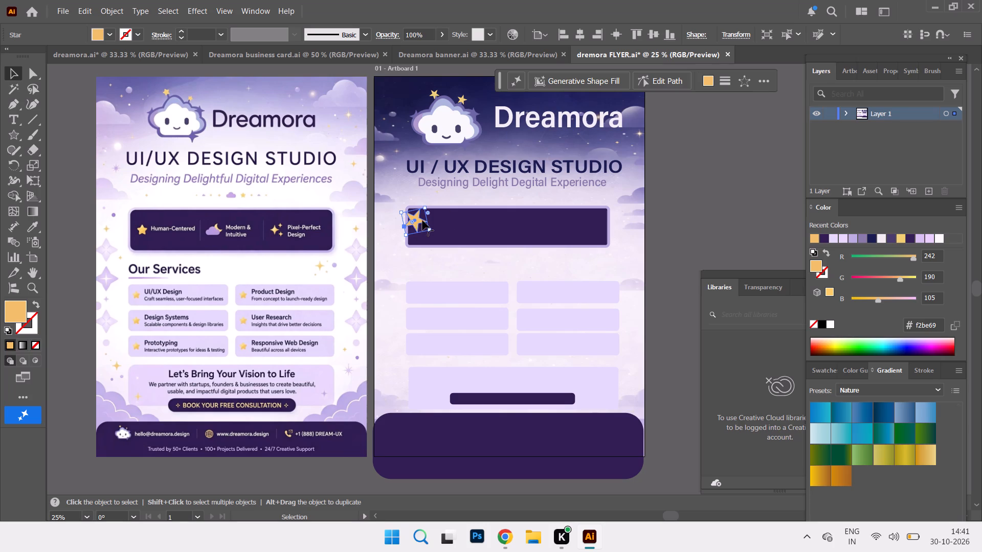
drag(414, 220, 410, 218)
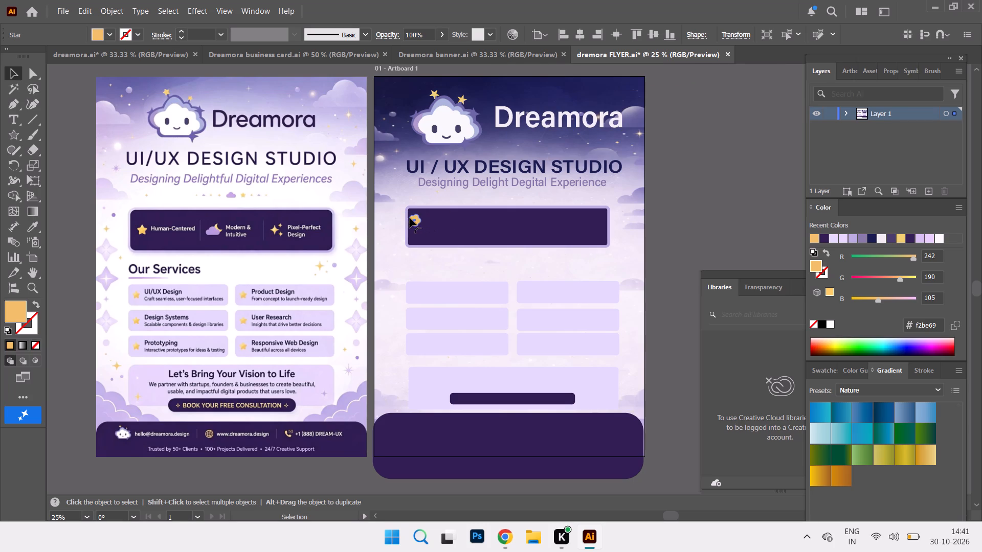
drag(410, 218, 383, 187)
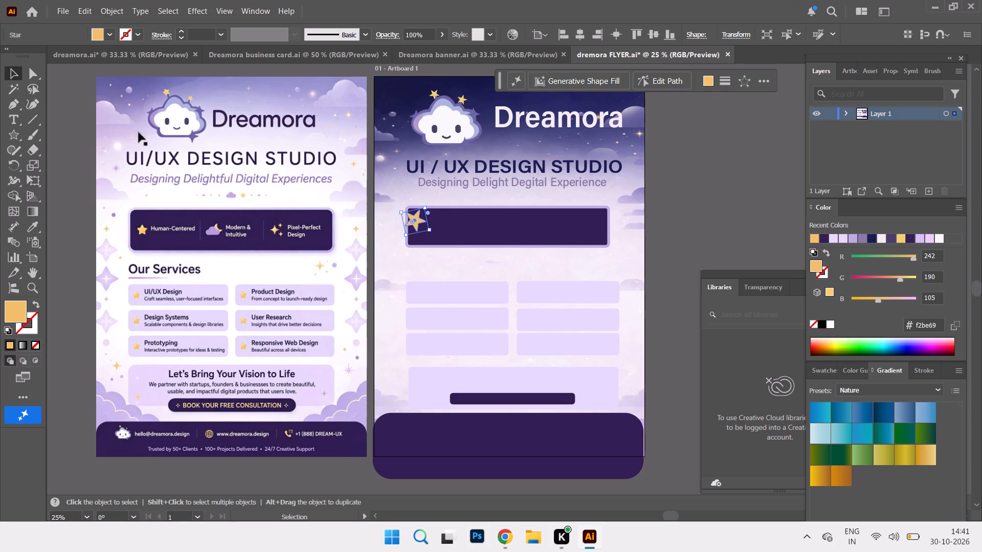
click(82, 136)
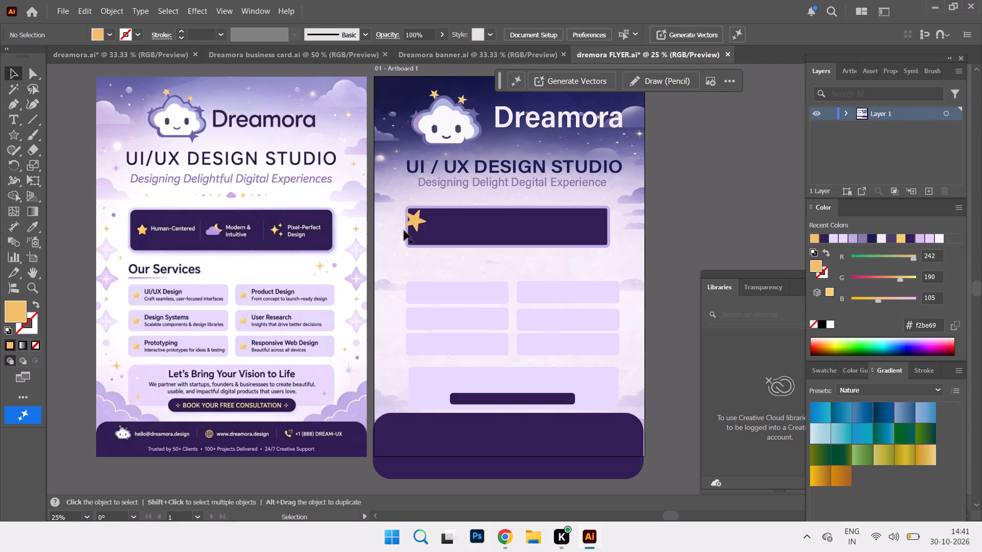
Move the gold star fully inside the left end of the dark feature bar, rotate it and fine-tune its placement.
drag(415, 220, 422, 225)
drag(442, 237, 442, 244)
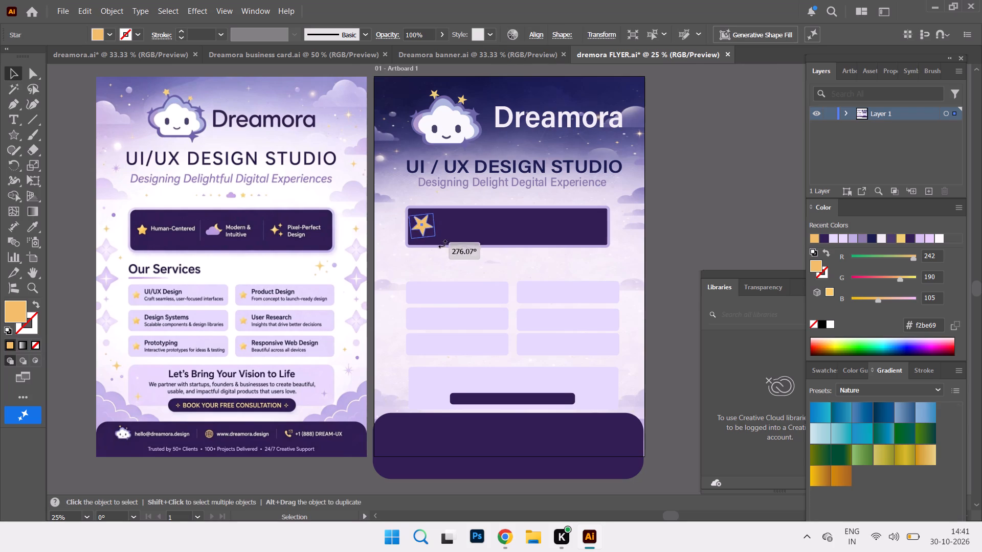
drag(442, 244, 416, 246)
click(424, 223)
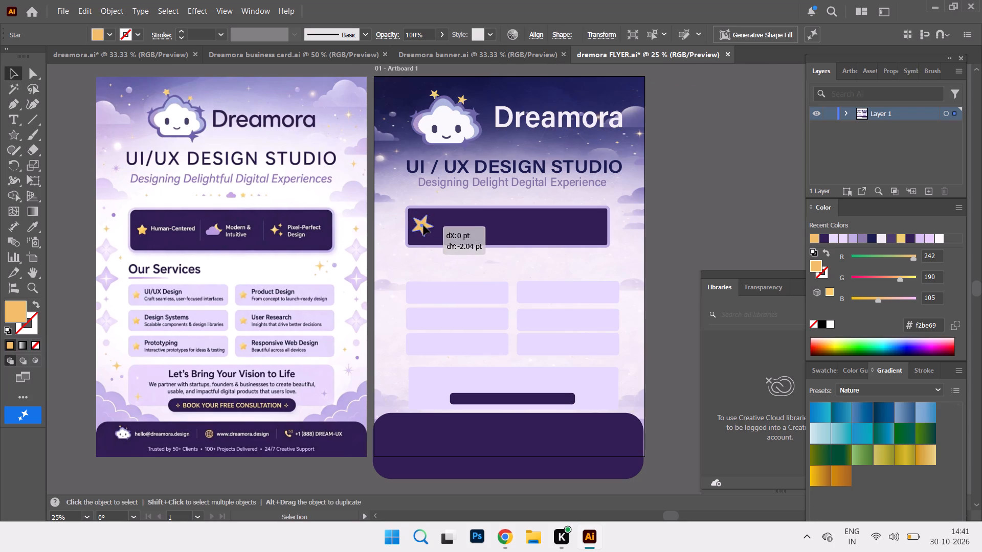
click(428, 222)
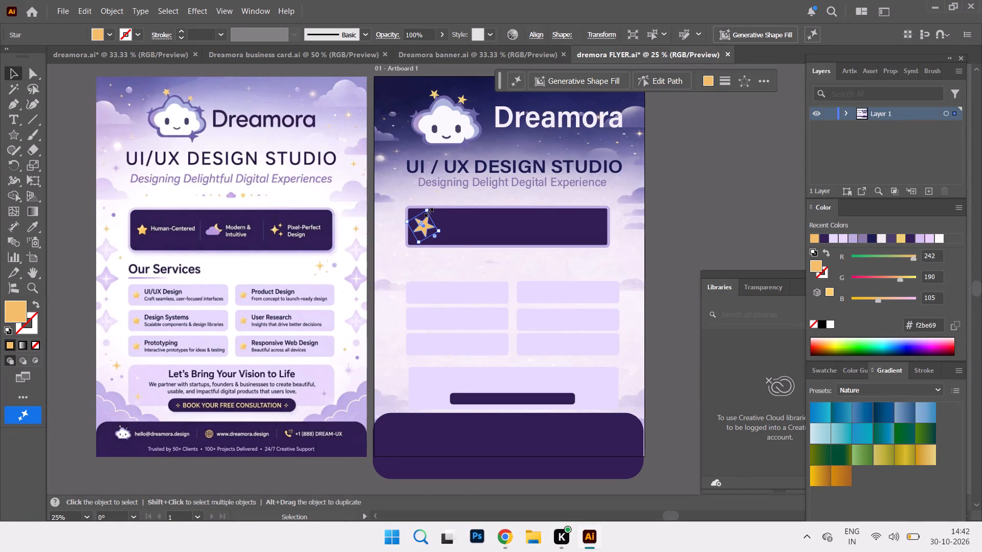
click(426, 209)
click(685, 201)
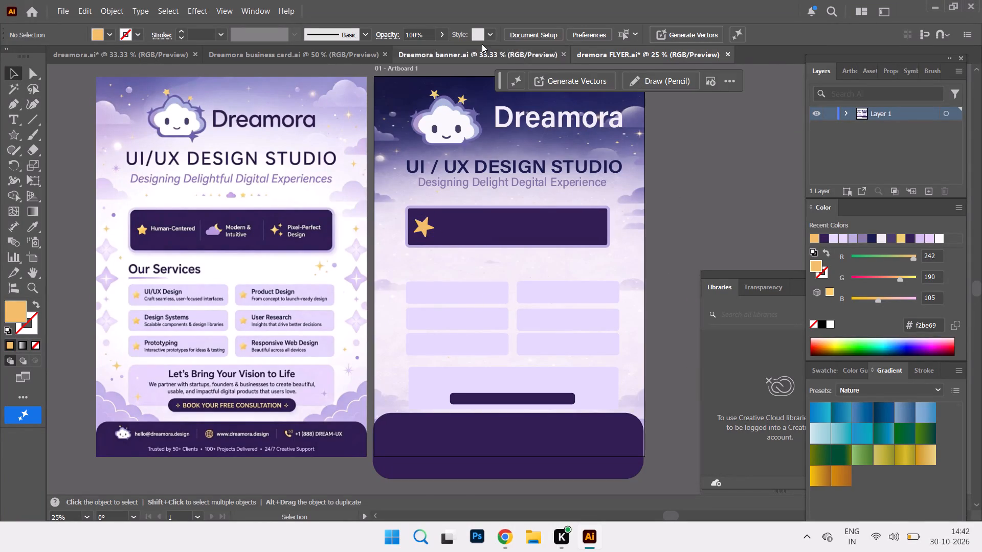
Copy a small gold four-pointed sparkle from the business card's starry header strip and paste it into the flyer.
click(518, 60)
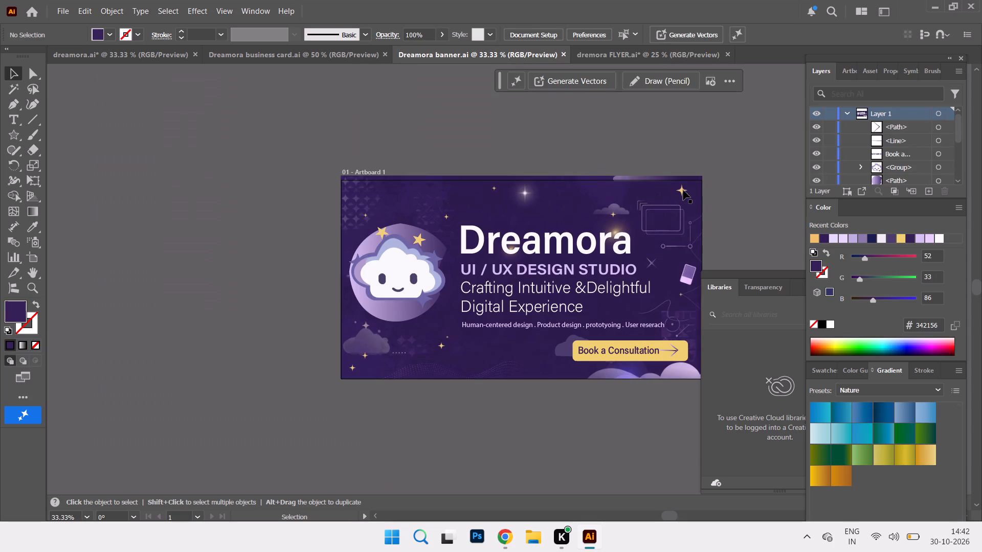
click(683, 190)
click(367, 56)
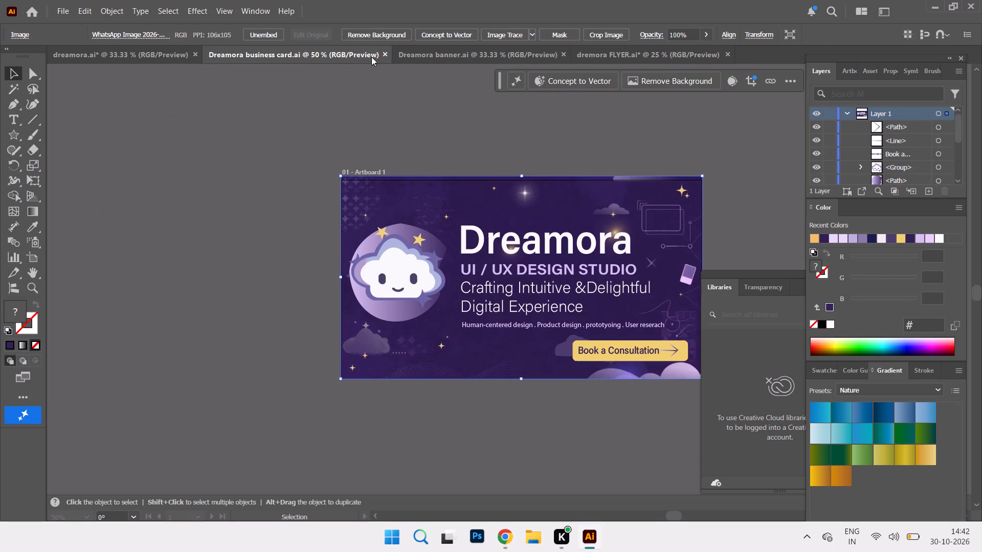
click(545, 56)
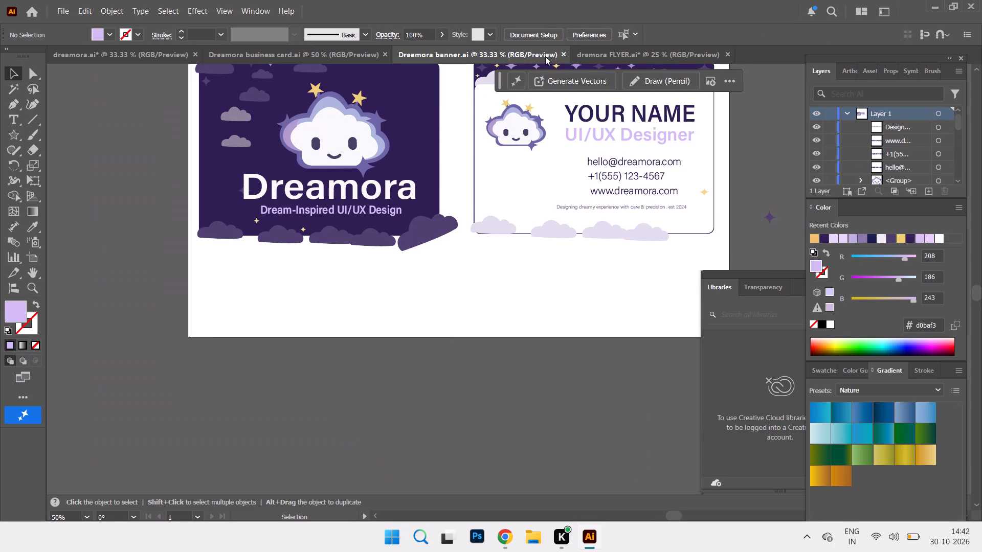
click(384, 233)
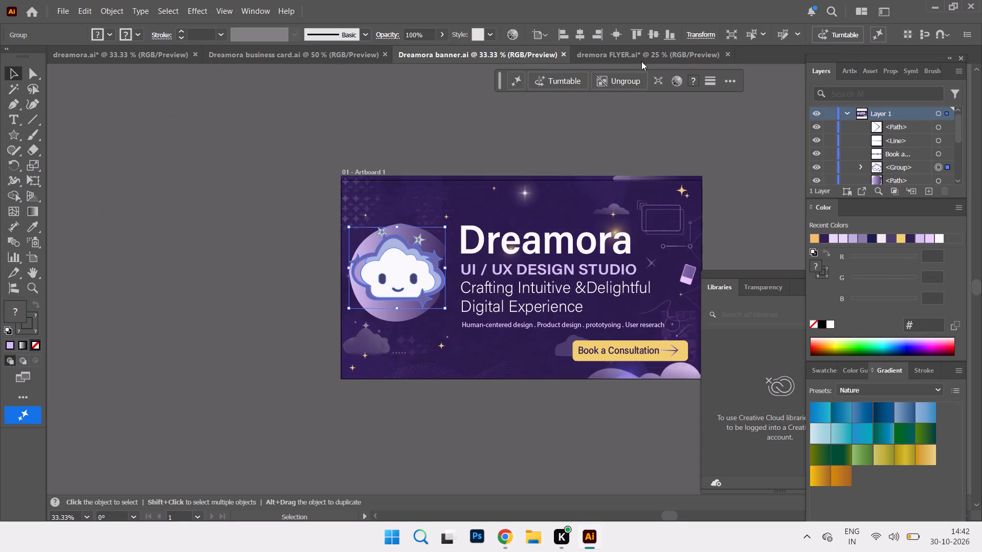
click(321, 54)
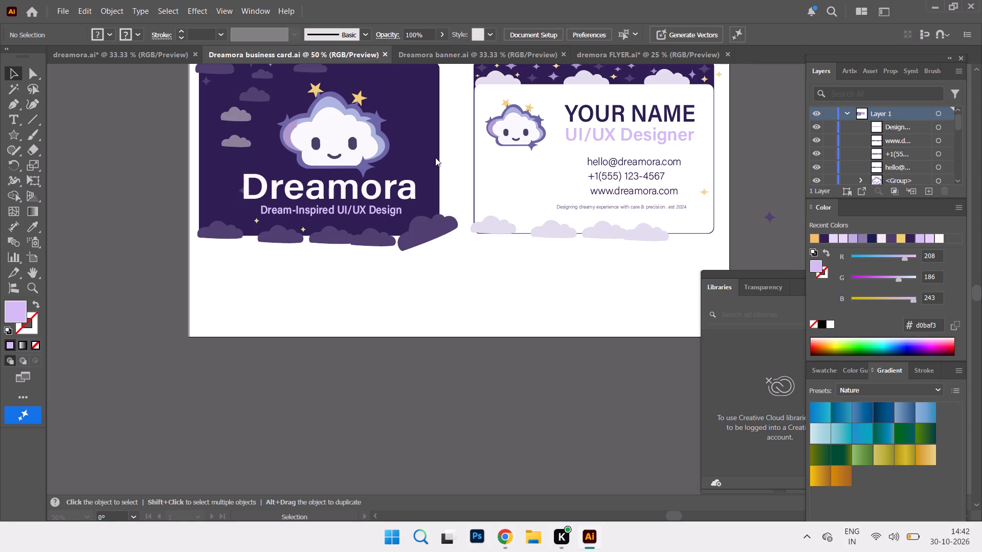
scroll(457, 148, up, 5)
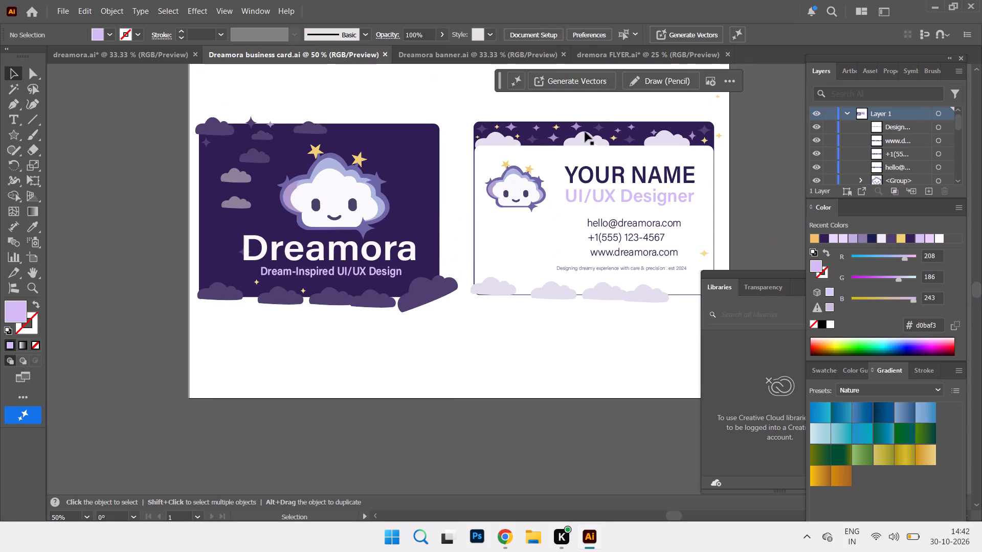
click(616, 138)
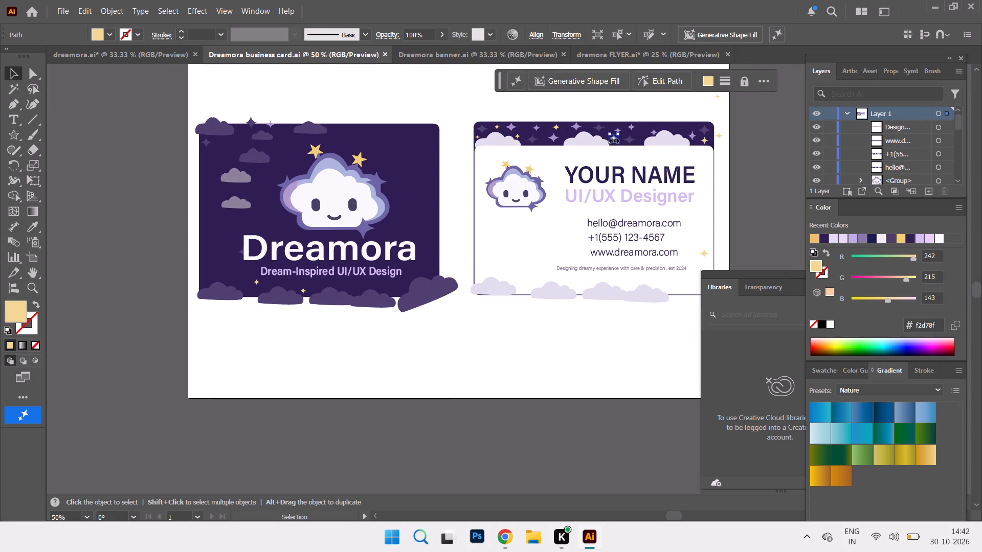
right_click(613, 137)
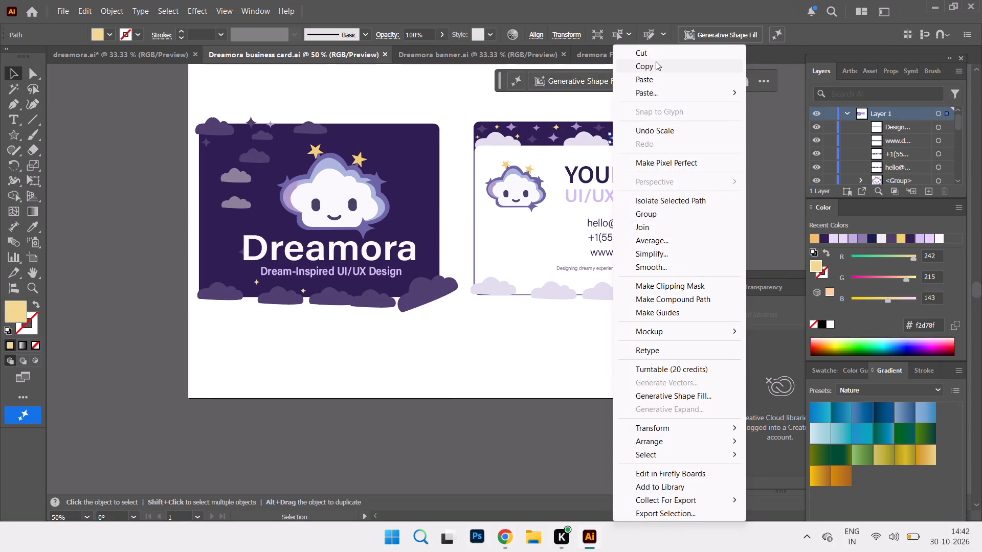
click(656, 65)
click(632, 56)
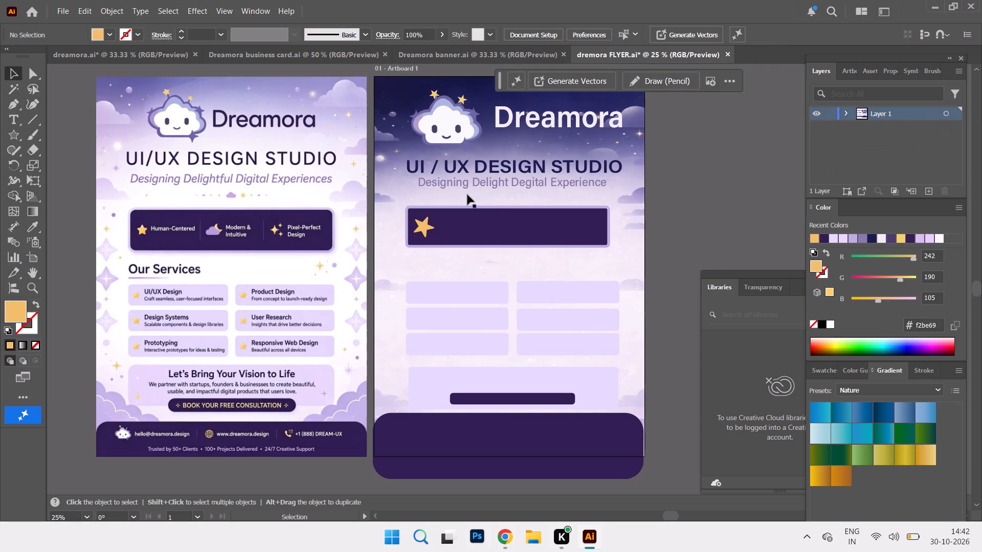
right_click(685, 178)
click(712, 213)
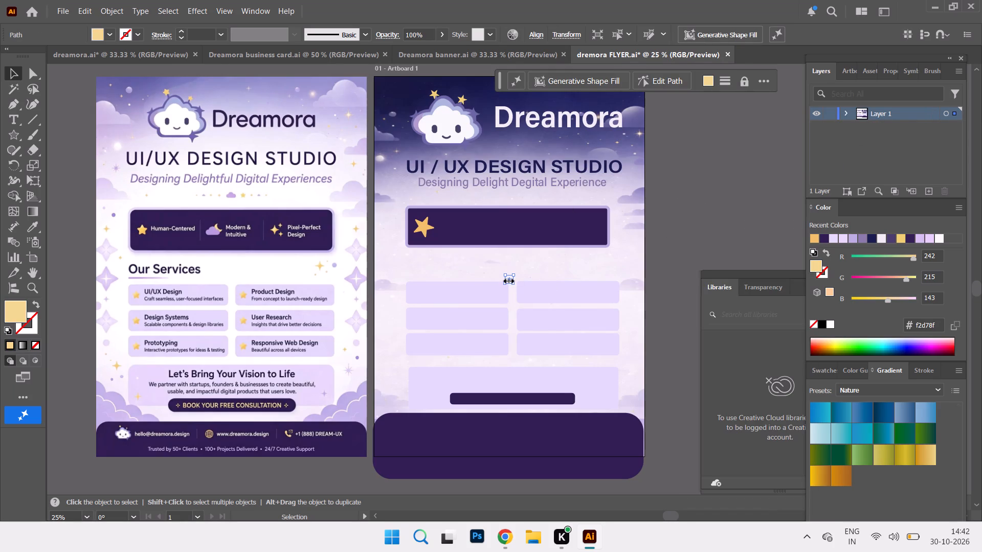
Move the pasted sparkle into the right third of the flyer's dark feature bar and slightly adjust its size and placement.
drag(513, 275, 526, 262)
drag(511, 277, 558, 222)
click(563, 217)
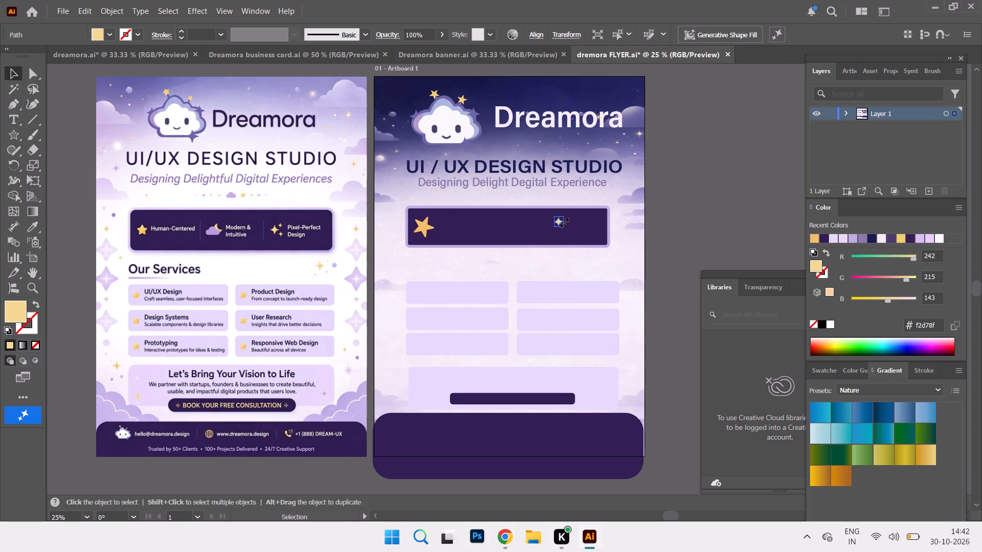
click(564, 227)
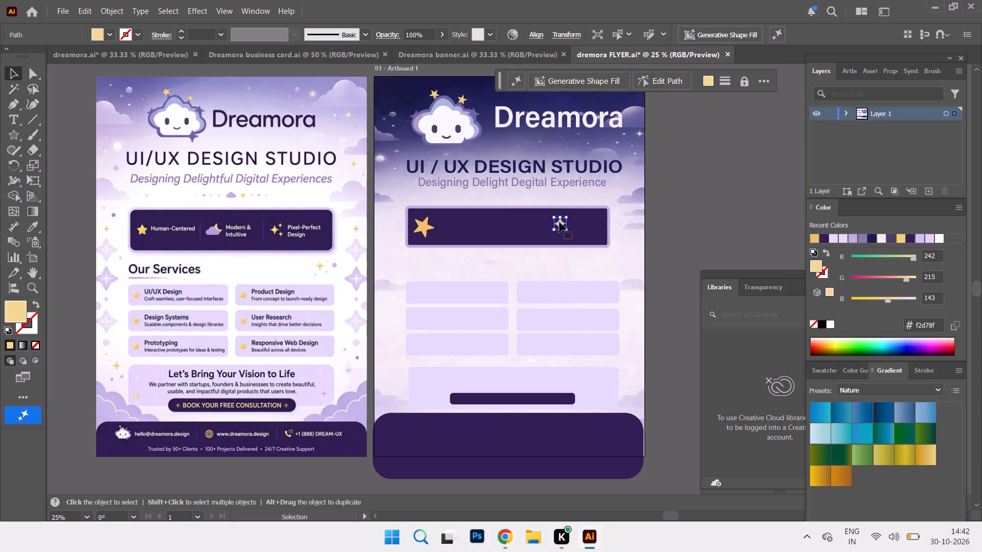
drag(560, 222, 564, 226)
Copy a pale lavender cloud from the business card's bottom edge into the flyer and place it mid-bar between the star and sparkle.
scroll(382, 220, down, 4)
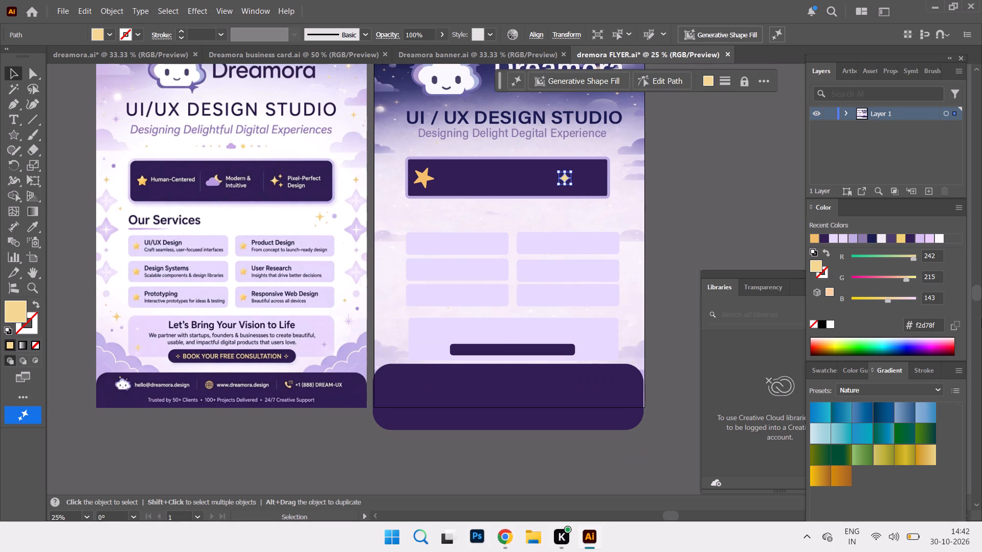
click(508, 53)
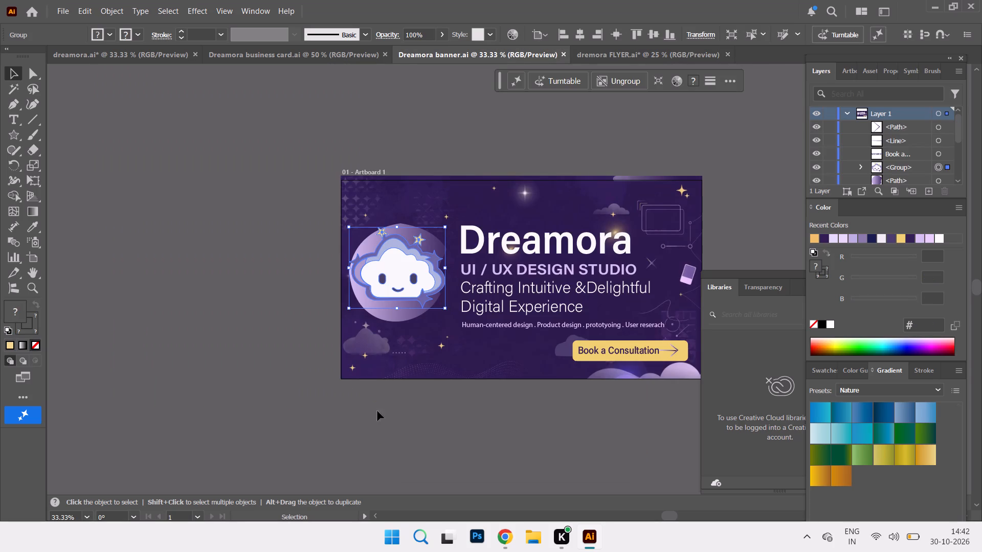
click(330, 56)
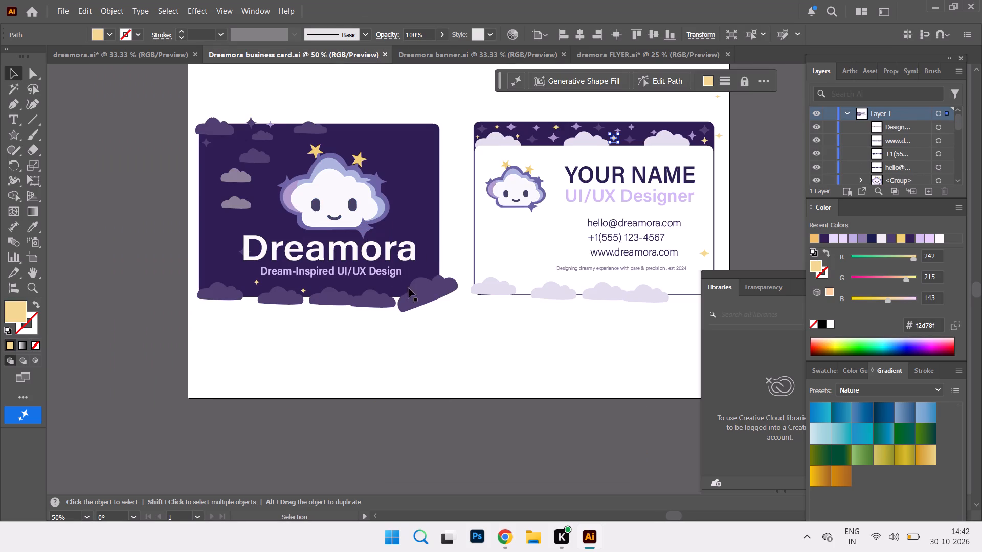
click(544, 296)
right_click(546, 291)
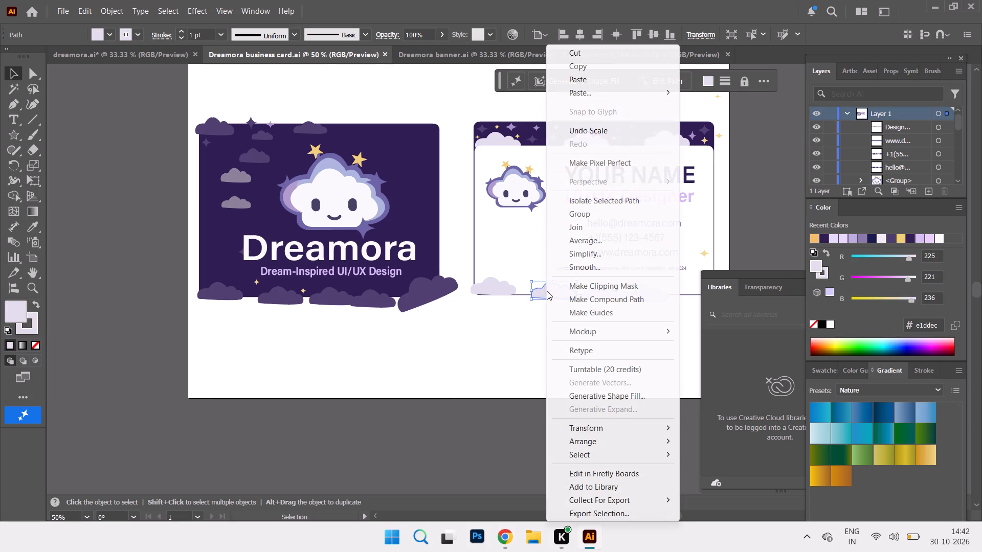
click(573, 67)
click(644, 49)
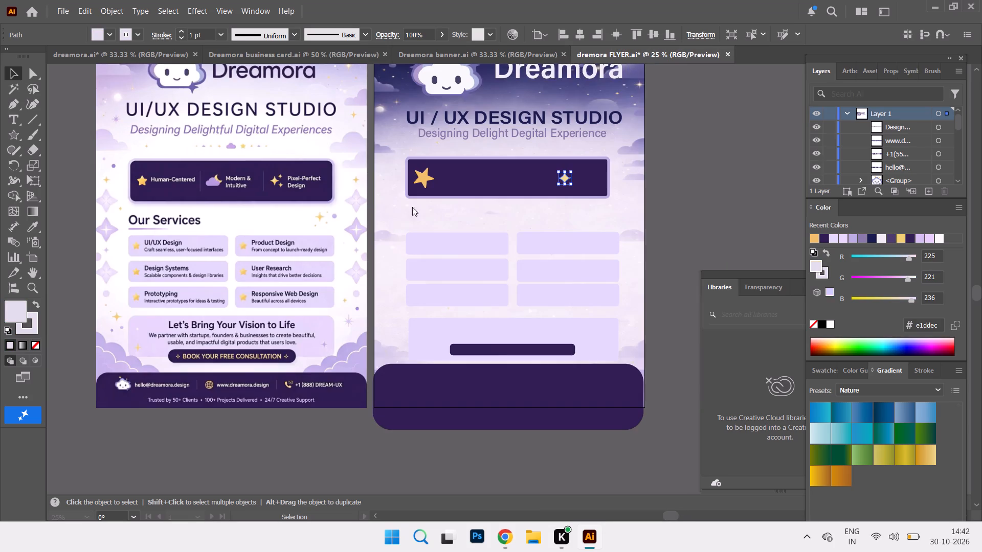
right_click(459, 210)
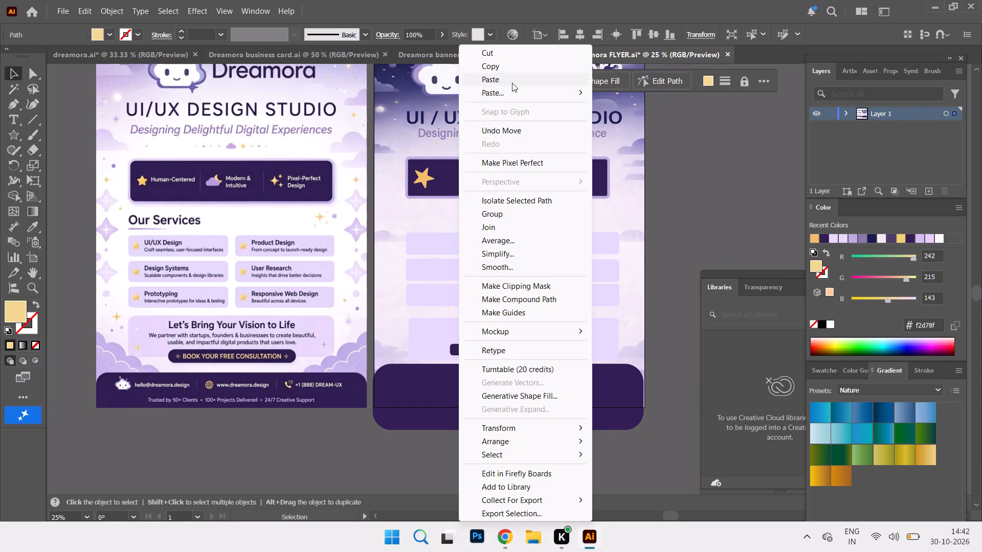
click(512, 83)
scroll(575, 245, up, 8)
scroll(576, 245, down, 6)
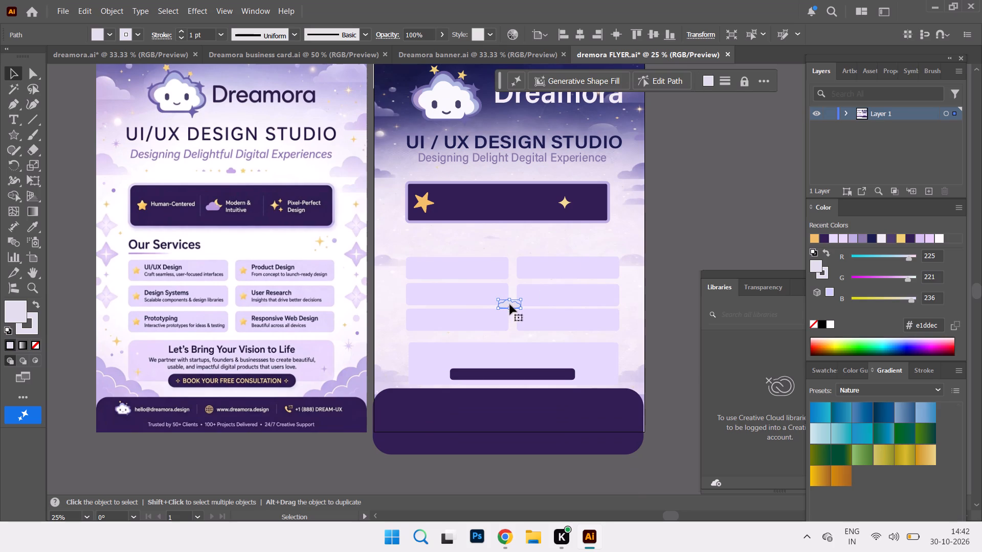
drag(510, 305, 490, 205)
Duplicate the feature bar's gold star onto the first left-column service box and shrink the copy to about 57 by 66 pt.
click(421, 206)
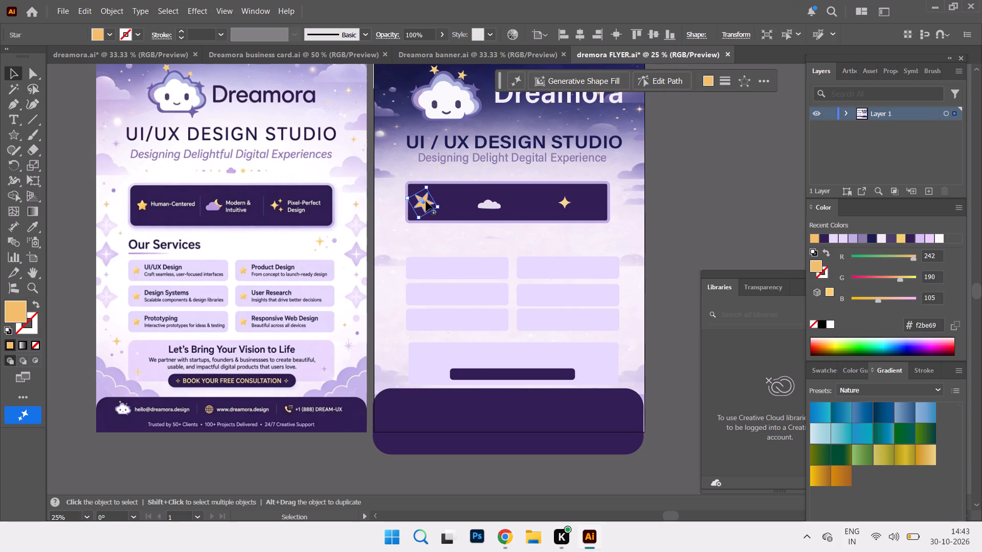
alt+drag(426, 201, 426, 267)
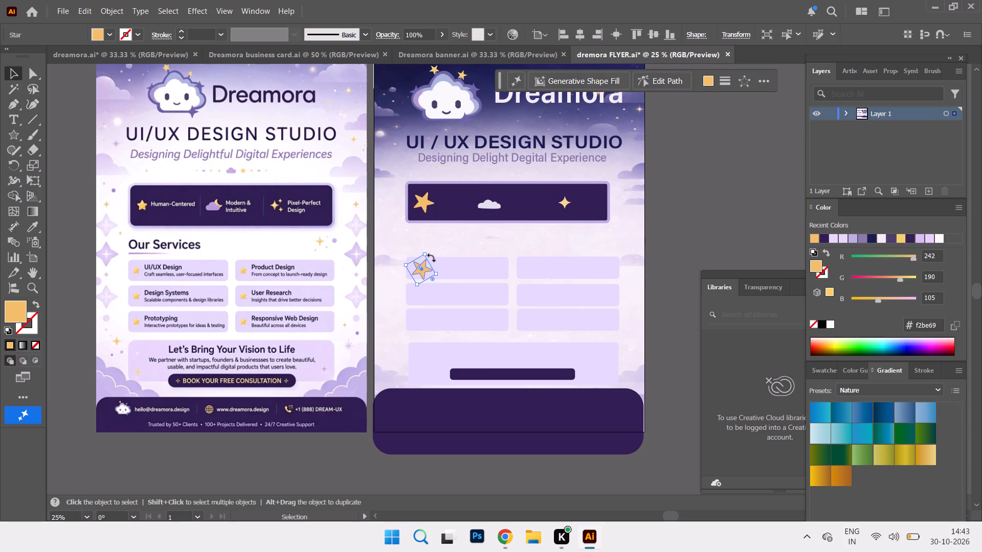
drag(436, 274, 428, 268)
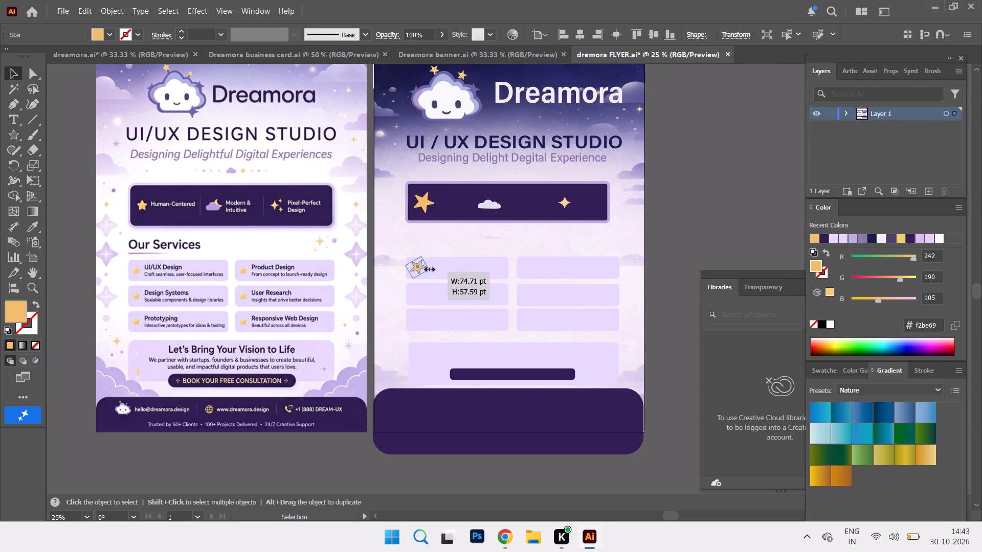
drag(428, 268, 428, 271)
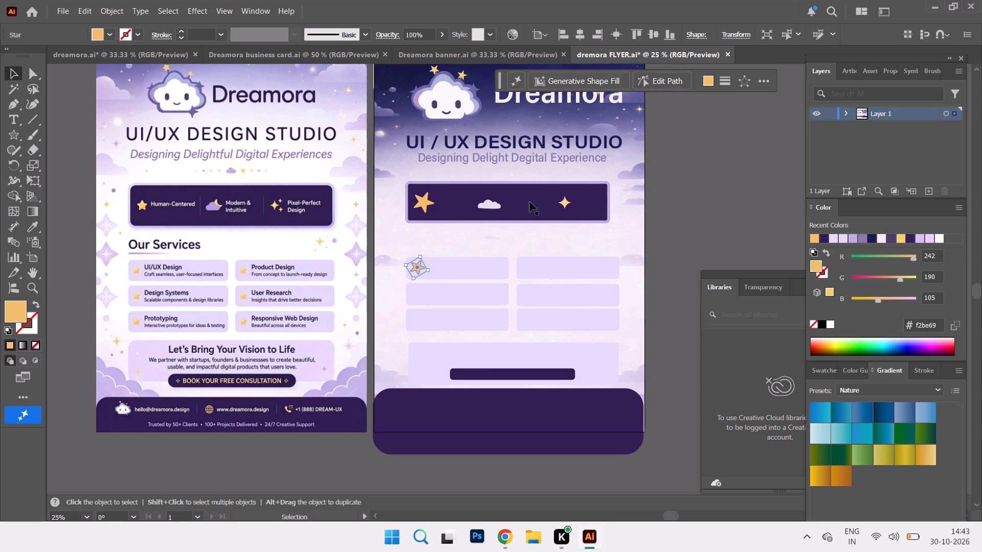
click(688, 201)
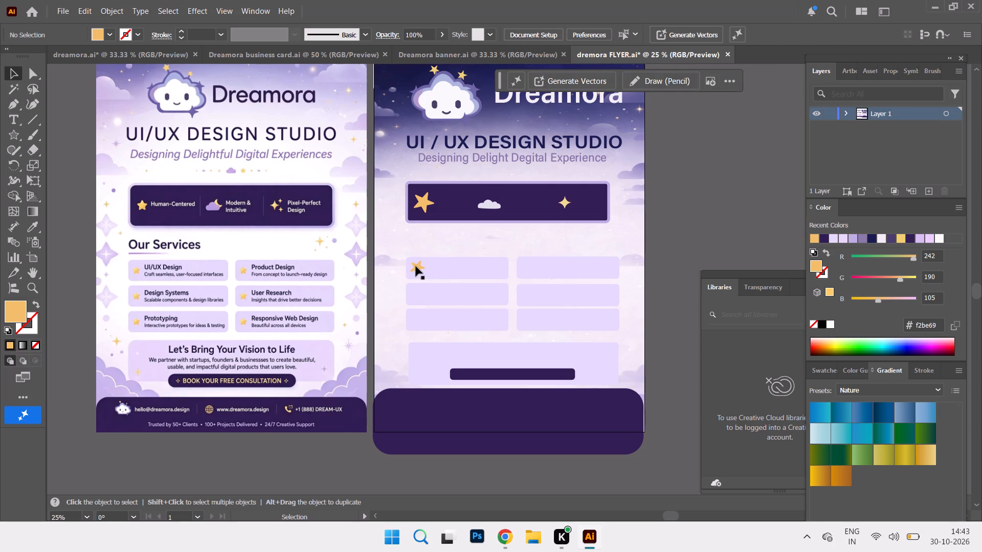
click(418, 268)
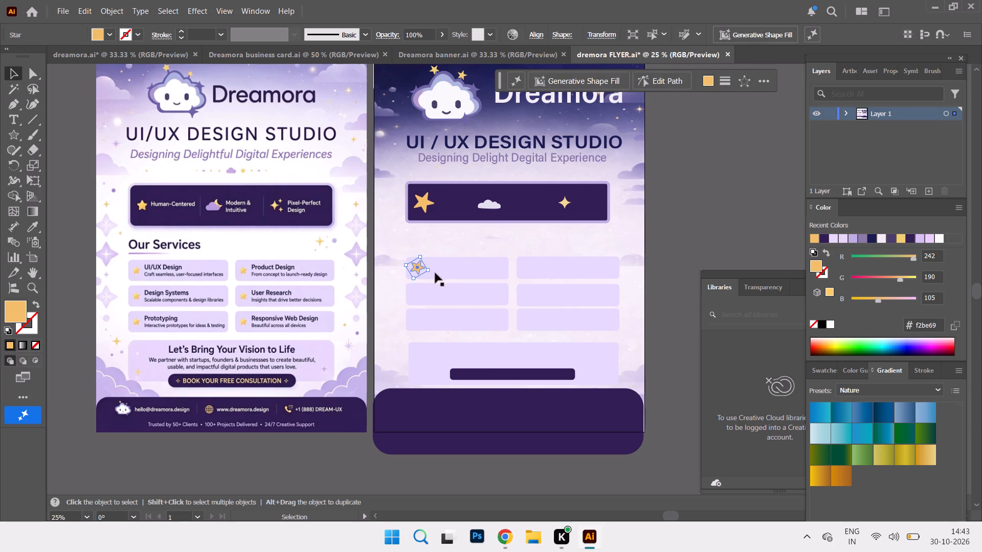
click(428, 270)
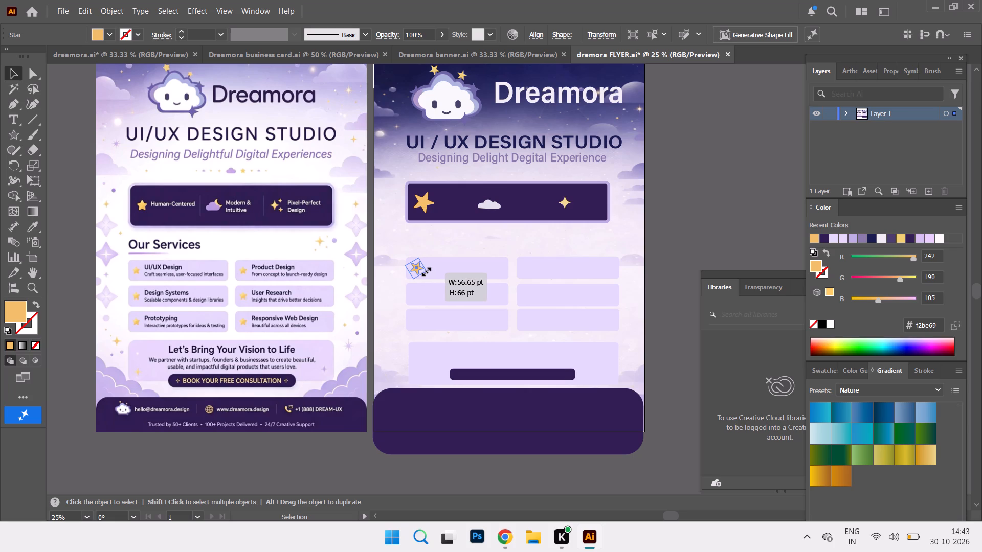
click(427, 270)
Duplicate the small gold star onto the second and third left-column service boxes, adjusting the lowest copy's placement and rotation slightly.
click(430, 242)
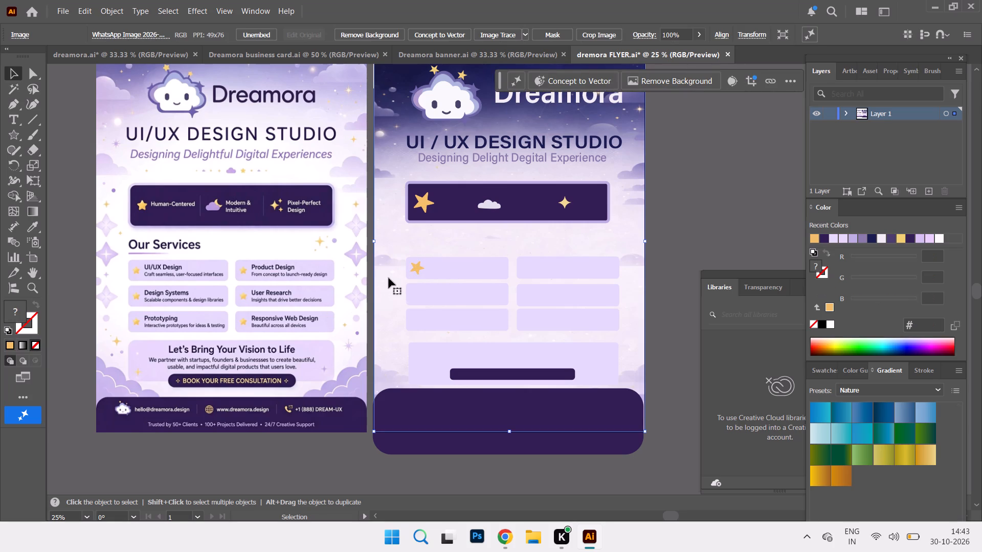
click(416, 268)
alt+drag(414, 266, 414, 266)
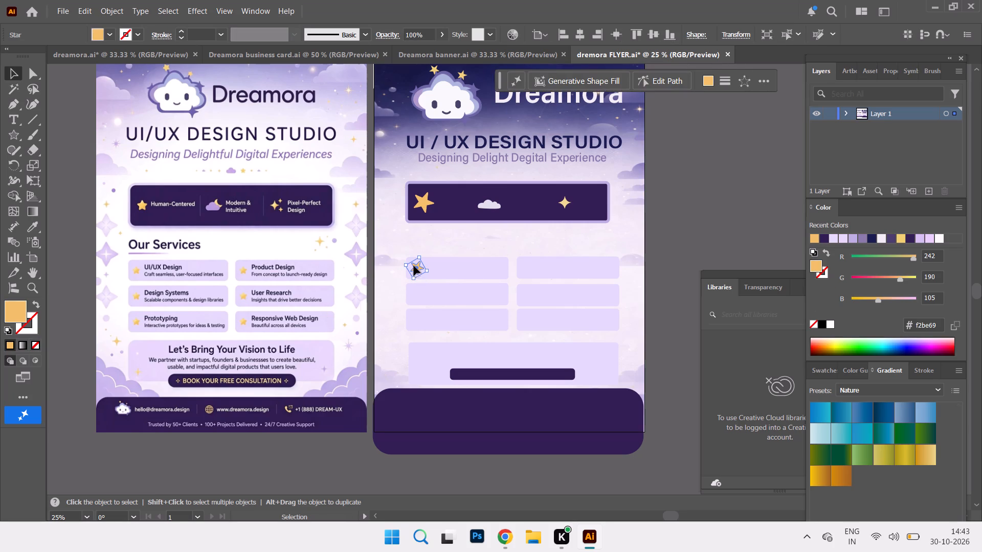
alt+drag(414, 266, 416, 294)
alt+drag(417, 294, 419, 316)
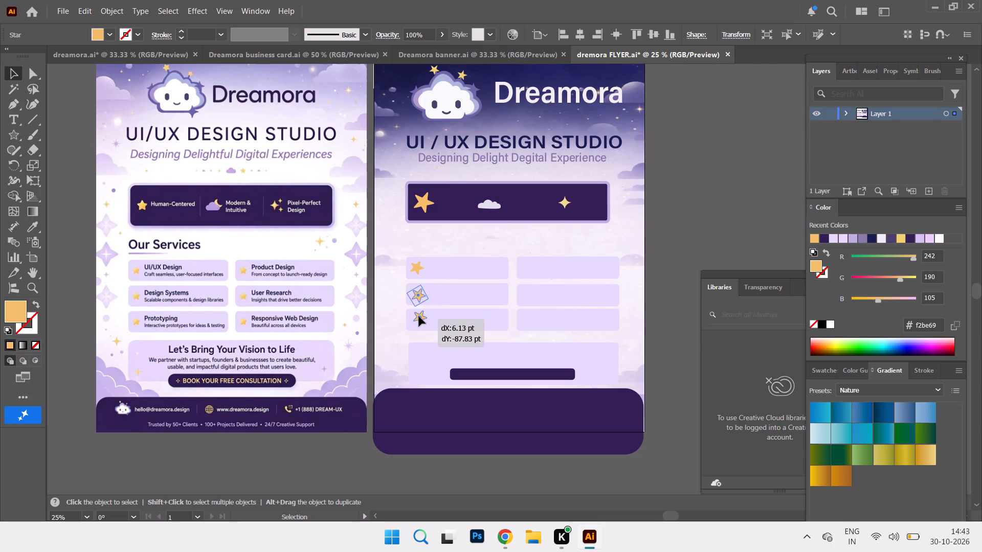
alt+drag(419, 316, 419, 317)
drag(428, 303, 427, 303)
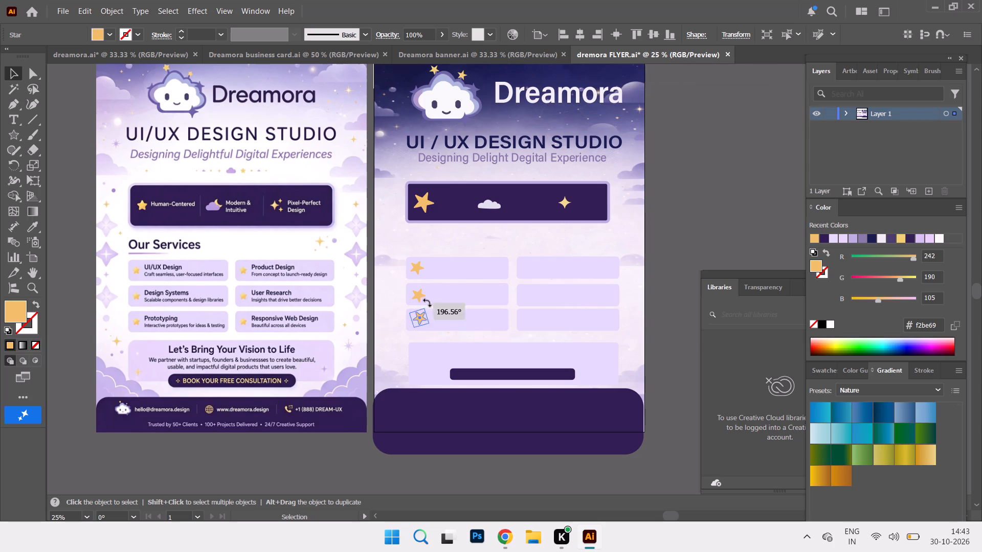
Rotate the small gold star on the third left-column service box upright and nudge it slightly down.
drag(427, 303, 415, 299)
key(Down)
key(Down)
key(Down)
key(Down)
key(Down)
key(Down)
key(Down)
key(Down)
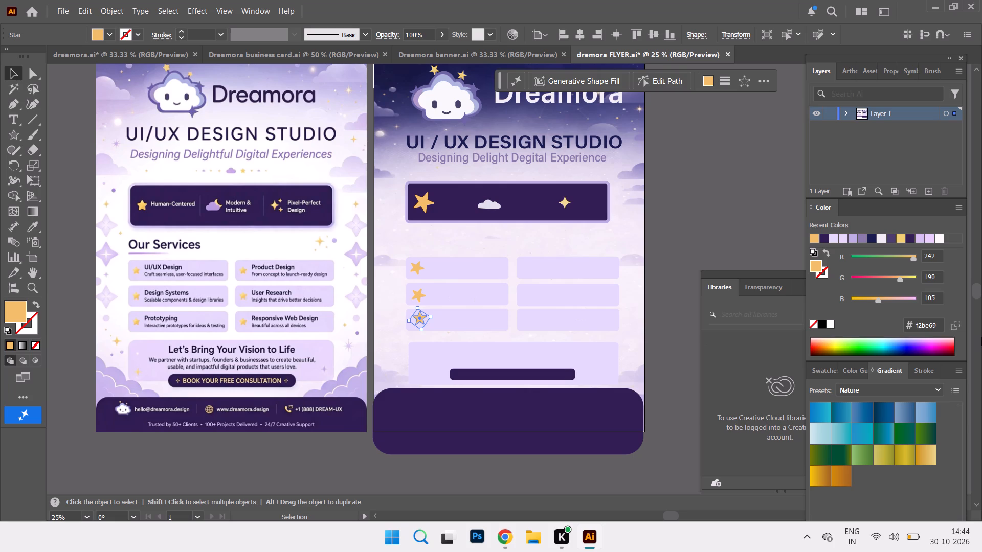
key(Down)
key(Down)
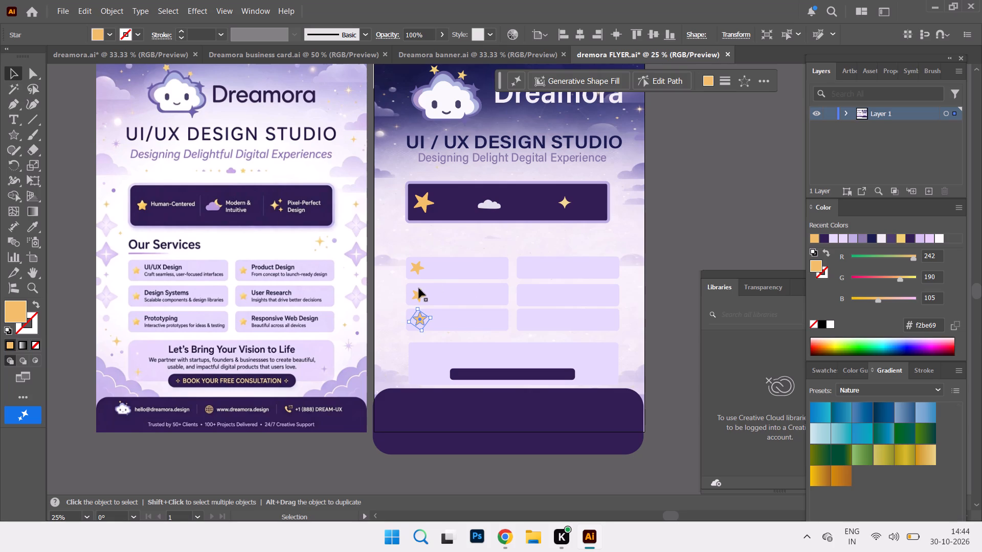
Delete the tilted gold stars from the second and first left-column service boxes.
click(420, 293)
key(Delete)
click(419, 266)
key(Delete)
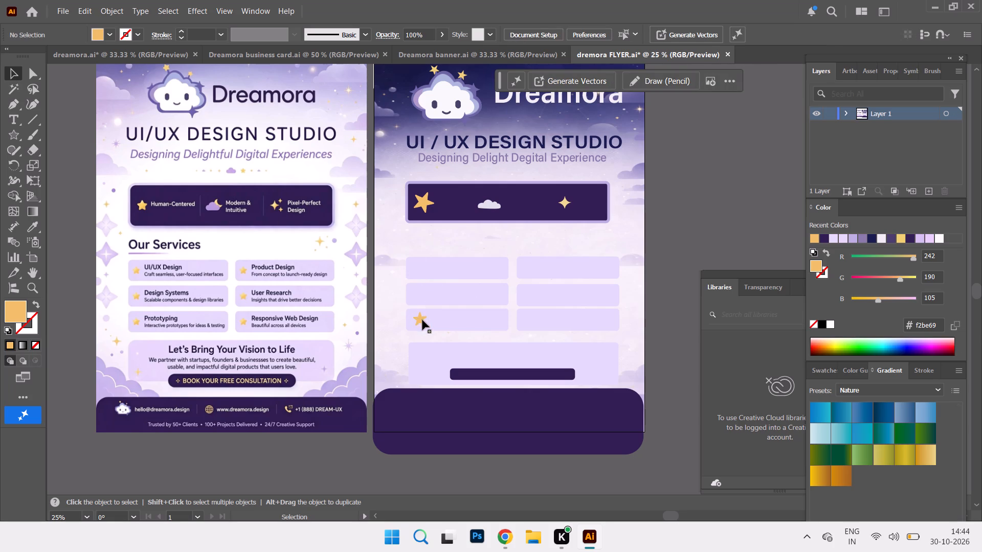
Nudge the remaining gold star on the third left-column service box slightly down and to the left.
click(422, 320)
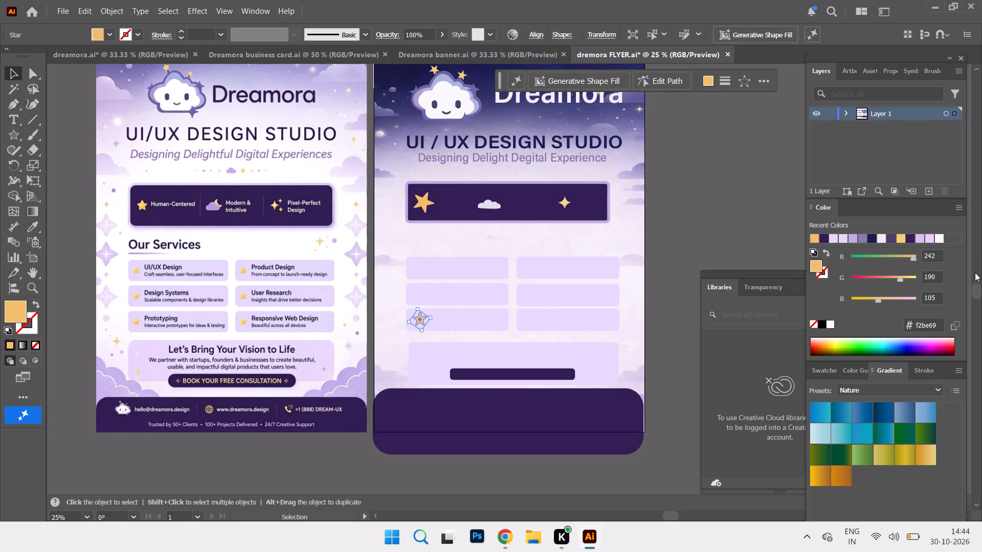
key(Down)
key(Down)
key(Down)
key(Left)
key(Left)
key(Left)
key(Left)
key(Left)
key(Left)
key(Left)
key(Left)
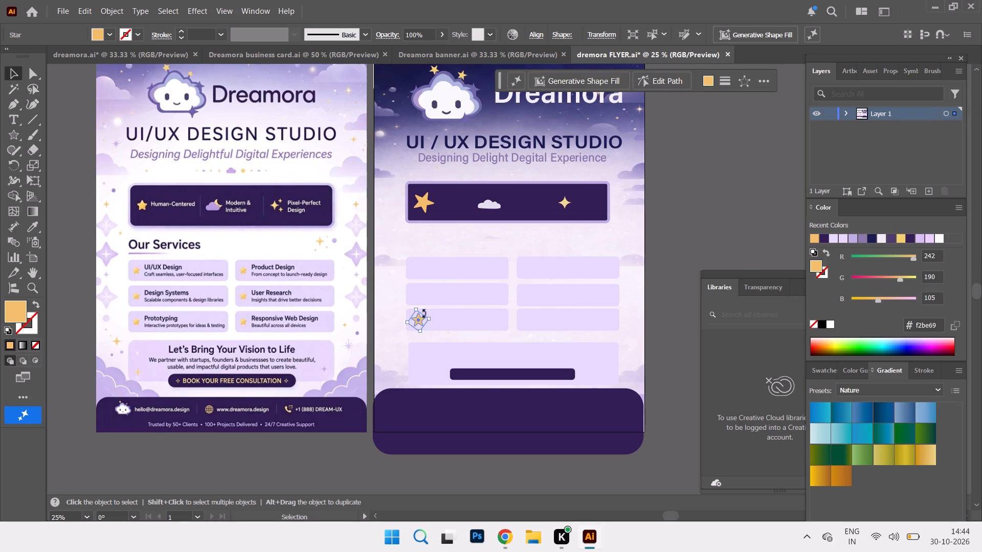
Duplicate the upright gold star onto the second and first left-column service boxes.
alt+drag(418, 319, 416, 294)
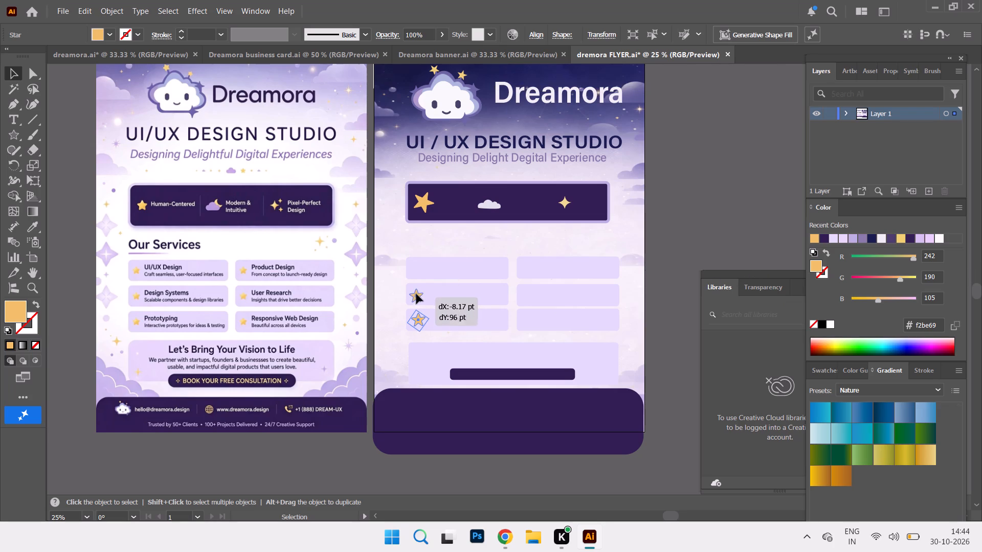
alt+drag(416, 294, 417, 292)
alt+click(417, 292)
alt+drag(417, 292, 420, 275)
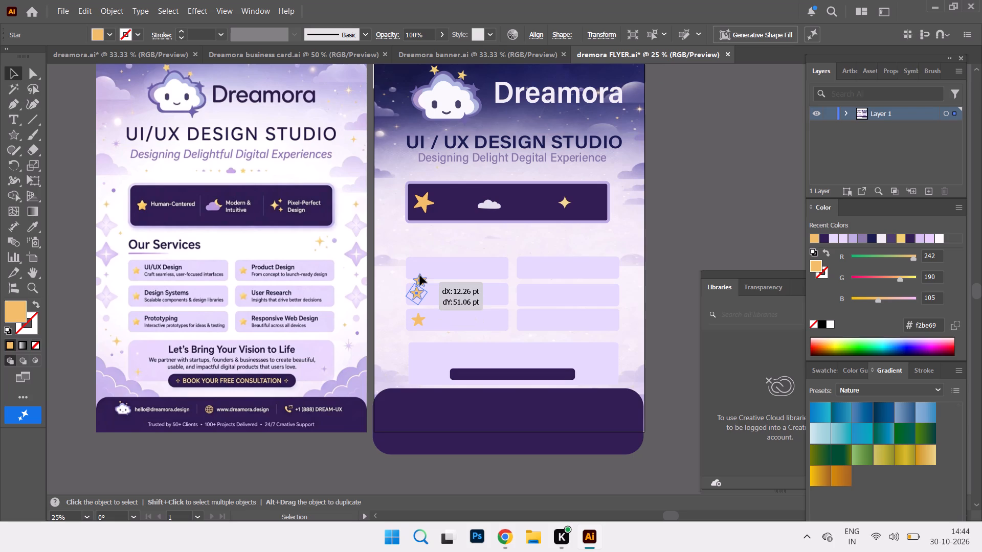
alt+drag(420, 275, 418, 267)
Duplicate the gold star onto all three right-column service boxes, aligned vertically near their left ends.
alt+drag(418, 267, 509, 262)
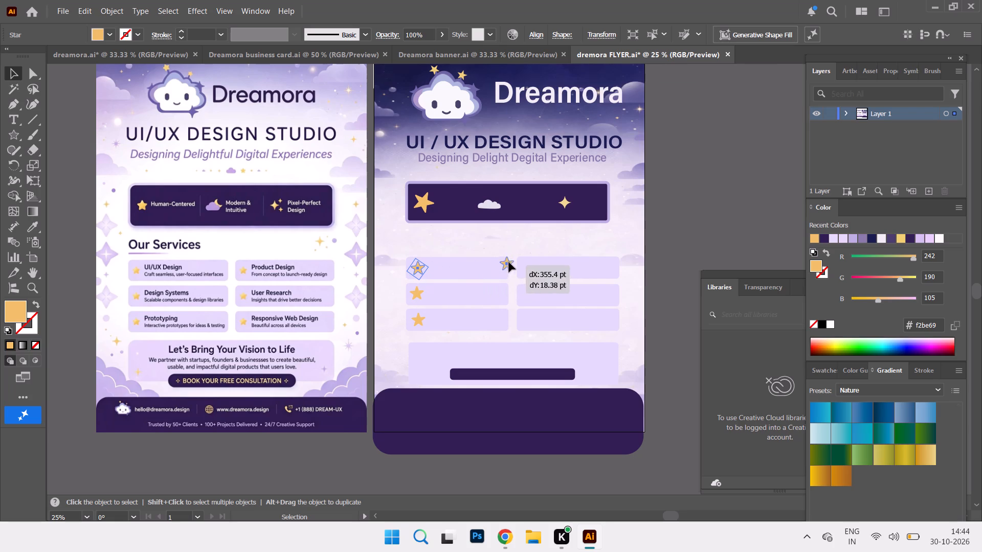
alt+drag(509, 262, 529, 266)
alt+drag(529, 267, 529, 295)
alt+drag(529, 295, 529, 318)
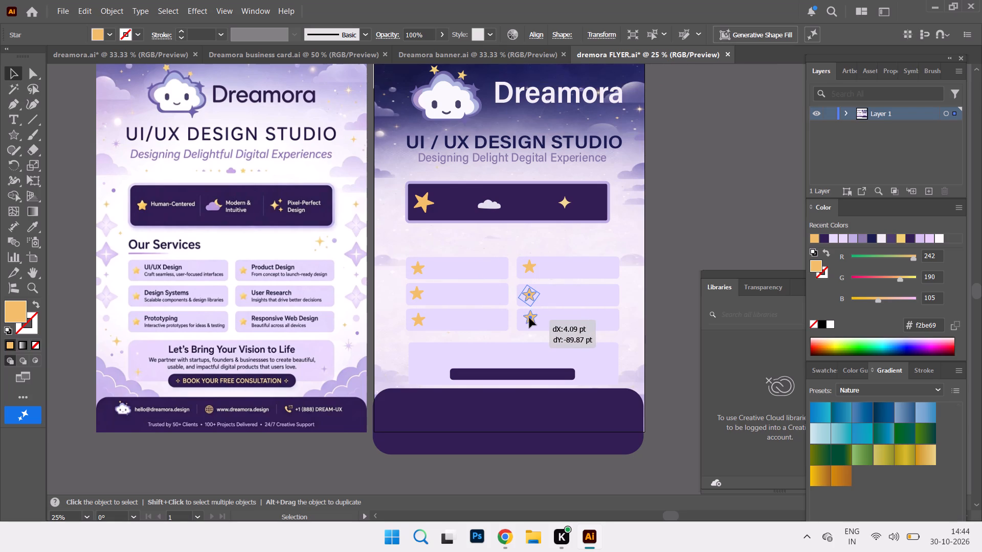
alt+drag(529, 318, 529, 319)
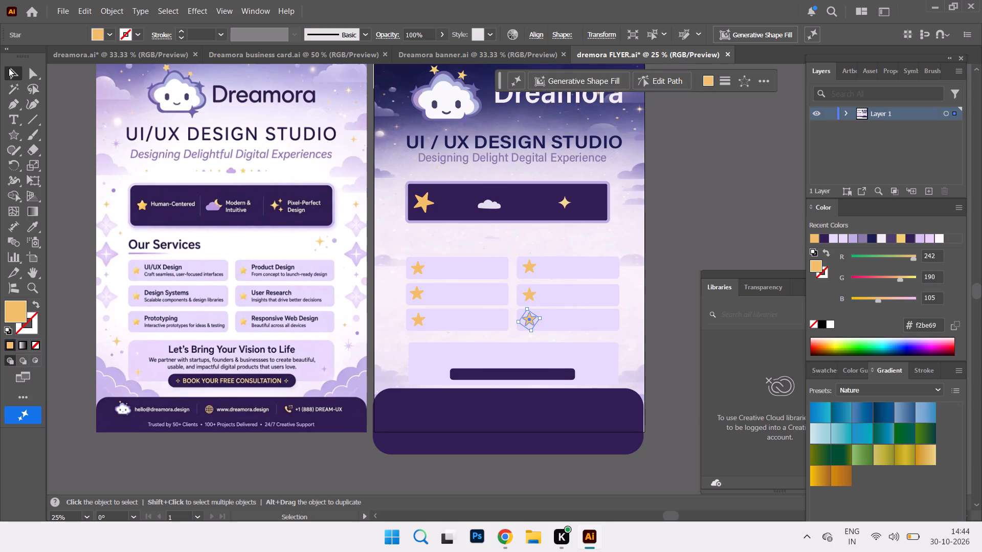
Add a point-text label reading "UI/UX Design" just below the flyer's dark feature bar, above the left service column.
click(17, 119)
click(431, 233)
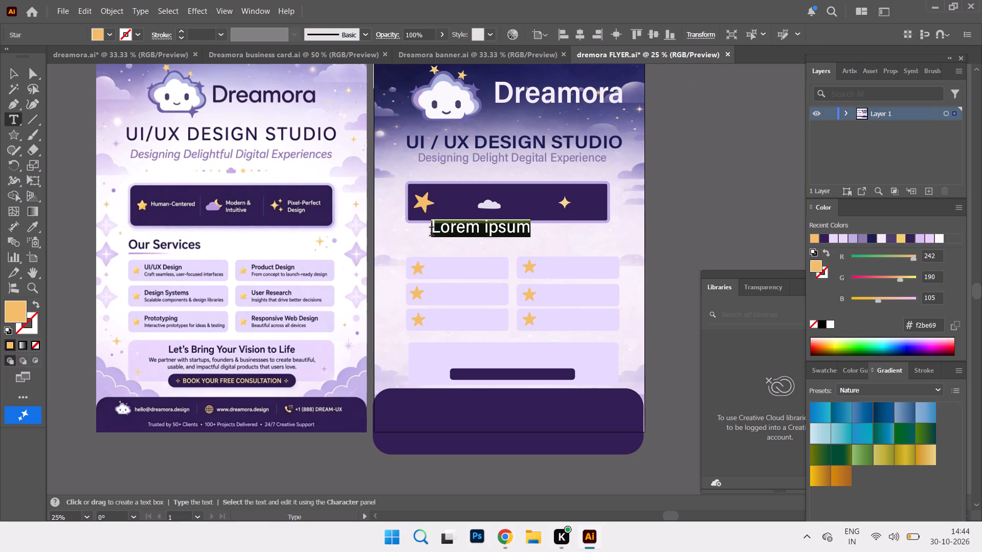
key(u)
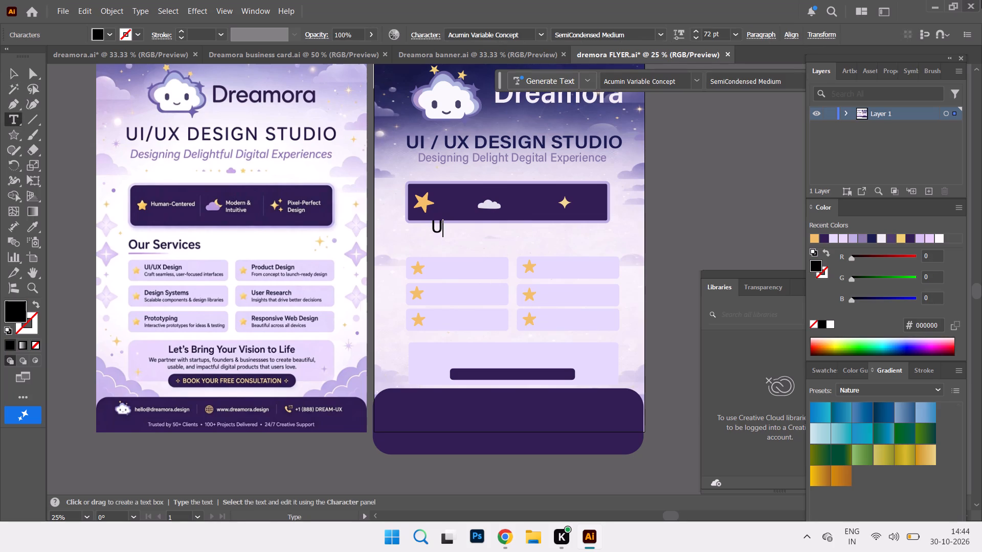
key(i)
key(slash)
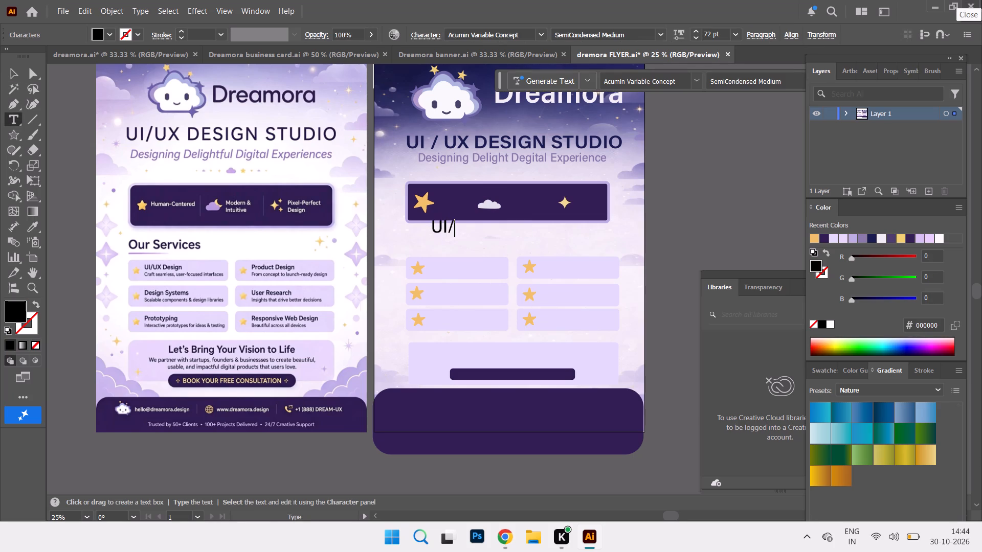
text(UX)
key(space)
text(esign)
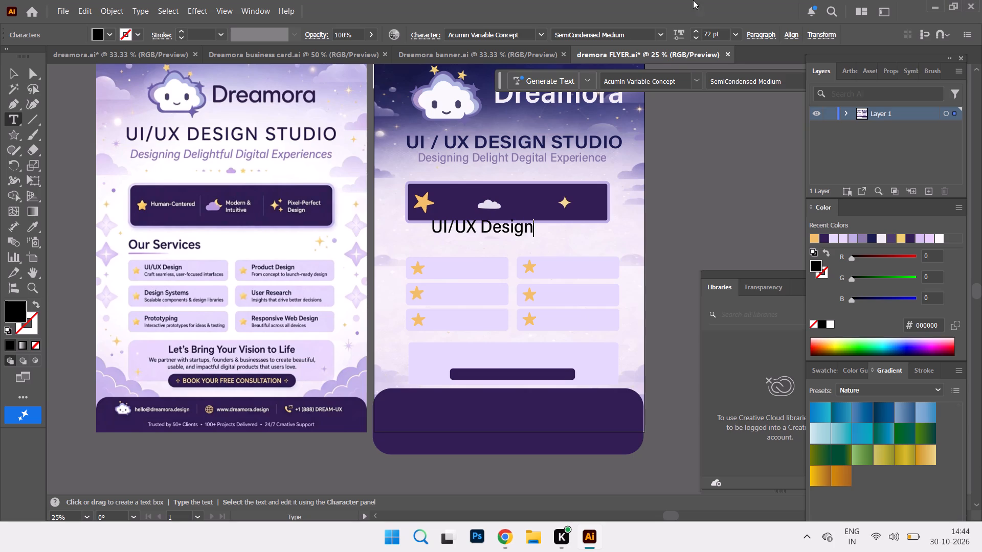
Add a separate text label reading "Product Design" below the feature bar, above the right service column.
click(560, 229)
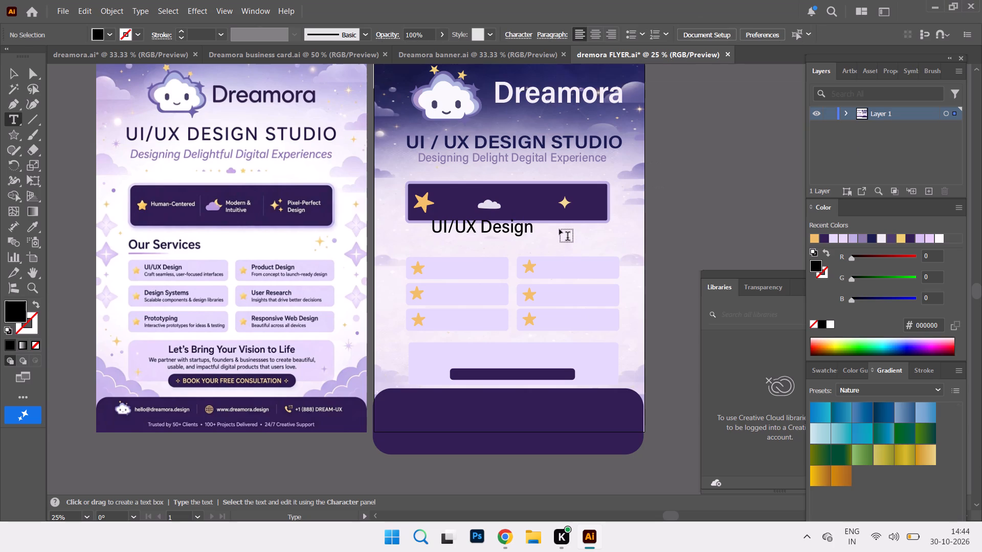
click(560, 229)
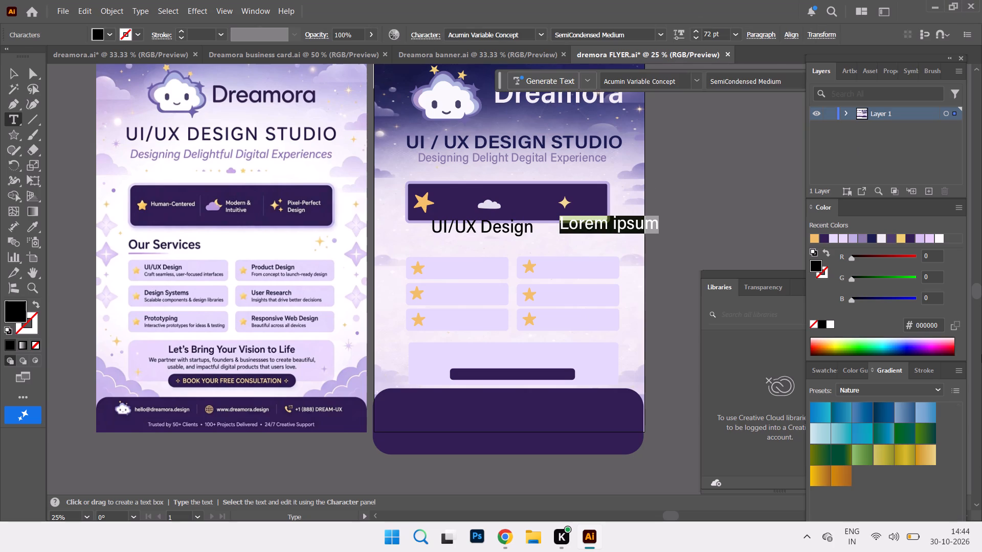
text(roduct)
key(space)
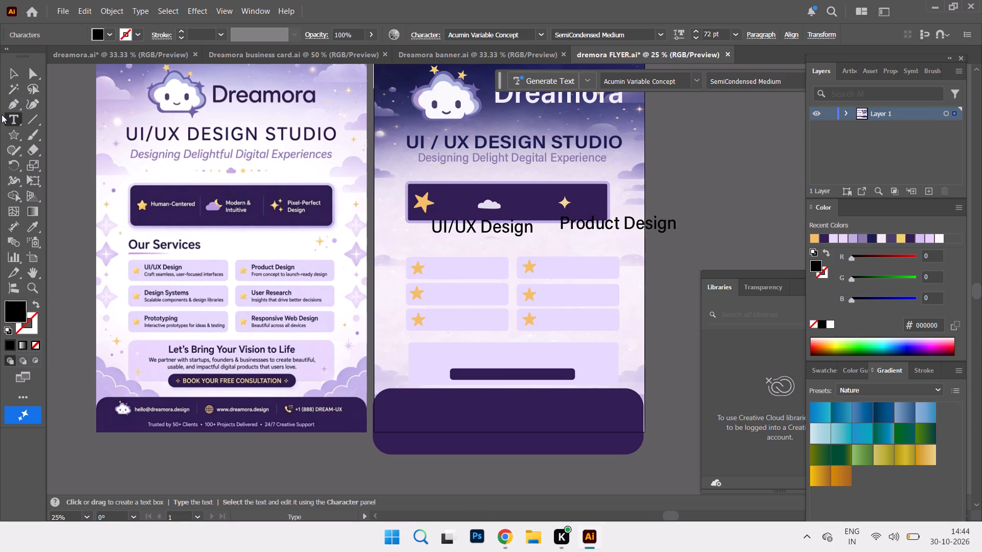
Add a text label reading "Design Systems" just under the "UI/UX Design" label.
click(424, 241)
click(424, 240)
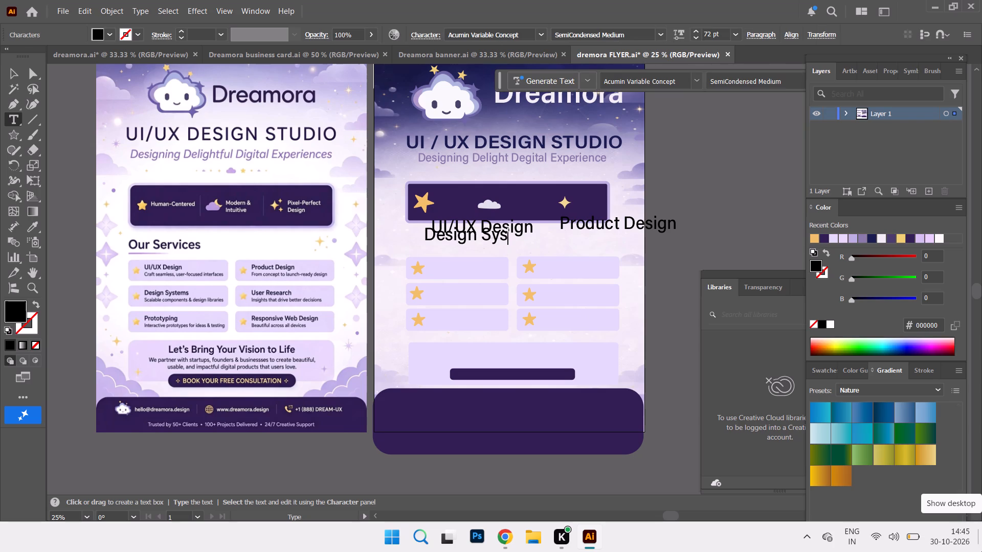
text(tems)
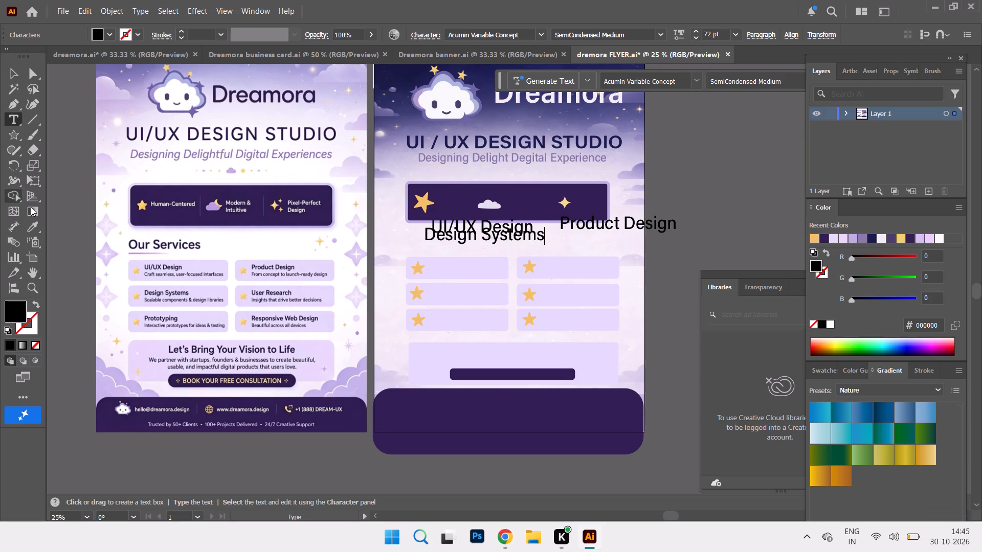
Add a text label reading "Useer Research" under the "Product Design" label, correcting the spelling of "Research".
double_click(564, 238)
text(seer)
key(space)
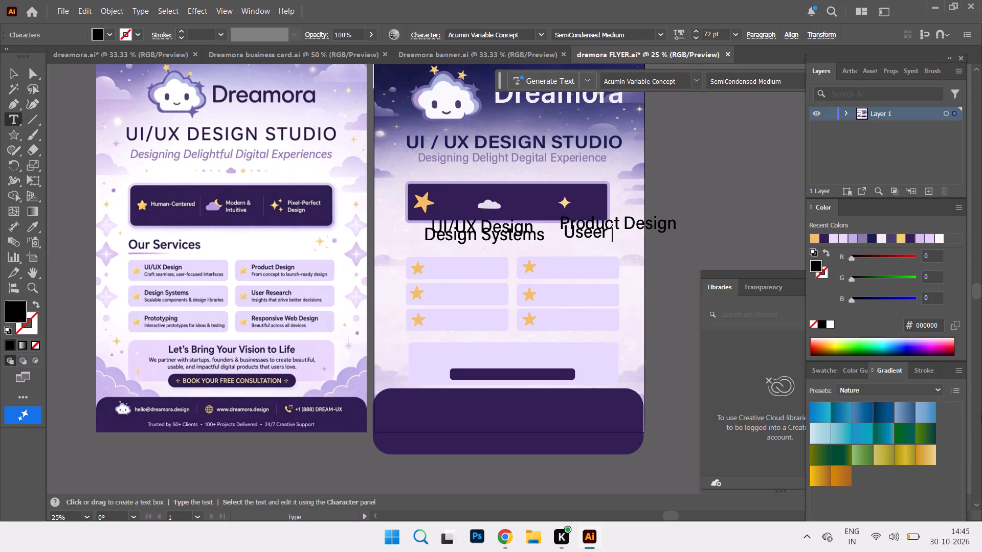
text(ea)
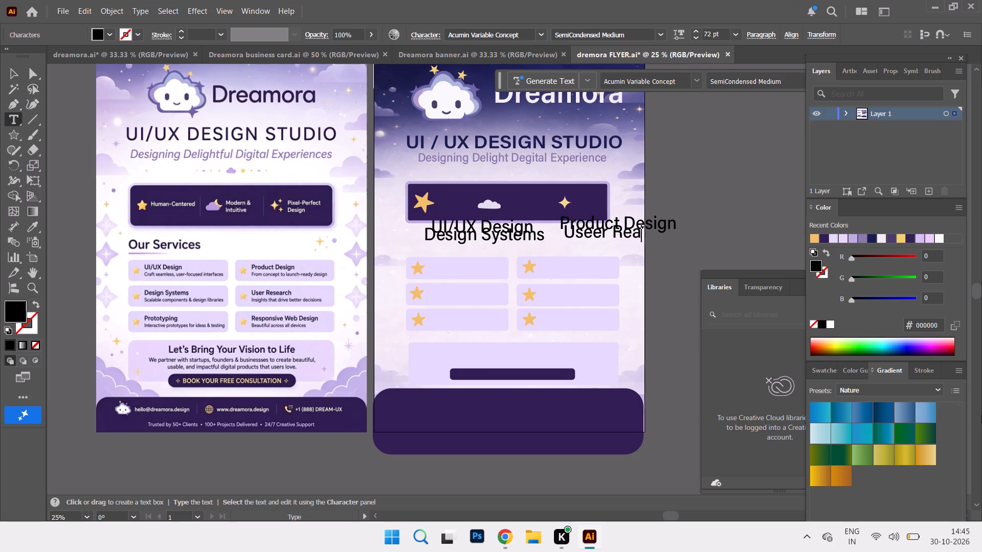
key(BackSpace)
text(serach)
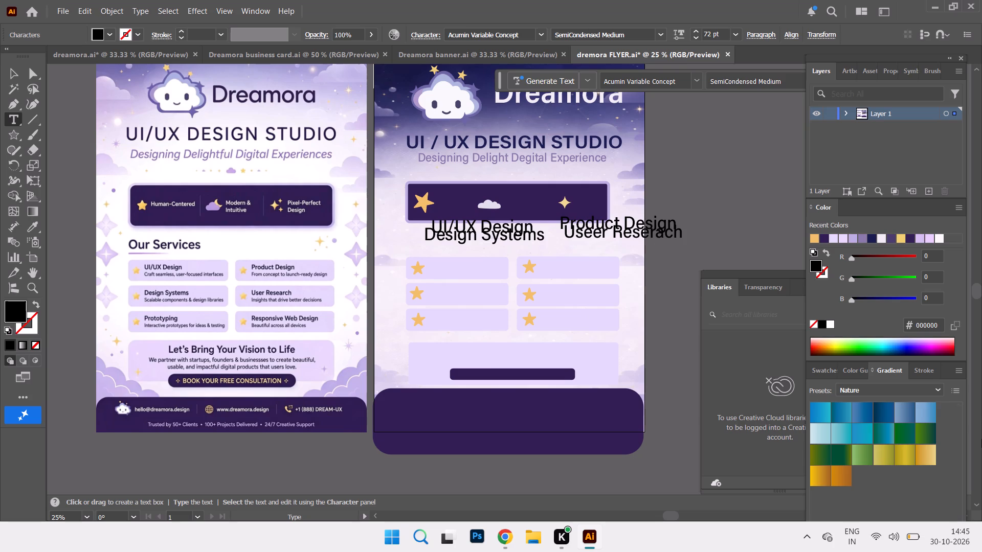
key(backslash)
key(backslash)
key(backslash)
key(BackSpace)
key(BackSpace)
key(BackSpace)
key(BackSpace)
key(BackSpace)
key(BackSpace)
key(BackSpace)
key(BackSpace)
key(BackSpace)
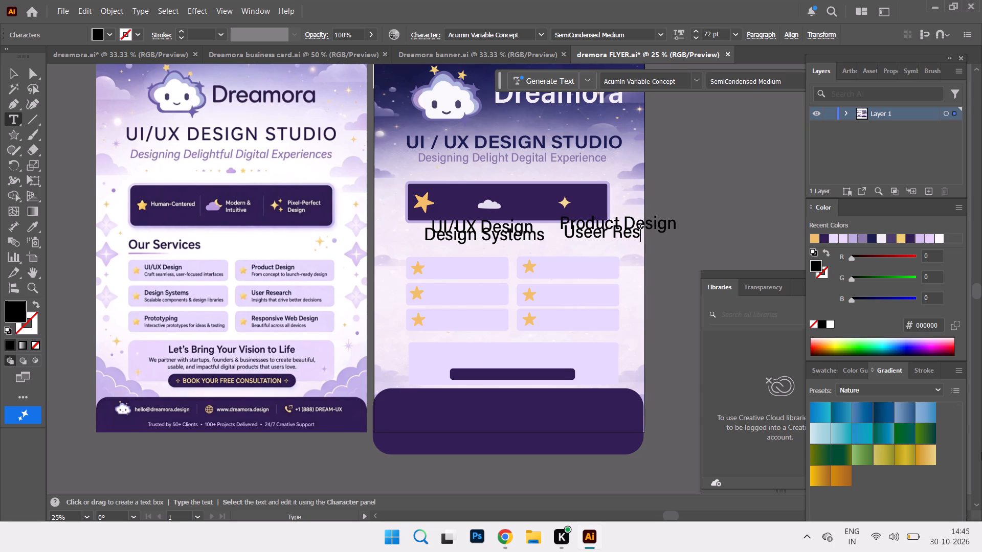
text(earch)
Add a text label reading "Prototyping" beside the "Design Systems" label, starting near the flyer's left edge.
click(397, 241)
click(397, 241)
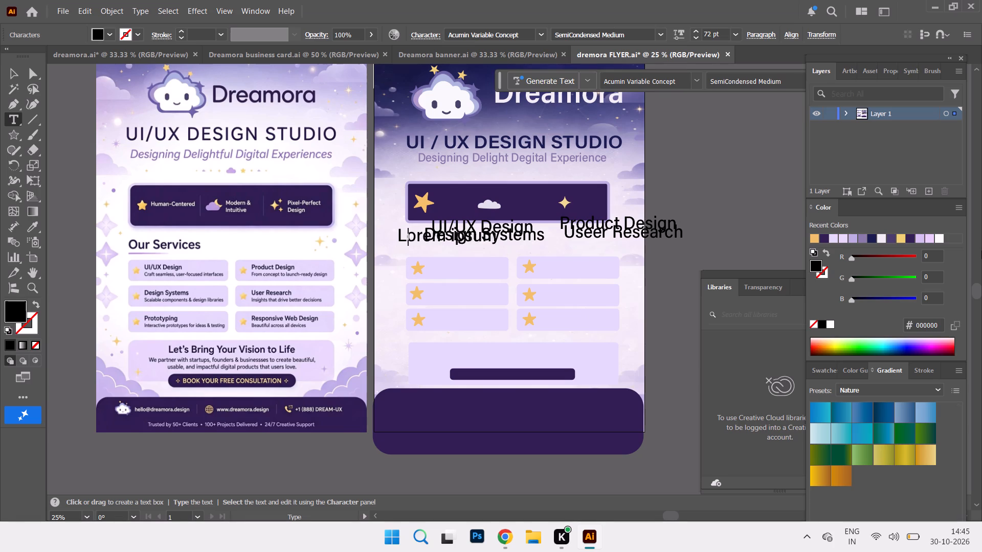
key(r)
key(o)
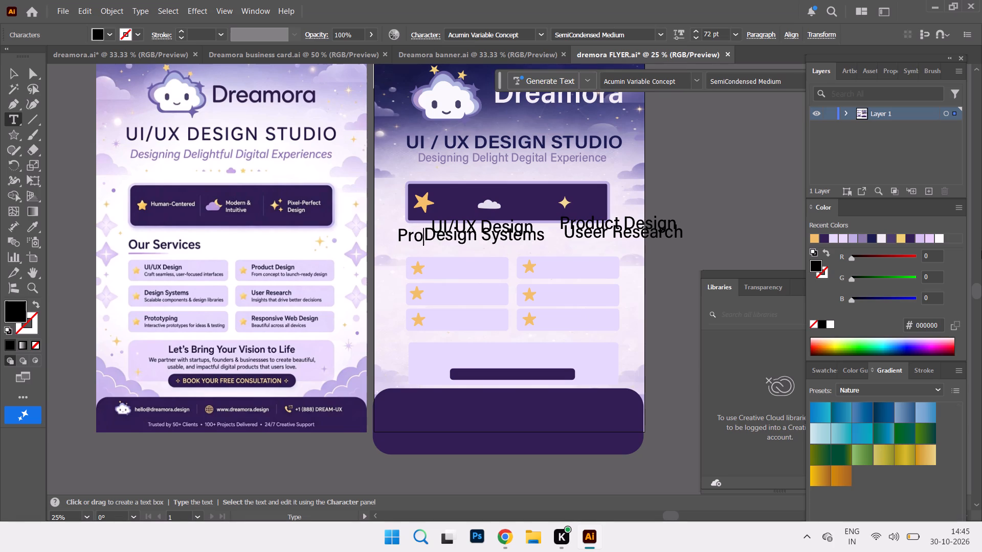
text(totyping)
key(space)
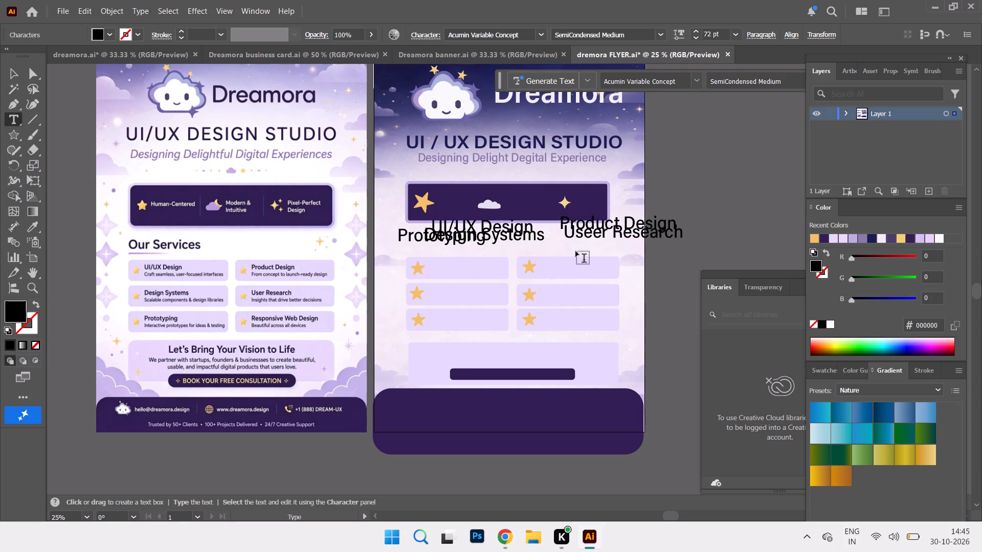
Add a text label reading "Responsive Web Design" below the feature bar, just under the "Useer Research" label.
double_click(554, 241)
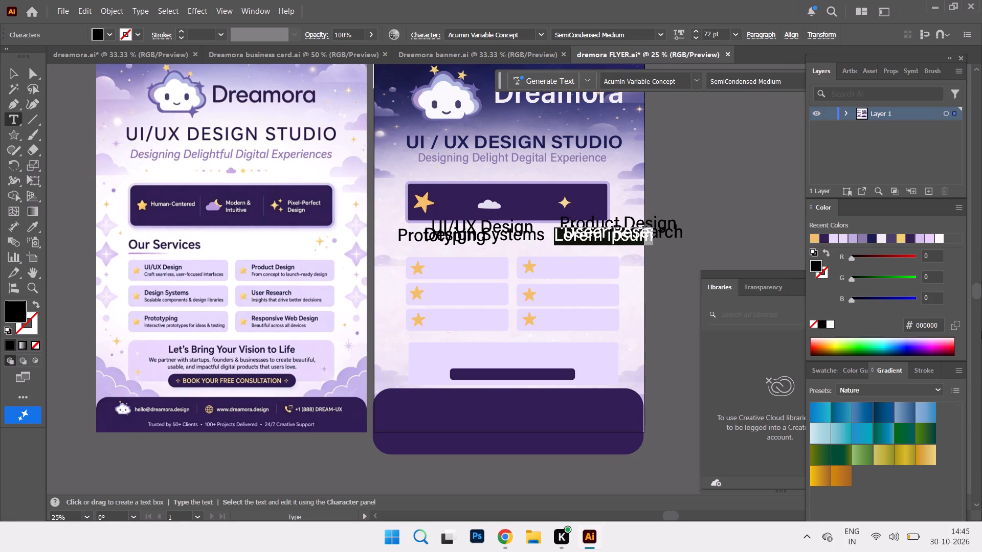
key(r)
text(espo)
key(n)
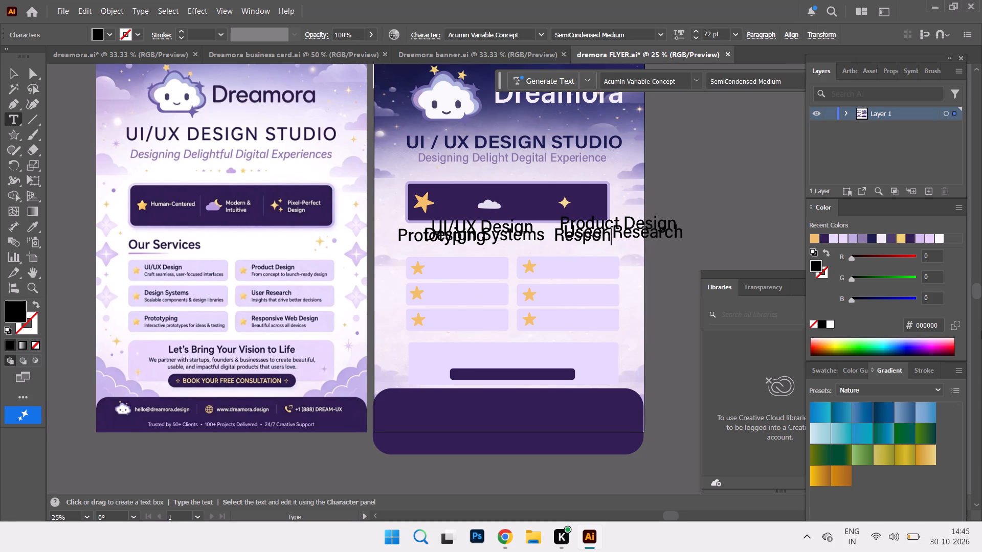
text(sive)
key(space)
key(w)
text(eb)
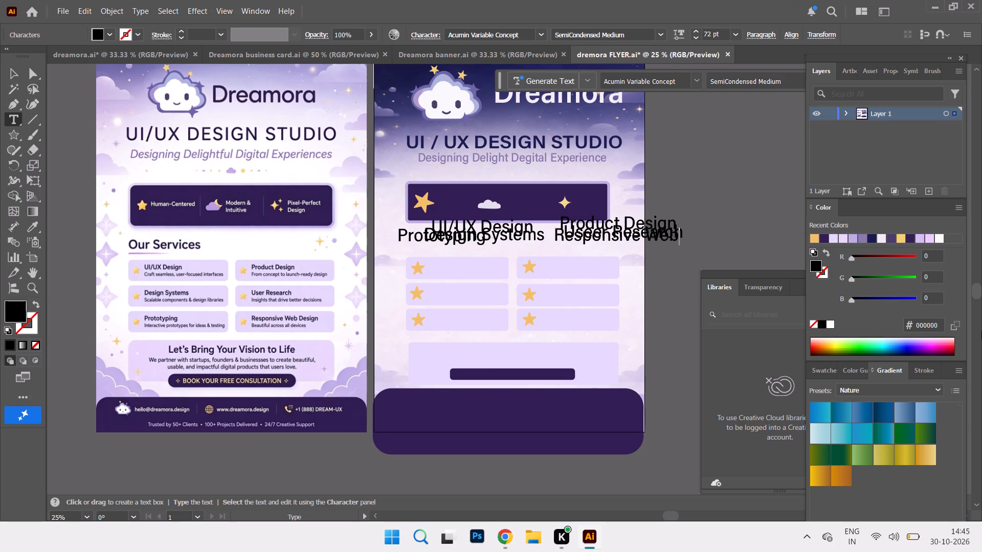
key(space)
text(esign)
key(space)
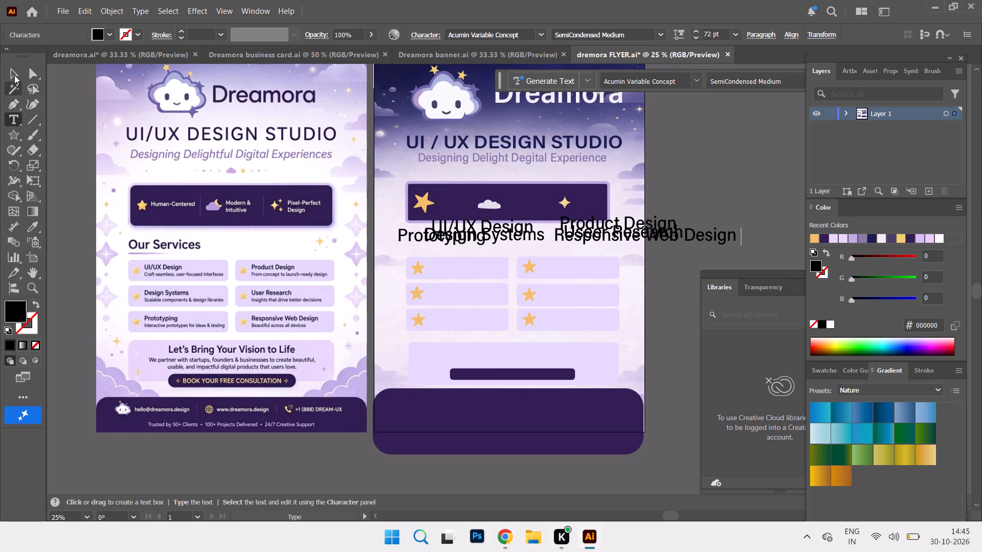
click(14, 75)
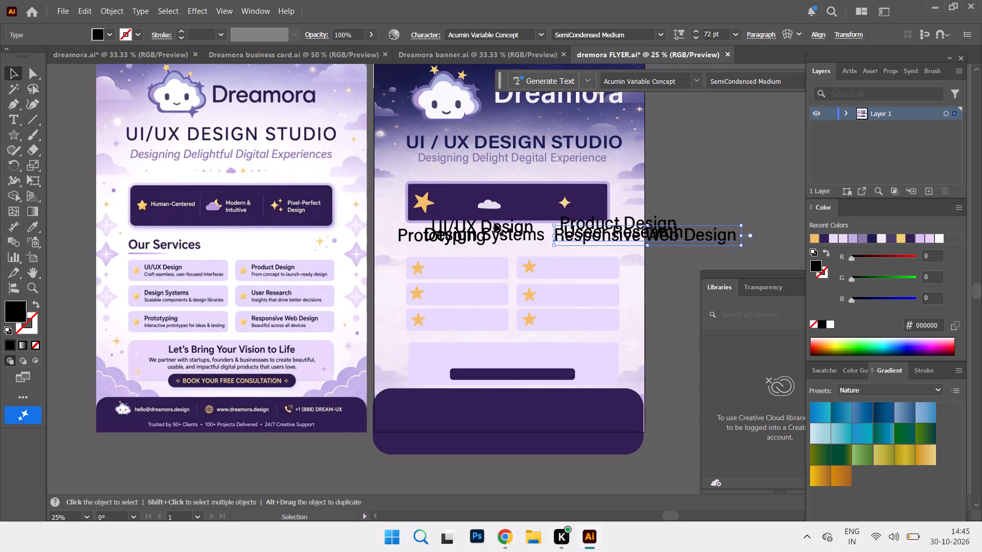
Move the six service labels onto their matching service boxes, with UI/UX Design, Design Systems and Prototyping in the first column.
drag(495, 224, 467, 264)
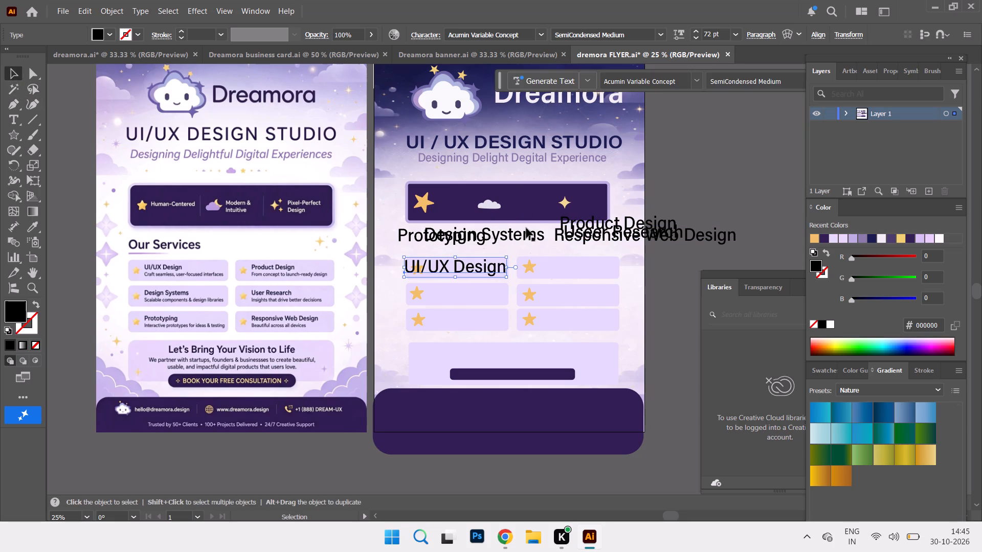
drag(596, 224, 582, 260)
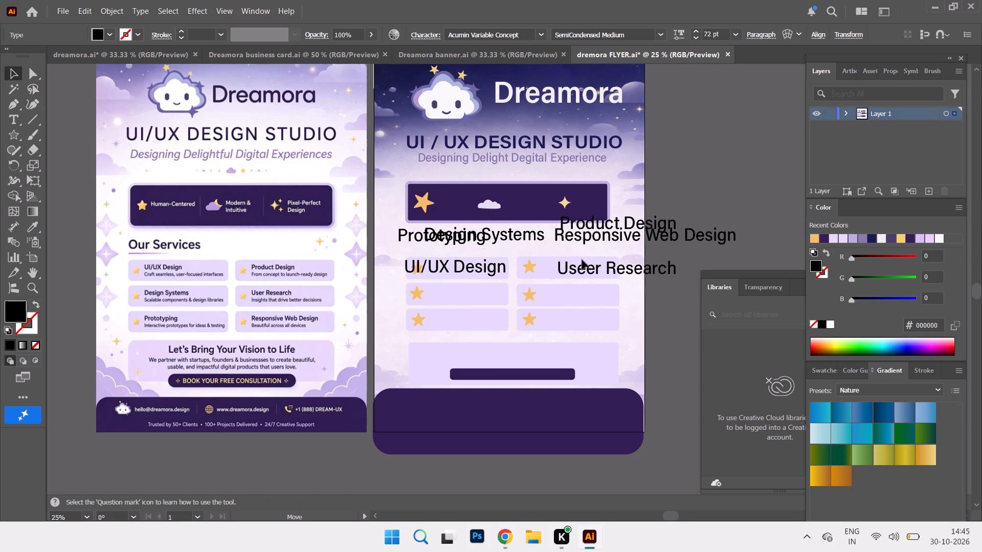
drag(582, 260, 573, 259)
drag(573, 259, 570, 291)
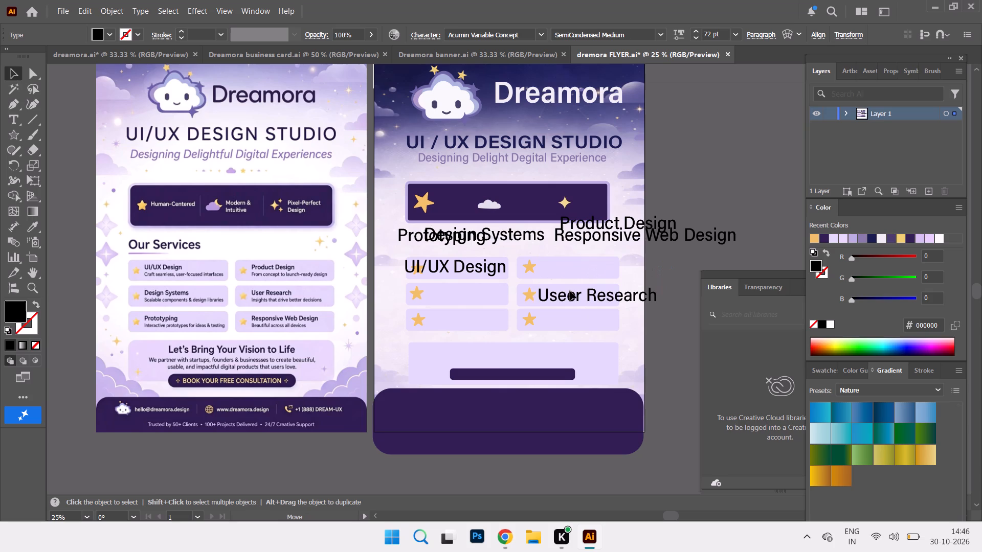
drag(570, 291, 570, 289)
drag(629, 220, 611, 263)
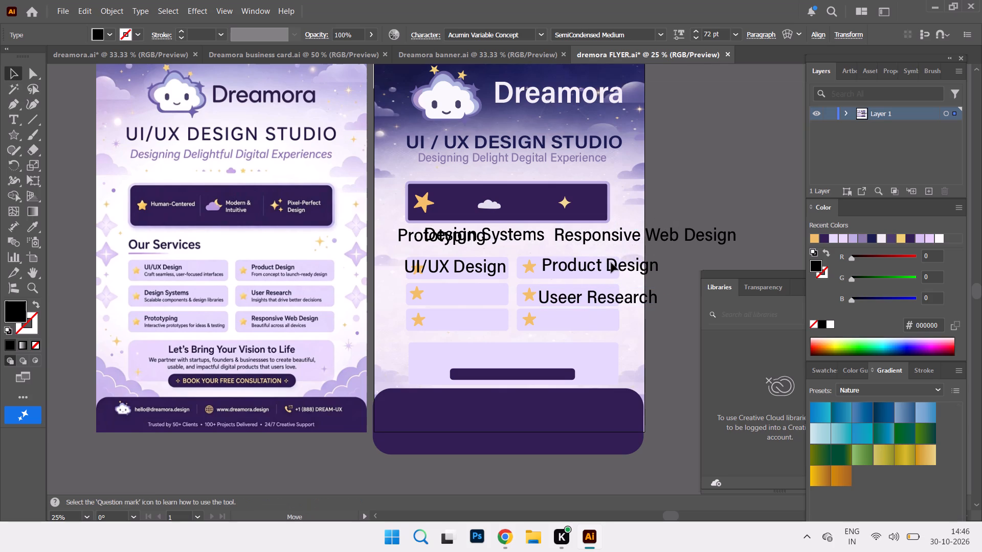
drag(611, 263, 611, 264)
drag(633, 232, 622, 312)
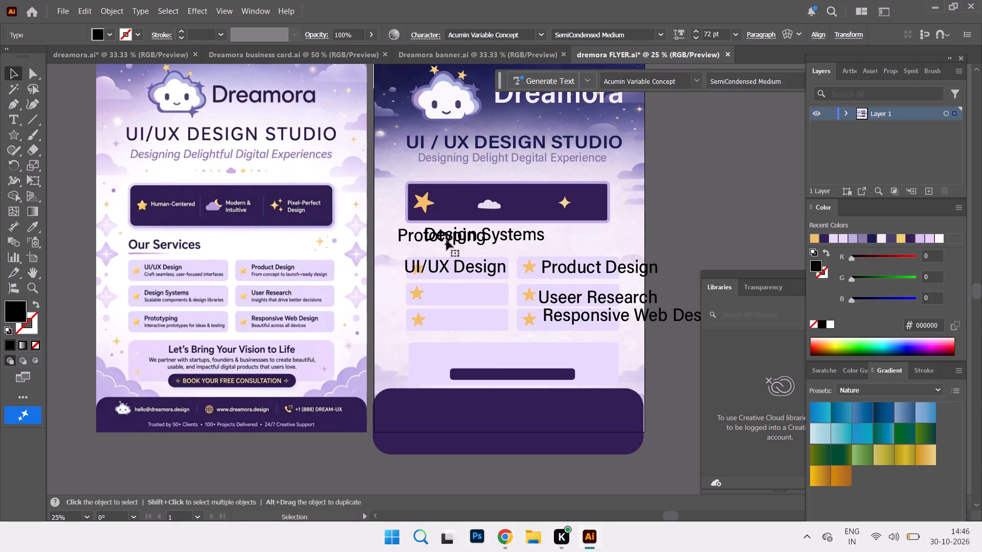
drag(460, 233, 478, 300)
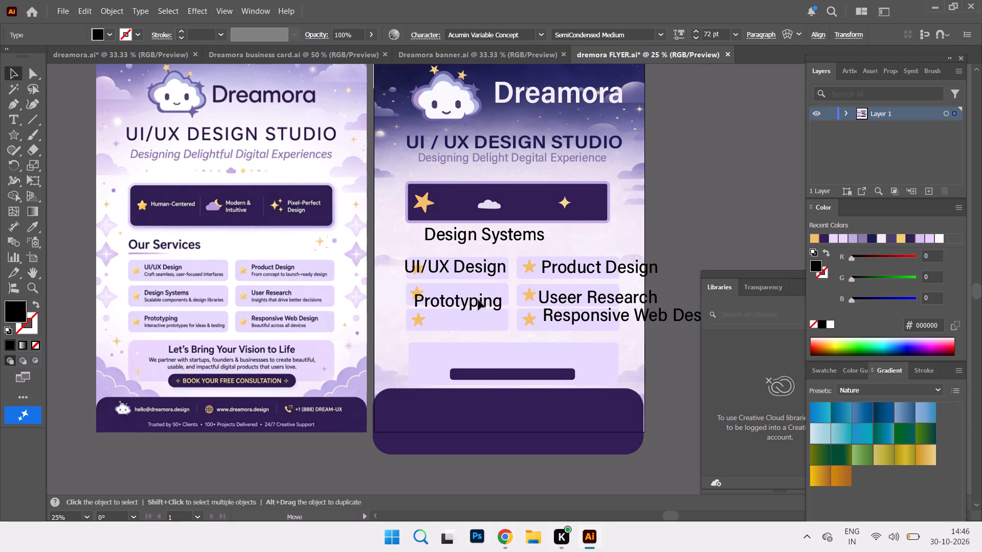
drag(478, 300, 488, 314)
drag(512, 237, 511, 242)
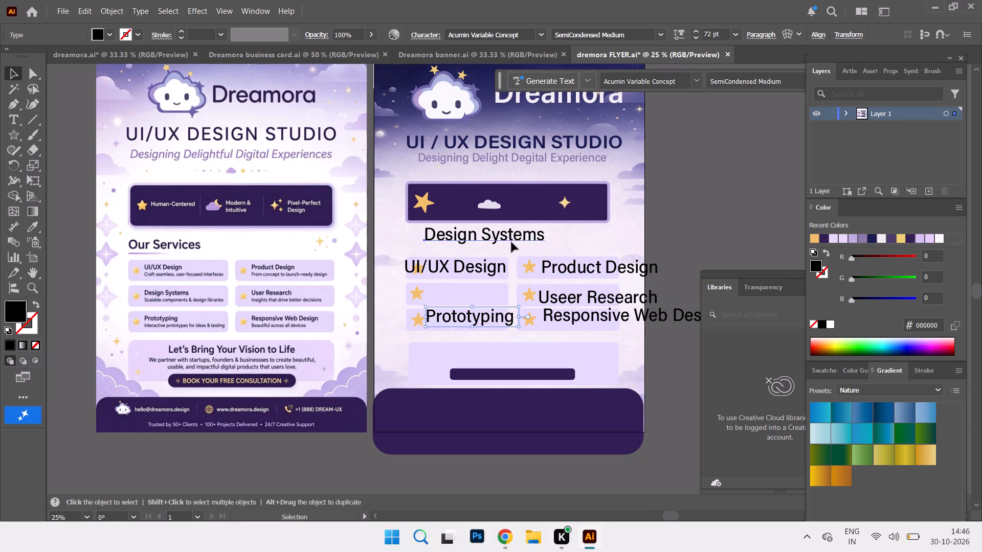
drag(511, 242, 495, 292)
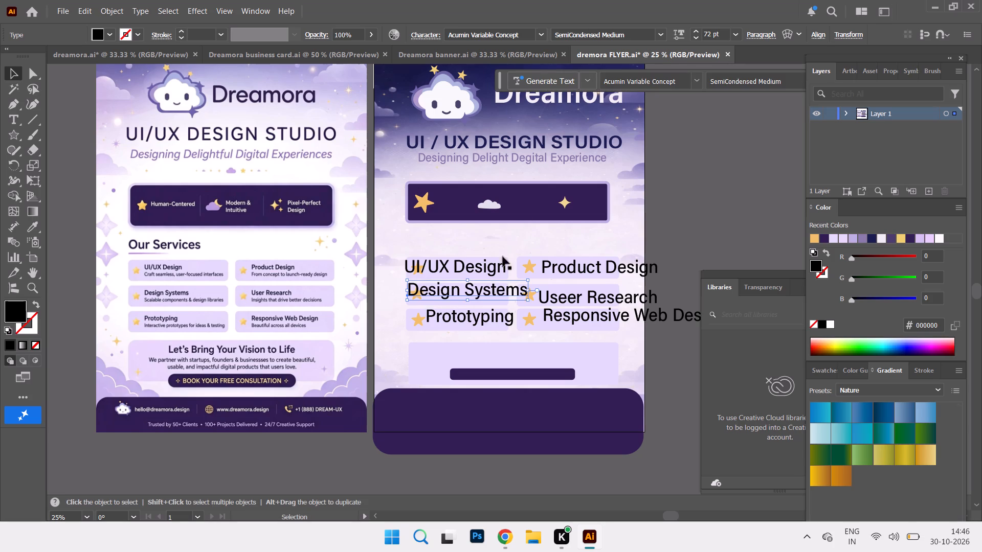
Set the font size of all six service labels to 24 pt.
shift+click(479, 263)
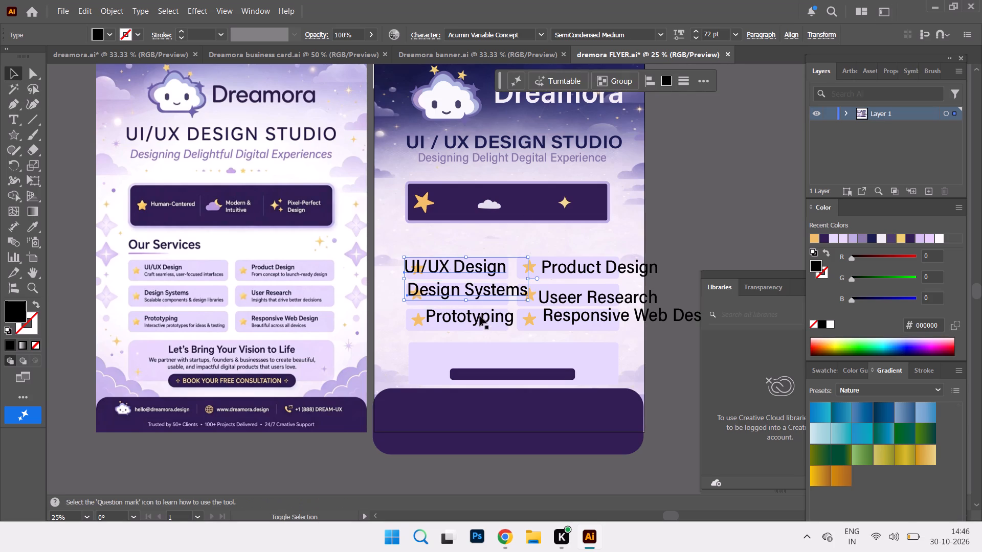
shift+click(480, 316)
shift+click(605, 270)
shift+click(604, 302)
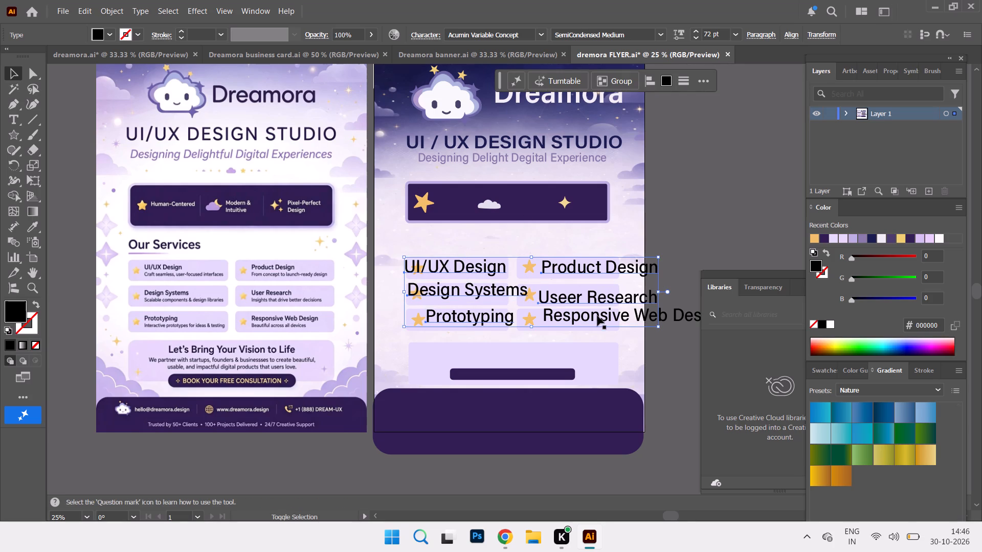
shift+click(597, 316)
click(739, 34)
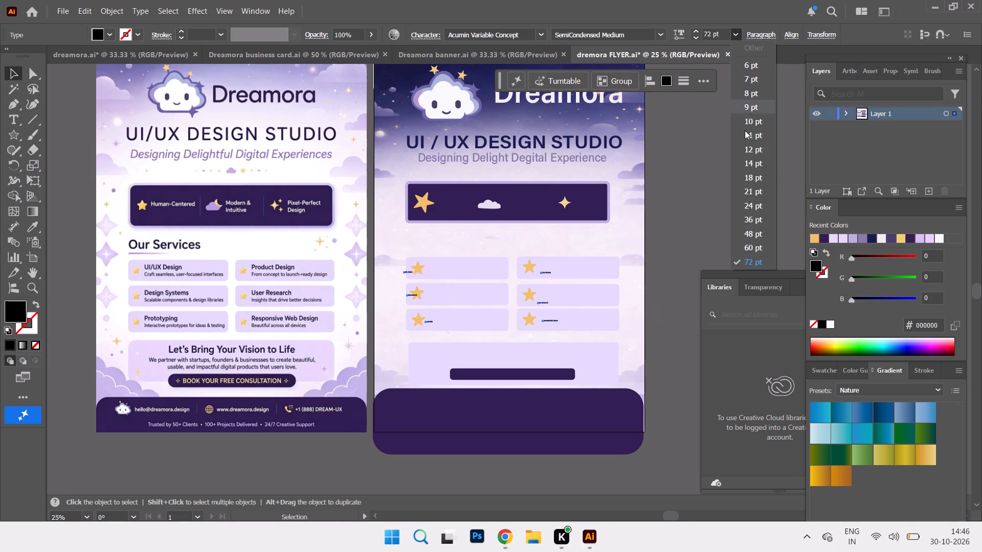
click(760, 208)
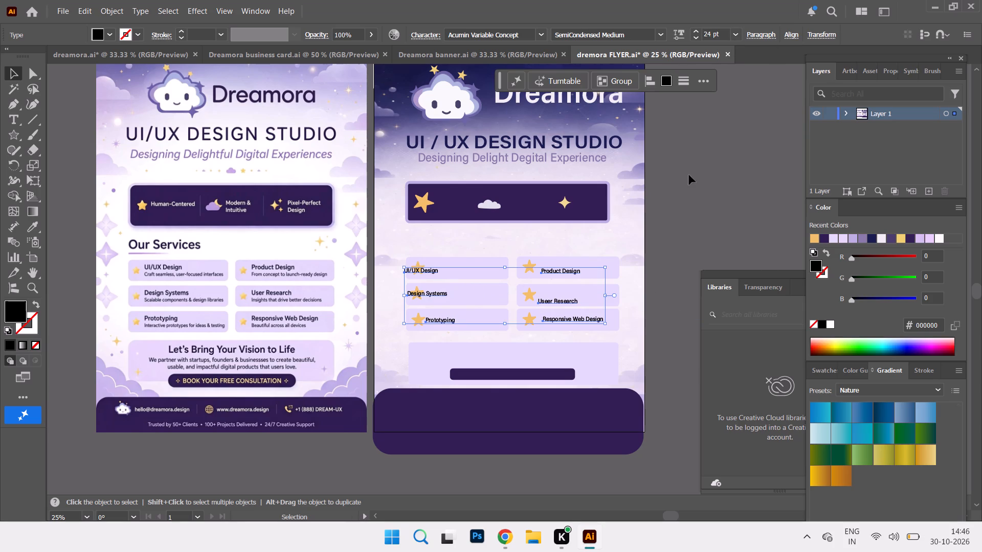
click(687, 159)
Position the UI/UX Design, Design Systems and Prototyping labels beside their stars, near the top of each box.
drag(435, 271, 463, 265)
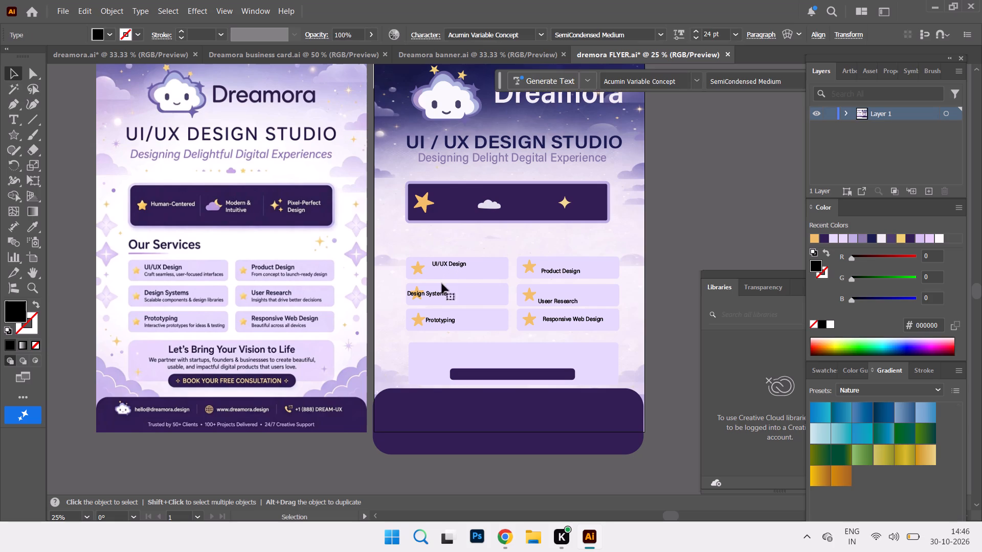
drag(438, 294, 466, 292)
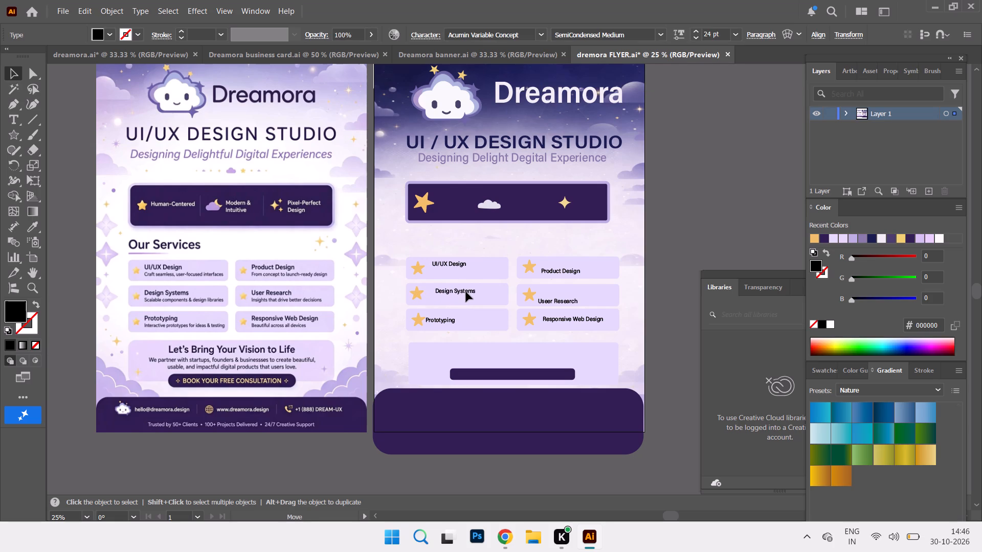
drag(466, 292, 464, 291)
click(464, 291)
drag(439, 319, 449, 314)
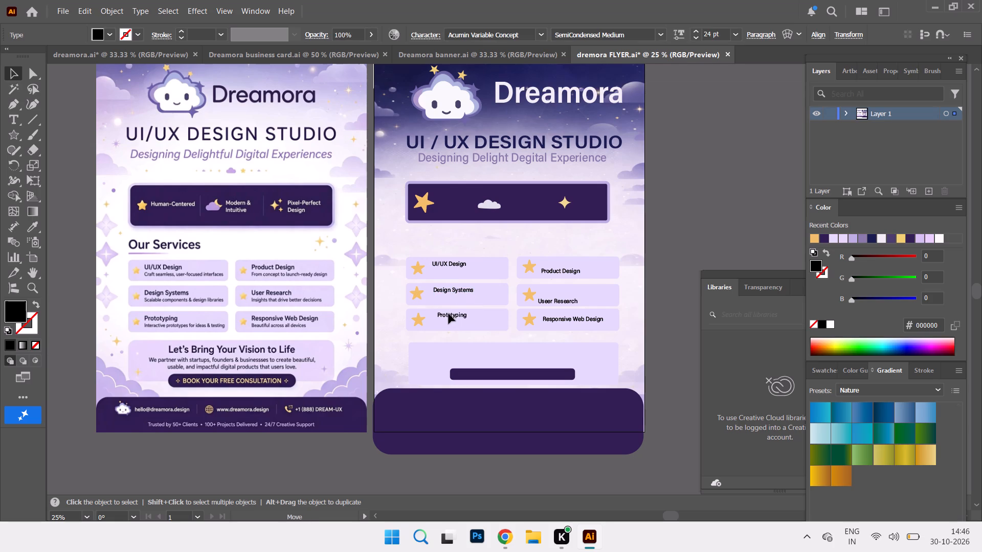
drag(449, 314, 446, 314)
click(447, 313)
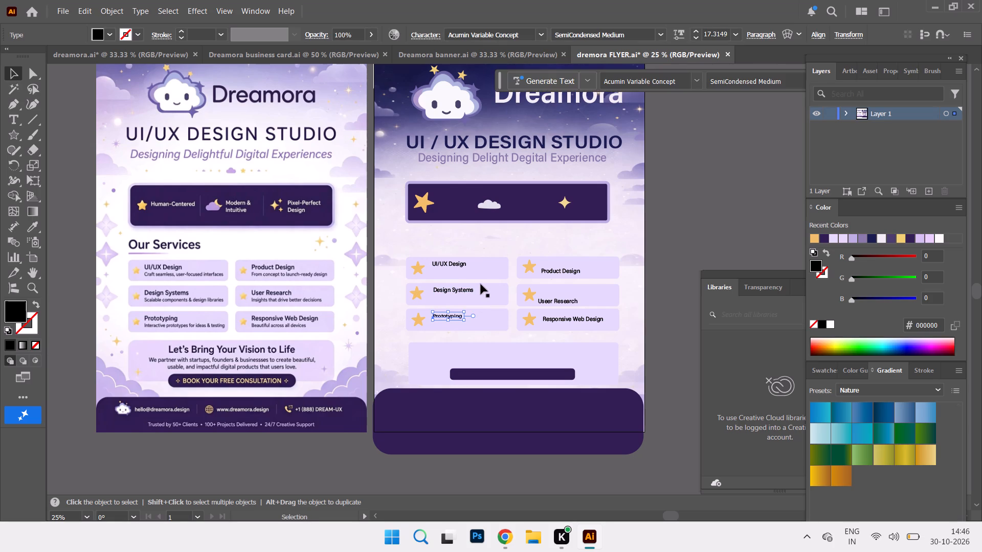
key(ctrl+z)
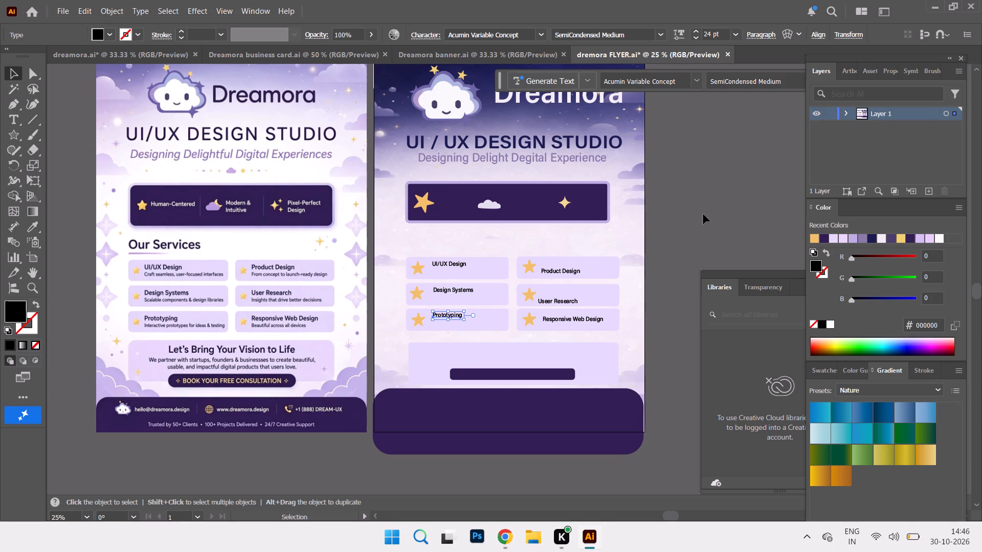
click(703, 214)
Position the Product Design, Useer Research and Responsive Web Design labels beside their stars, near the top of each box.
drag(565, 270, 567, 262)
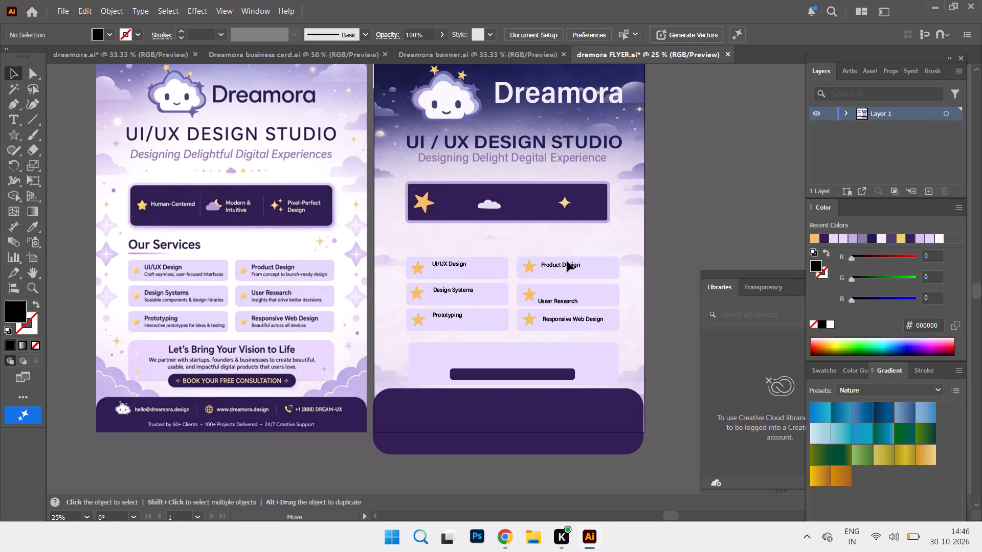
drag(567, 262, 568, 263)
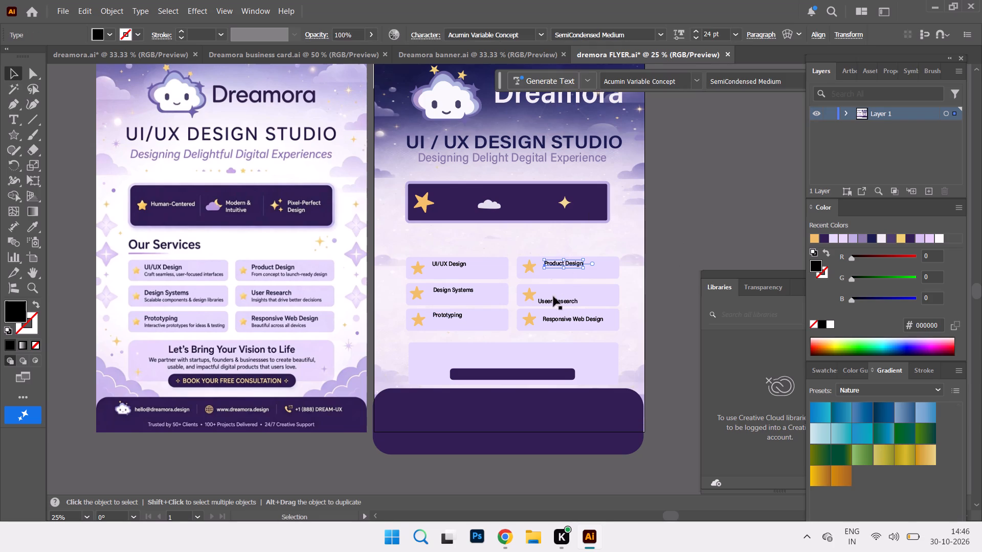
drag(554, 300, 561, 290)
click(567, 320)
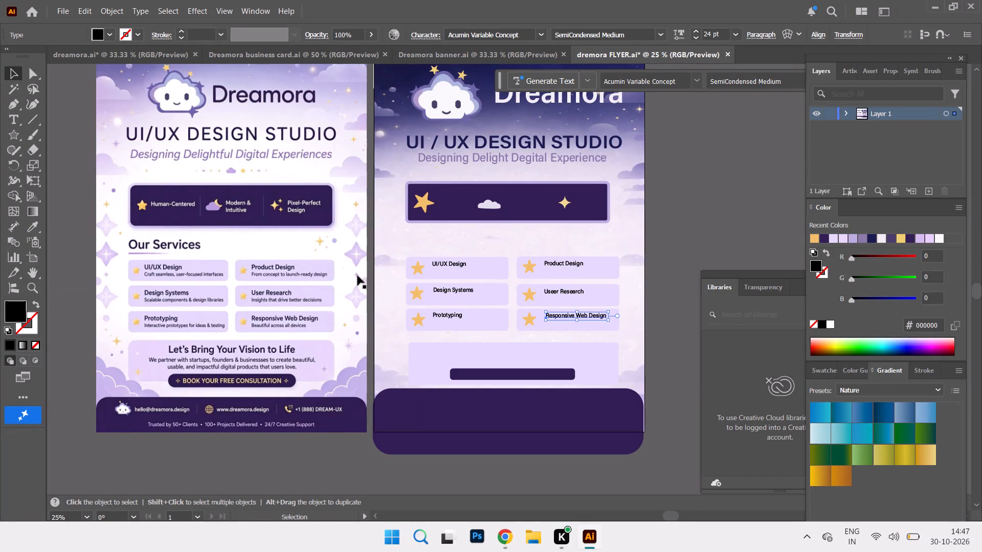
Add a text line reading "Craft seamless,user-focused interfaces" in the empty space above the UI/UX Design box.
click(8, 121)
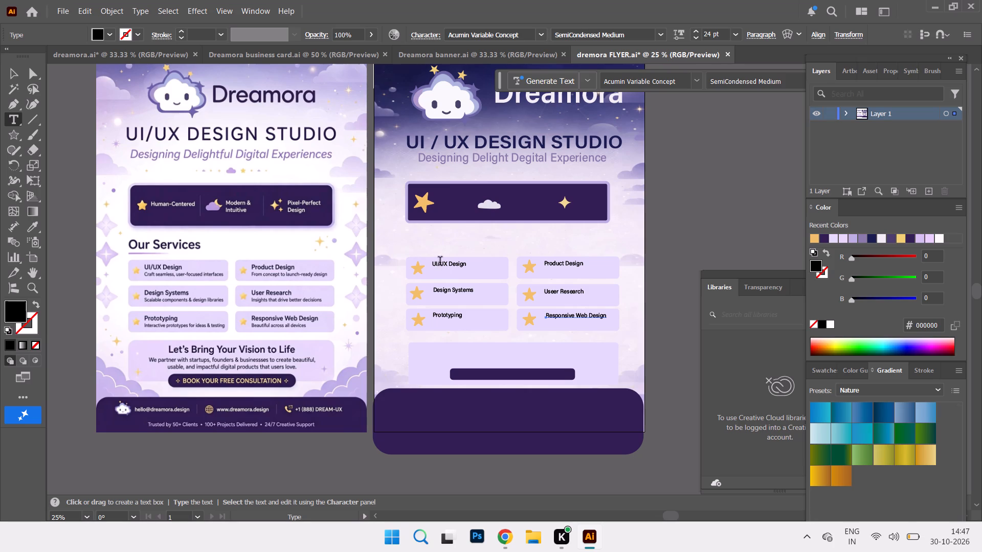
click(407, 240)
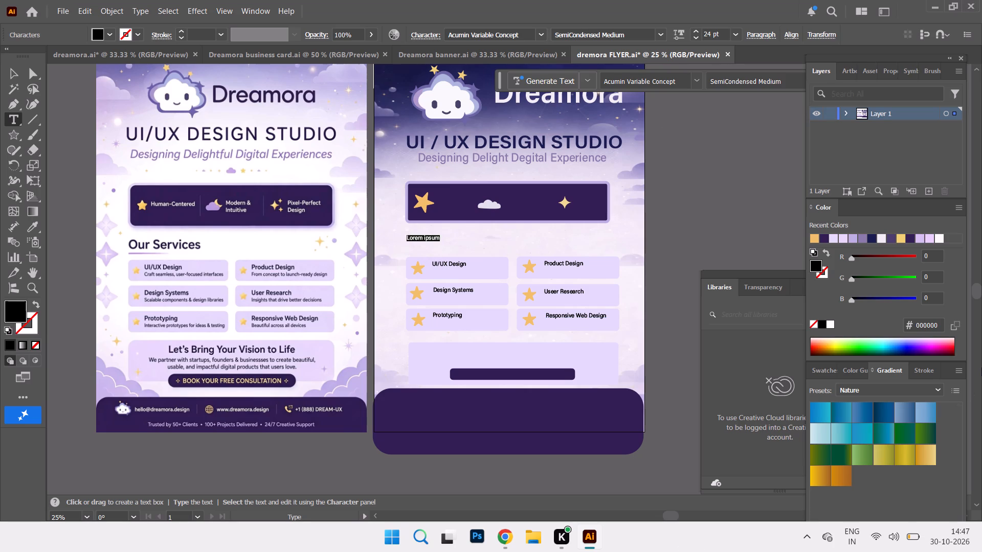
key(ctrl+alt+equal)
key(ctrl+alt+equal)
key(ctrl+alt+equal)
key(ctrl+alt+equal)
text(raft)
key(space)
text(se)
text(am)
key(l)
text(ess)
key(comma)
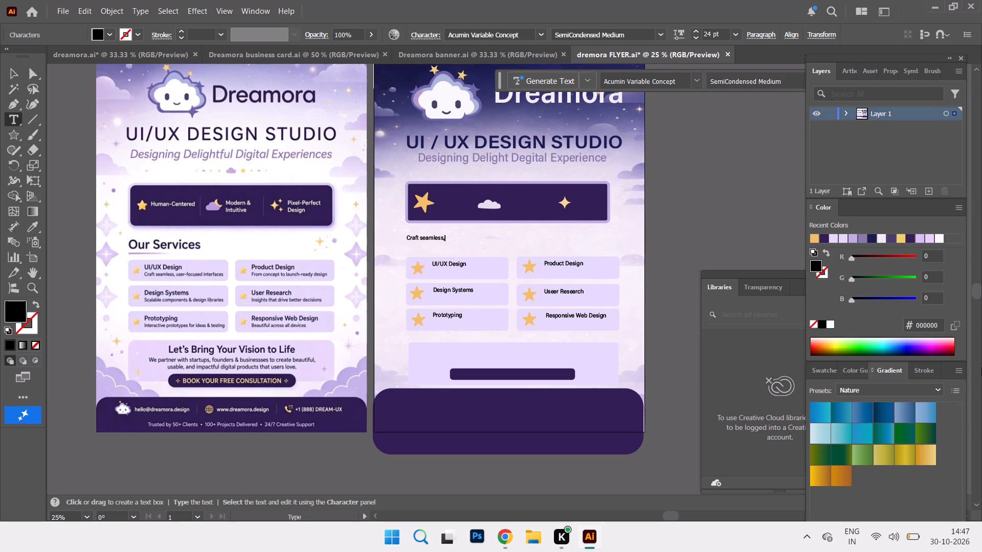
text(user)
text(-focu)
text(sed)
key(space)
text(interf)
text(aces)
Add a text line reading "From concept to launch-ready design" in the empty space above the Product Design box.
double_click(524, 233)
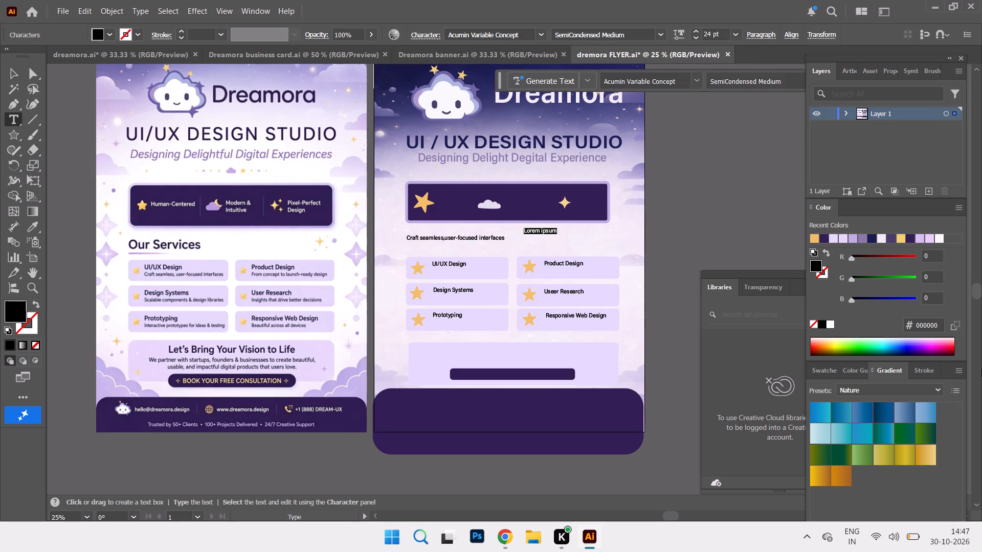
text(rom)
key(space)
text(concept)
key(space)
text(to)
key(space)
text(la)
text(unch)
key(space)
key(BackSpace)
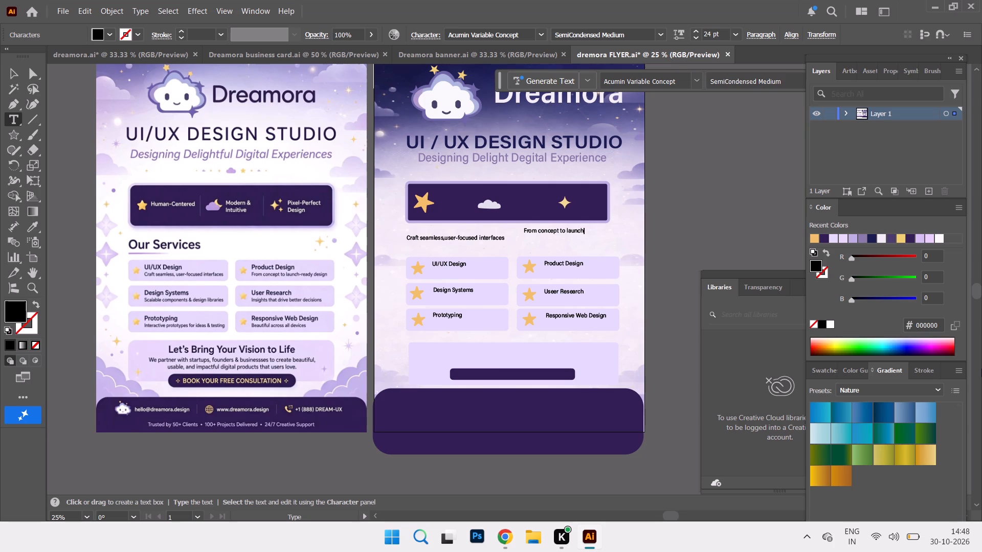
key(minus)
text(rea)
text(dy des)
text(ign)
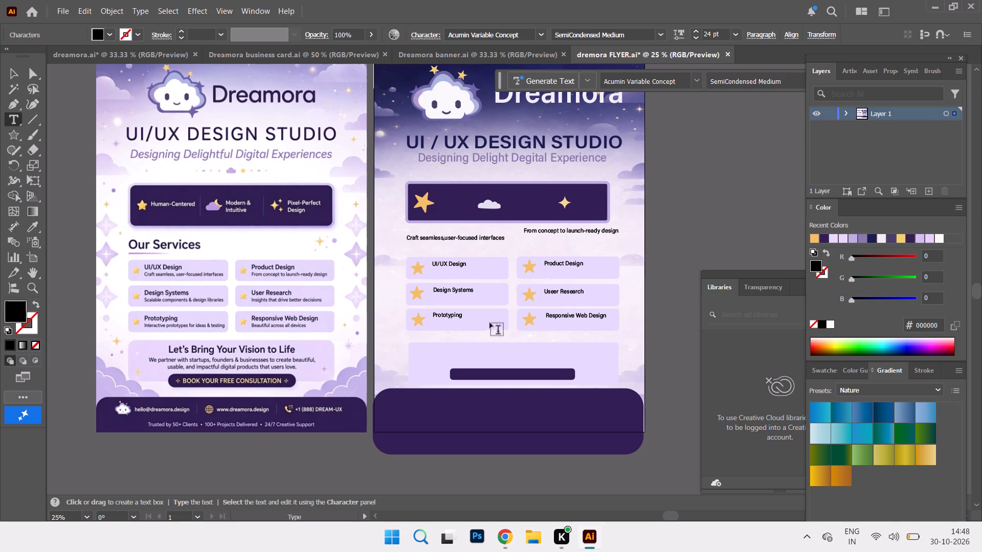
Add a text line reading "Scalavle components & design libraries" above the first column, starting slightly left of the "Craft seamless" line.
double_click(391, 242)
text(sc)
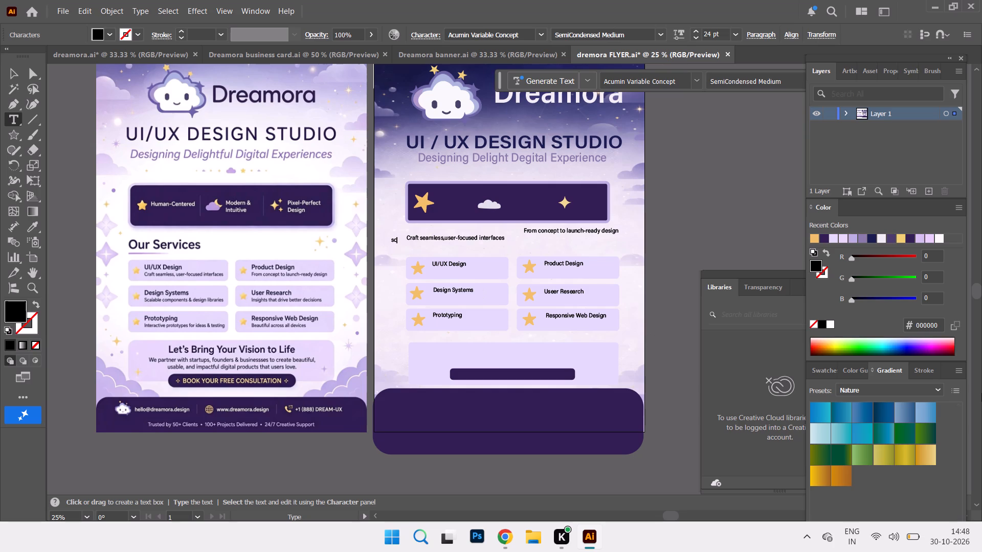
key(BackSpace)
key(BackSpace)
text(ca)
text(lavle)
key(space)
text(com)
text(ponen)
text(ts)
key(space)
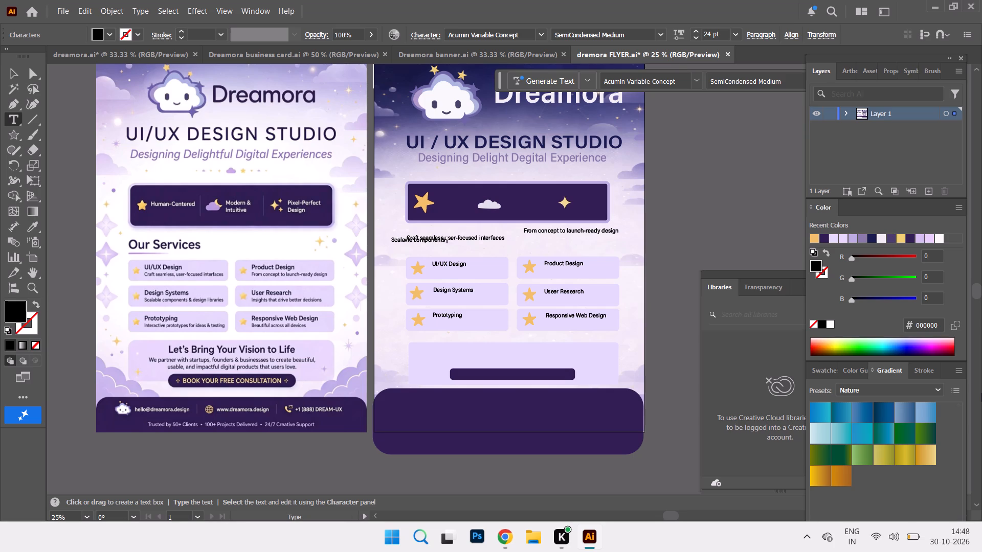
key(shift+ampersand)
key(space)
text(design)
key(space)
text(lin)
key(BackSpace)
text(bra)
text(ries)
Add a text line reading "Insights that drive better decision" just below the "From concept" line, above the Product Design box.
double_click(520, 238)
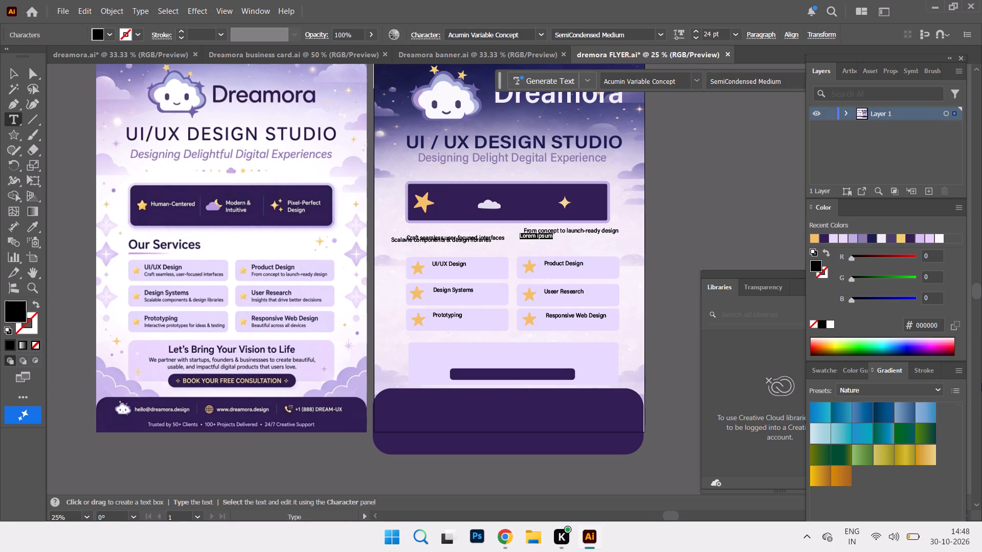
text(nsi)
text(ight)
text(s th)
text(at)
key(space)
text(drive)
key(space)
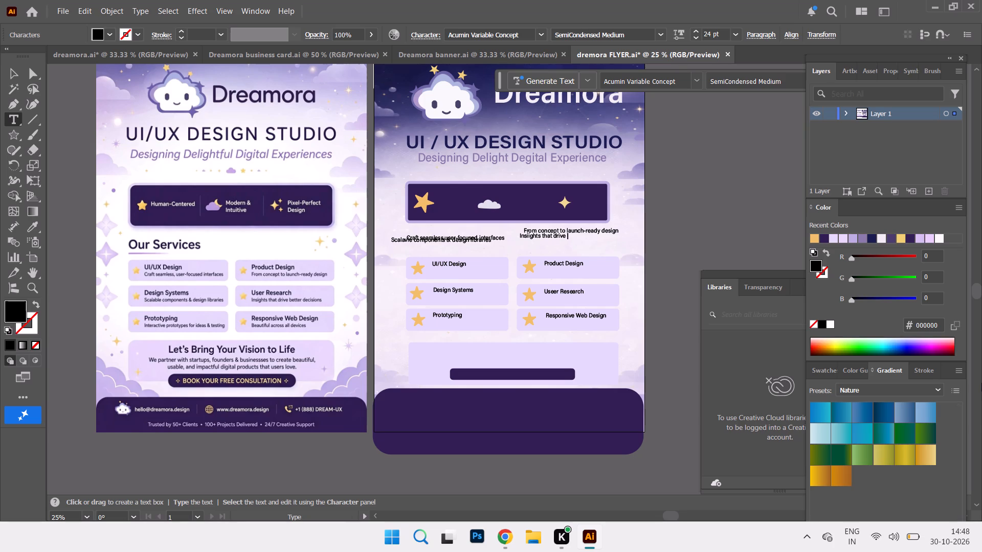
text(better des)
key(BackSpace)
text(cision)
key(space)
double_click(520, 242)
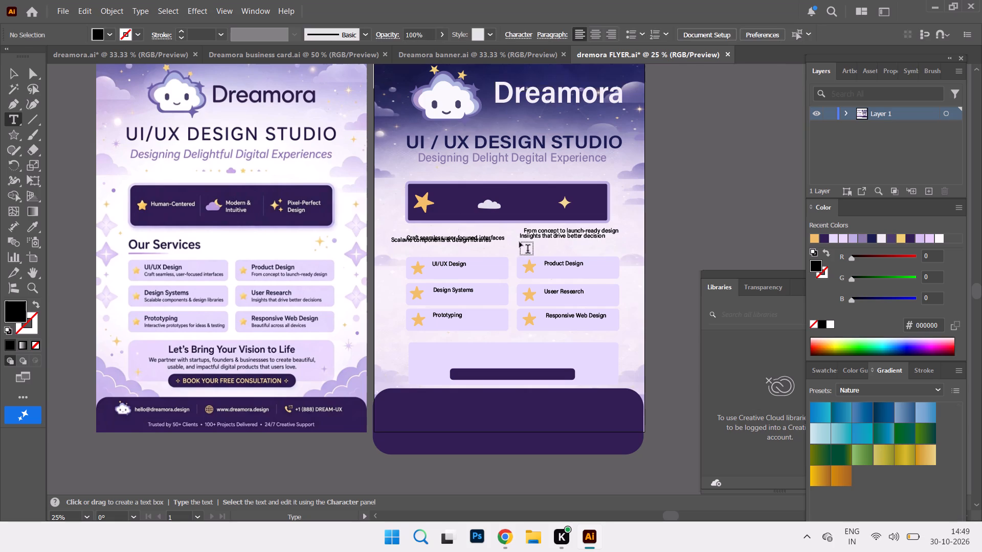
Enter the text line "Beautiful across all devices" just below the "Insights that drive better decision" line.
key(b)
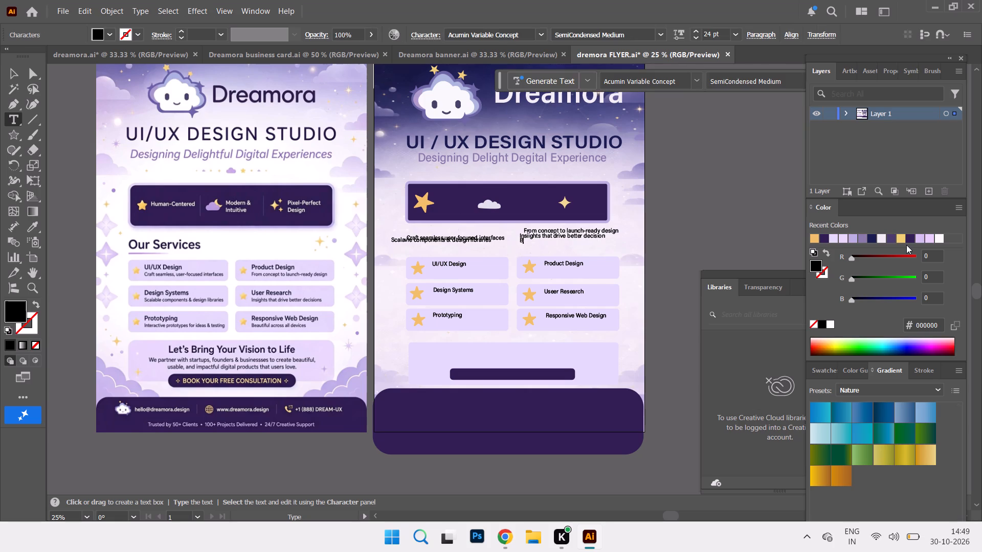
text(ea)
text(utiful)
key(space)
text(AC)
key(backslash)
key(BackSpace)
key(BackSpace)
key(BackSpace)
key(a)
text(across)
key(space)
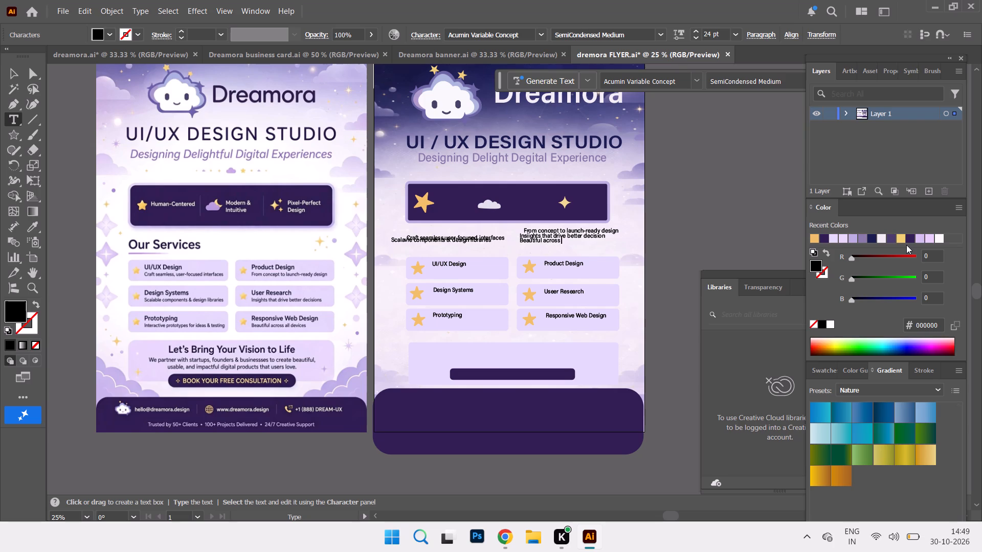
text(all de)
text(vies)
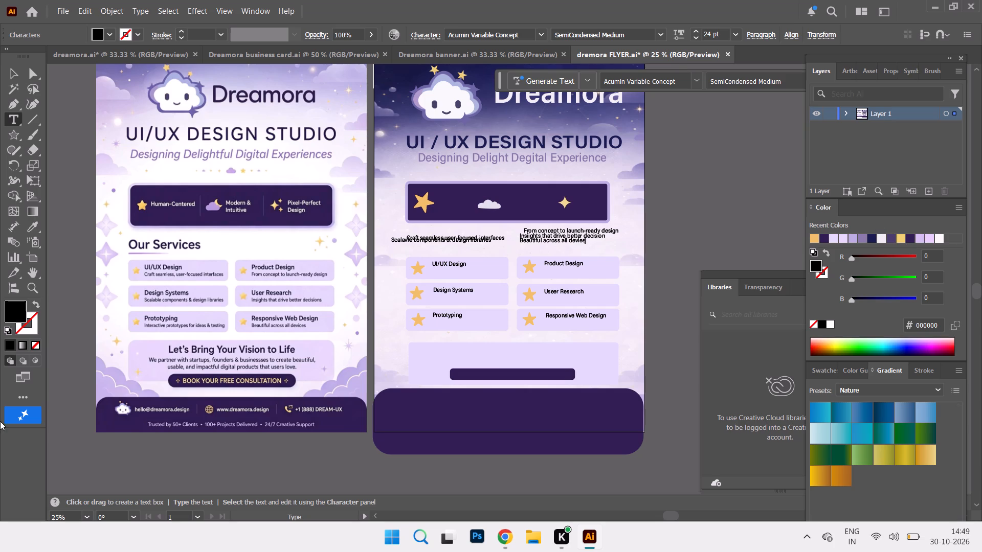
key(Left)
key(Left)
key(c)
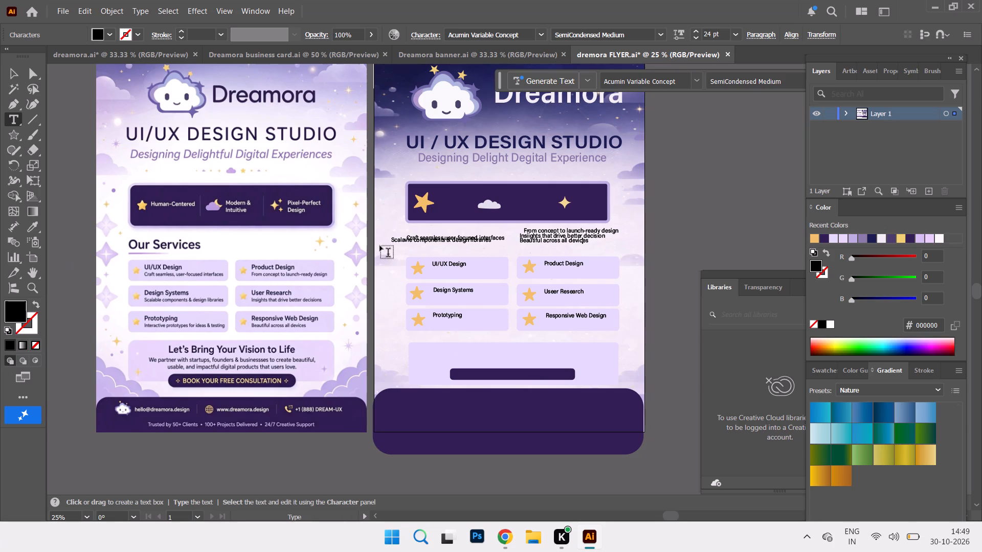
Add a text line reading "Interactive Prototypes for ideas & testing" below the "Scalavle components" line, starting slightly further left.
click(380, 246)
click(380, 246)
key(i)
text(active)
key(space)
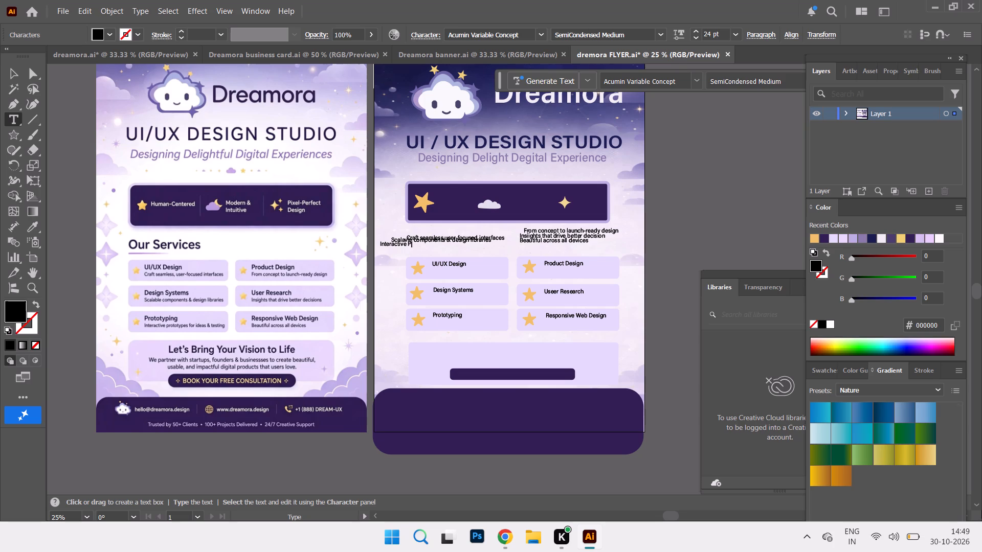
text(ro)
text(totyping)
key(BackSpace)
key(BackSpace)
key(BackSpace)
text(es for)
key(space)
text(ideas)
key(space)
text(&)
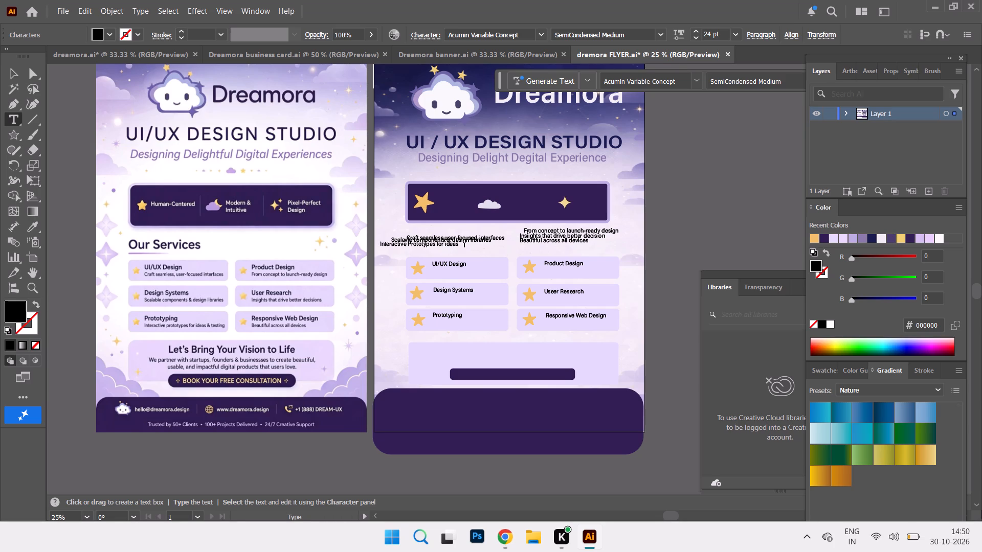
key(space)
text(testing)
Move the three first-column description lines into their boxes, beneath the Prototyping, Design Systems and UI/UX Design titles.
click(11, 71)
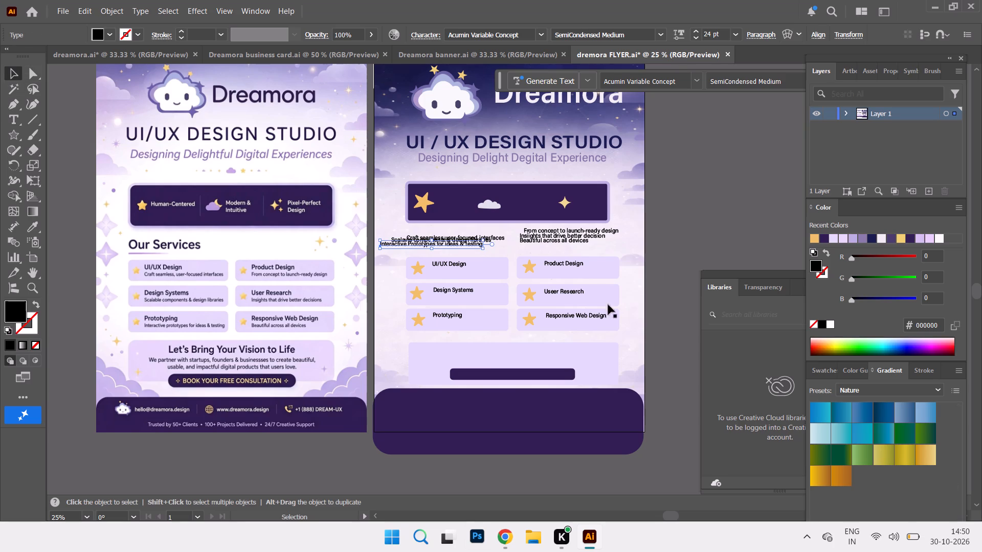
drag(386, 244, 412, 321)
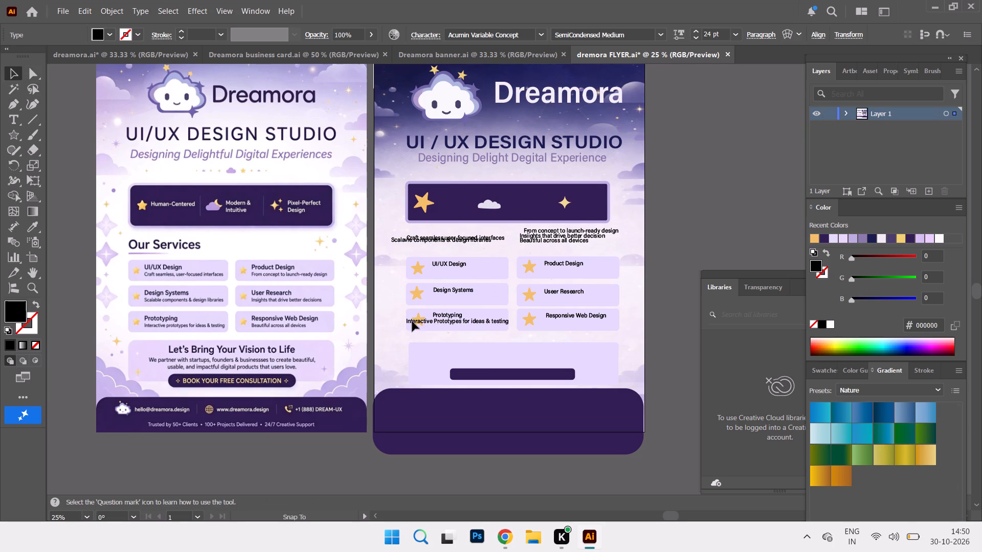
drag(412, 321, 412, 323)
drag(401, 241, 411, 300)
drag(414, 238, 413, 274)
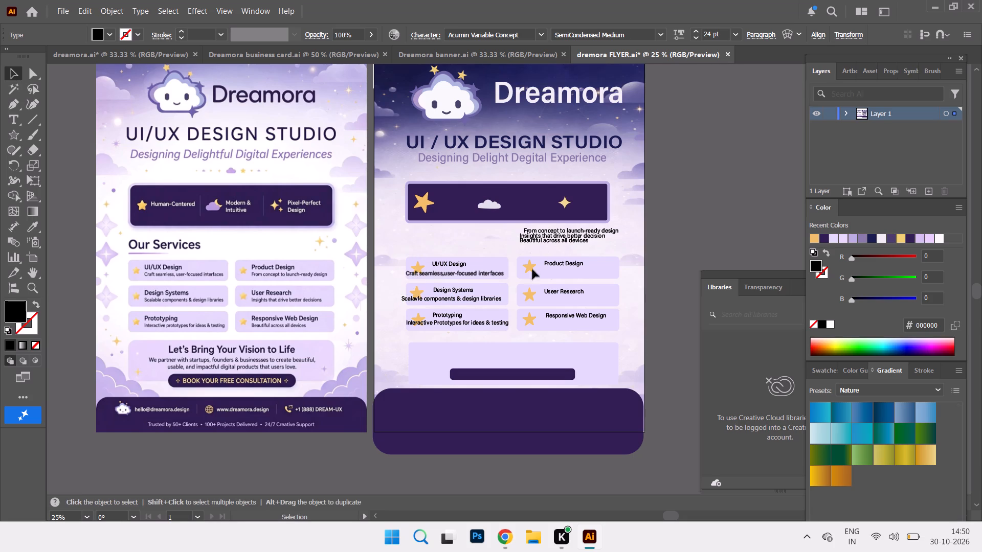
Move the three second-column description lines into their boxes, beneath the Responsive Web Design, User Research and Product Design titles.
drag(552, 242, 564, 330)
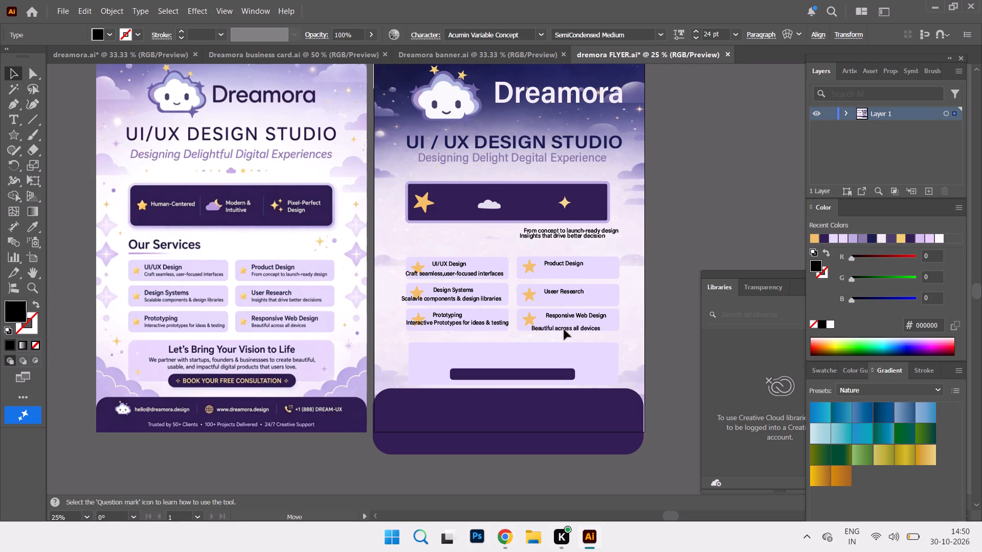
drag(564, 330, 577, 326)
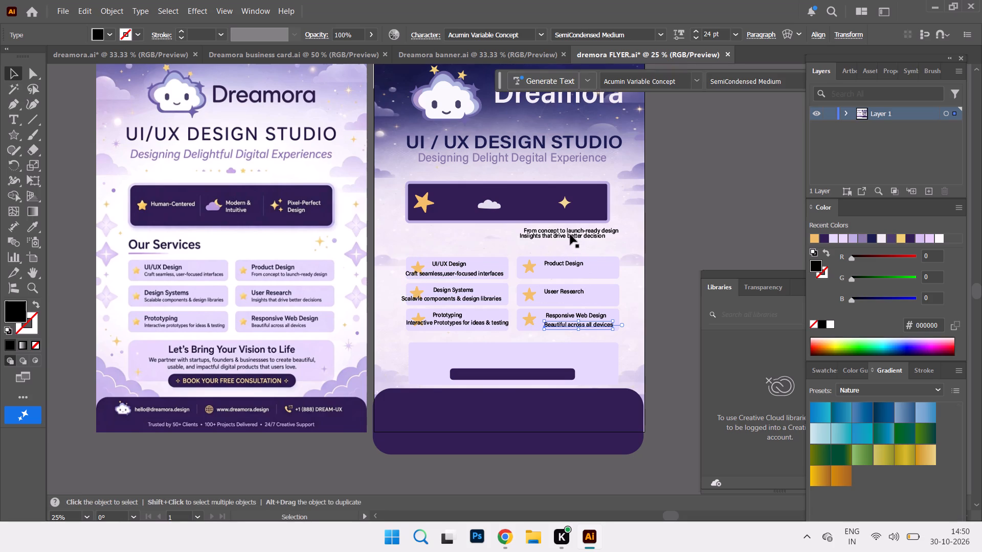
drag(570, 238, 589, 301)
drag(568, 232, 582, 270)
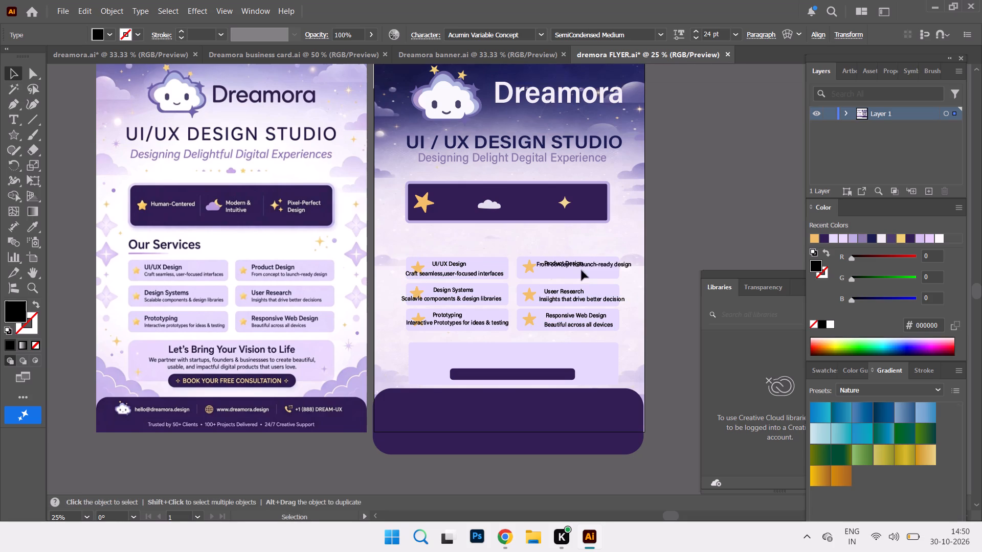
drag(582, 270, 589, 273)
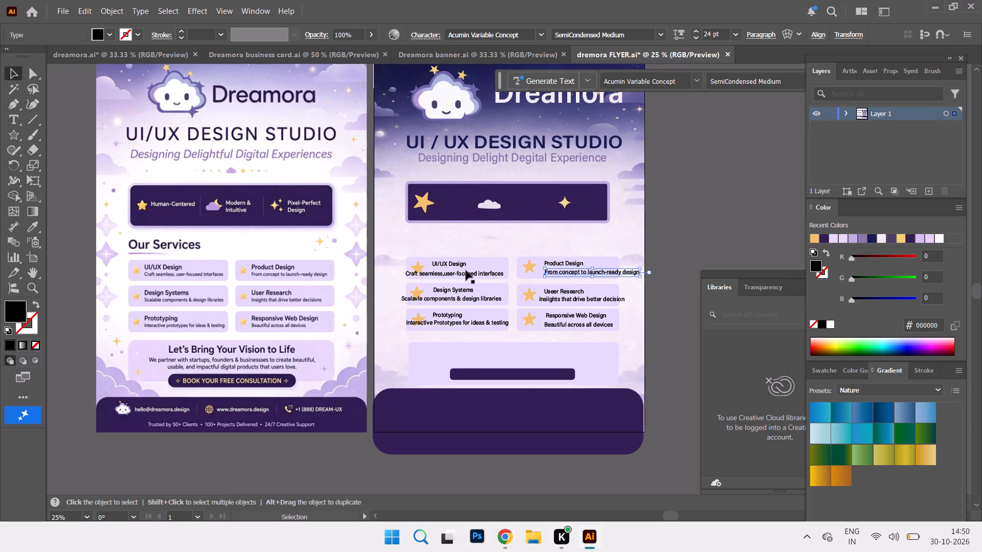
Set the font size of all six service description lines to 18 pt.
shift+click(473, 273)
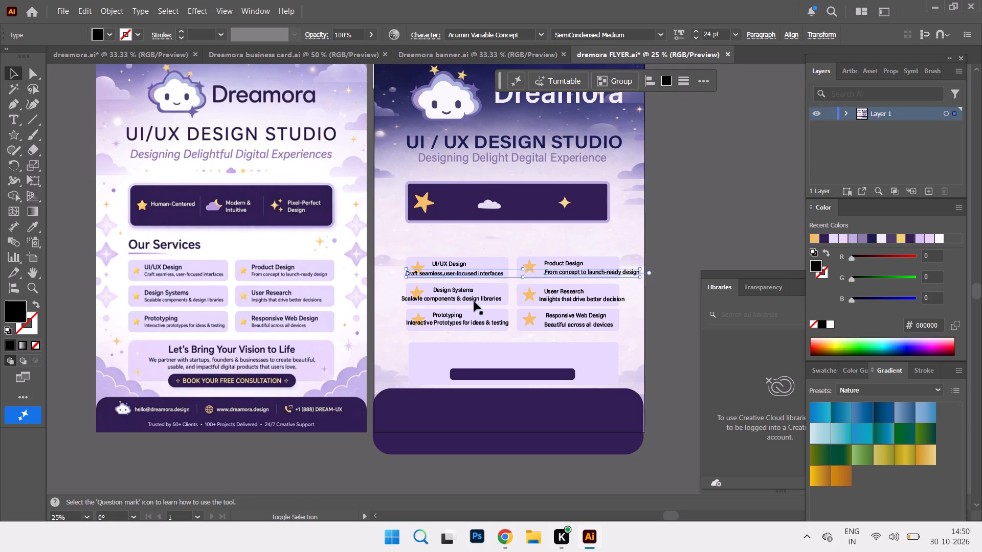
shift+click(474, 301)
shift+click(479, 323)
shift+click(590, 324)
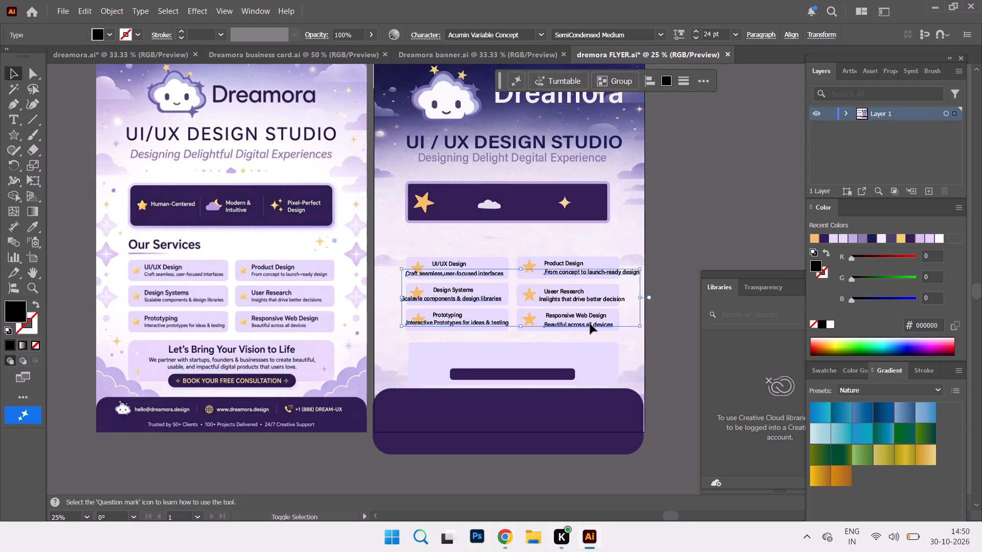
shift+click(595, 300)
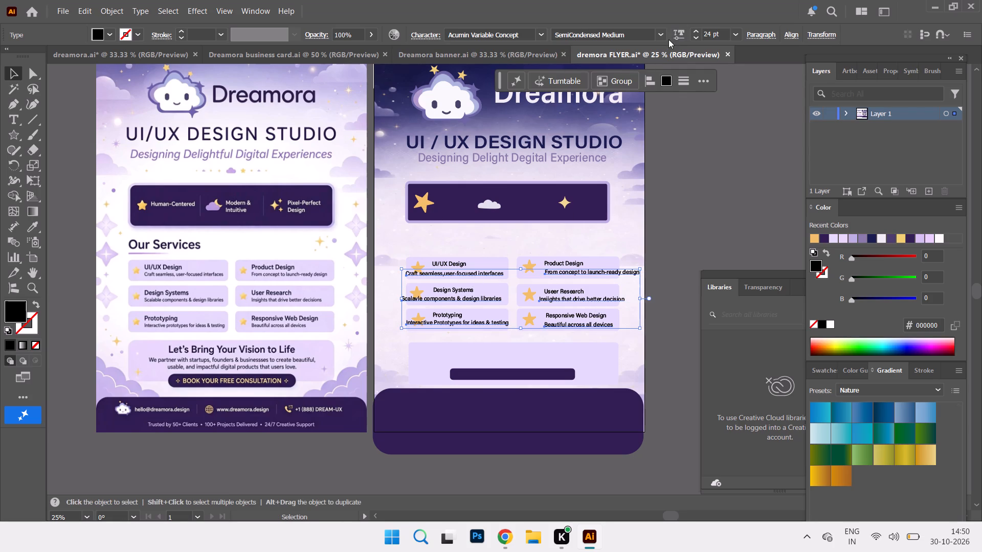
click(735, 36)
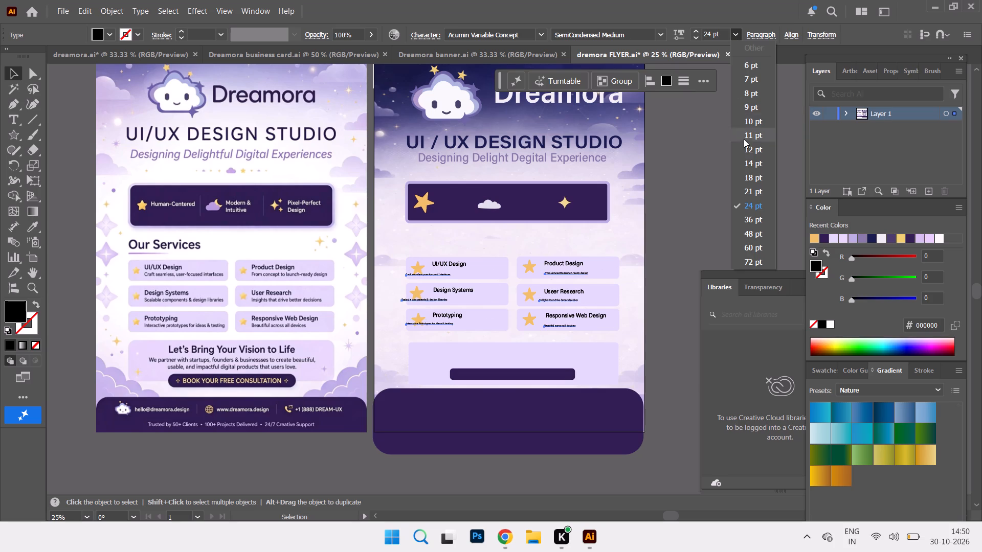
click(751, 173)
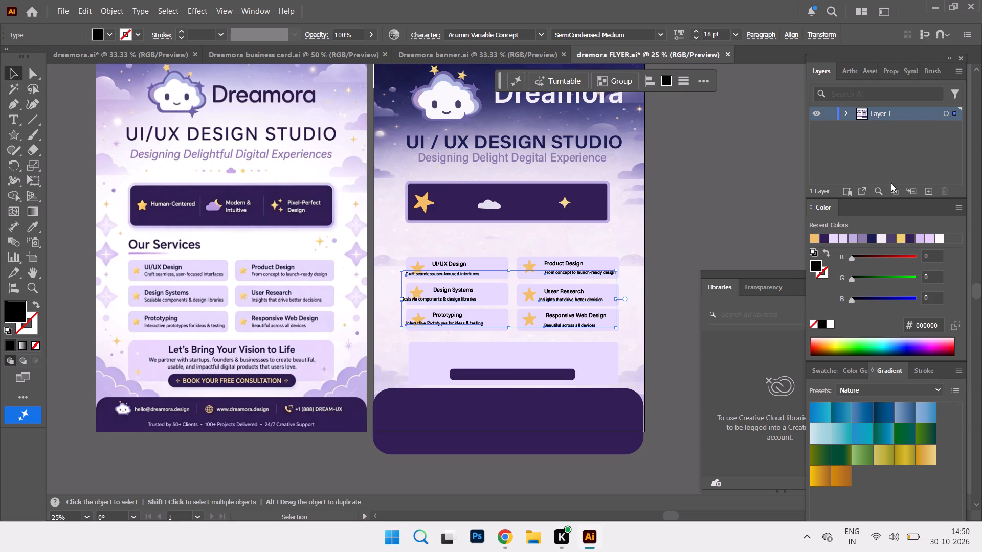
Move the UI/UX Design and Design Systems description lines right, clear of their stars and beneath their titles.
click(726, 211)
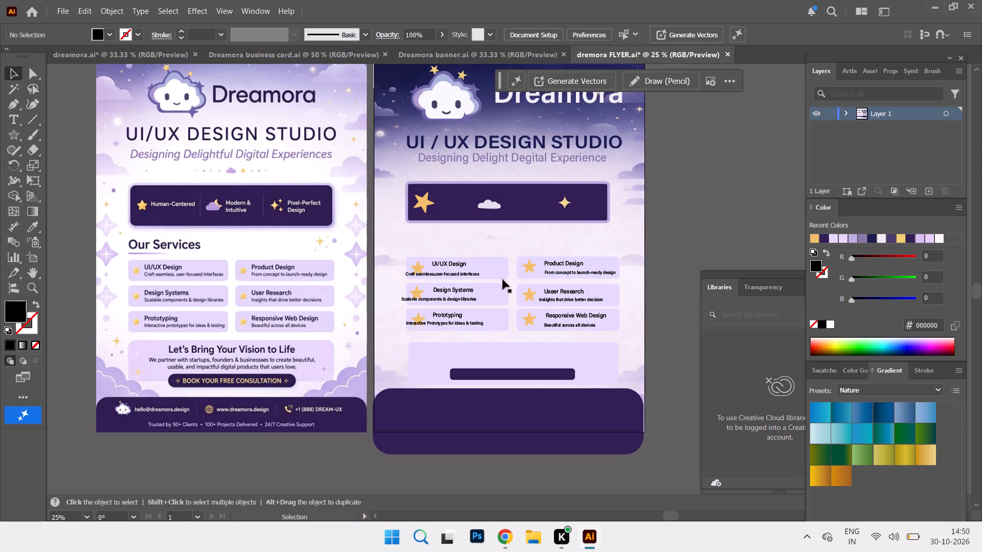
drag(458, 273, 488, 271)
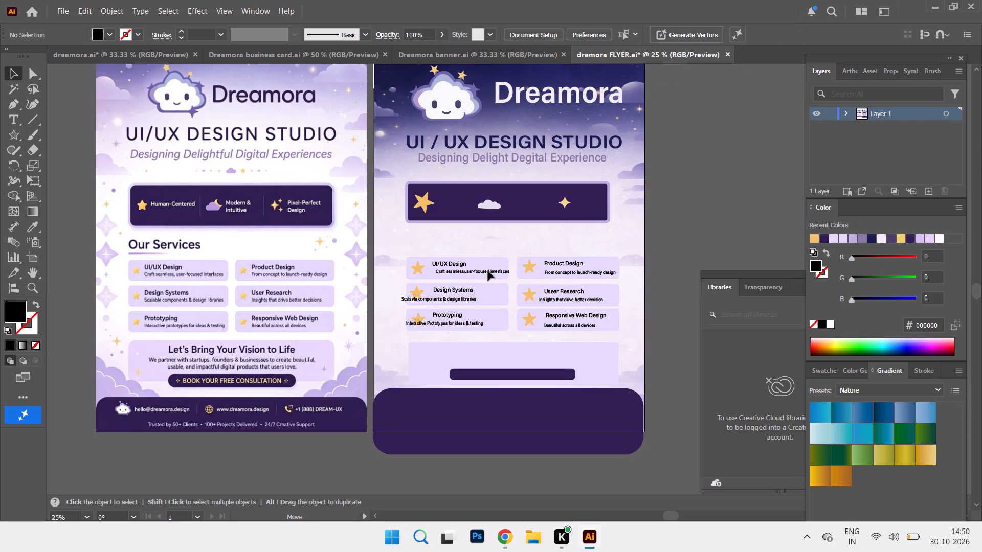
drag(488, 271, 484, 271)
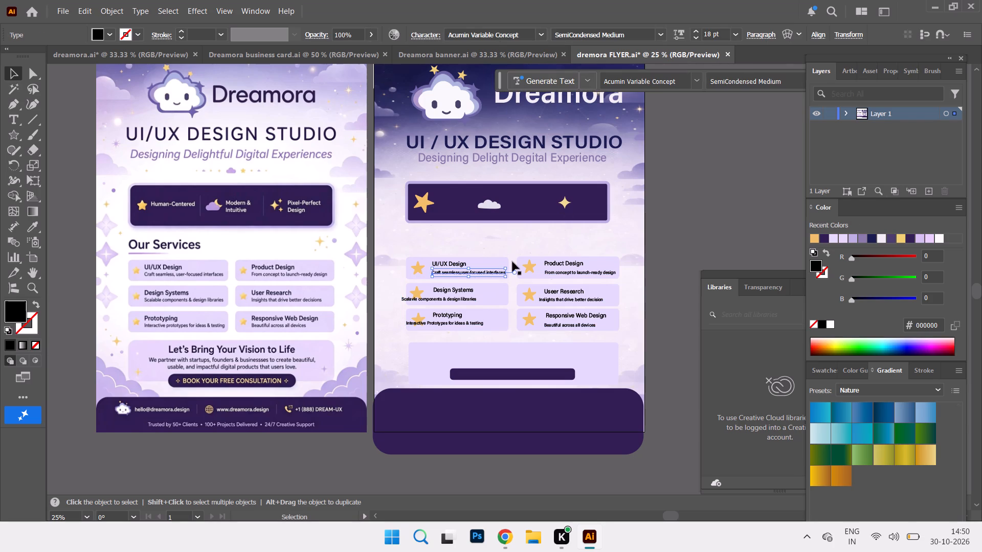
key(ctrl+equal)
key(ctrl+equal)
scroll(553, 228, down, 8)
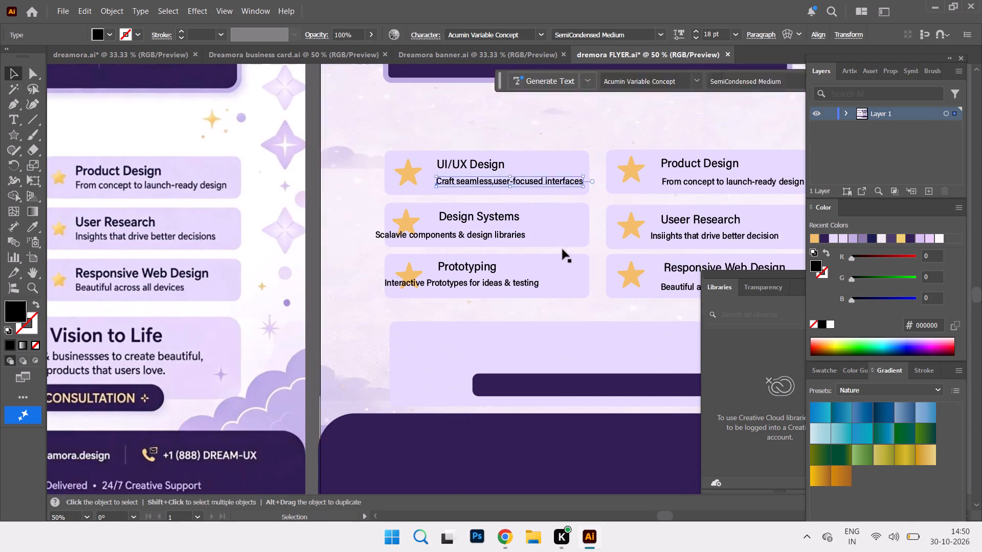
click(549, 182)
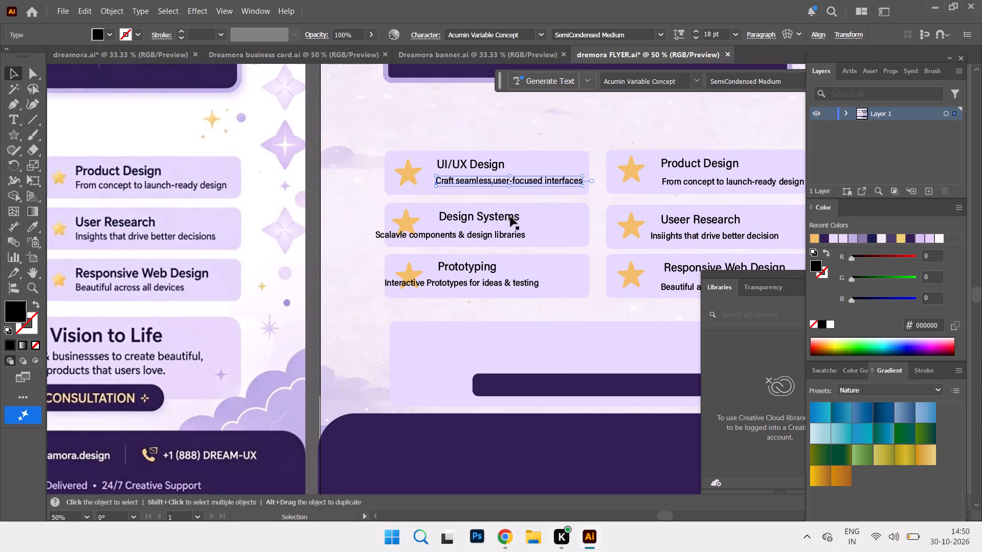
drag(489, 235, 551, 231)
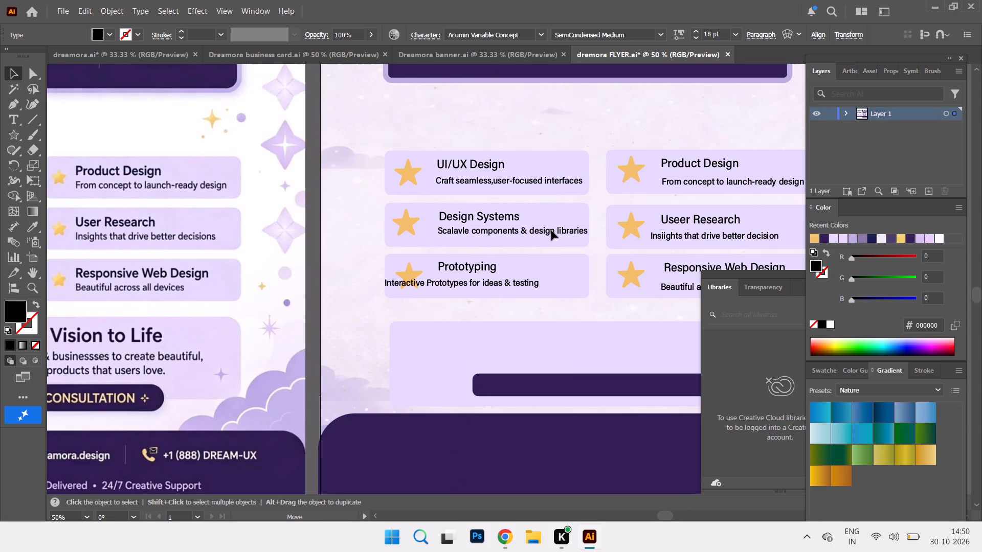
drag(551, 231, 543, 232)
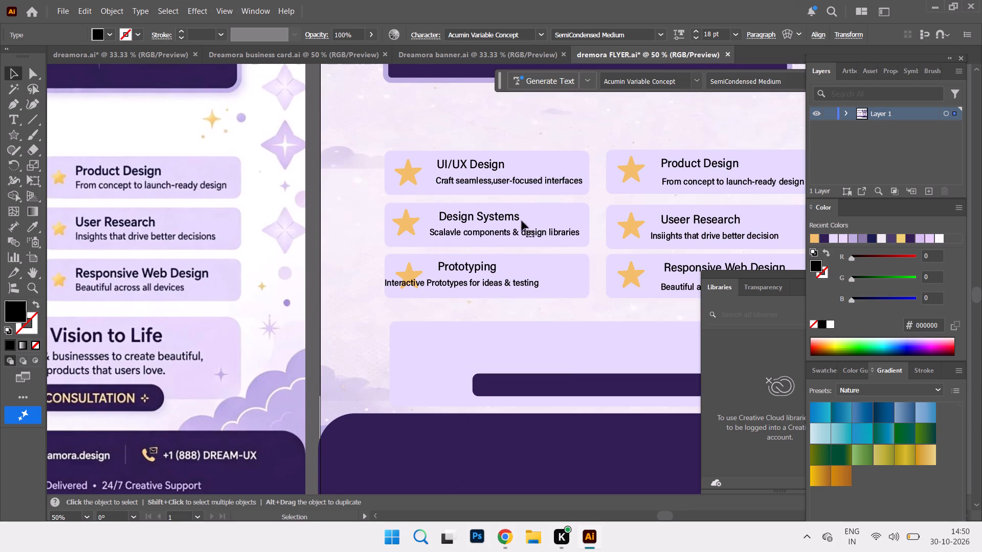
Shift the Design Systems and UI/UX Design titles slightly left, so both start at the same distance from their stars.
drag(490, 216, 484, 217)
click(482, 216)
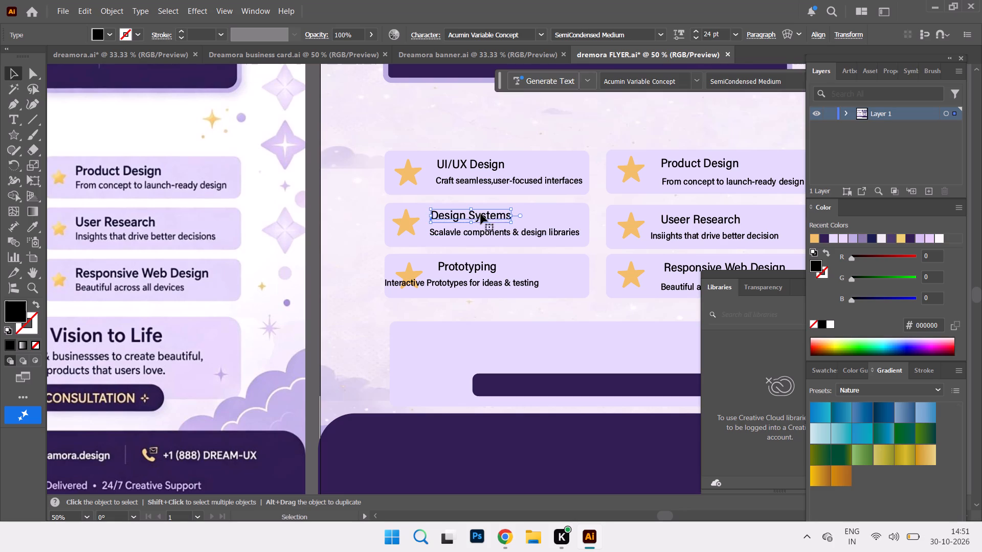
click(481, 214)
drag(462, 161, 456, 161)
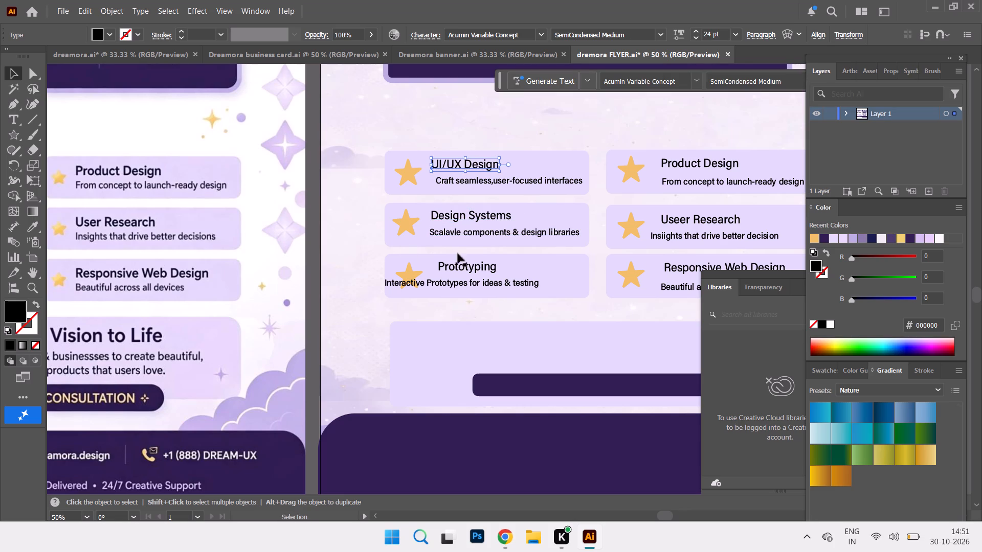
Move the Prototyping description line right, clear of its star, and shift the Prototyping title slightly left to start above it.
drag(445, 281, 488, 282)
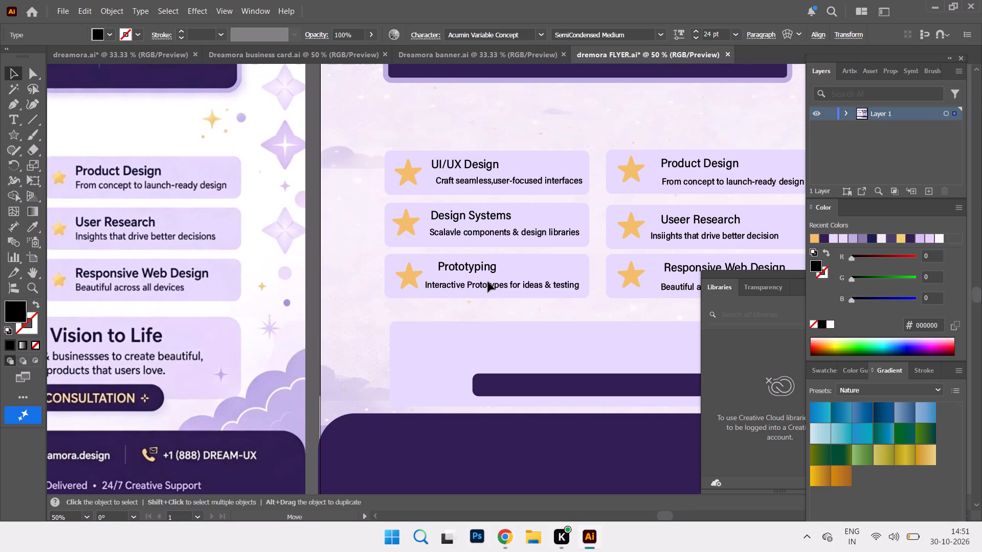
drag(488, 282, 490, 282)
drag(473, 266, 462, 267)
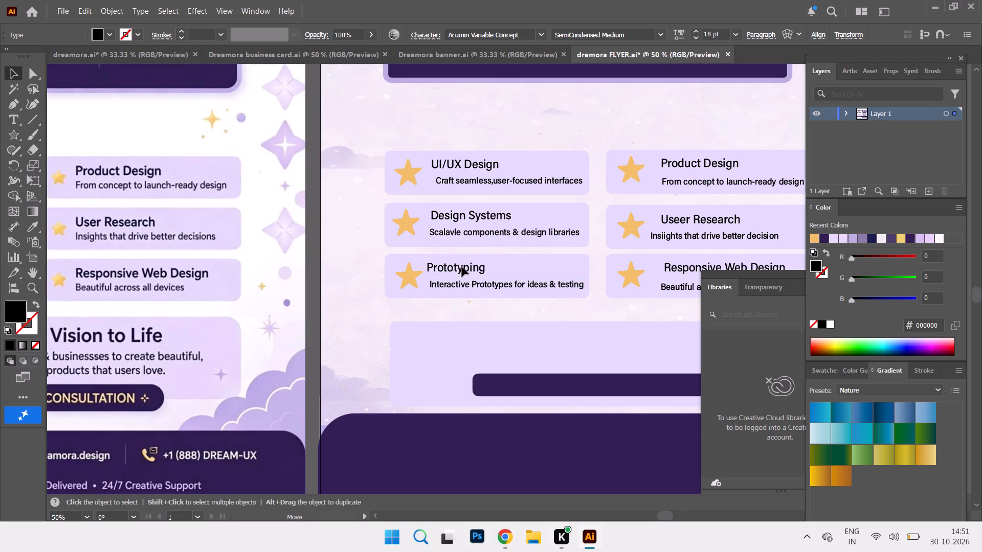
drag(462, 267, 466, 269)
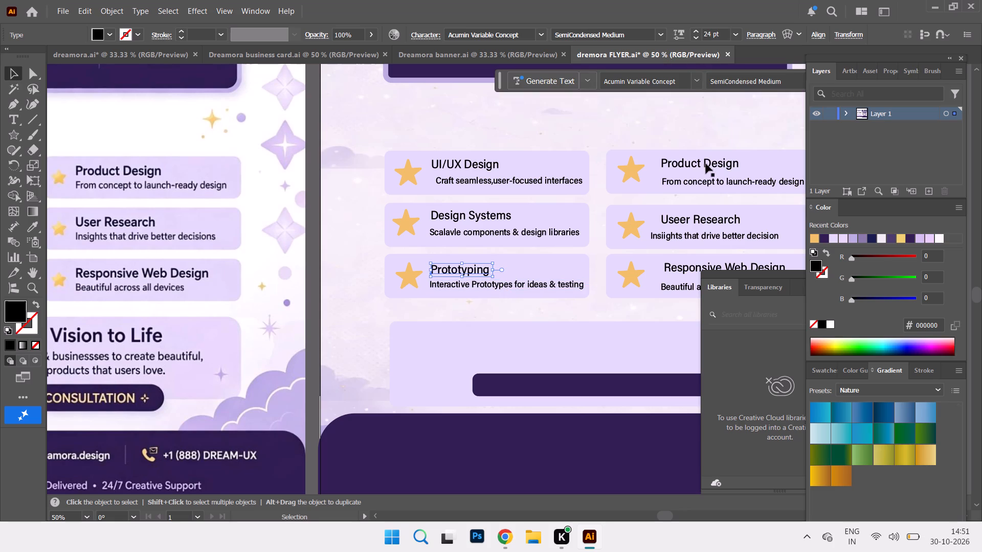
Move the Product Design title and its description line slightly left and up within their box.
drag(684, 163, 676, 161)
drag(686, 178, 680, 175)
double_click(680, 174)
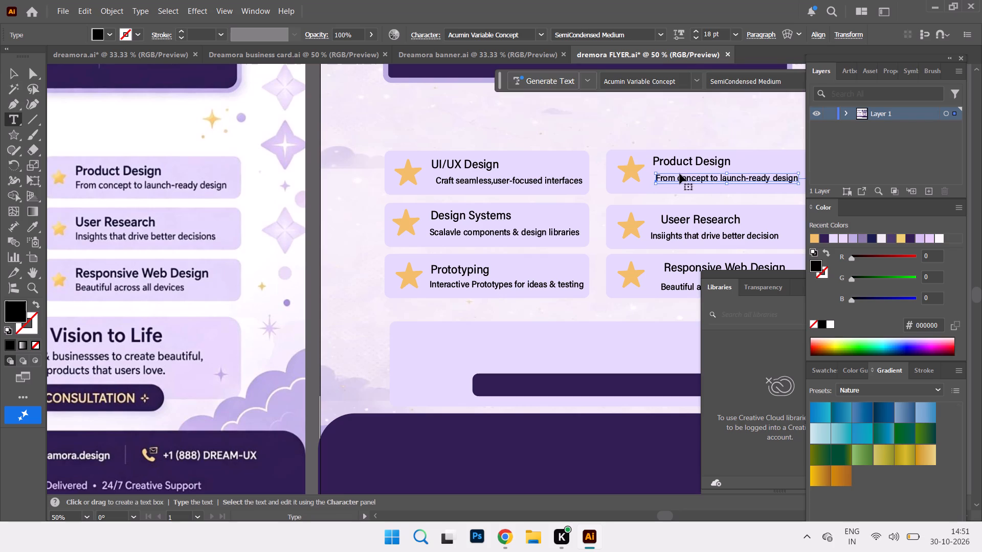
click(517, 119)
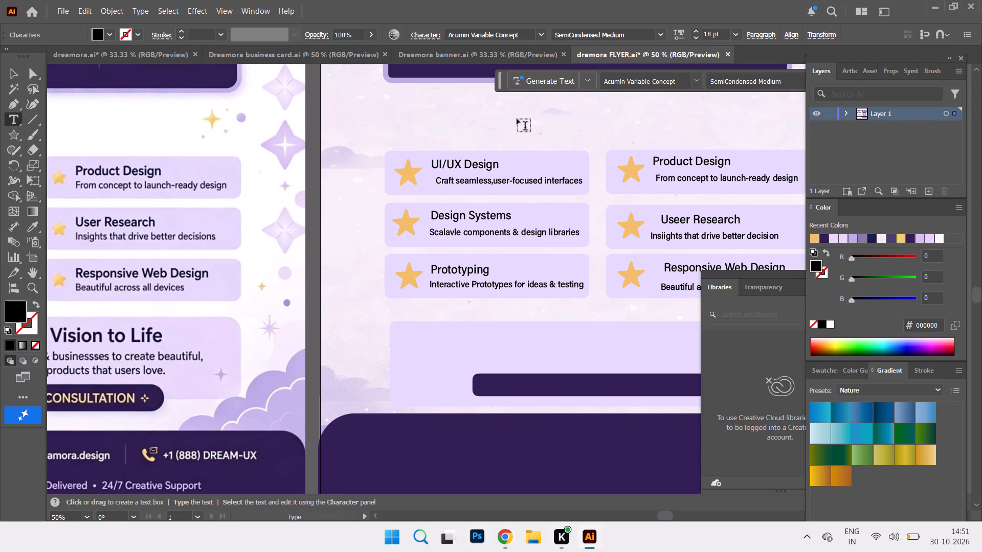
click(18, 70)
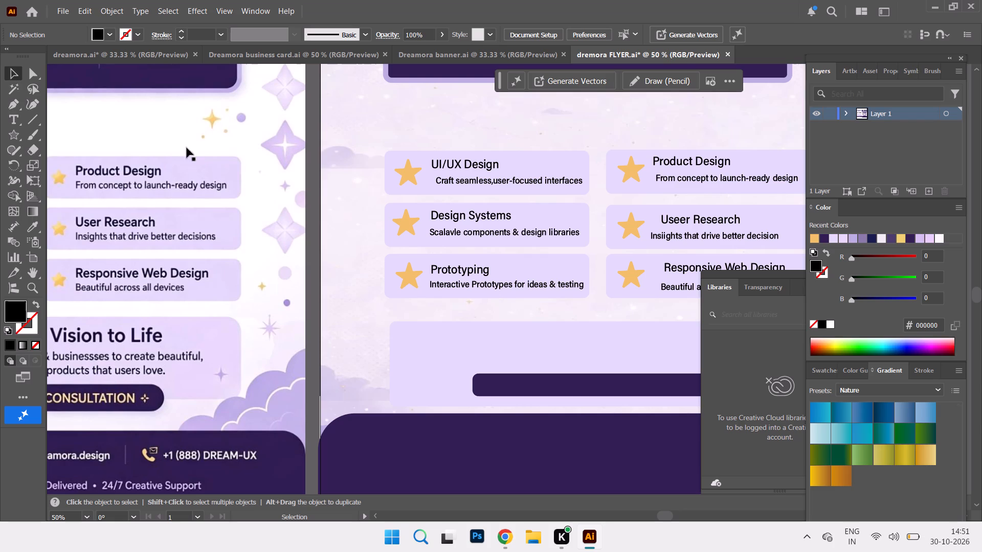
Reposition the User Research and Responsive Web Design titles and their description lines to share a common left start beside the stars.
drag(669, 235, 680, 232)
click(680, 232)
drag(682, 266, 679, 266)
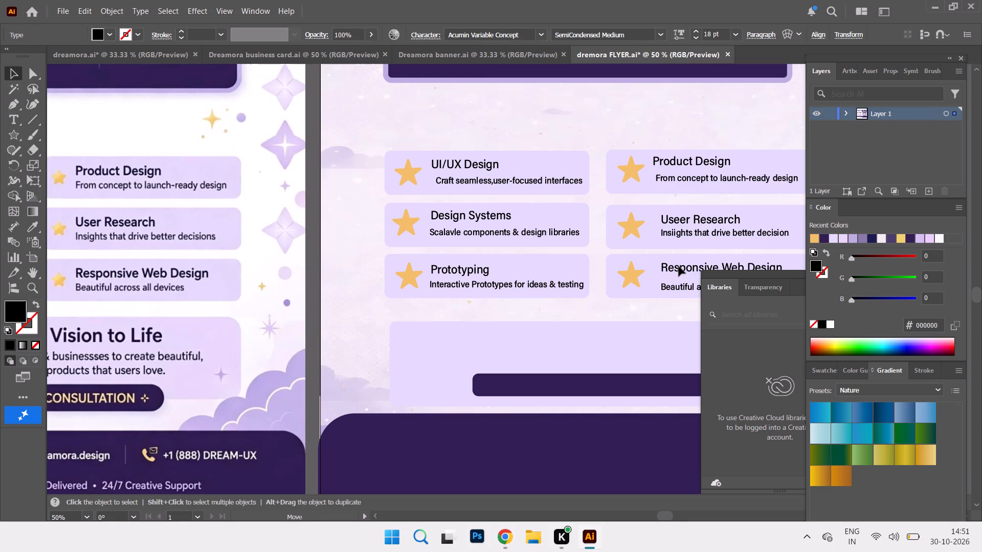
drag(679, 266, 676, 266)
drag(673, 287, 671, 282)
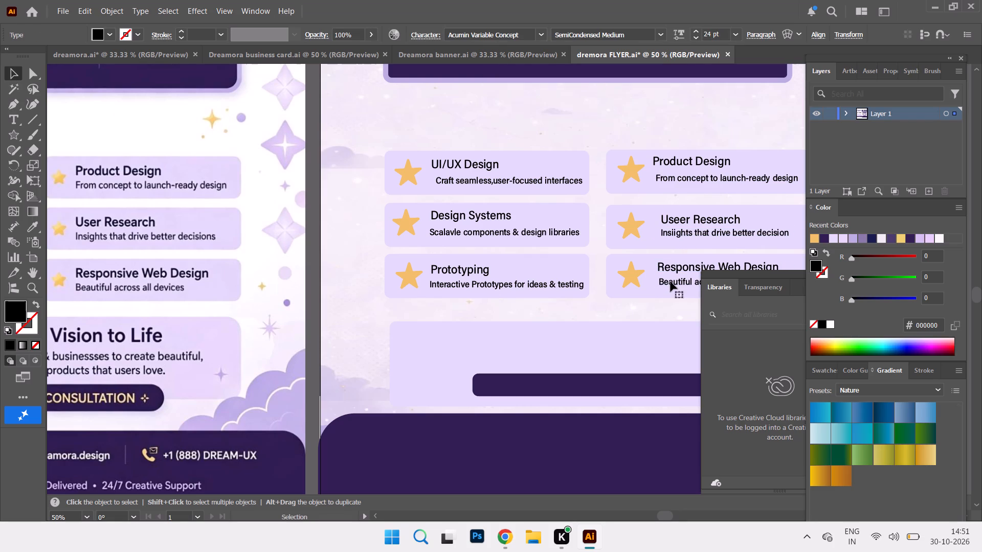
click(671, 282)
double_click(671, 282)
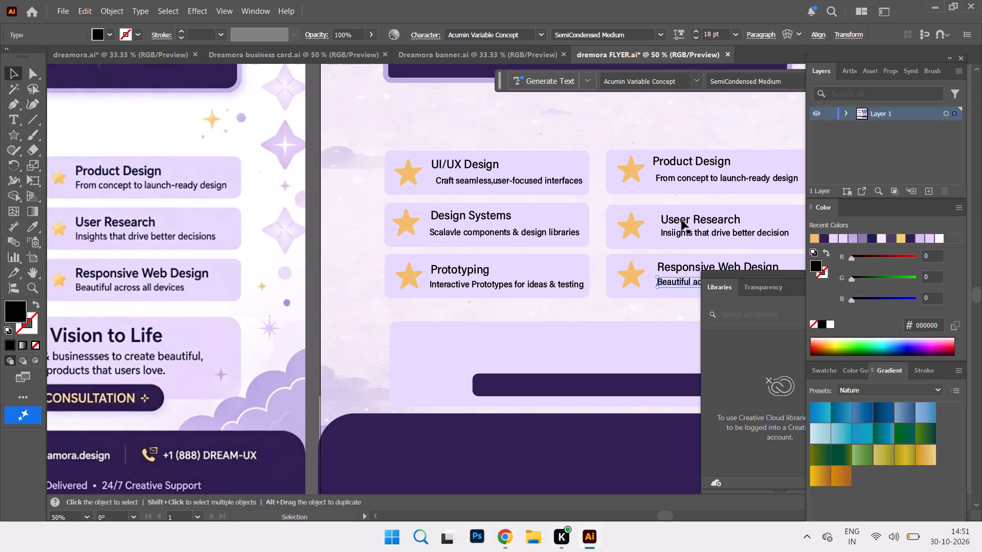
click(687, 219)
click(681, 231)
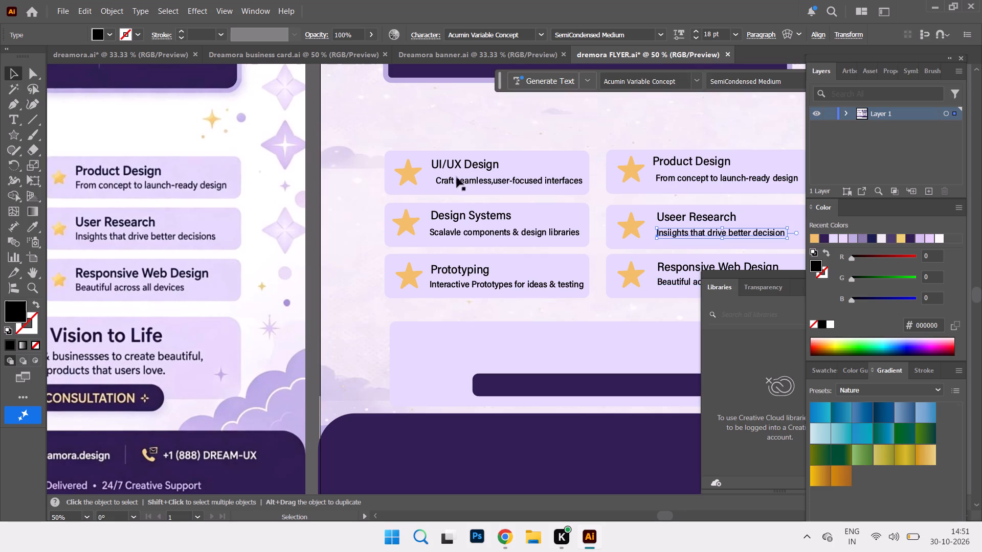
Left-align the three first-column titles: UI/UX Design, Design Systems and Prototyping.
click(484, 167)
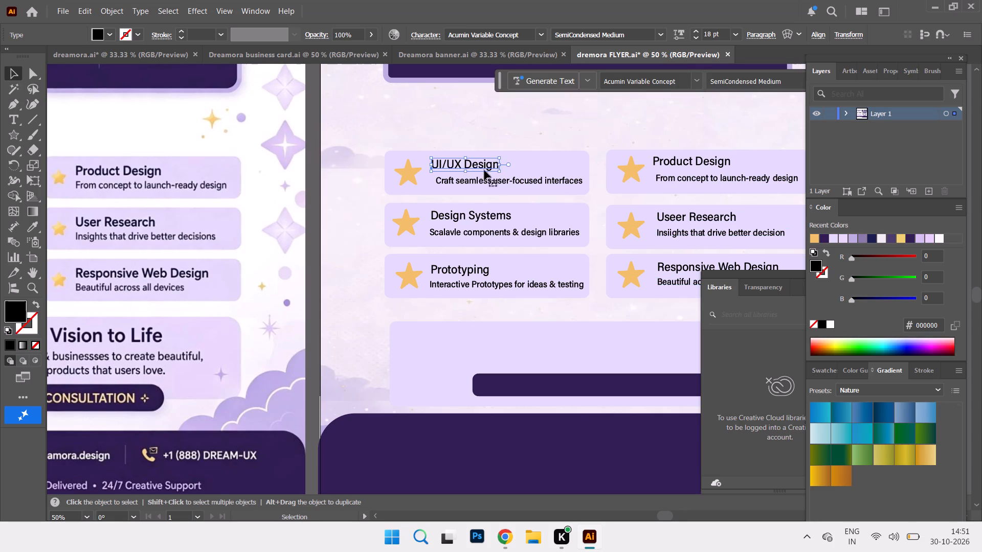
shift+click(483, 215)
shift+click(472, 272)
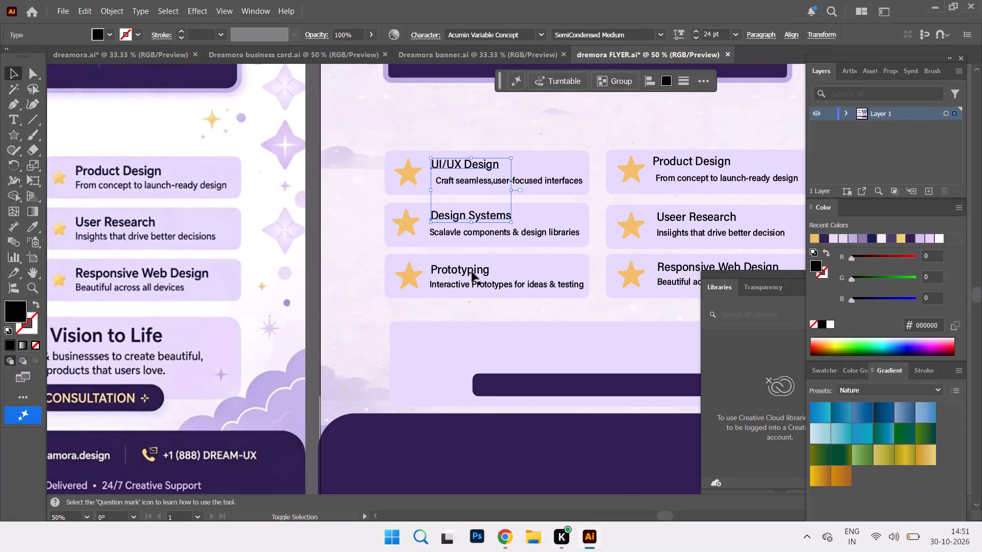
click(652, 84)
click(657, 127)
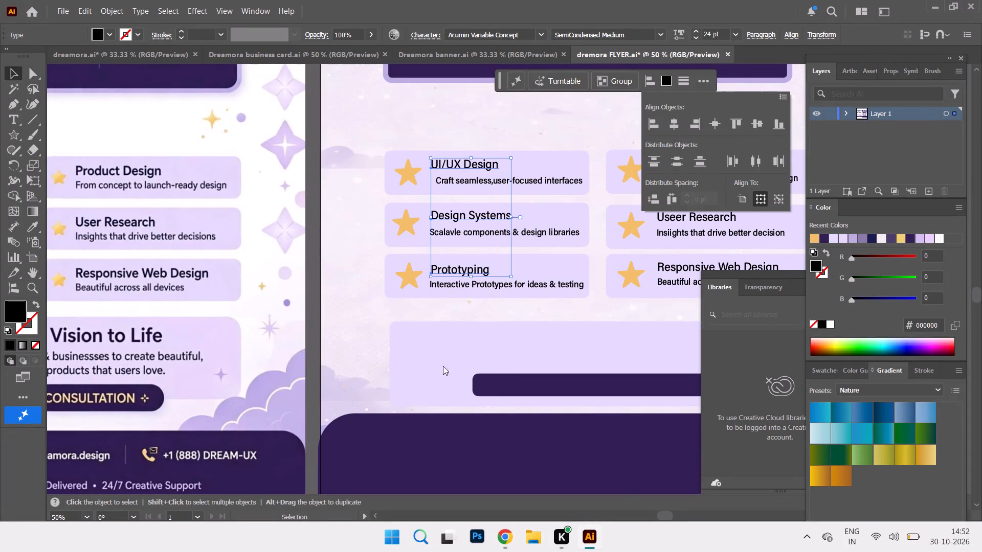
click(404, 349)
Left-align the three first-column description lines beneath the UI/UX Design, Design Systems and Prototyping titles.
click(556, 179)
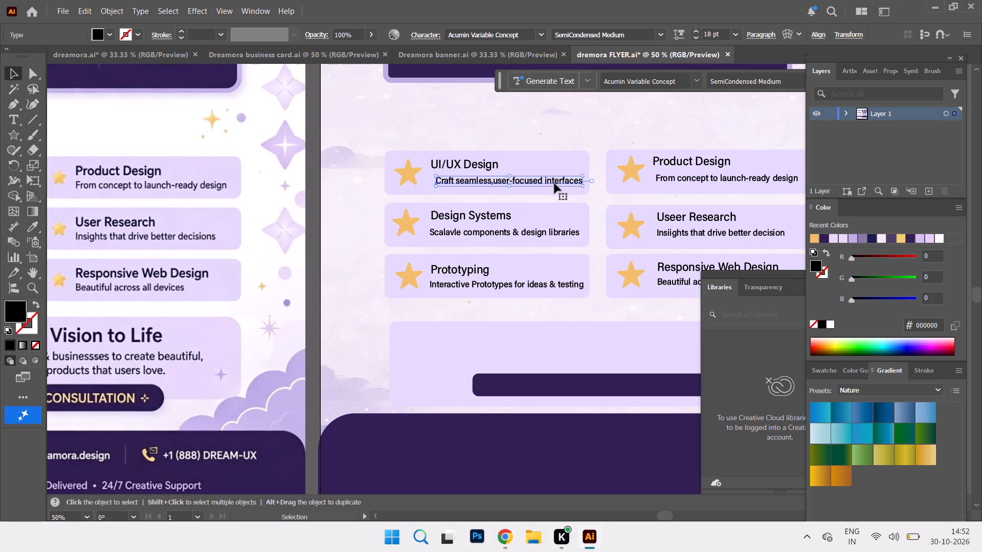
shift+click(550, 232)
shift+click(537, 284)
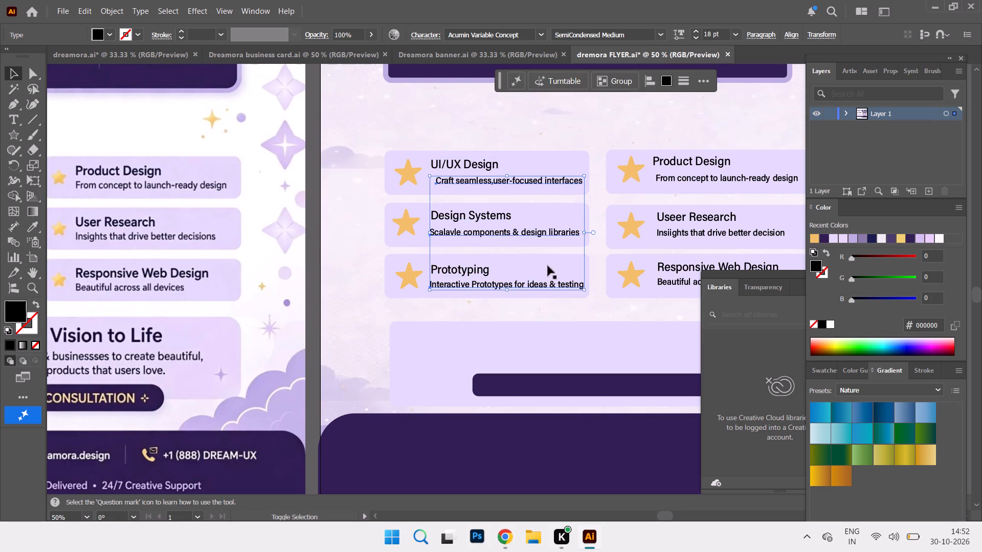
click(652, 83)
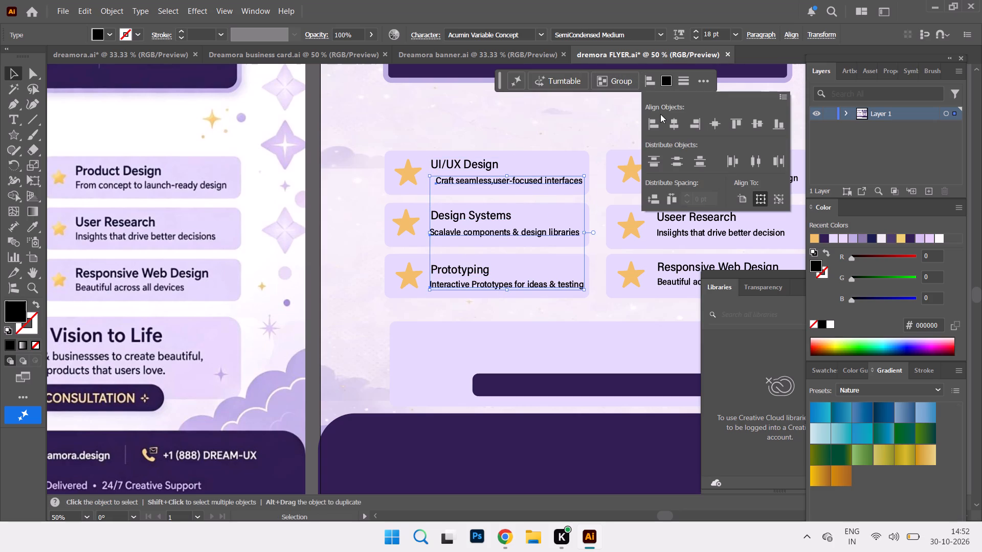
click(650, 120)
click(445, 139)
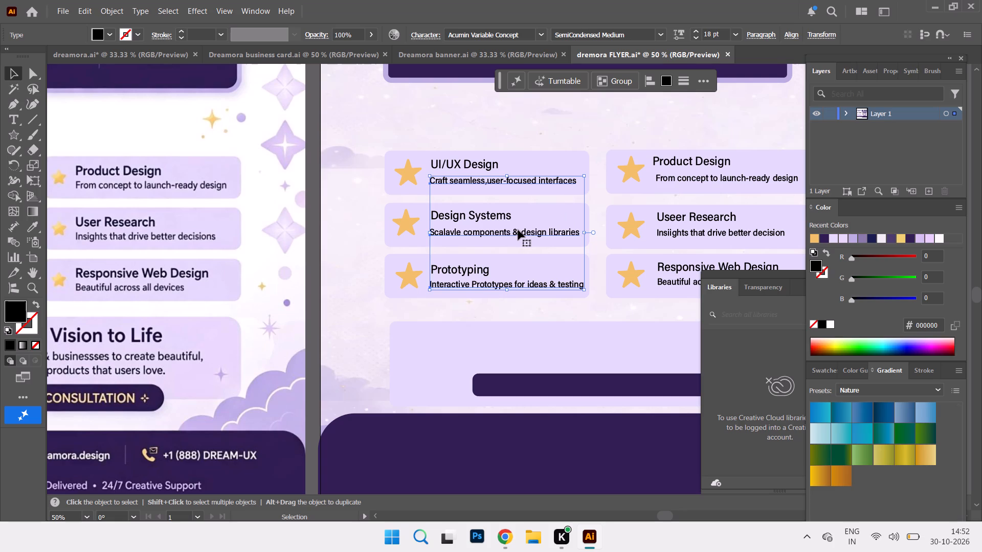
click(570, 128)
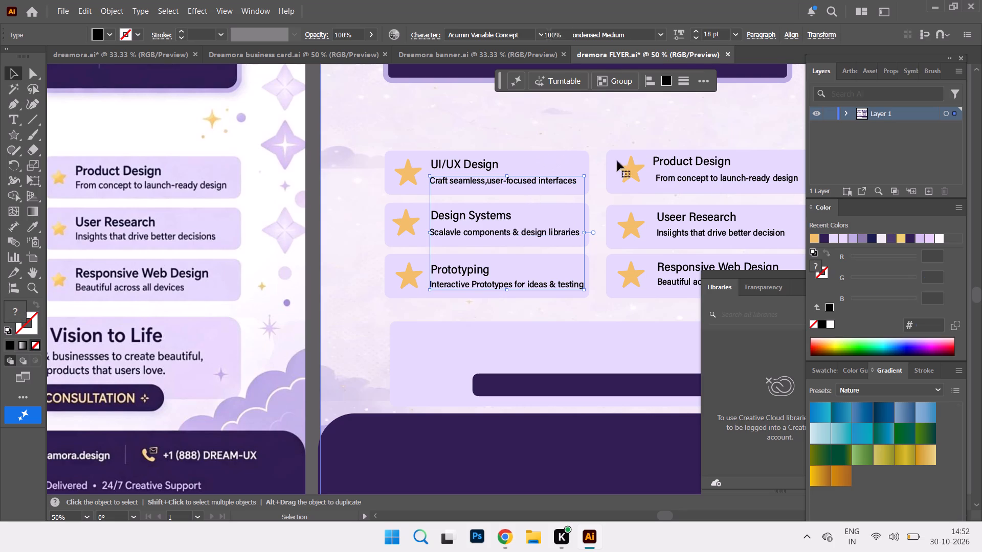
Left-align the three second-column titles: Product Design, User Research and Responsive Web Design.
click(709, 159)
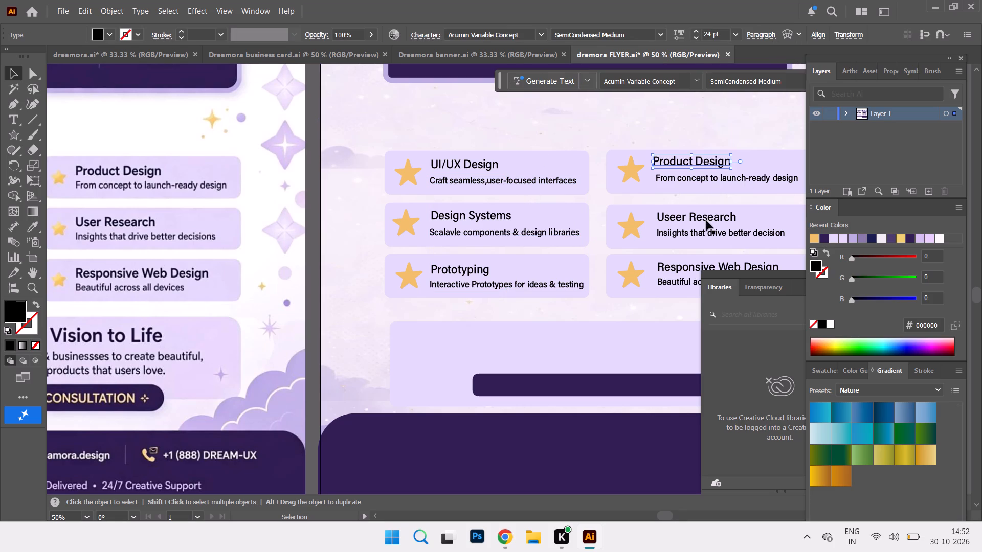
shift+click(706, 221)
shift+click(675, 265)
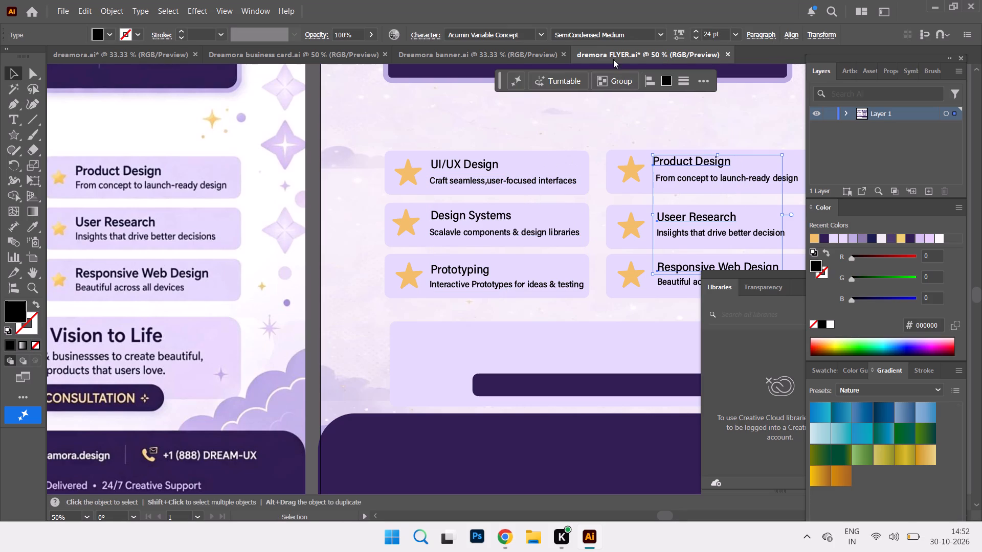
click(655, 87)
click(654, 116)
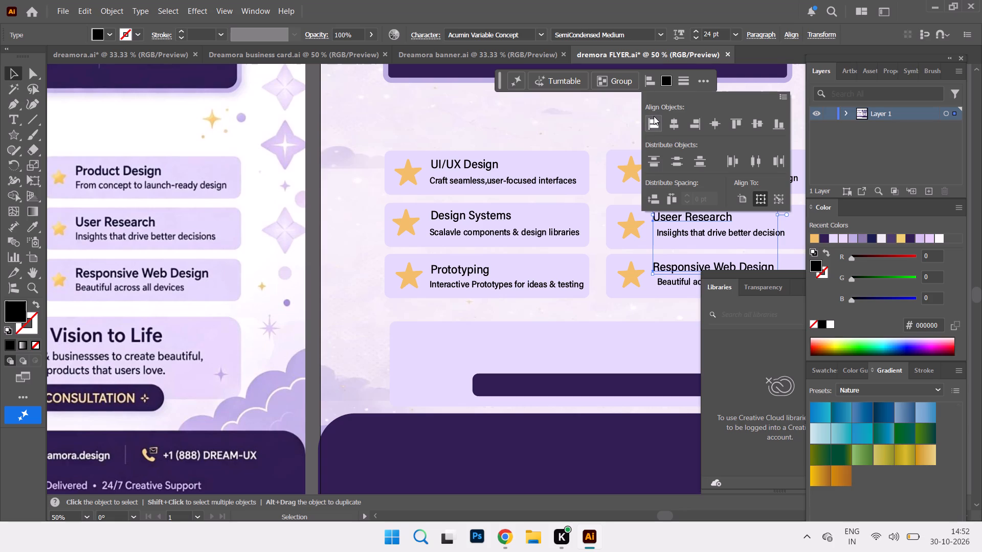
click(517, 113)
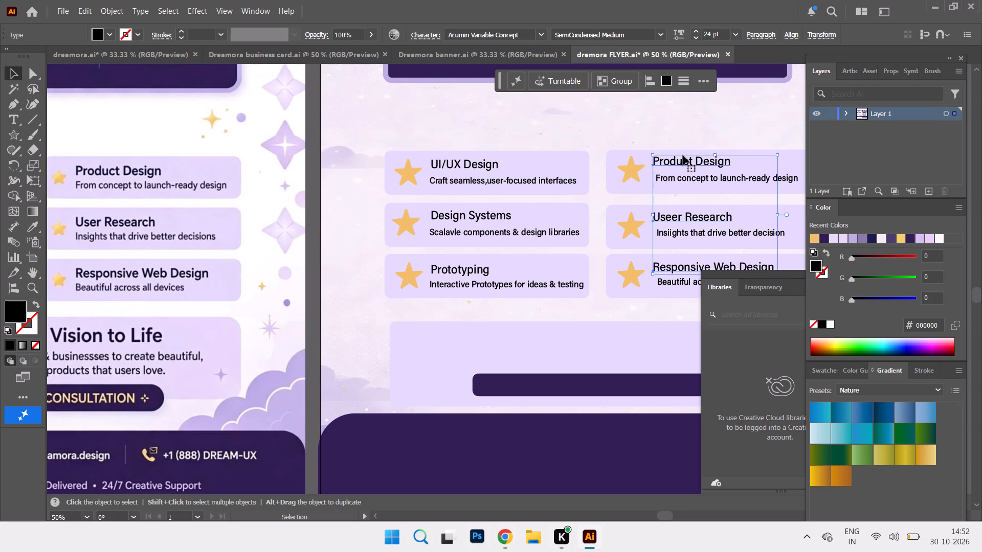
click(683, 155)
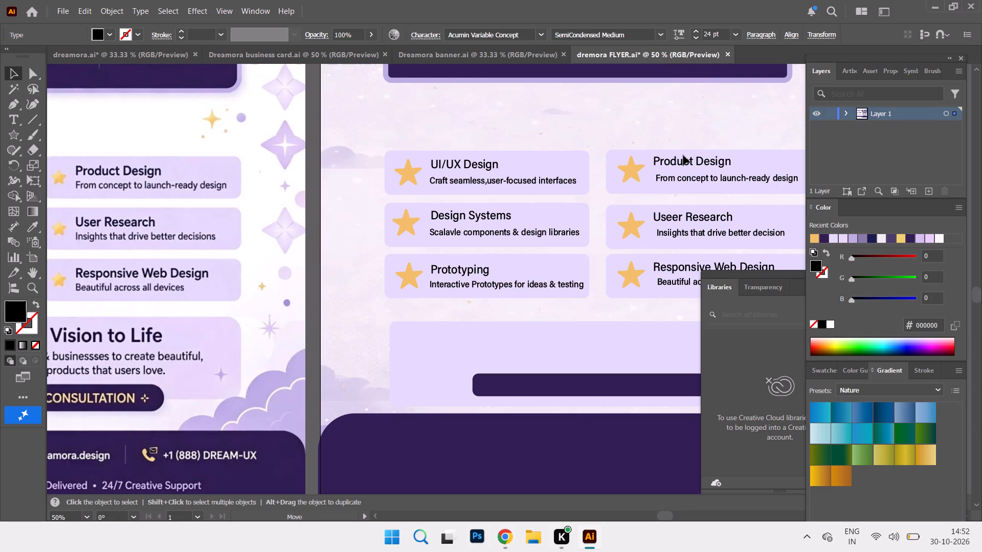
Left-align the three second-column description lines beneath the Product Design, User Research and Responsive Web Design titles.
click(696, 176)
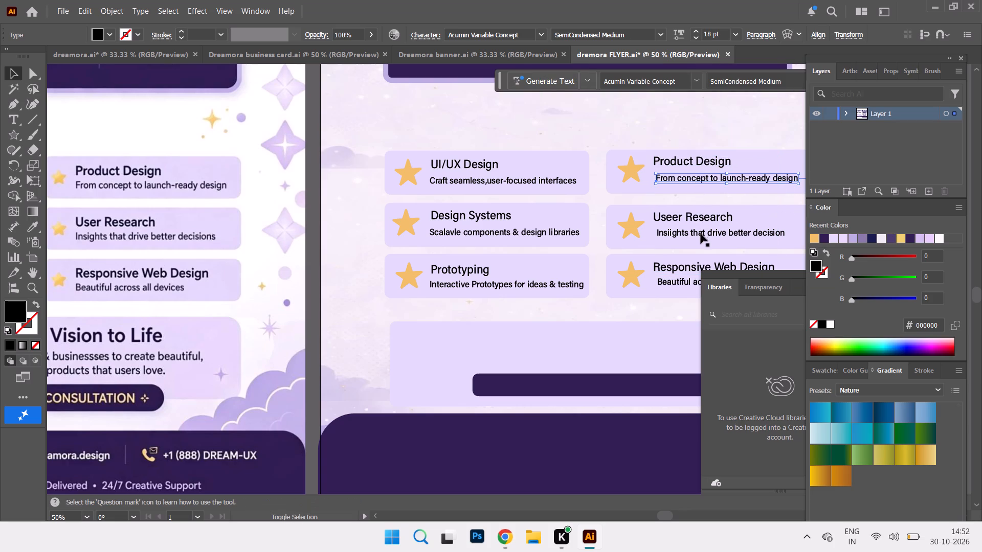
shift+click(701, 234)
shift+click(684, 282)
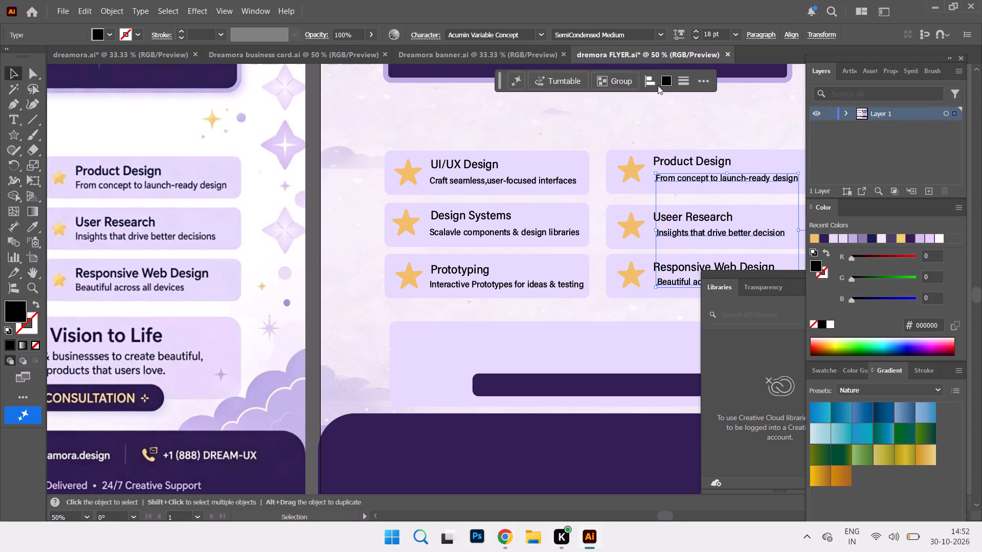
click(656, 86)
click(656, 121)
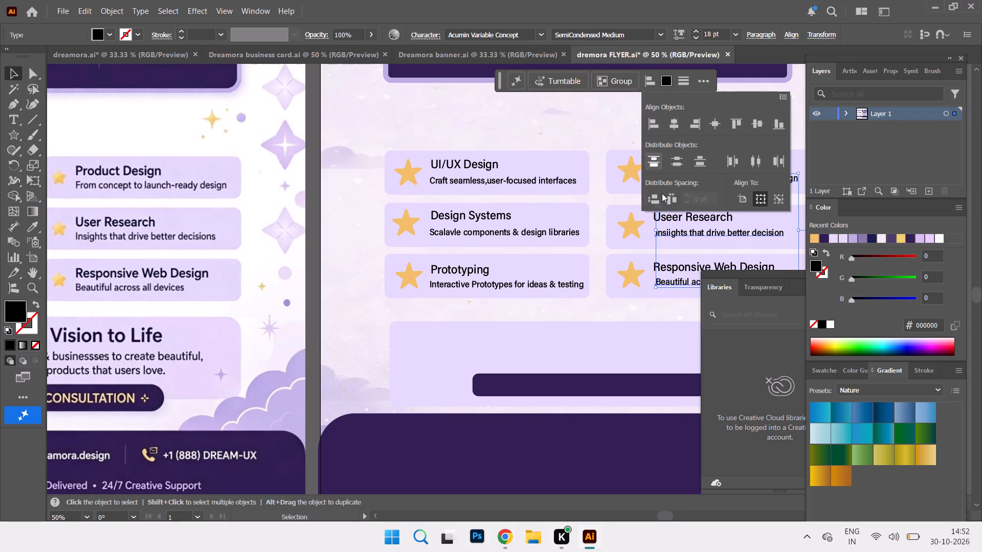
click(567, 117)
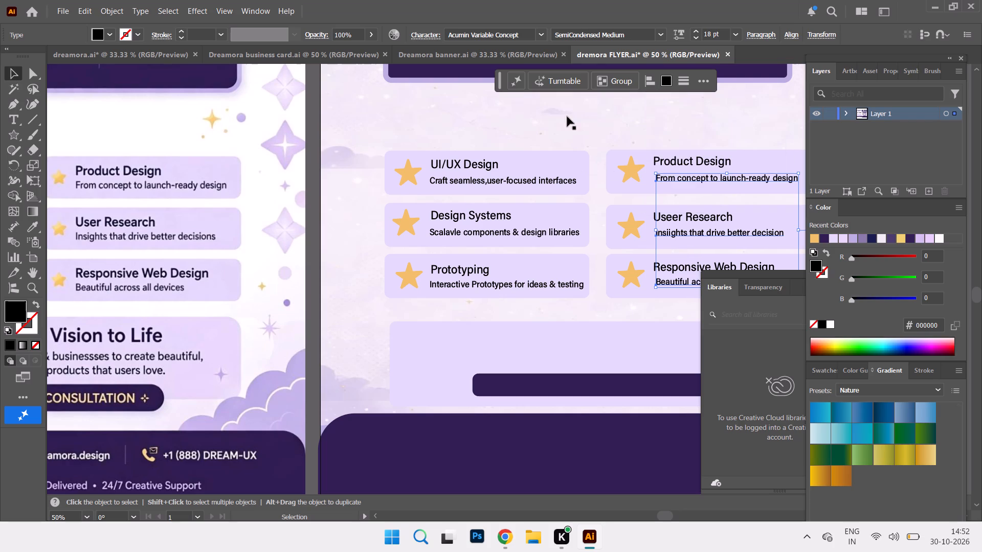
Shift the three second-column description lines slightly left so they start directly beneath their titles.
click(681, 177)
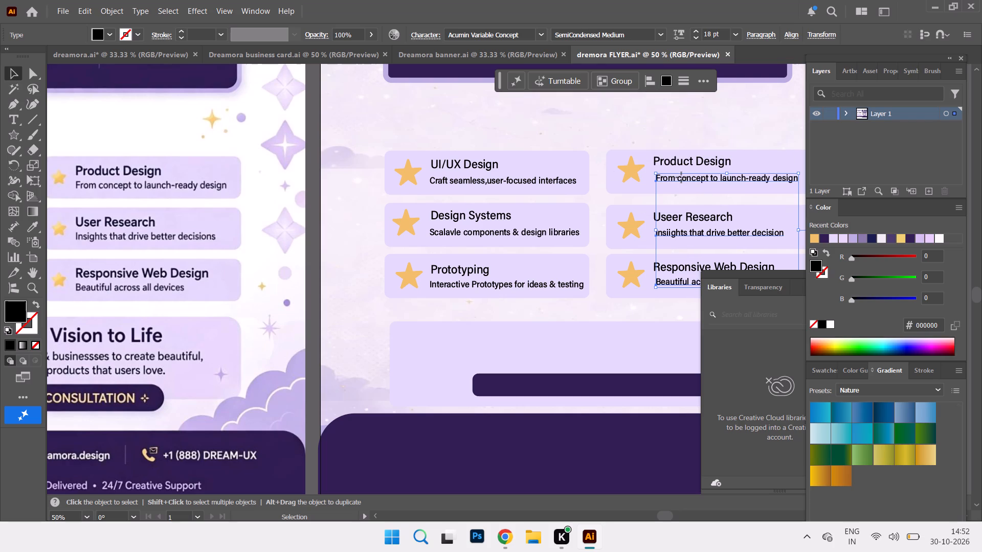
click(679, 178)
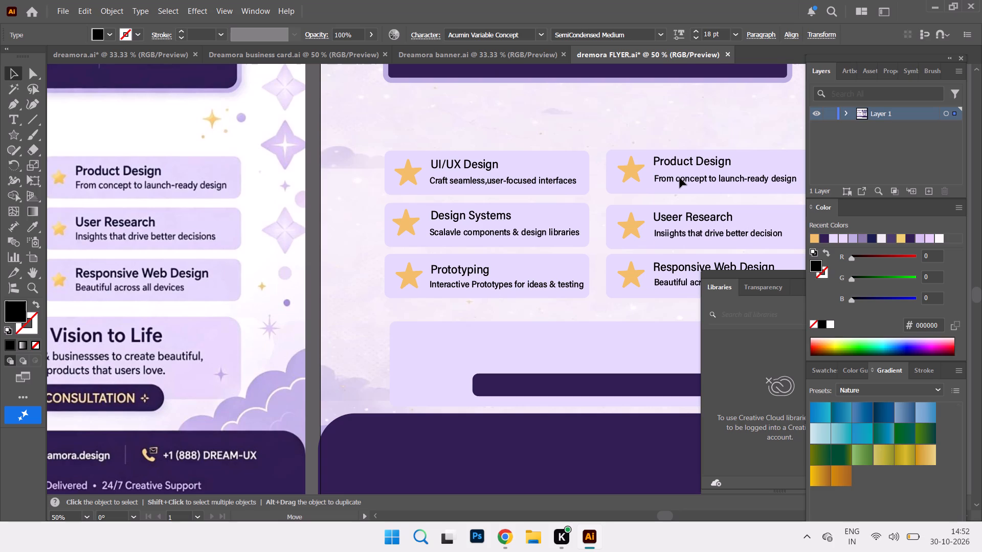
click(680, 178)
click(512, 112)
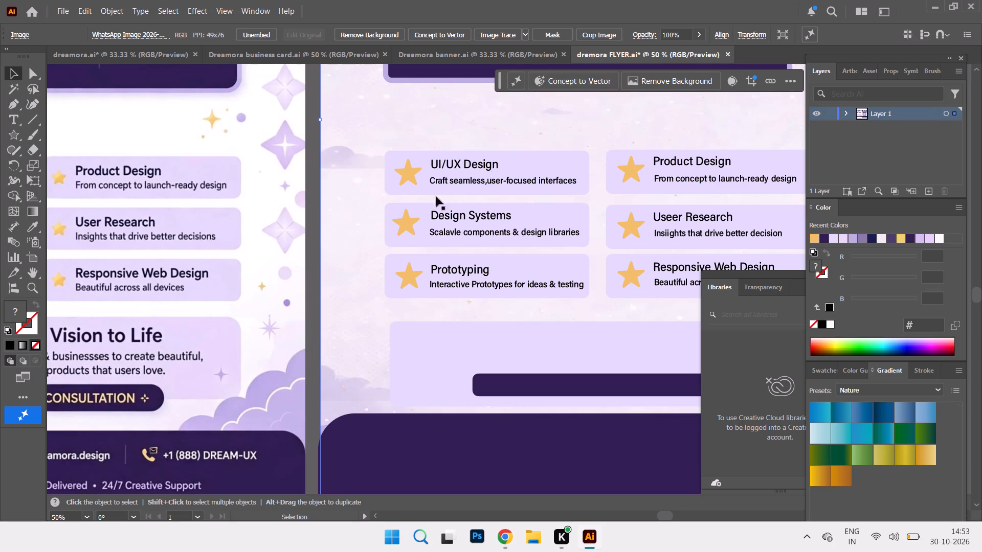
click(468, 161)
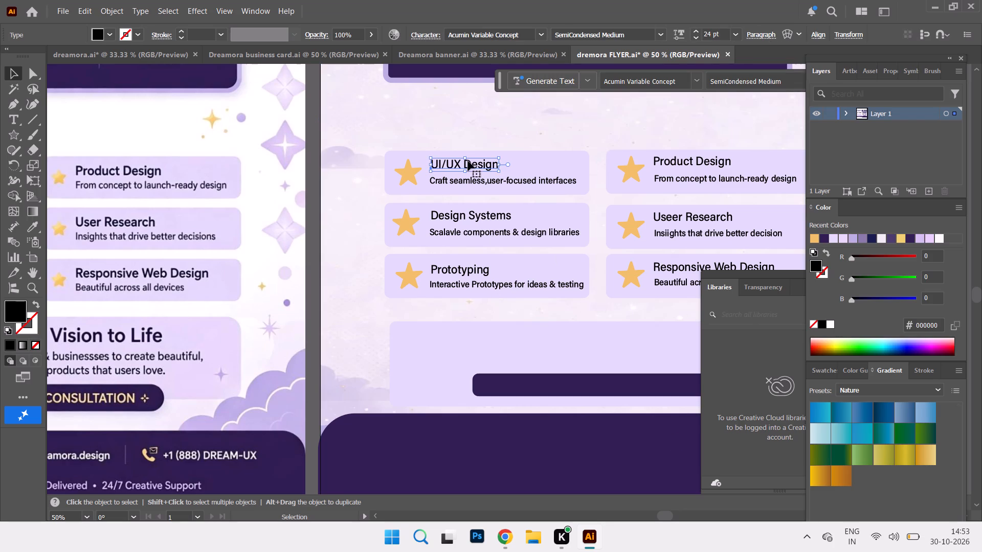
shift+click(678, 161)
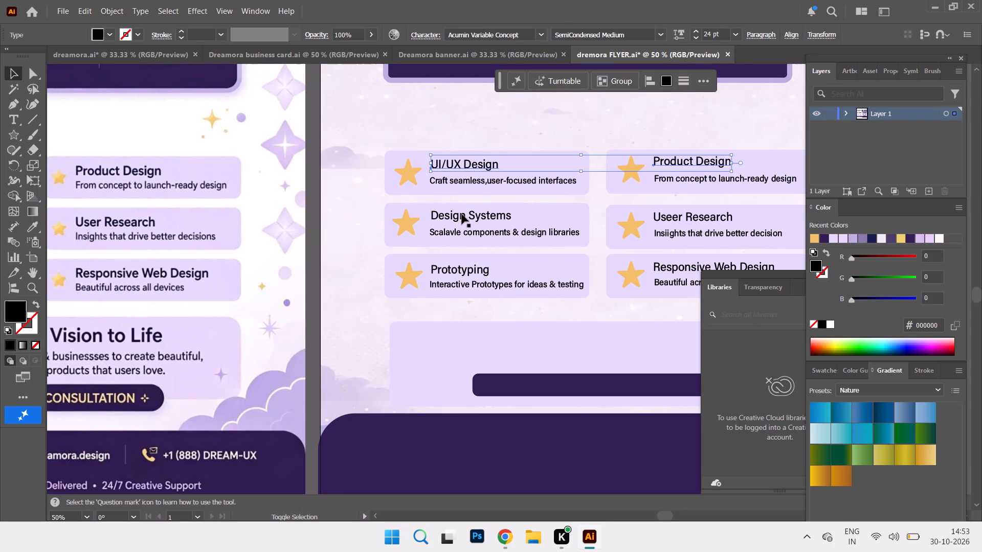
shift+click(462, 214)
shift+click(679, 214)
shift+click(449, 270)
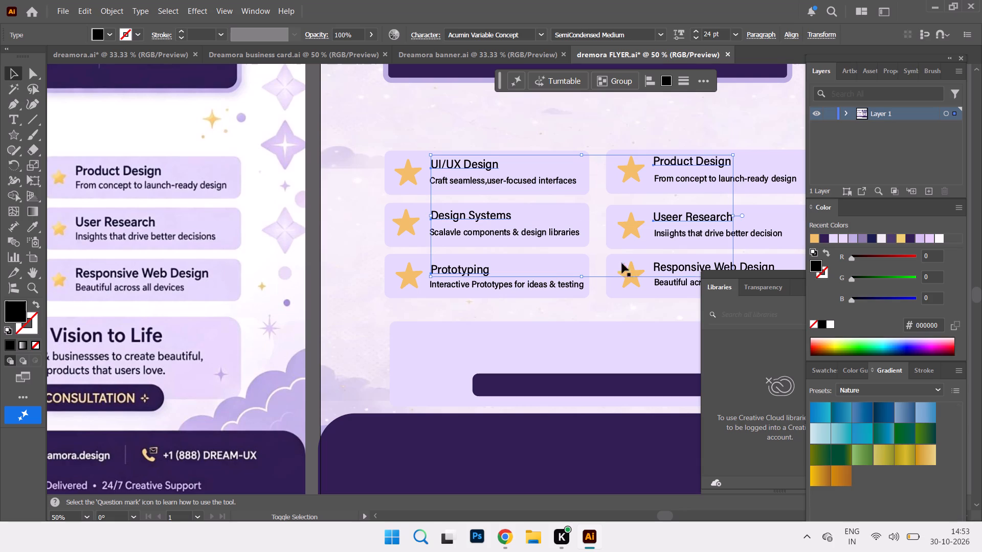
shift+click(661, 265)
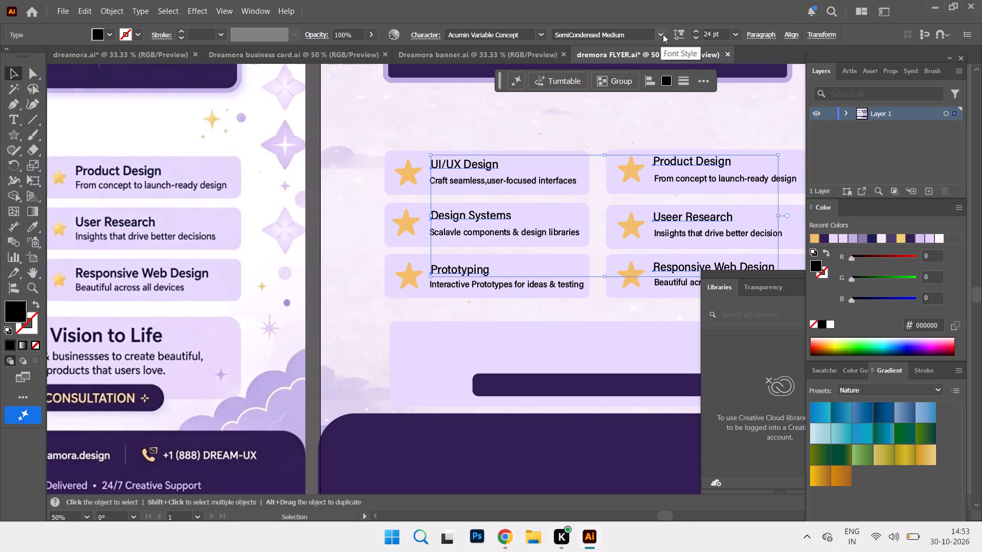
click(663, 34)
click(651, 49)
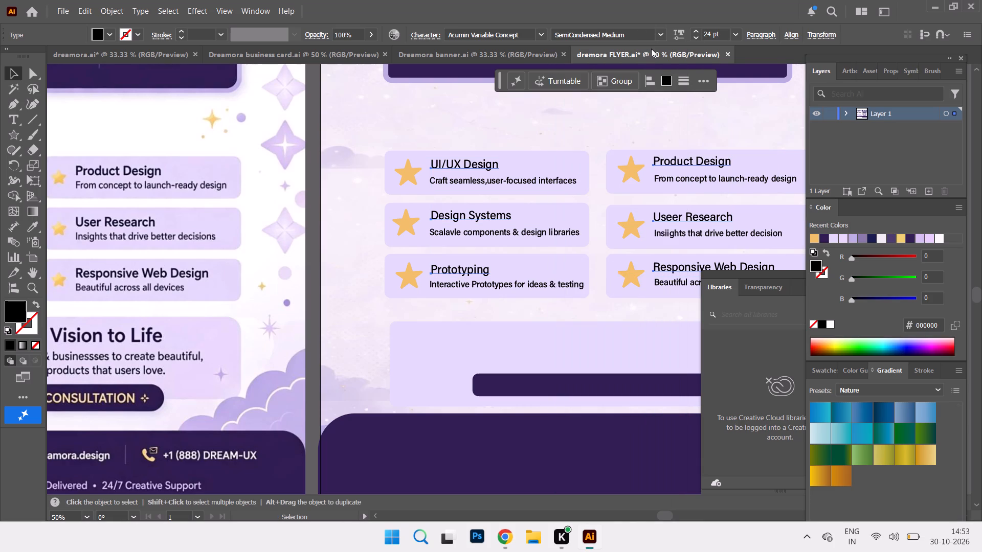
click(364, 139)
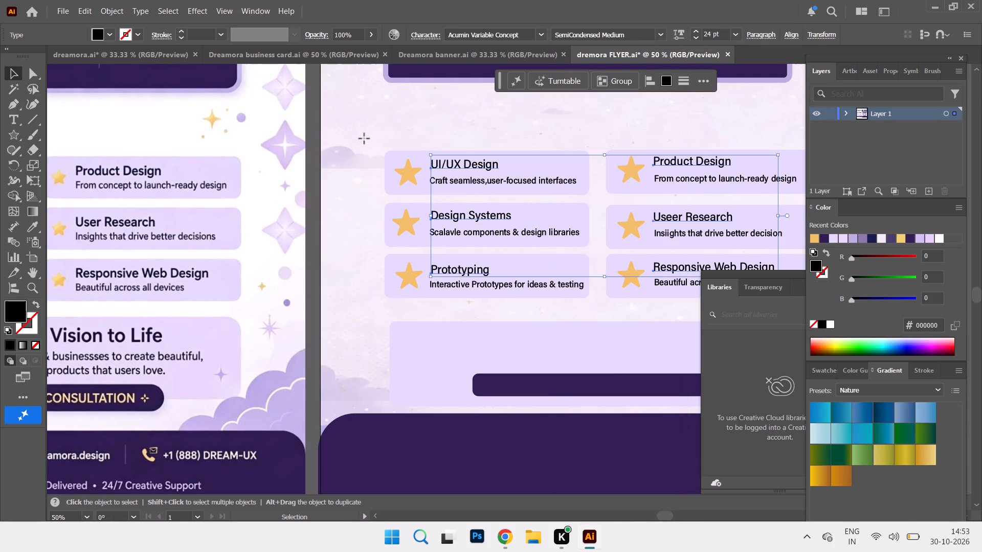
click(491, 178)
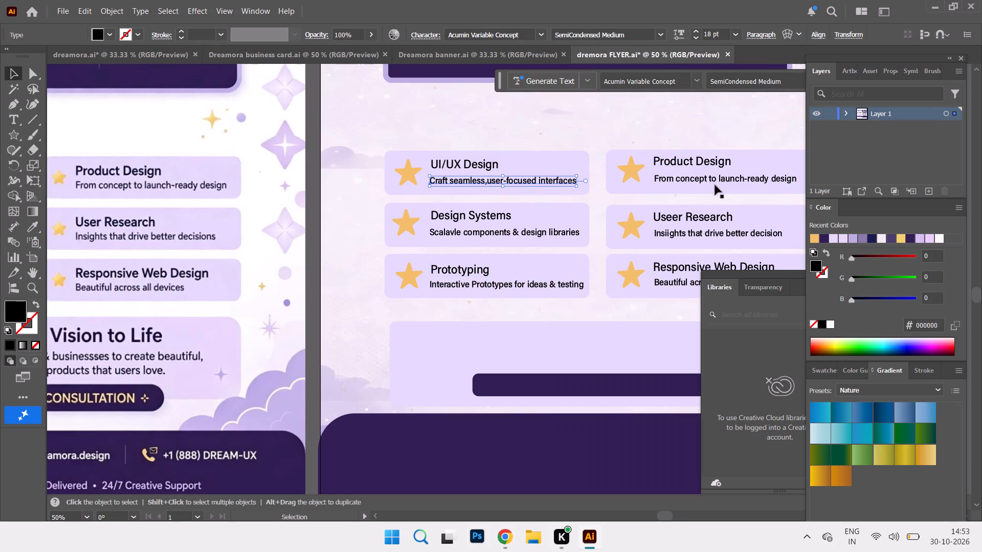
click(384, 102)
Add the two-line text "Pixel-perfect" / "Design" in the empty area just below the flyer's dark purple feature banner.
scroll(484, 108, up, 6)
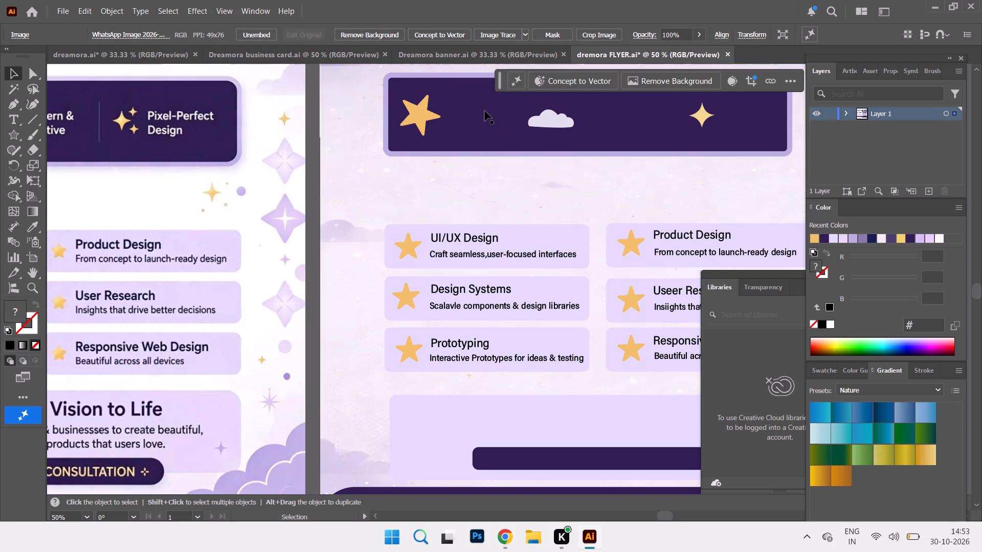
scroll(485, 111, down, 5)
scroll(485, 117, up, 8)
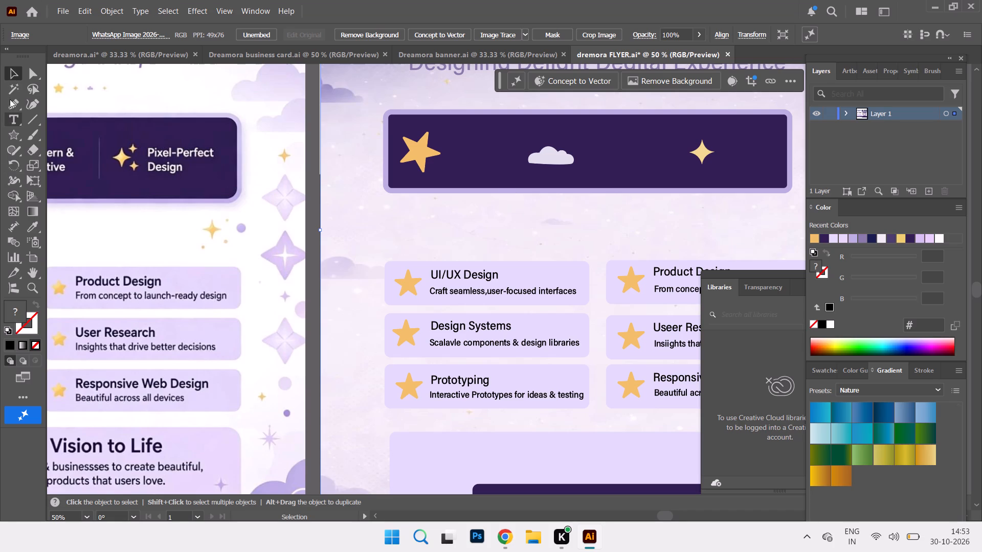
click(12, 116)
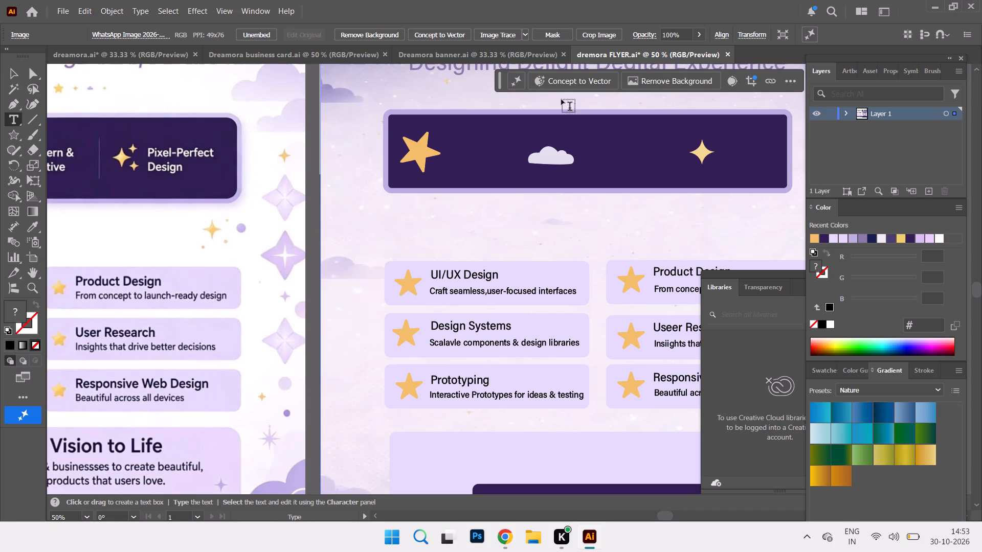
click(570, 212)
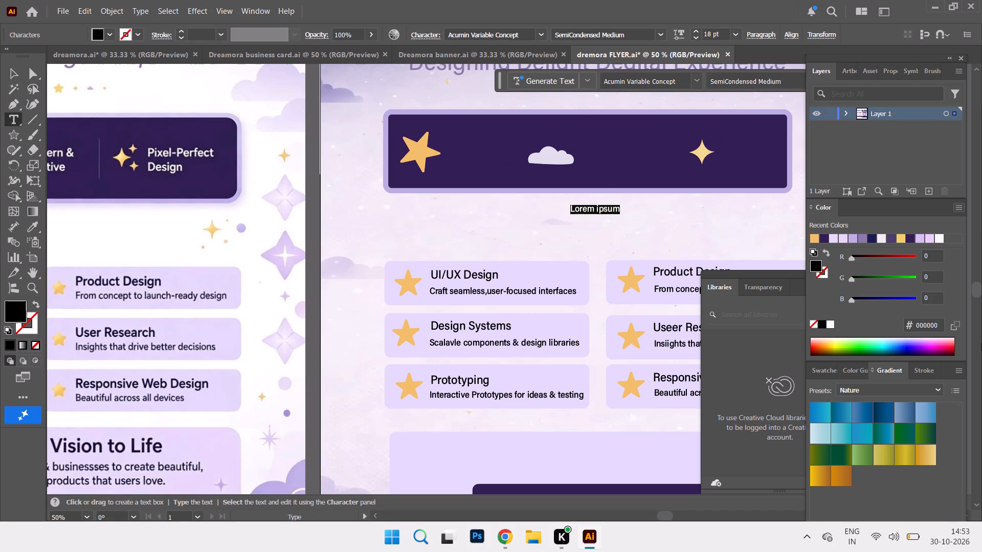
key(p)
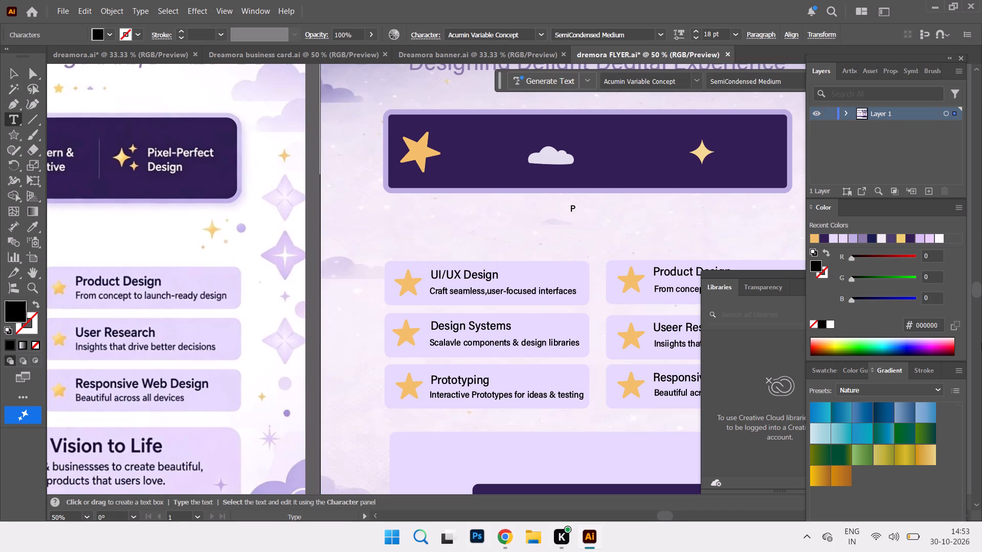
text(ixel)
key(minus)
text(per)
text(fec)
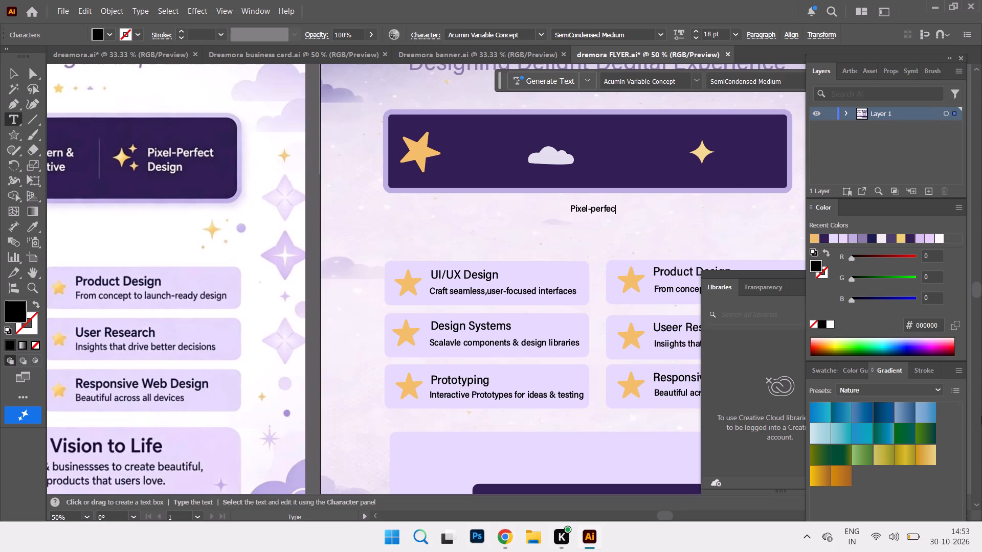
key(r)
key(BackSpace)
key(t)
key(Return)
key(d)
text(esign)
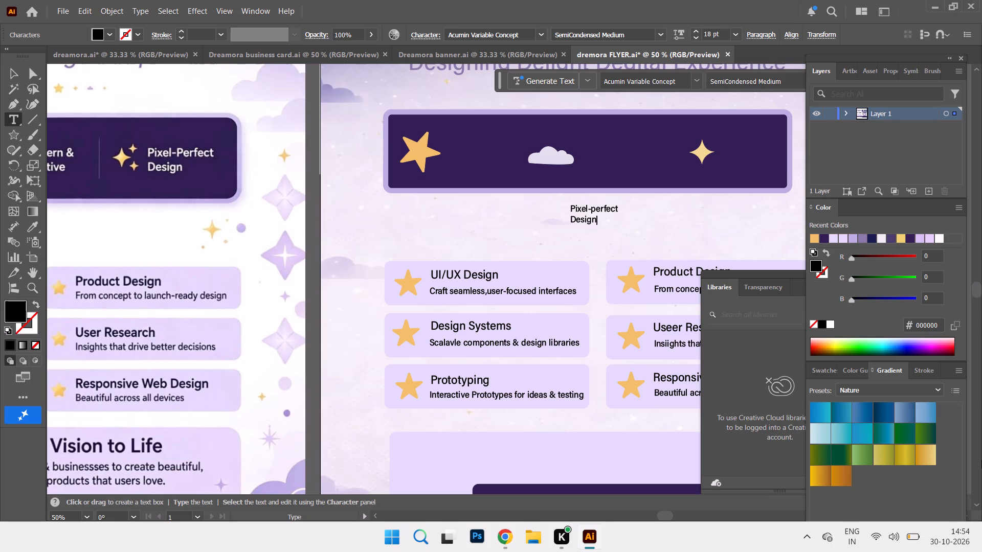
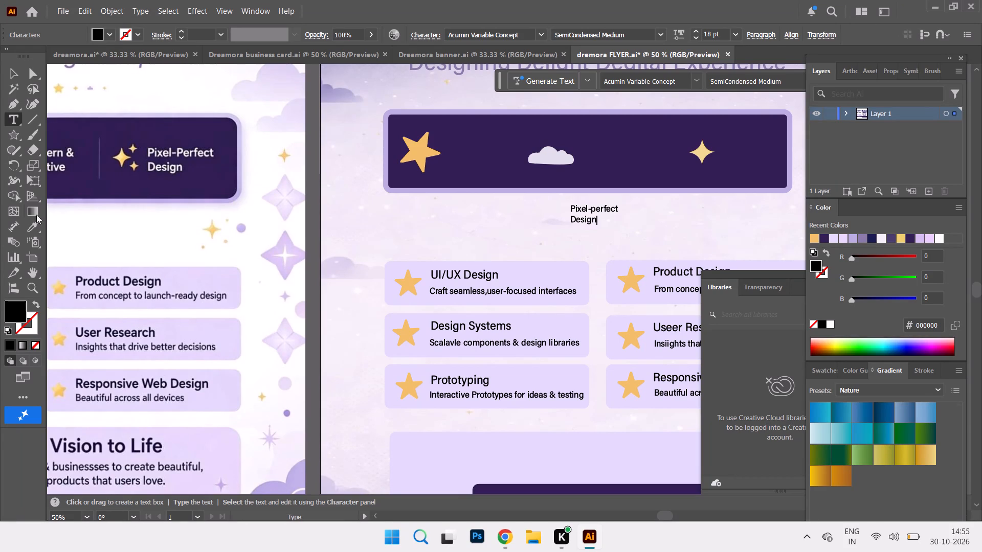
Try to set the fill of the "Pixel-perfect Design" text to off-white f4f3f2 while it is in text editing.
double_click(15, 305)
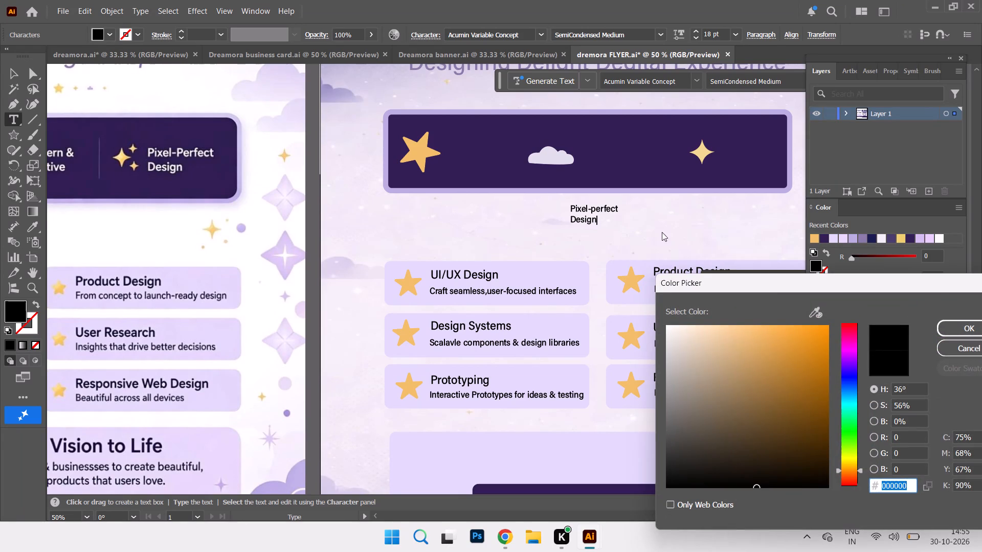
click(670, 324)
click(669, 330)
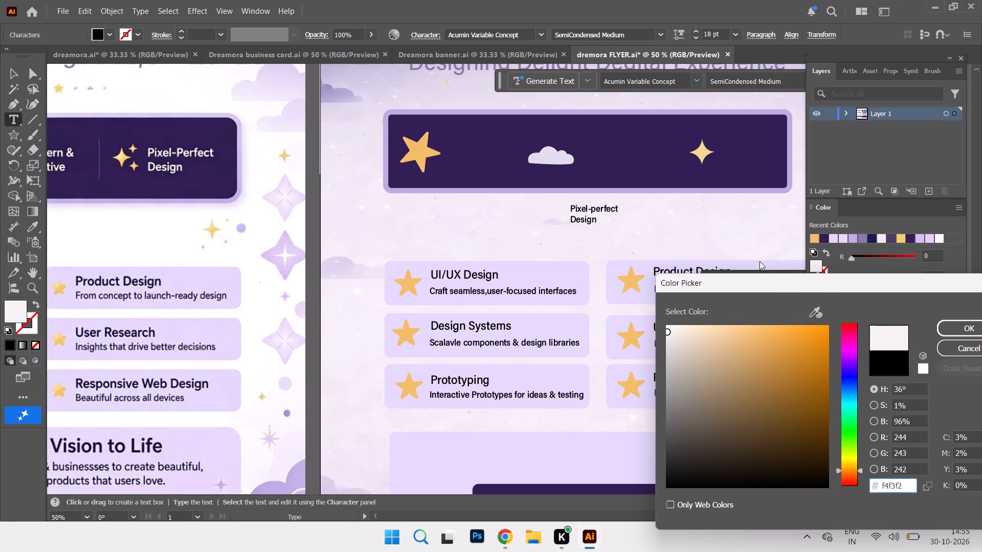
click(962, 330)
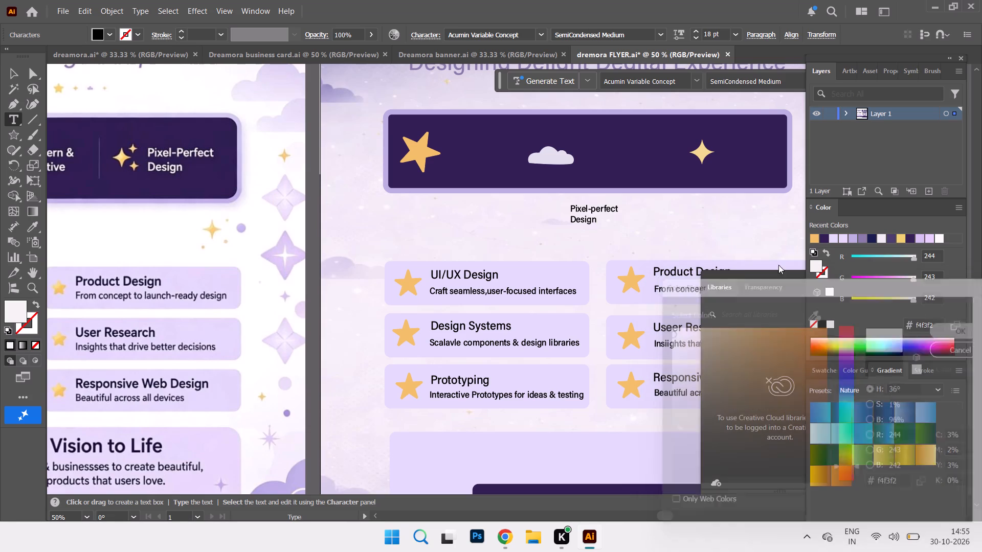
Select the "Pixel-perfect Design" text as an object and set its fill to off-white f4f1ed.
click(13, 76)
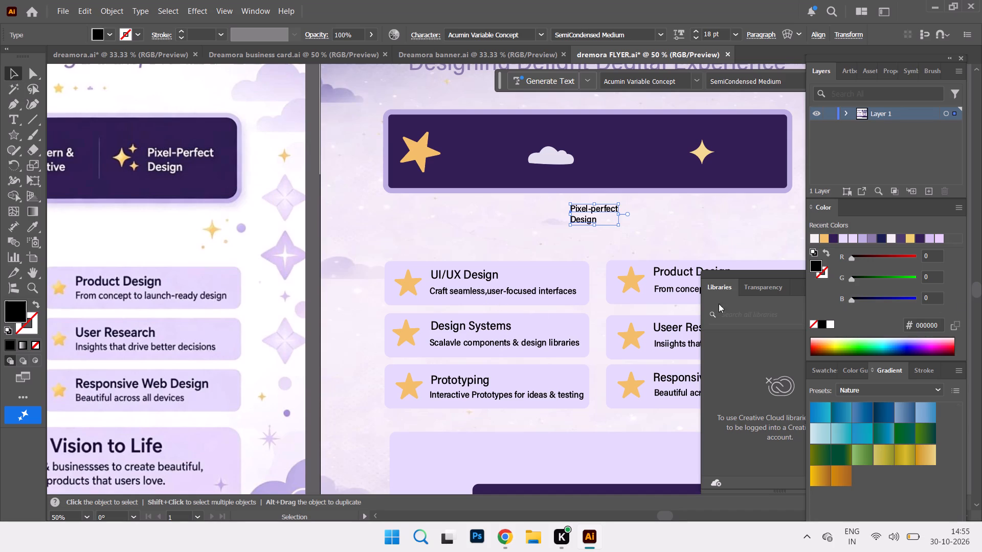
double_click(14, 310)
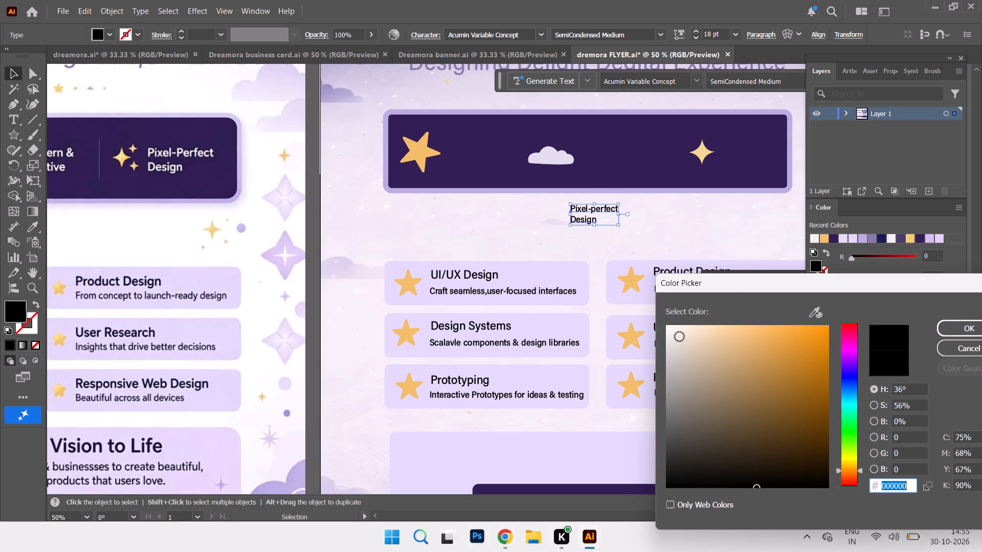
click(672, 331)
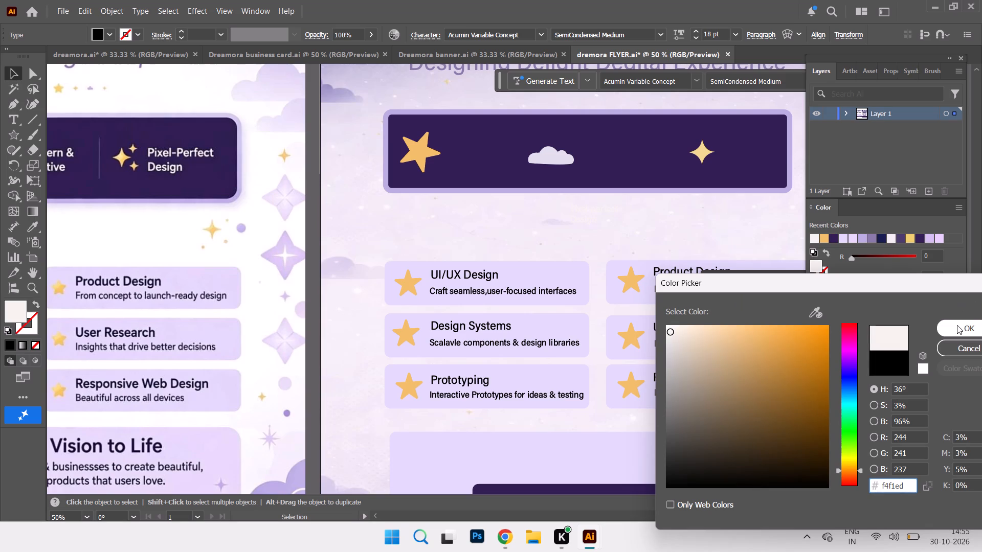
click(957, 325)
Move the "Pixel-perfect Design" text into the dark banner just right of the four-pointed sparkle, and nudge the sparkle towards it.
drag(598, 208, 771, 141)
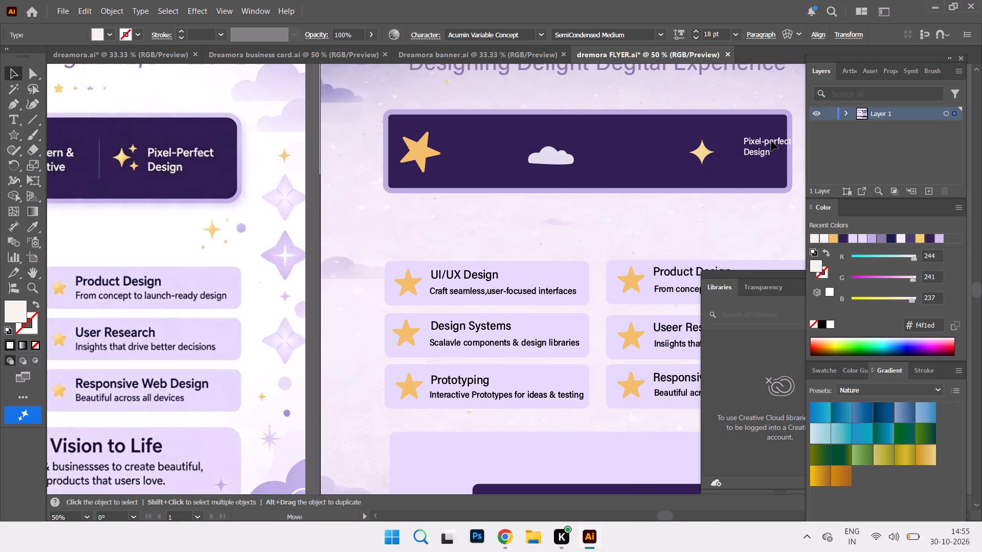
drag(771, 141, 760, 142)
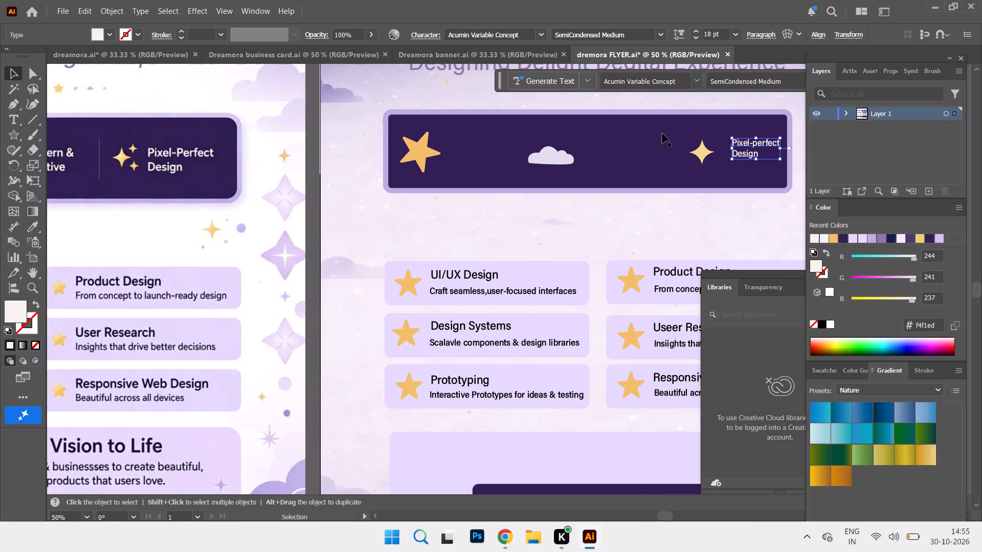
click(703, 151)
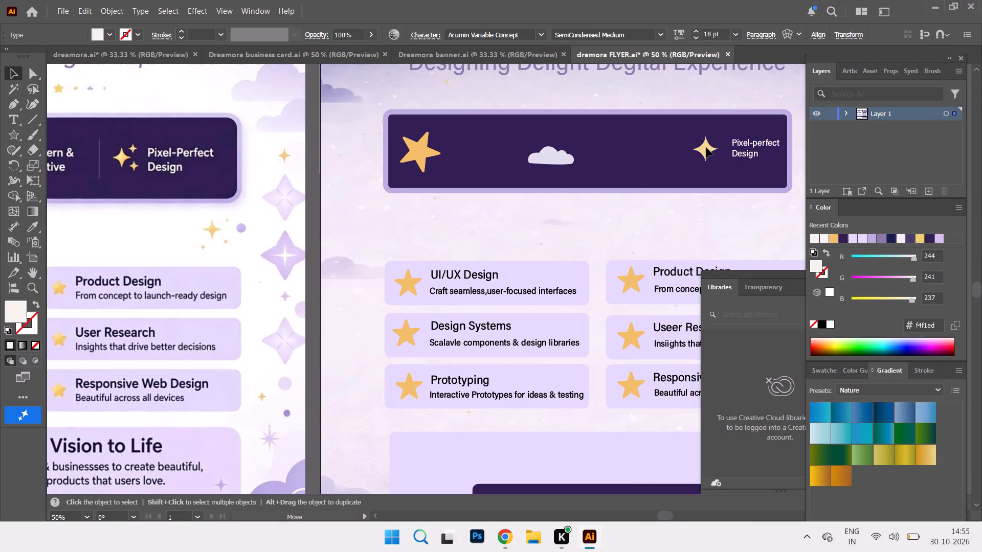
drag(755, 143, 750, 146)
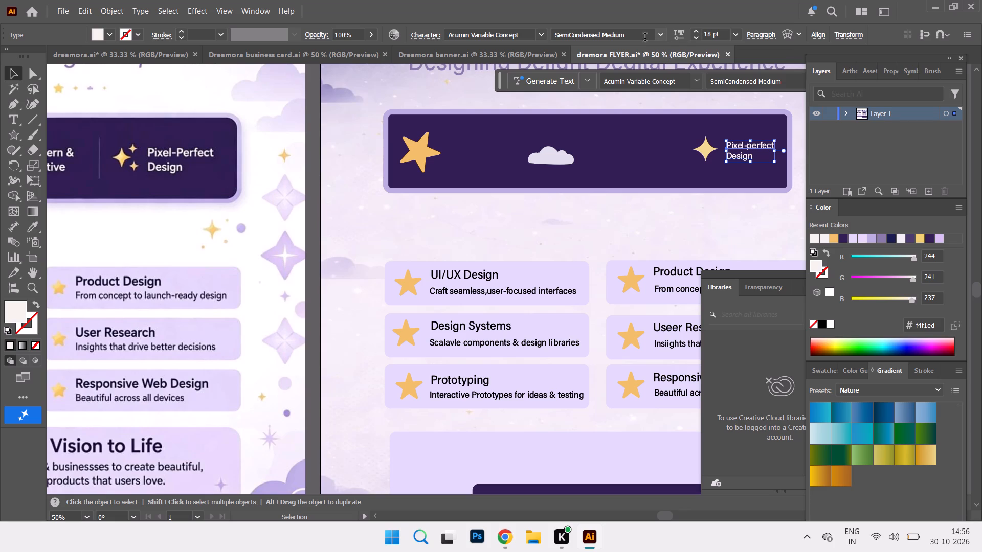
Add the two-line text "Modern & Intuitive" below the dark banner, breaking the line after the ampersand.
click(668, 514)
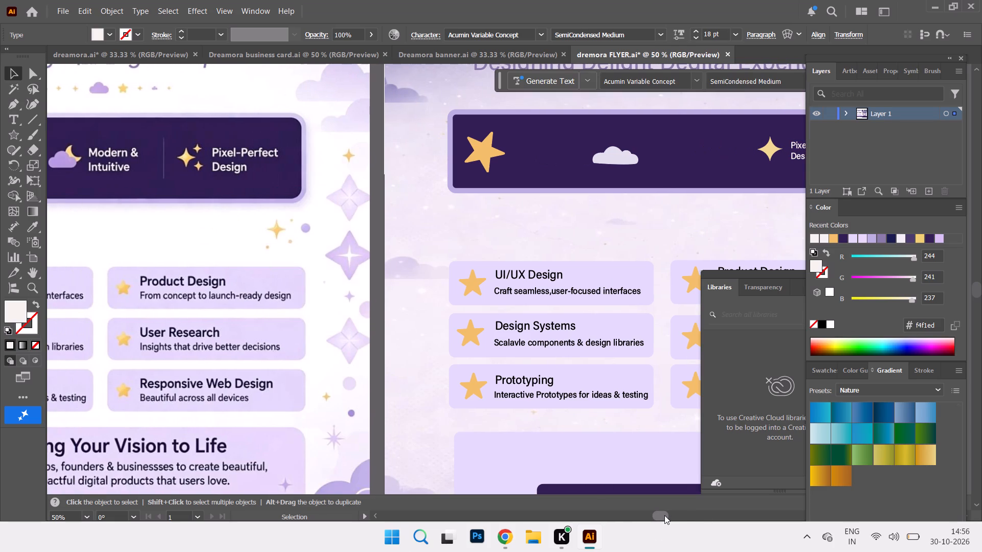
click(14, 109)
click(17, 123)
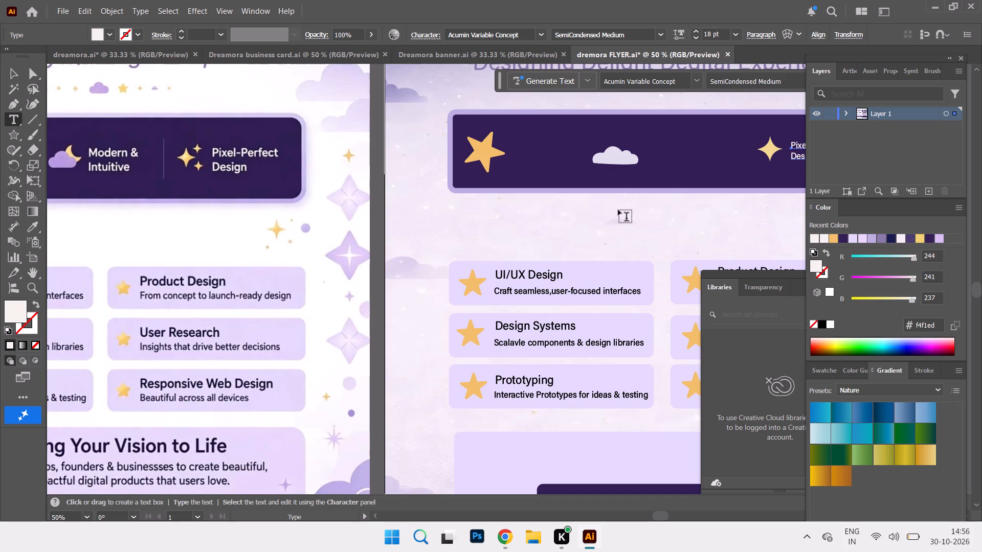
click(618, 210)
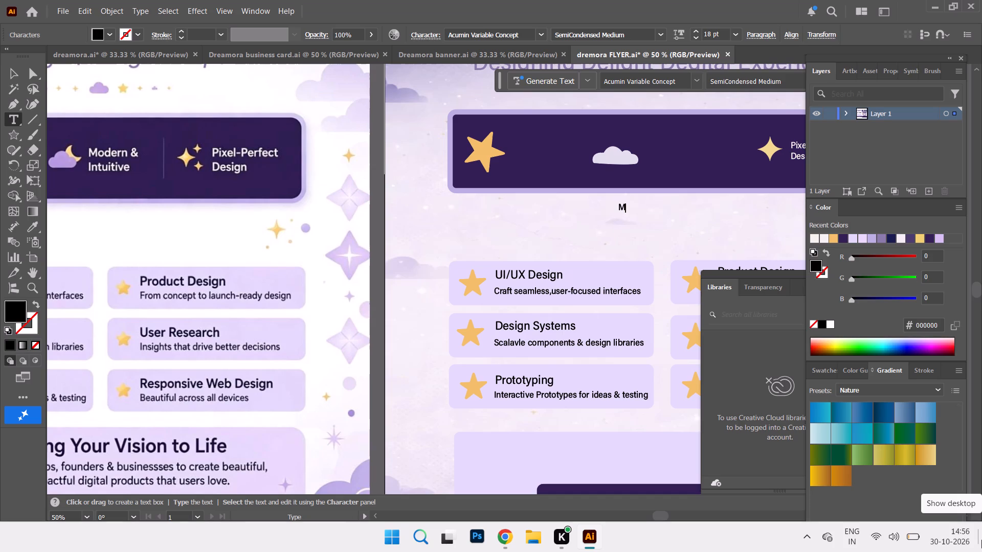
key(o)
text(dern)
key(space)
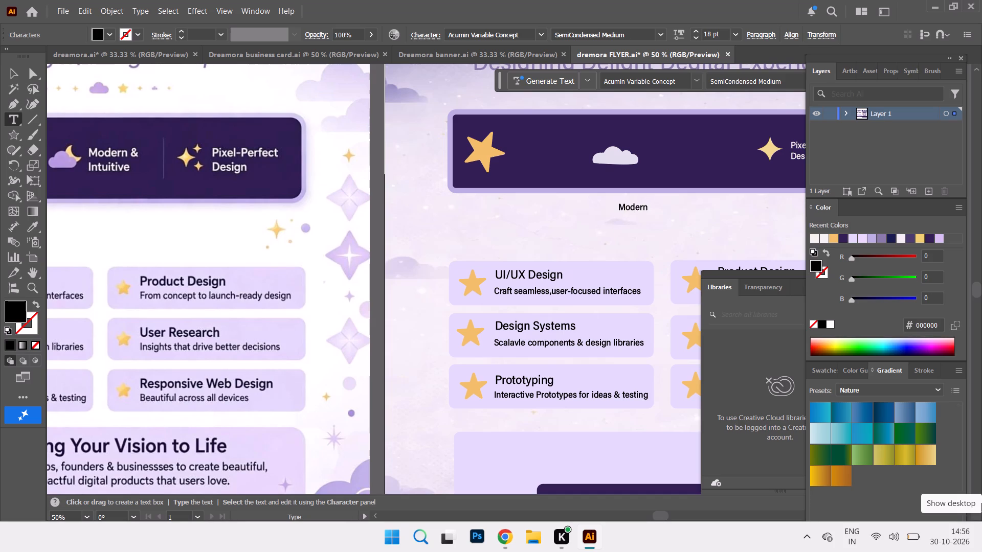
key(shift+ampersand)
key(Return)
key(i)
text(ntuitive)
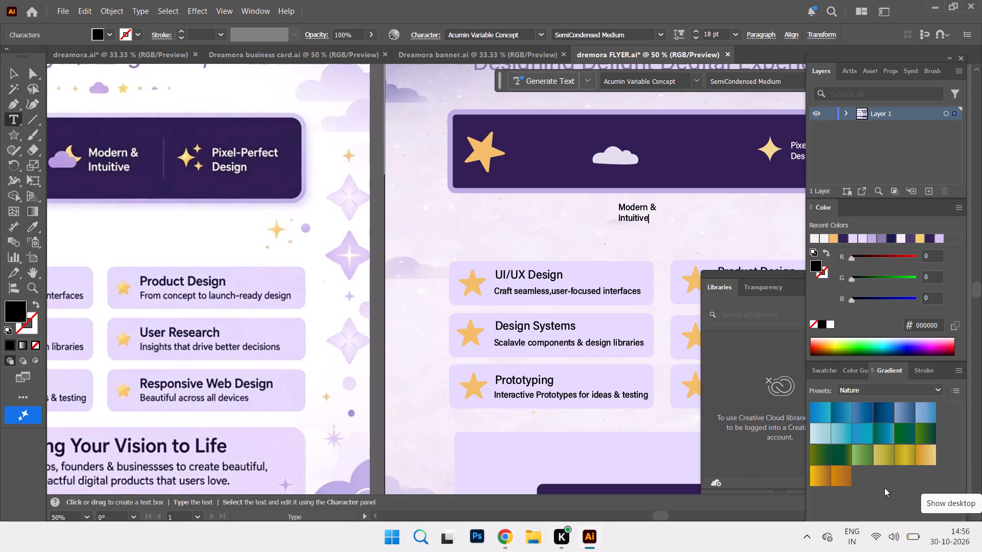
Set the fill of the "Modern & Intuitive" text to off-white f7f3ed.
click(11, 75)
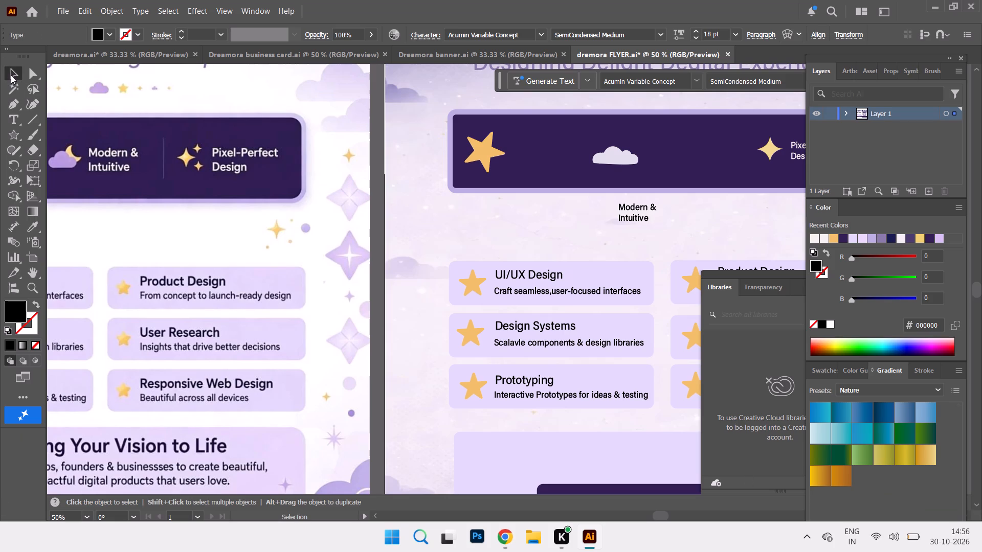
double_click(9, 308)
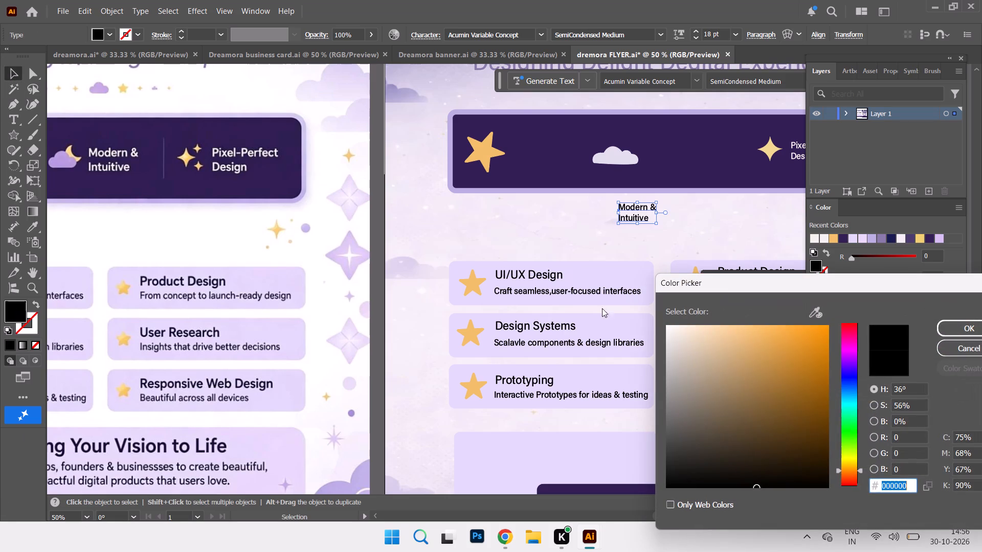
click(674, 329)
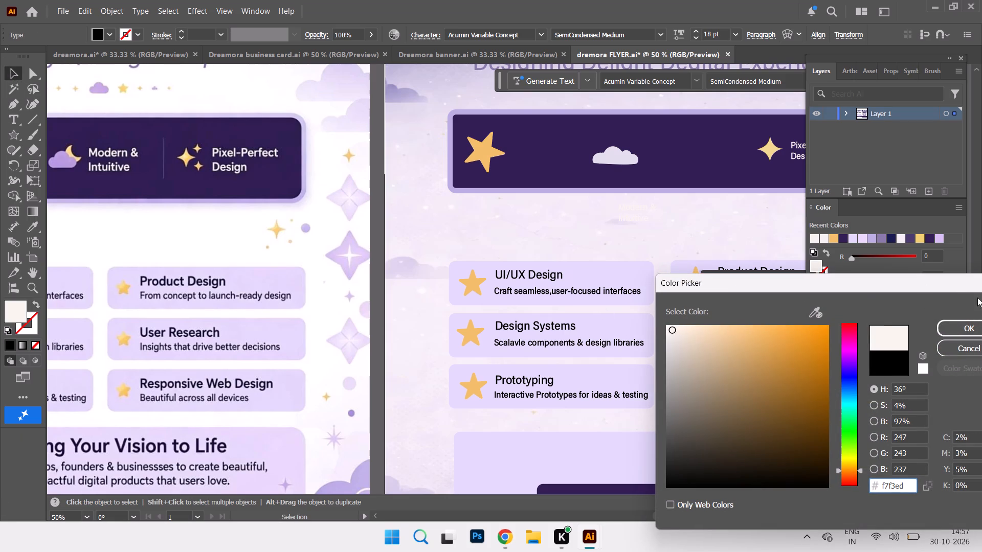
click(959, 325)
Place the "Modern & Intuitive" text in the banner to the right of the cloud, and shift the cloud closer to it.
drag(637, 208, 672, 148)
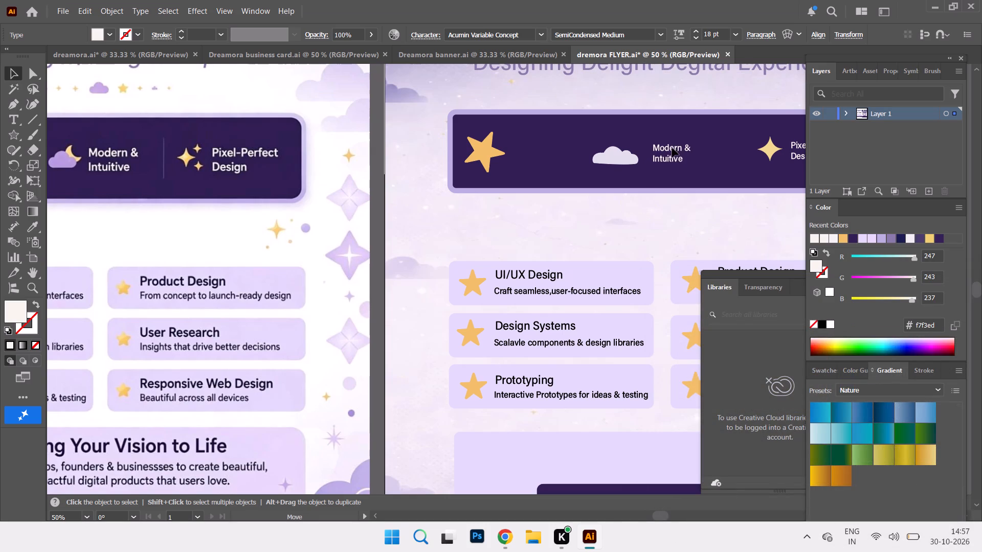
drag(672, 148, 693, 148)
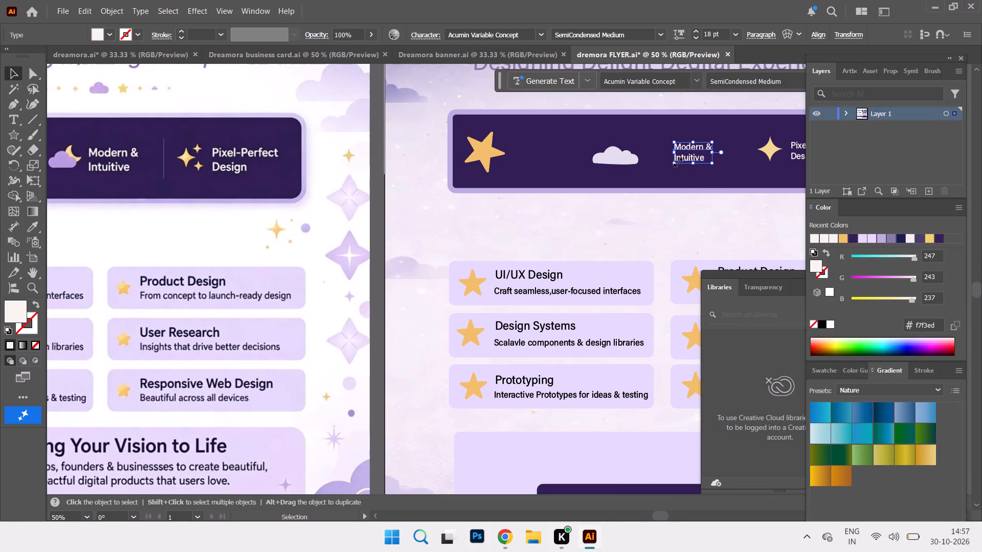
drag(613, 163, 637, 157)
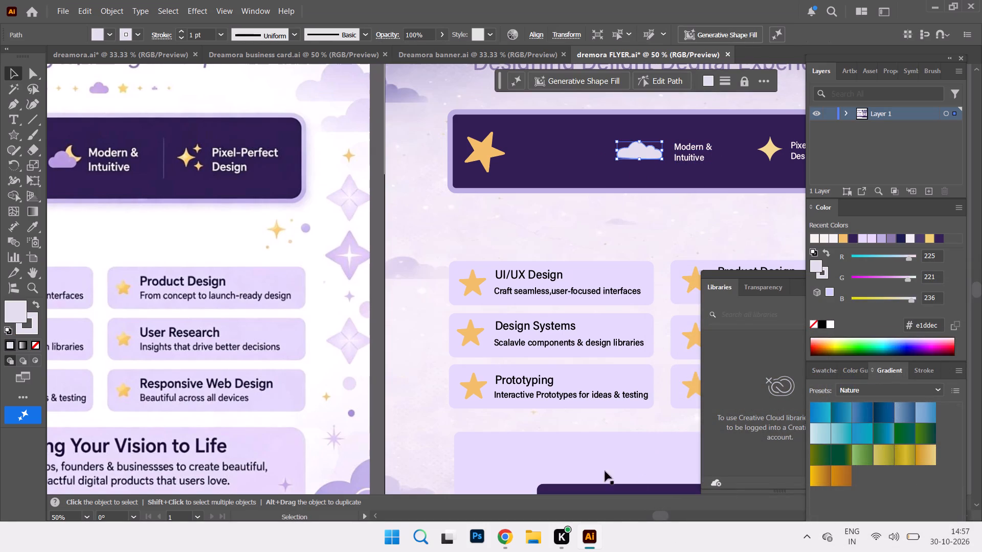
Add the single-line text "Human-Centered" below the dark banner, under the large star.
click(663, 517)
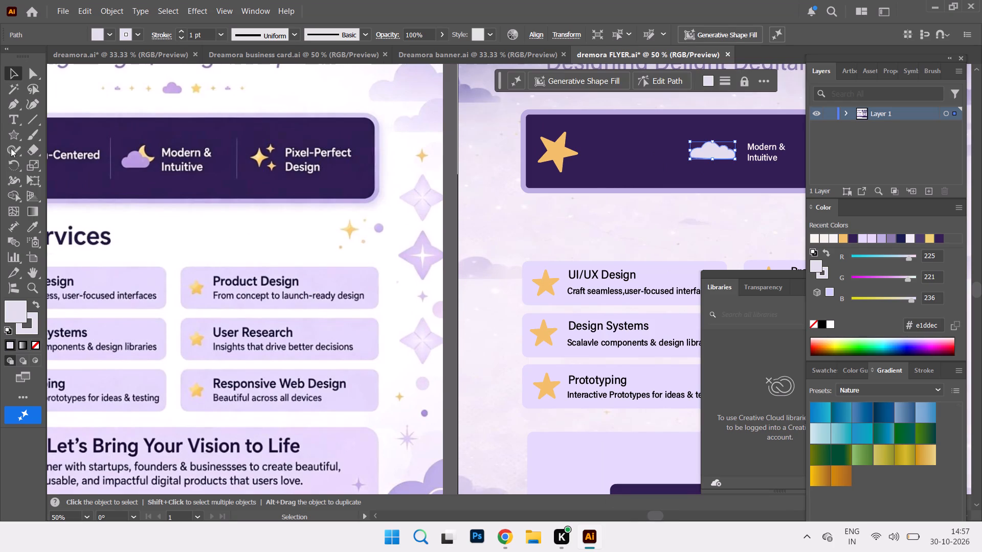
click(14, 122)
click(563, 209)
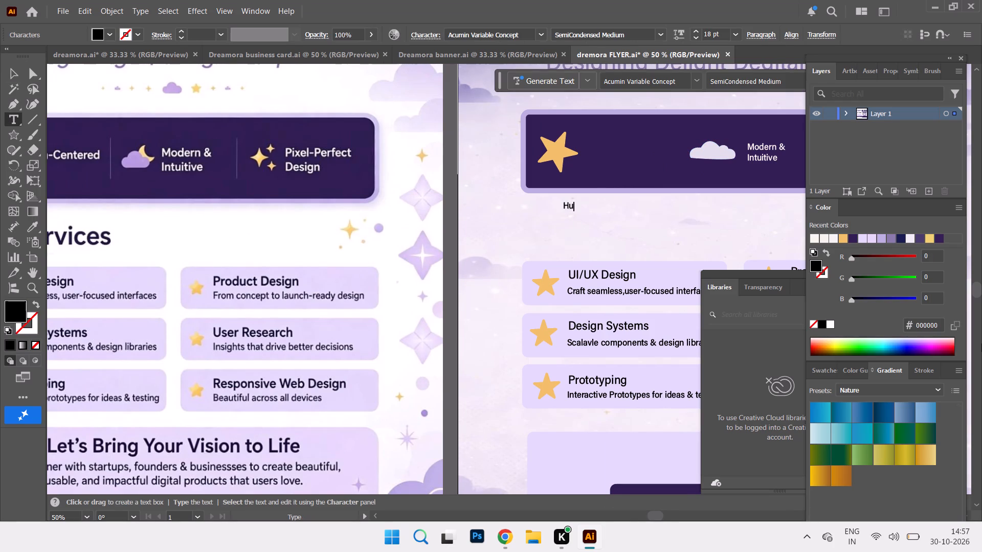
key(minus)
text(en)
text(tered)
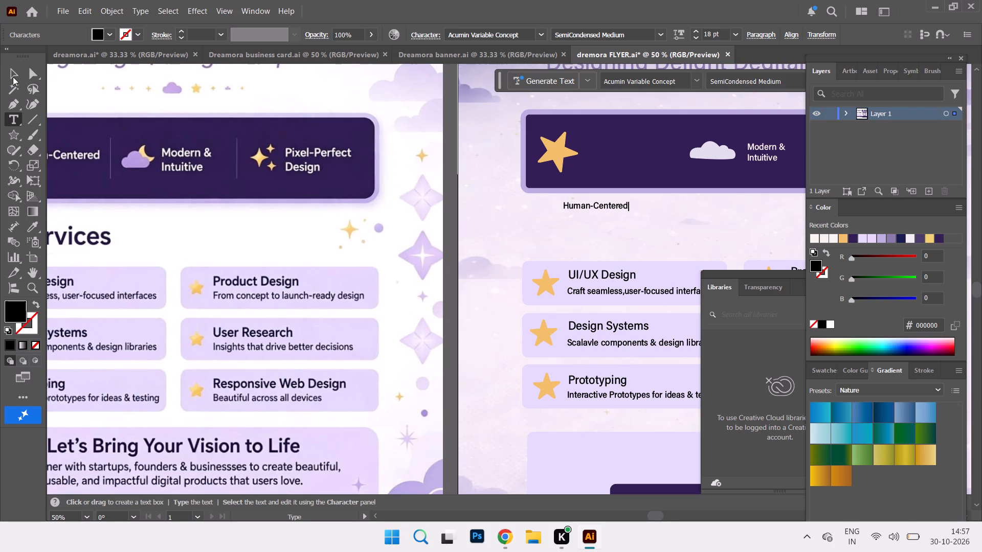
Set the fill of the "Human-Centered" text to off-white f2f1f0.
click(13, 77)
double_click(11, 307)
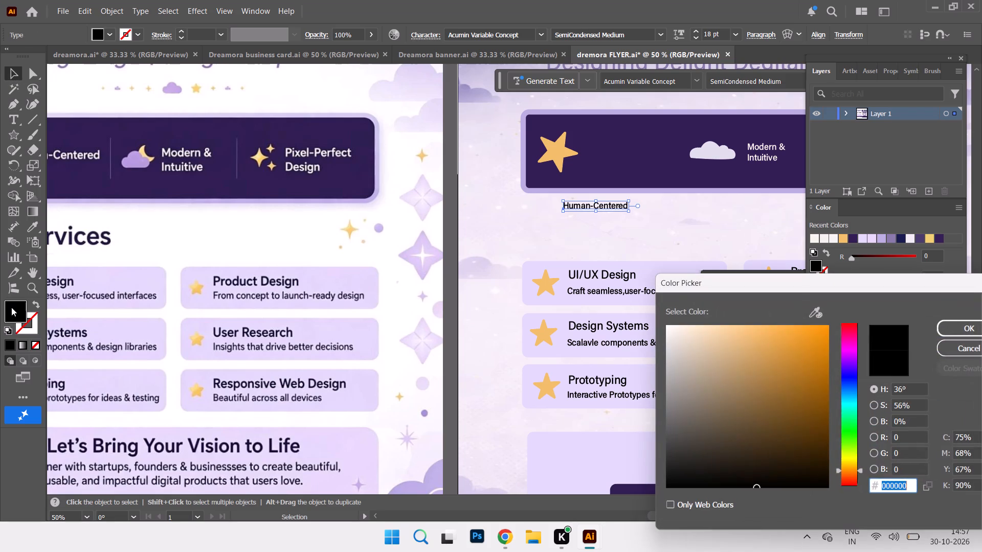
click(669, 332)
click(955, 328)
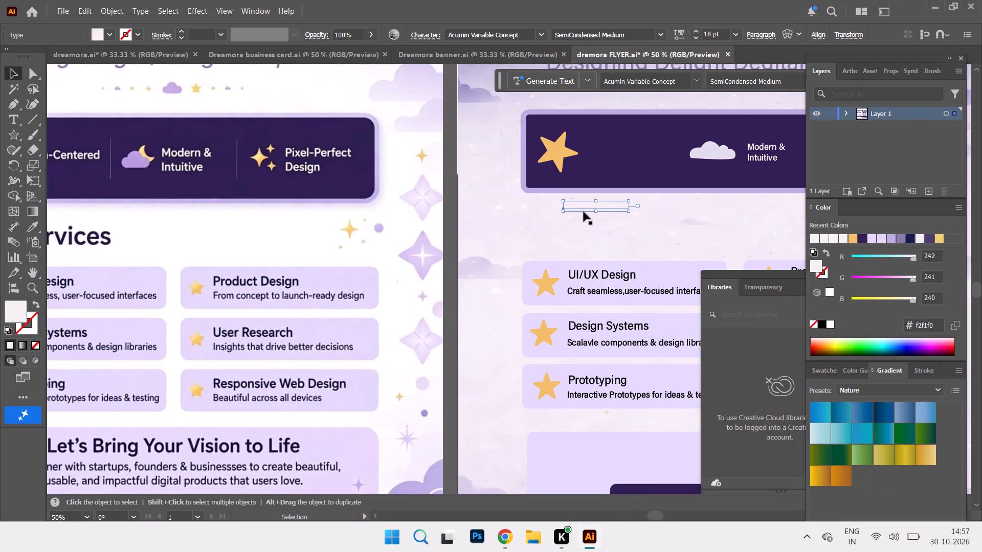
Move the "Human-Centered" text into the dark banner beside the large star.
drag(604, 203, 632, 149)
Scale the cloud and the four-point sparkle in the dark banner down very slightly.
key(ctrl+minus)
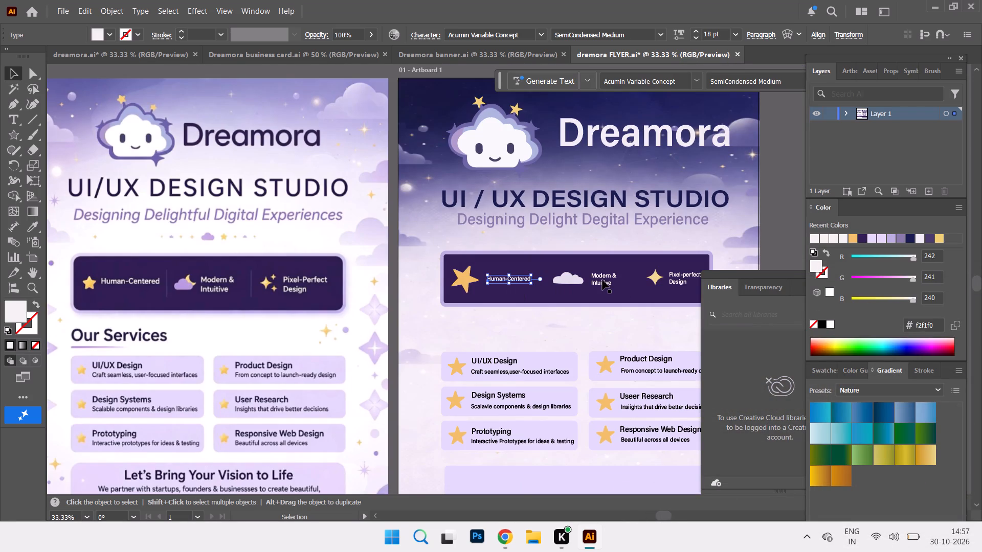
click(567, 283)
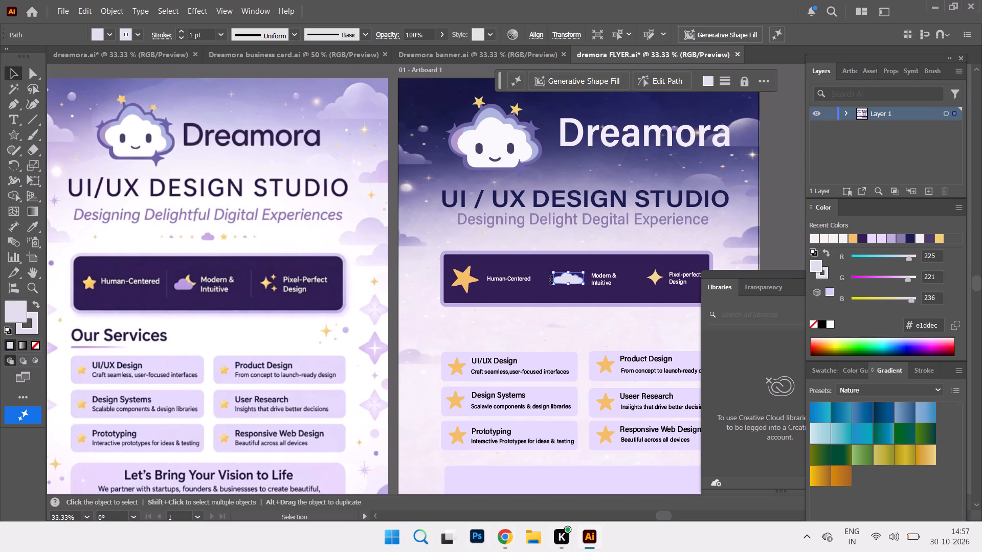
click(585, 277)
click(656, 280)
click(661, 268)
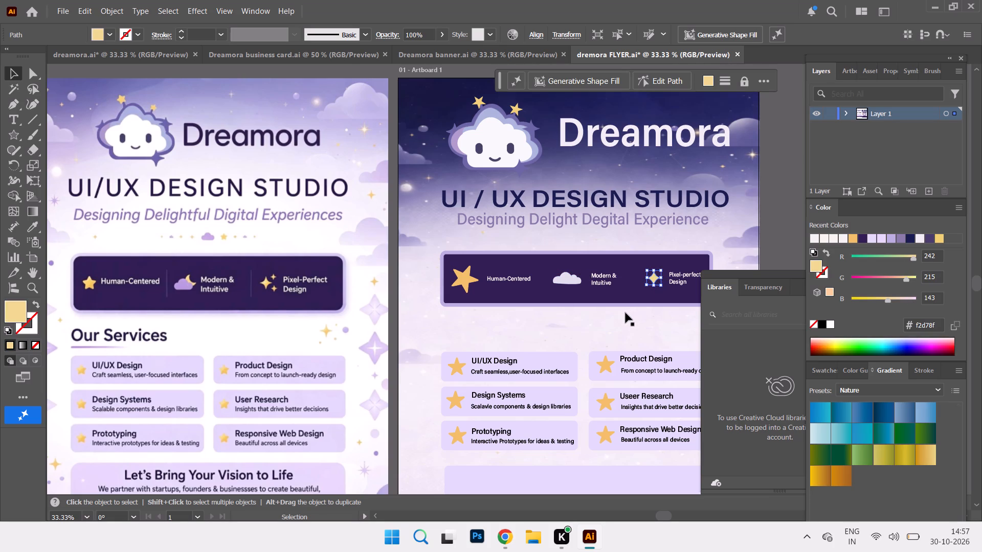
Shrink the large star beside "Human-Centered" and re-center it vertically in the dark banner.
click(470, 280)
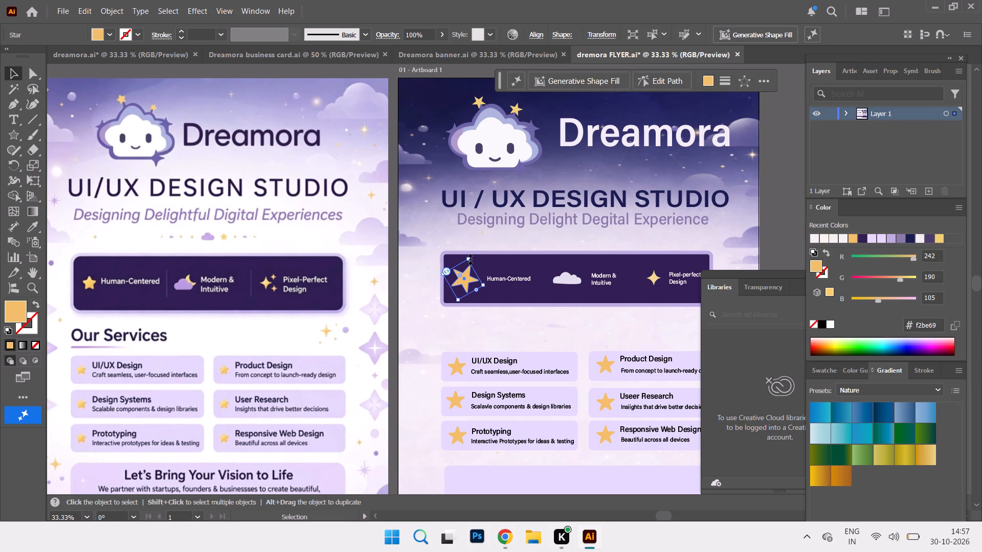
drag(469, 258, 468, 266)
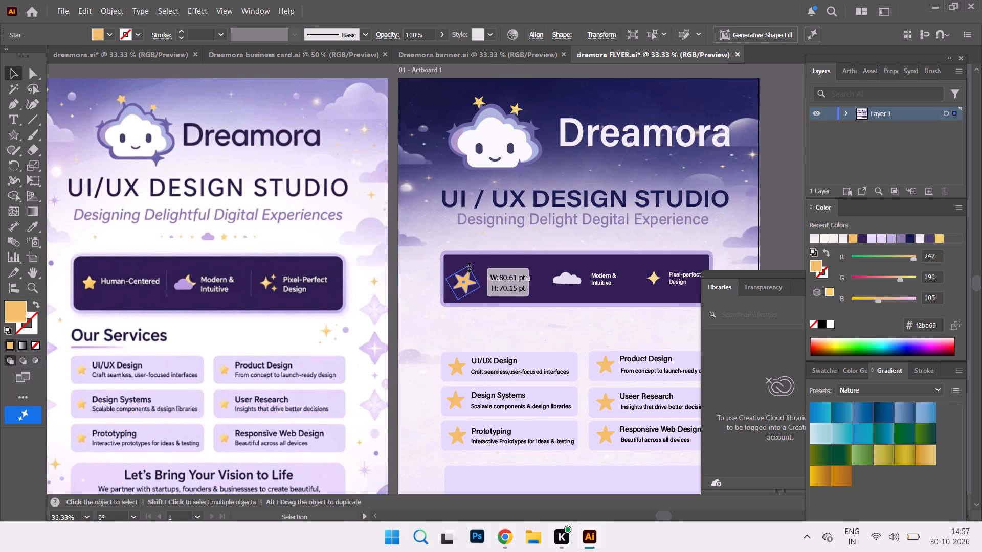
drag(468, 266, 467, 267)
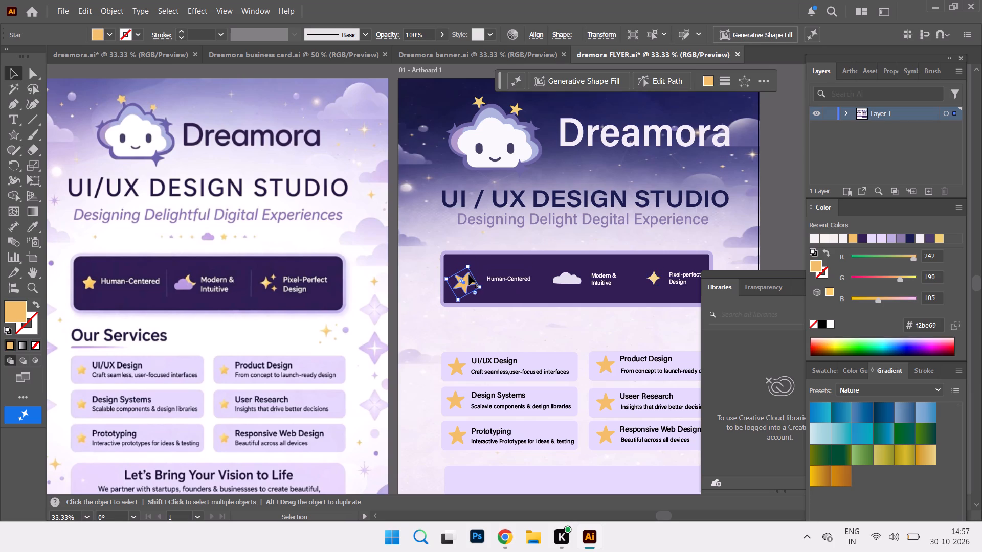
click(464, 286)
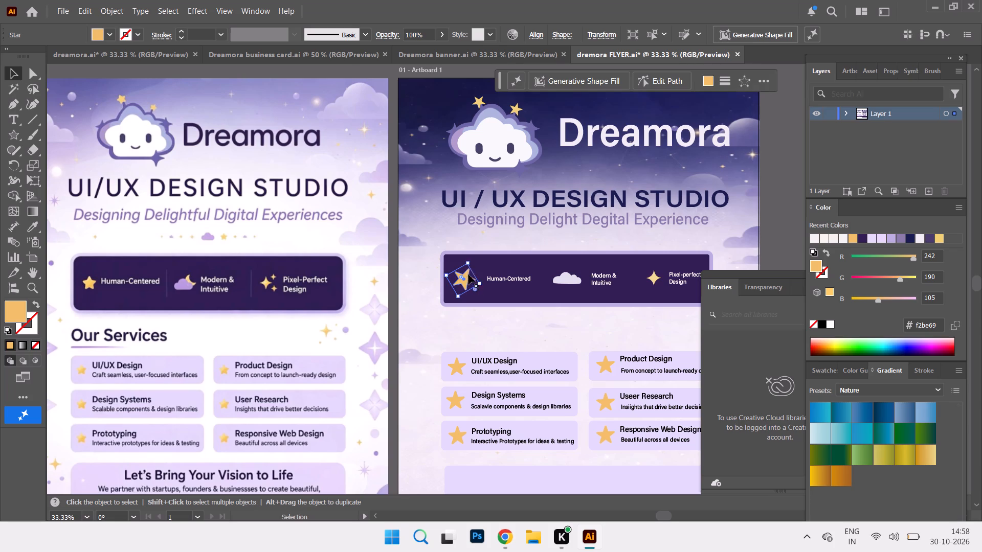
drag(466, 262, 465, 267)
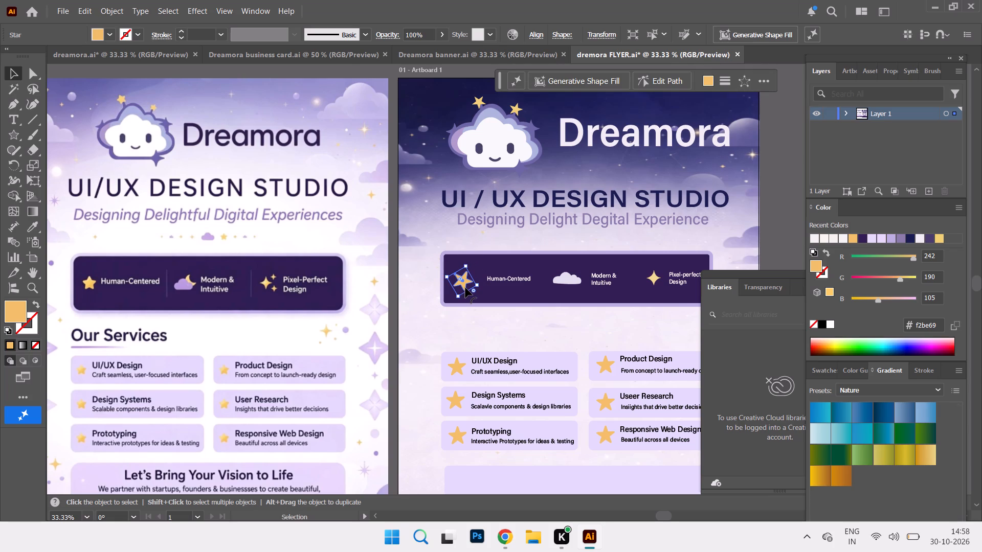
click(464, 288)
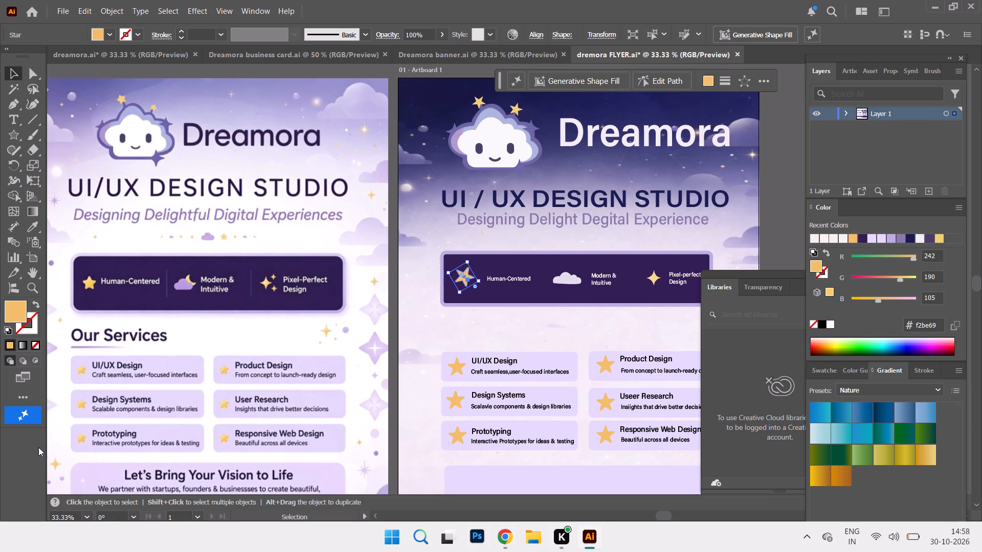
click(14, 462)
Set the font size of the "Human-Centered", "Modern & Intuitive" and "Pixel-perfect Design" labels to 24 pt.
click(497, 280)
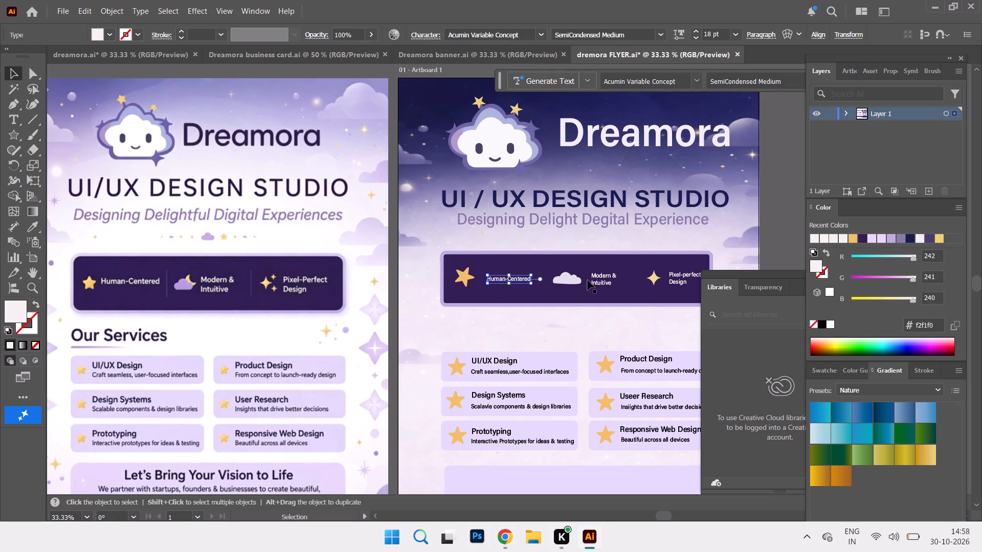
shift+click(610, 280)
shift+click(683, 278)
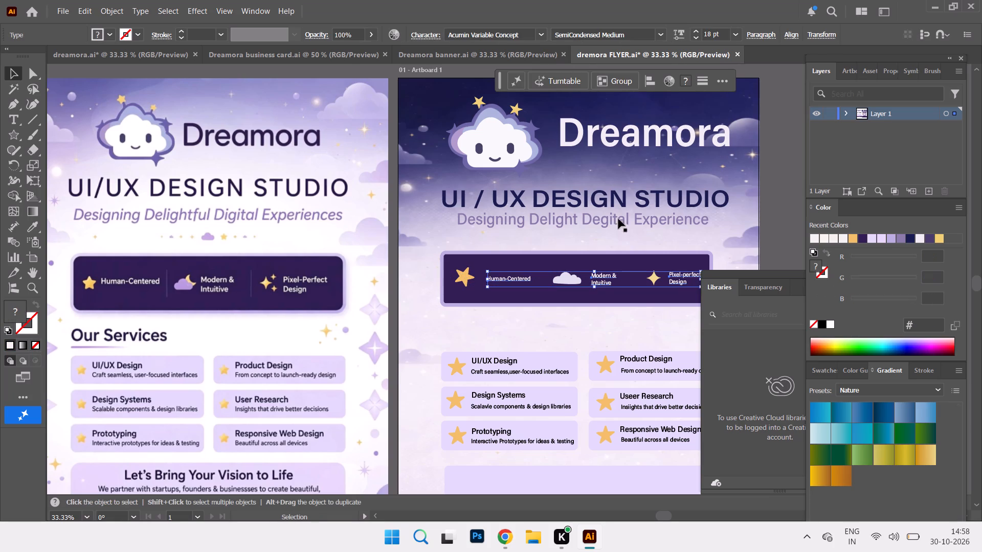
click(735, 35)
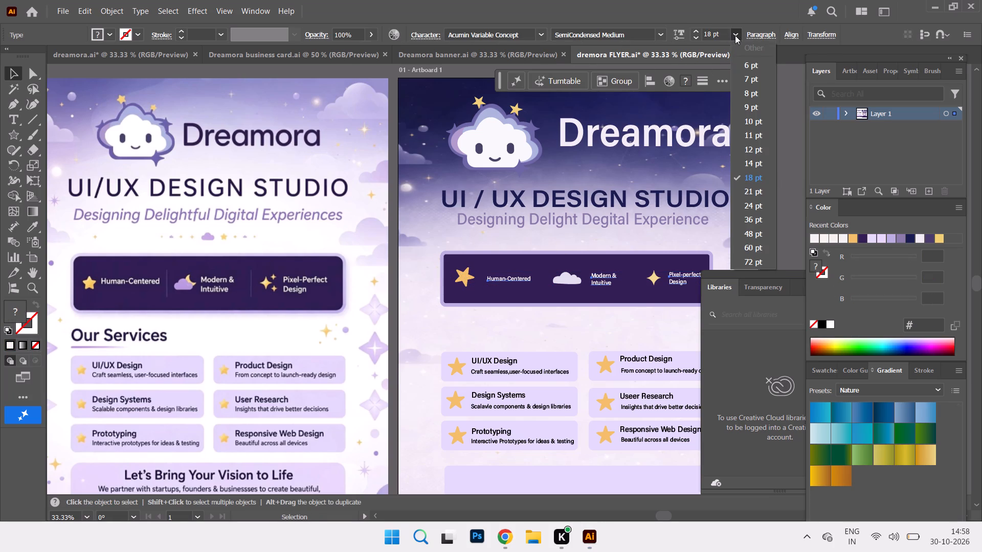
click(750, 208)
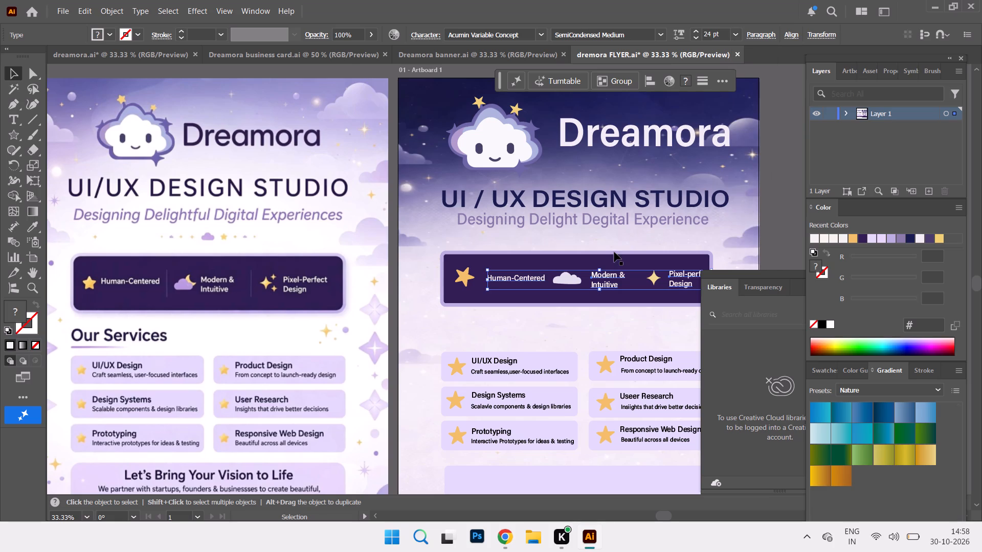
click(779, 200)
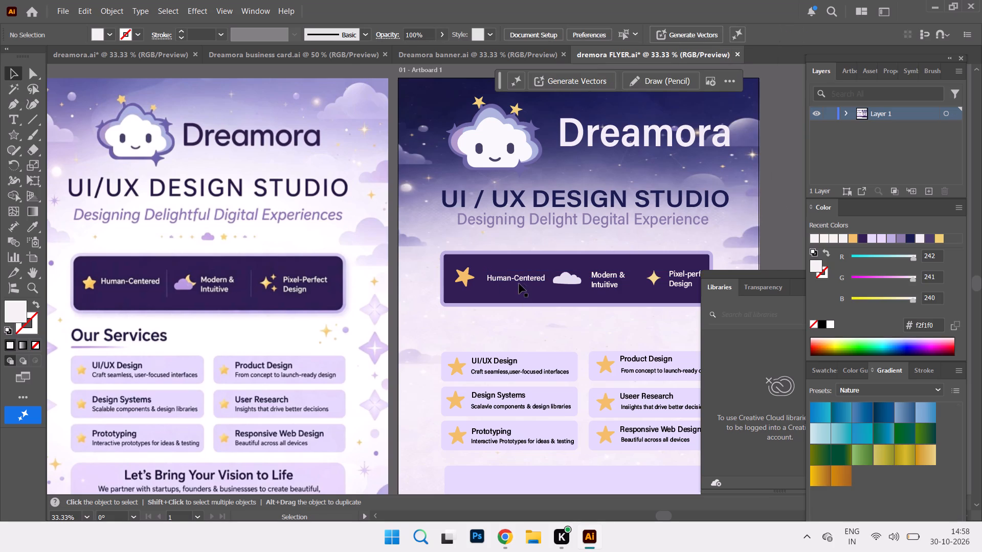
Shift the "Human-Centered" label, the four-point sparkle and the "Pixel-perfect Design" label slightly left within the banner.
drag(521, 281, 516, 281)
click(516, 281)
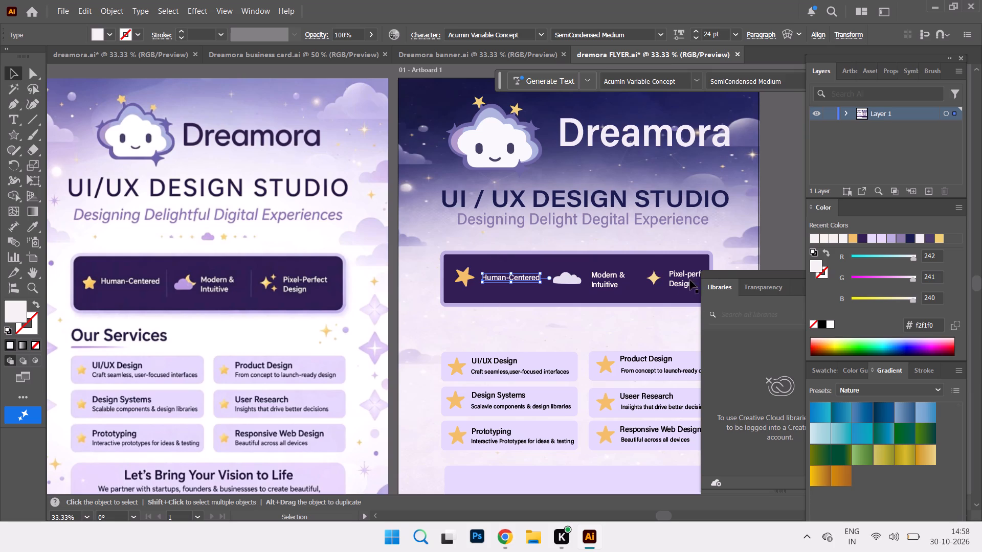
click(655, 280)
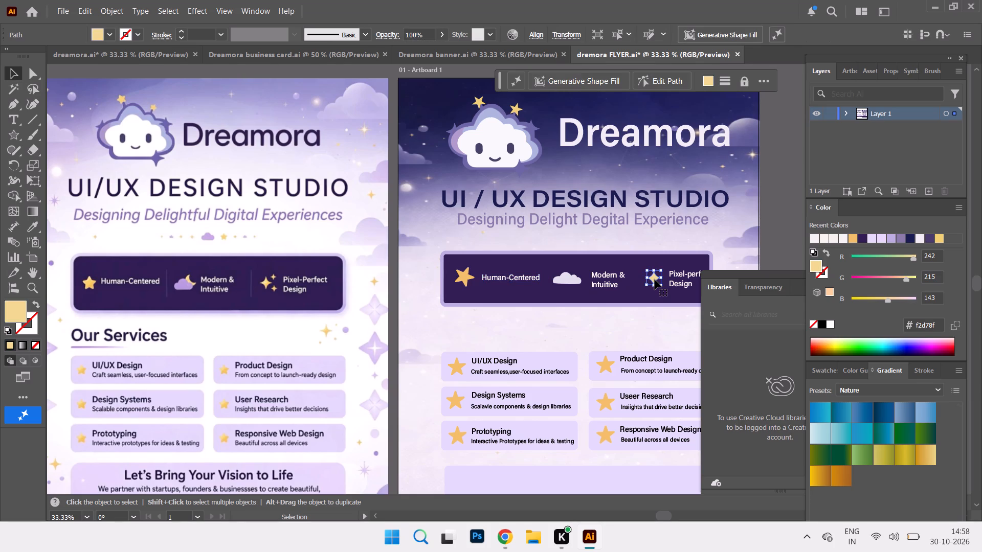
drag(655, 280, 648, 279)
drag(687, 274, 678, 273)
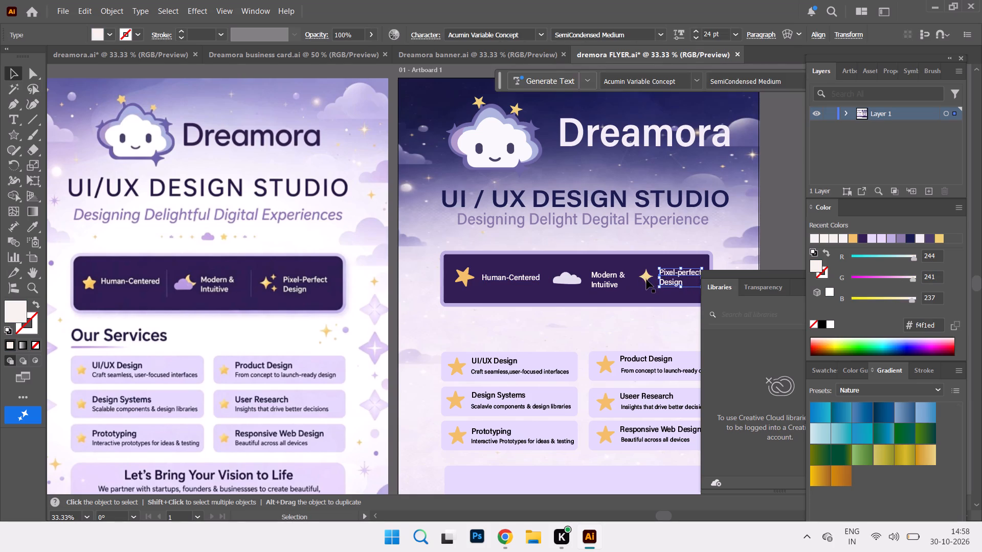
click(646, 280)
Shift the dark banner rectangle slightly to the right behind its icons and labels.
click(669, 278)
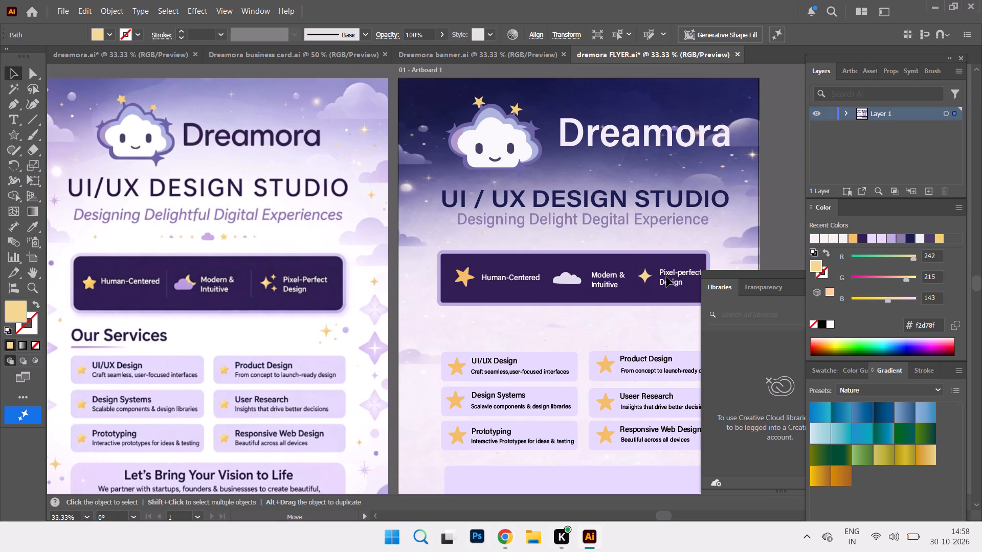
key(ctrl+z)
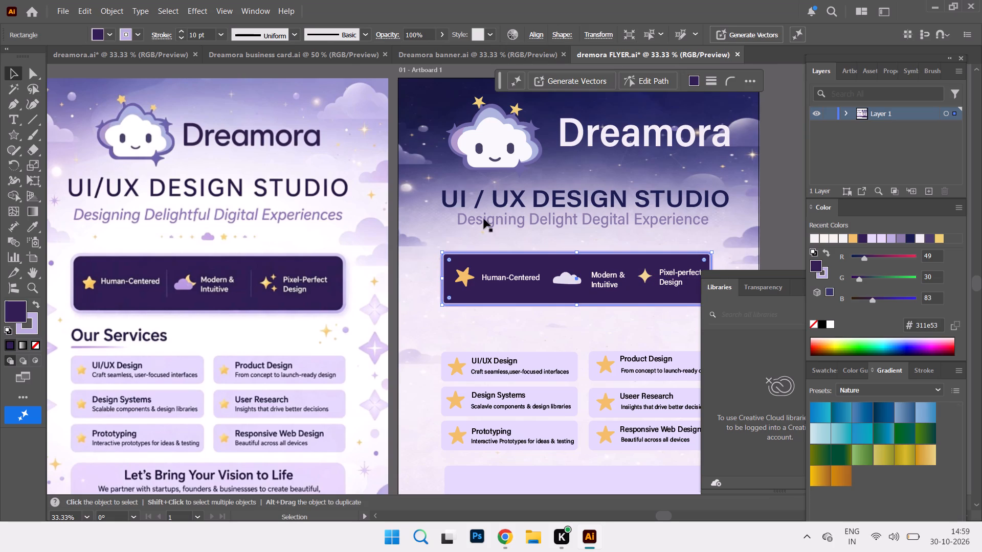
click(557, 265)
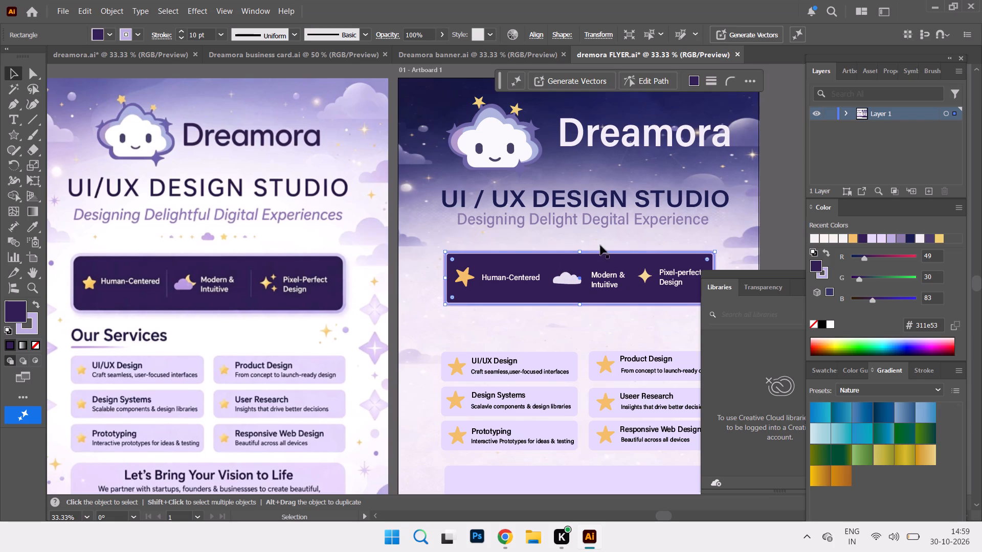
click(777, 206)
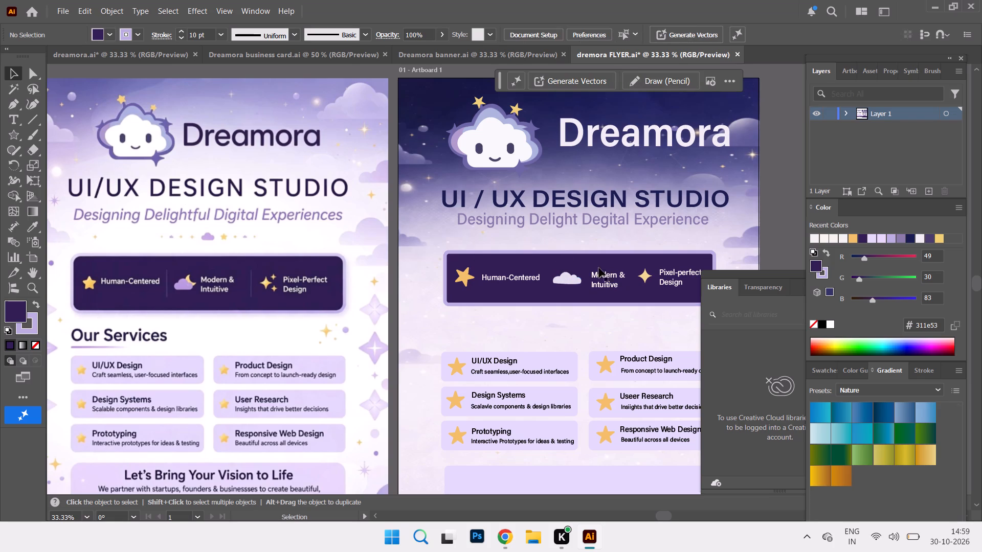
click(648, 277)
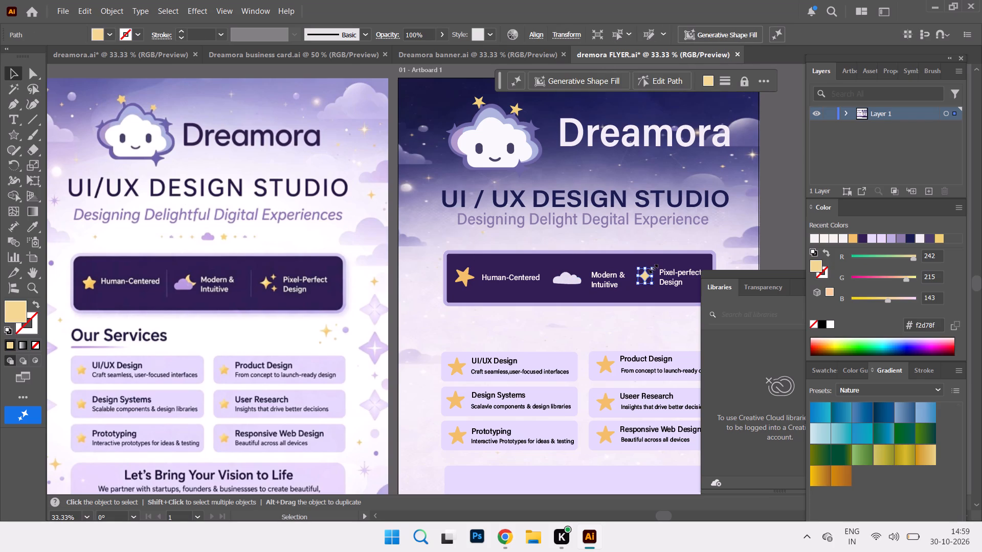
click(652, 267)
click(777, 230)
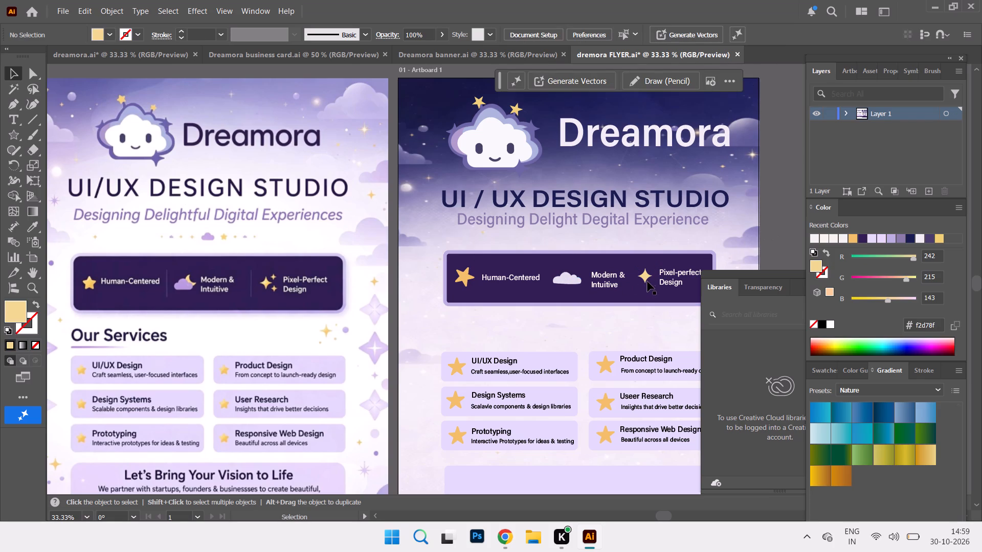
Duplicate the four-point sparkle up and to the right of the original, and scale the copy down.
click(645, 279)
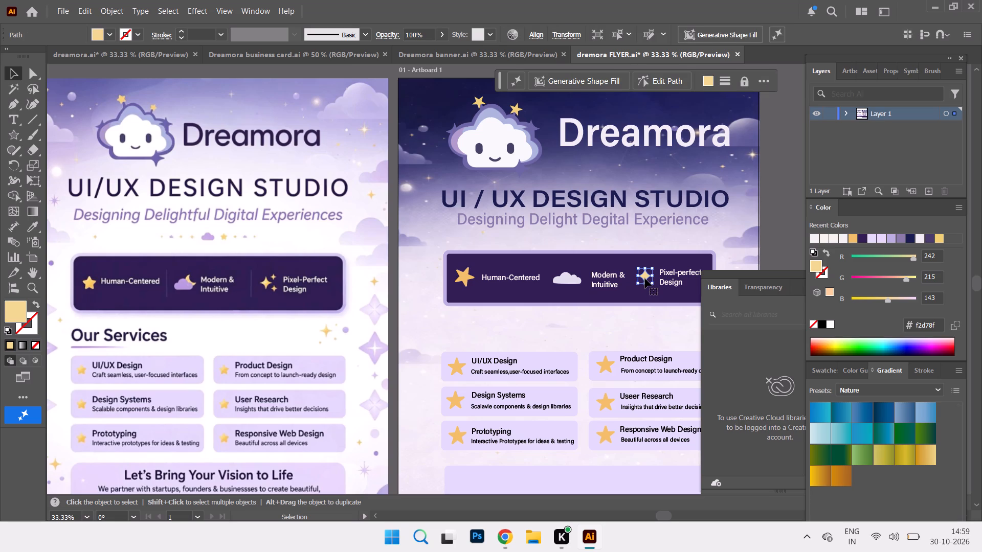
alt+drag(645, 279, 653, 268)
alt+click(653, 267)
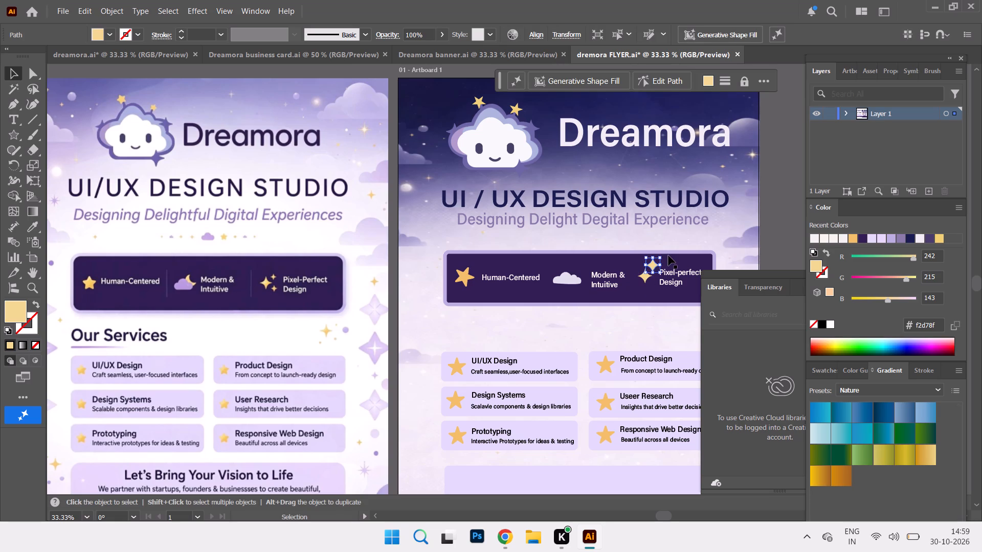
drag(662, 257, 660, 262)
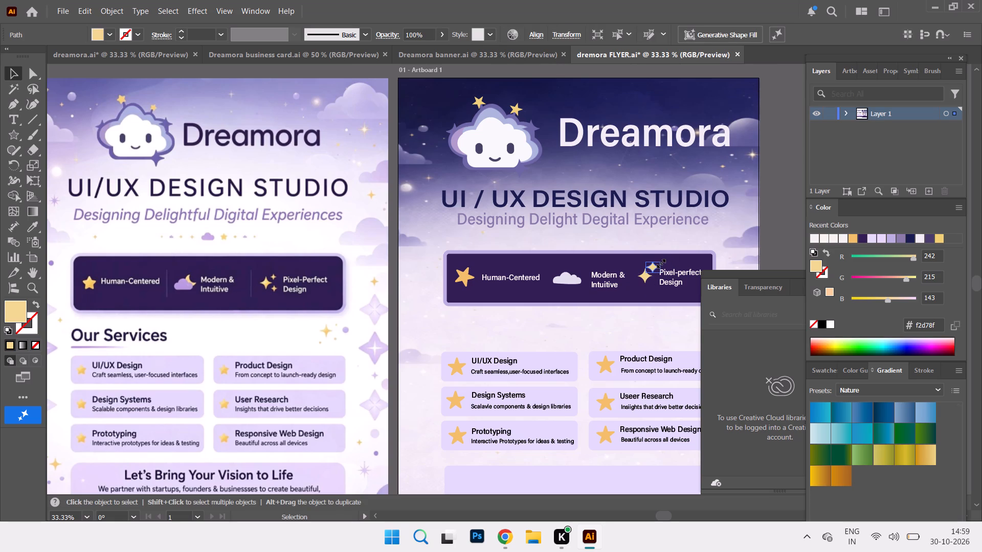
drag(660, 262, 659, 263)
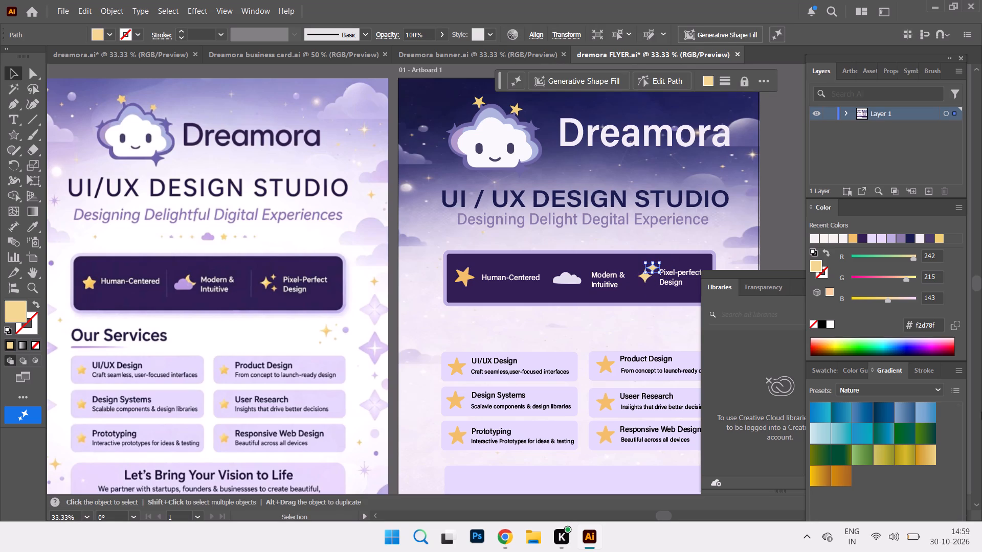
Fine-tune the smaller sparkle's placement beside the original, nudging it slightly to the right.
key(Right)
click(653, 262)
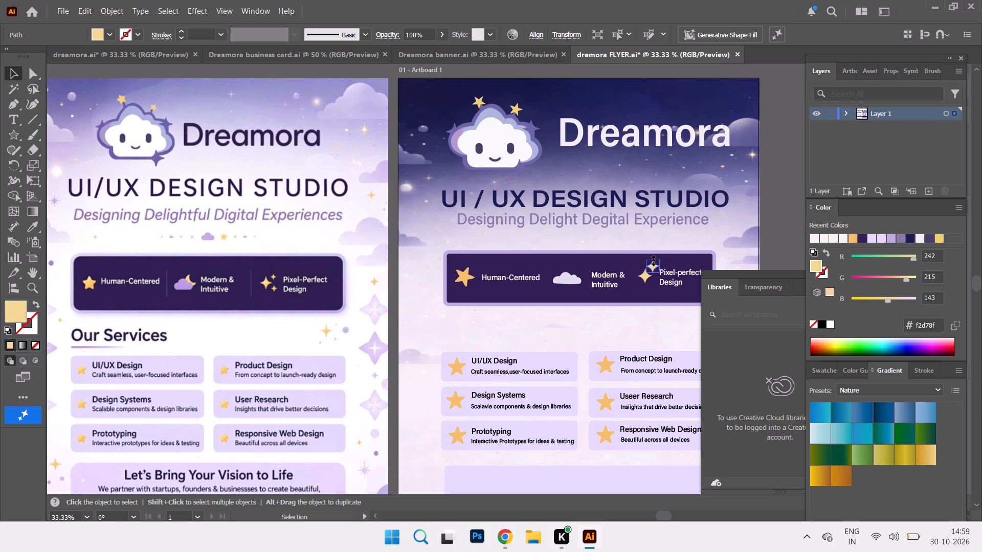
click(662, 259)
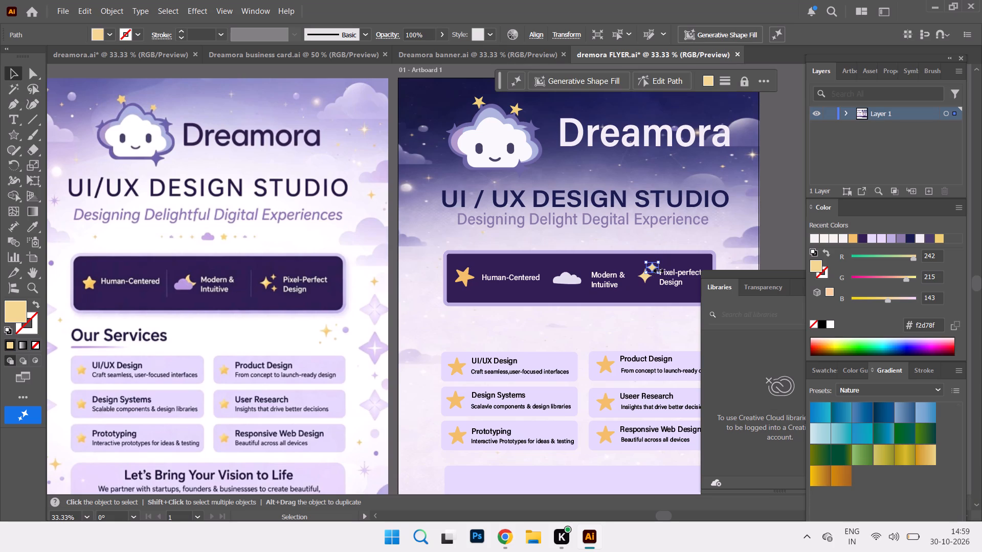
key(Right)
key(Right)
key(Right)
Nudge the small upper sparkle slightly upward beside the original sparkle in the dark banner.
key(Up)
key(Up)
key(Return)
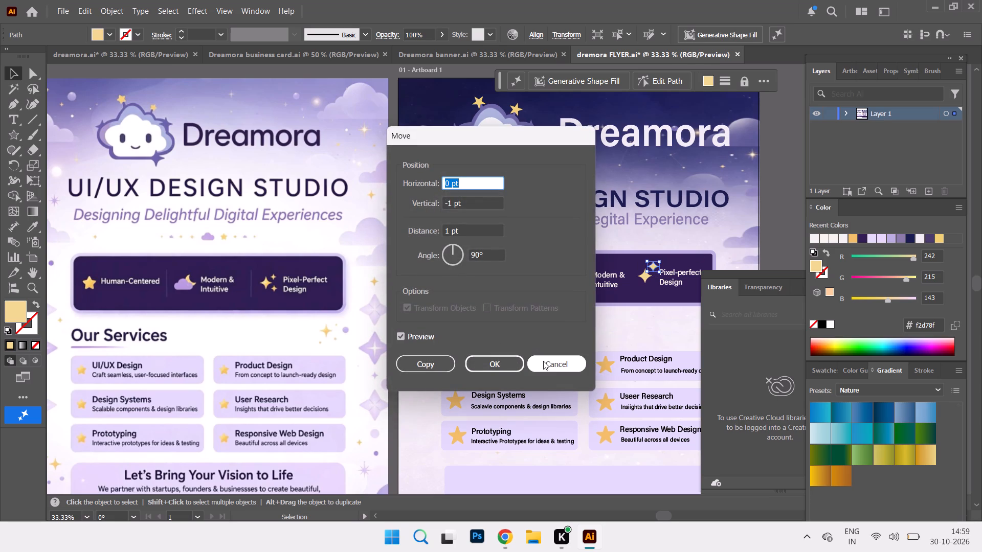
click(543, 361)
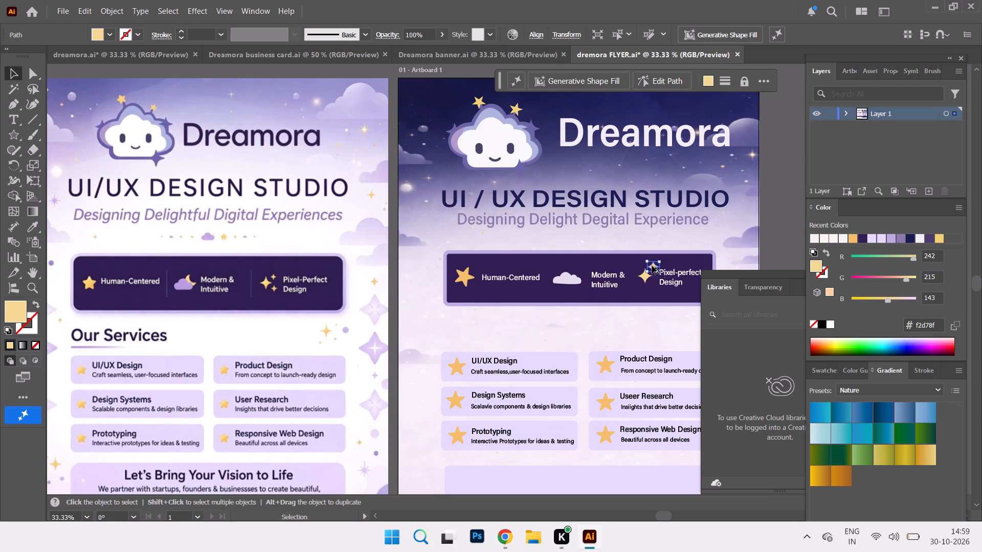
Duplicate the small upper sparkle straight down, below the large sparkle's right side, and scale the copy down.
alt+drag(652, 266, 652, 285)
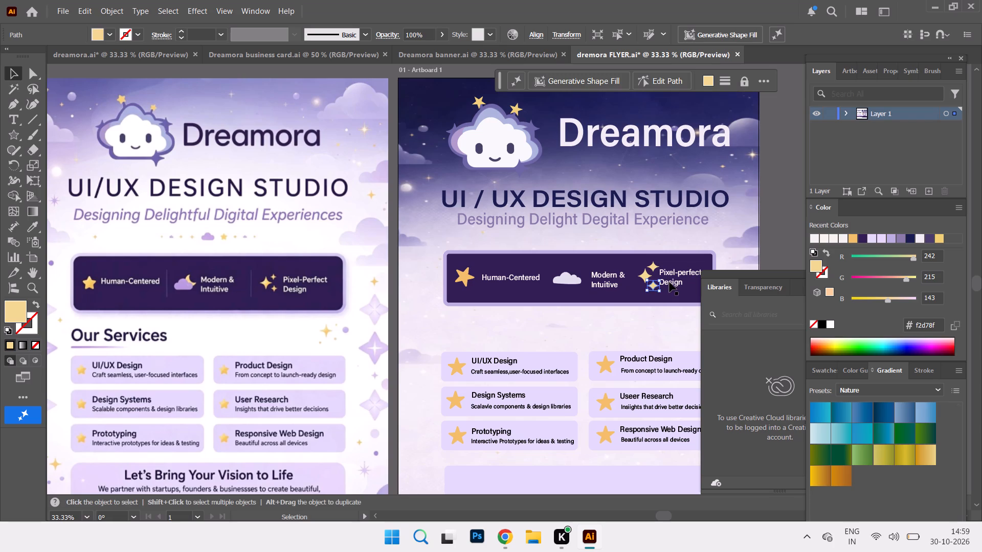
click(657, 281)
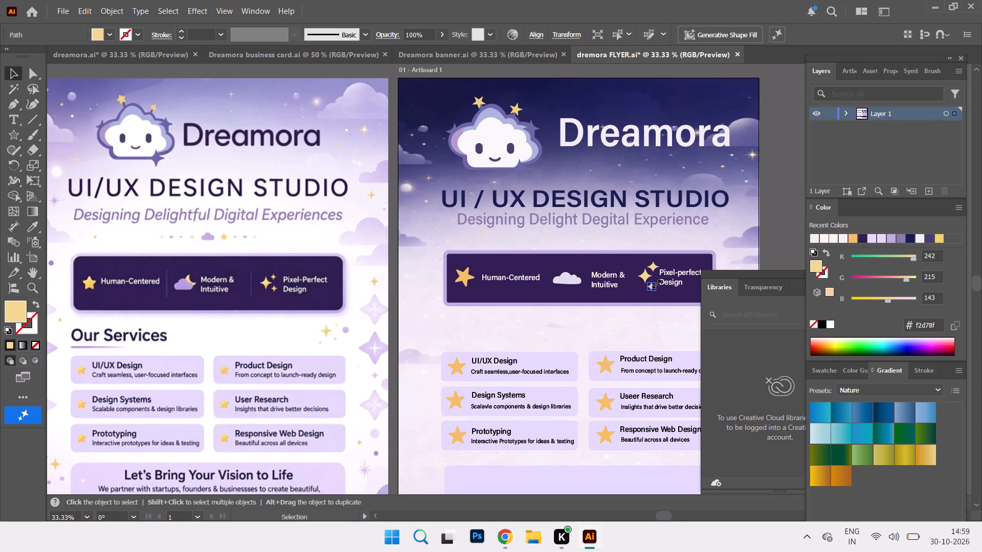
Fine-tune the lower sparkle's placement by nudging it up and slightly to the right beside the large sparkle.
key(Up)
key(Up)
key(Up)
key(Up)
key(Up)
key(Up)
key(Up)
key(Up)
key(Up)
key(Up)
key(Up)
key(Up)
key(Up)
key(Up)
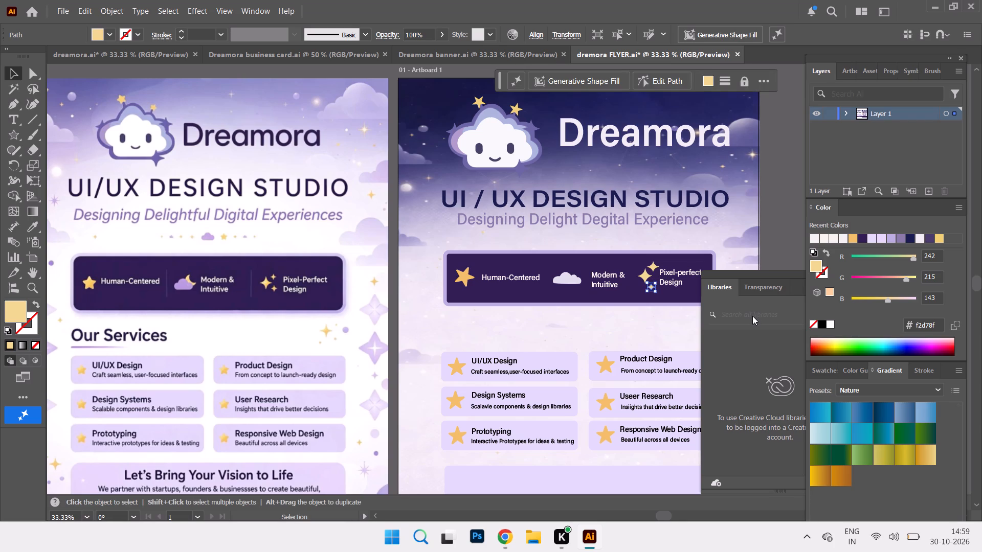
key(Right)
key(Right)
key(Right)
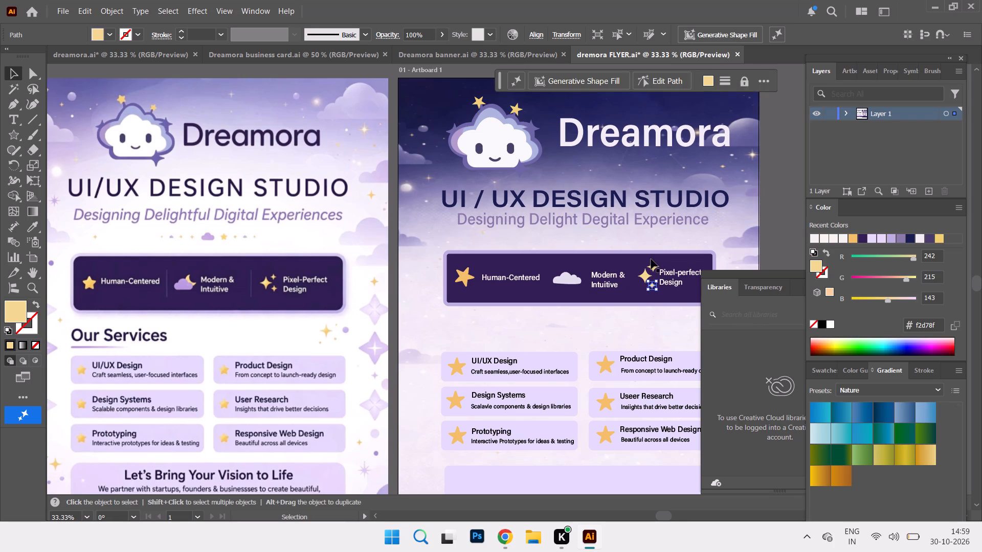
Scale the upper small sparkle down slightly beside the "Pixel-perfect Design" label and deselect it.
click(653, 265)
drag(660, 259, 658, 264)
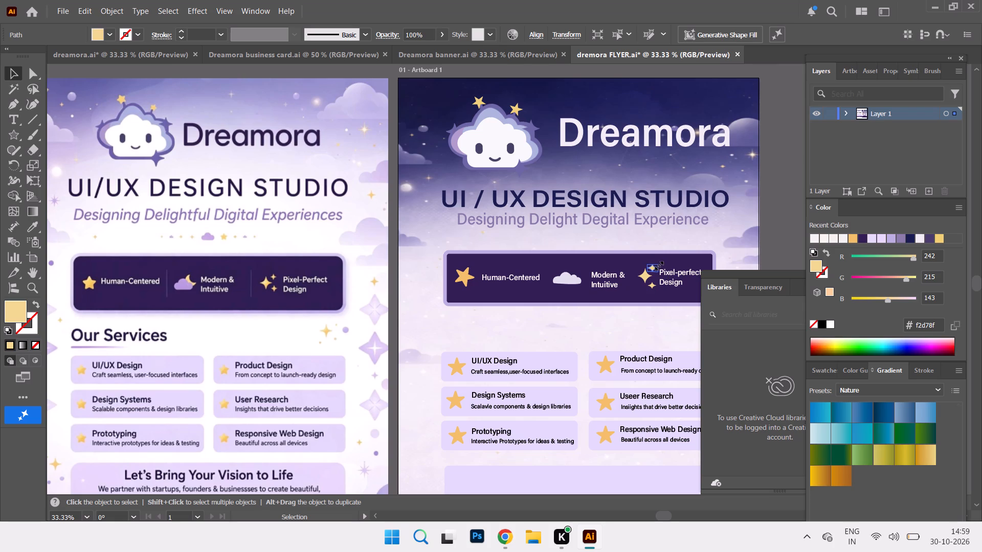
drag(658, 264, 657, 264)
click(657, 264)
click(773, 227)
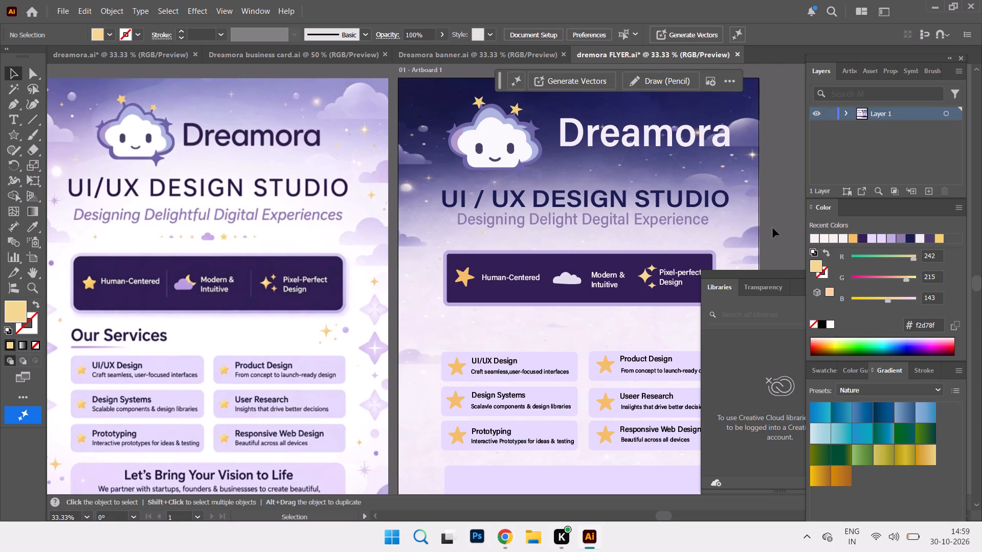
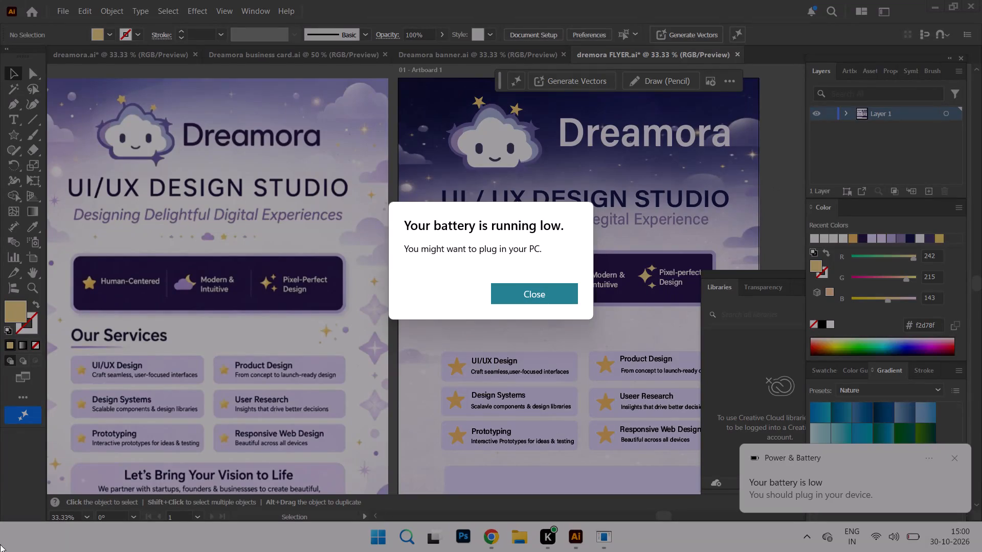
Save the flyer as "dremora FLYER" in Downloads, replacing the existing file and keeping the Illustrator 2020 format options.
click(519, 294)
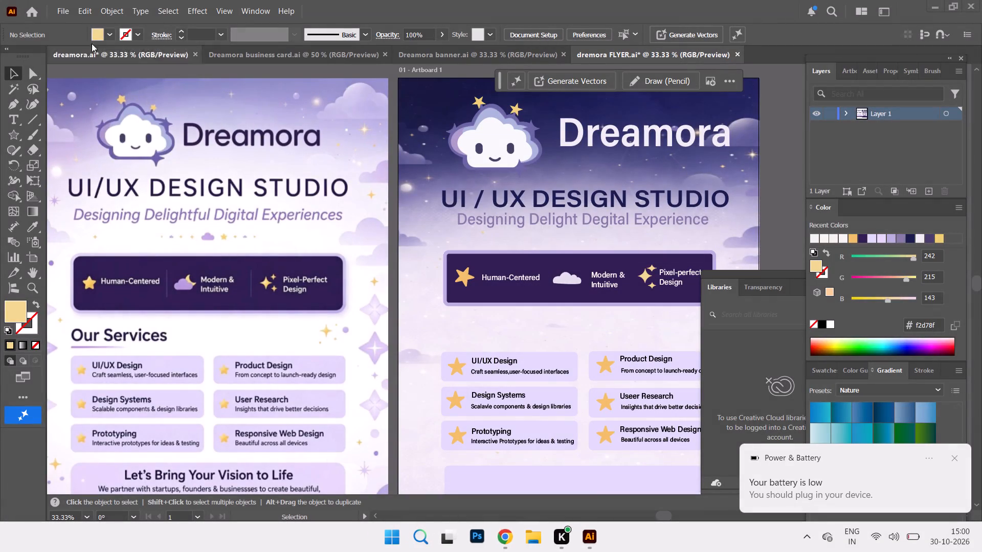
click(59, 12)
click(119, 140)
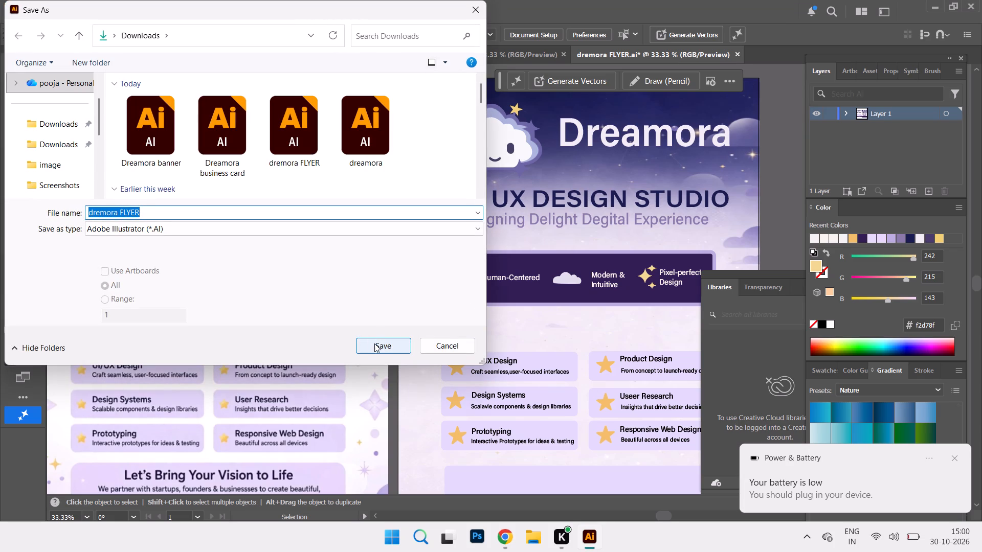
click(374, 343)
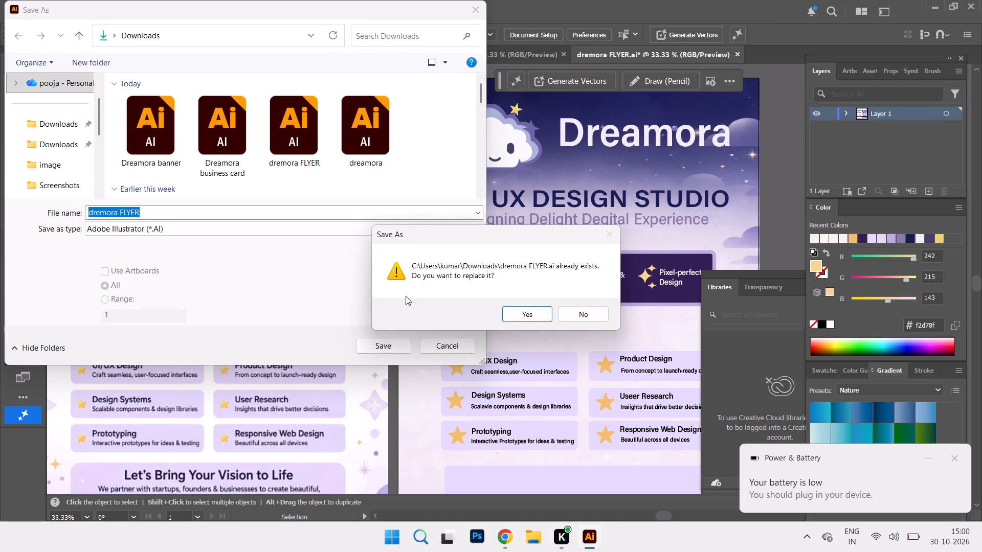
click(518, 315)
click(537, 459)
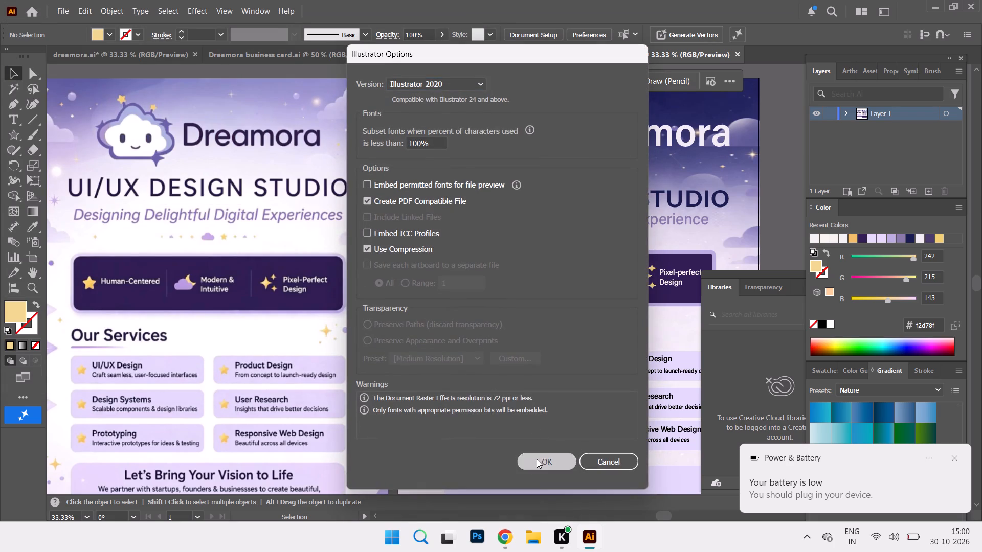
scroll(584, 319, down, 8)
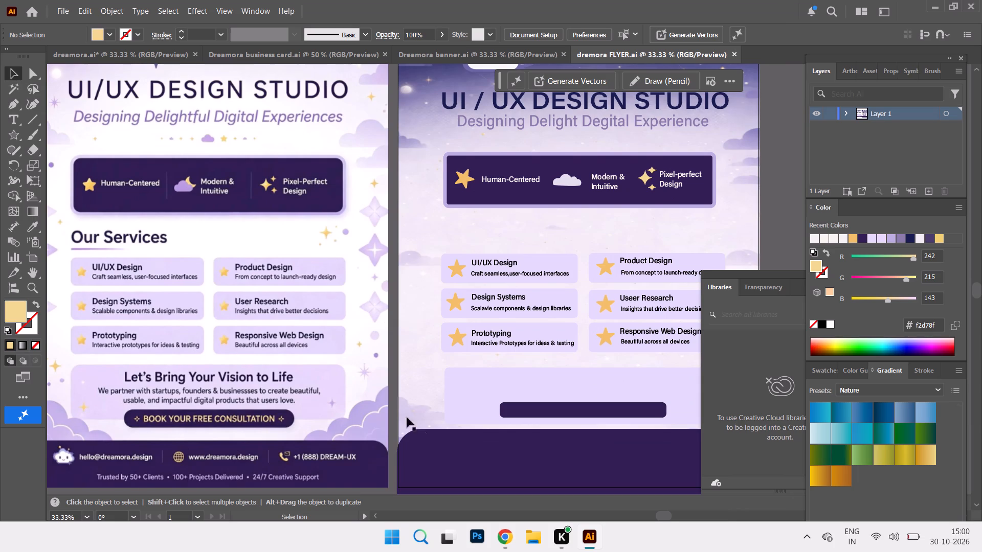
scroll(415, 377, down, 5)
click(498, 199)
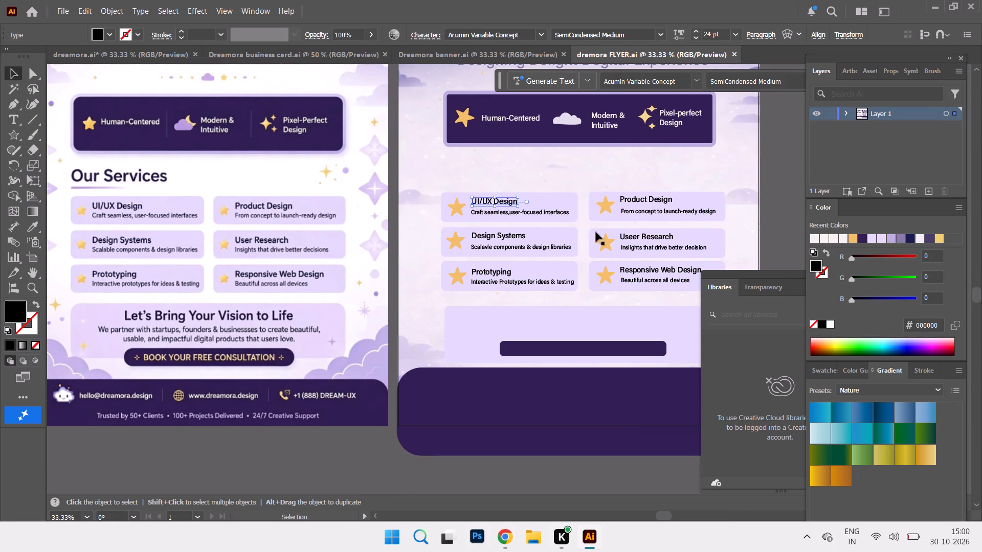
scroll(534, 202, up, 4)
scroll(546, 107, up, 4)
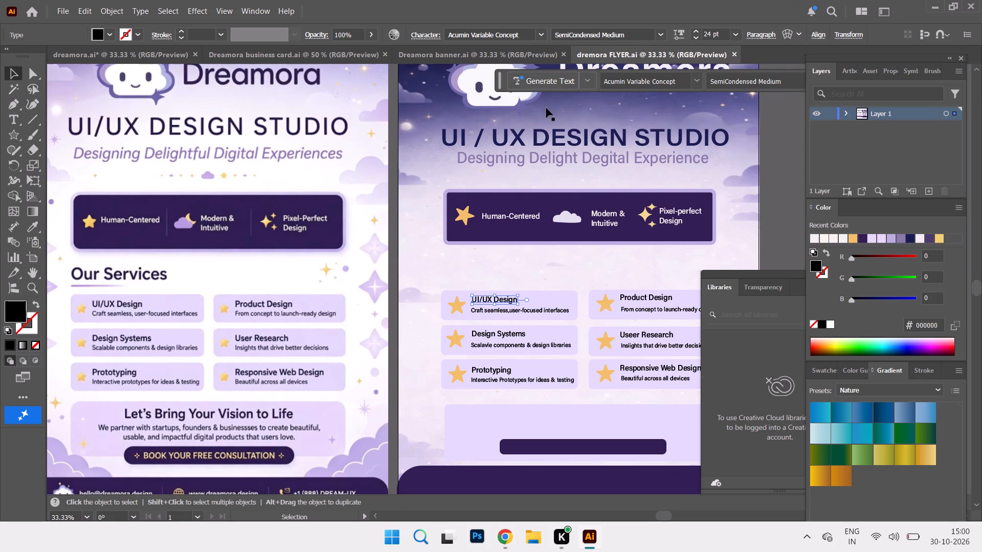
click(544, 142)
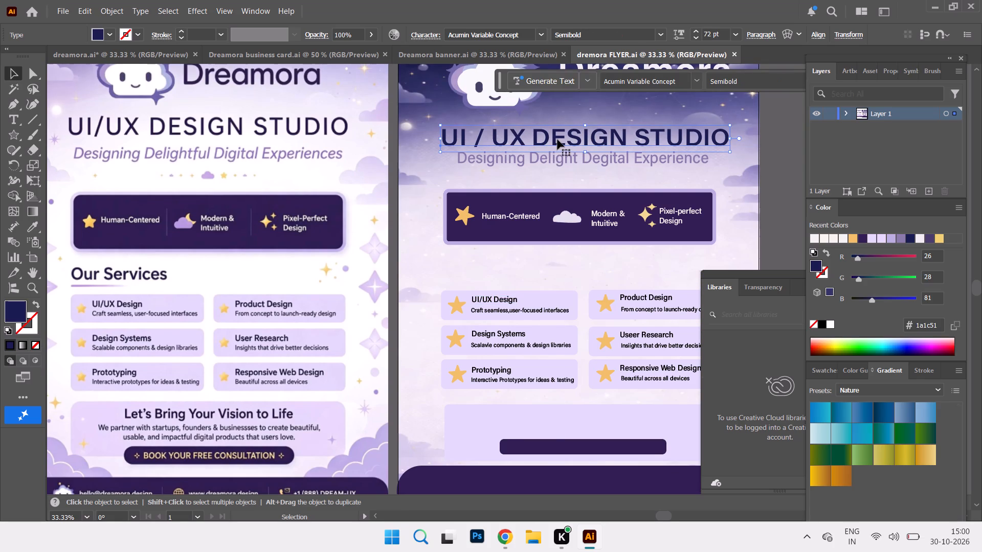
Add the heading text "Let's Bring Your Vision To Life" in the empty lavender panel below the service cards.
scroll(564, 150, down, 13)
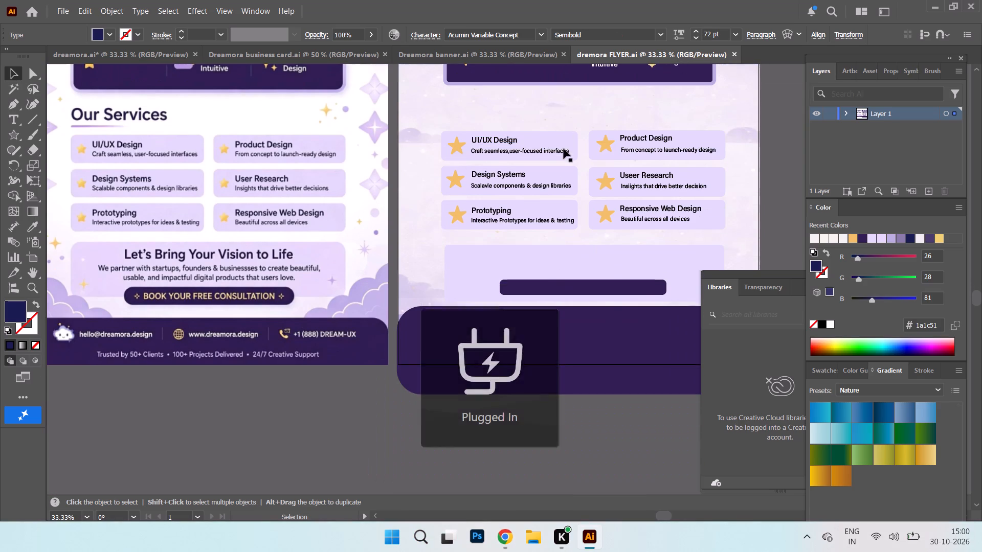
click(4, 115)
click(496, 252)
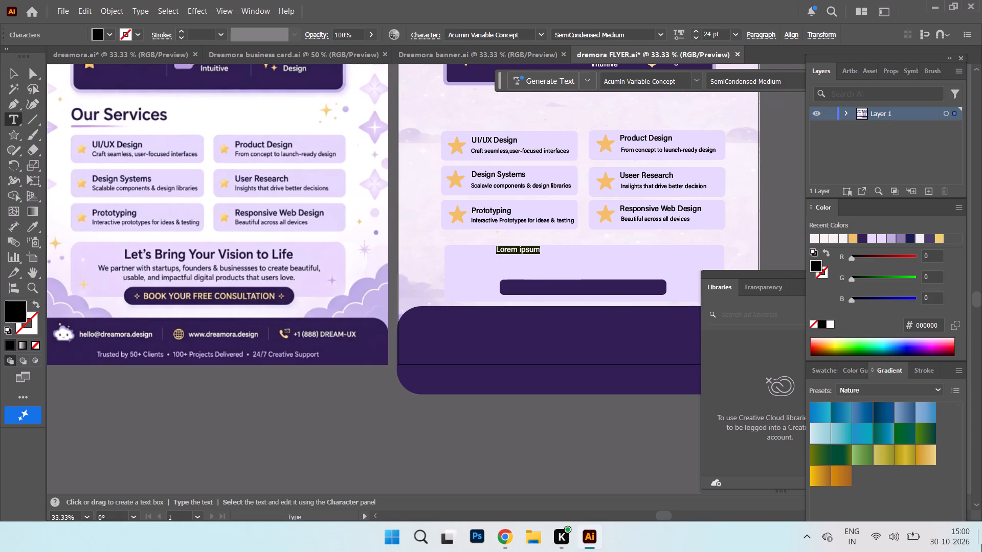
key(l)
text(et)
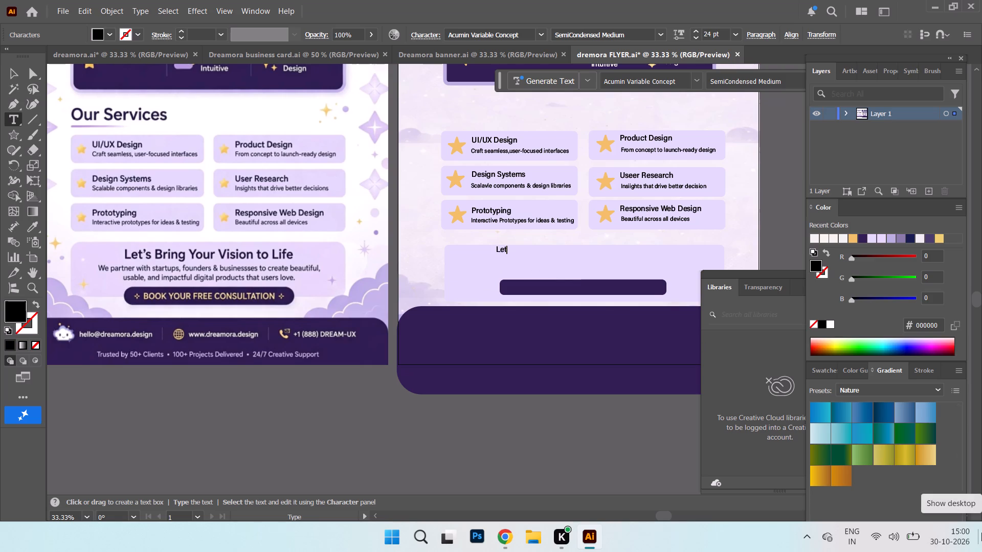
key(comma)
key(BackSpace)
key(apostrophe)
text(s)
key(space)
text(ring)
key(space)
key(y)
text(our)
key(space)
key(v)
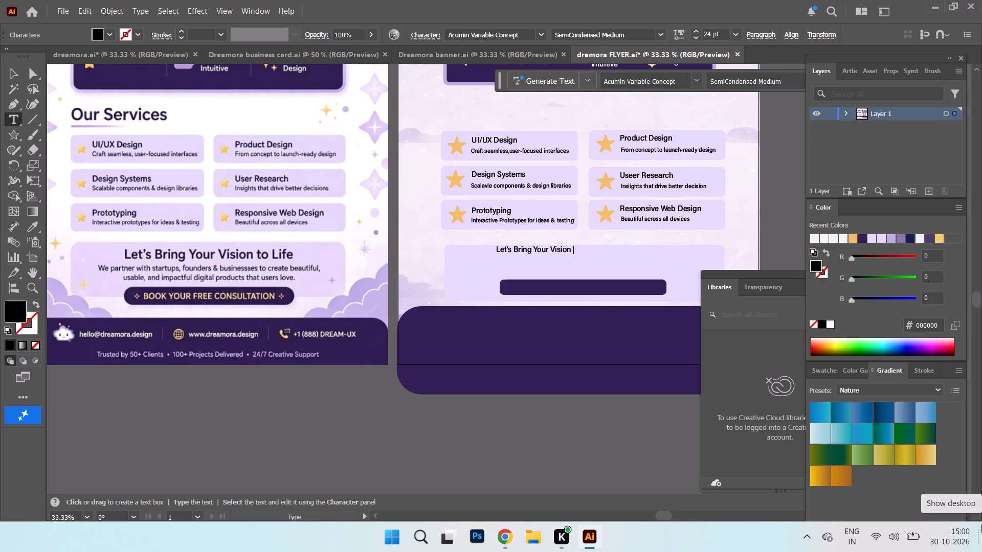
key(t)
text(o)
key(space)
click(8, 80)
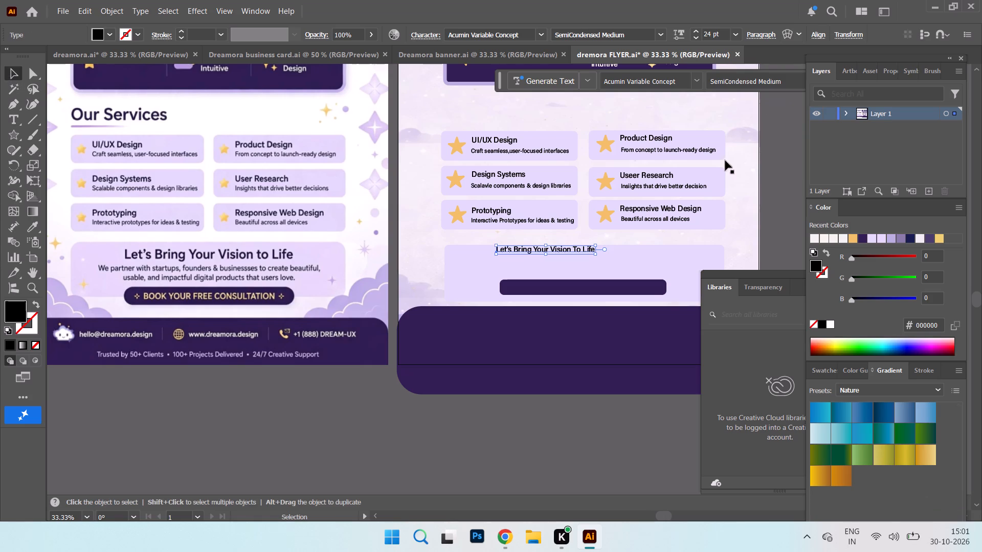
Set the "Let's Bring Your Vision To Life" heading to Semibold at 36 pt and centre it near the lavender panel's top.
drag(574, 248, 601, 257)
click(601, 257)
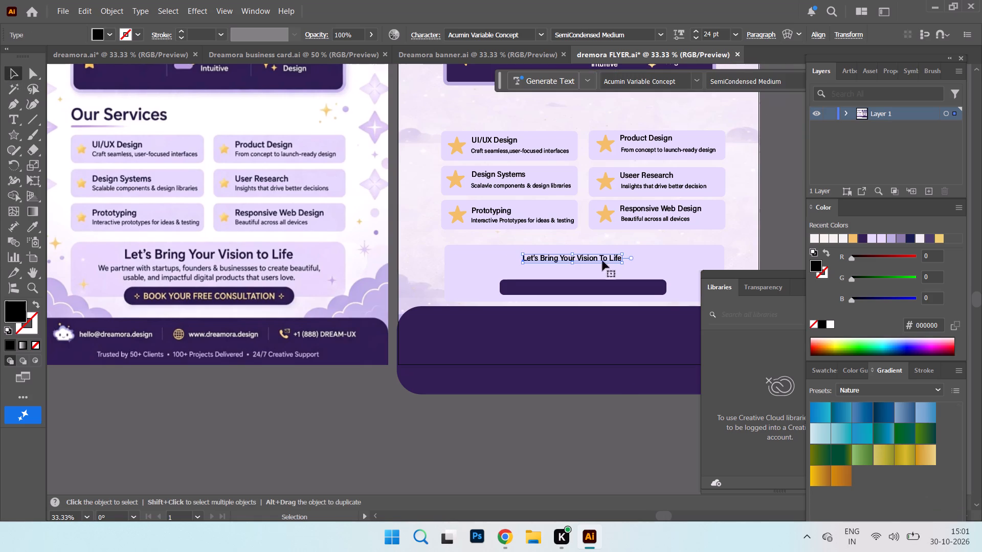
click(664, 33)
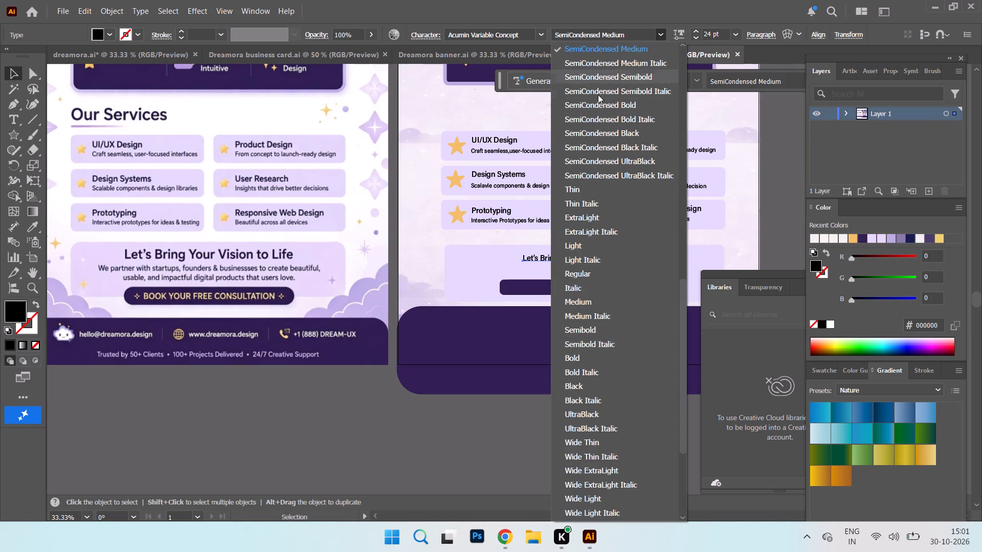
scroll(617, 303, down, 19)
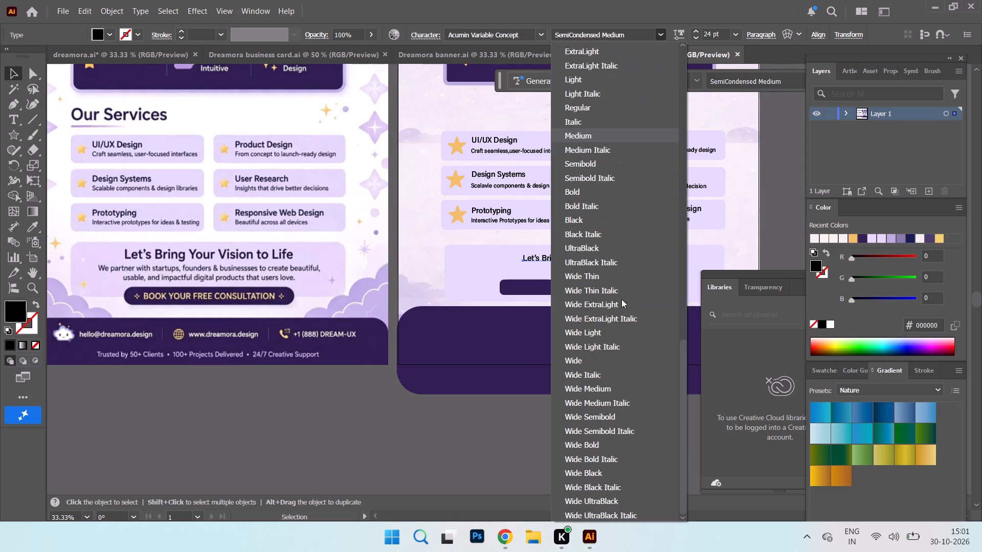
click(614, 169)
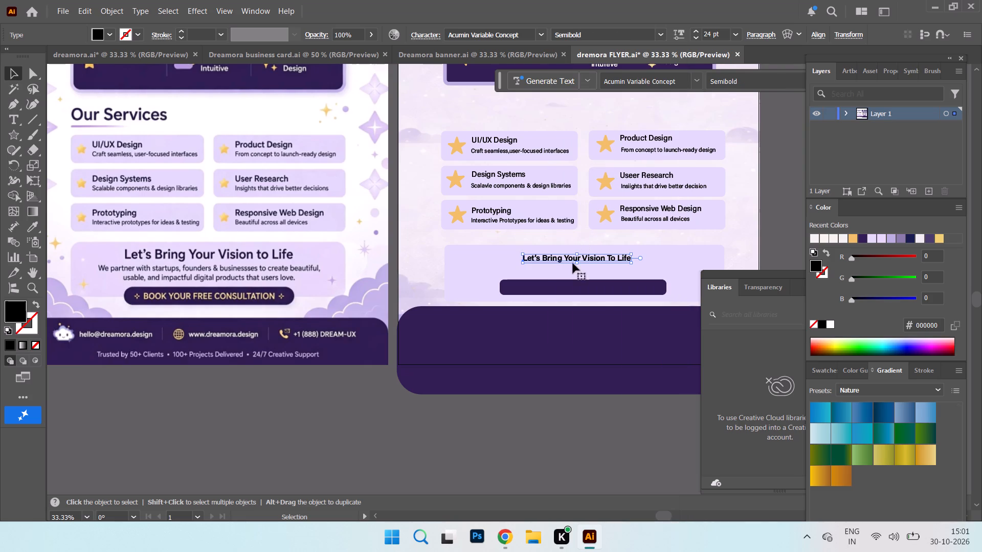
click(585, 259)
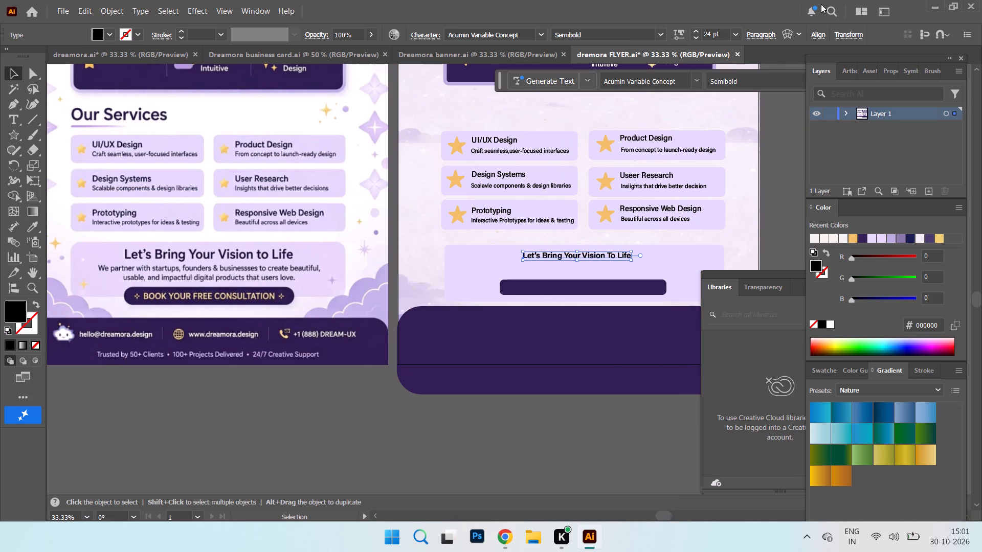
click(733, 33)
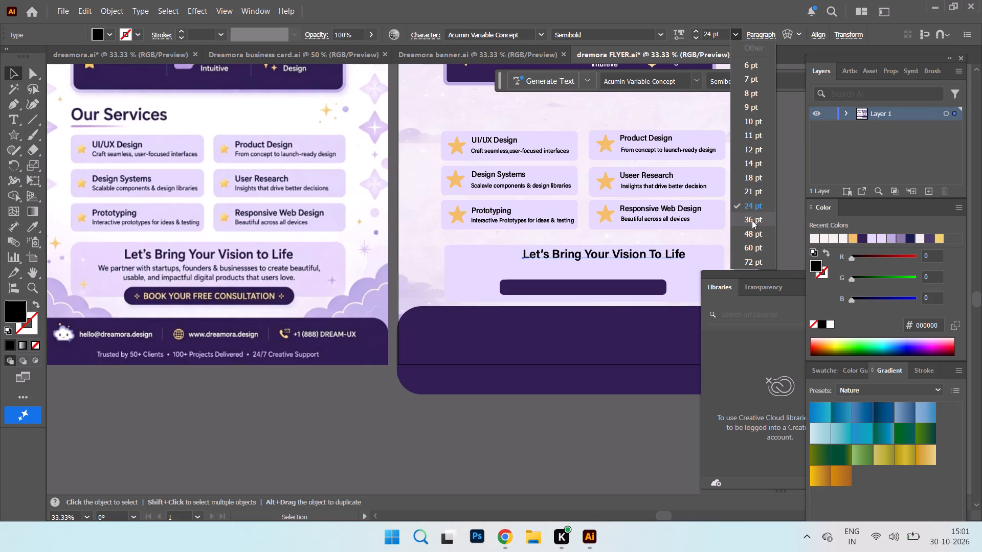
click(752, 220)
drag(644, 253, 628, 254)
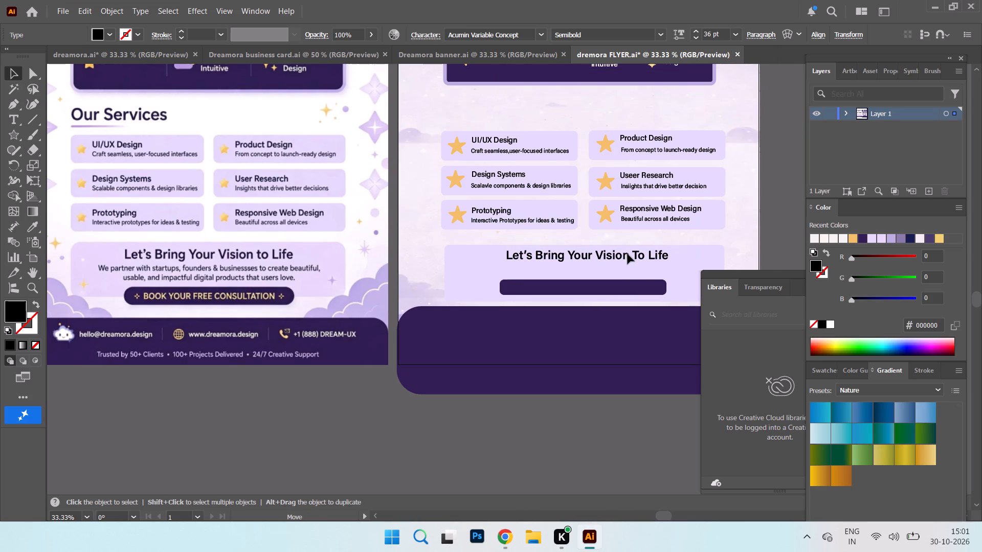
drag(628, 254, 626, 254)
click(626, 254)
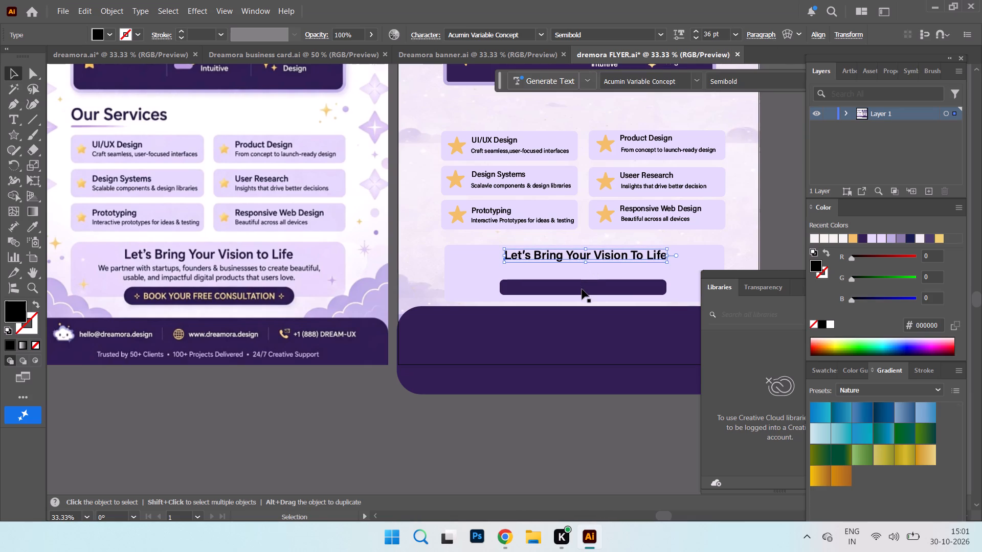
Move the dark rounded button bar slightly down within the lavender panel to leave room beneath the heading.
drag(582, 289, 584, 295)
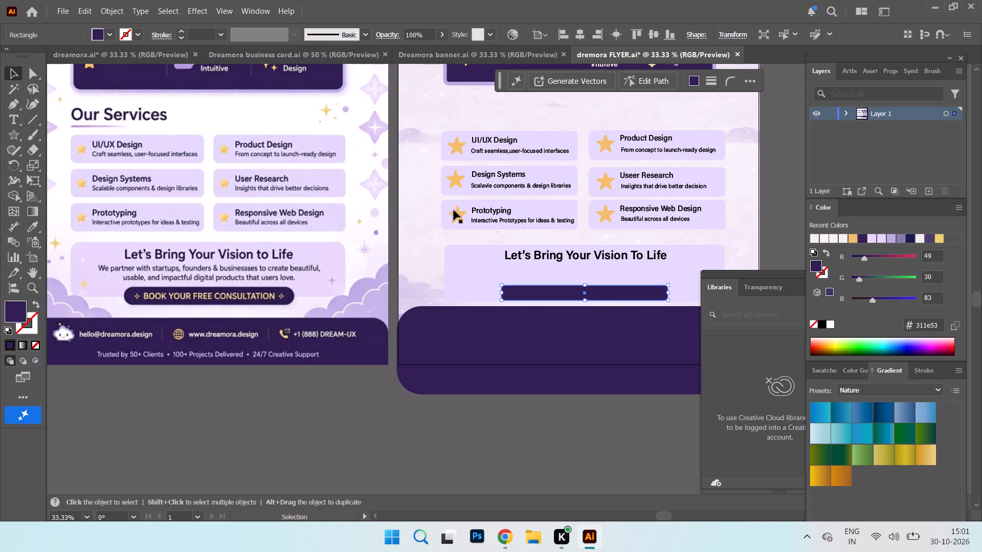
Add a description text line on the empty canvas below the flyer reading "We Partner With startups,Founders & business to create beautiful,".
click(514, 149)
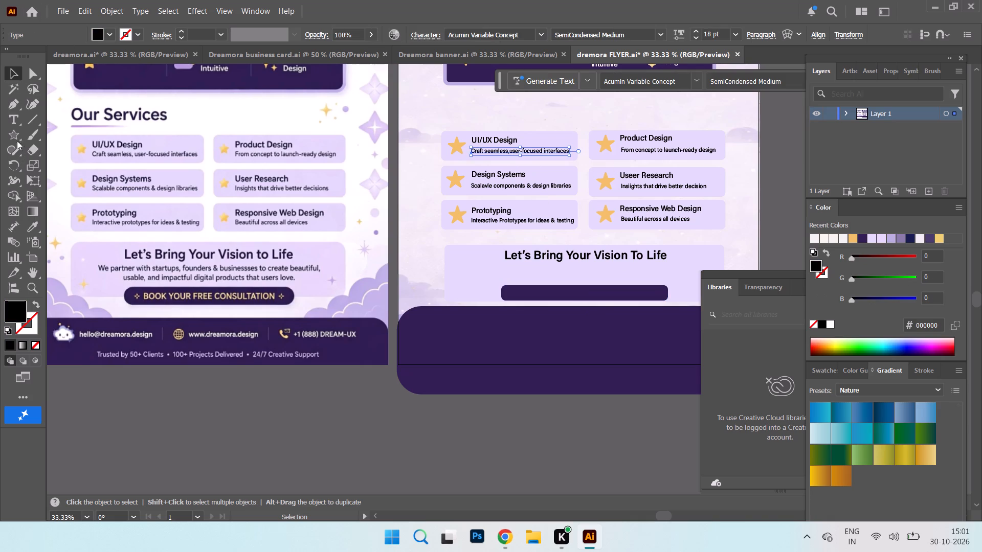
click(15, 120)
click(373, 424)
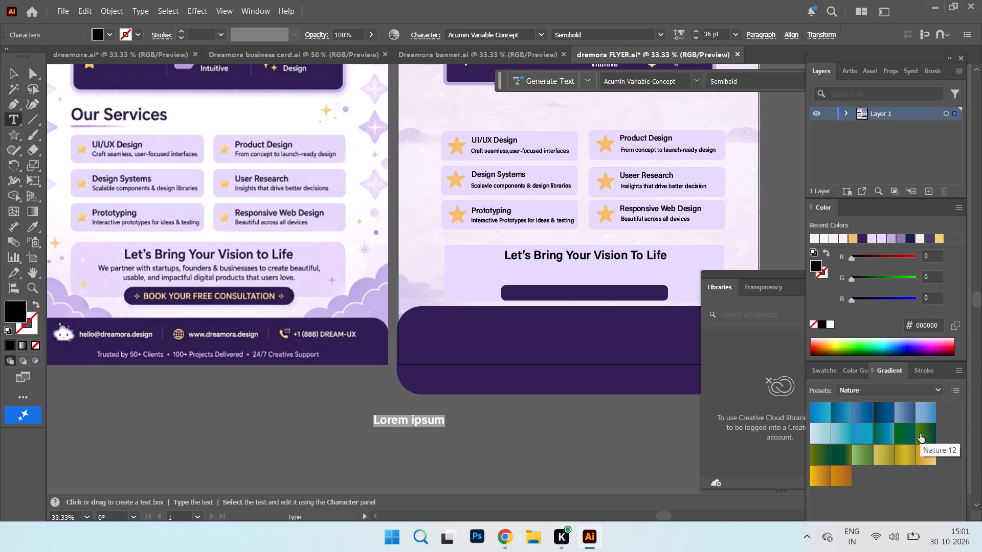
key(w)
text(e)
key(space)
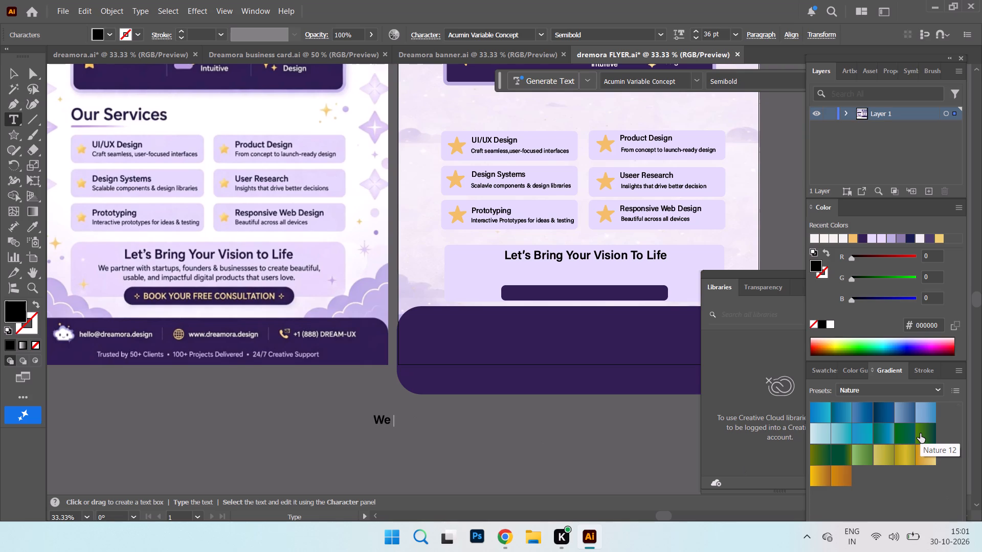
key(p)
text(ar)
text(tner)
key(space)
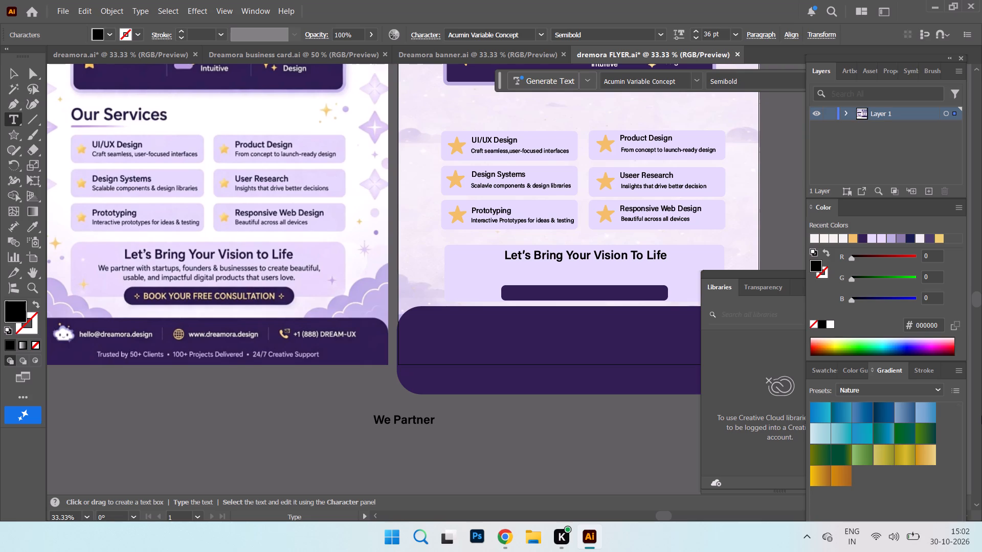
key(w)
key(t)
key(BackSpace)
text(ith)
key(space)
text(sta)
text(rt)
key(u)
text(ps)
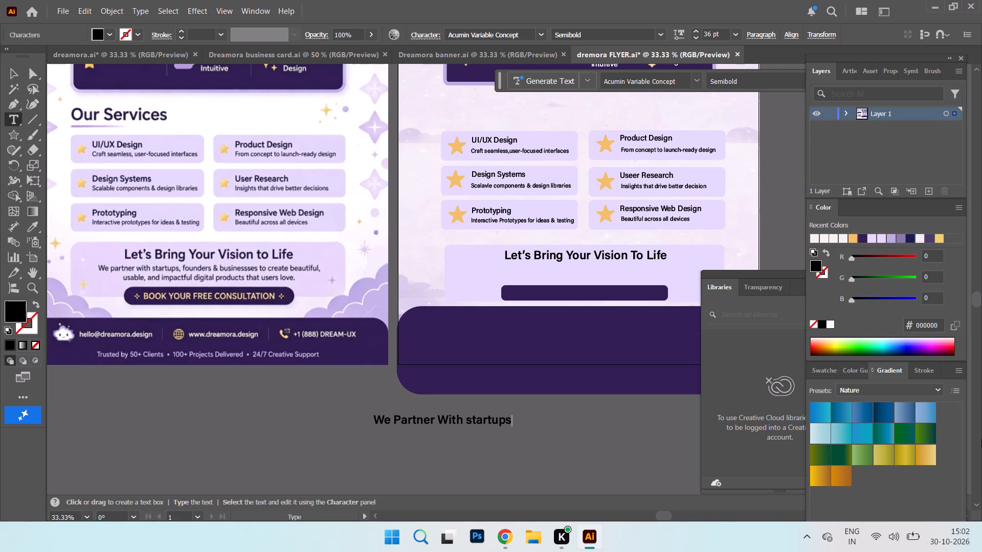
key(apostrophe)
key(BackSpace)
key(semicolon)
key(Down)
key(BackSpace)
key(comma)
text(oun)
text(drs)
key(BackSpace)
key(BackSpace)
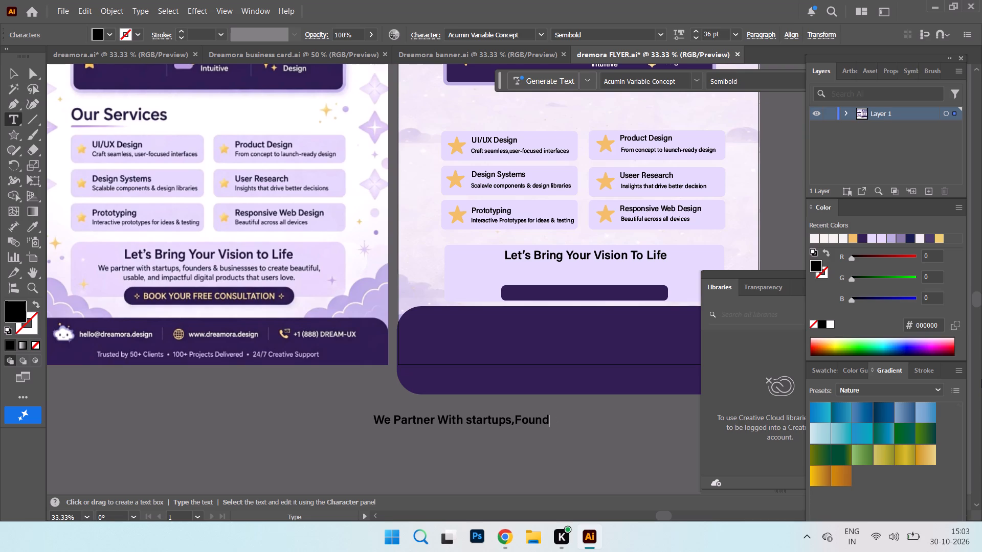
text(ers)
key(space)
key(shift+ampersand)
key(space)
text(bus)
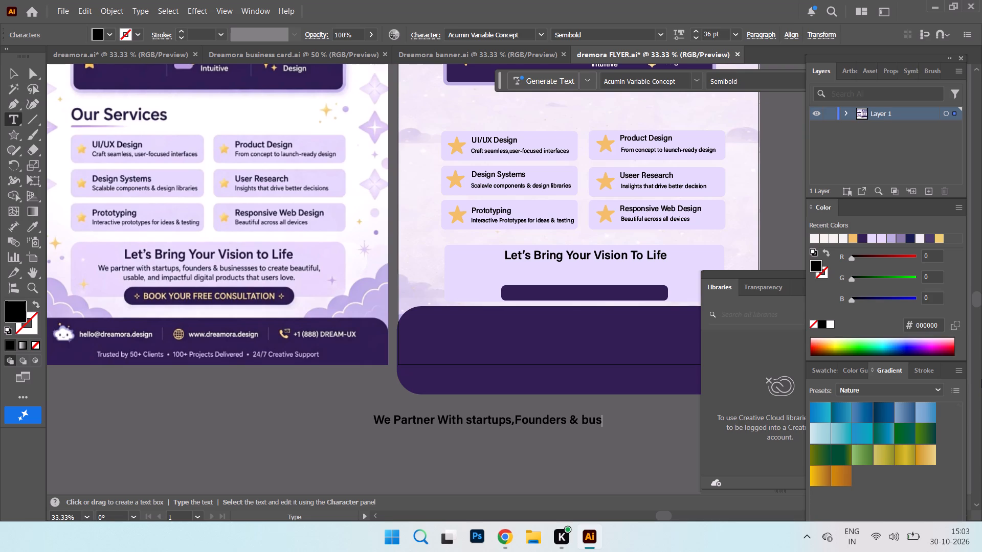
text(iness)
key(space)
text(to)
key(space)
key(c)
text(reate)
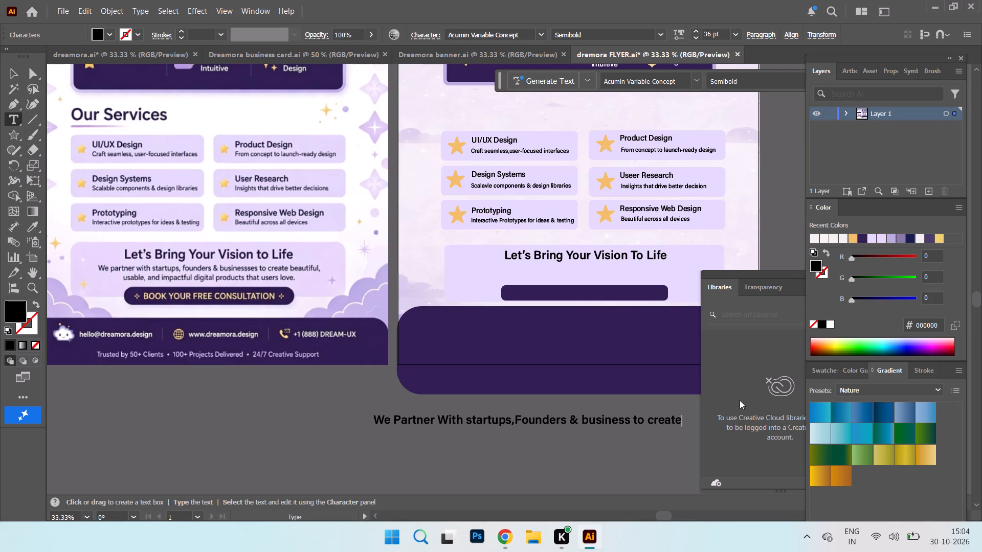
key(space)
text(bea)
text(uti)
drag(660, 513, 665, 515)
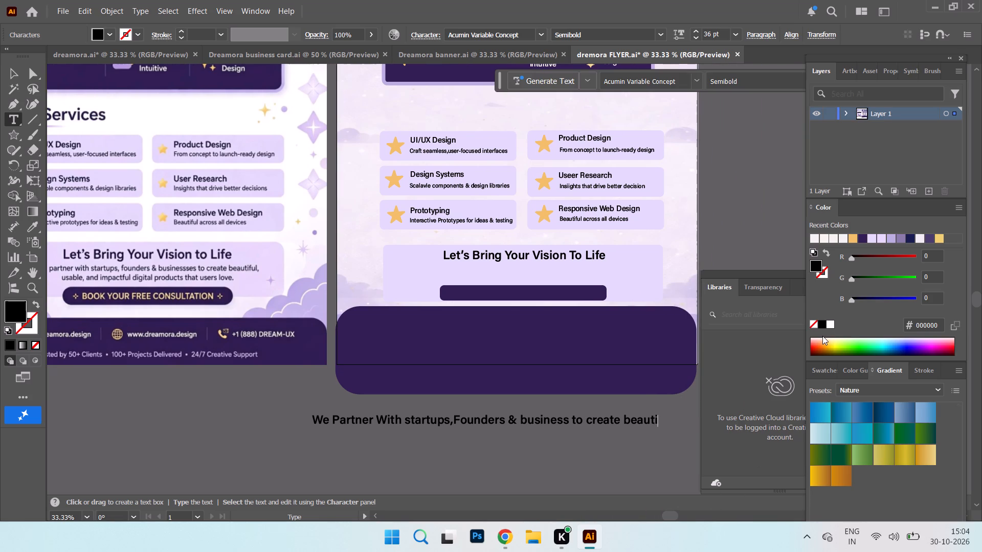
text(ful)
key(comma)
Continue the description on a second line with "usable".
key(Return)
text(usa)
text(ble)
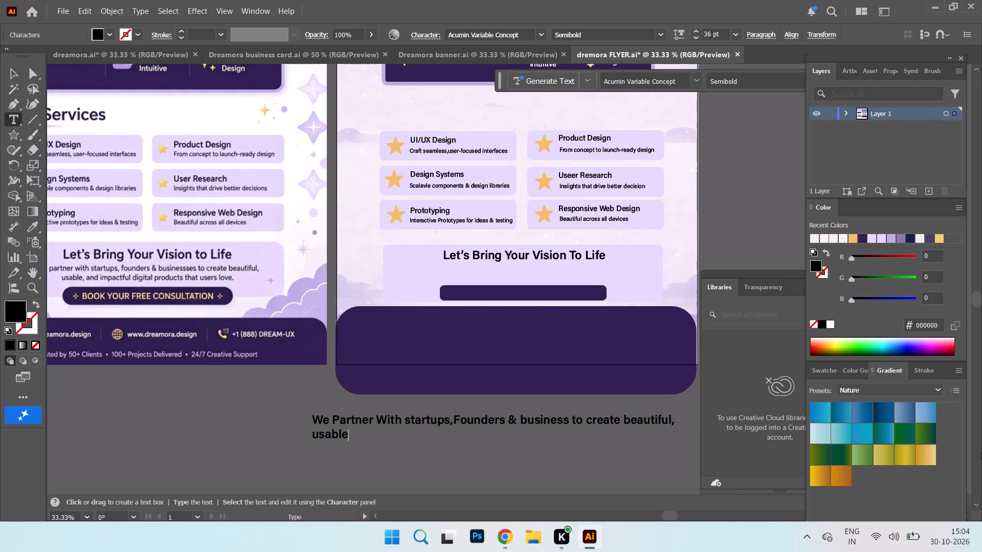
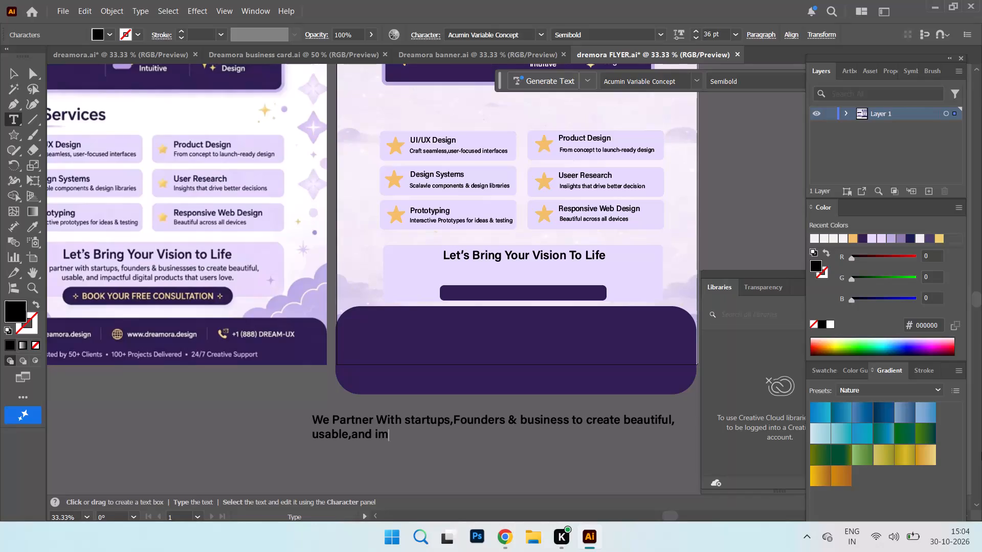
Complete the description's second line so it reads "usable,and impactful digit product that users love.".
text(pac)
key(t)
text(ful)
key(space)
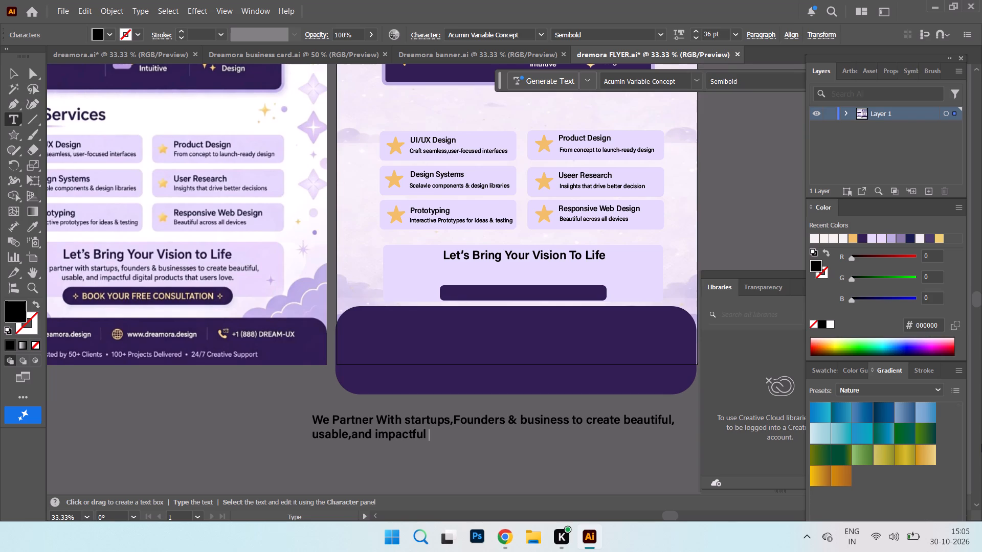
key(d)
key(i)
text(gi)
text(t)
key(space)
text(product)
key(space)
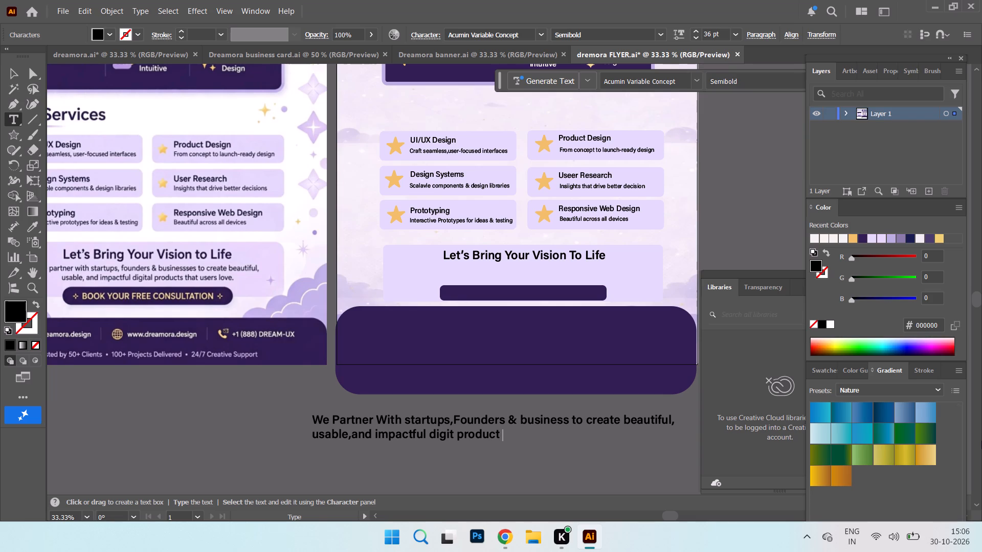
text(that)
key(space)
text(users)
key(space)
text(love)
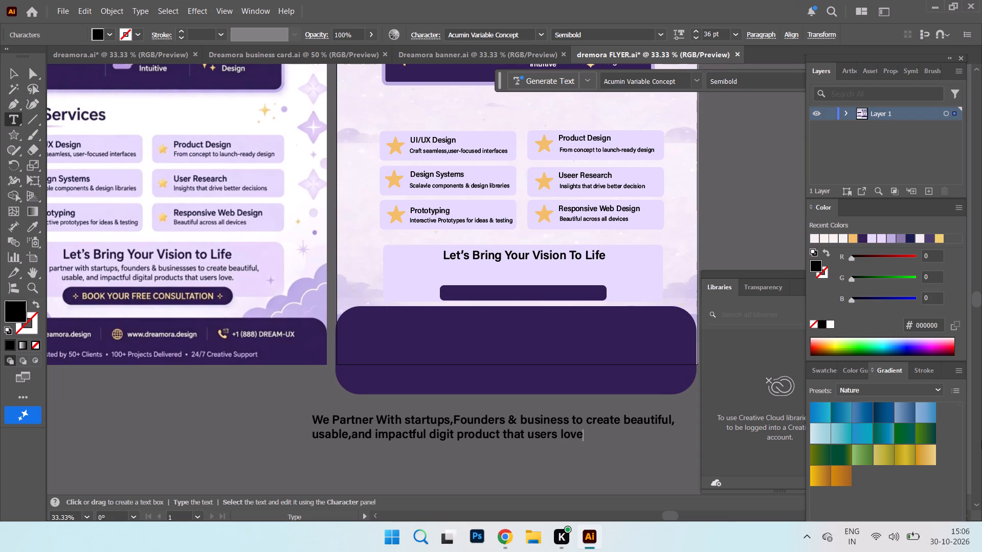
key(period)
click(18, 76)
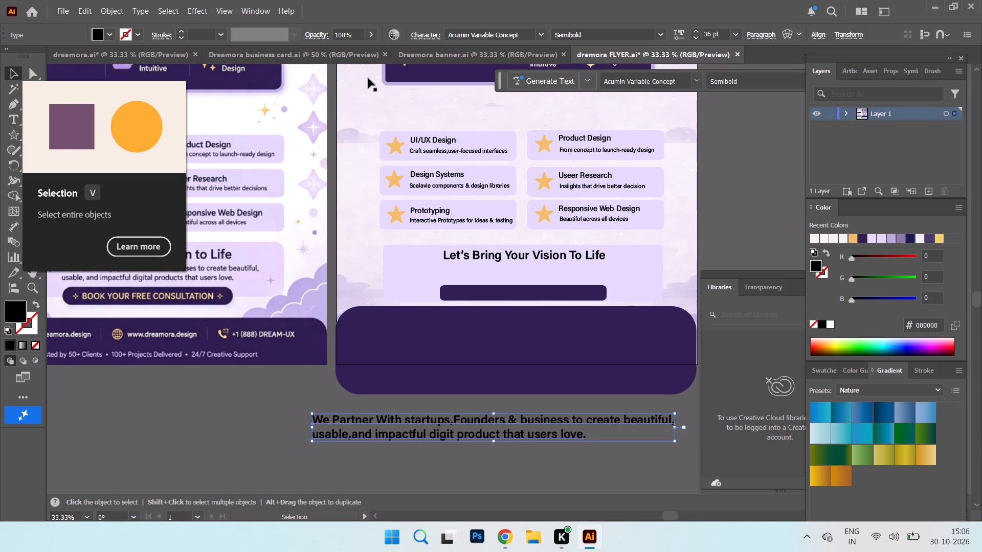
Centre-align the two-line description paragraph.
click(766, 35)
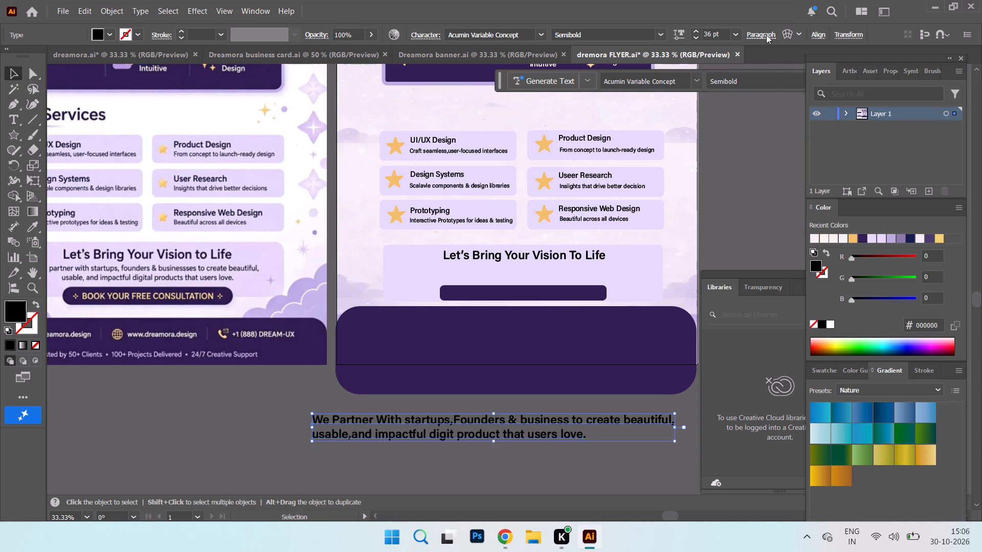
click(660, 56)
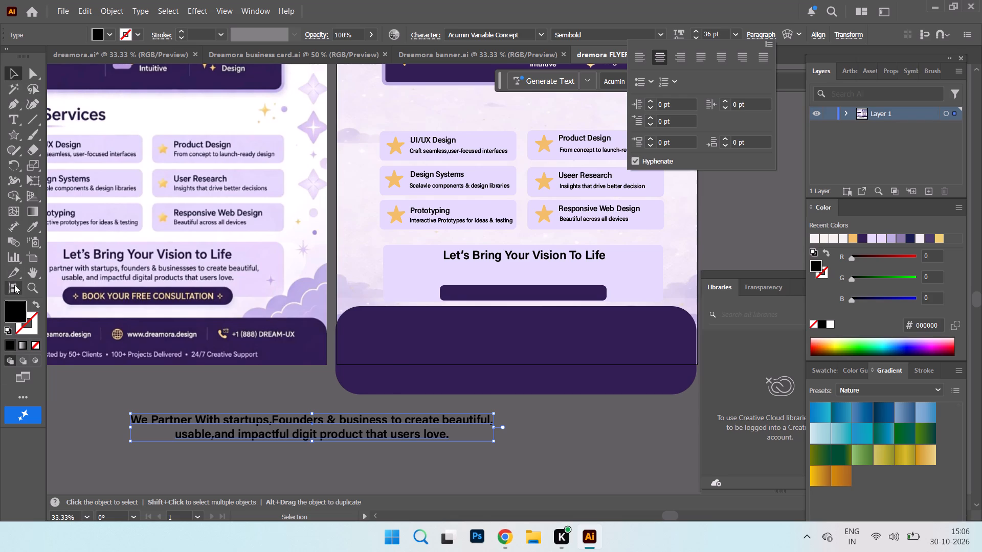
Recolour the description text to dark navy #100733, sampled from the reference flyer's "Let's Bring Your Vision to Life" heading.
double_click(16, 306)
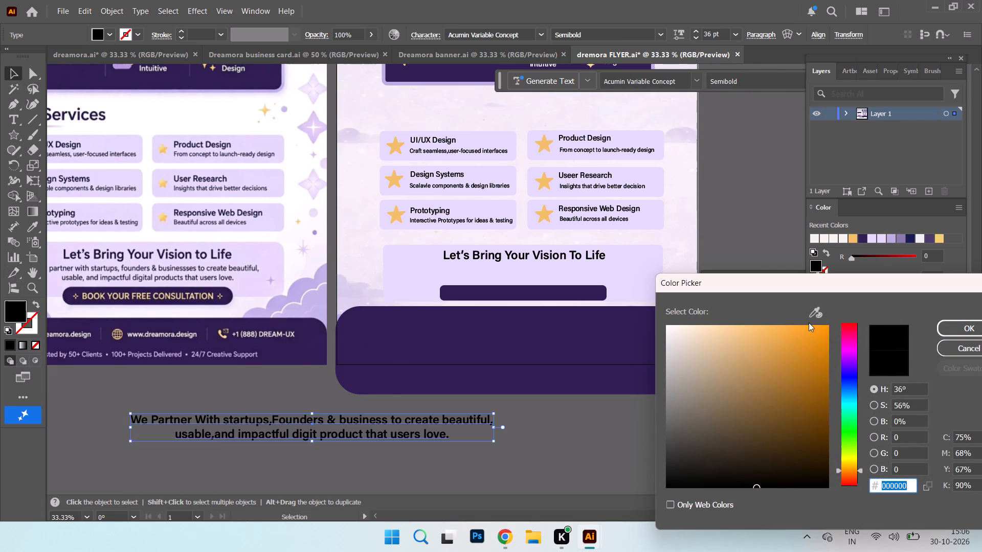
click(810, 313)
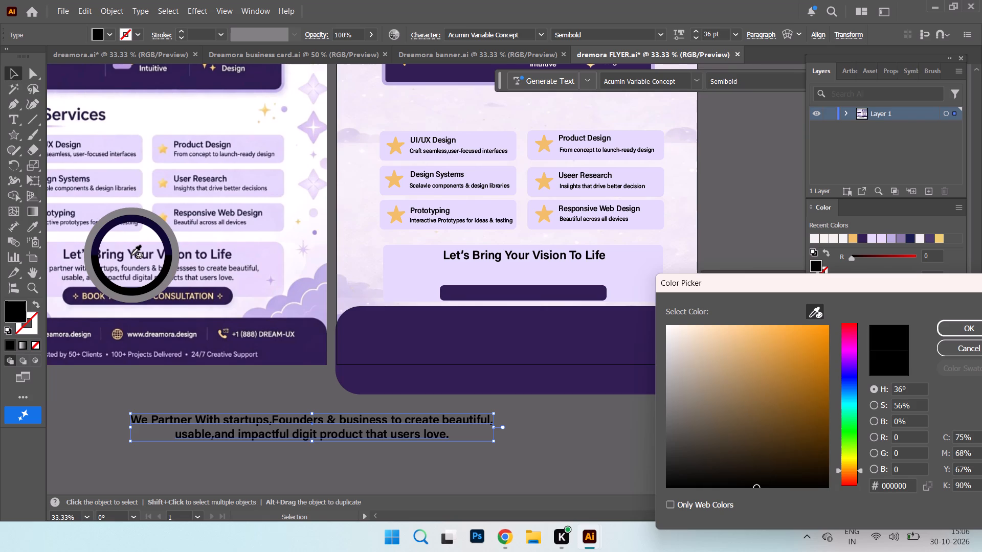
click(131, 255)
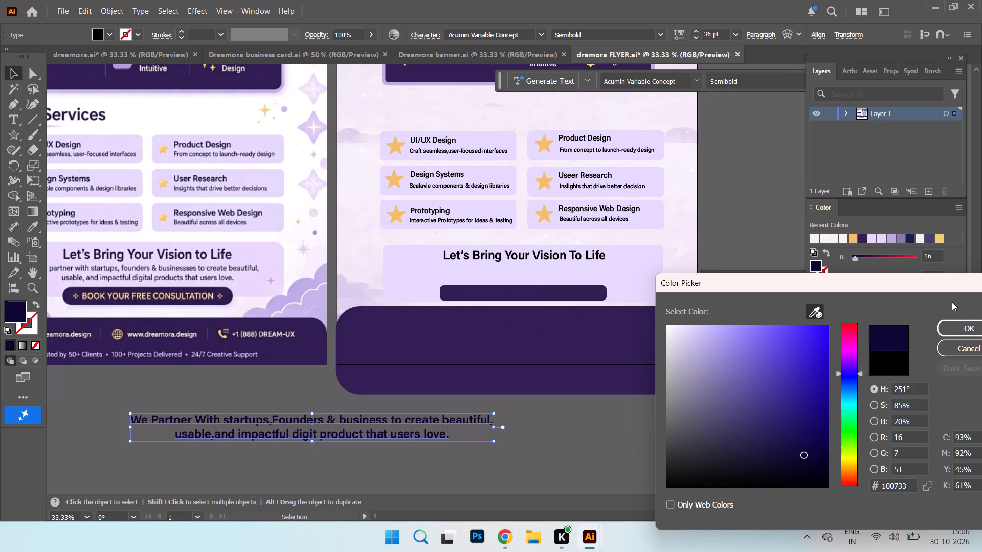
click(972, 320)
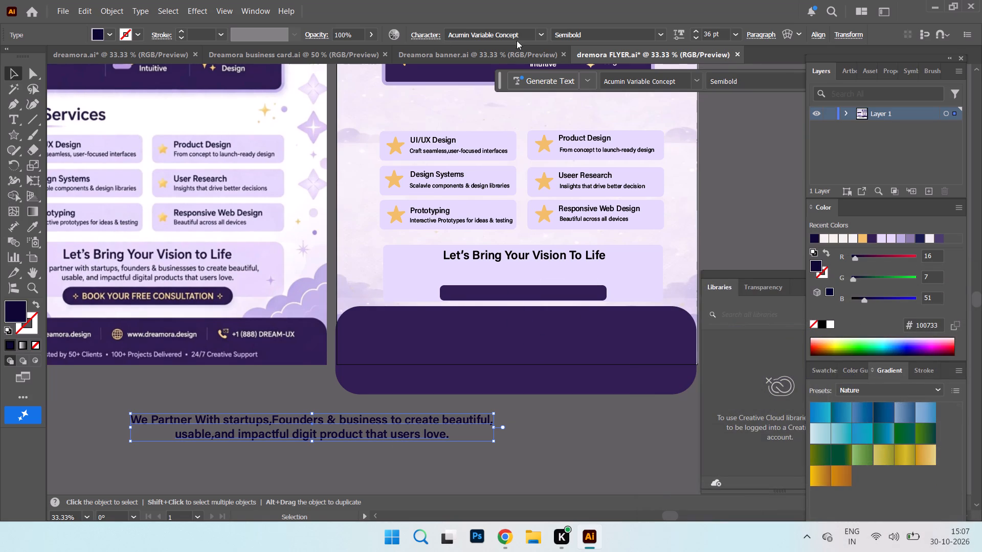
Reduce the description to 21 pt and place it in the lavender panel between the heading and the dark button bar.
click(731, 35)
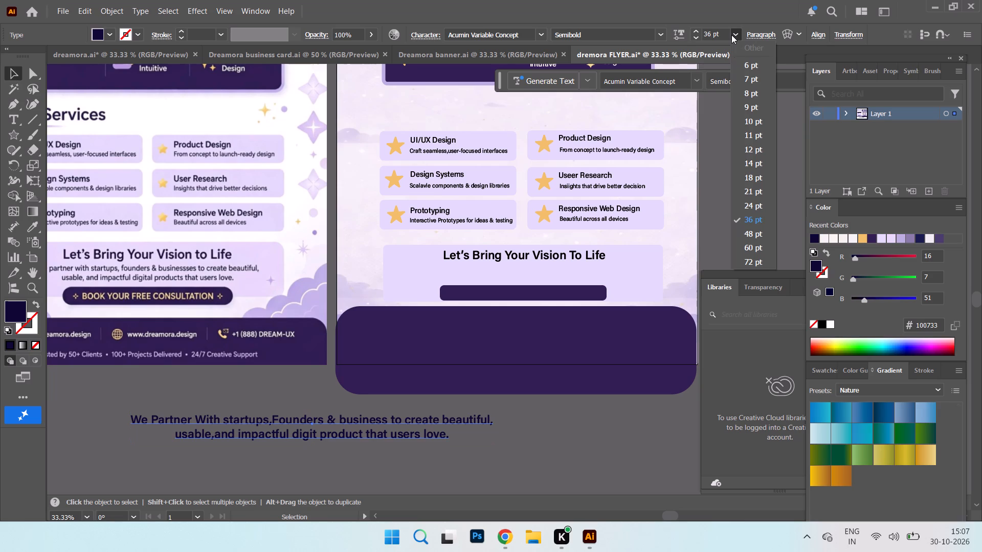
click(765, 194)
drag(366, 423, 583, 268)
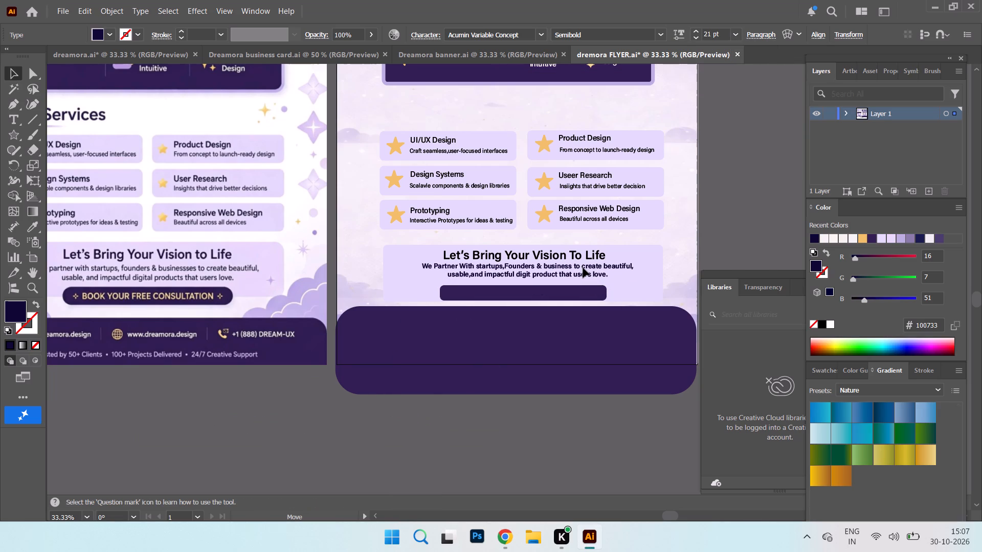
drag(583, 268, 583, 271)
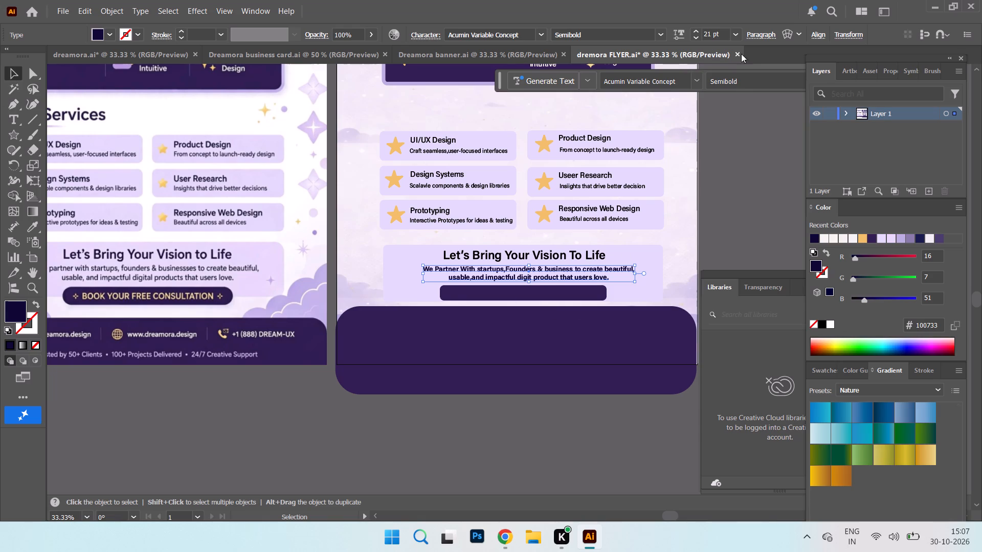
Set the description text to 24 pt in the Medium weight.
click(739, 33)
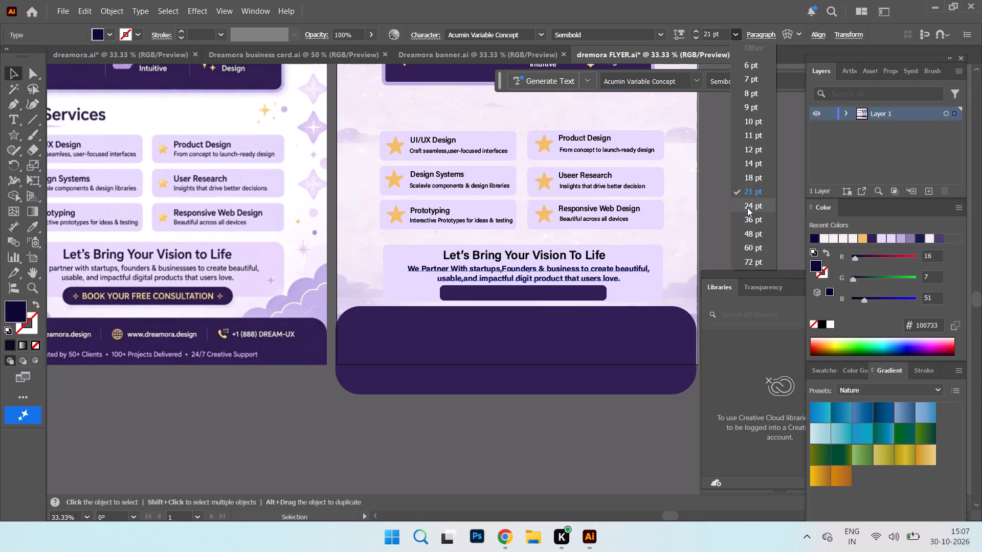
click(747, 208)
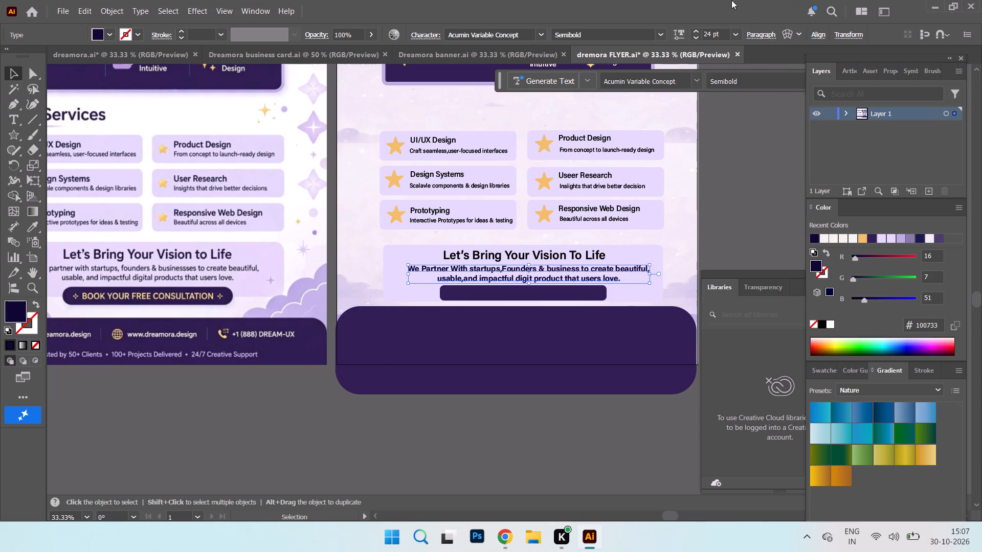
click(657, 36)
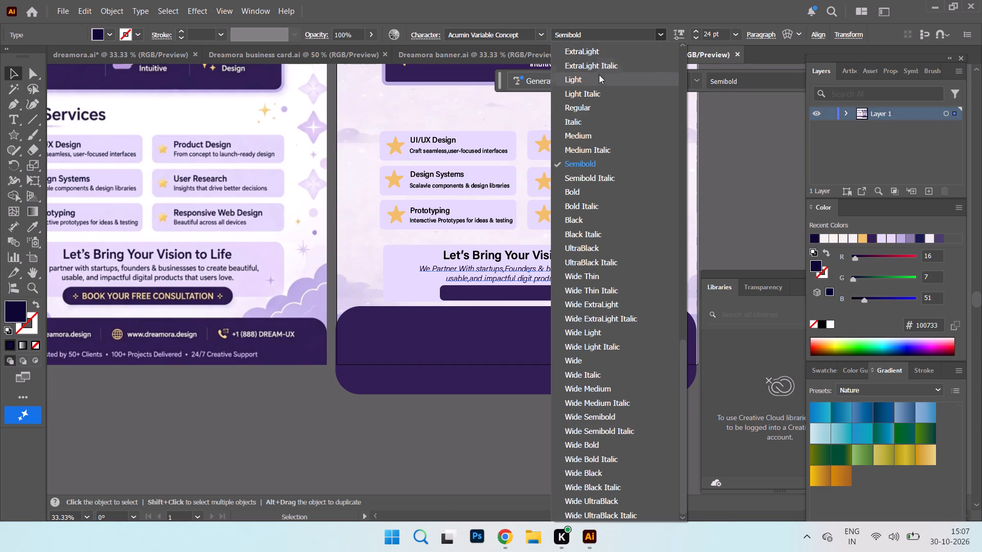
click(590, 140)
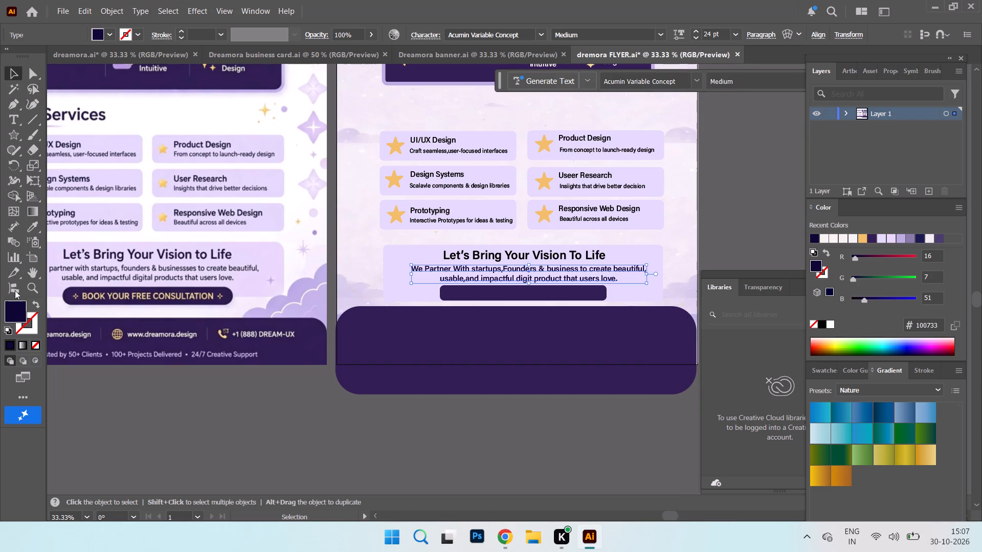
Place a new text line on the empty canvas below the flyer for the button label.
click(11, 119)
click(335, 416)
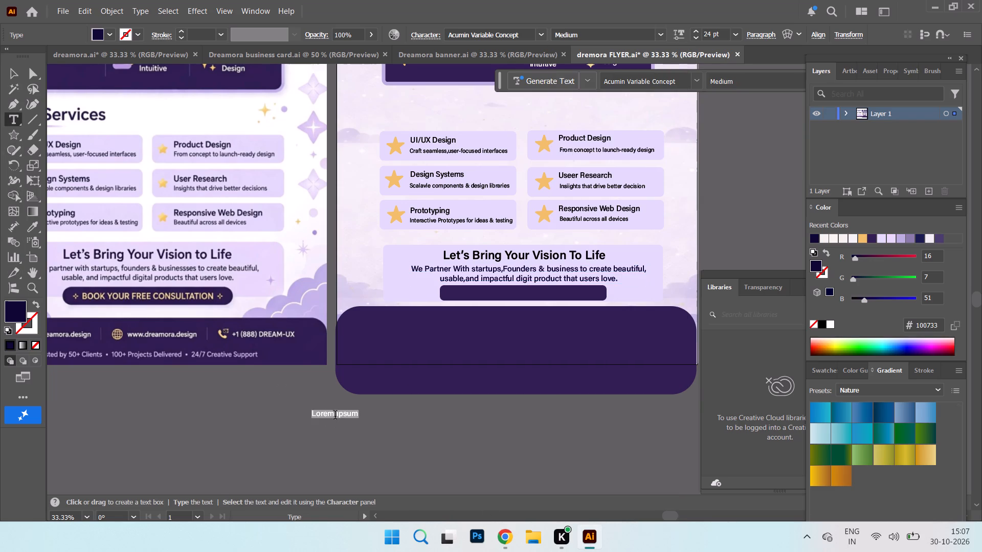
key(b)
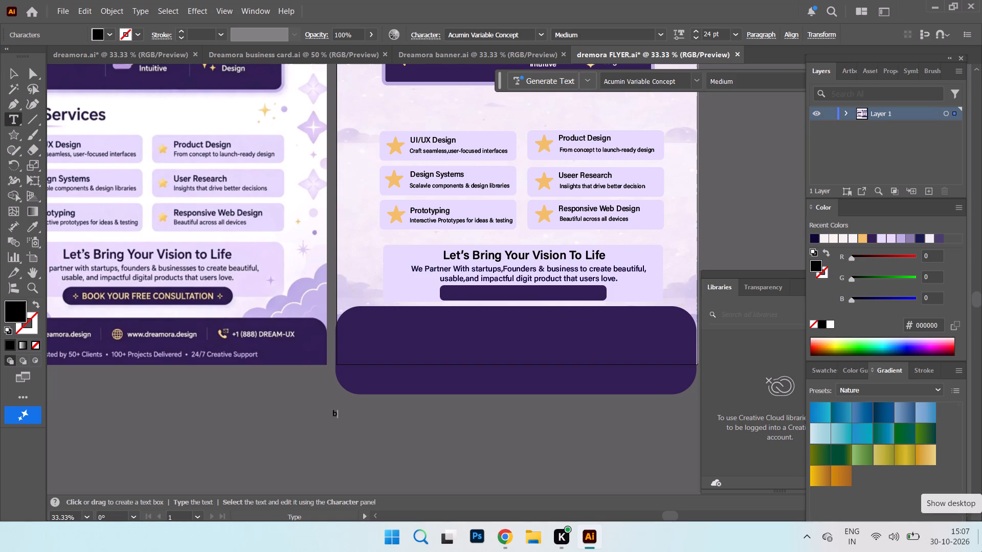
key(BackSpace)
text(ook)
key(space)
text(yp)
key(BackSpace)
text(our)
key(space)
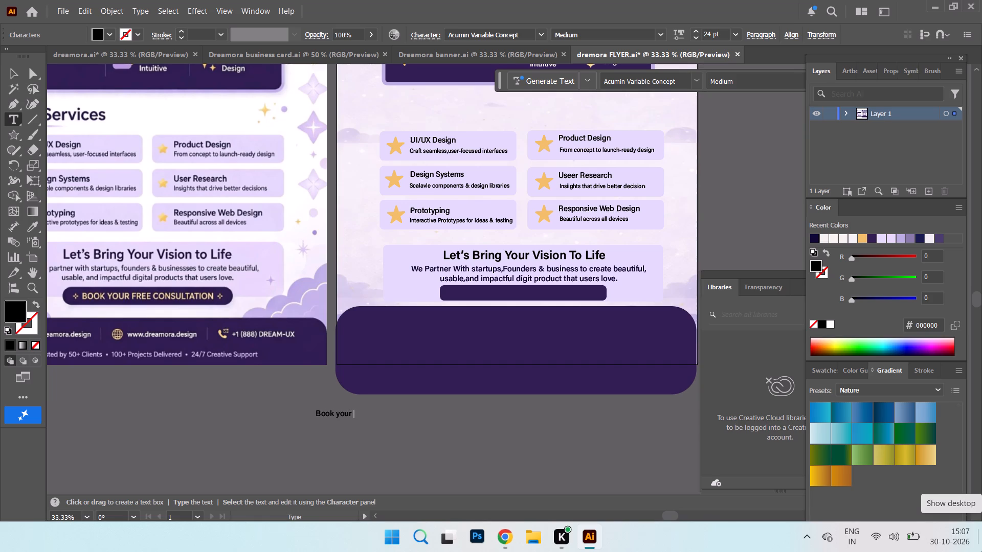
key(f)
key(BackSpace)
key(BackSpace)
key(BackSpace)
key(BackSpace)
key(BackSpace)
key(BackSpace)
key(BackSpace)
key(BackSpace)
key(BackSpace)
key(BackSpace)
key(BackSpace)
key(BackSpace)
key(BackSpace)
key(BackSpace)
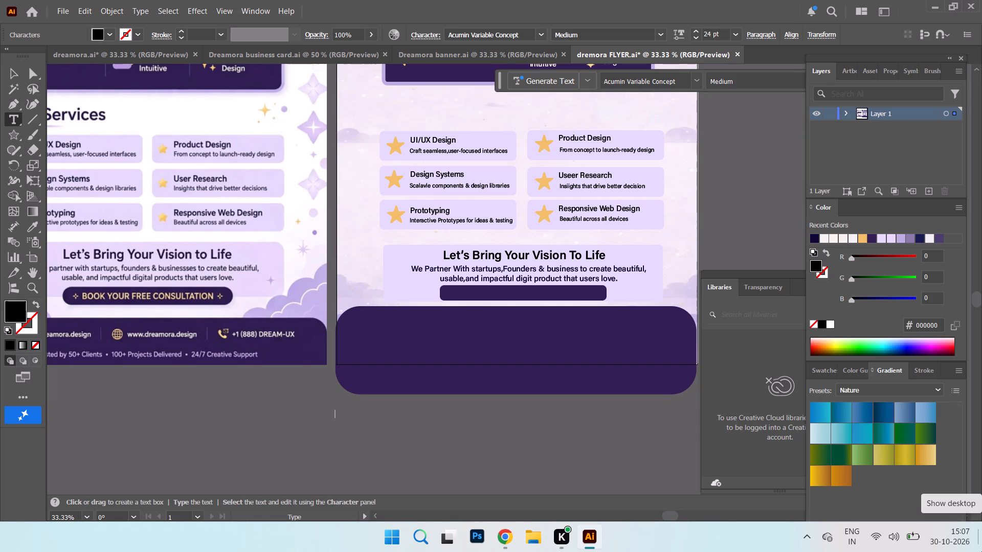
Write "BOOK YOUR FREE CONSULTATION" as the button label on the empty canvas below the flyer.
text(BOOK)
key(space)
text(YOUT)
key(space)
key(BackSpace)
key(BackSpace)
key(r)
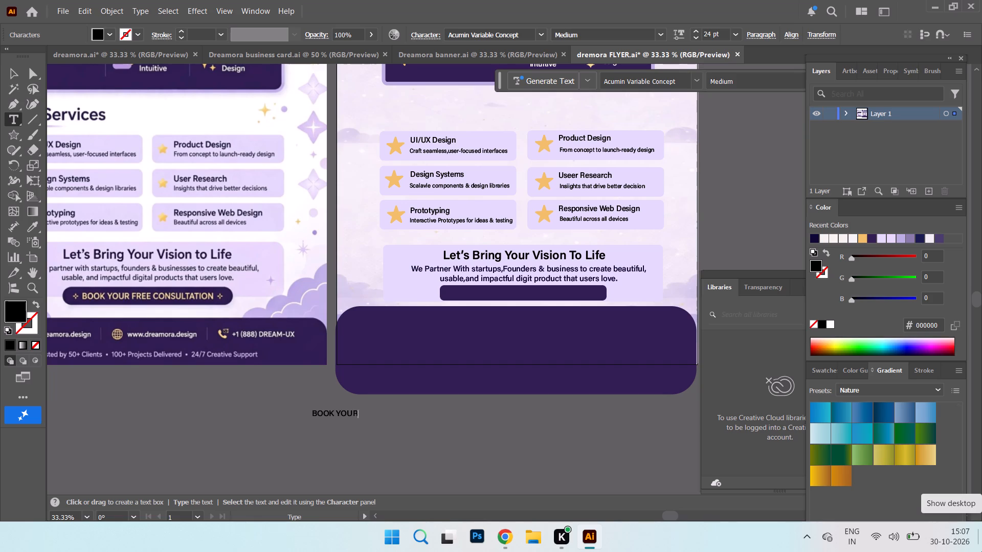
key(space)
text(FREE CON)
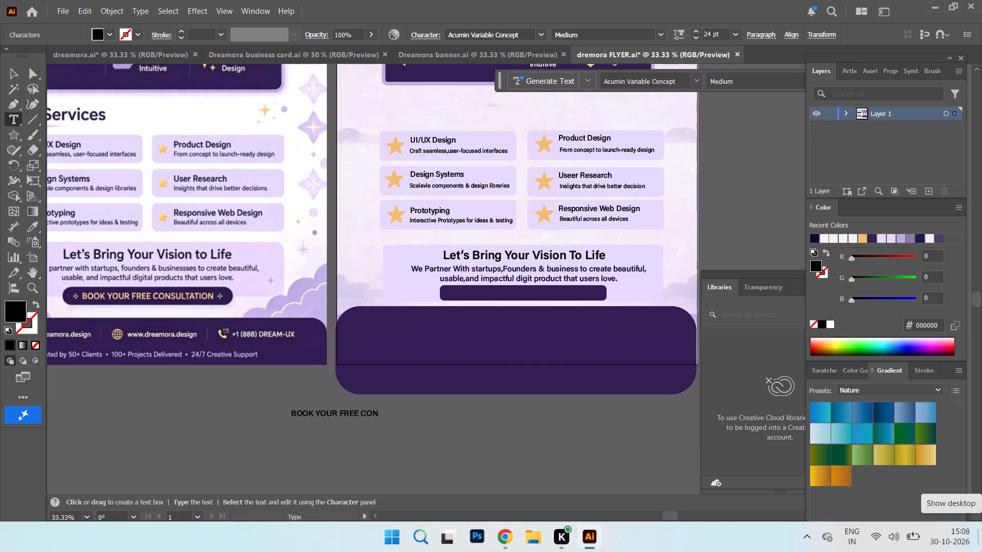
text(SUL)
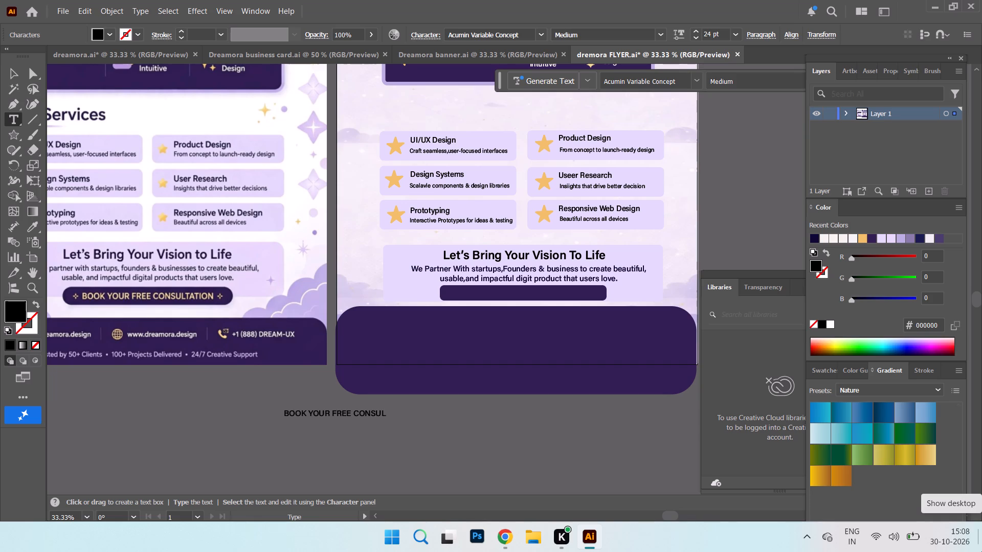
text(TATION)
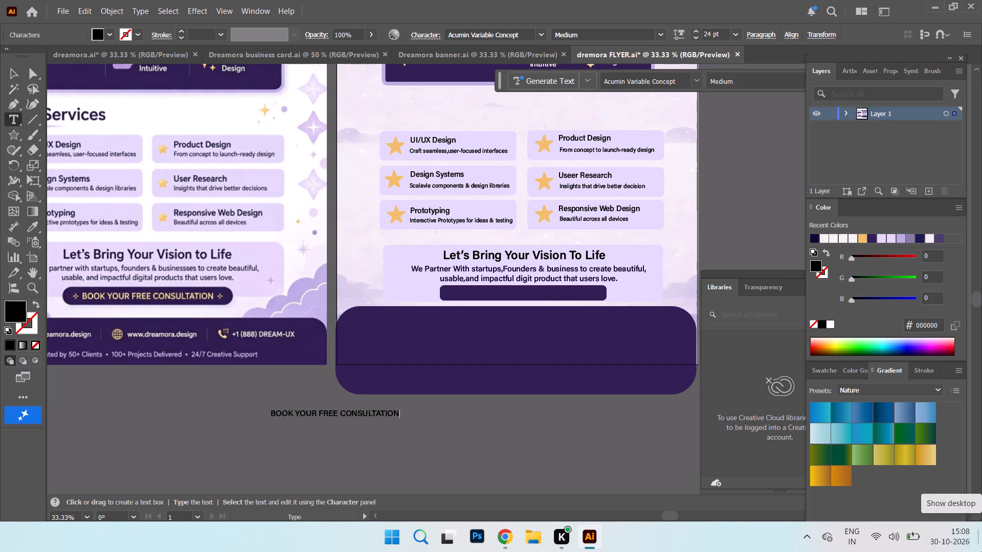
click(8, 67)
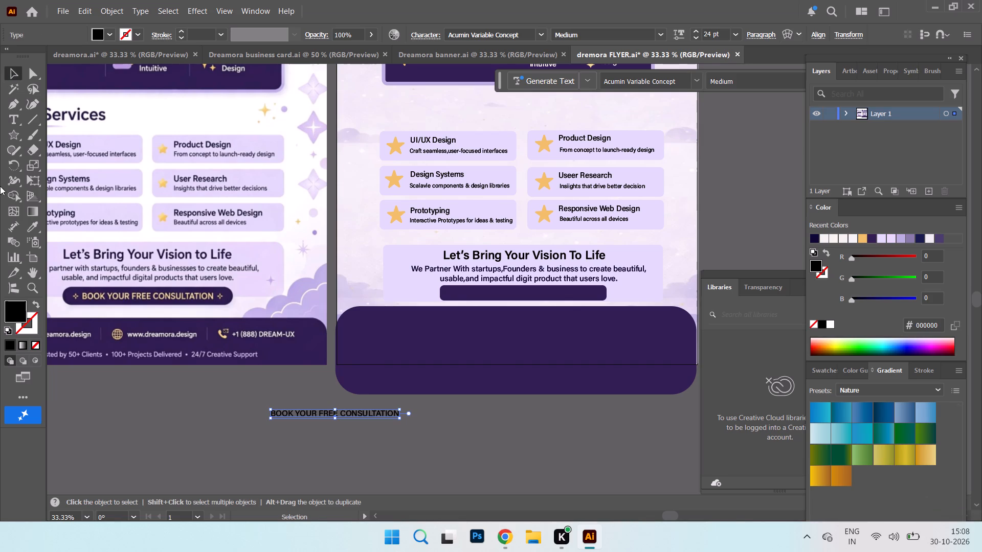
Recolour the button label to pale gold #efd5a3, sampled from the reference flyer's "BOOK YOUR FREE CONSULTATION" lettering.
double_click(13, 309)
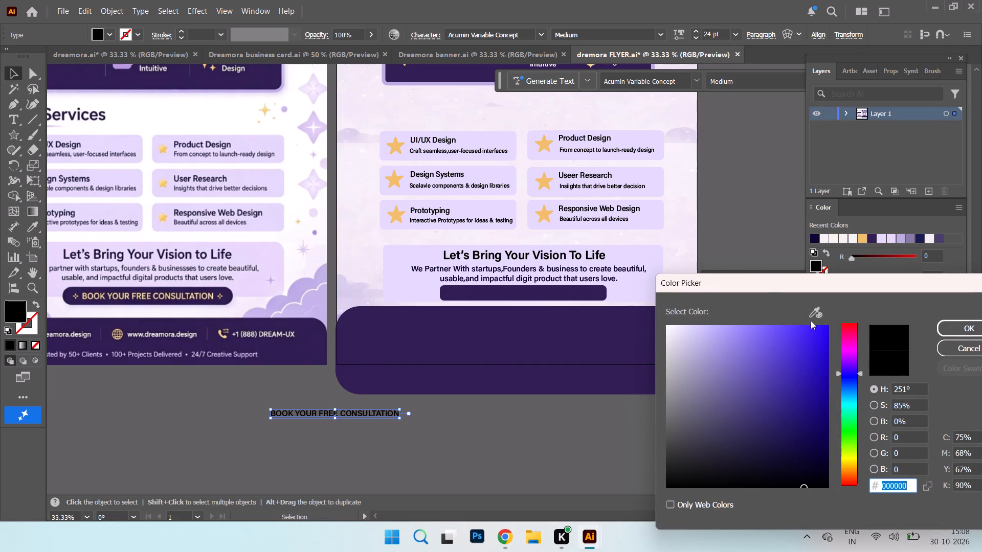
click(809, 313)
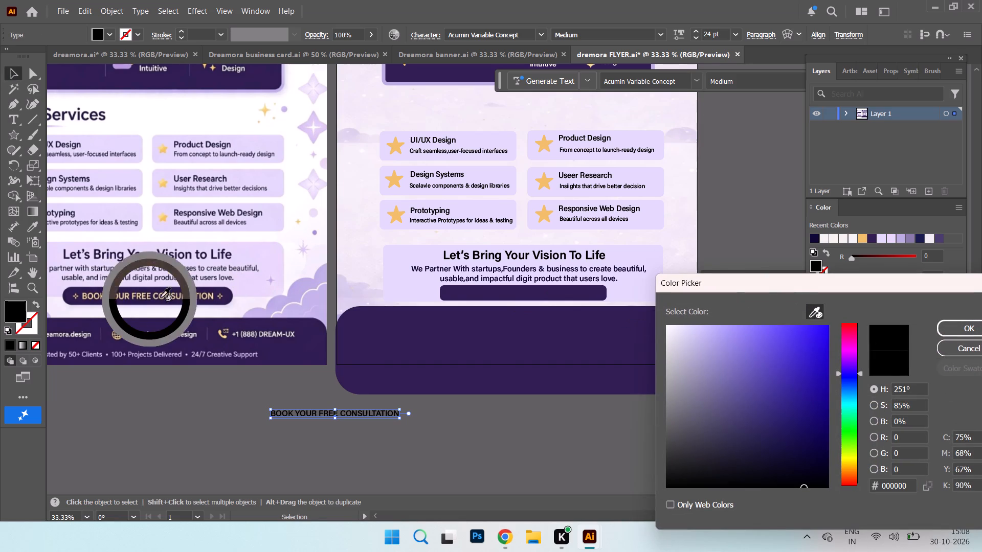
click(169, 297)
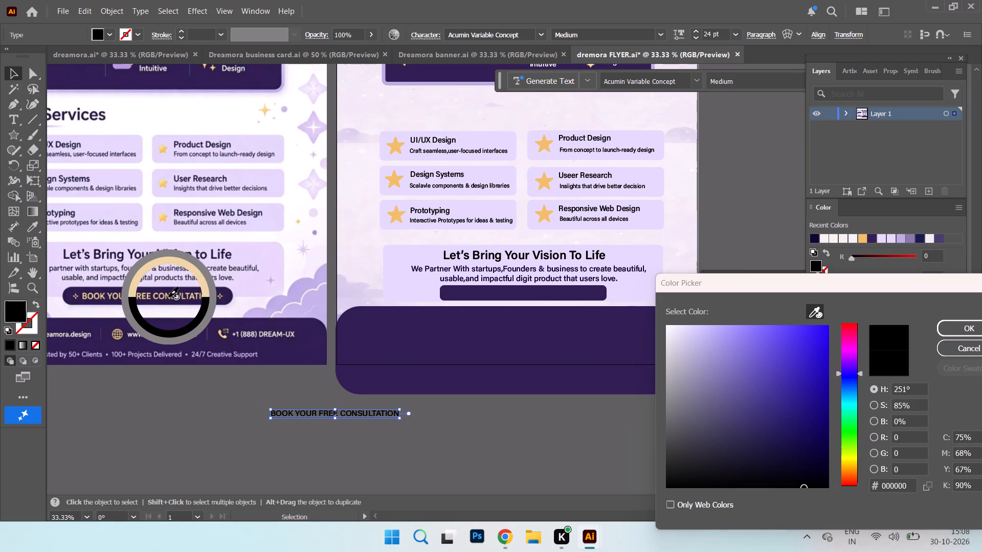
click(959, 329)
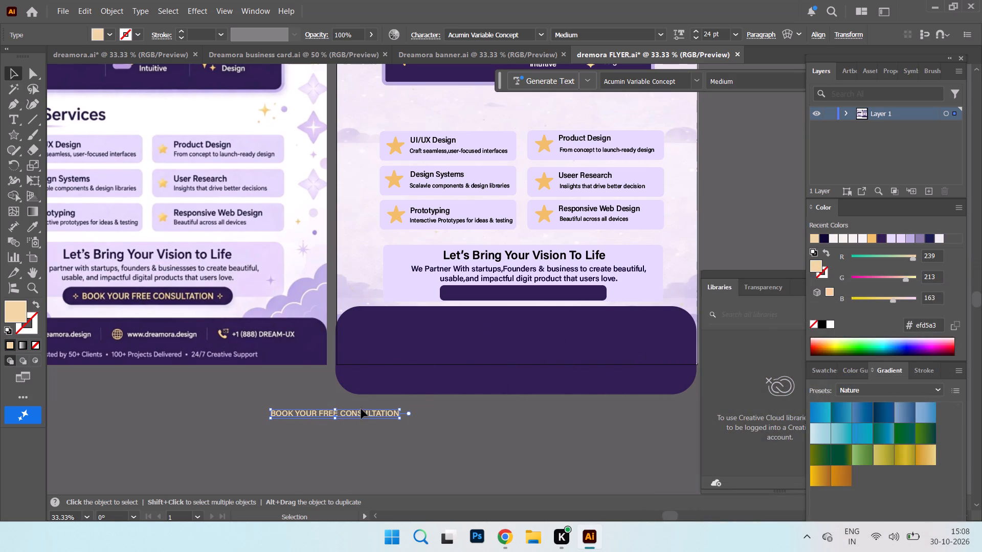
Move the button label onto the dark button bar beneath the description in the lavender panel.
drag(357, 416, 544, 294)
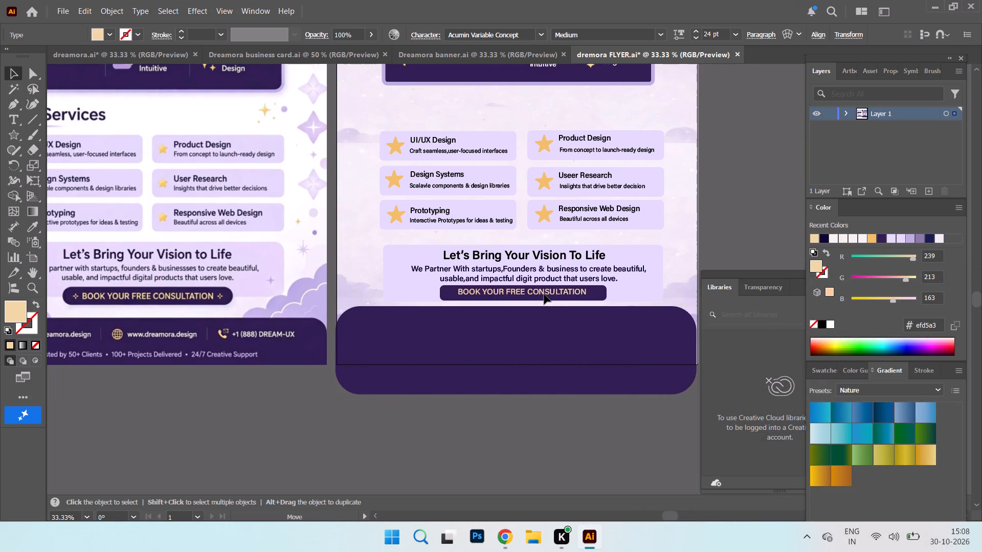
drag(544, 294, 543, 294)
click(543, 294)
Adjust the dark button bar to about 498 by 49 pt and centre the label on it.
click(602, 292)
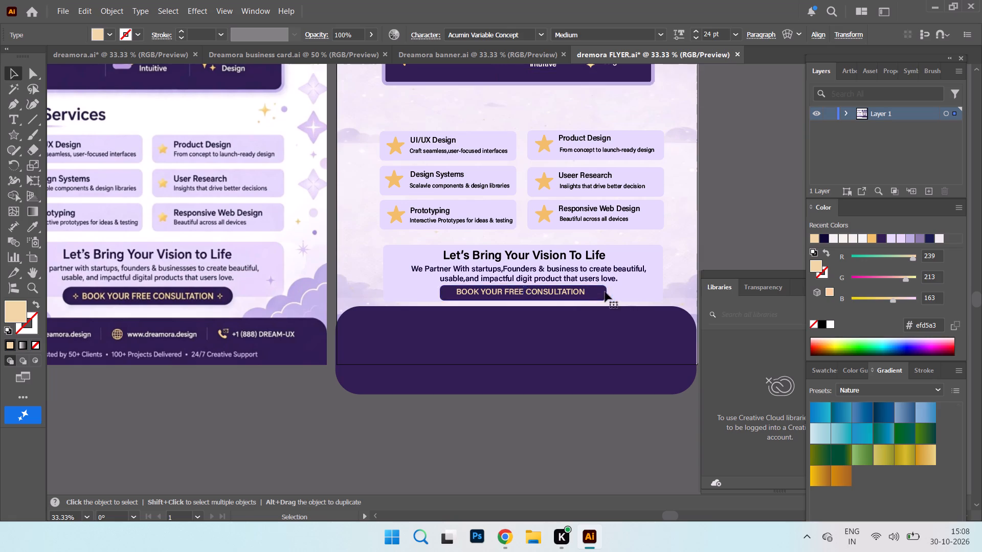
click(524, 301)
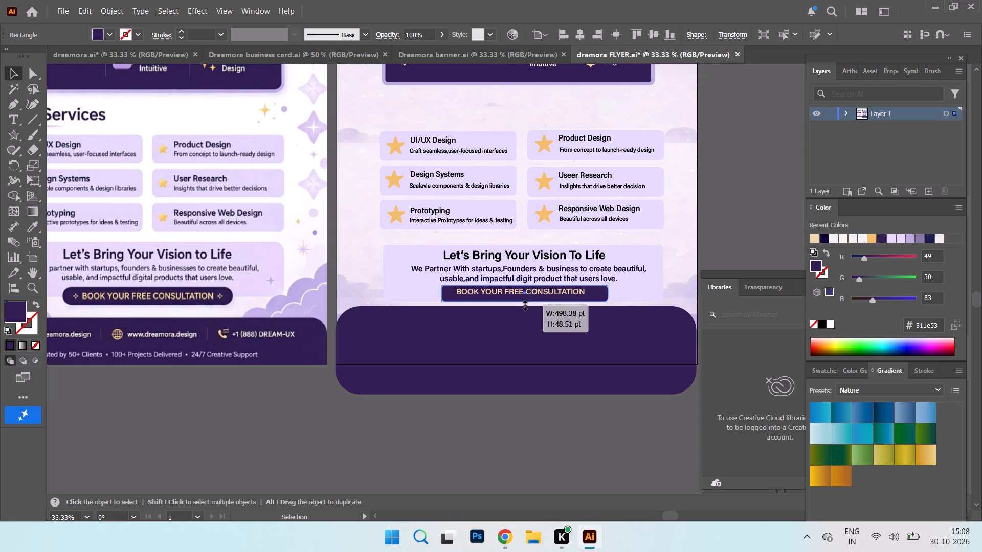
click(393, 439)
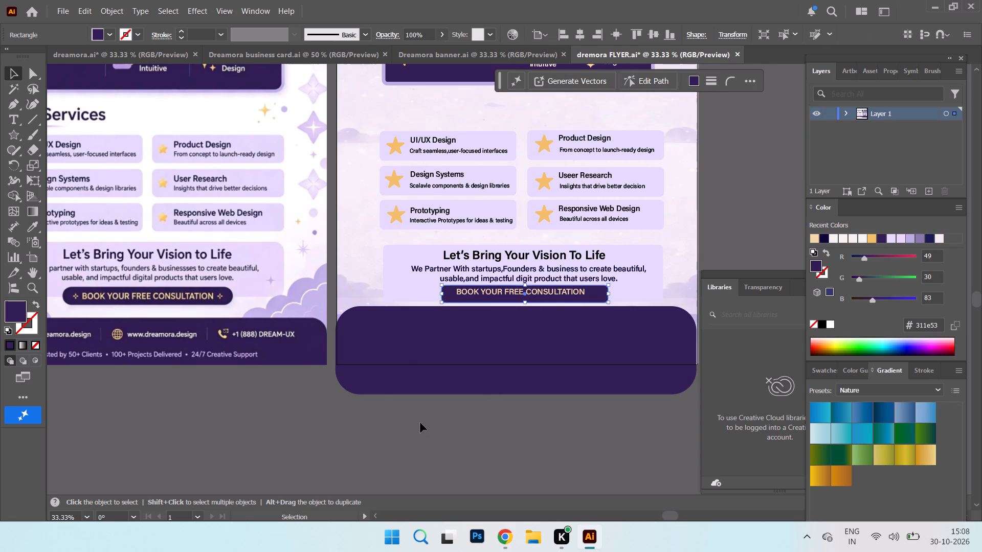
drag(535, 292, 533, 293)
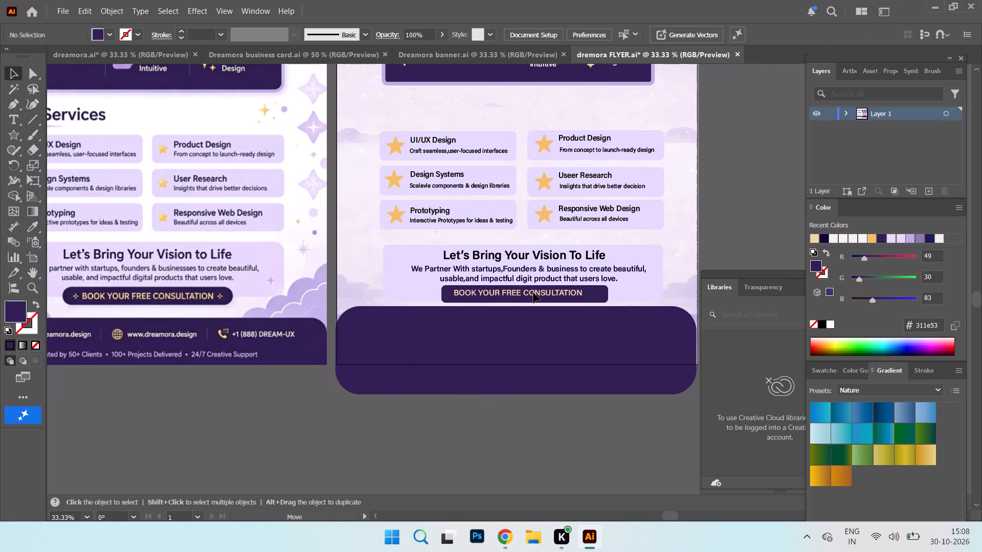
drag(533, 293, 543, 294)
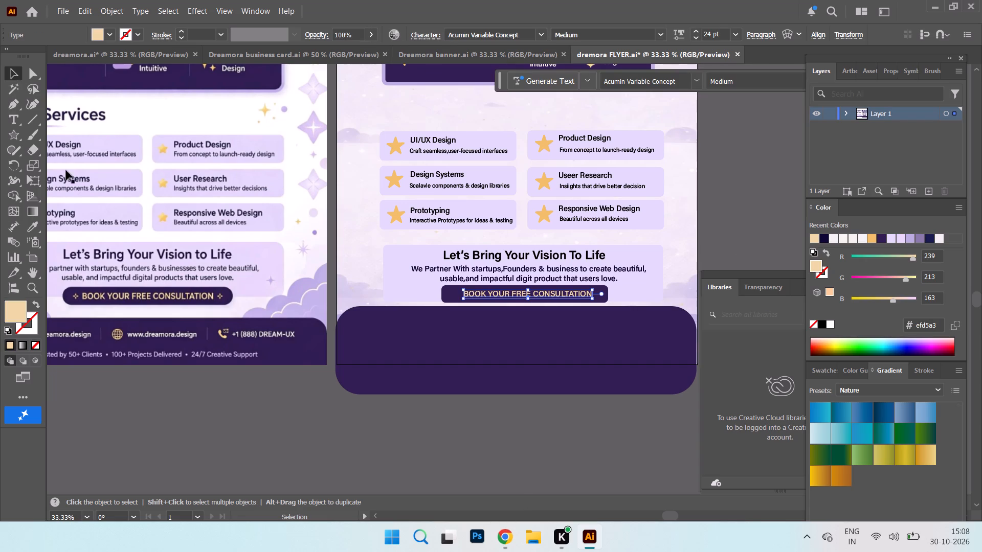
Save the flyer as dremora FLYER in Illustrator format, replacing the existing file, with the Illustrator 2020 version option.
click(65, 8)
click(88, 133)
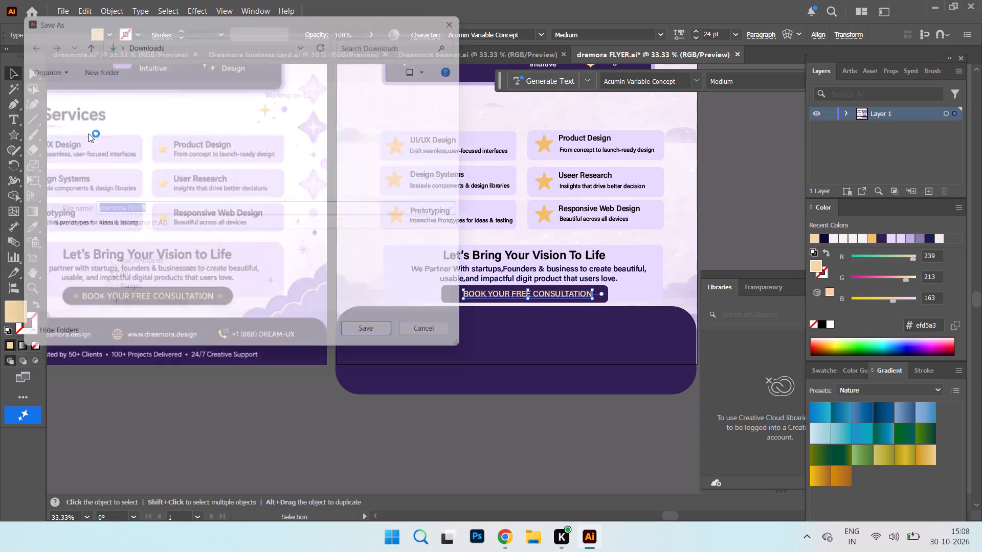
click(388, 348)
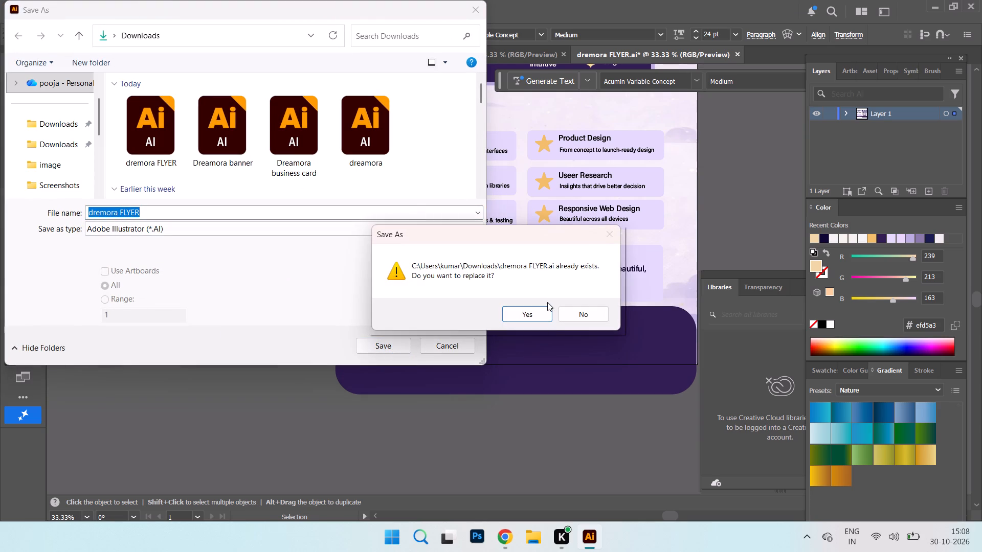
click(543, 311)
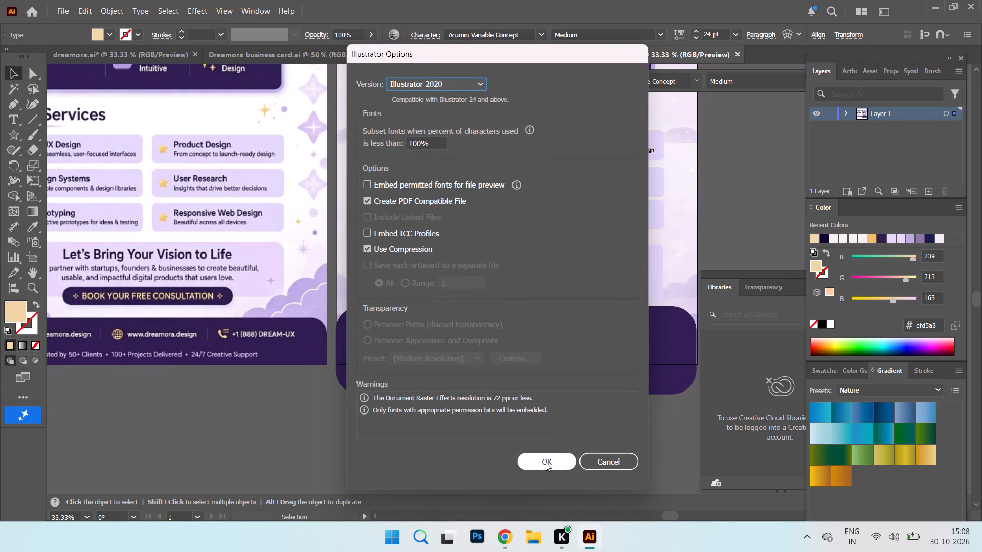
click(546, 462)
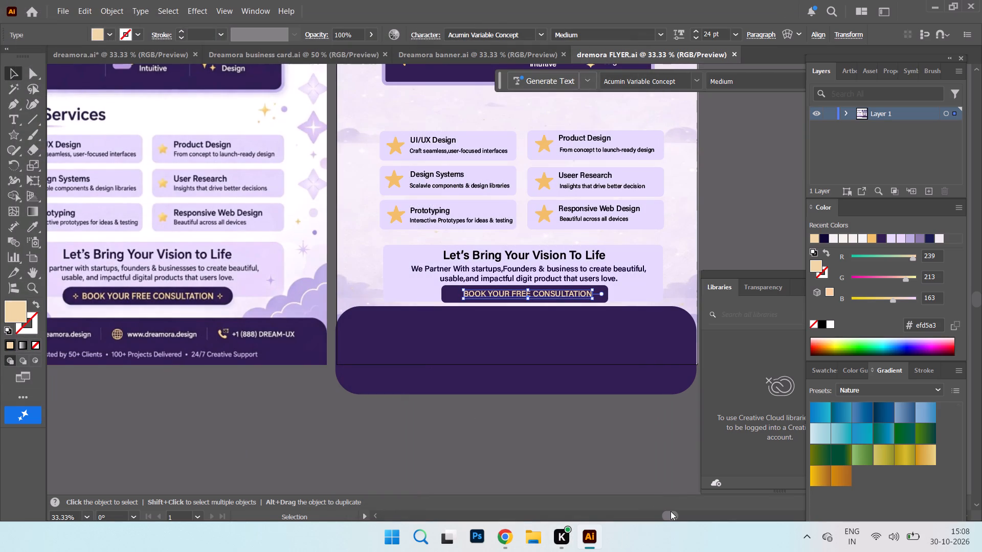
Start a new text line on the empty canvas below the flyers reading "Trusted by 50+ Client".
drag(671, 511, 663, 511)
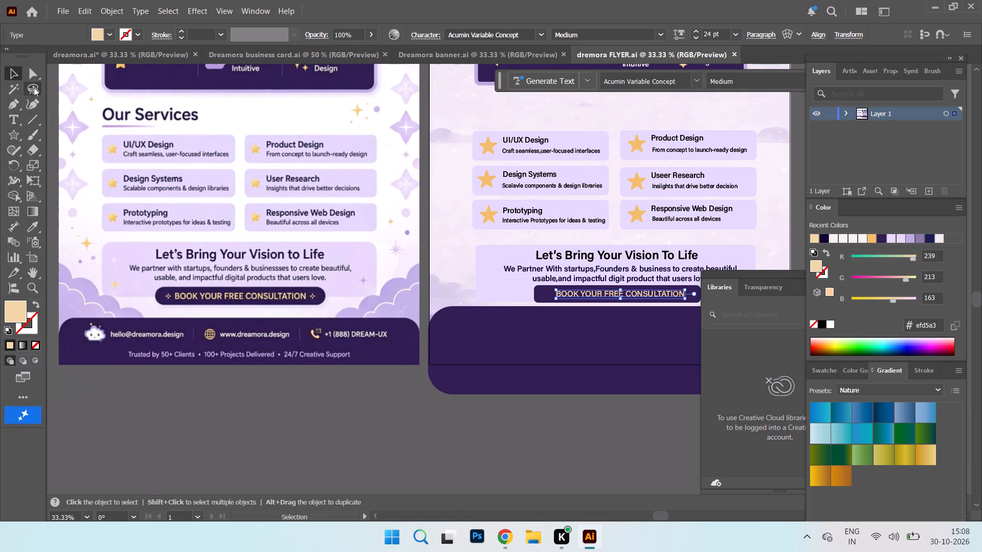
click(15, 122)
click(418, 429)
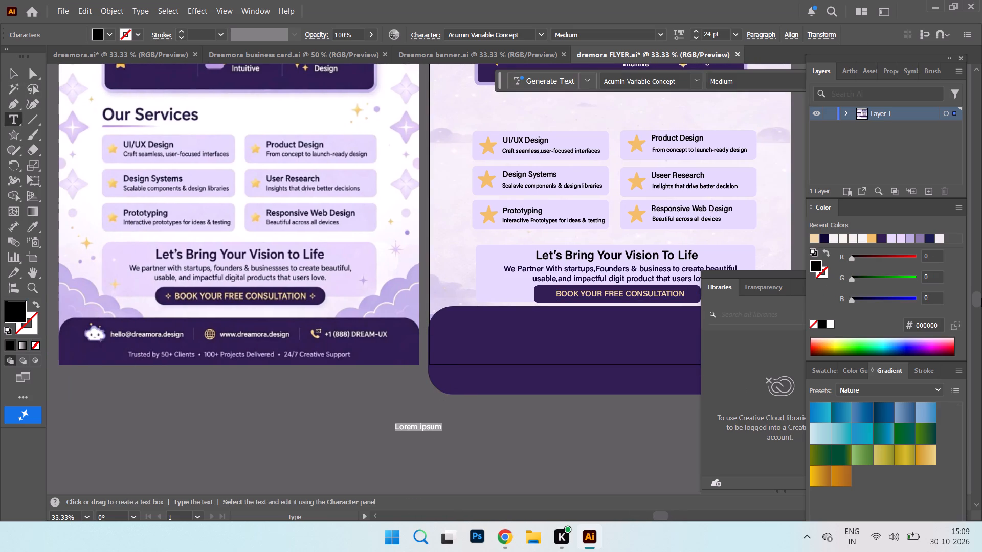
key(t)
text(rusted)
key(space)
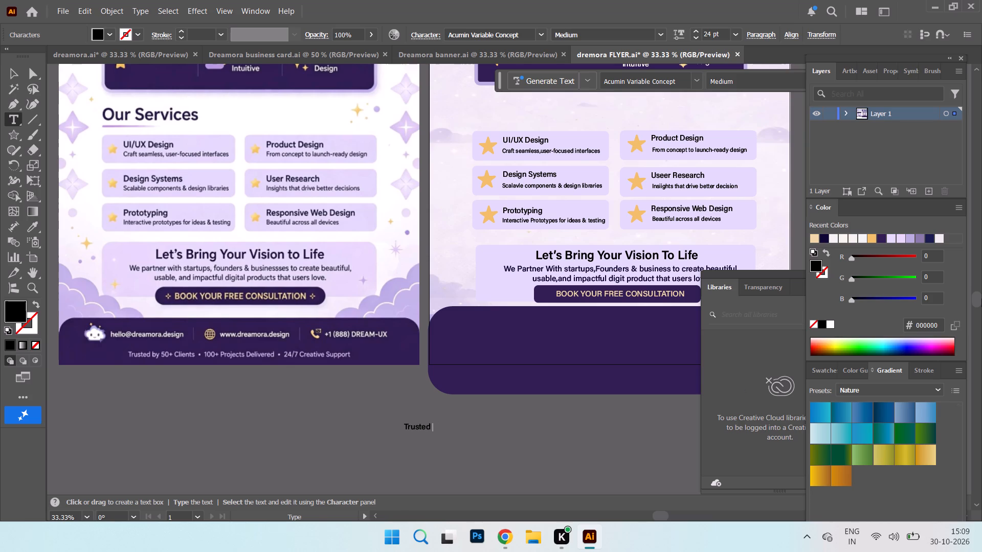
text(by)
key(space)
text(50)
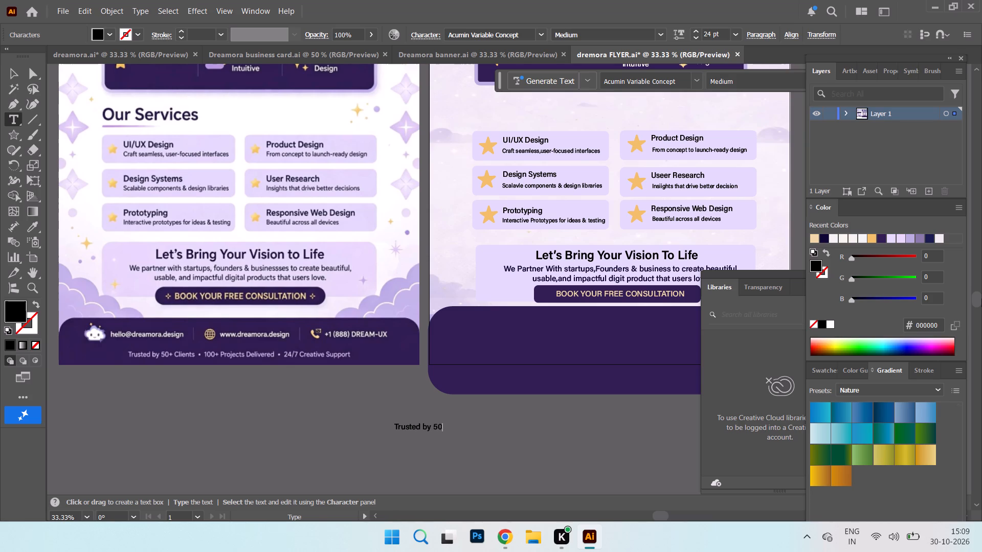
key(equal)
key(BackSpace)
key(shift+plus)
key(space)
key(k)
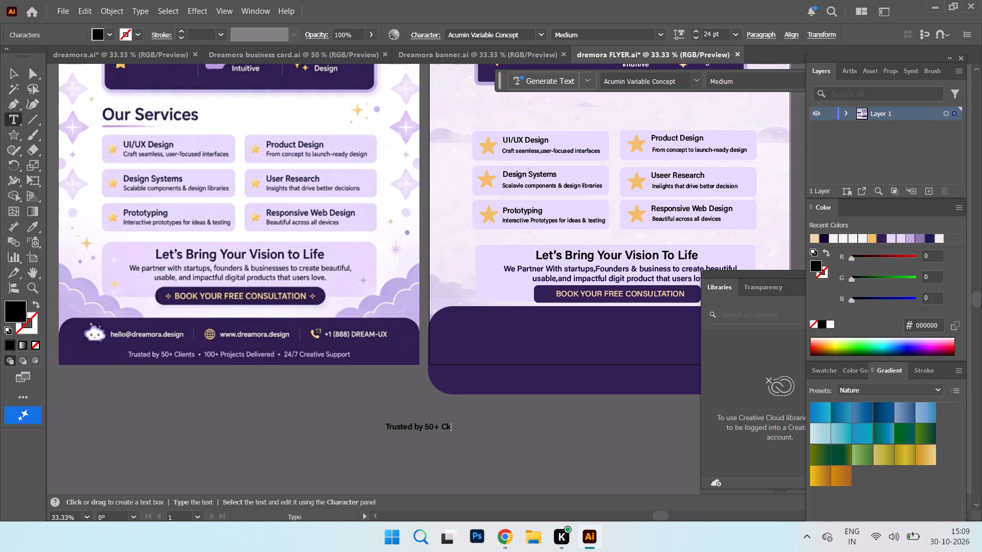
key(BackSpace)
text(lient)
key(space)
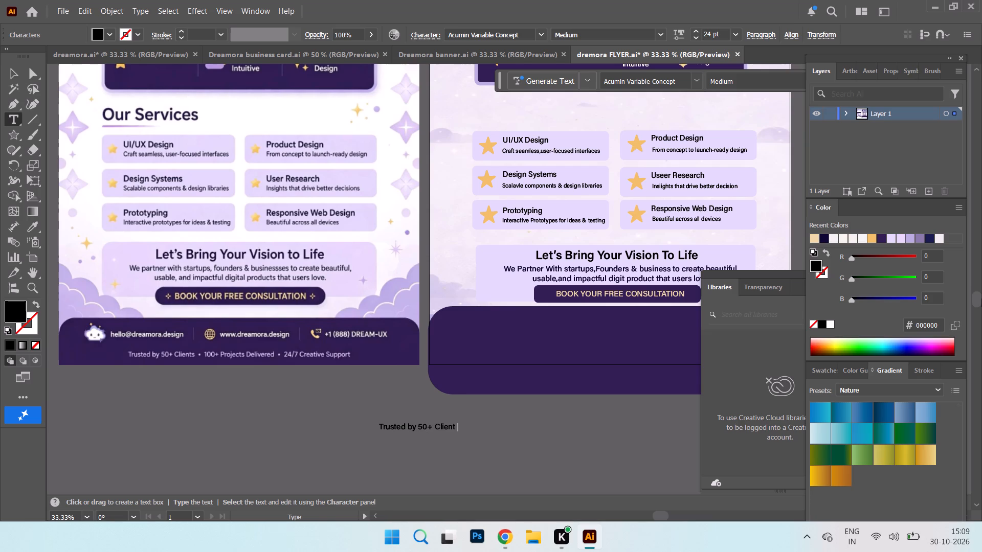
Extend the trust line below the flyers with ". 100+ Project Delivered".
text(.)
key(space)
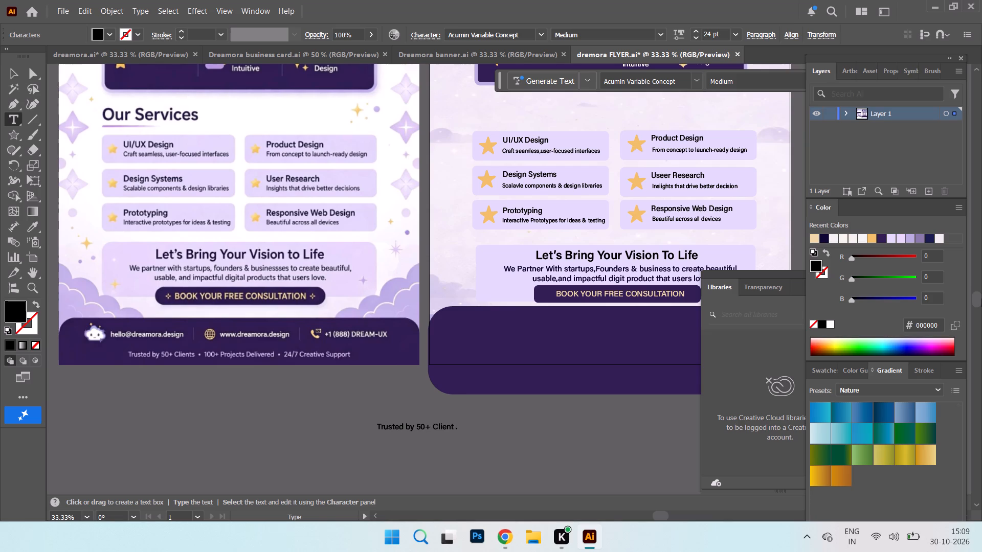
text(100)
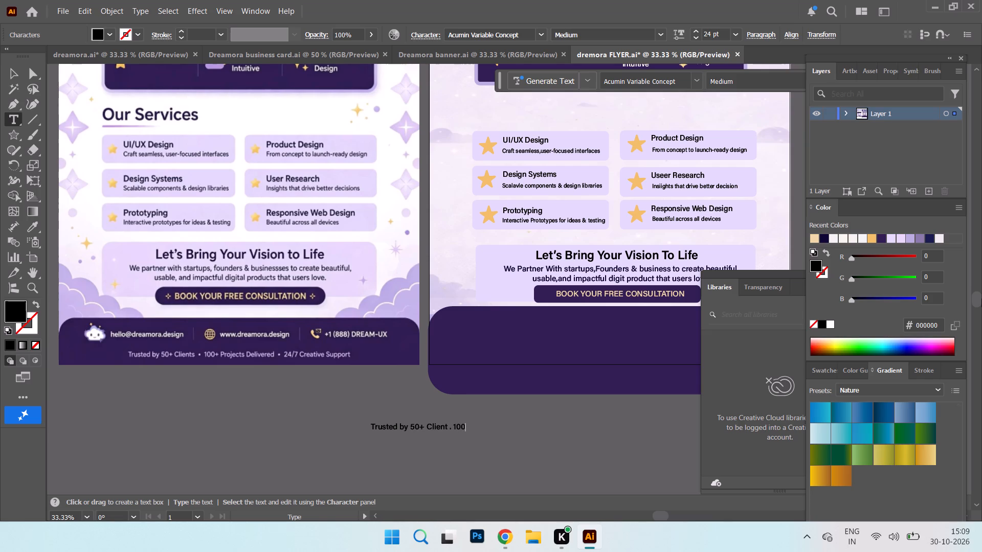
key(shift+plus)
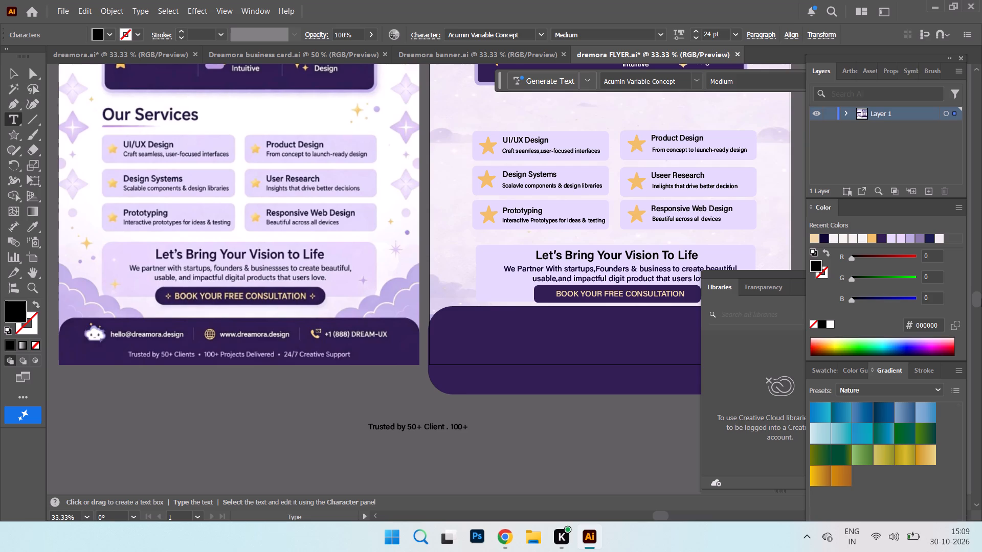
key(space)
key(p)
text(roject)
key(space)
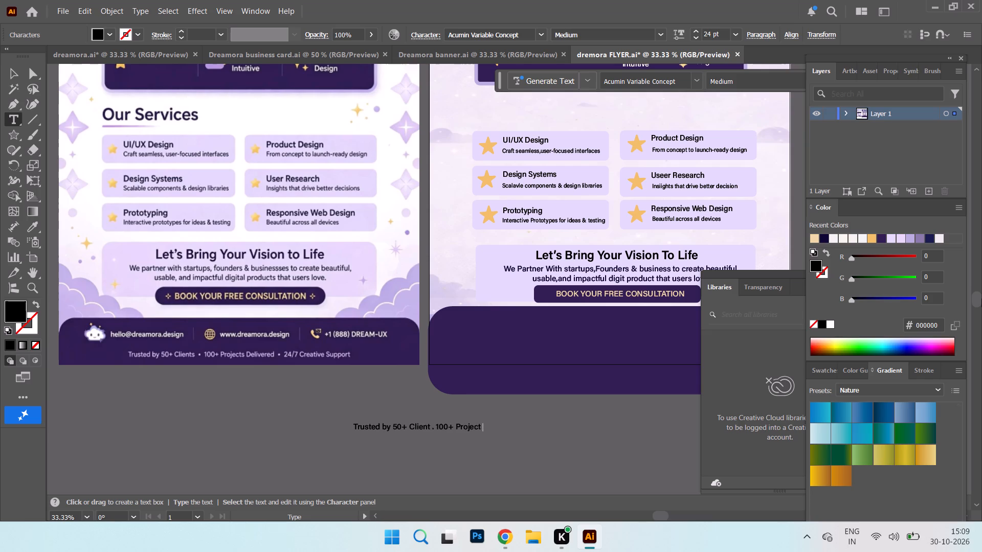
key(d)
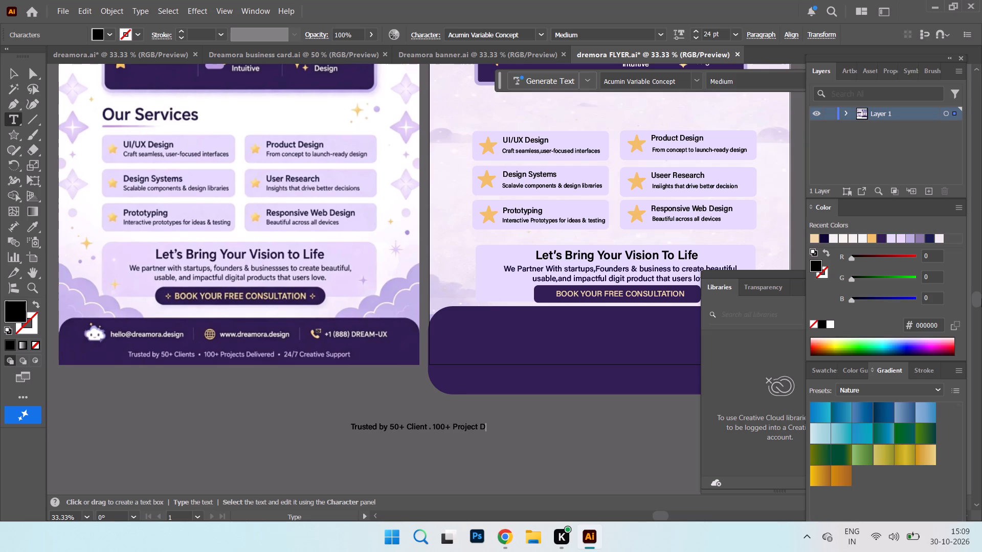
text(eliv)
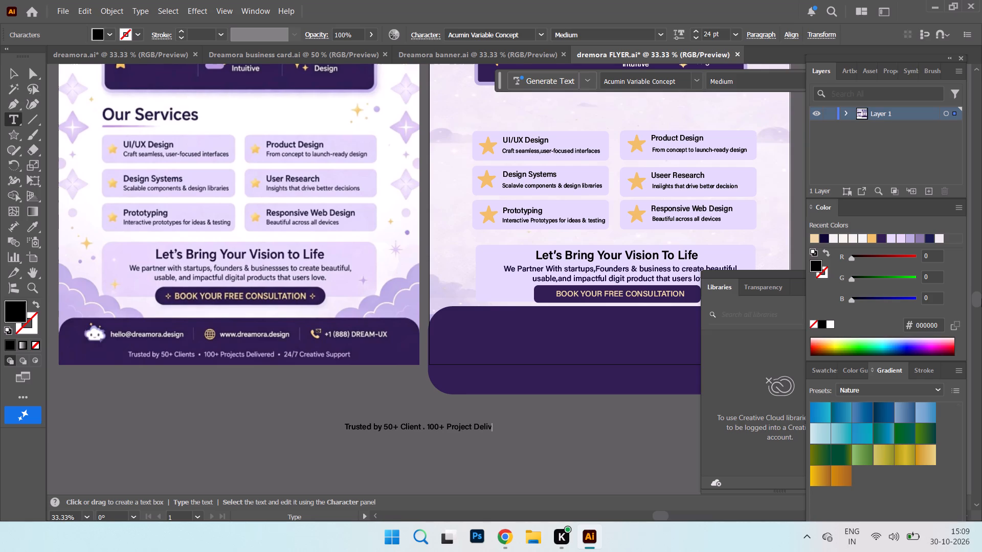
text(ered)
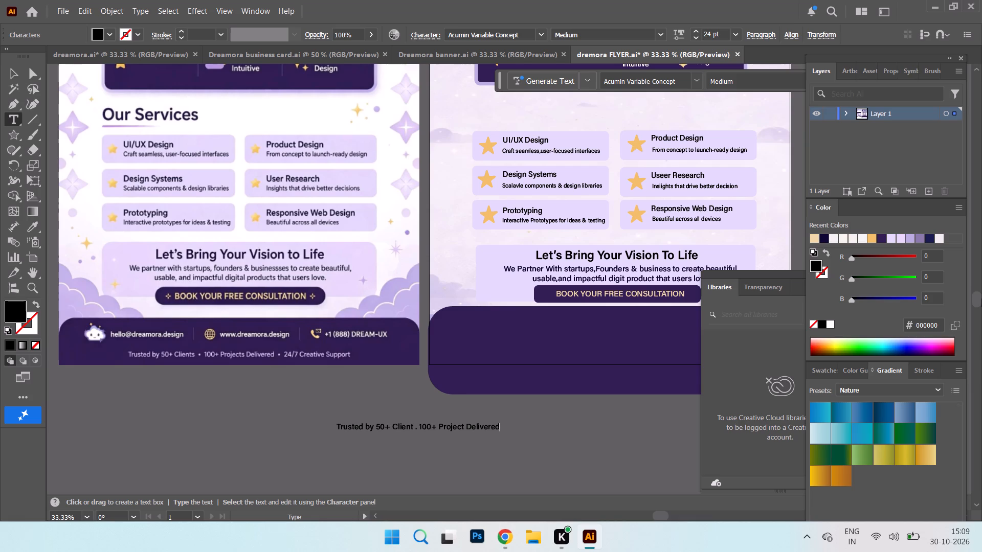
Complete the trust line by adding ". 24/7 Creative Support" and finish the text entry.
key(space)
text(.)
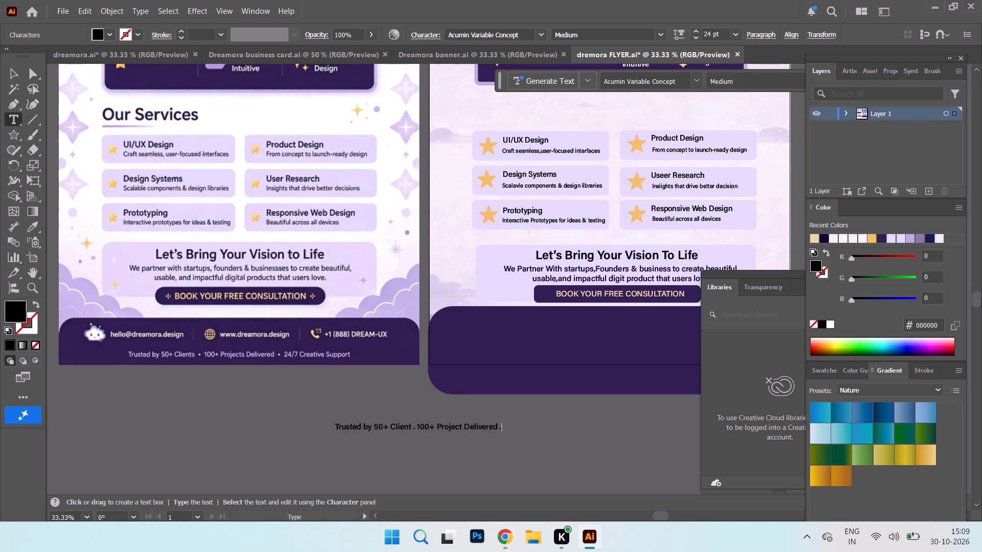
key(space)
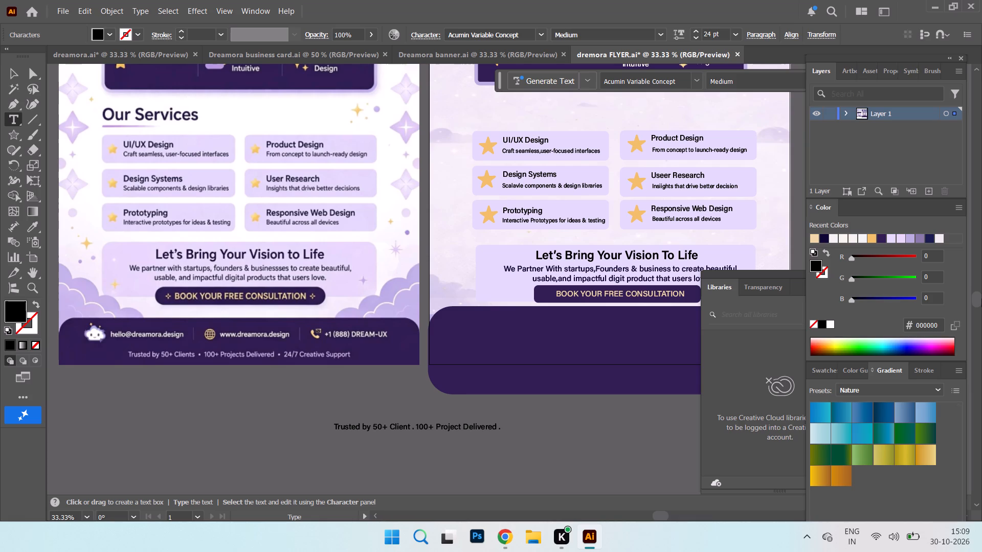
text(24)
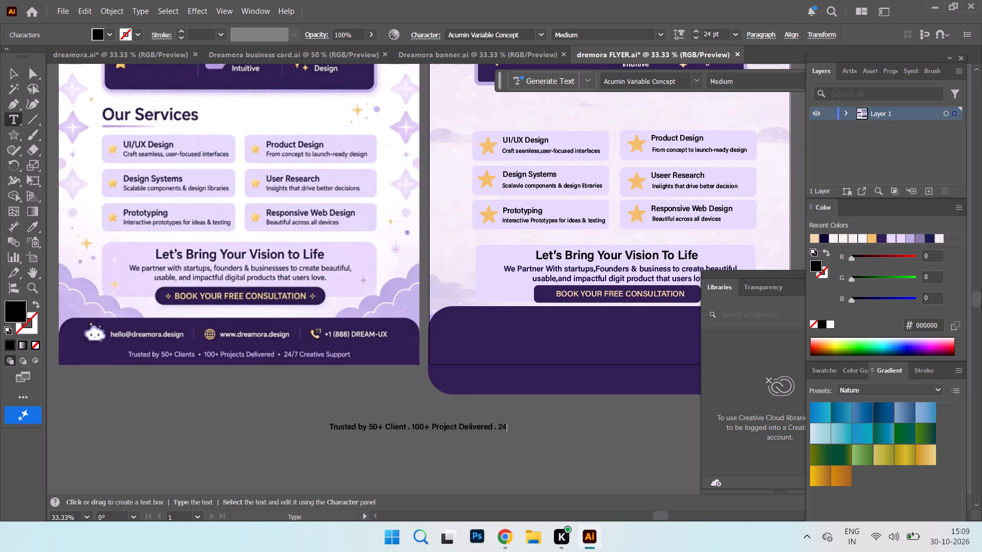
key(slash)
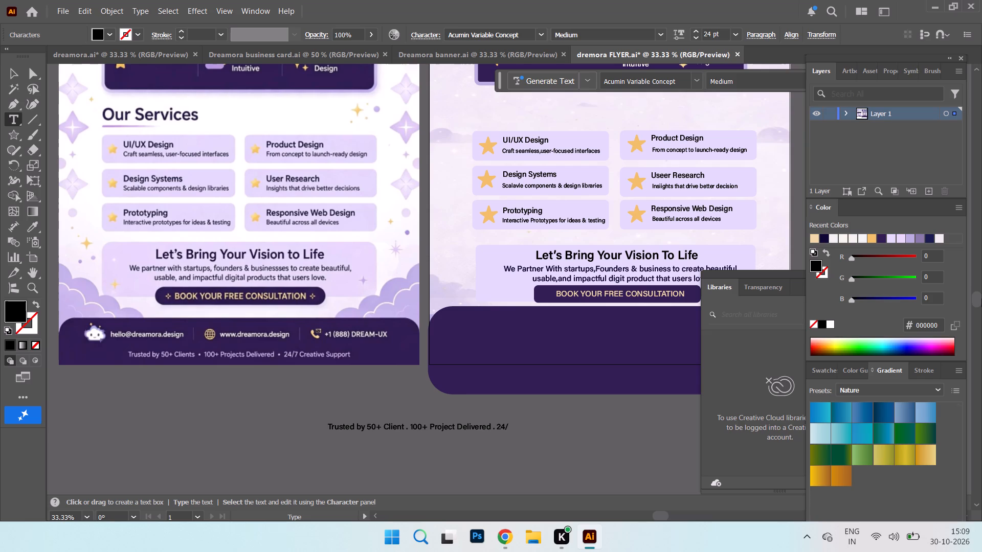
text(7)
key(space)
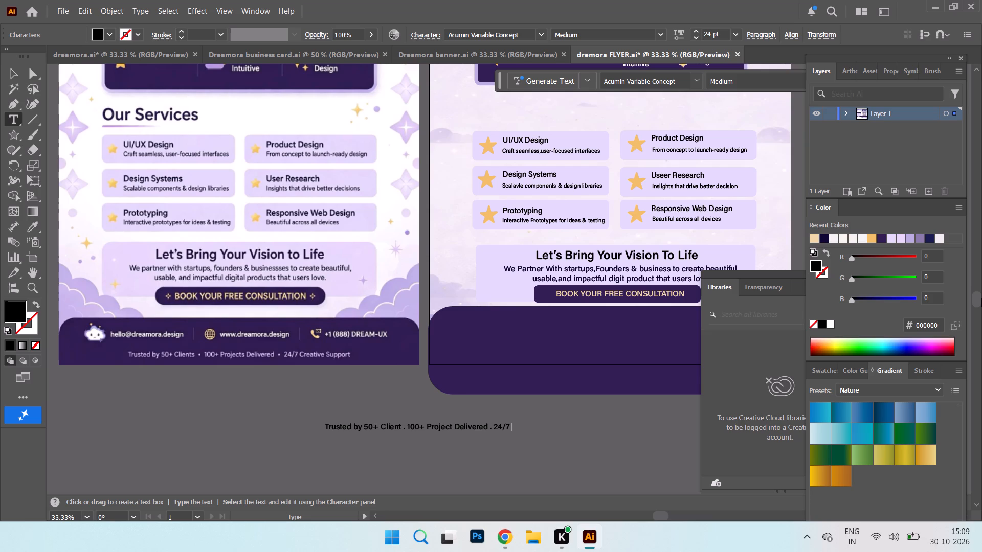
key(c)
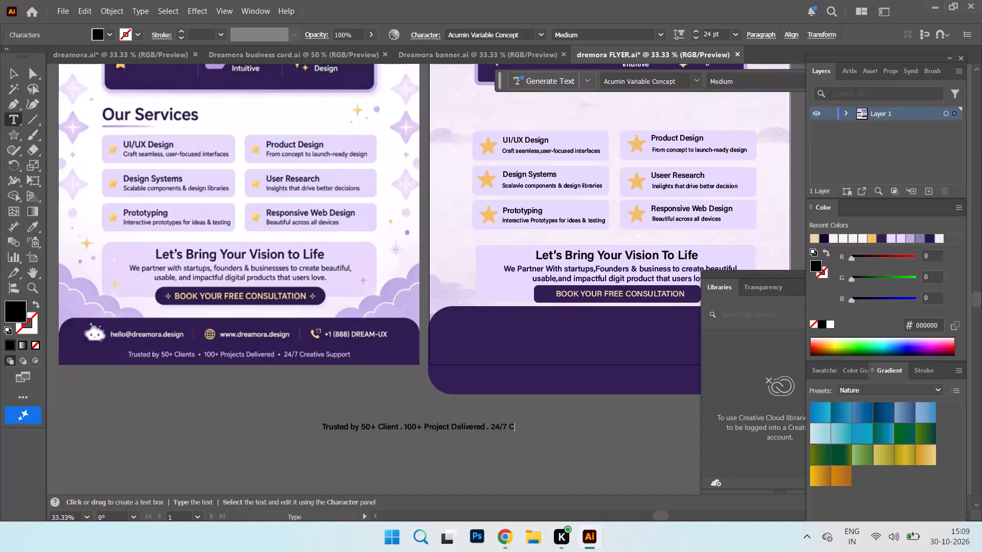
text(rea)
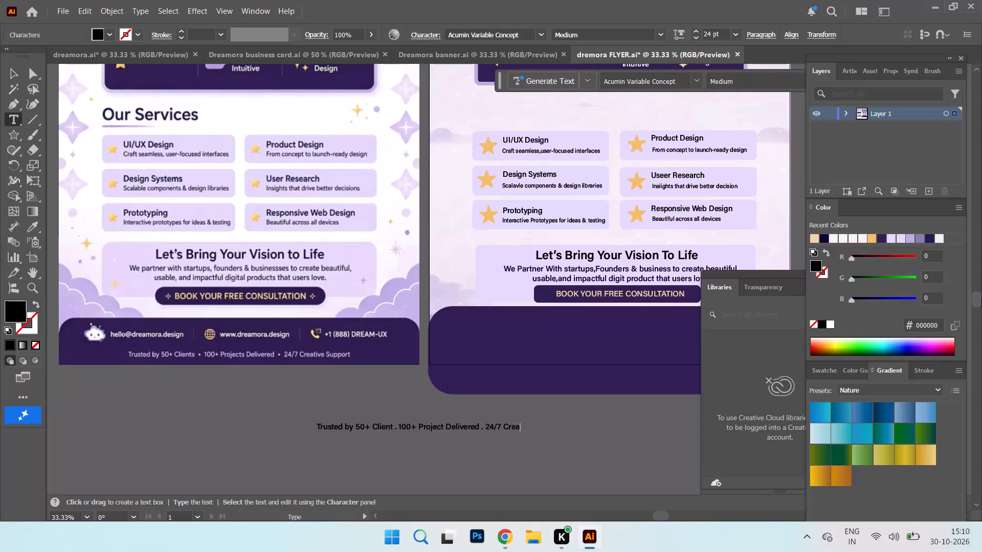
text(tive)
key(space)
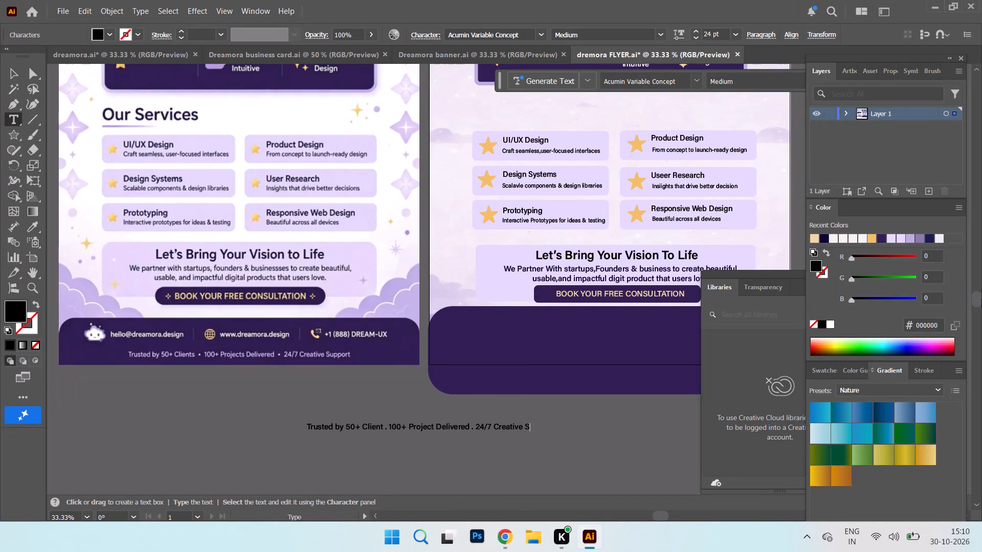
text(upp)
text(ort)
key(space)
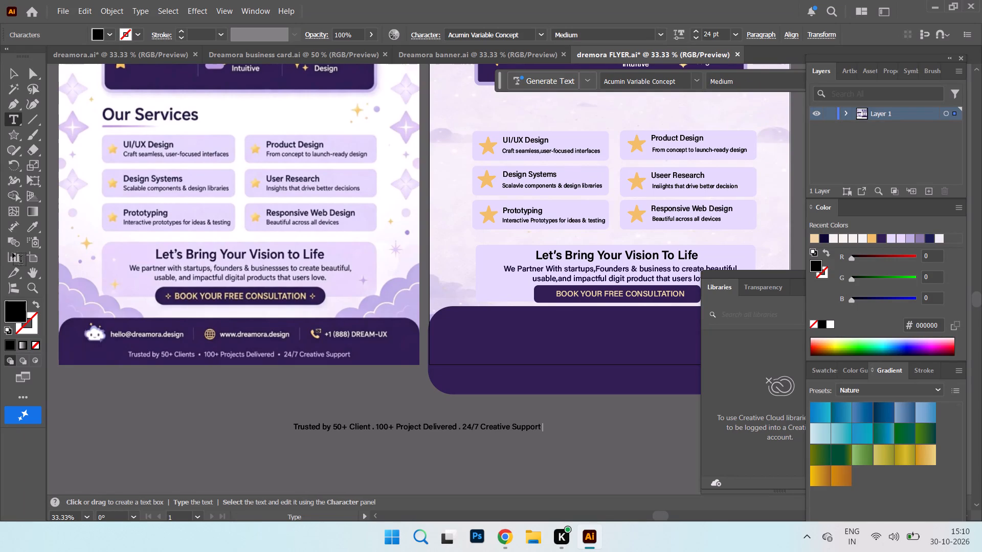
click(10, 70)
Fill the trust line with light lavender e0ccfc sampled from the tagline in the reference flyer's footer.
click(10, 318)
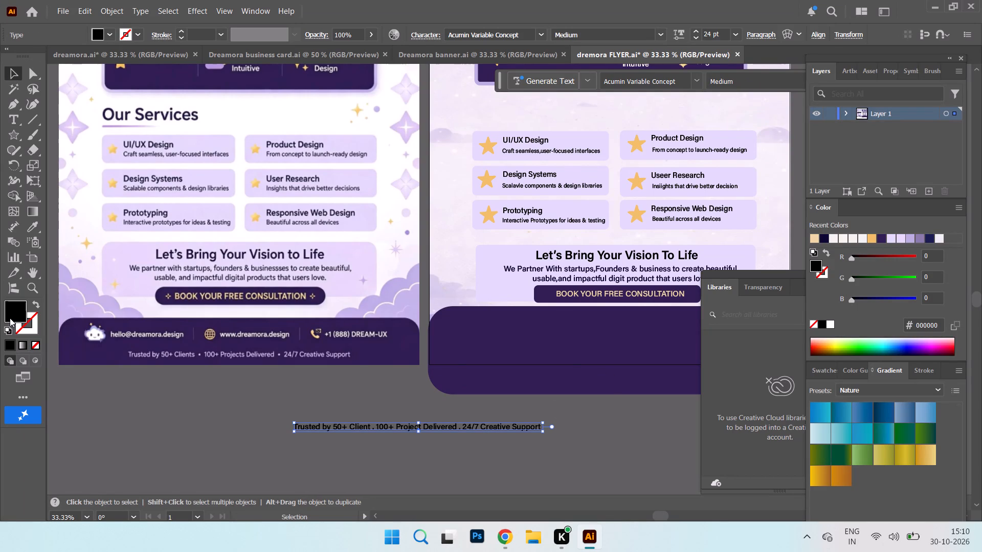
click(10, 318)
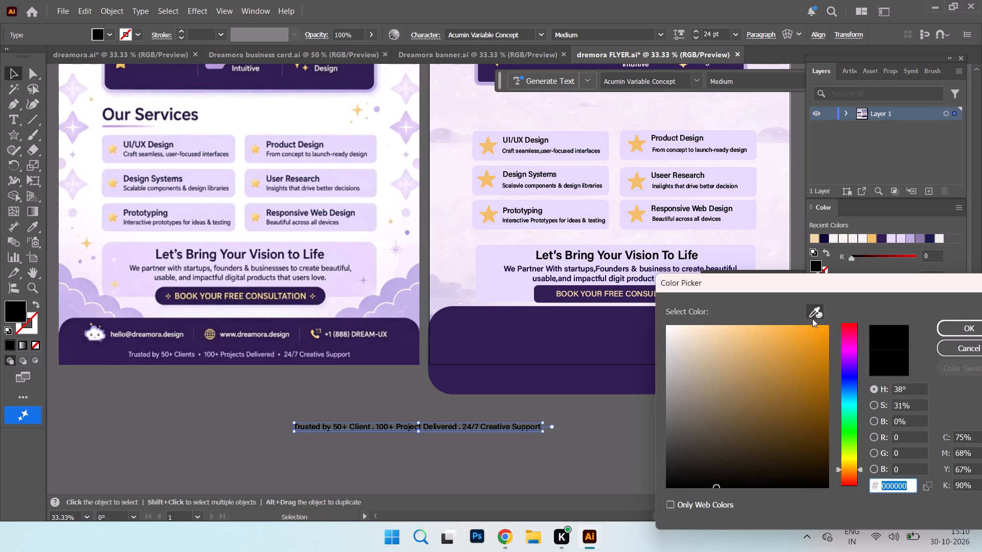
click(812, 318)
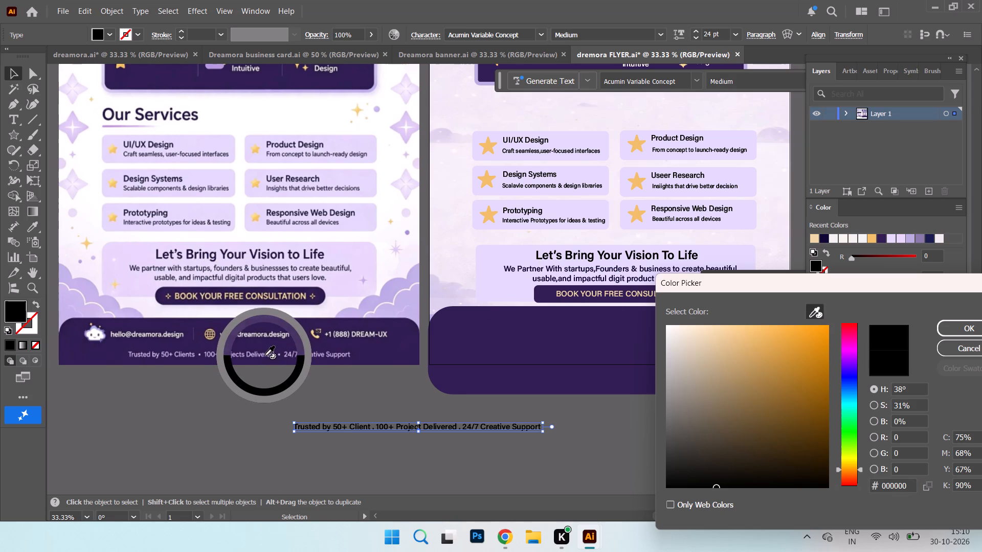
click(265, 356)
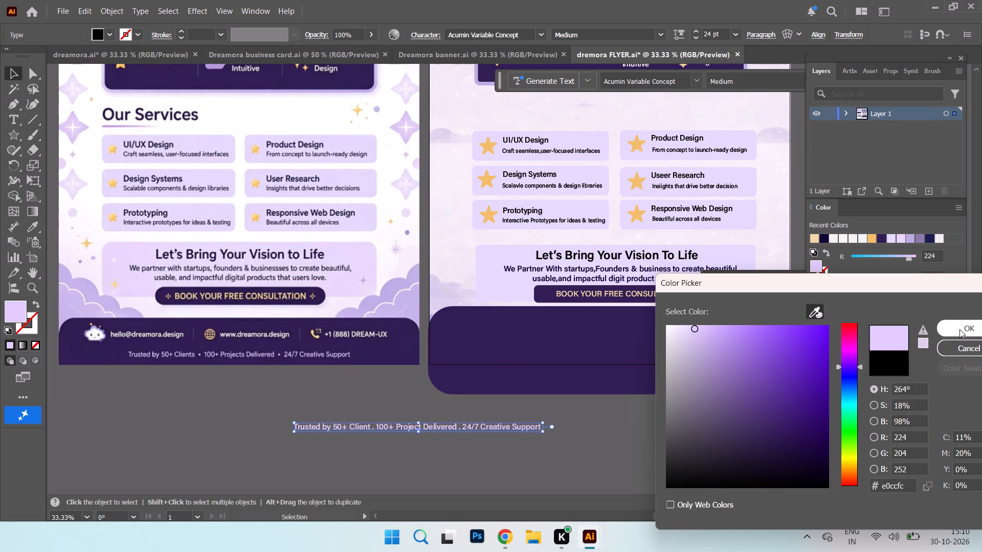
click(959, 329)
Move the trust line onto the dark footer just above the artboard's bottom edge, with its font size at 24 pt.
drag(441, 427, 637, 364)
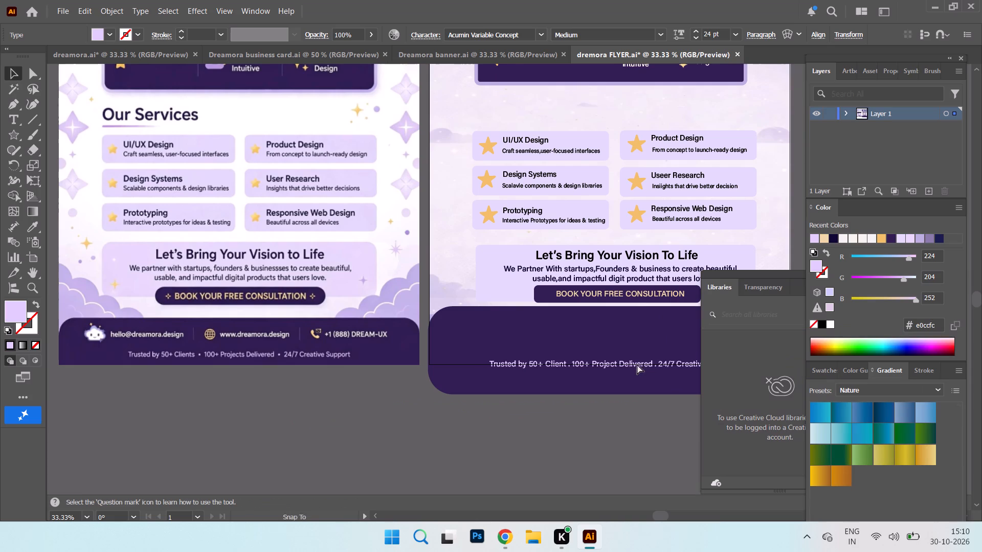
drag(637, 364, 637, 355)
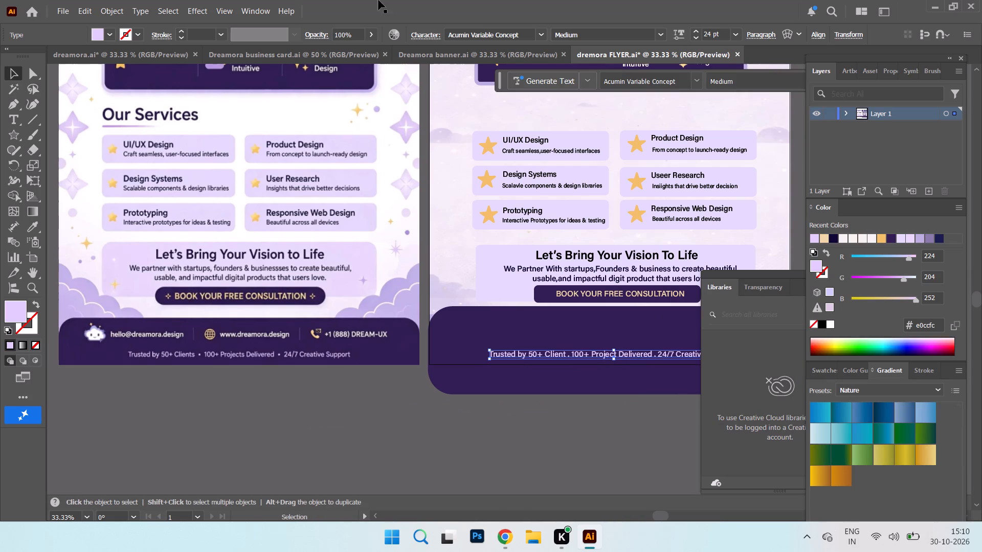
click(732, 36)
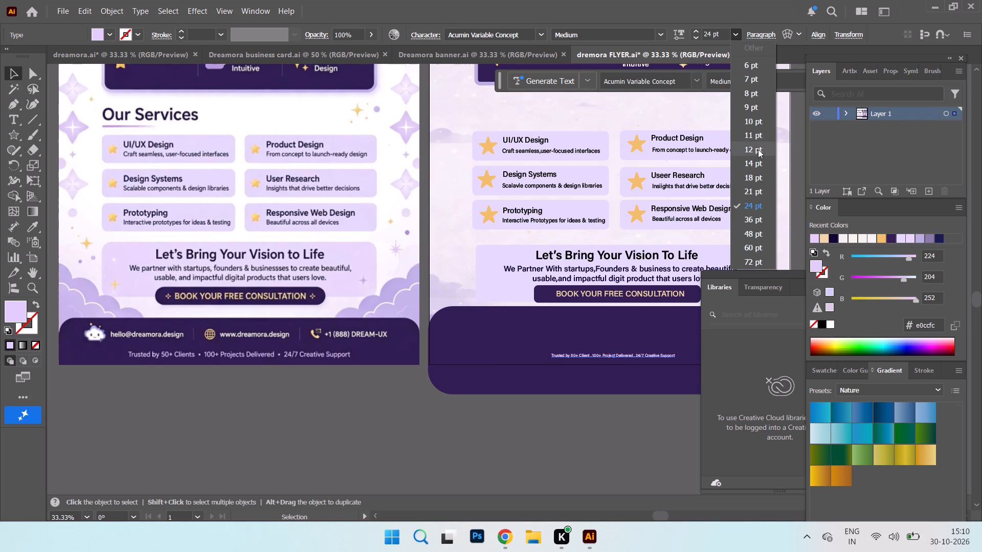
click(764, 210)
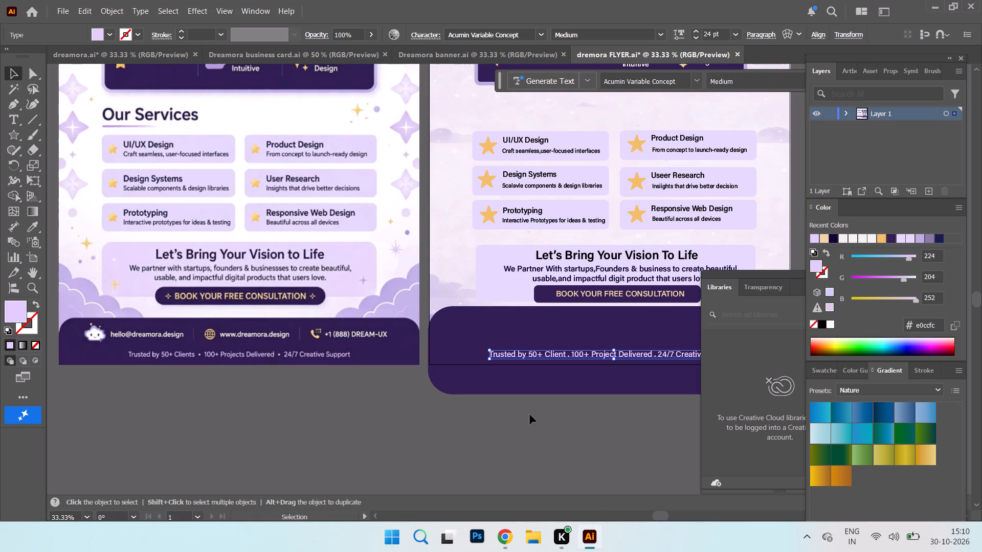
click(499, 469)
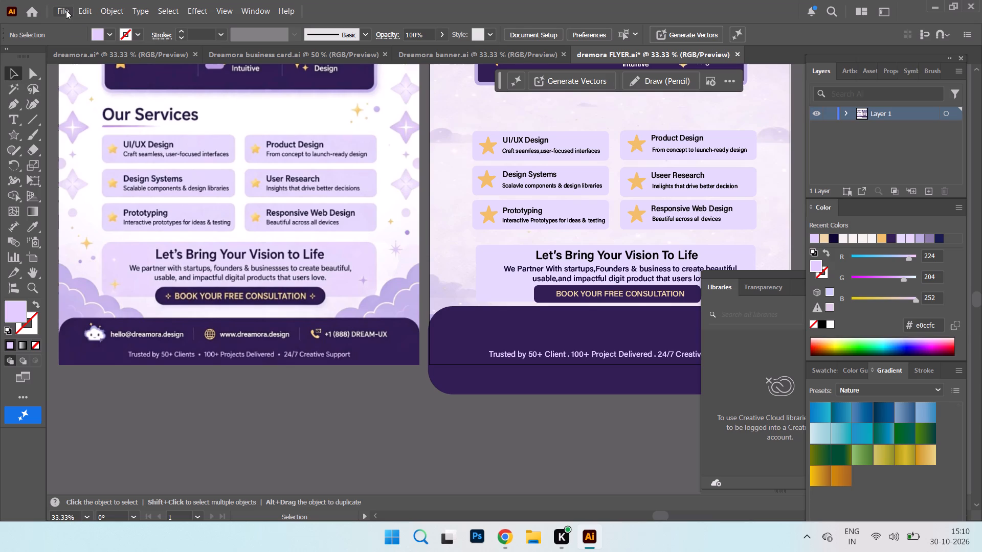
Copy the email, phone and website lines from the Dreamora business card document and paste them into the flyer.
click(474, 53)
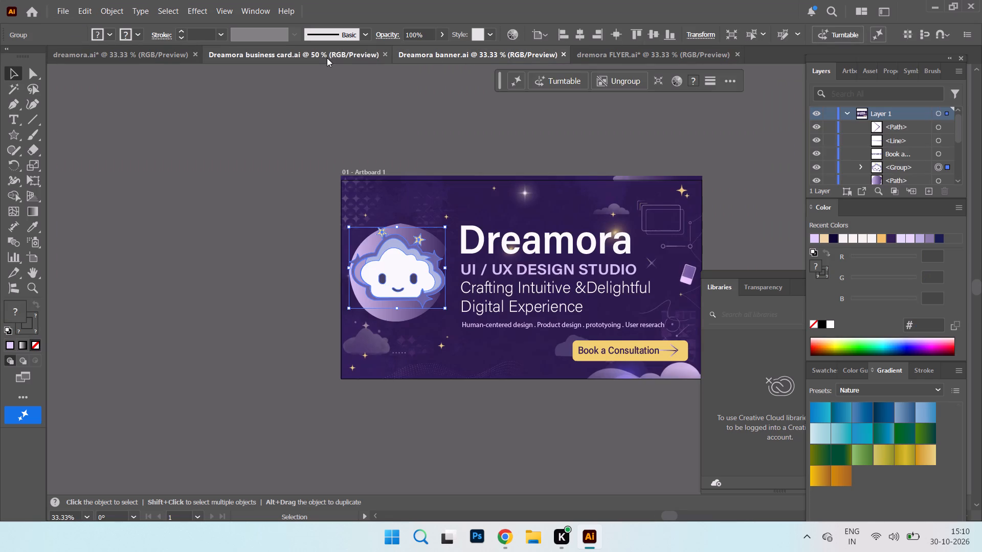
click(327, 58)
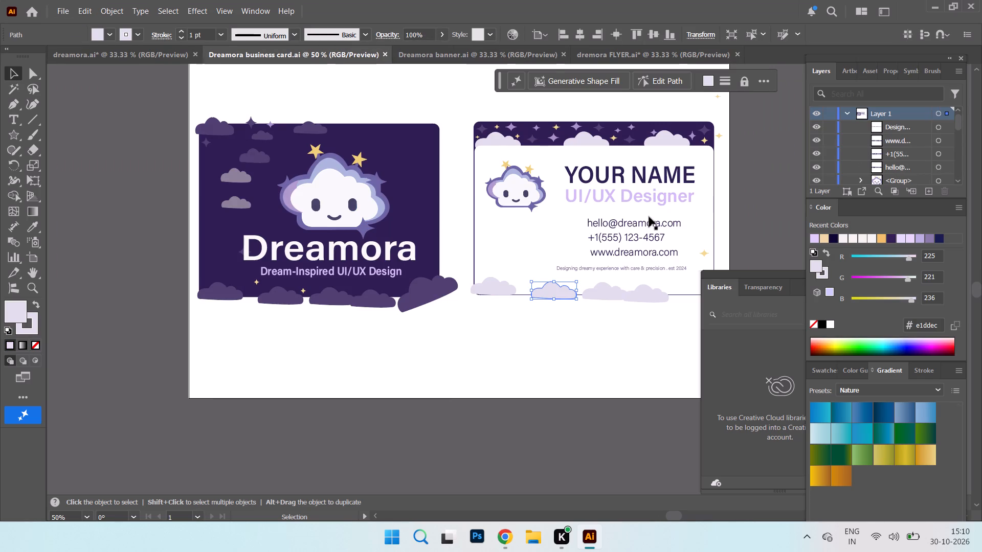
click(648, 221)
shift+click(644, 238)
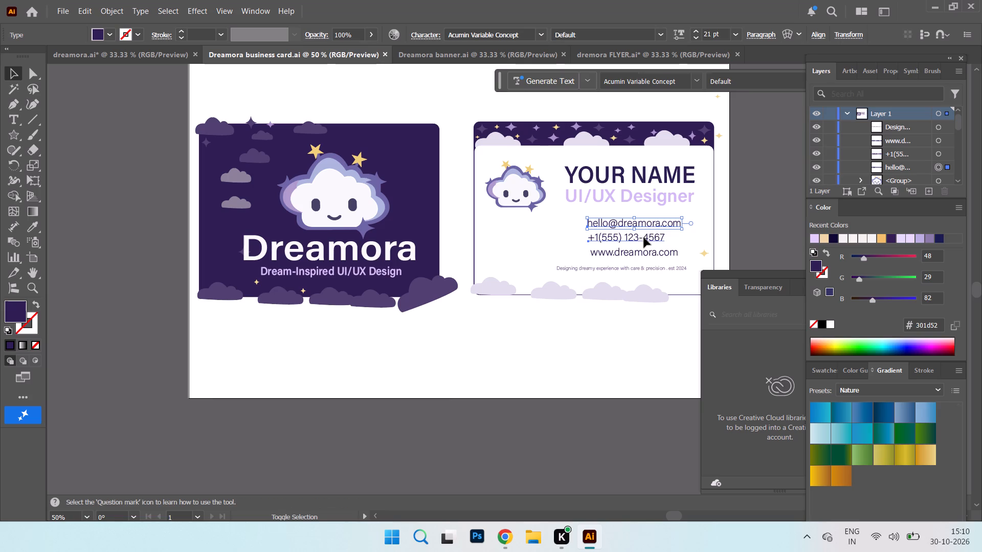
shift+click(647, 247)
shift+right_click(653, 223)
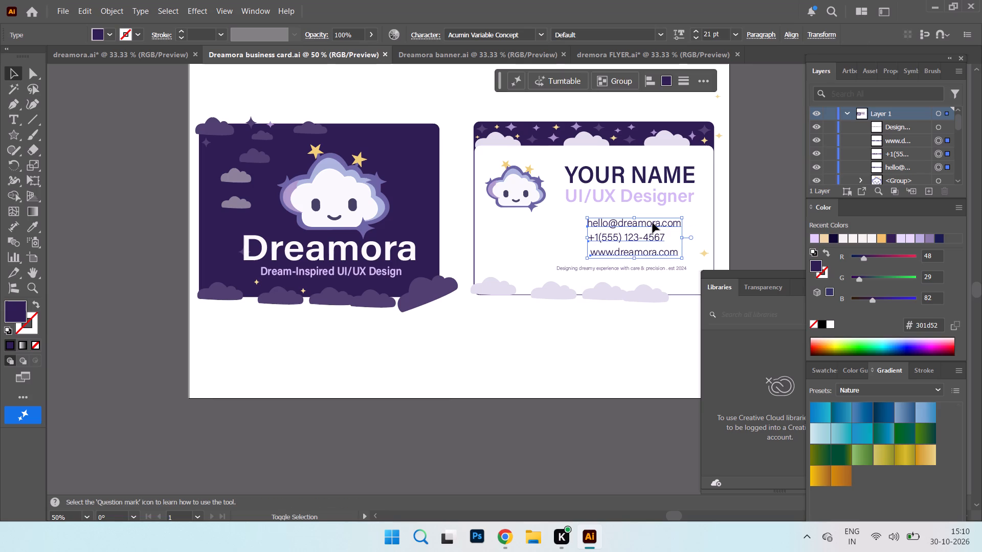
right_click(639, 224)
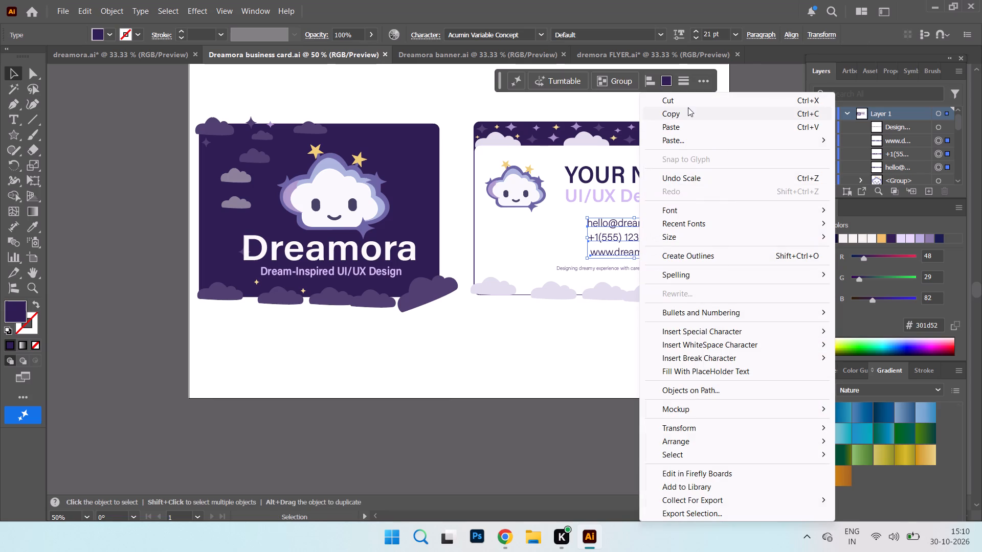
click(688, 111)
click(688, 60)
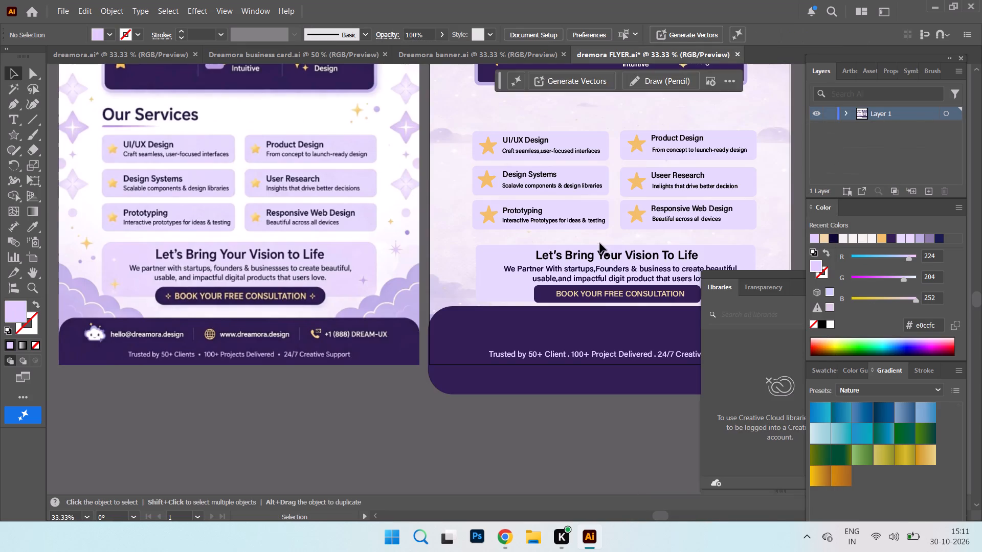
scroll(599, 243, down, 4)
right_click(300, 347)
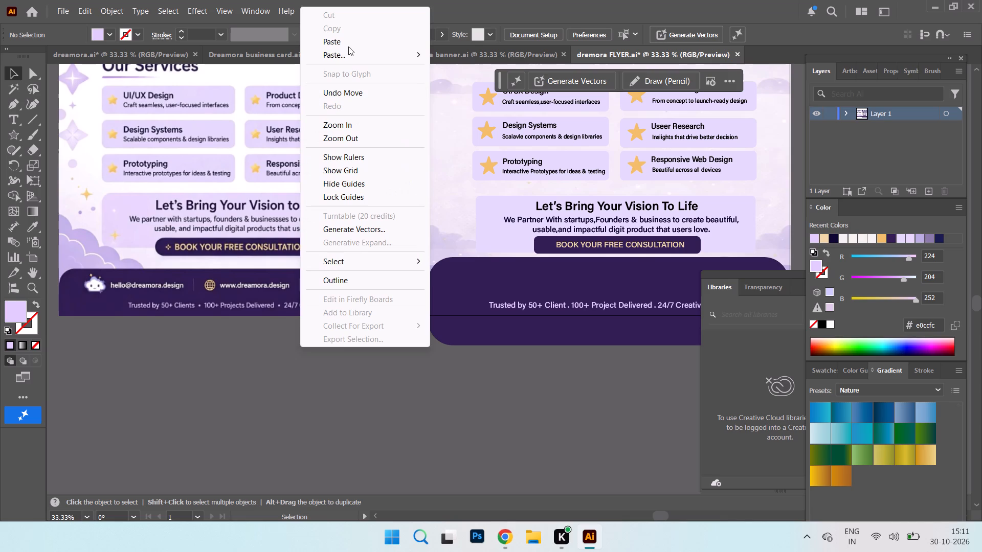
click(351, 42)
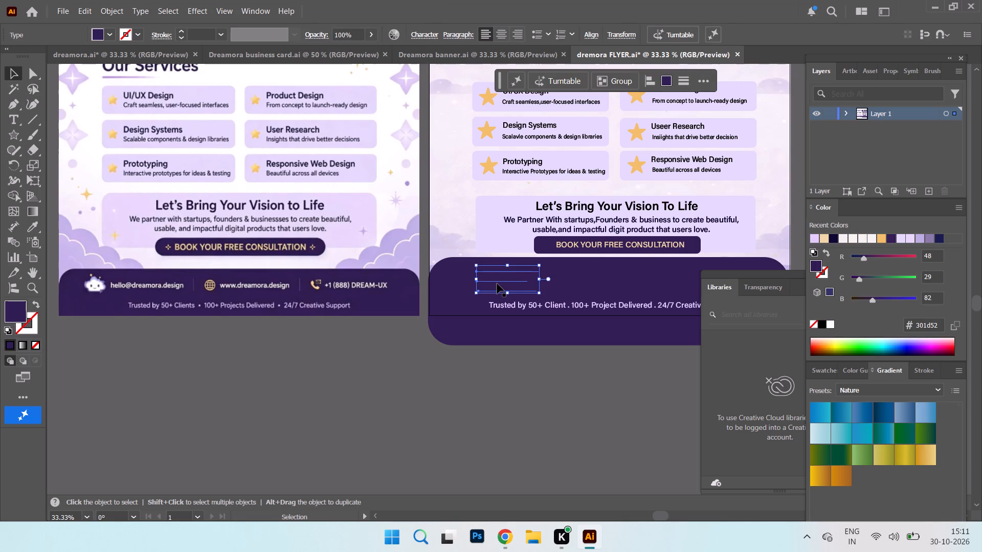
Move the three pasted contact lines together off the footer onto the empty canvas below the two flyers.
drag(500, 282, 369, 401)
click(369, 401)
click(494, 388)
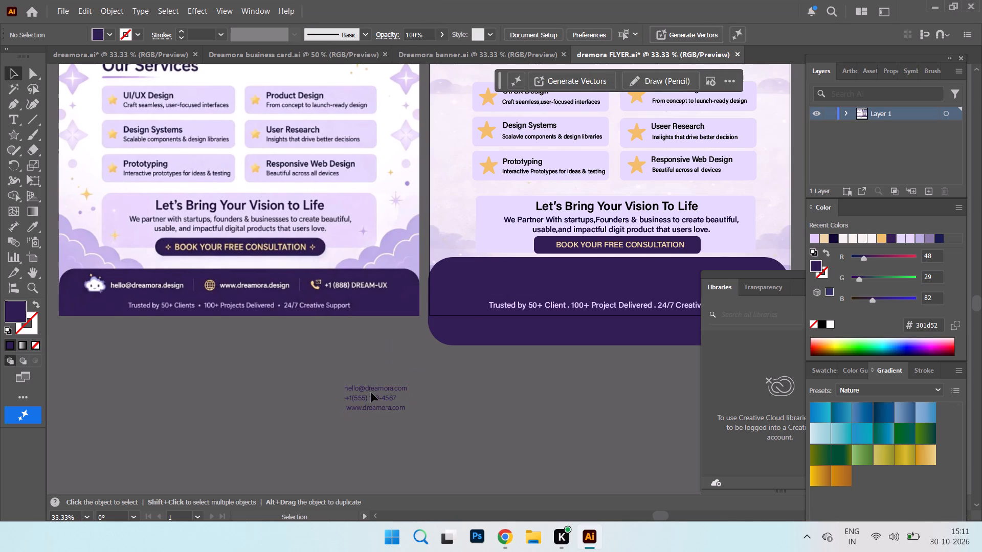
Place the email line on the dark footer above the trust line and fill it with off-white f6f5f7.
drag(371, 393, 376, 374)
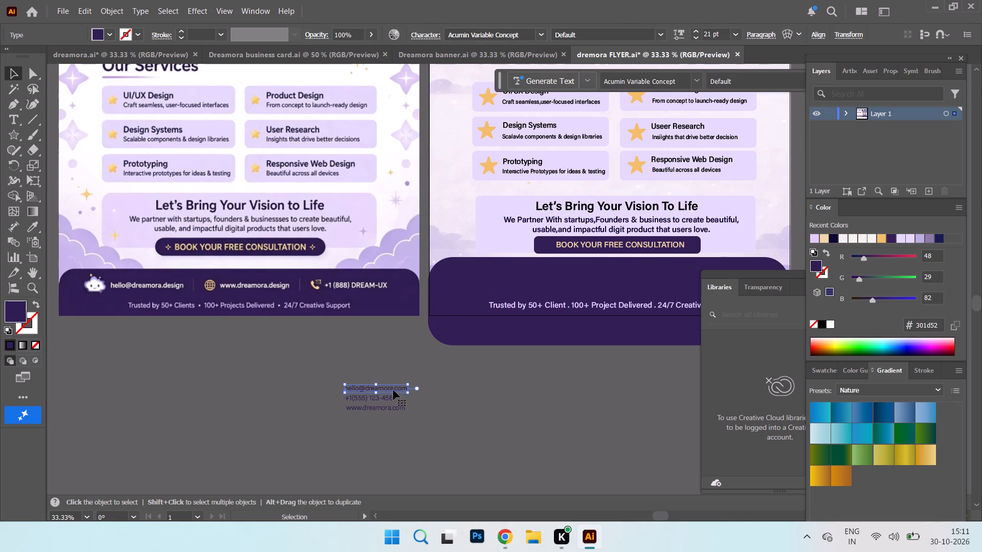
drag(393, 390, 502, 285)
click(502, 285)
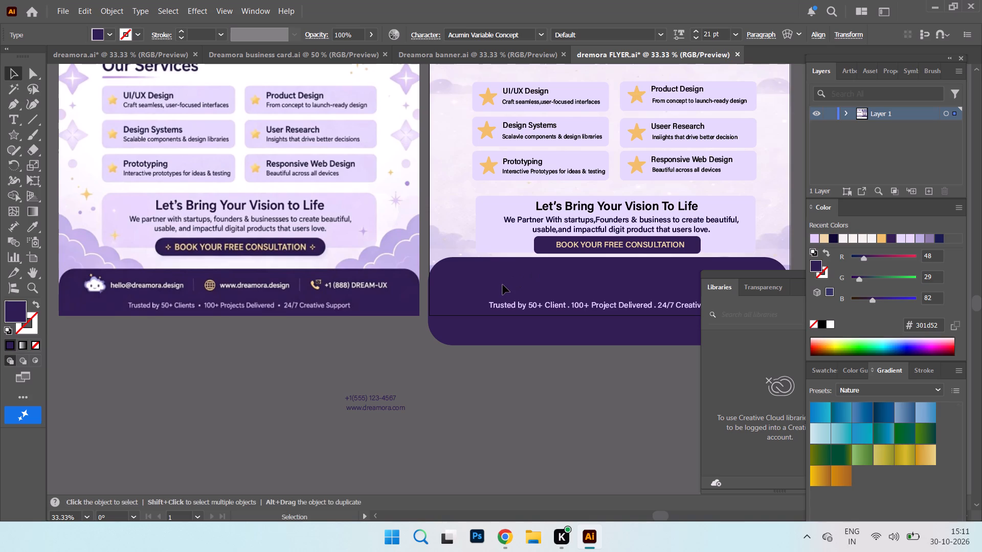
double_click(7, 311)
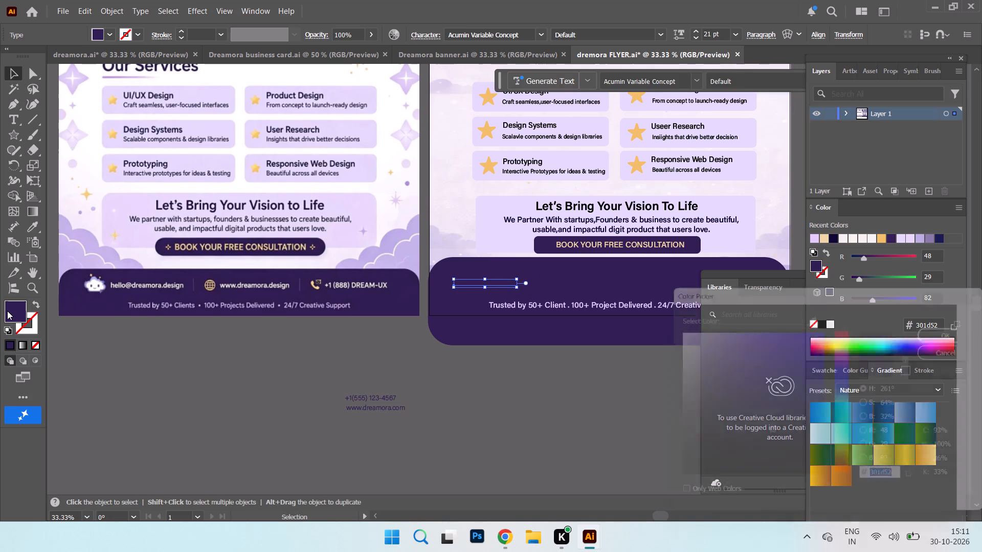
click(668, 329)
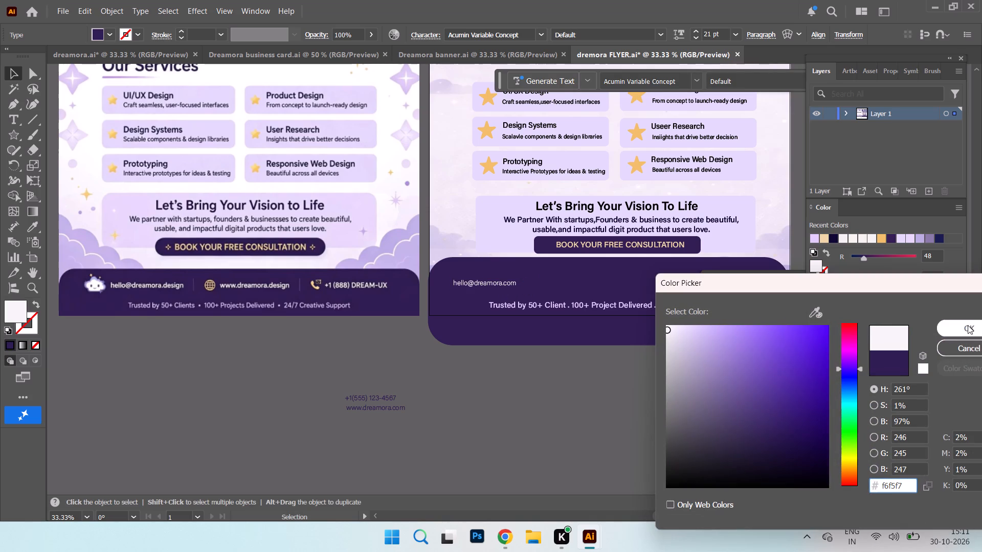
click(962, 331)
Fill the phone and website lines below the flyers with the same off-white f6f5f7.
click(380, 397)
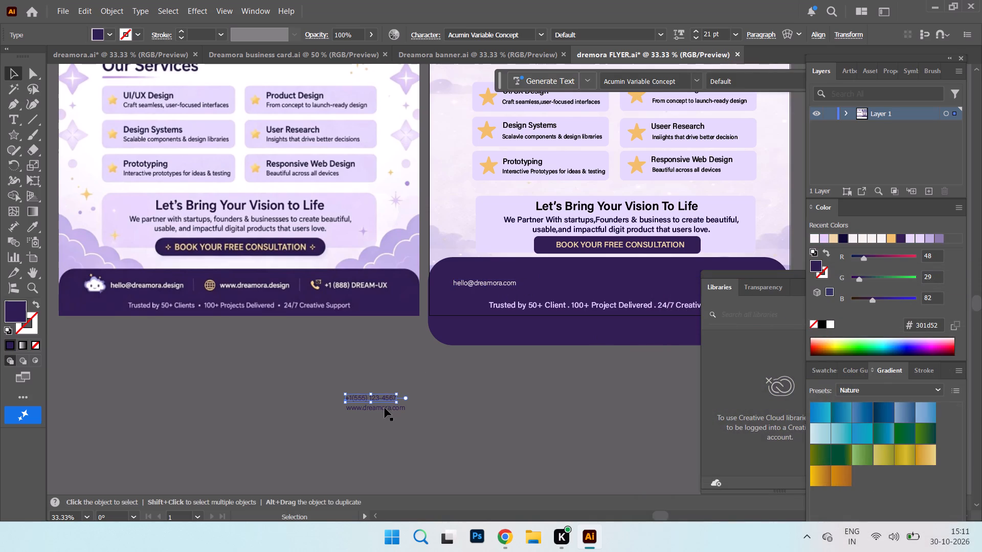
shift+click(382, 409)
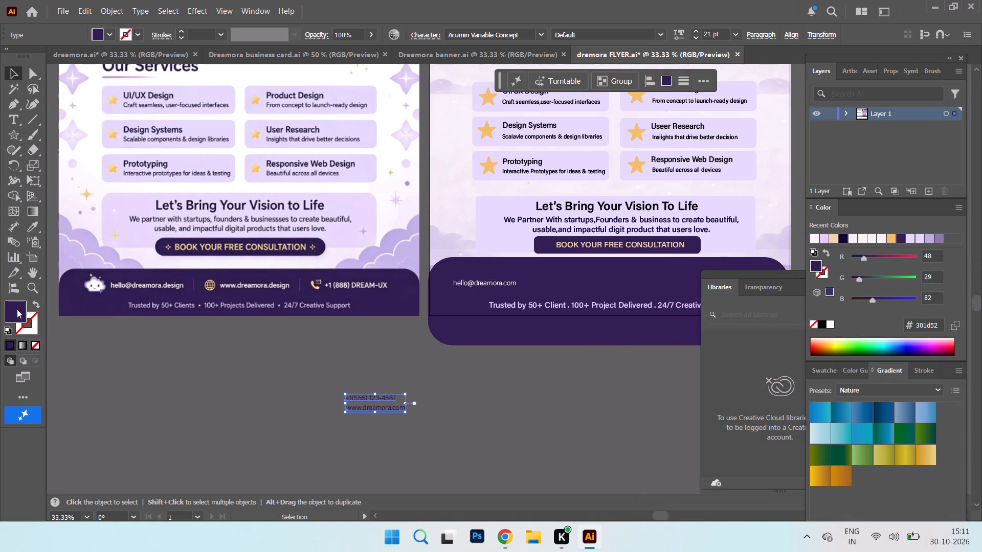
double_click(17, 309)
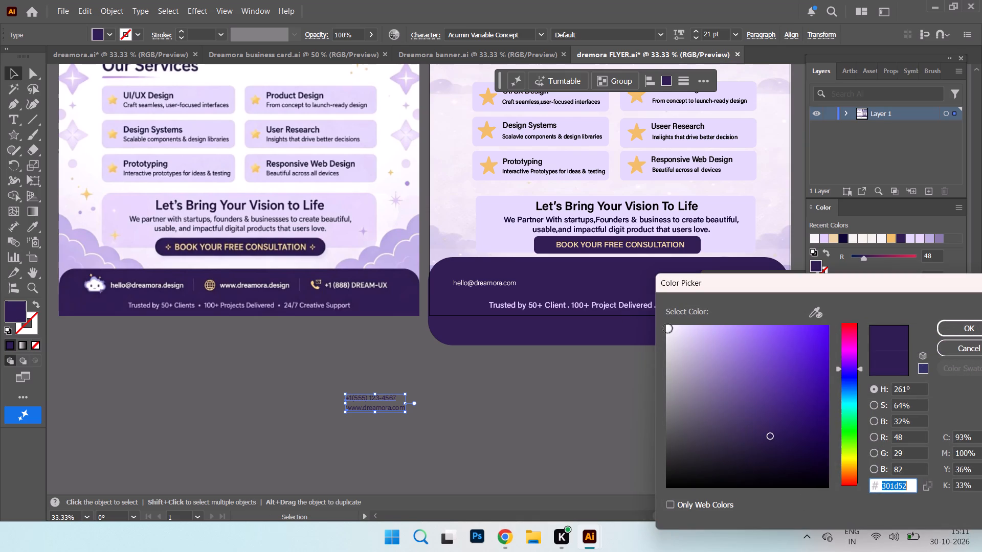
click(668, 330)
click(952, 327)
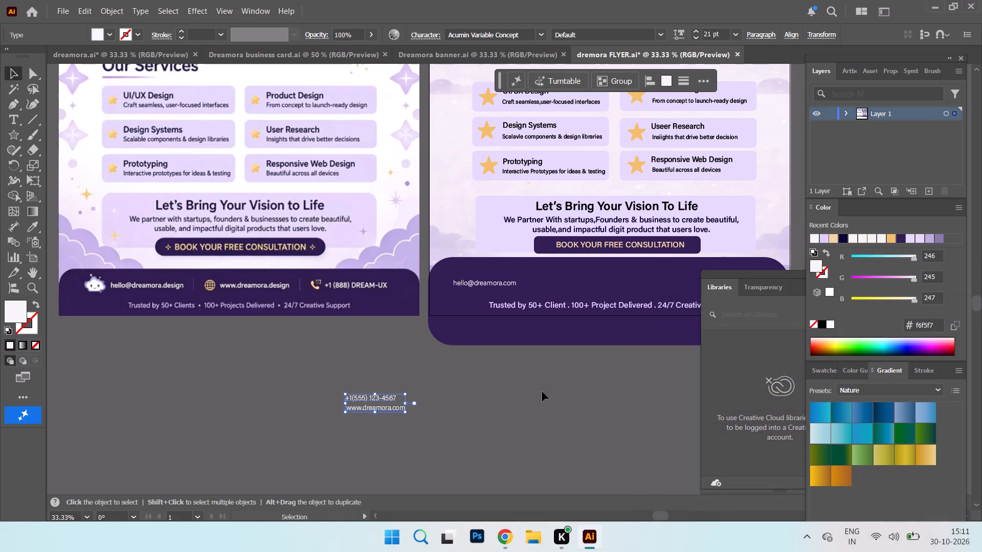
click(557, 385)
Arrange the contact lines in one footer row, with the website in the middle, the phone at the right end and the email nearer the website.
drag(370, 407, 600, 282)
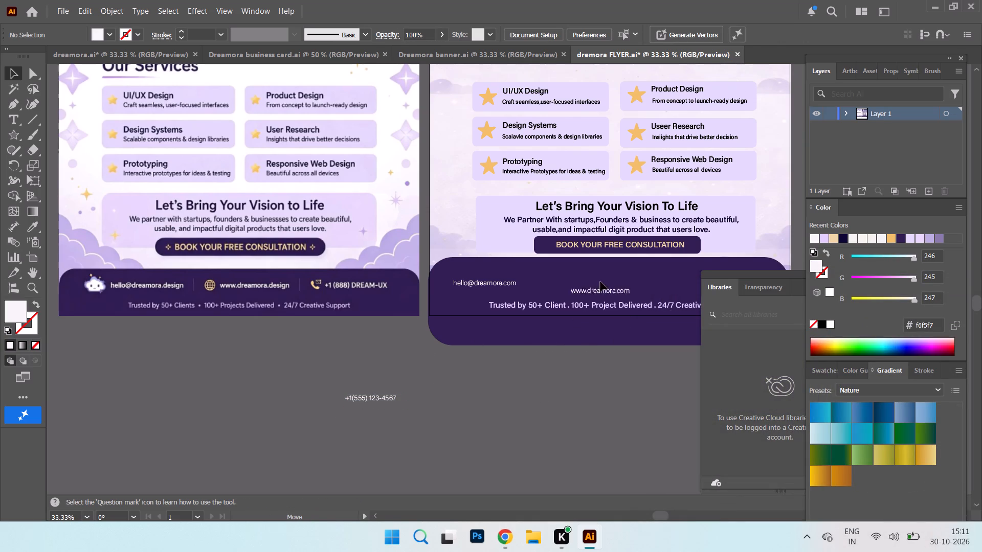
drag(600, 282, 607, 283)
drag(370, 396, 704, 298)
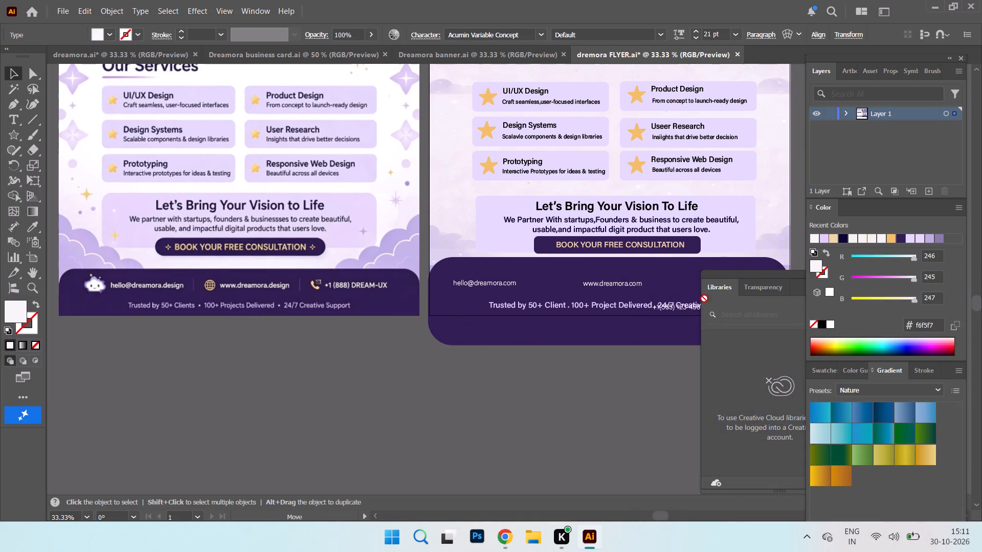
drag(704, 298, 739, 277)
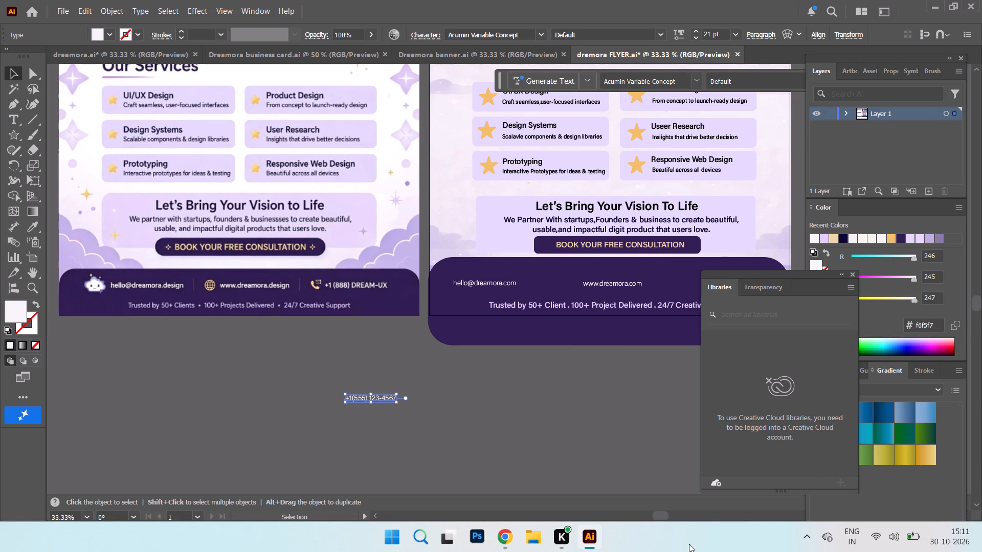
drag(659, 515, 667, 514)
click(667, 514)
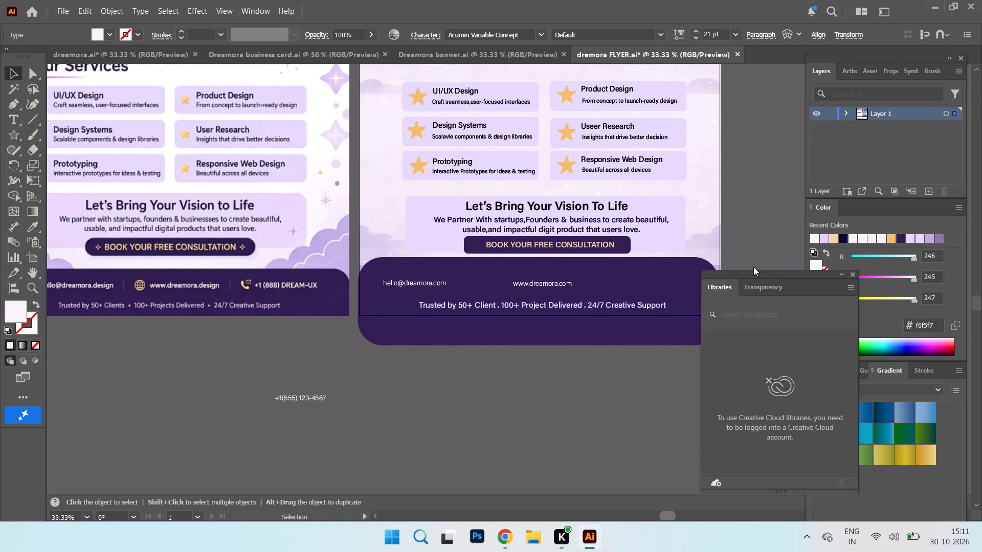
click(753, 261)
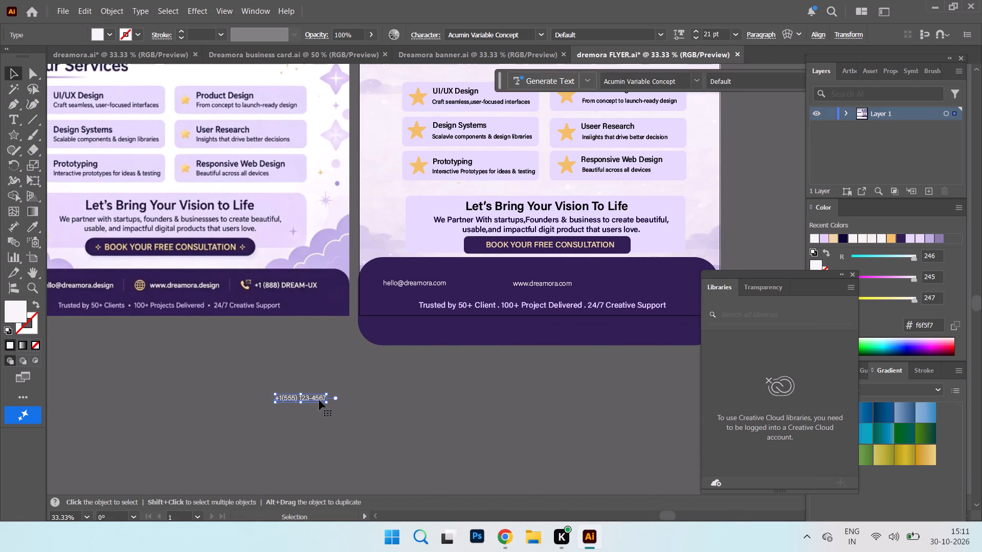
drag(319, 400, 689, 284)
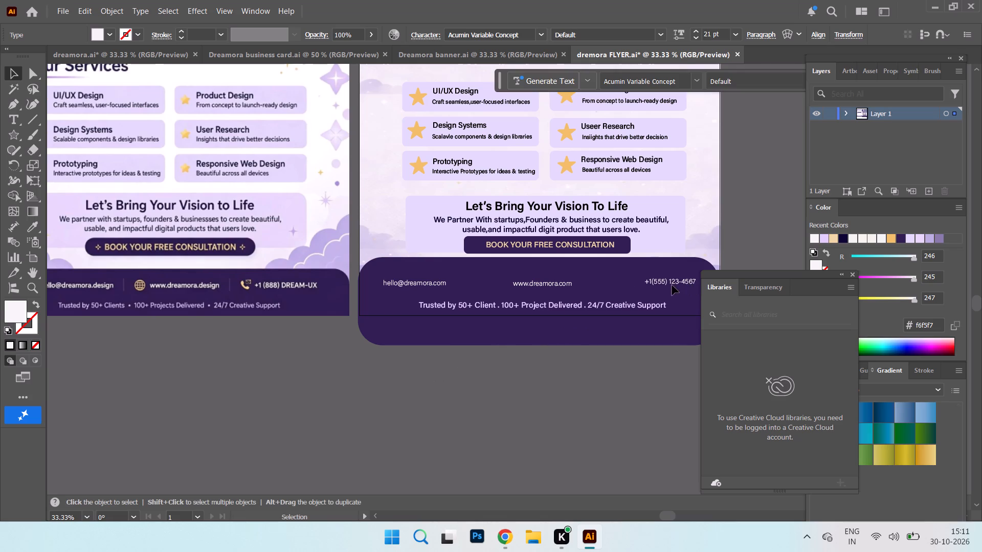
drag(545, 283, 554, 282)
drag(432, 282, 470, 282)
Duplicate the header's cloud mascot, shrink the copy to a small icon and place it on the footer beside the email line.
scroll(458, 336, up, 19)
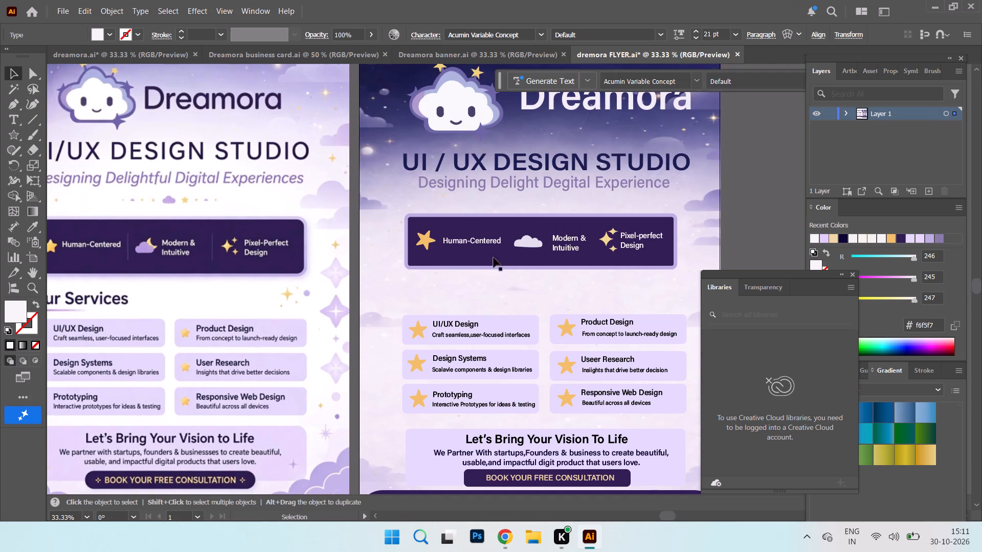
click(470, 104)
alt+drag(470, 104, 463, 326)
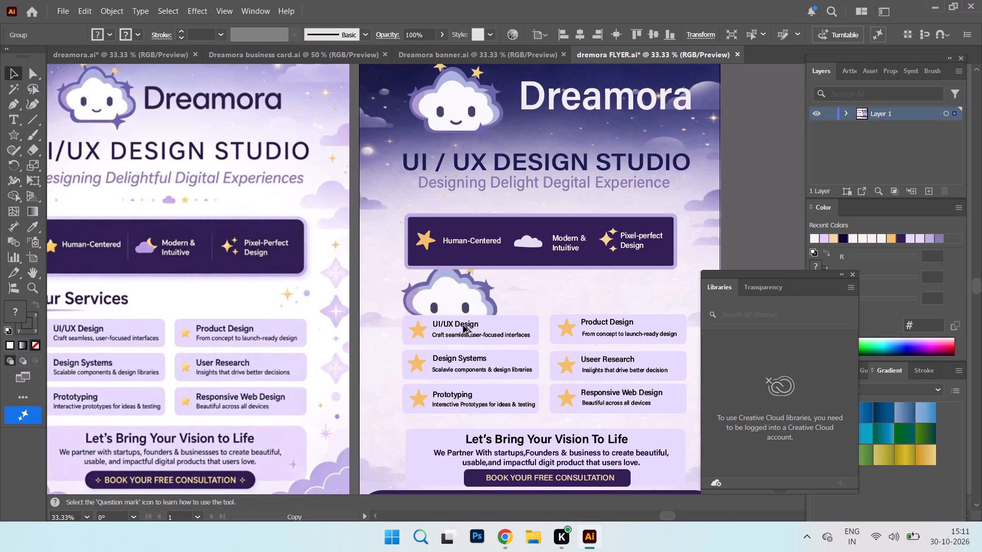
alt+drag(463, 326, 437, 443)
scroll(494, 243, down, 17)
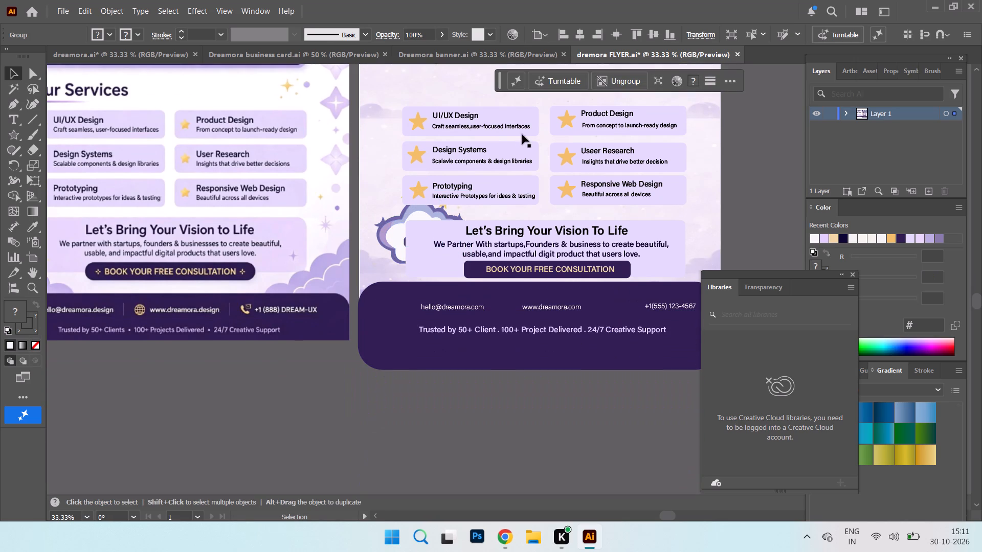
drag(392, 233, 276, 433)
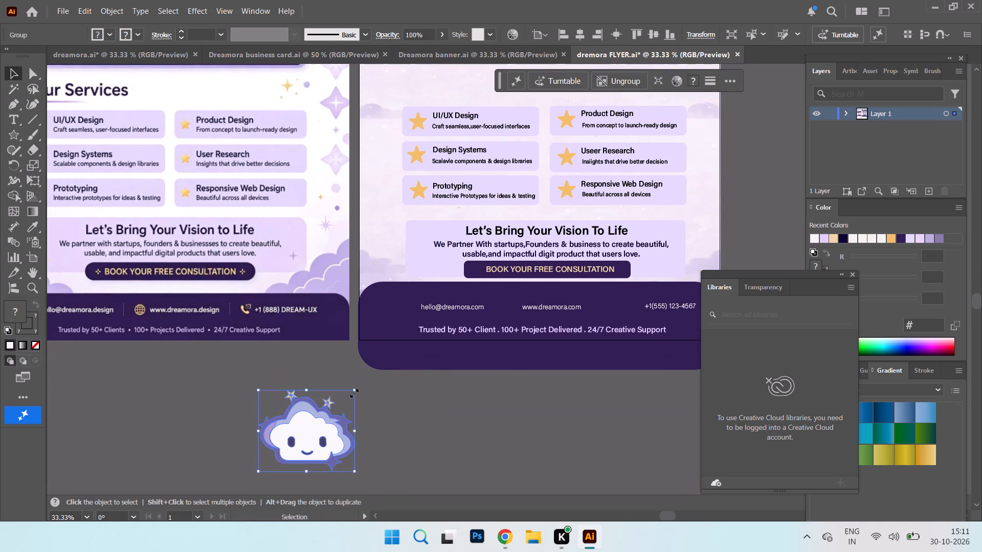
drag(353, 392, 297, 442)
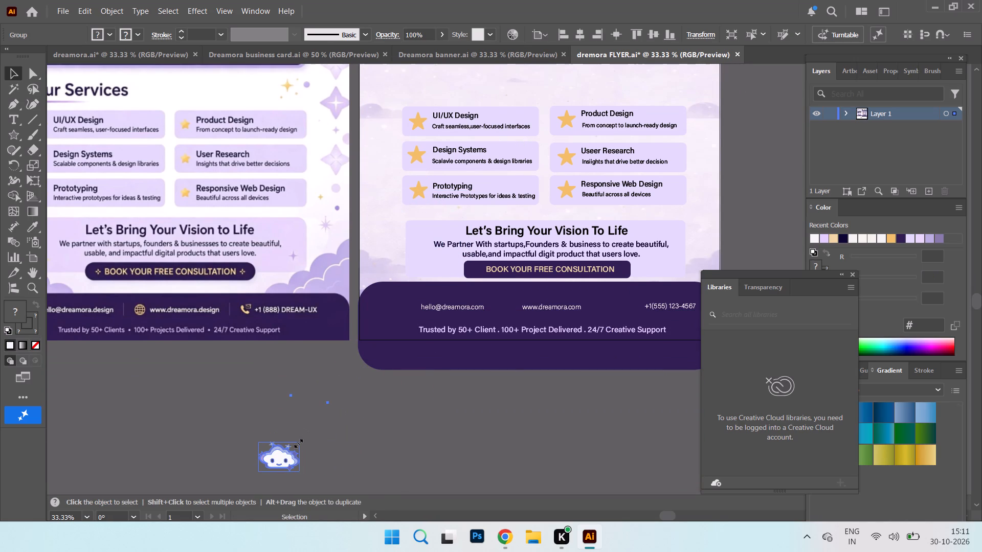
drag(297, 442, 295, 441)
drag(278, 453, 392, 308)
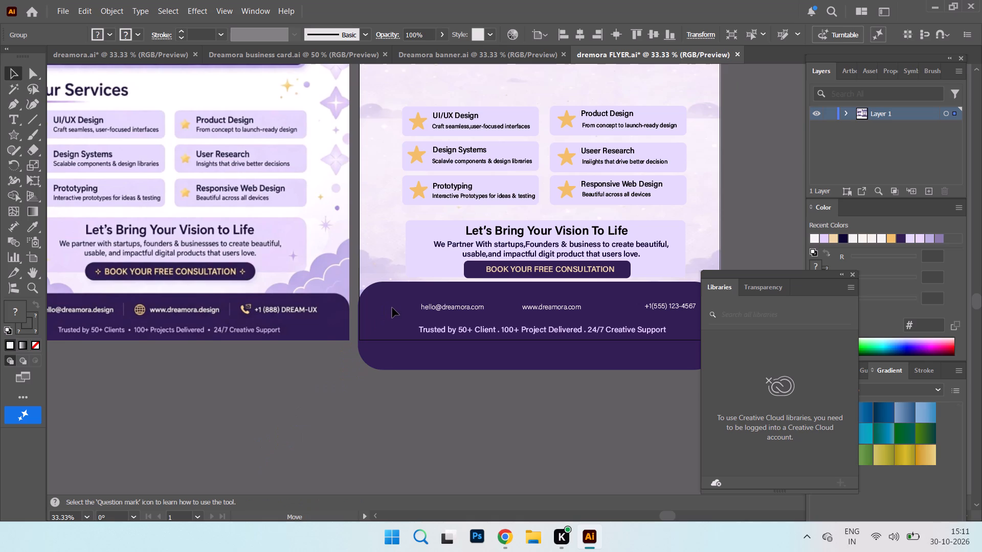
drag(392, 308, 393, 308)
Move the small cloud mascot group to the top of Layer 1's stacking order, in front of the dark footer.
click(848, 113)
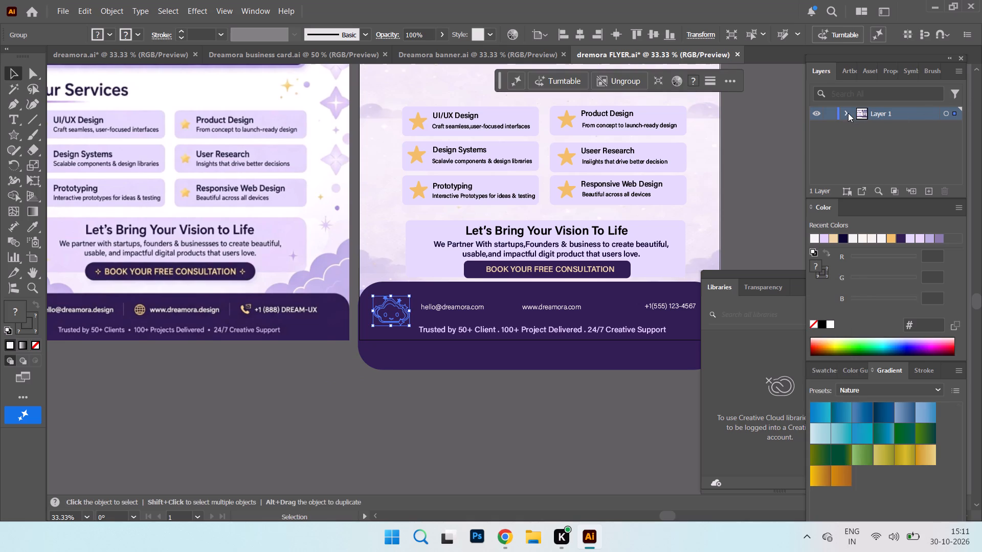
scroll(877, 145, down, 17)
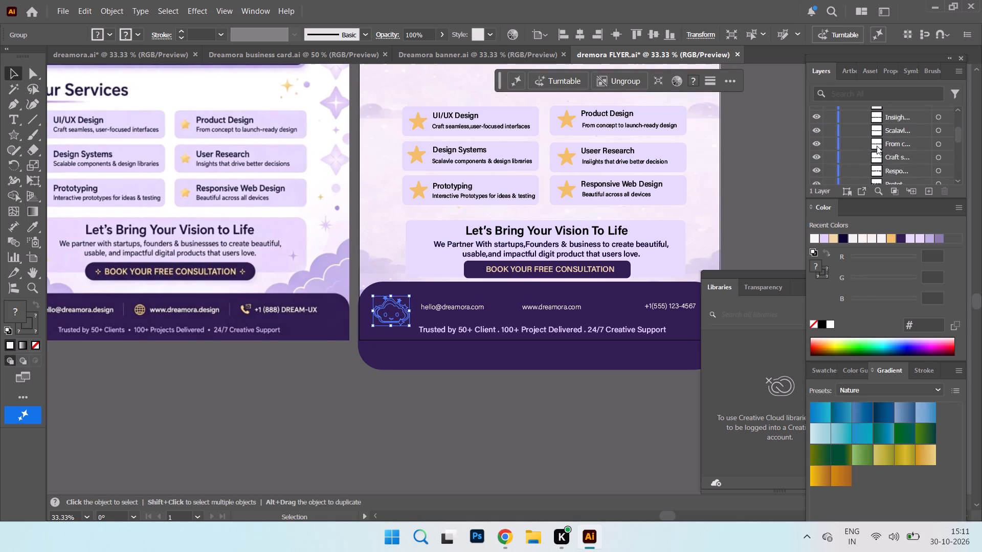
scroll(877, 146, down, 20)
scroll(877, 146, down, 5)
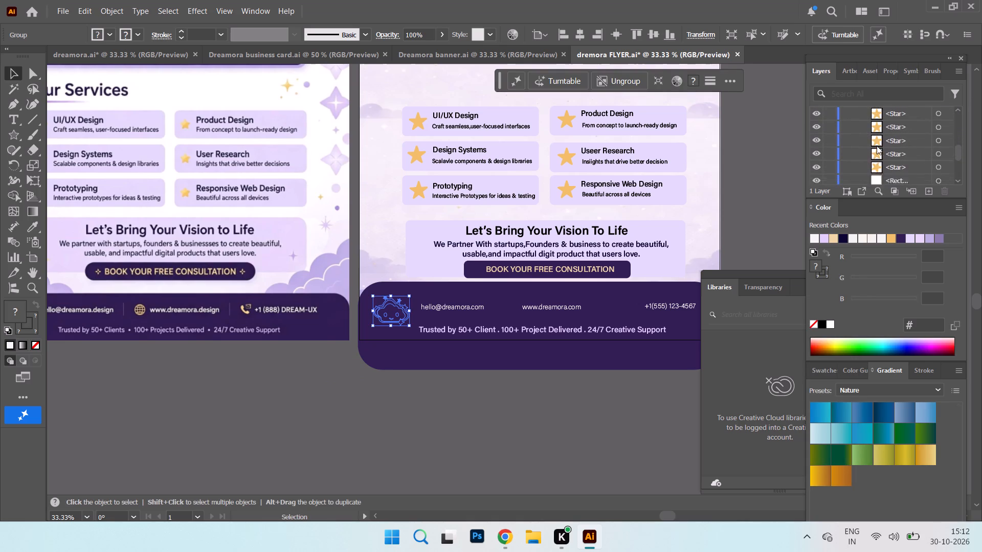
scroll(877, 146, down, 19)
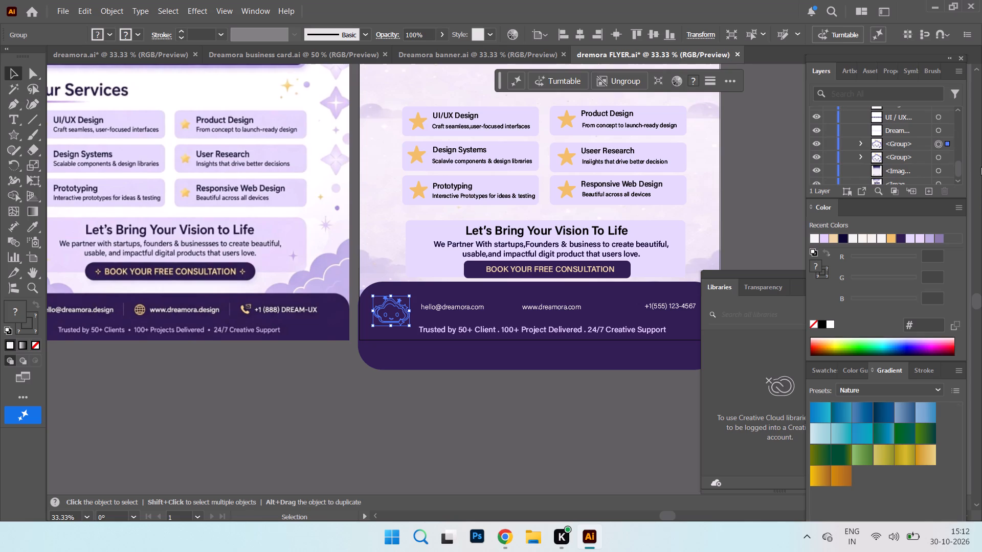
click(920, 149)
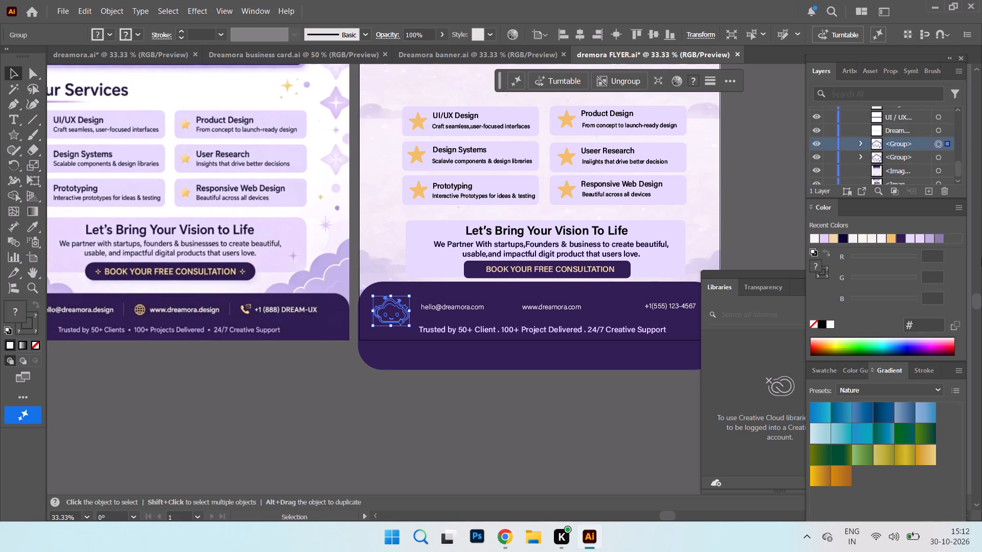
drag(920, 141, 921, 108)
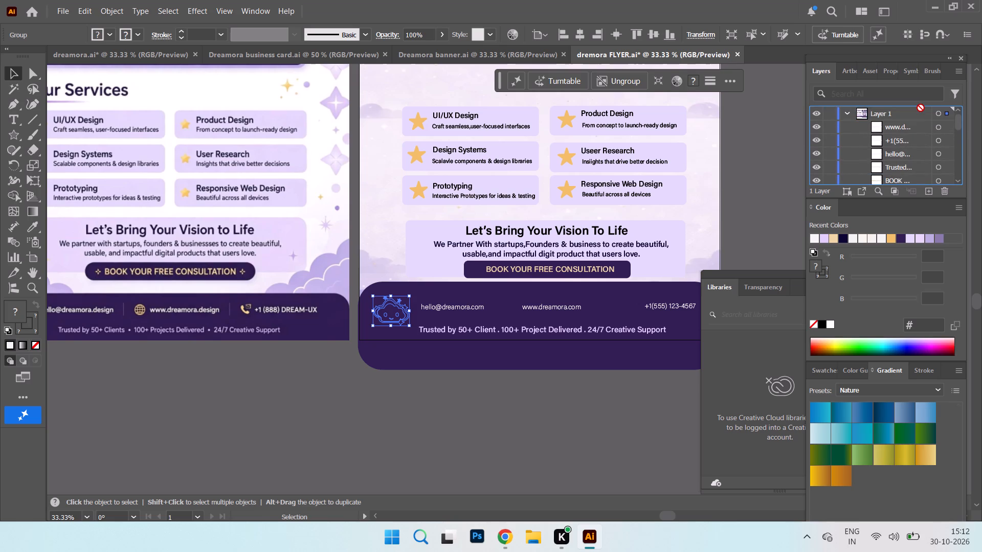
drag(921, 108, 918, 117)
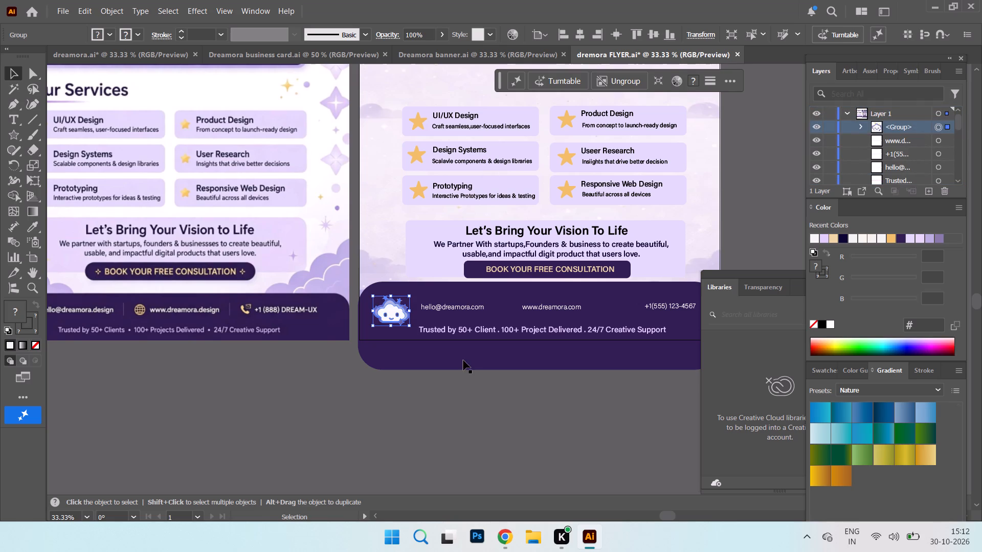
click(410, 311)
click(373, 421)
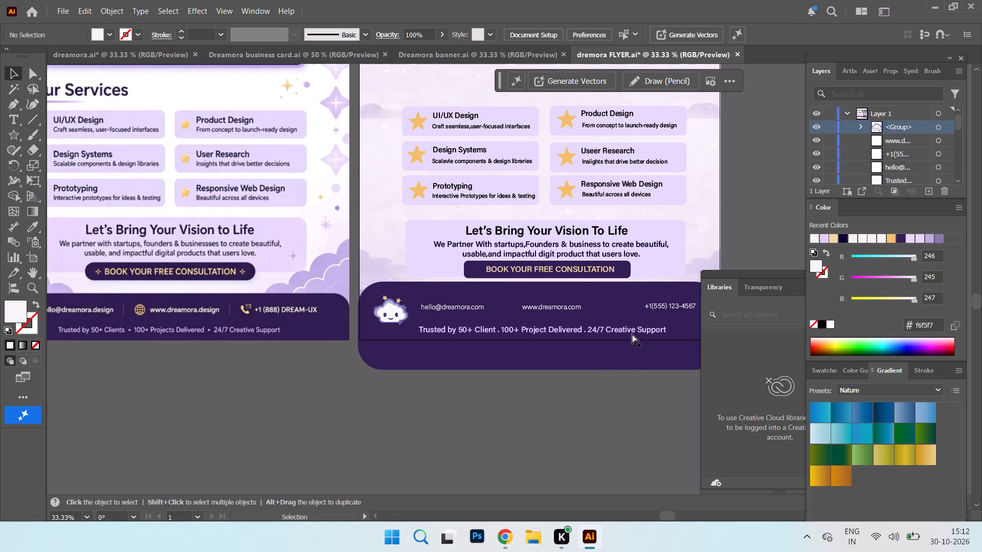
Set the font size of the footer's email, website and phone lines to 24 pt.
key(ctrl+minus)
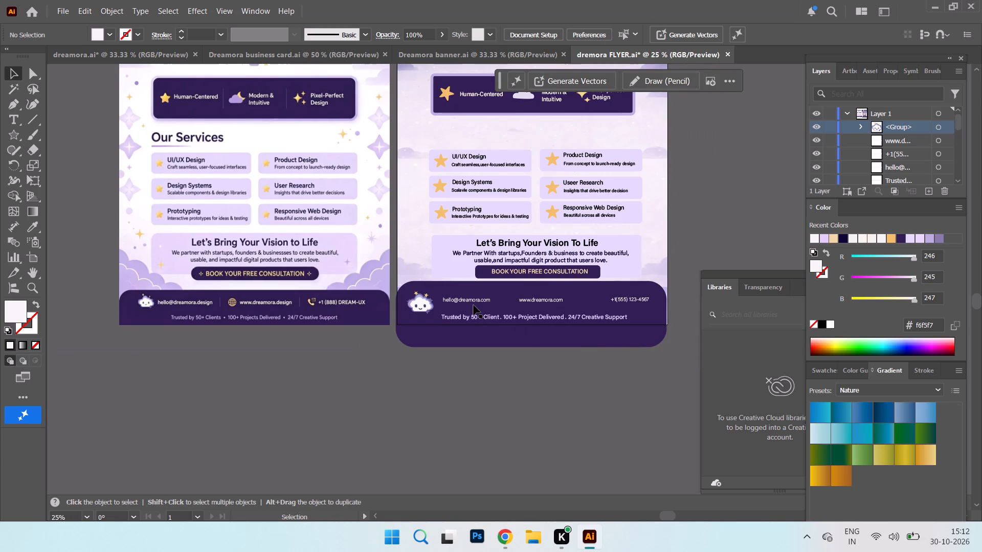
click(472, 303)
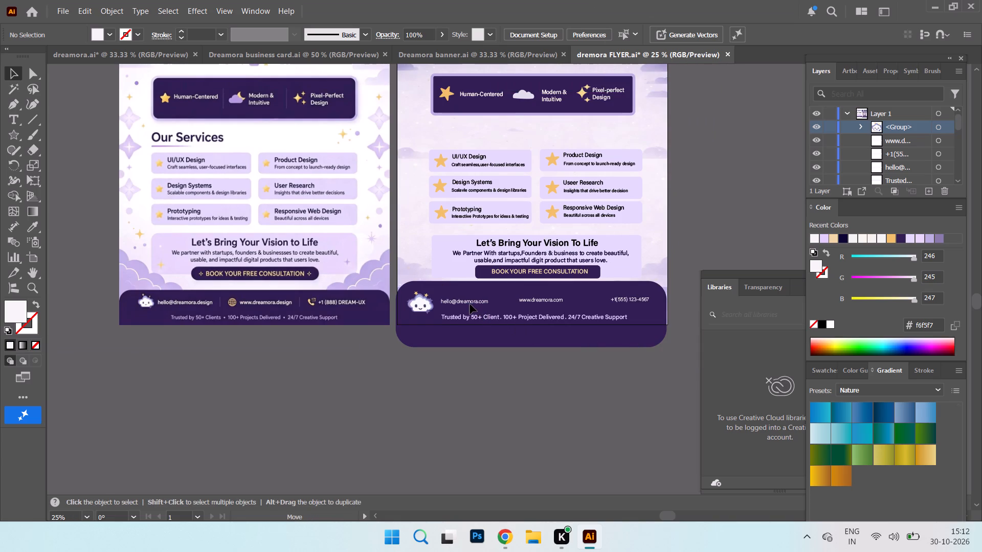
shift+click(546, 300)
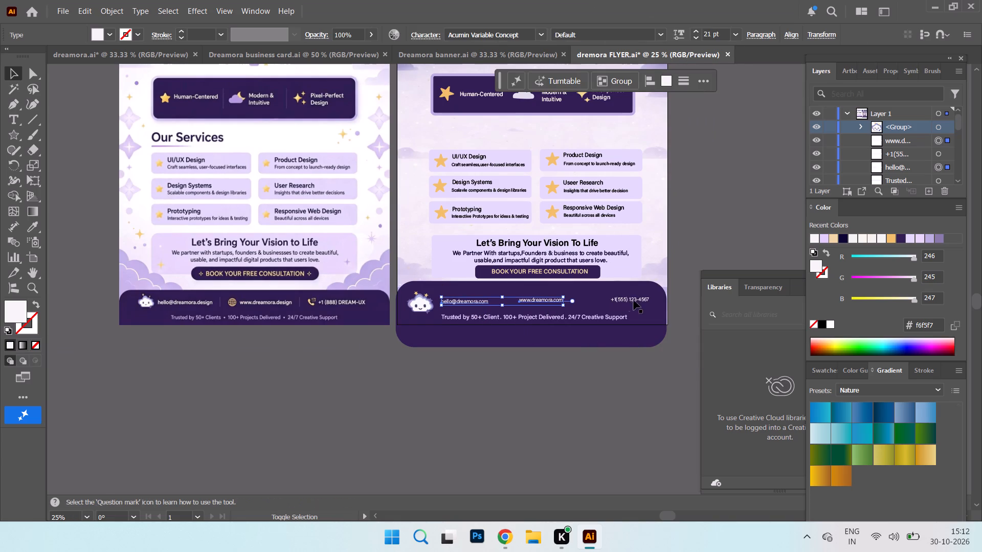
shift+click(635, 300)
click(734, 34)
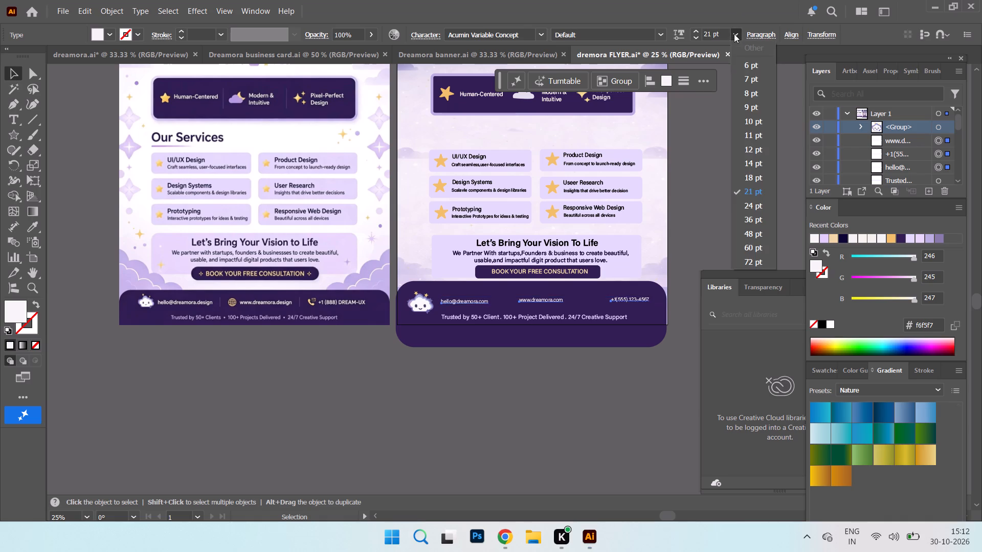
click(751, 210)
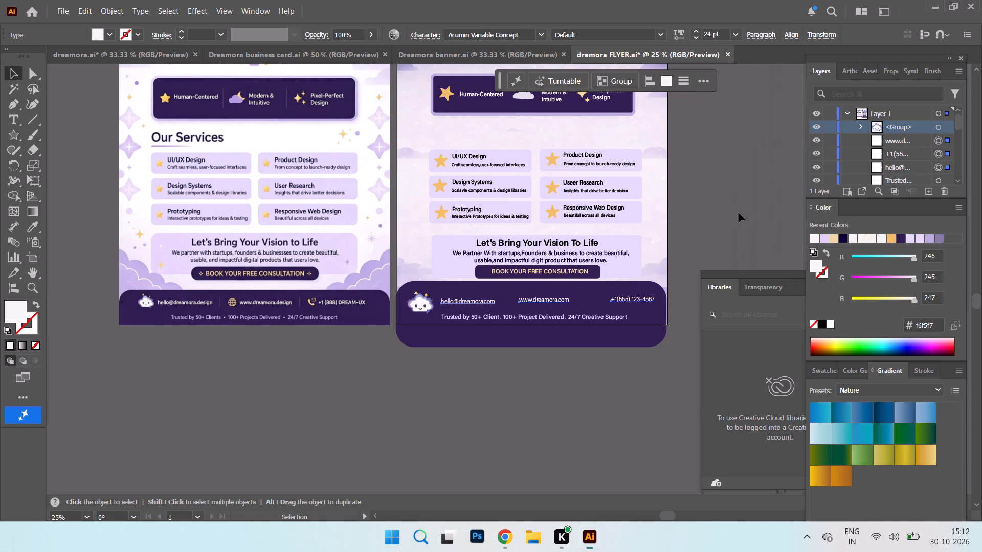
click(765, 227)
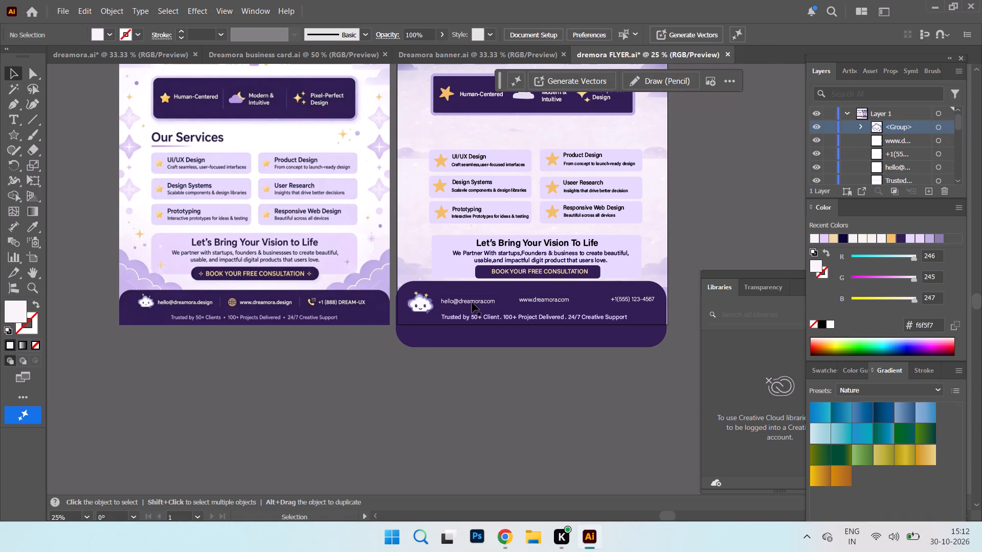
Nudge the footer's email, website and phone lines so they sit nearly level in one row beside the cloud mascot.
click(472, 303)
drag(472, 306, 477, 305)
drag(476, 305, 469, 305)
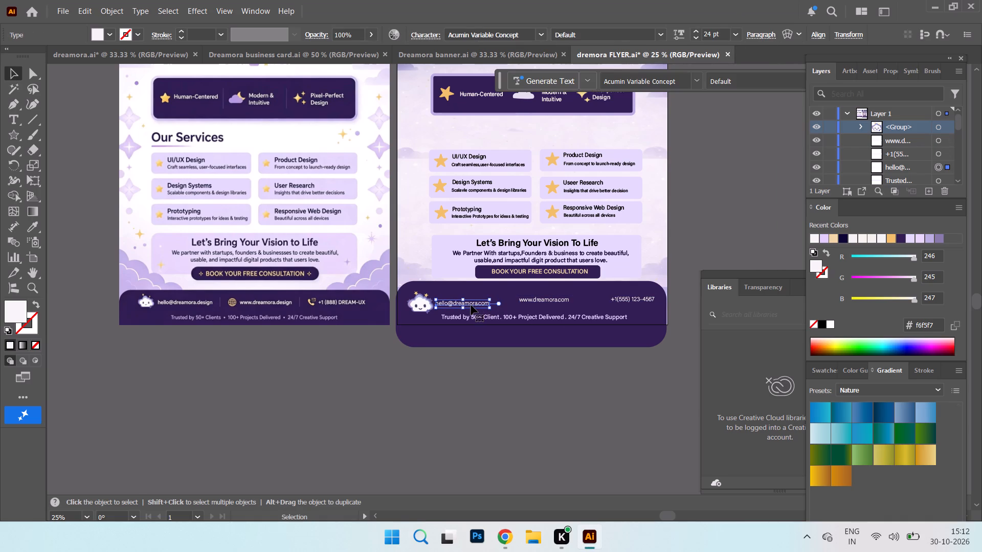
click(473, 305)
click(470, 304)
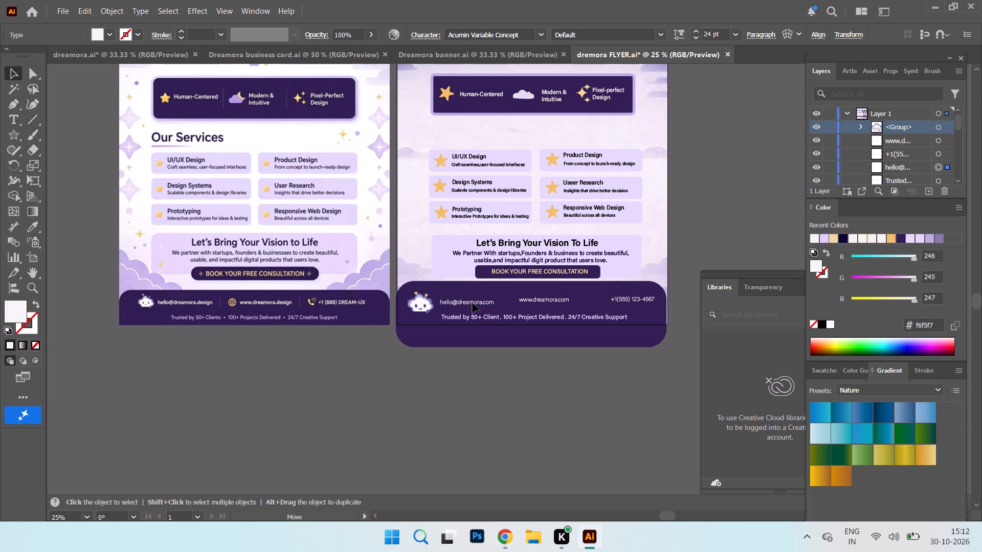
click(533, 300)
click(633, 299)
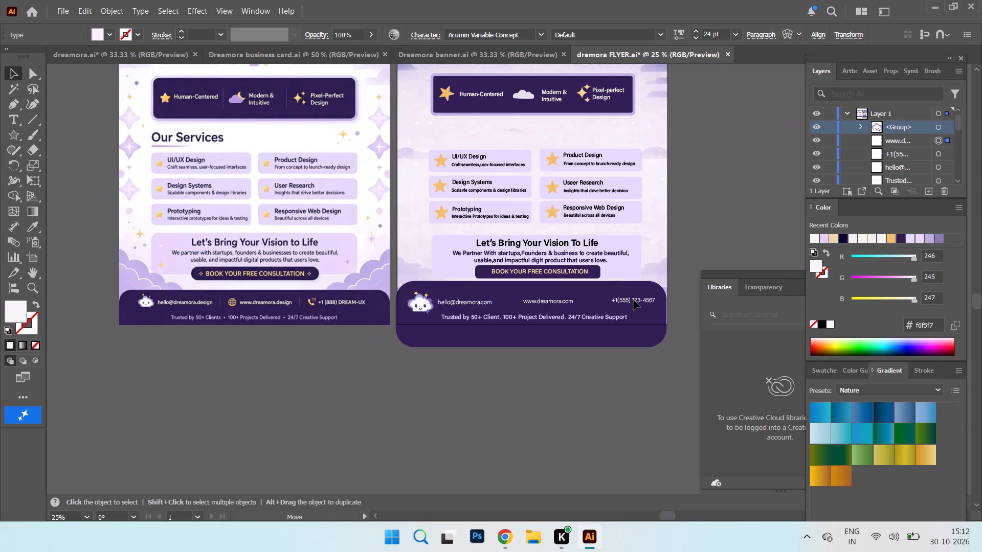
click(691, 233)
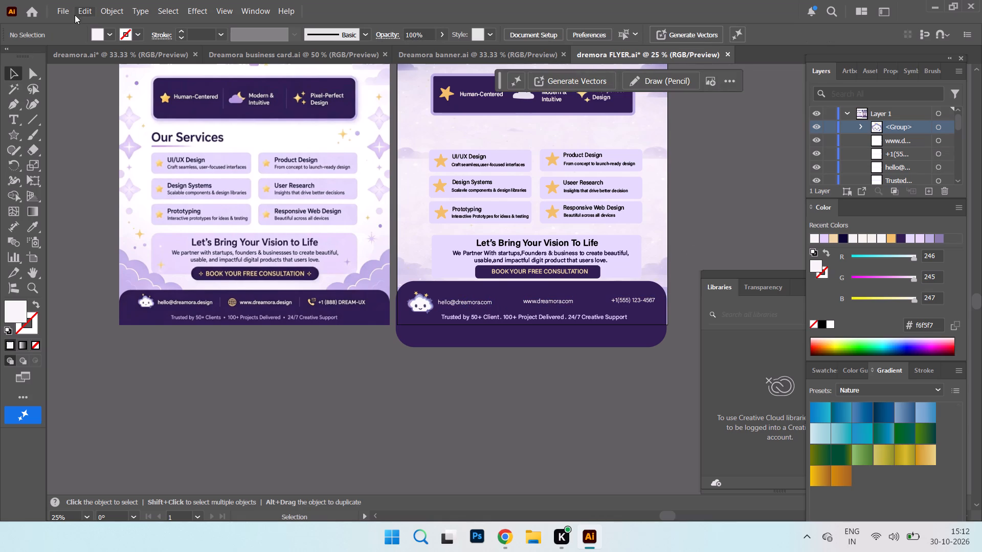
Save the flyer as an Adobe Illustrator file named dremora FLYER, replacing the existing file.
click(61, 8)
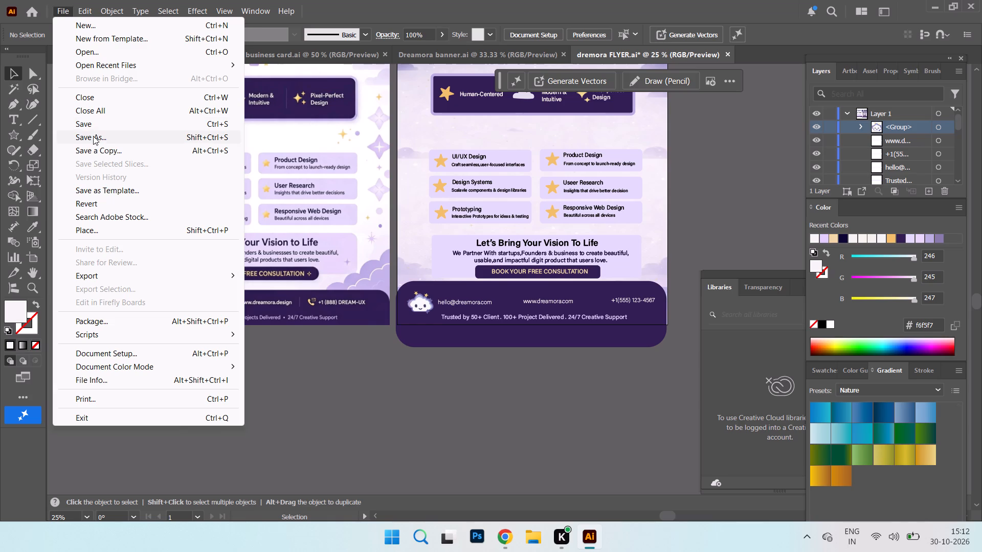
click(93, 136)
click(370, 346)
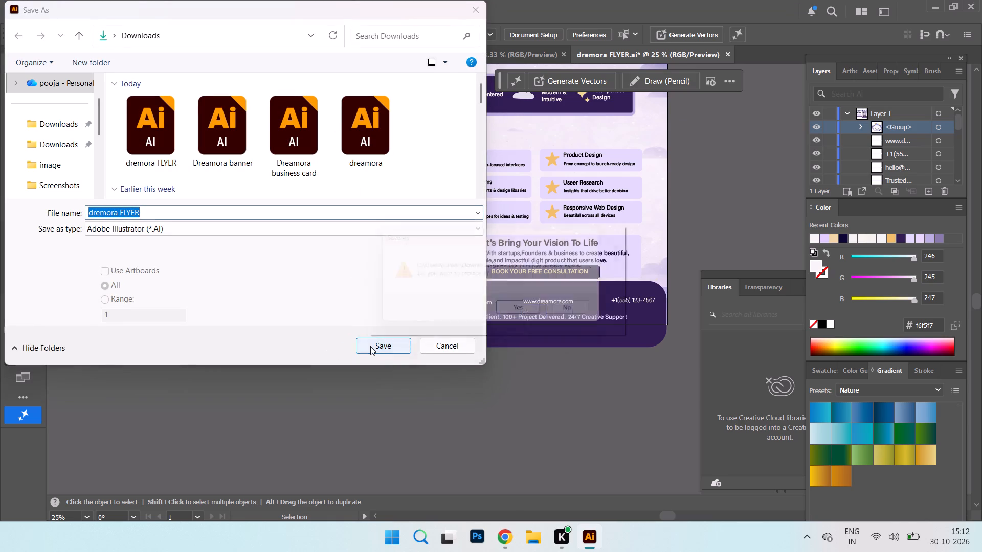
click(517, 320)
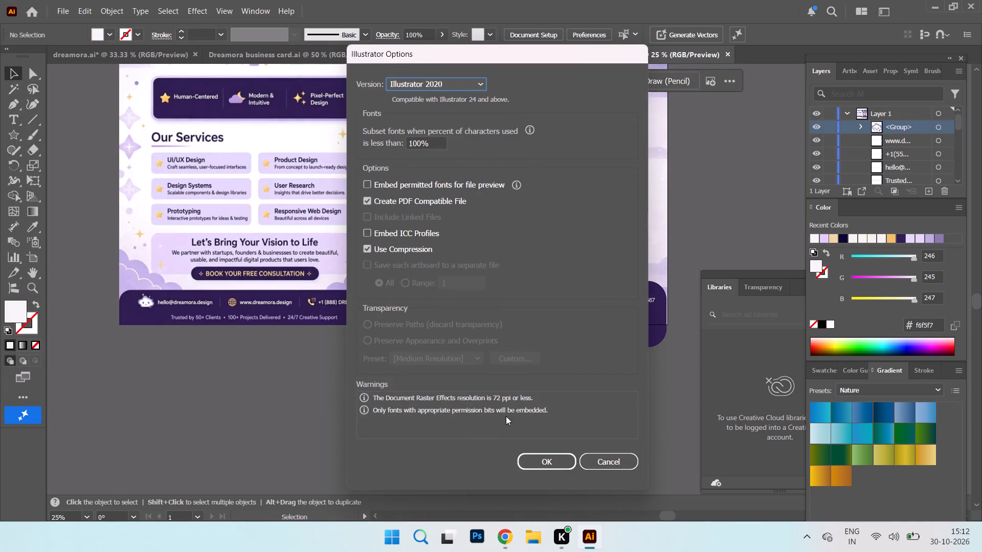
click(552, 464)
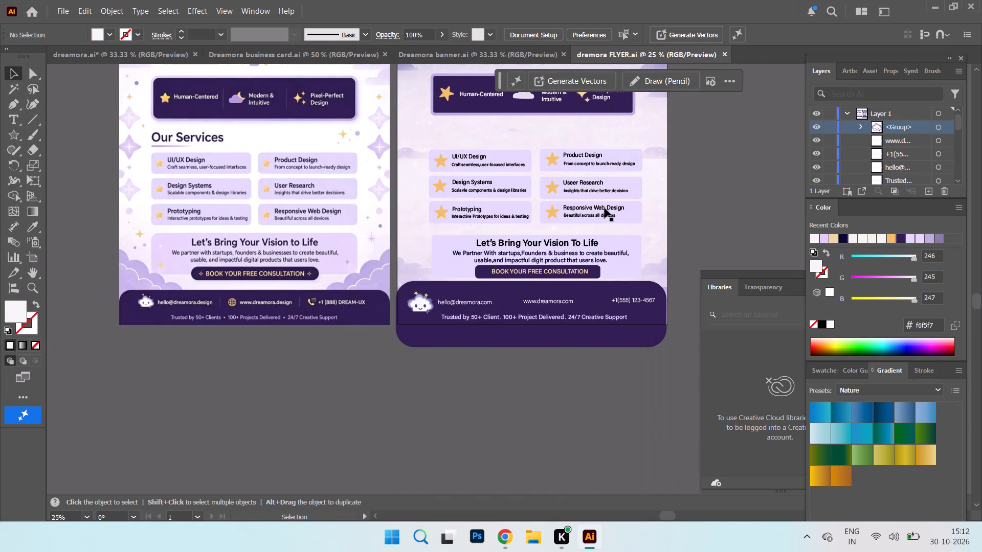
Add the text "Our Services" in the gap between the dark feature bar and the service cards.
scroll(546, 196, up, 6)
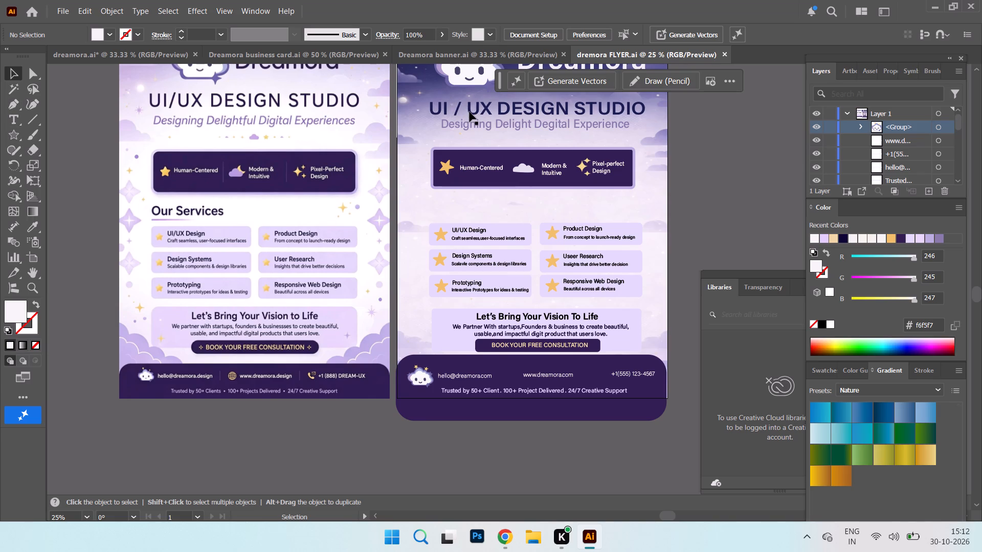
click(468, 126)
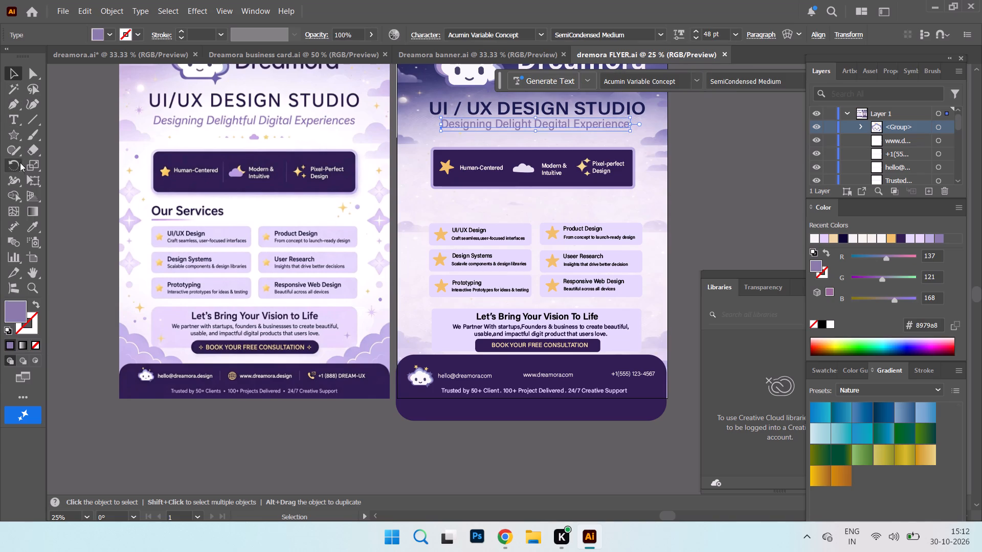
click(13, 123)
click(424, 198)
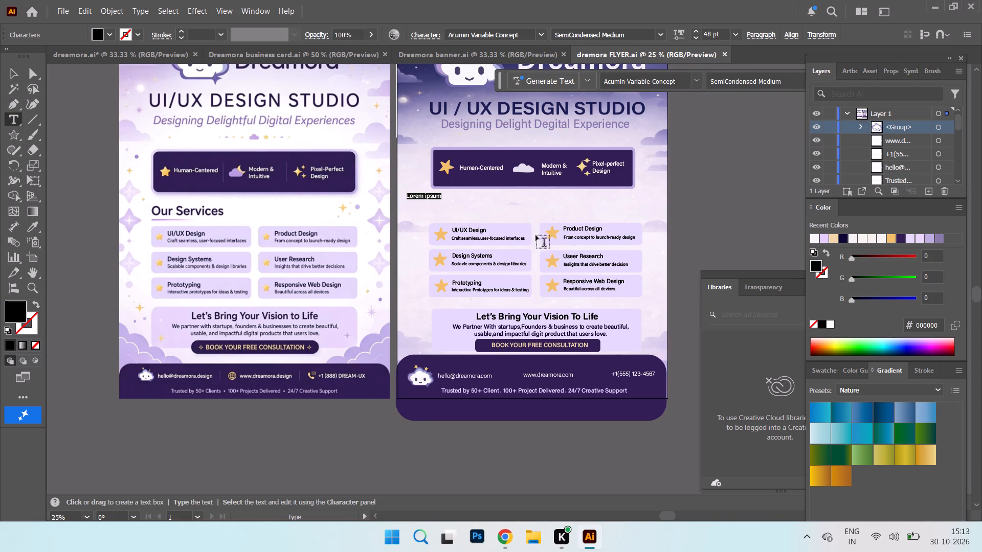
text(OU)
key(r)
key(BackSpace)
key(BackSpace)
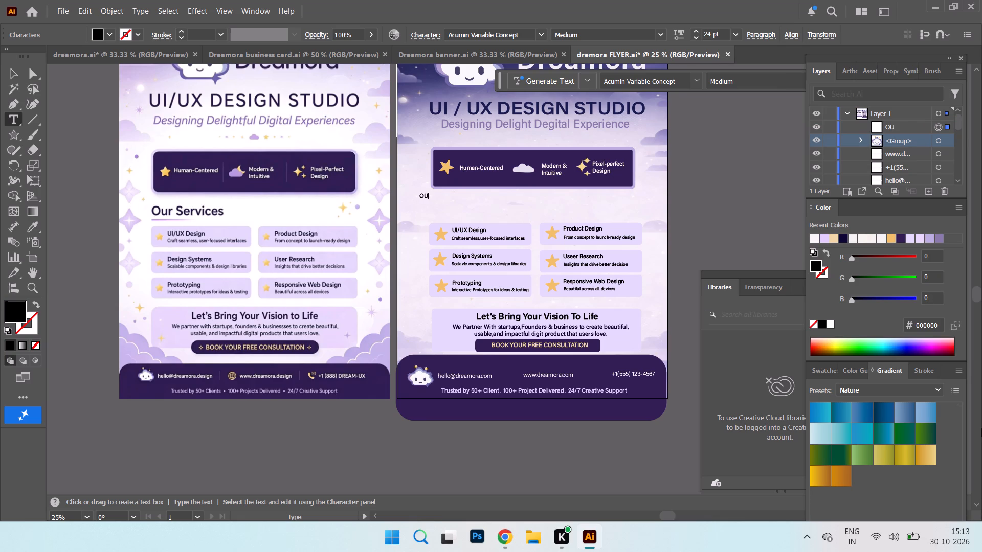
text(ur)
key(space)
text(ervice)
key(s)
click(16, 75)
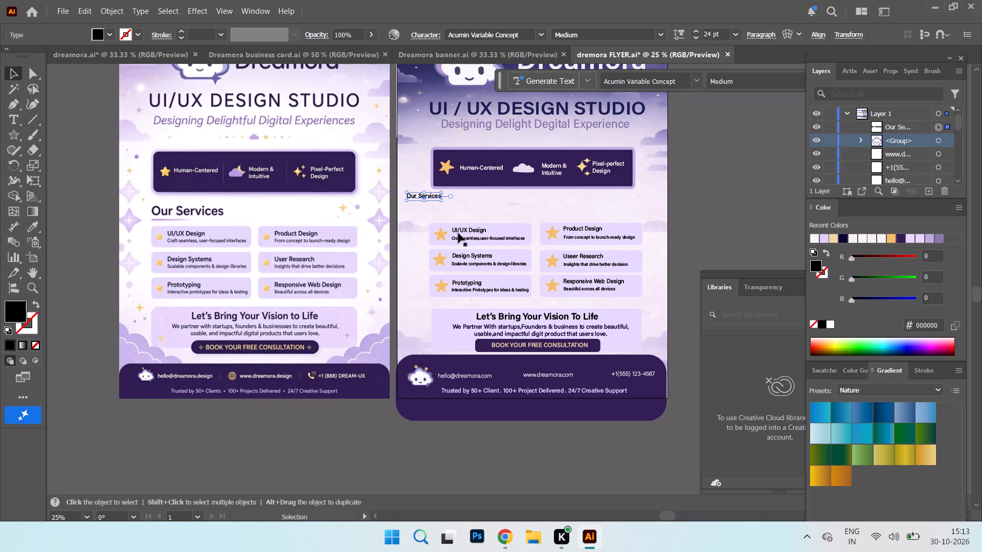
Set the "Our Services" heading to 60 pt and place it above the UI/UX Design card, aligned with the cards' left edge.
click(733, 34)
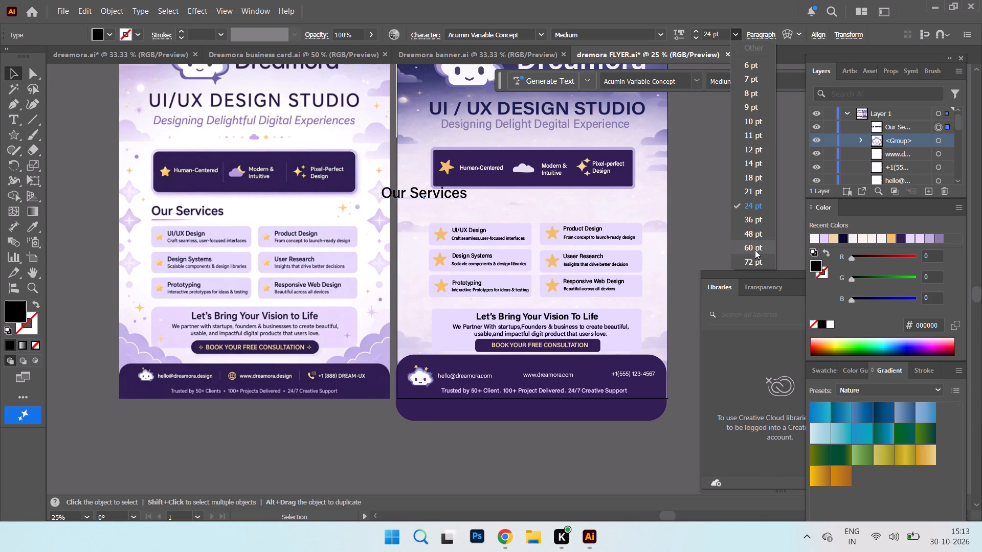
click(755, 250)
drag(447, 194, 488, 202)
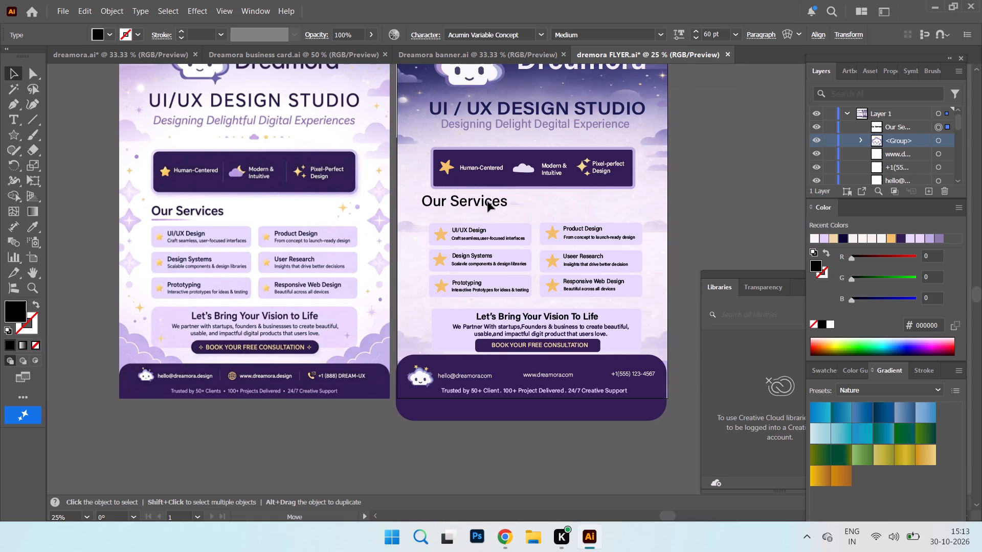
drag(488, 202, 497, 204)
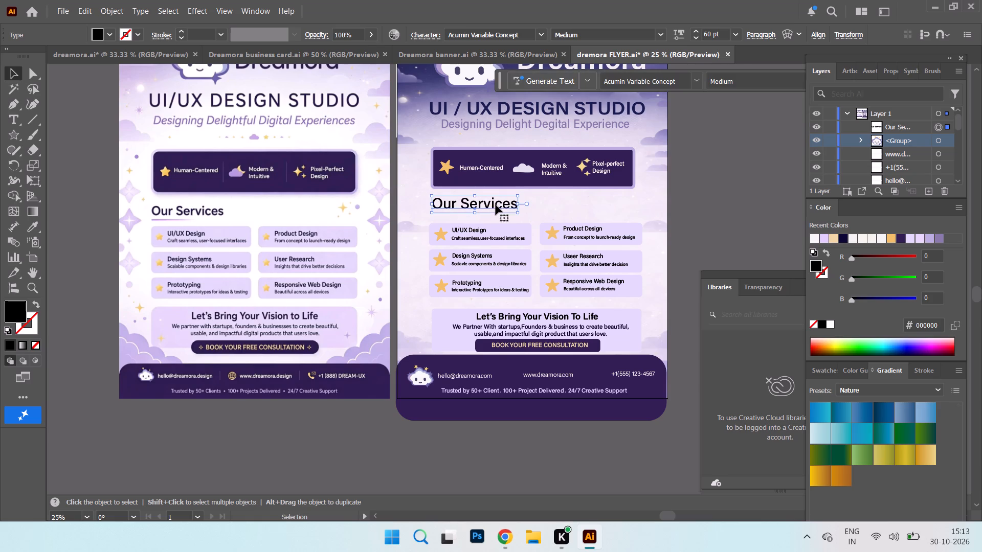
Fill the "Our Services" heading with navy #1a1c51 sampled from the UI / UX DESIGN STUDIO title.
double_click(5, 315)
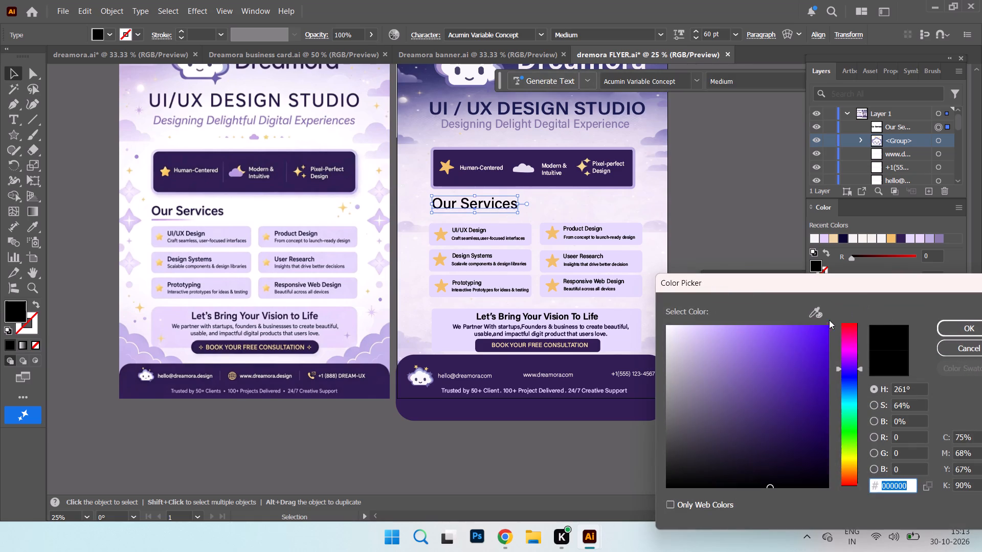
click(816, 313)
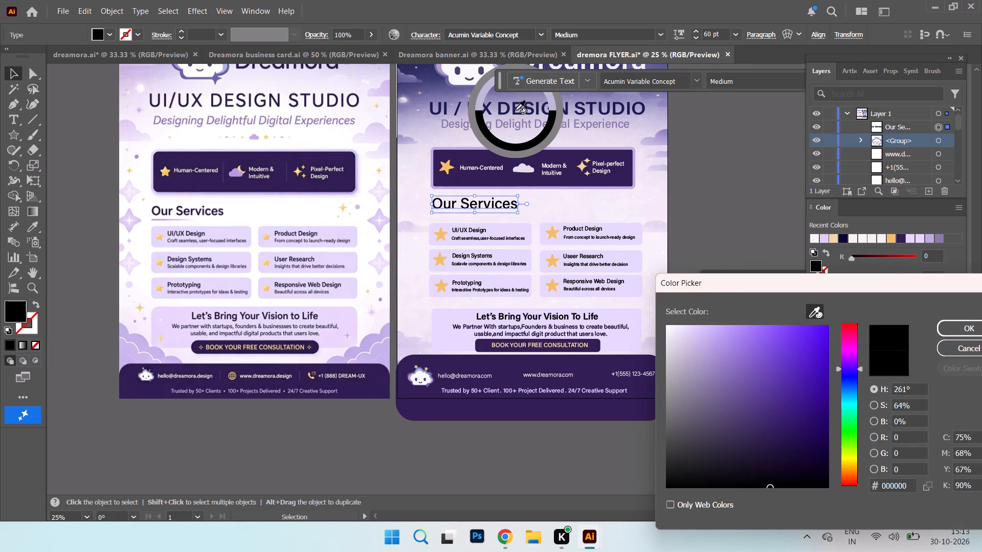
click(515, 110)
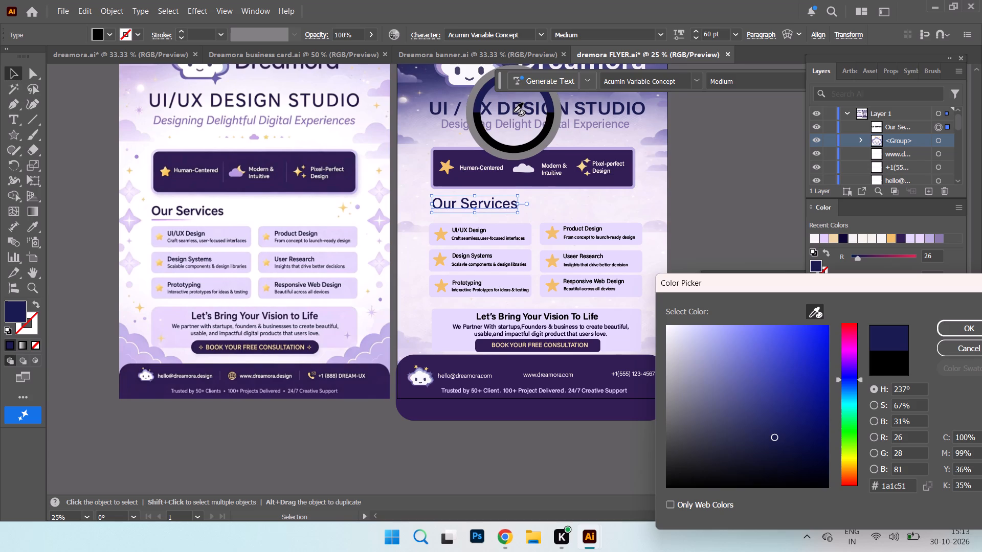
click(514, 112)
click(956, 332)
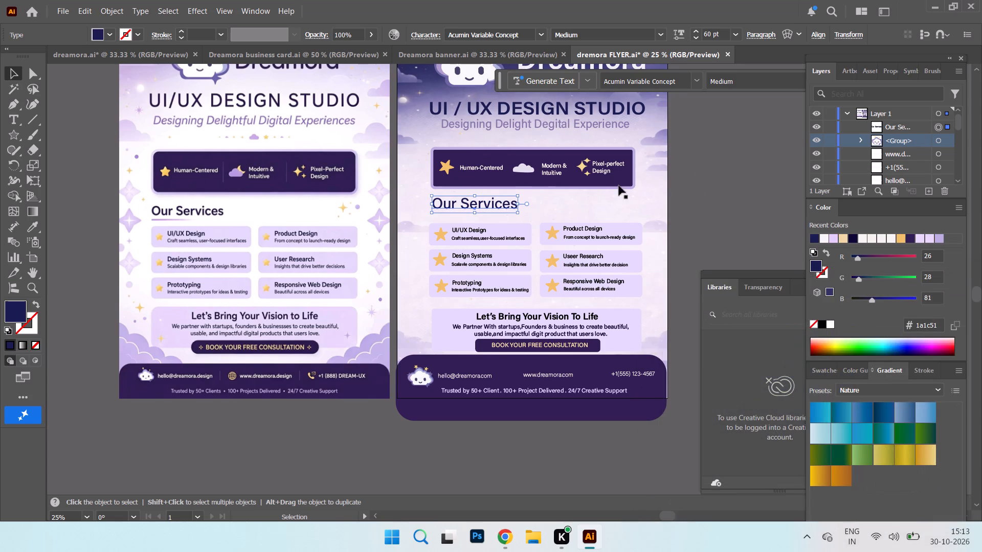
click(726, 156)
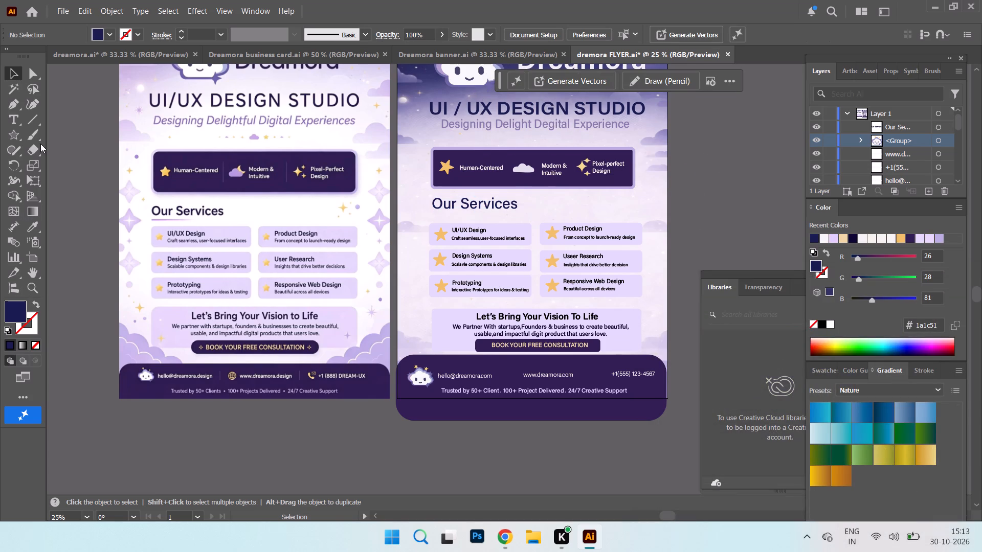
Draw a straight horizontal line under the "Our Services" heading, about as wide as the text.
click(35, 118)
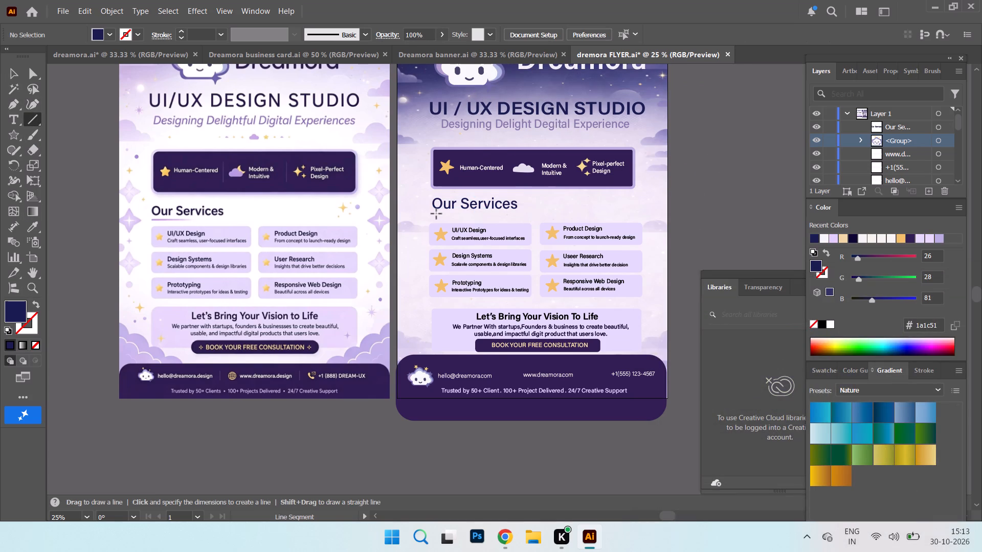
drag(432, 214, 515, 213)
drag(515, 213, 515, 215)
drag(515, 215, 515, 214)
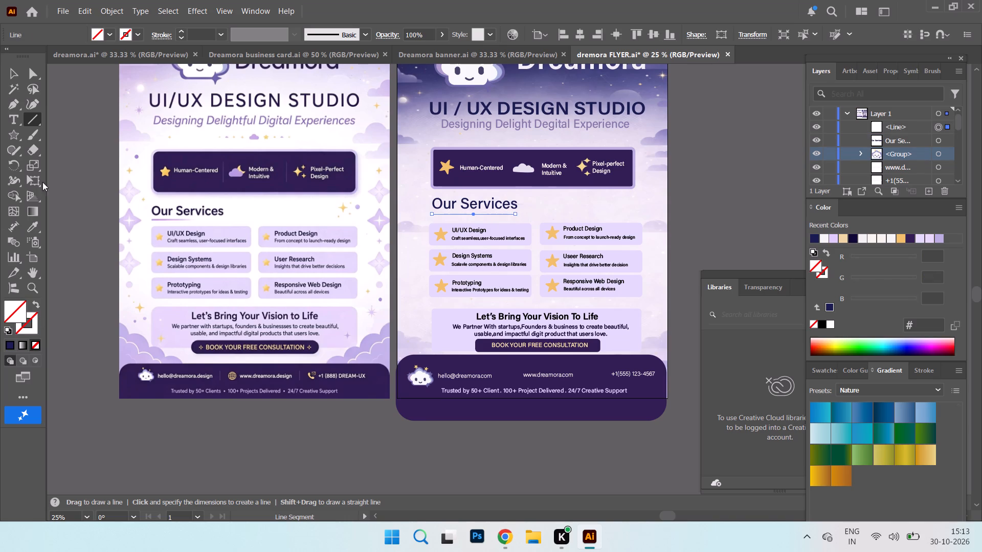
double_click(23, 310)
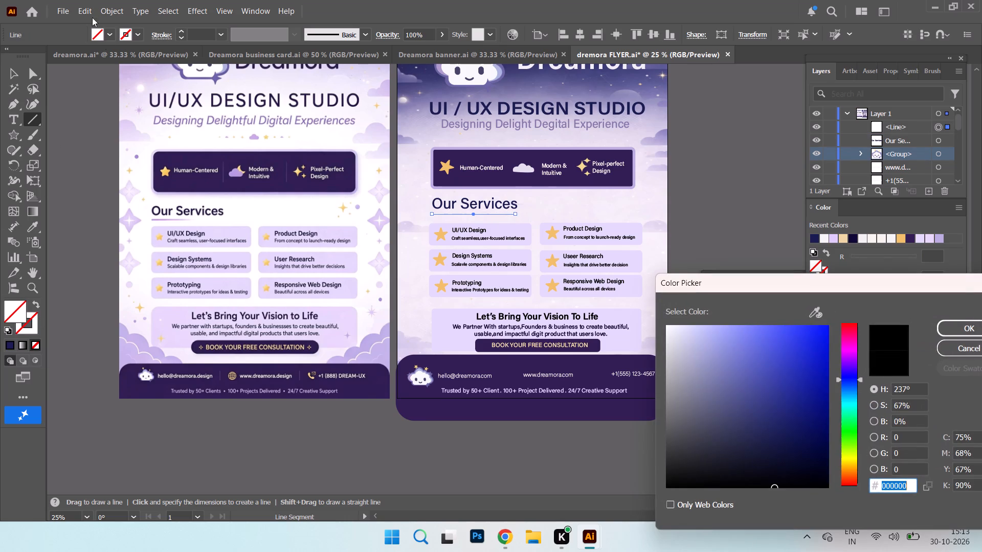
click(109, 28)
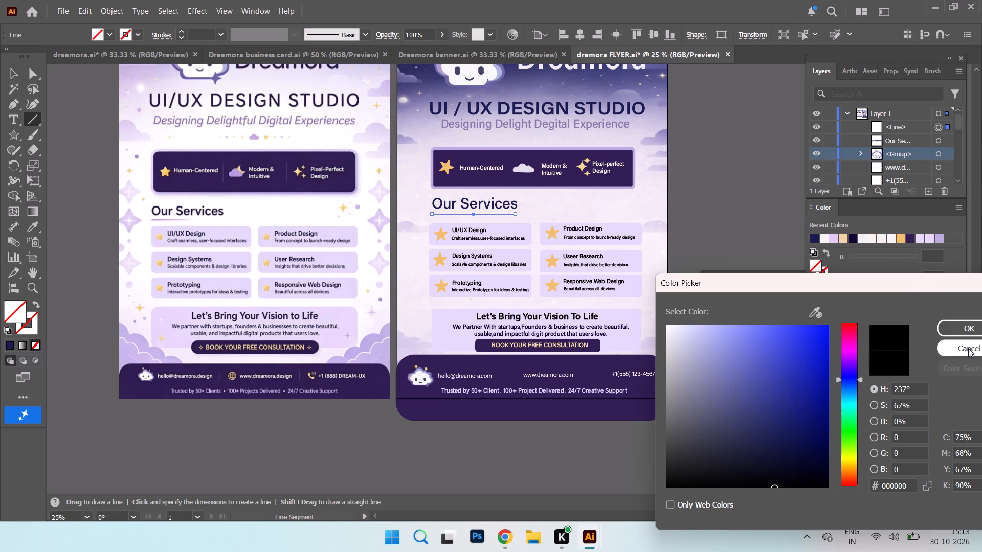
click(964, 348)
Apply a linear gradient fill to the heading underline and recolour its start stop to #f5ebfd sampled from the reference underline.
click(113, 36)
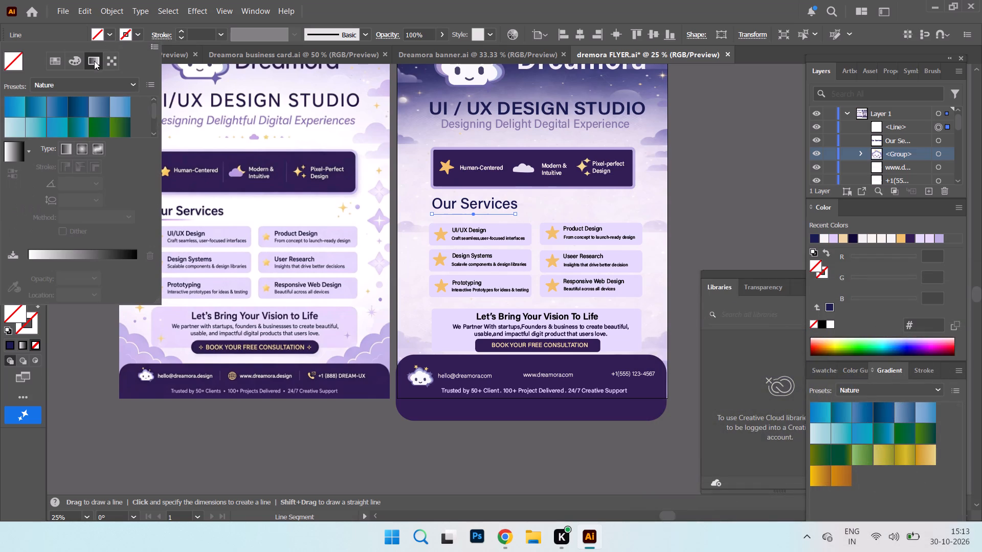
click(94, 62)
click(11, 347)
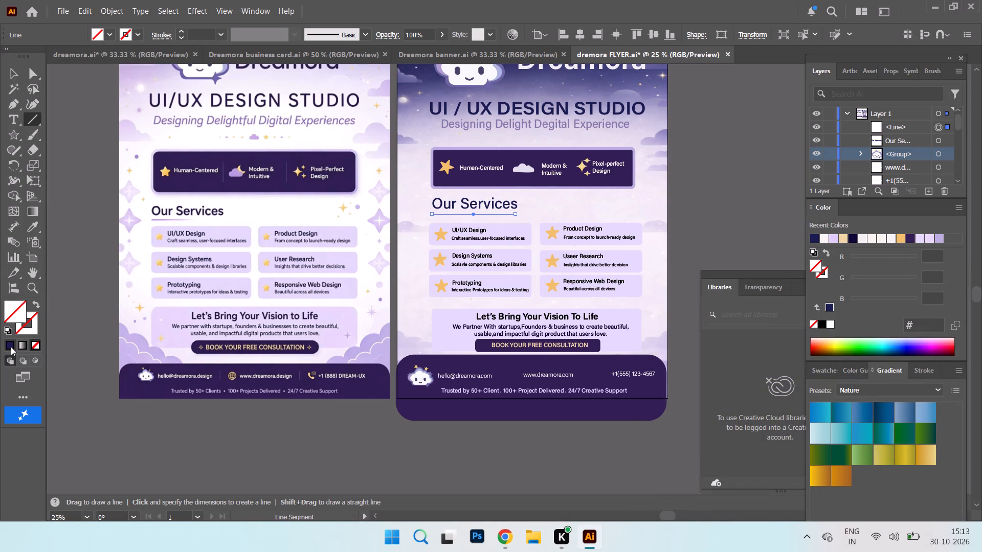
click(109, 28)
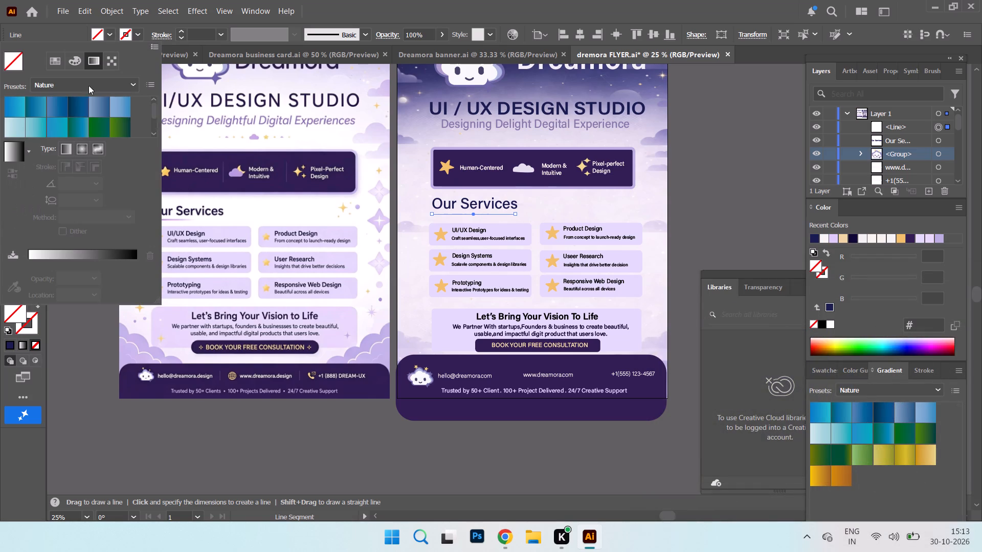
click(93, 65)
click(77, 249)
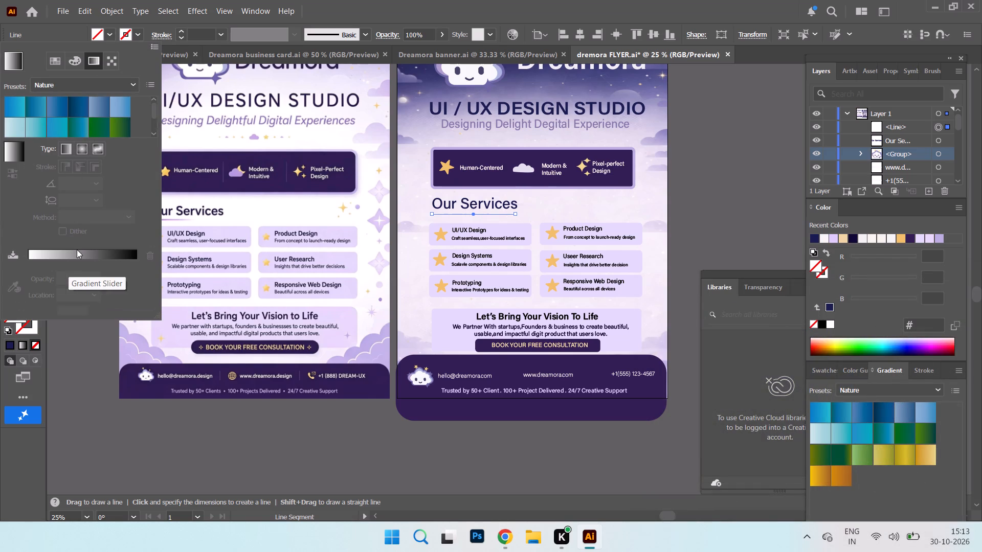
double_click(26, 280)
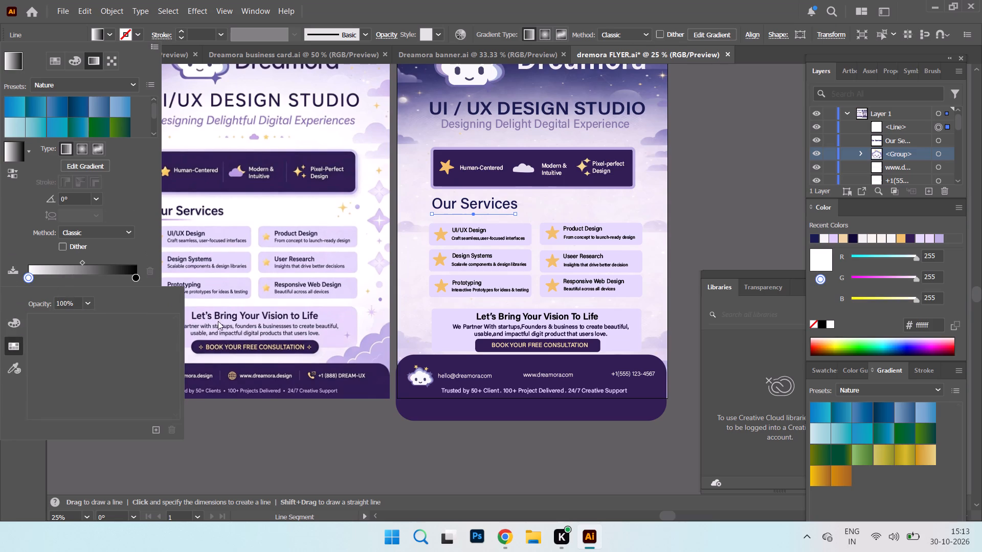
click(14, 369)
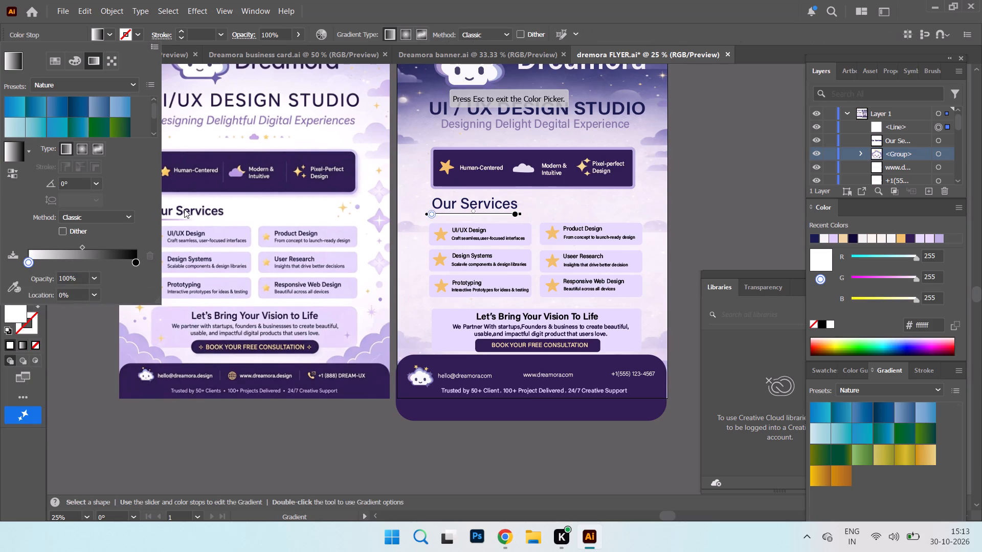
click(167, 219)
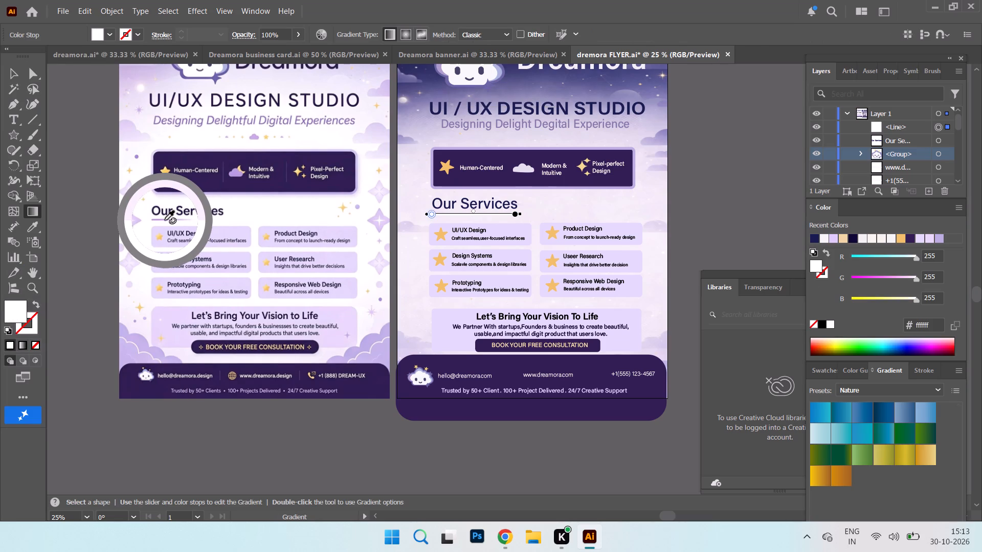
click(165, 220)
click(160, 220)
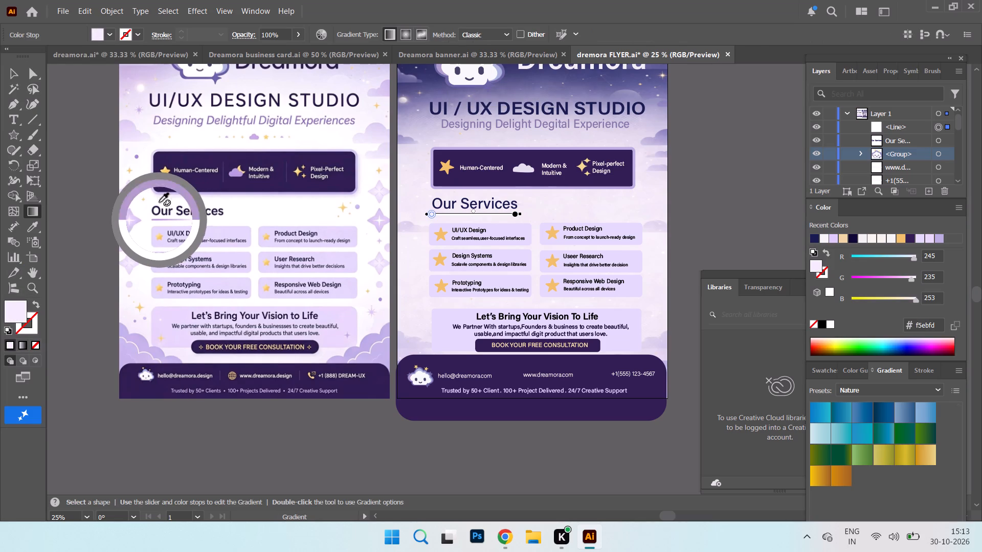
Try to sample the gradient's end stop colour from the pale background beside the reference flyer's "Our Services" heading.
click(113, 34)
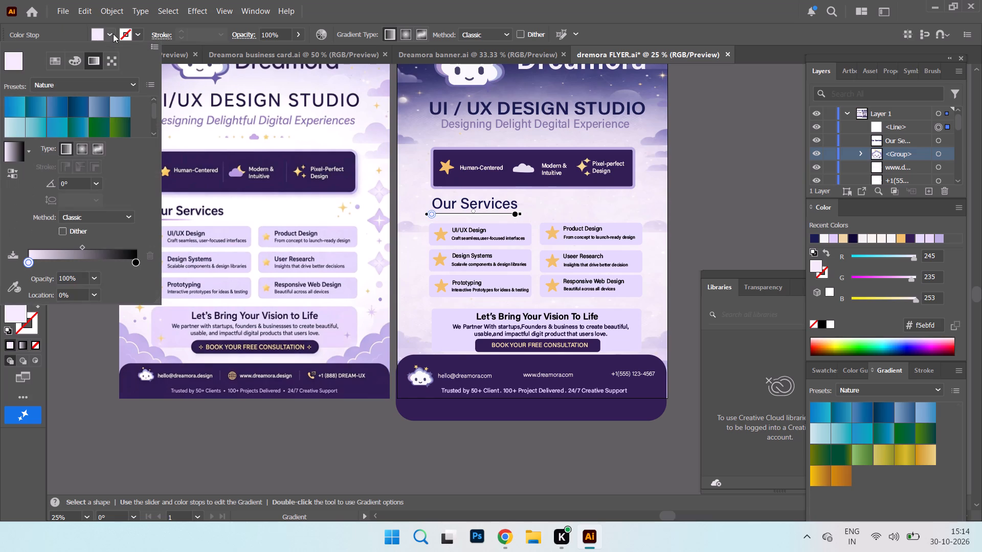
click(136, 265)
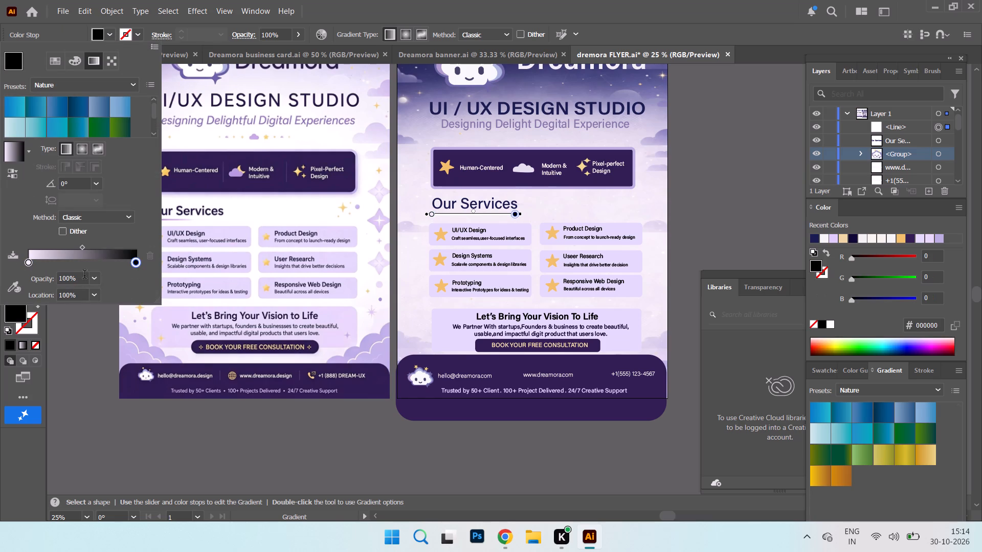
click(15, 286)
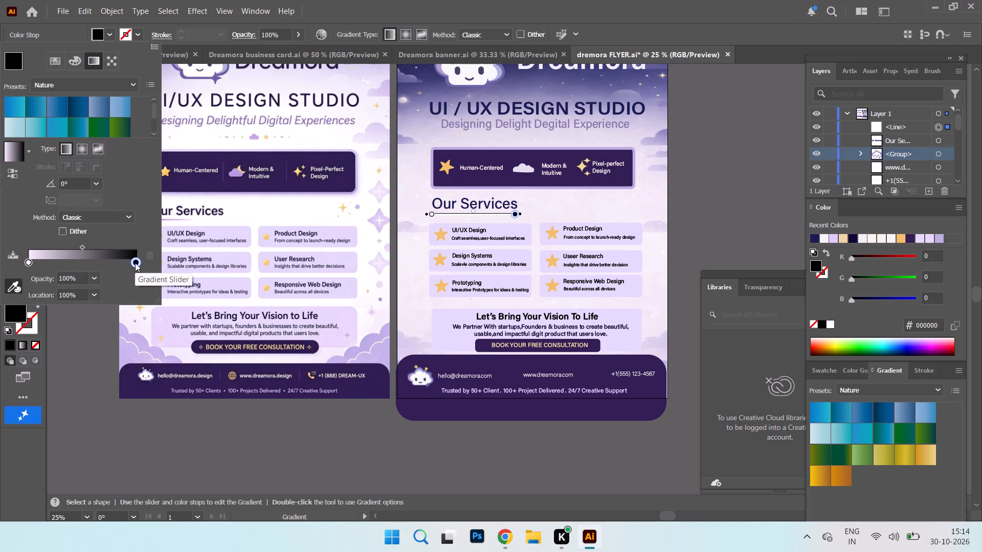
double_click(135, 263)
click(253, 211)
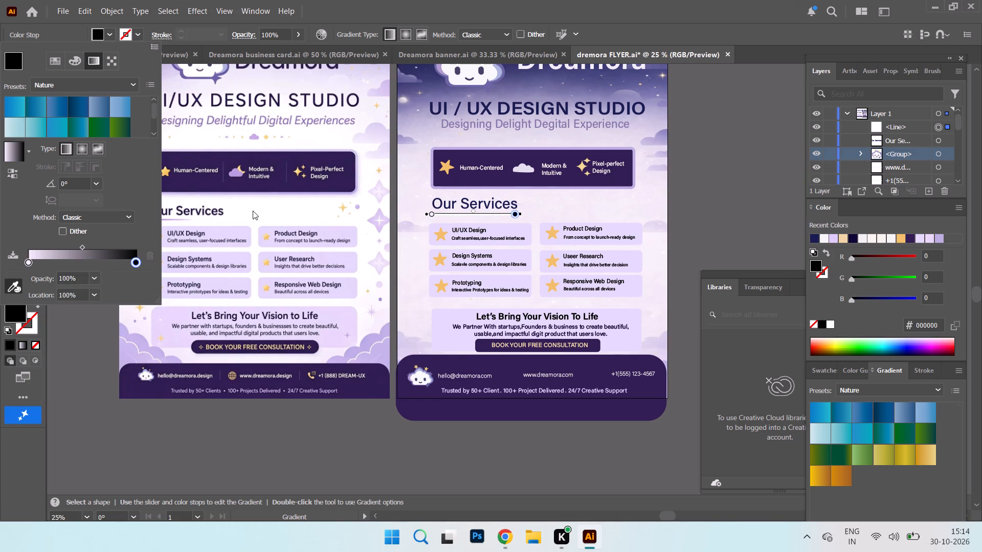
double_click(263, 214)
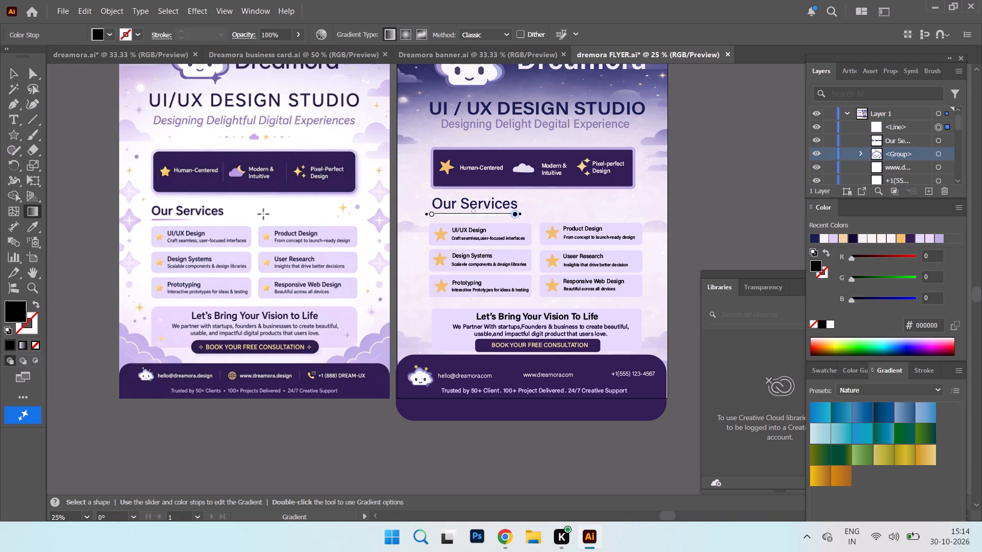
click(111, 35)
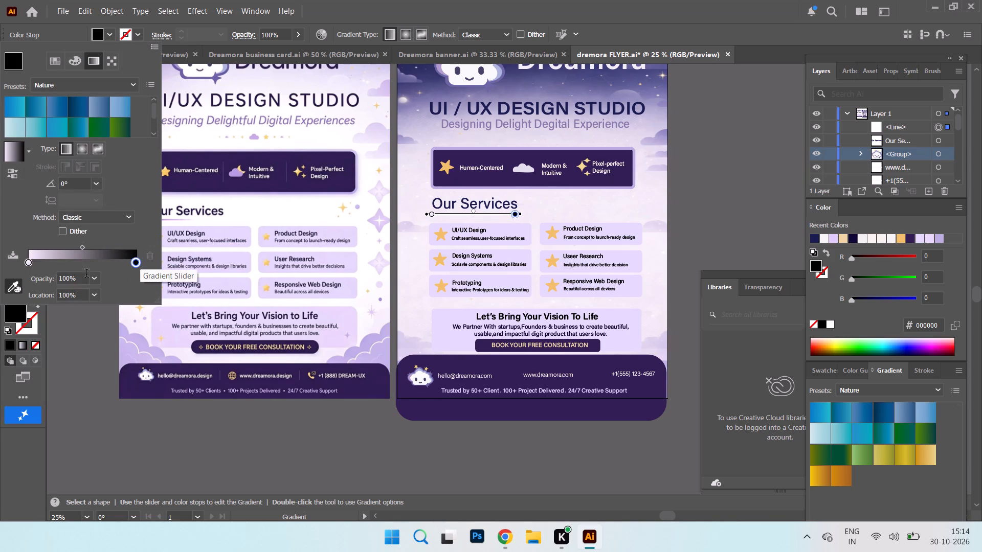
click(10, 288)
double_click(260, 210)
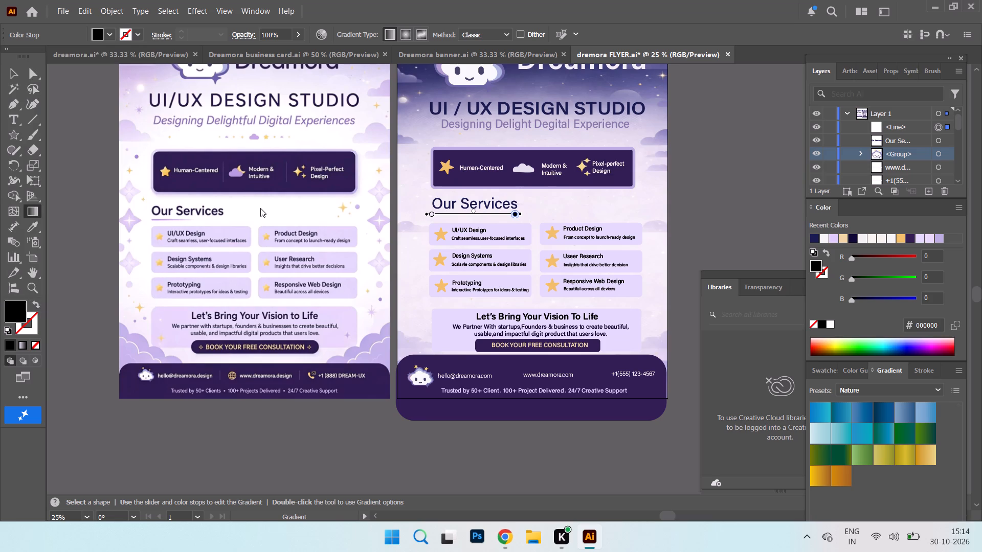
Set the underline gradient's end stop to white #ffffff.
click(107, 34)
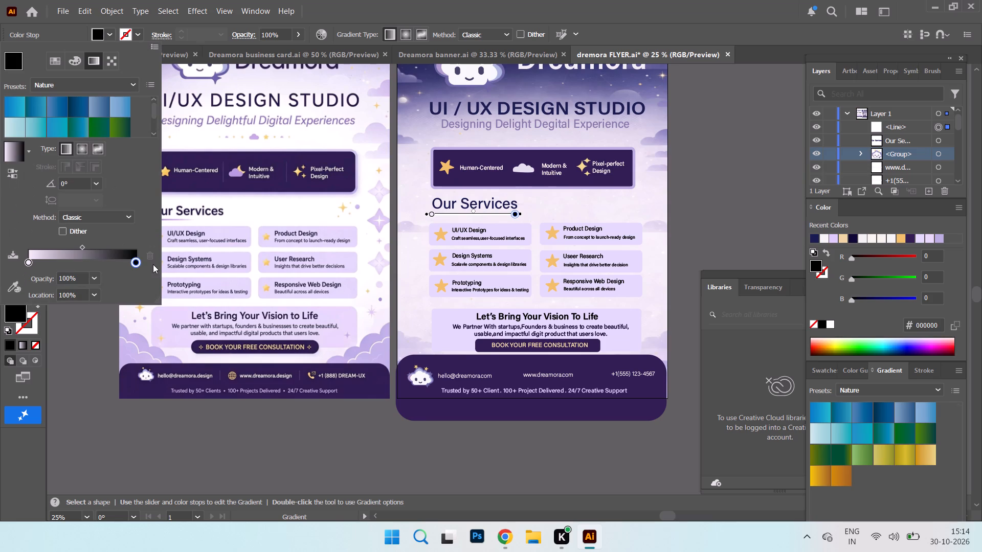
double_click(135, 262)
click(135, 262)
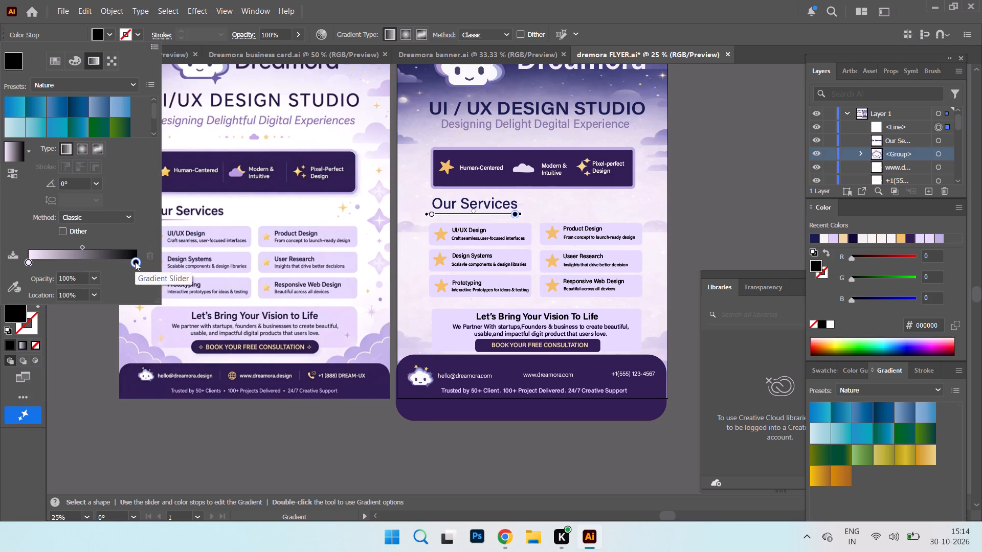
double_click(135, 262)
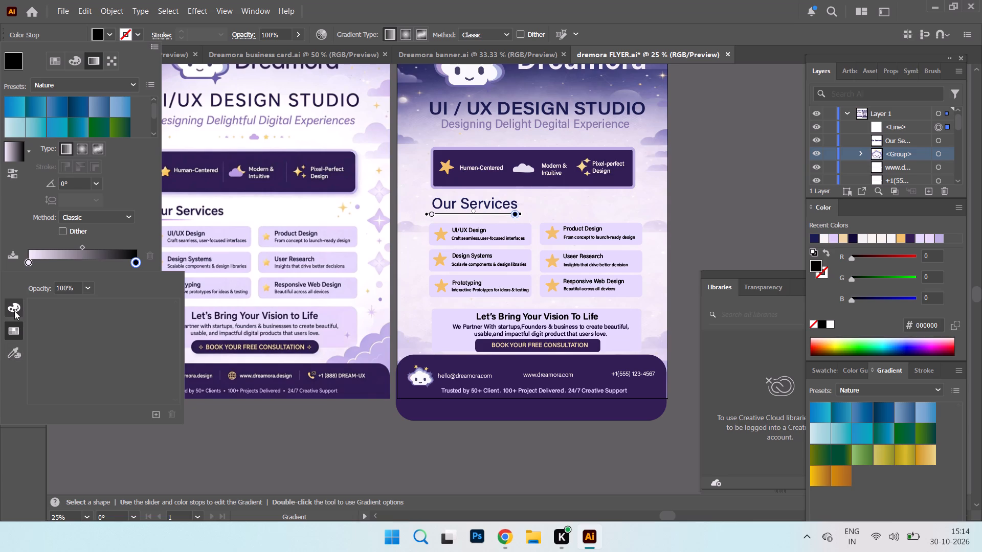
click(14, 311)
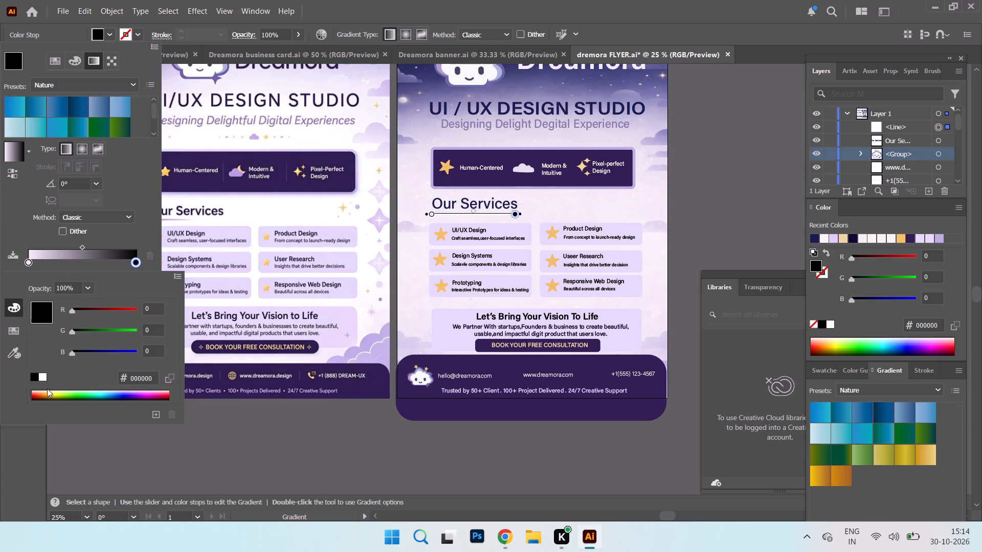
click(42, 379)
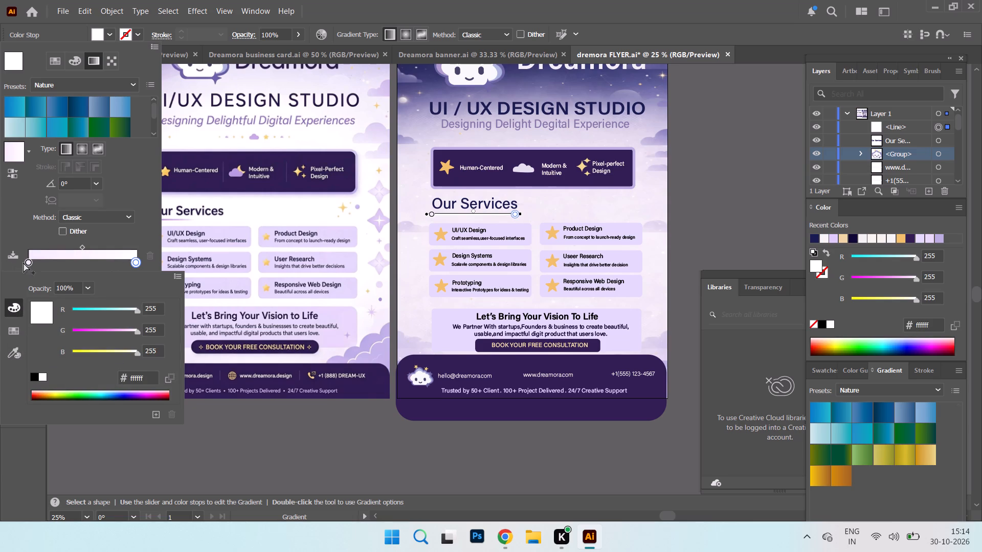
Recolour the underline gradient's start stop to #f4e6fb sampled from the reference flyer's "Our Services" underline.
click(27, 262)
click(27, 262)
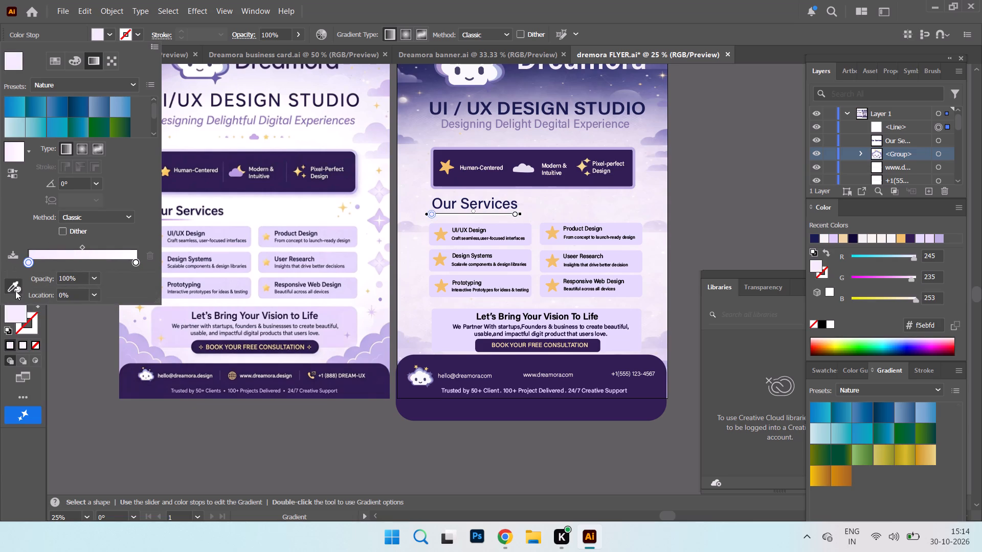
click(15, 291)
click(169, 220)
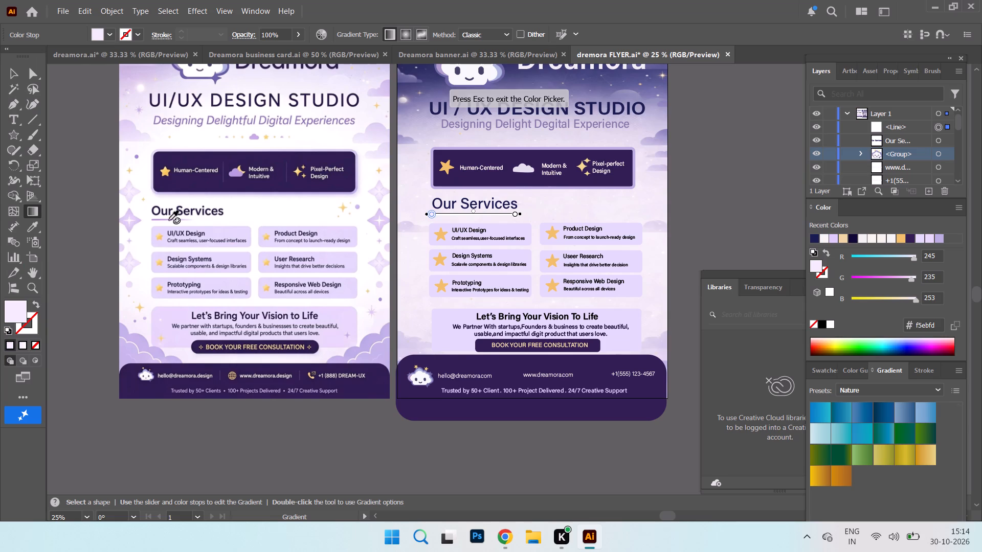
click(161, 220)
double_click(154, 220)
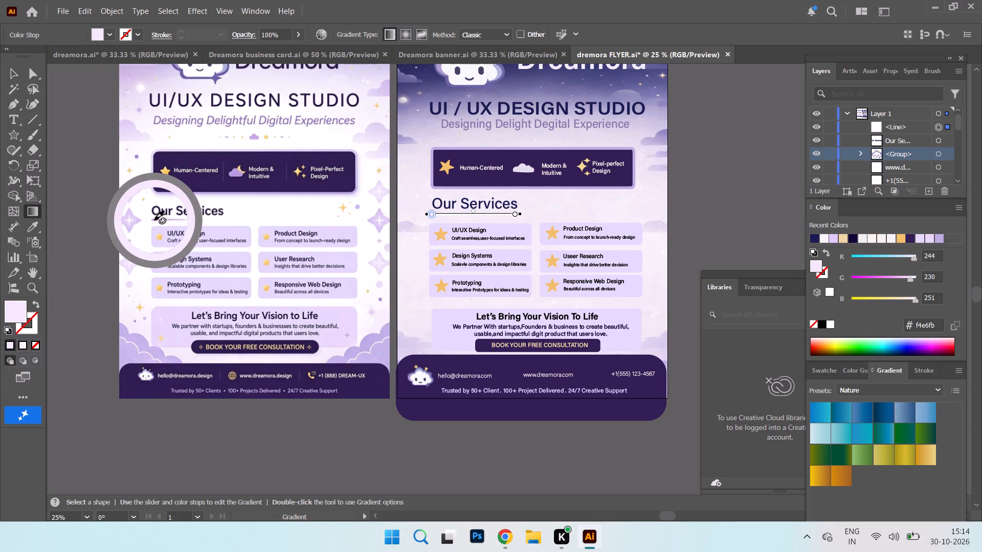
Move the underline gradient's start stop inward to about a quarter of the gradient's length.
click(113, 38)
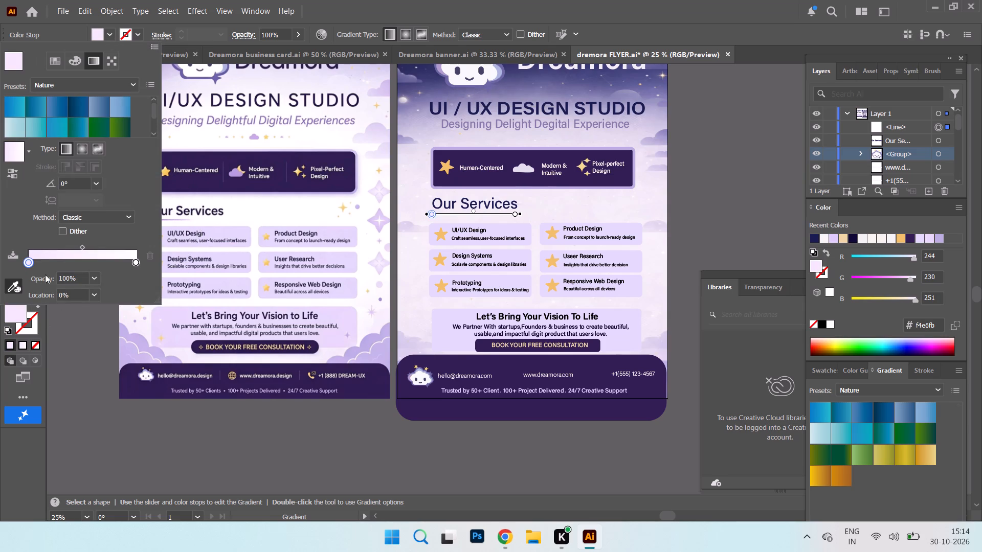
drag(30, 263, 58, 264)
click(58, 264)
click(151, 430)
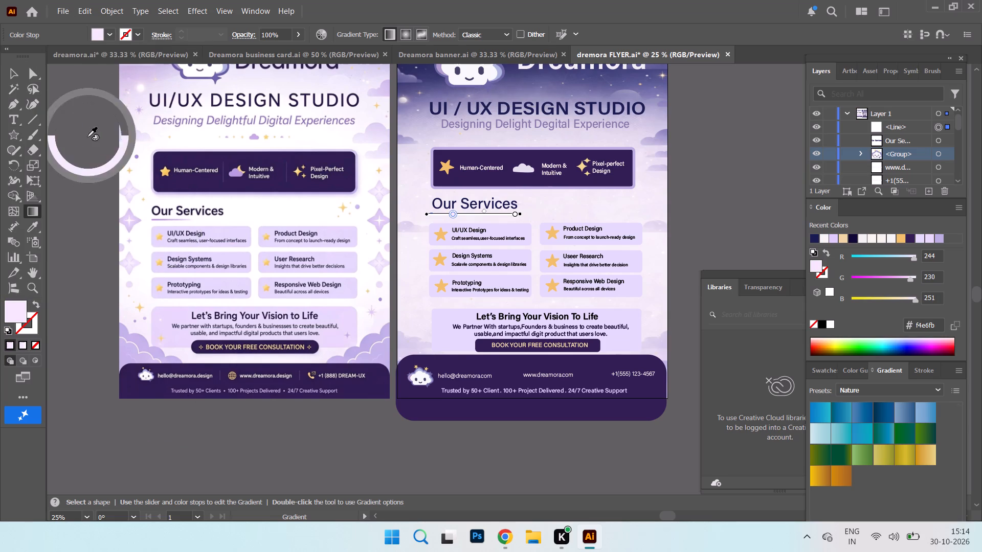
Swap the underline's fill and stroke so the gradient applies to its stroke with no fill.
click(15, 71)
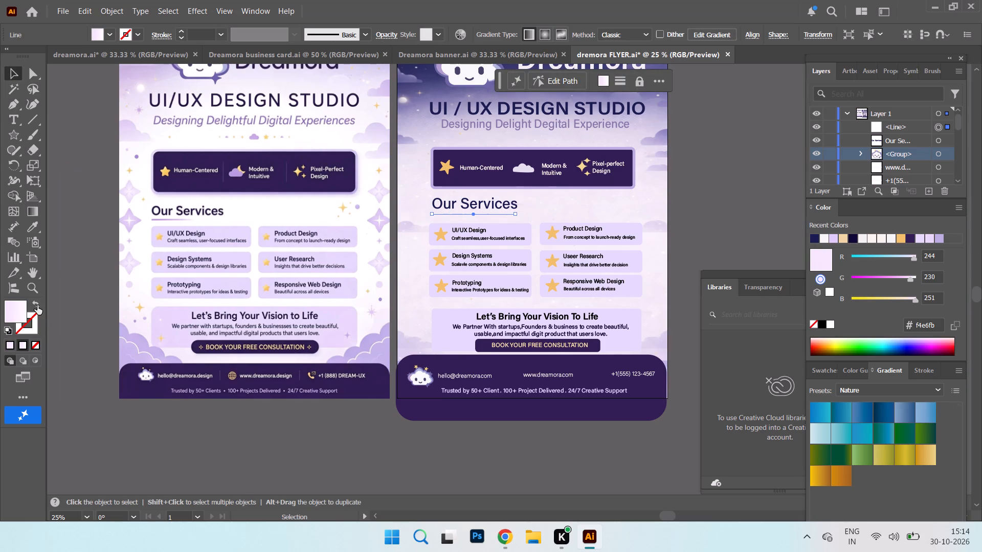
click(36, 304)
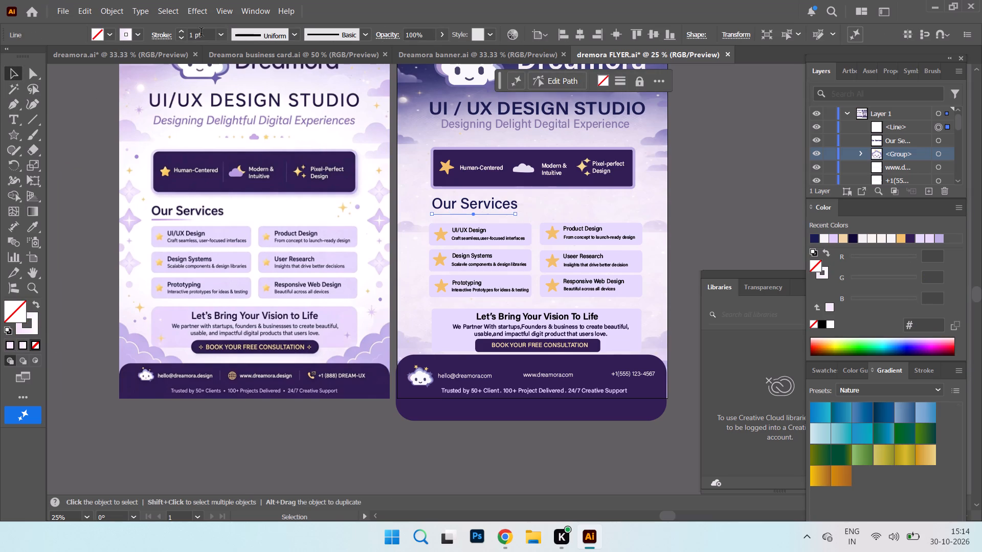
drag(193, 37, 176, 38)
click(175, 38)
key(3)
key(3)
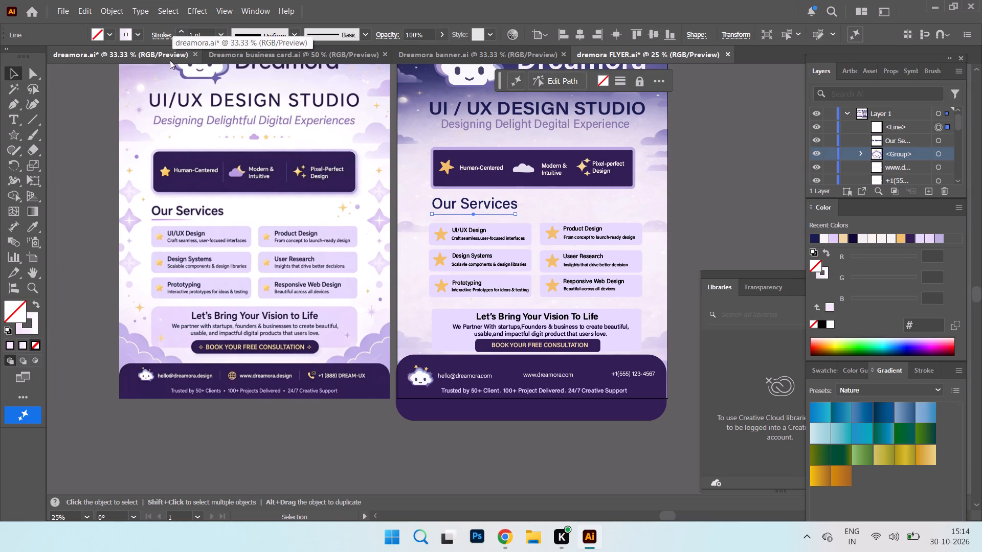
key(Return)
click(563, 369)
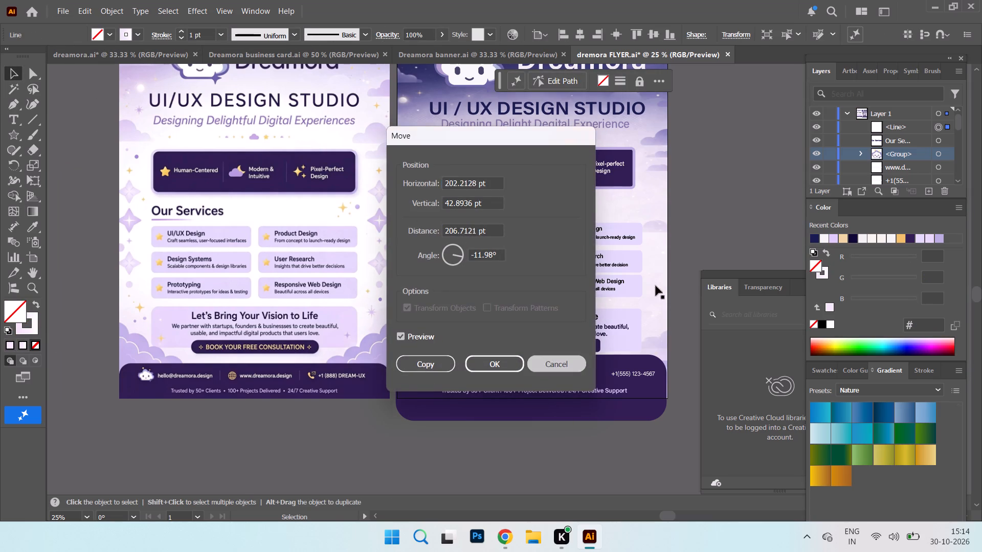
Set the stroke weight of the "Our Services" underline to 3 pt.
click(727, 193)
click(460, 216)
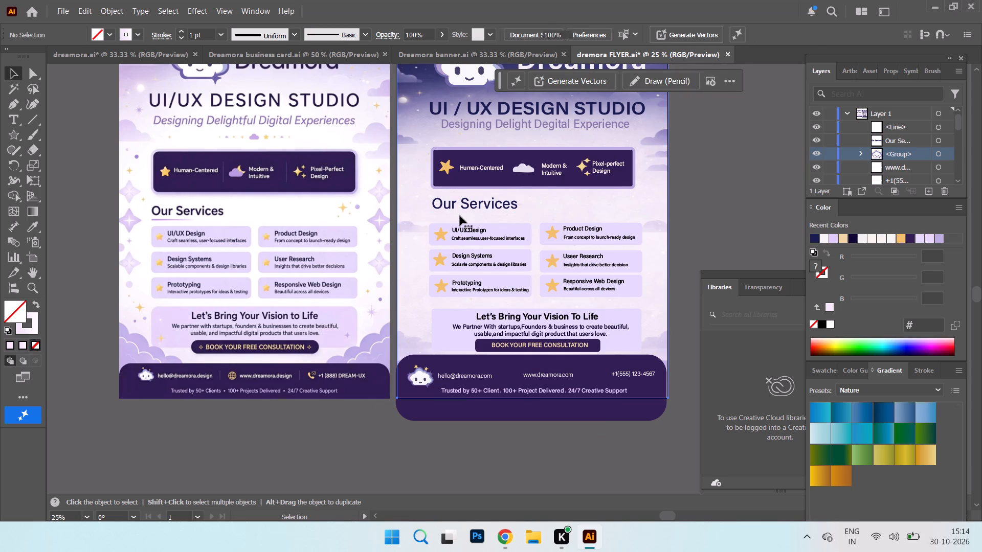
click(93, 180)
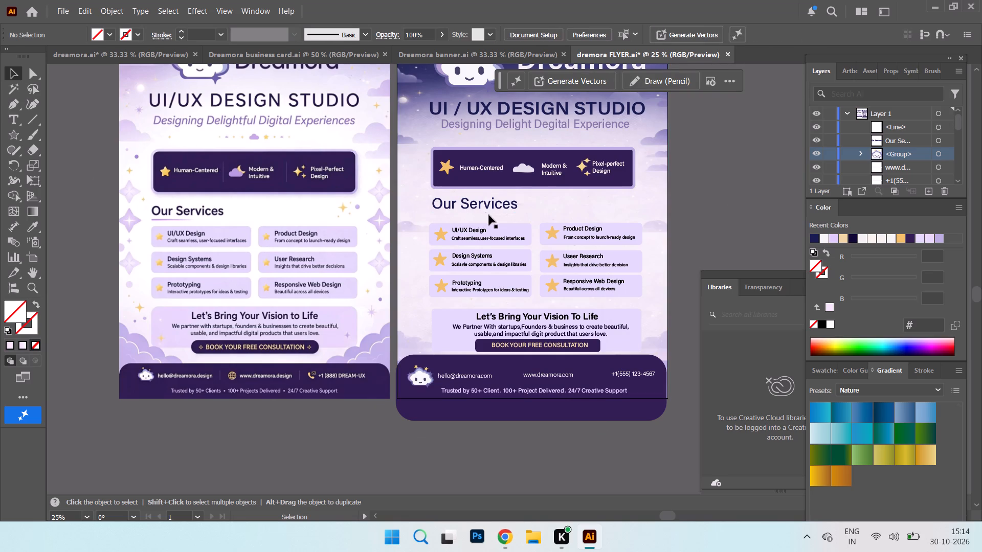
click(476, 214)
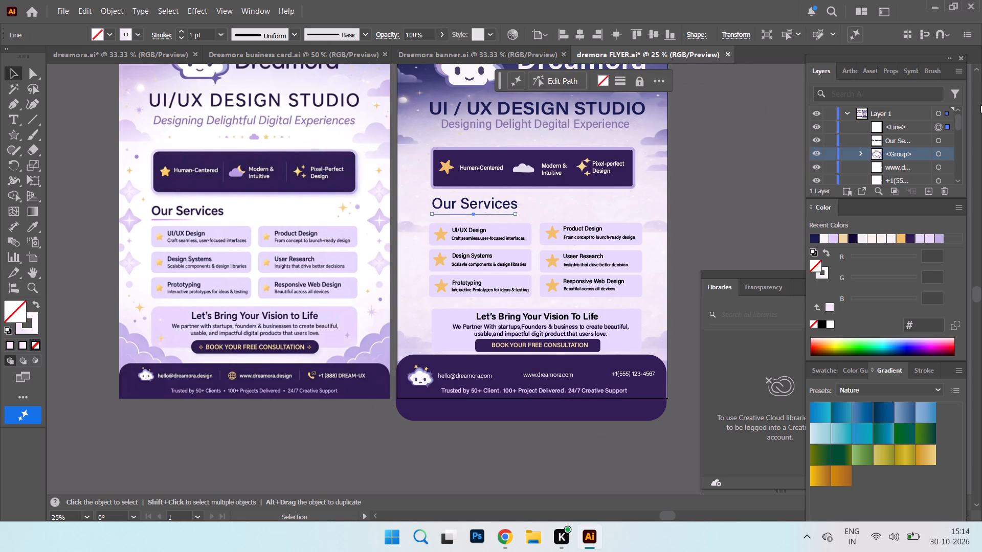
scroll(913, 133, up, 4)
drag(195, 37, 176, 42)
key(3)
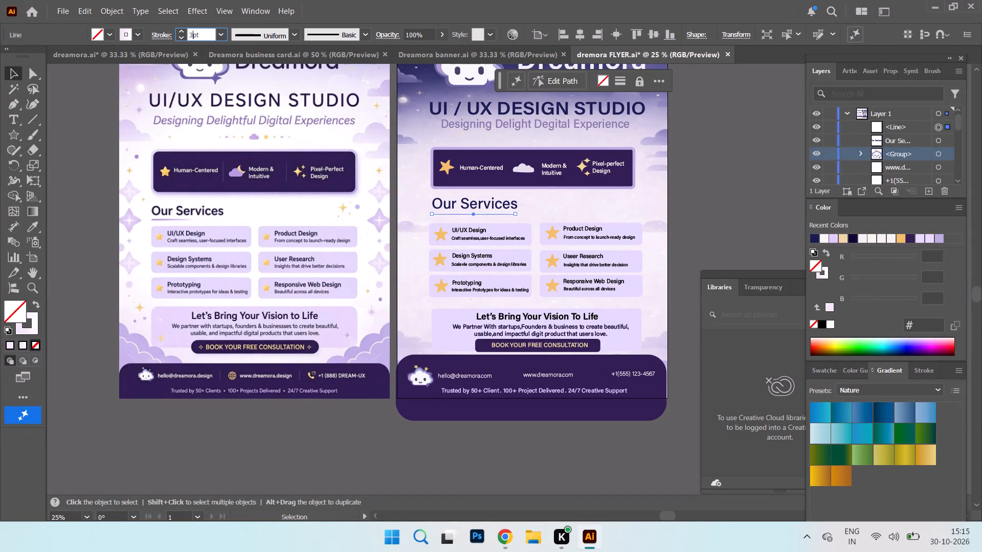
key(Return)
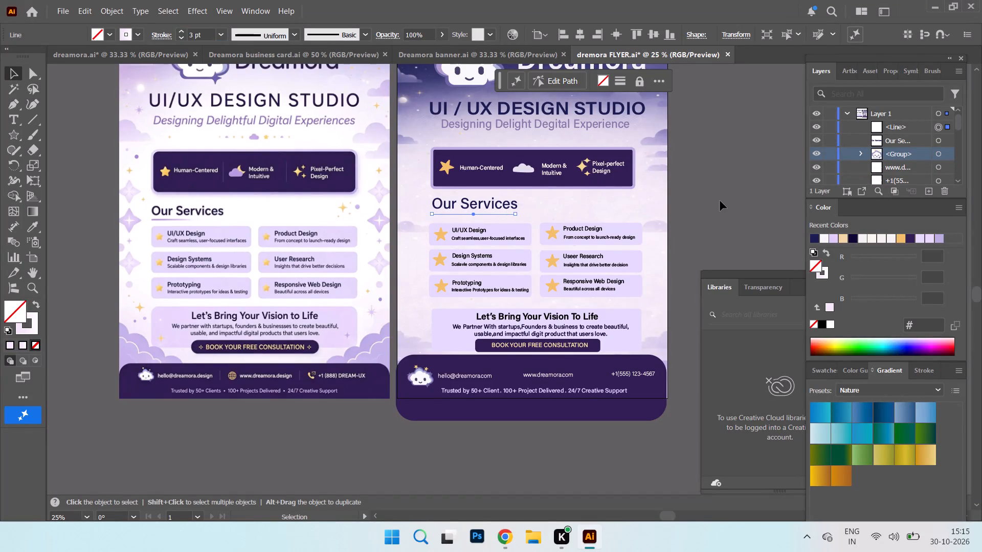
Change the green value of the "Our Services" underline's stroke gradient start stop to 153, making the stop #f499fb.
click(720, 201)
click(487, 213)
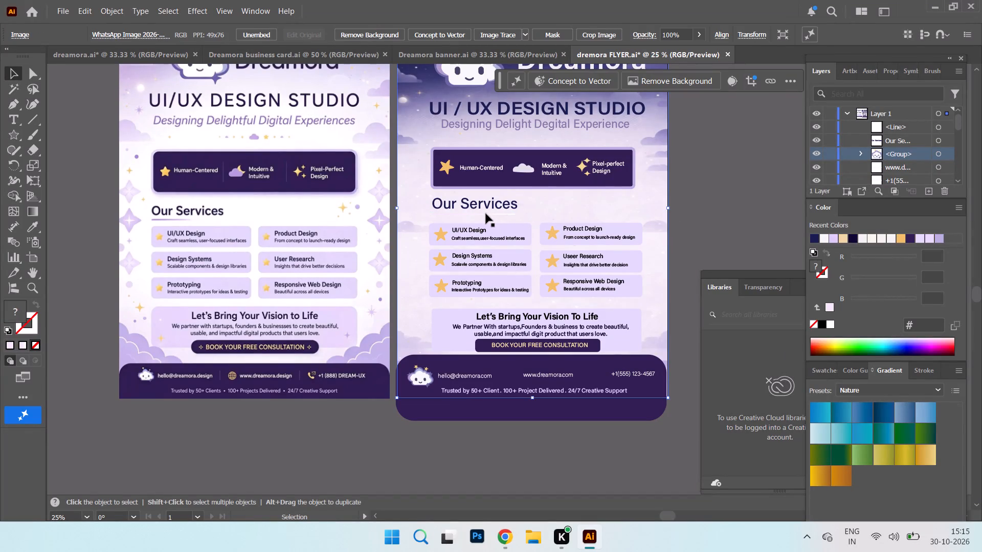
click(486, 215)
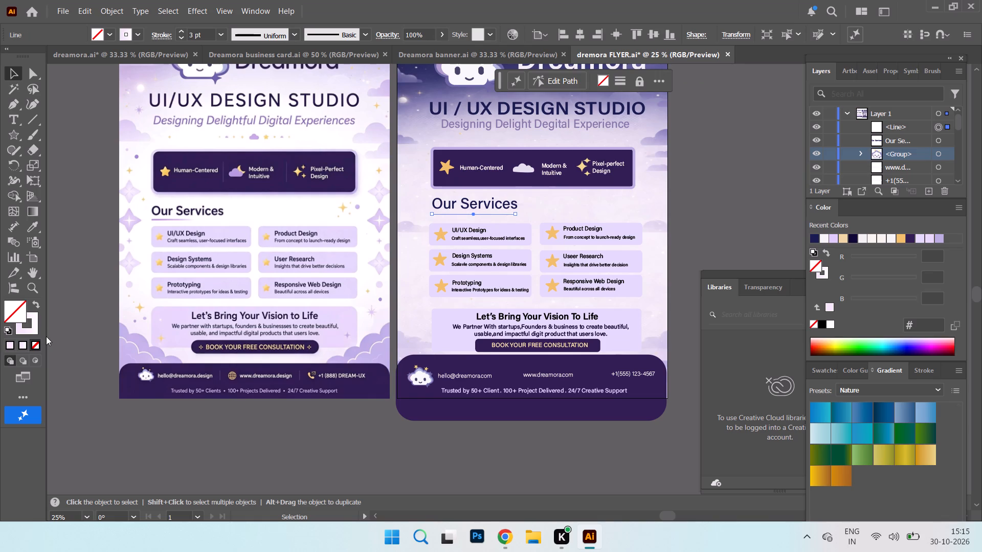
click(141, 31)
click(84, 59)
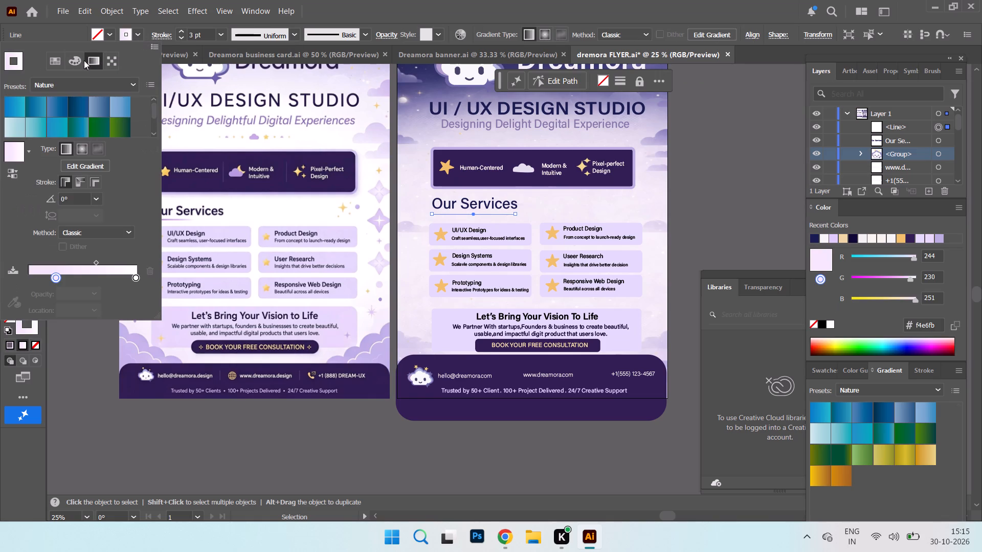
double_click(56, 277)
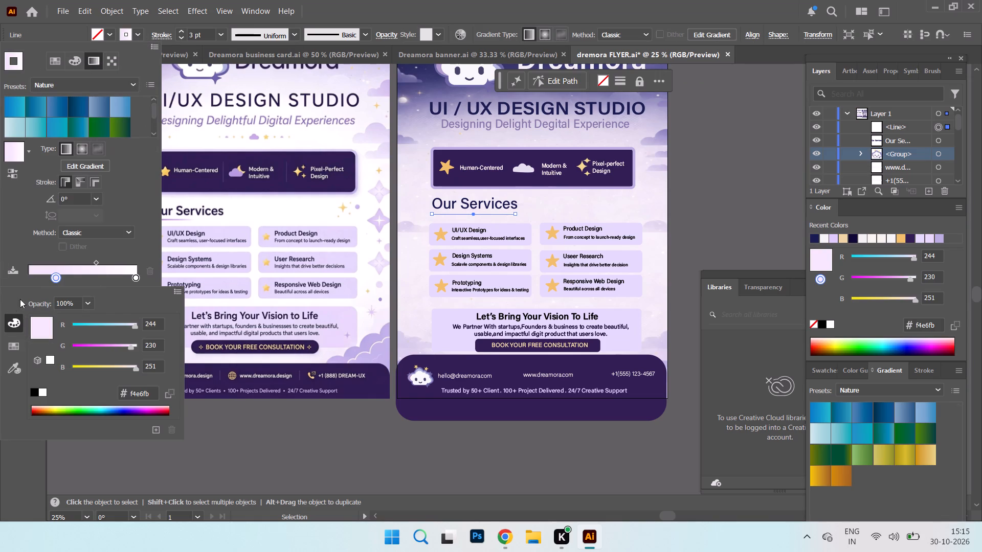
click(116, 344)
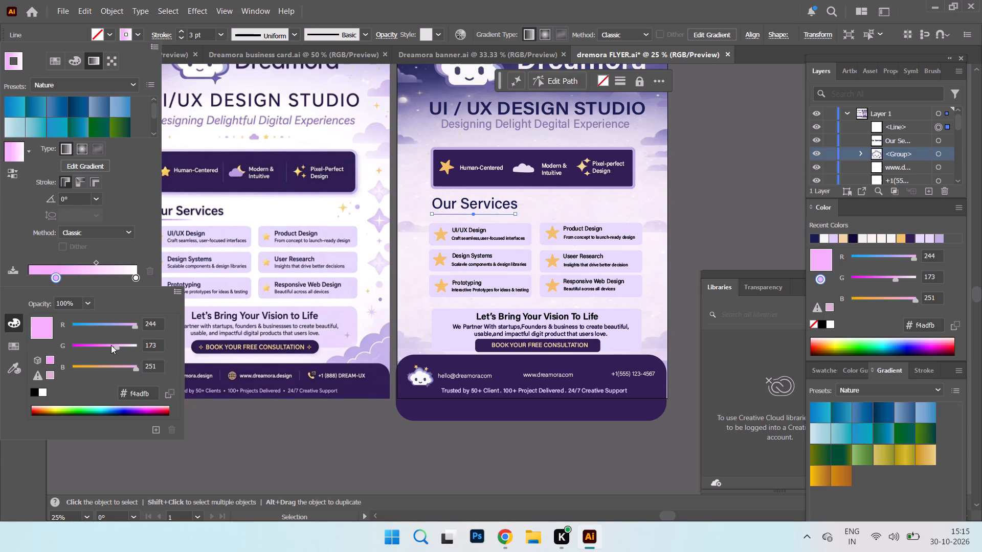
click(111, 345)
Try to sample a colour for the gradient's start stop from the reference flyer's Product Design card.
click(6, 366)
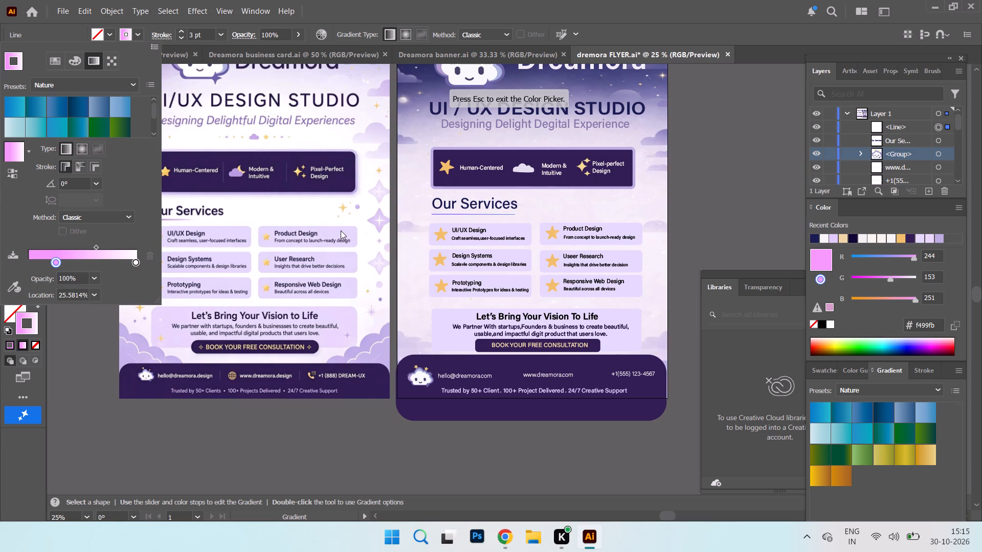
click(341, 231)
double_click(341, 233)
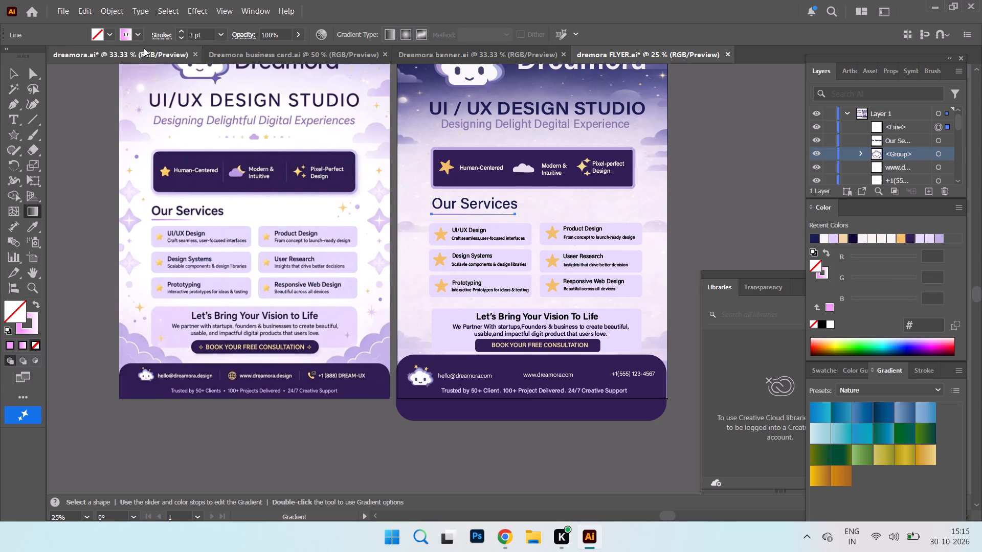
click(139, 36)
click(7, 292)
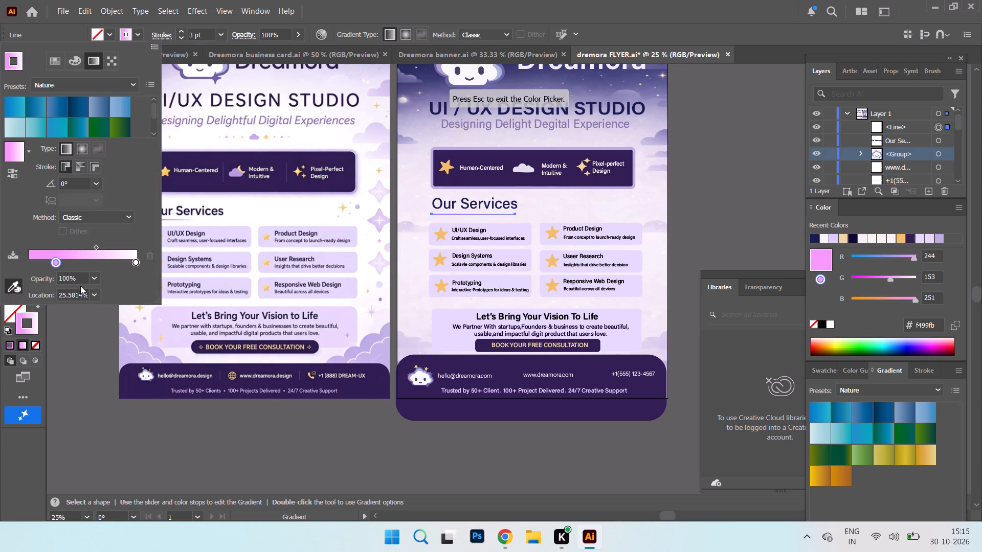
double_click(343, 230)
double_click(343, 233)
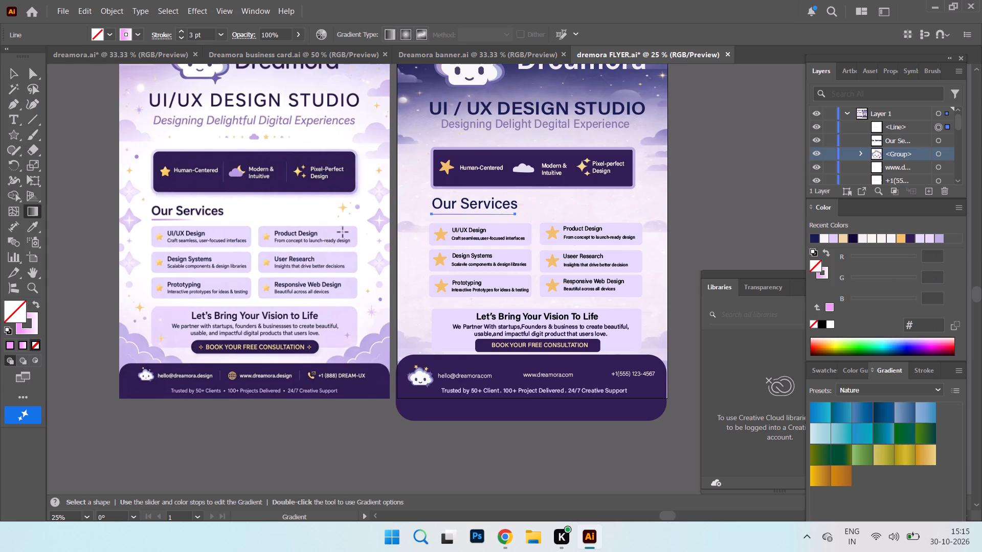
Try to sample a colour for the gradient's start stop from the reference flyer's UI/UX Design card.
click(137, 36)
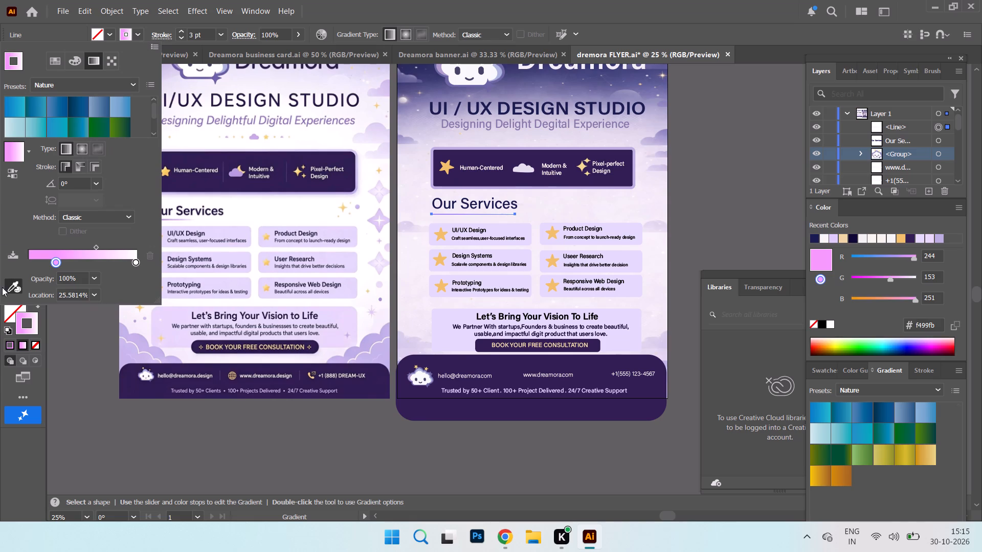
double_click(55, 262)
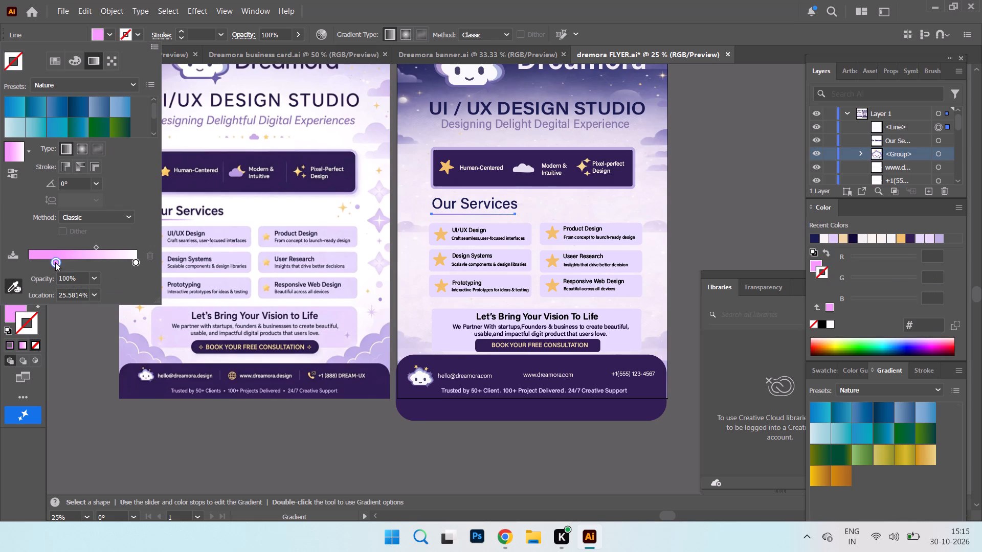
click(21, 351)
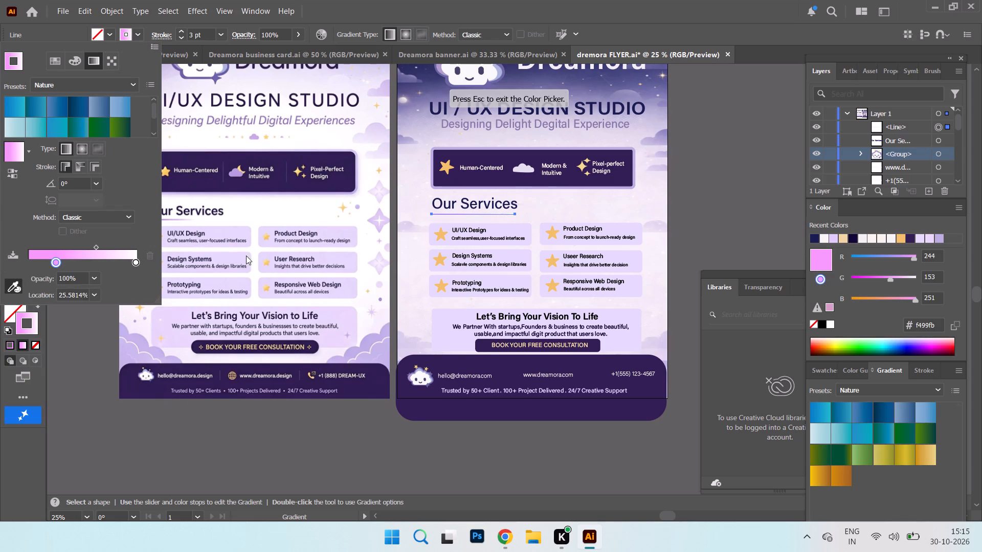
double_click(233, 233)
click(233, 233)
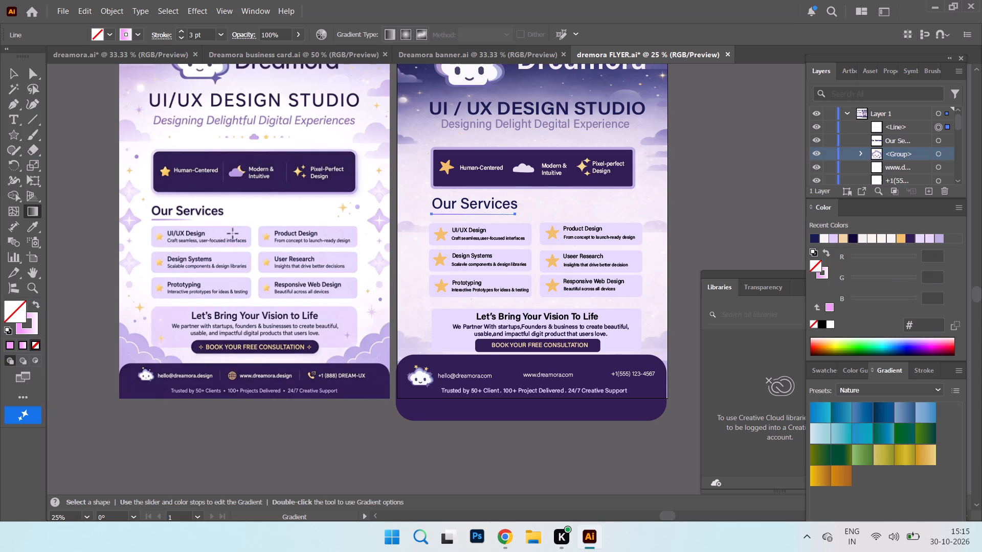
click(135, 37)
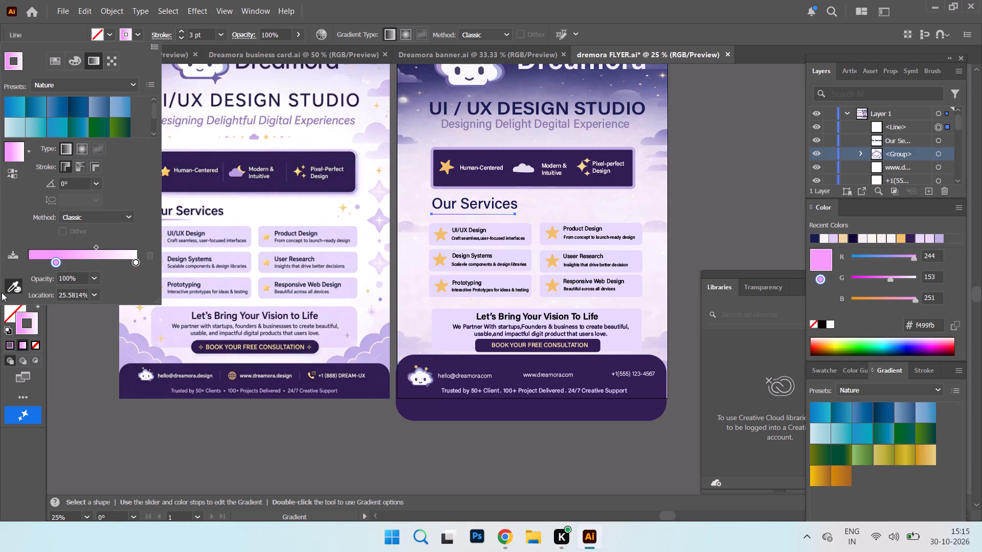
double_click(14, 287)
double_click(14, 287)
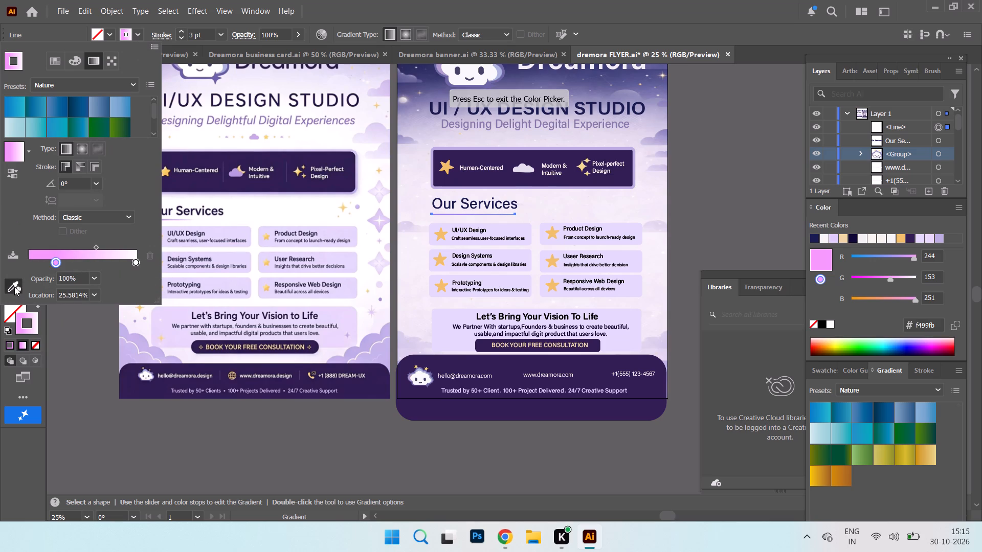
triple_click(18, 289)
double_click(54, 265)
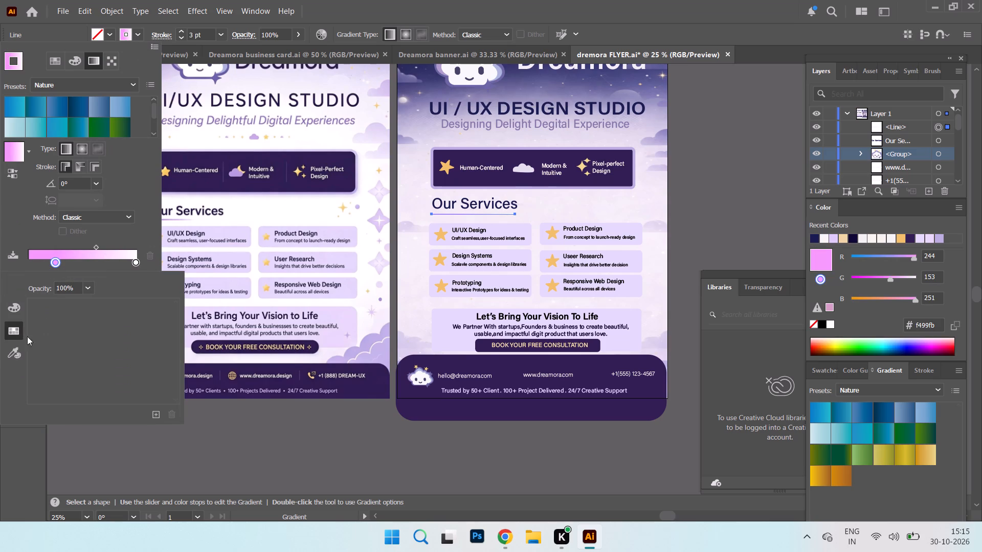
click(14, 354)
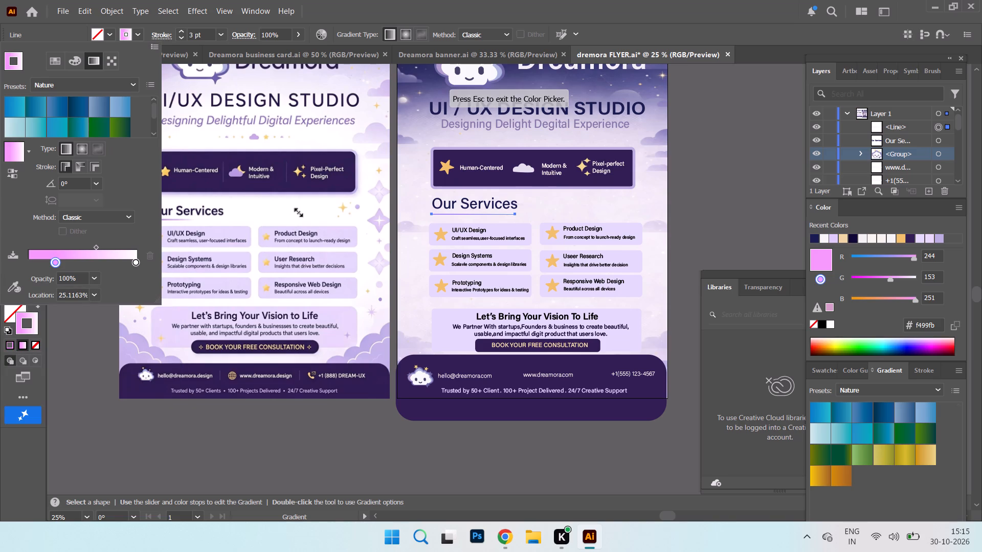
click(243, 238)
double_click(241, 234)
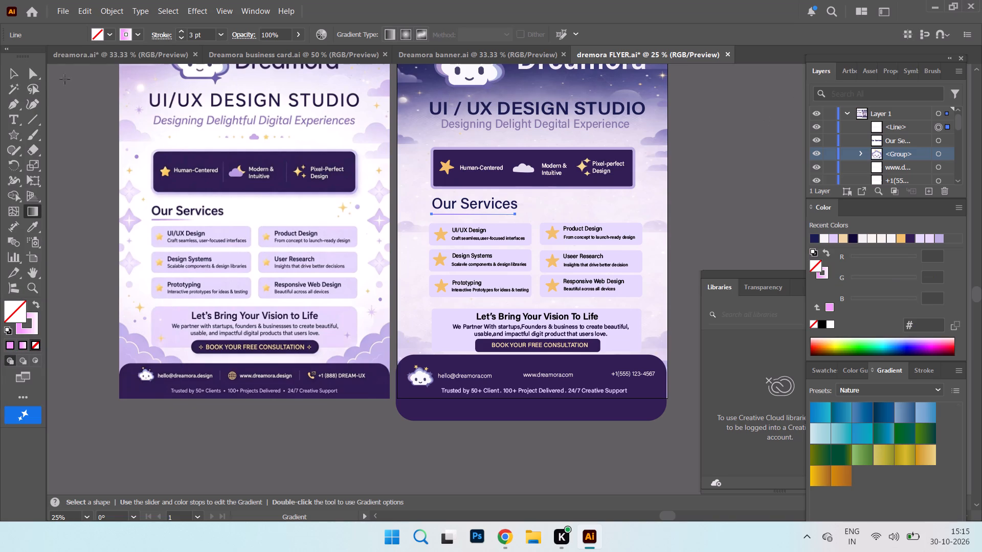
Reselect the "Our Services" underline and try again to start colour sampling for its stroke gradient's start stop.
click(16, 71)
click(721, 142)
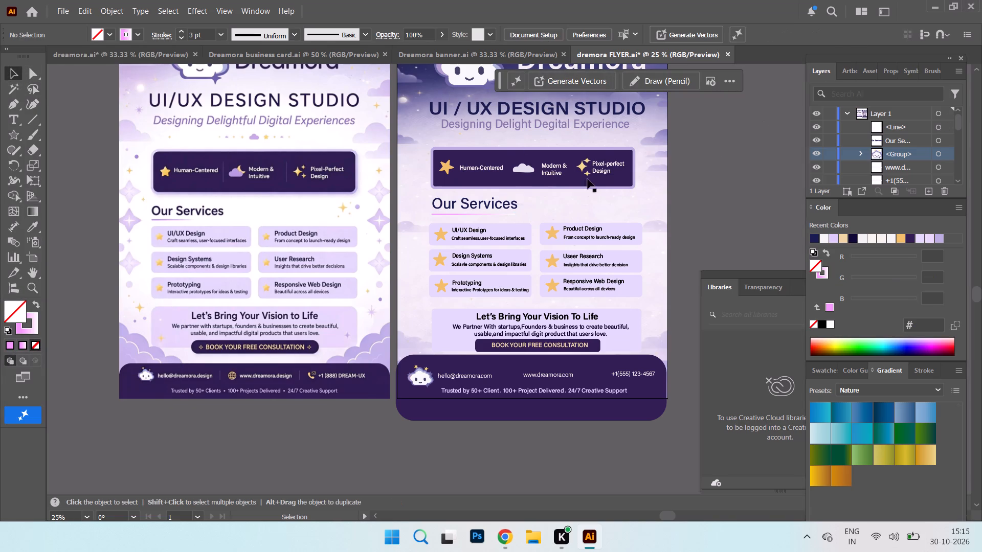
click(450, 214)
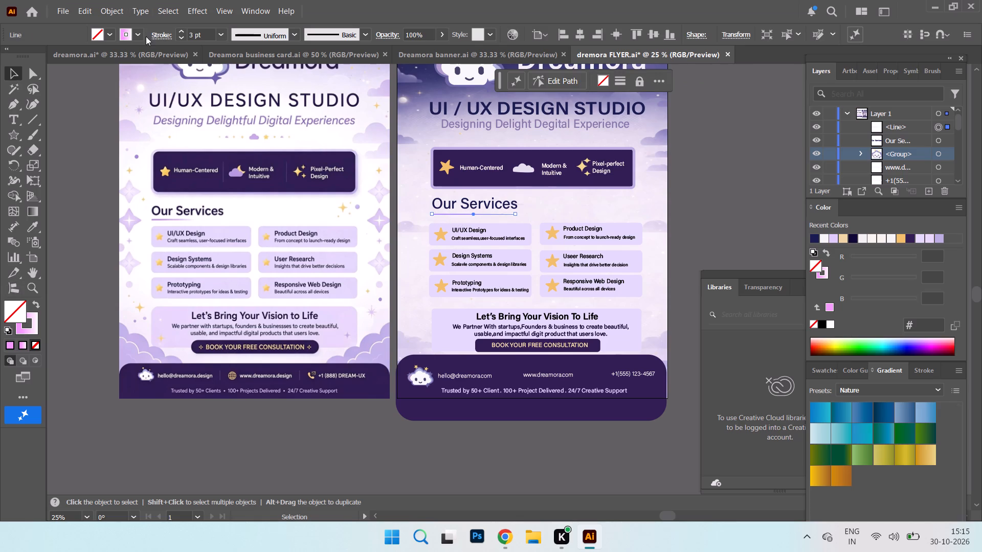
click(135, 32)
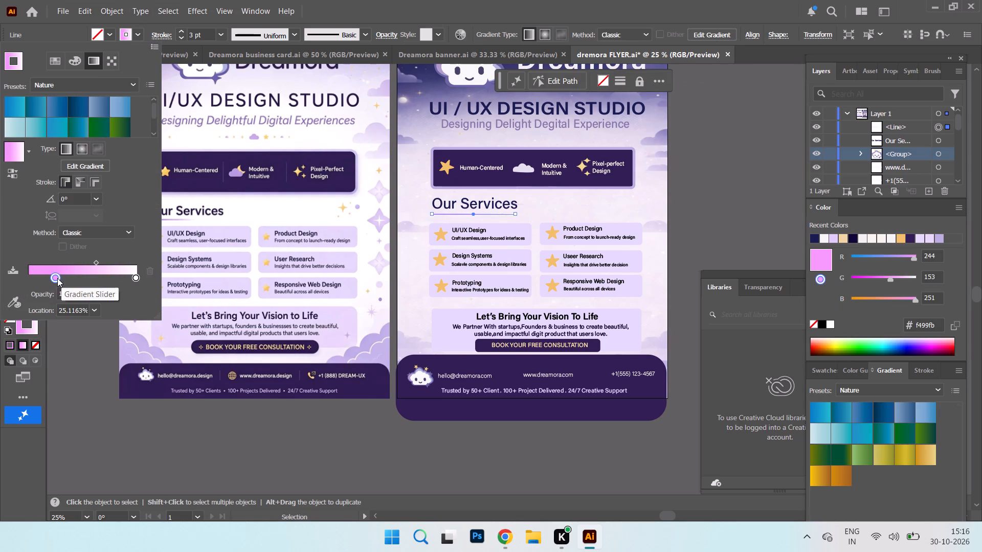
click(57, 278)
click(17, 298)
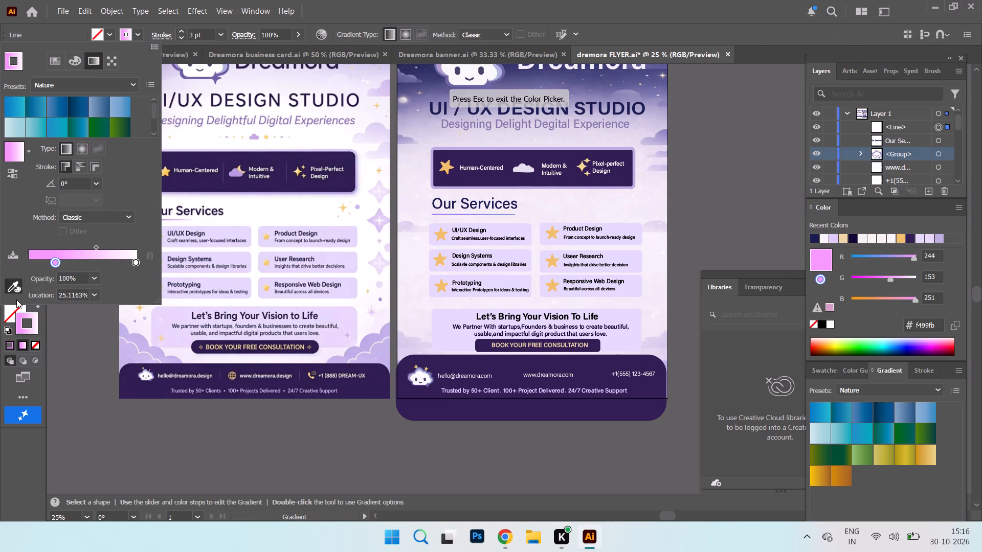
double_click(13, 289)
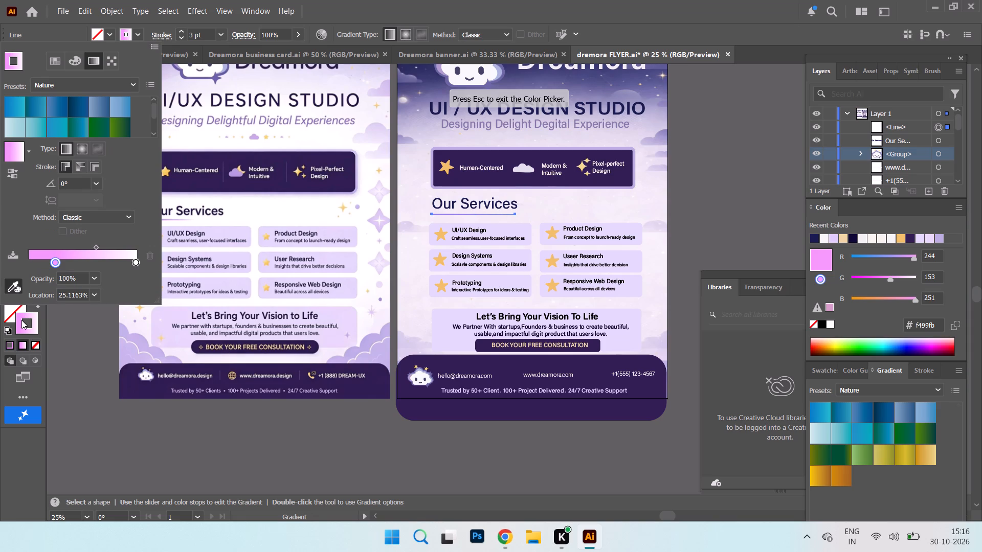
Set the underline's fill to #b394d0, sampled from the reference flyer's "Our Services" underline.
double_click(17, 314)
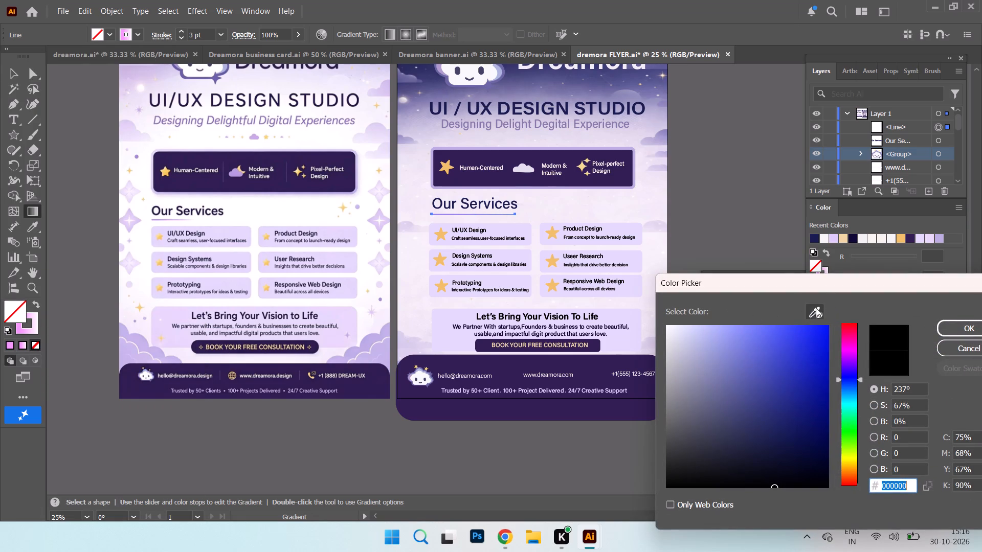
click(812, 310)
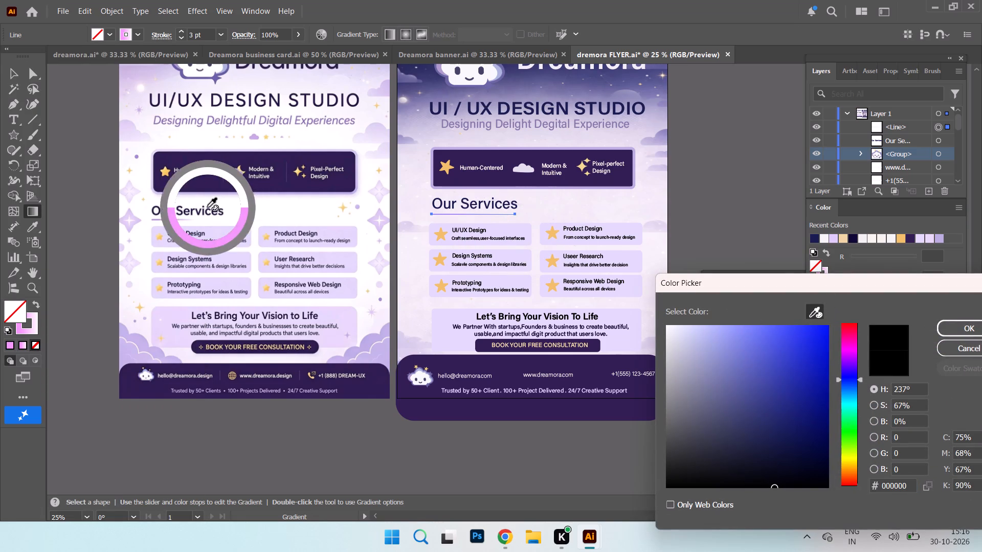
click(155, 220)
click(154, 220)
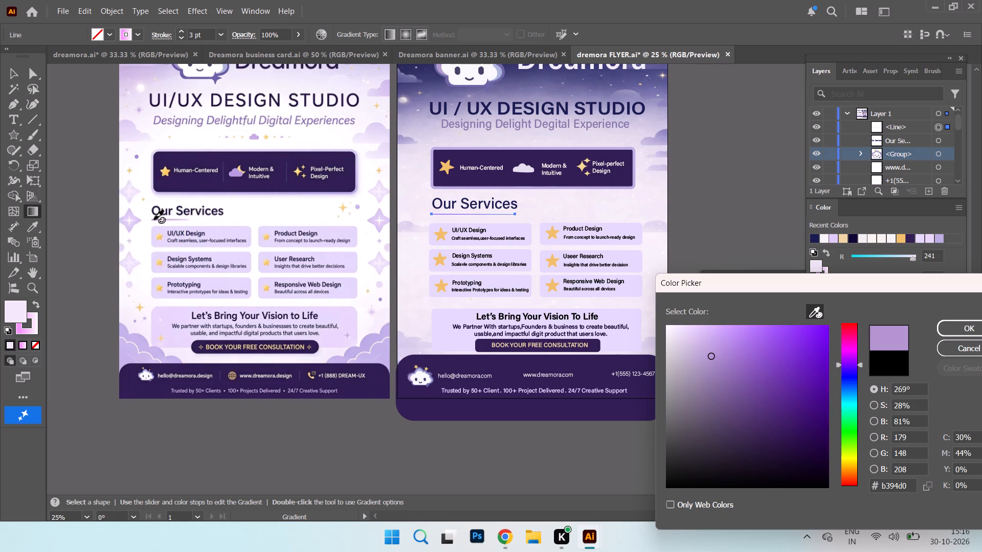
click(958, 328)
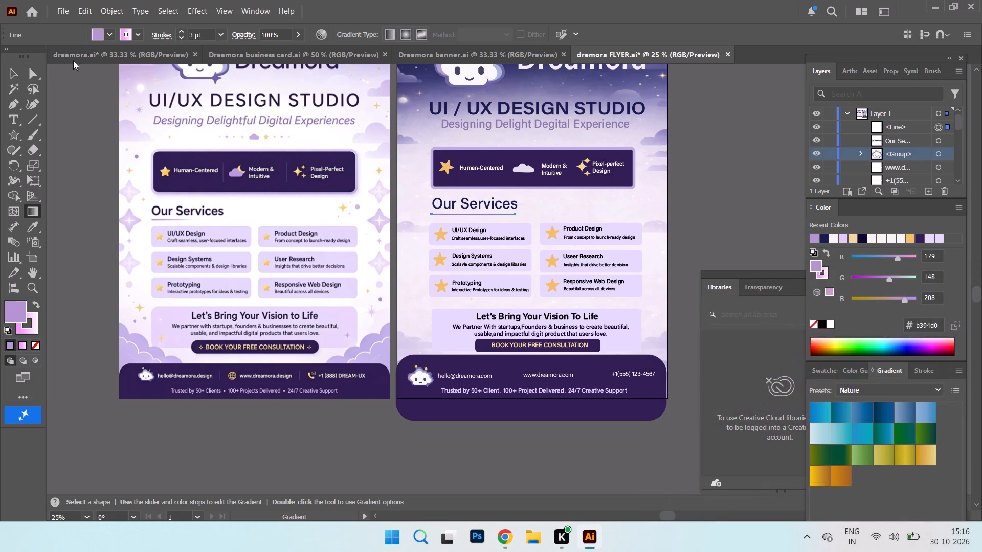
Swap the underline's fill and stroke so the solid #b394d0 applies to its stroke and the gradient to its fill.
click(137, 33)
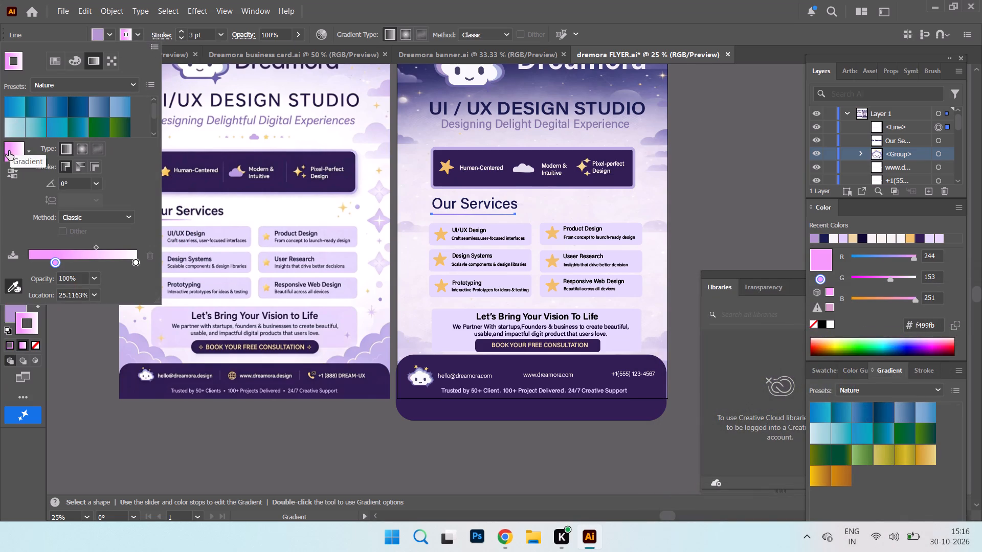
click(102, 37)
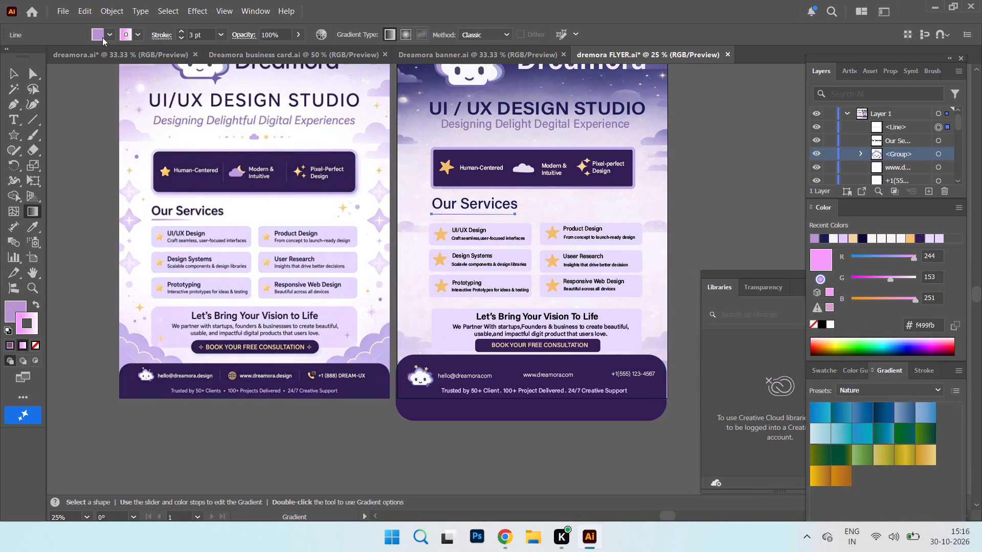
click(102, 37)
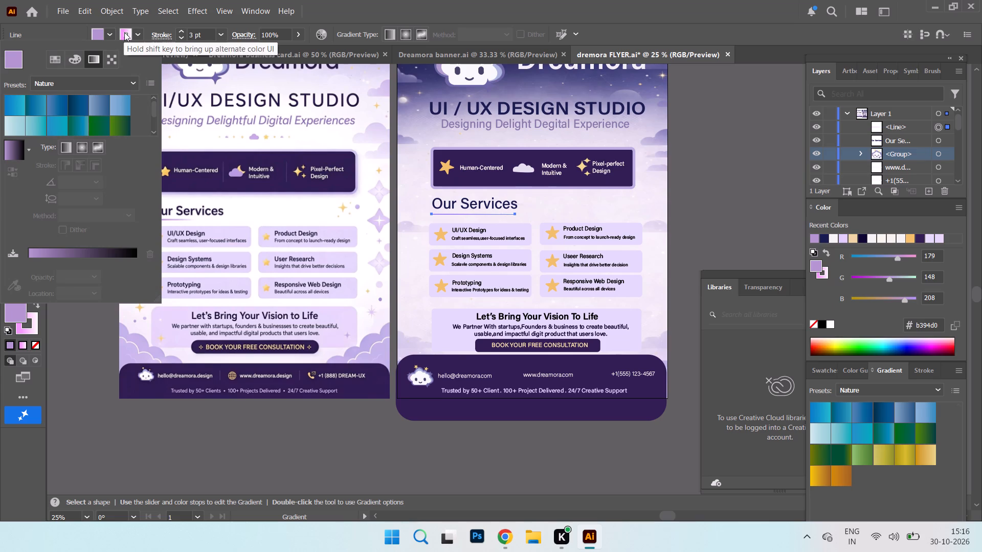
click(109, 35)
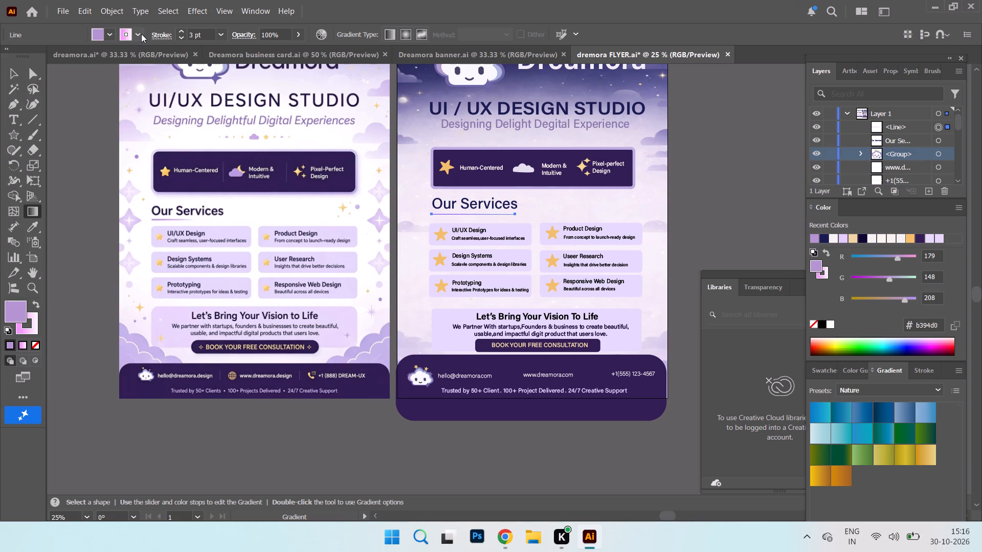
click(141, 34)
click(71, 338)
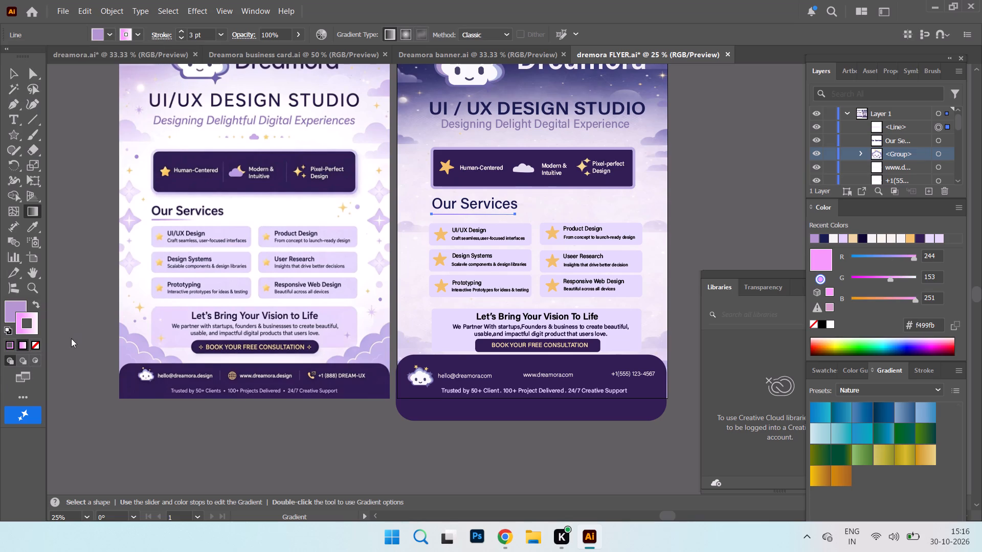
click(36, 305)
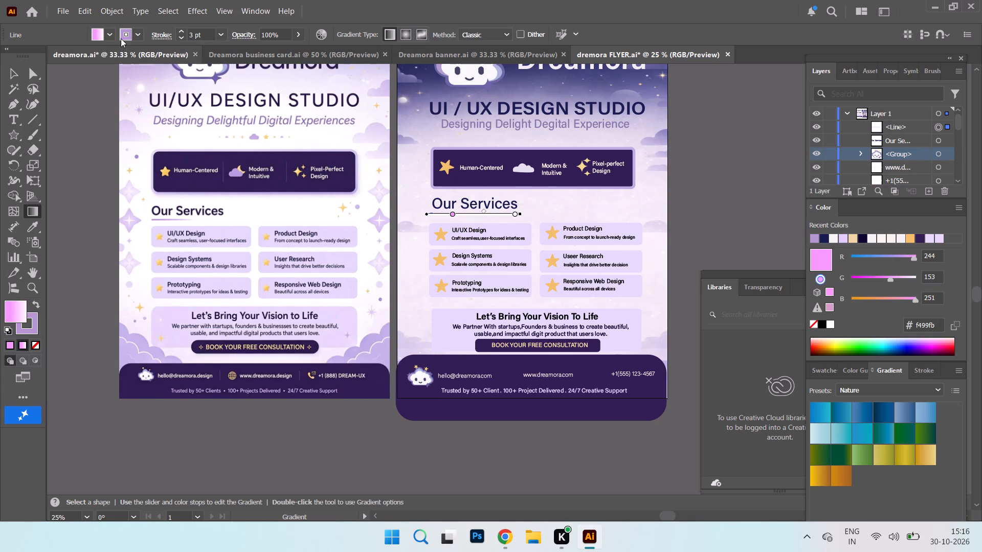
Apply a linear gradient to the "Our Services" underline's stroke, placing the #b394d0 purple stop at about 34%.
click(133, 35)
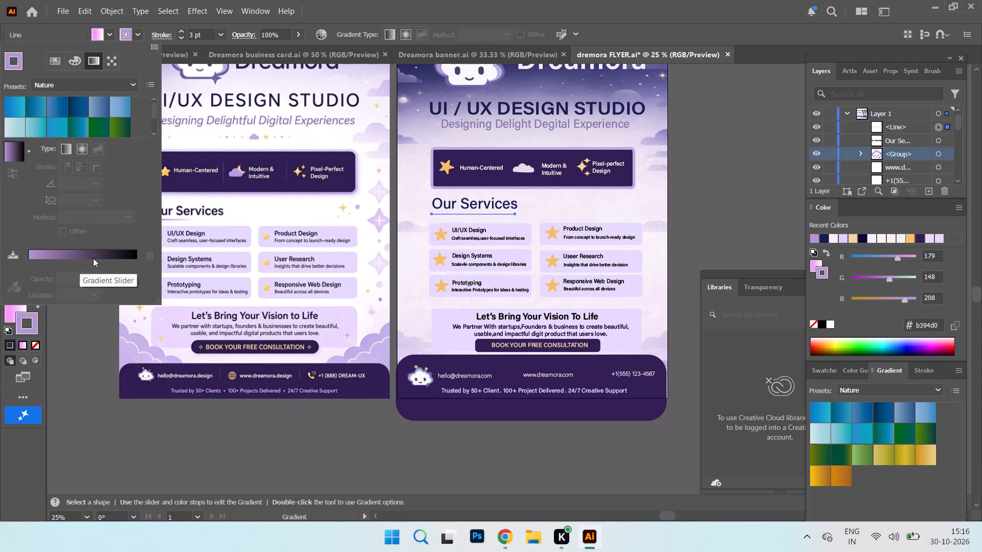
click(126, 256)
click(116, 254)
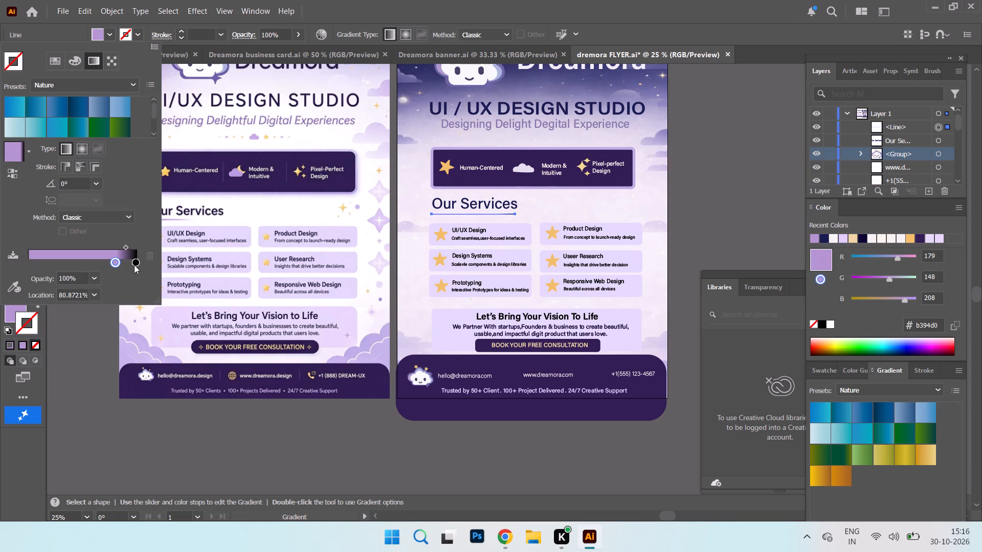
drag(116, 263, 64, 261)
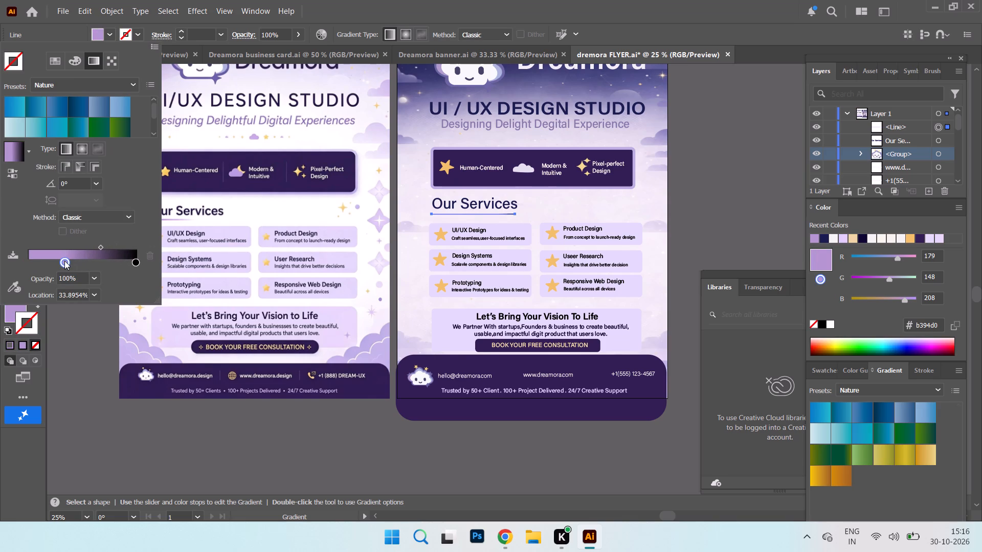
click(64, 261)
Change the underline stroke gradient's black end stop to white (#ffffff).
click(138, 264)
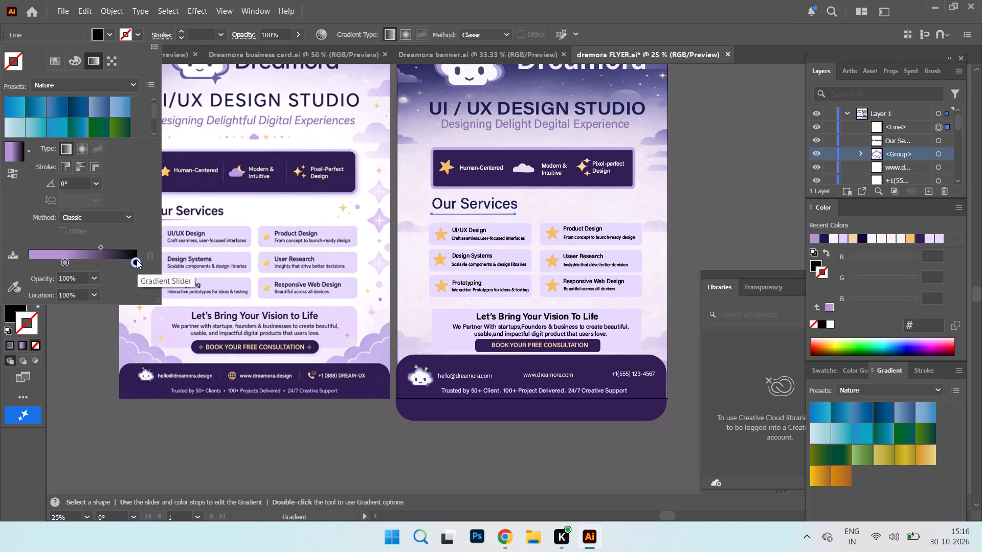
double_click(137, 260)
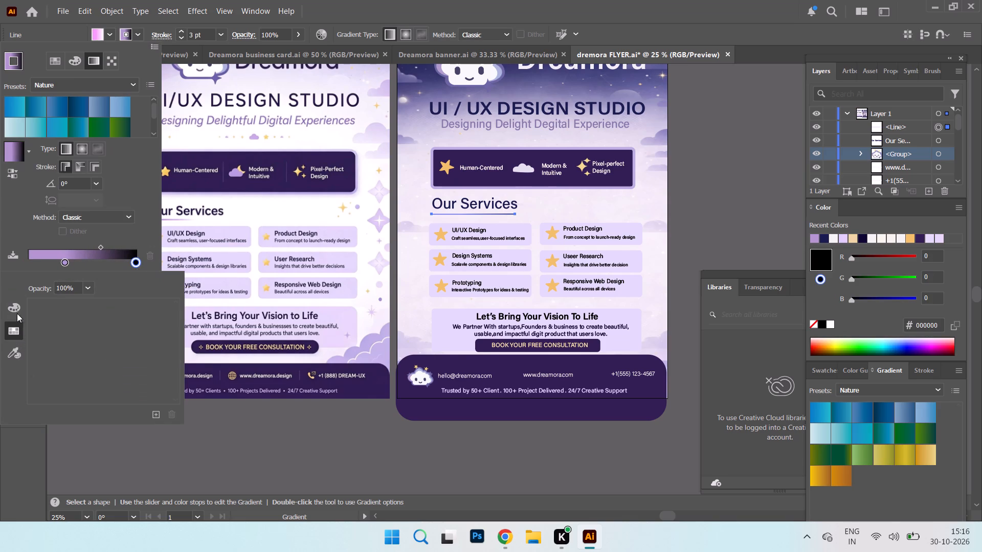
click(17, 309)
click(43, 375)
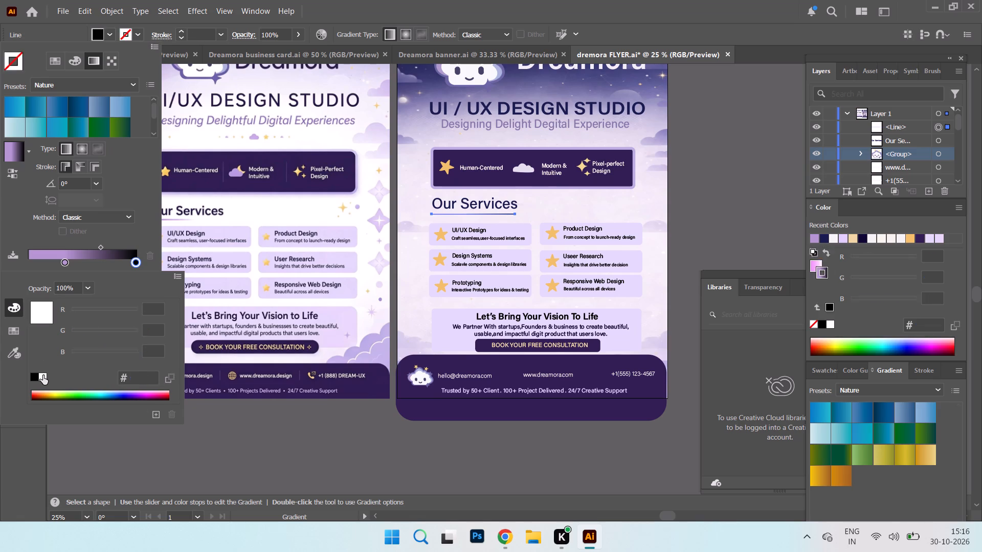
click(149, 441)
click(762, 174)
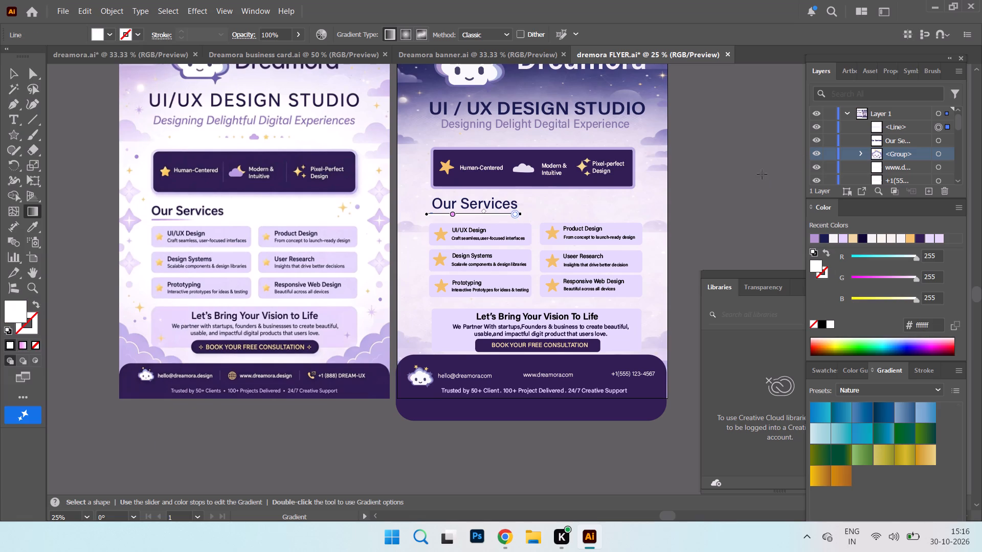
click(762, 174)
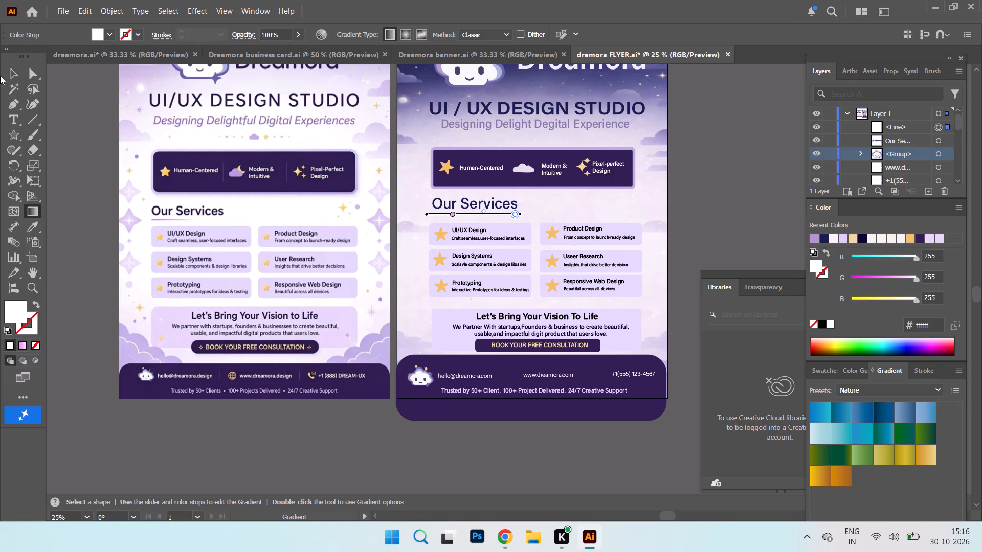
Remove the pink gradient fill from the "Our Services" underline and deselect it.
click(6, 78)
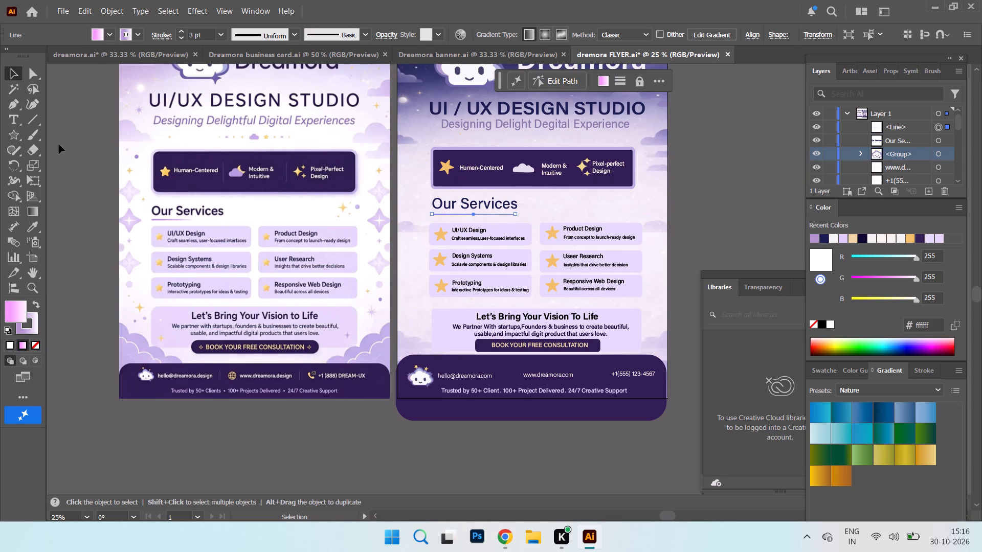
click(37, 344)
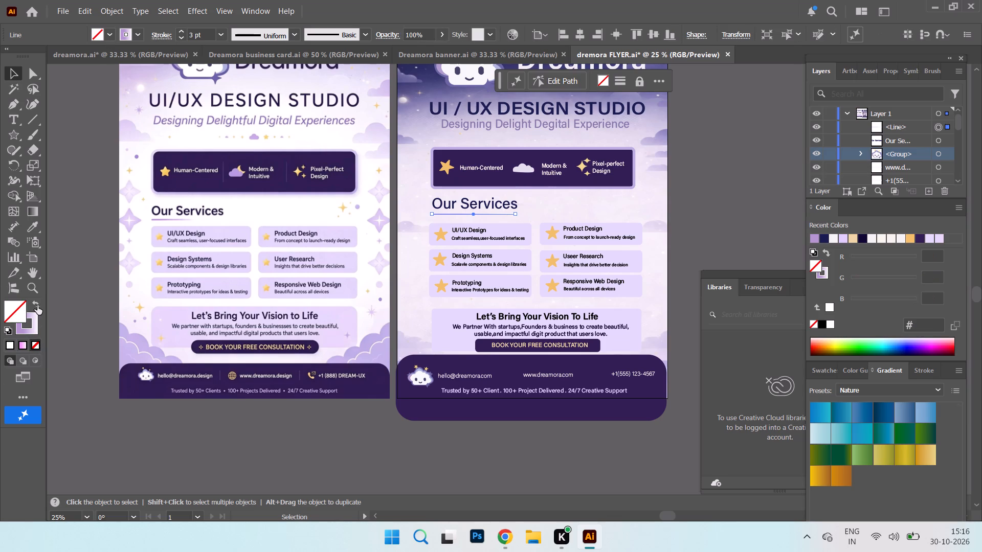
click(115, 100)
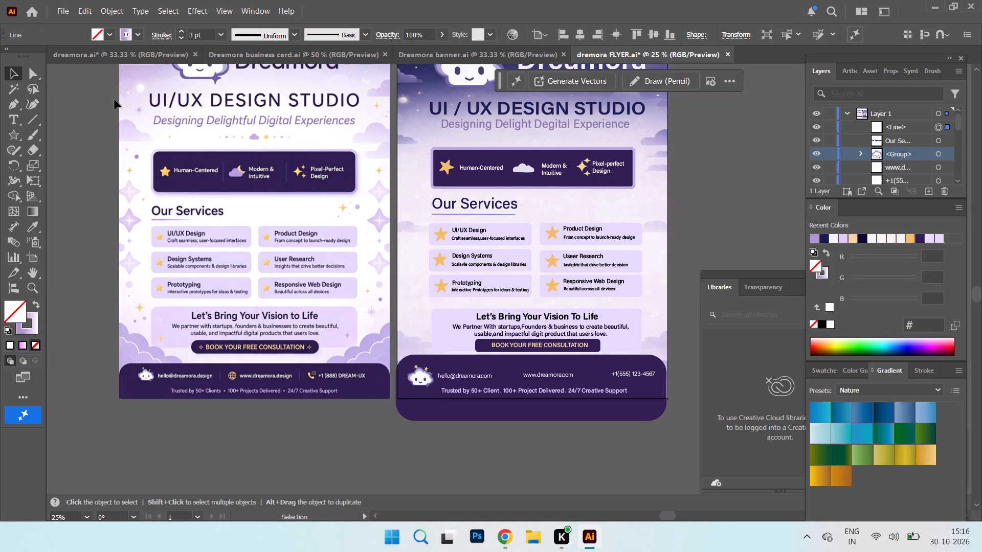
Set the "Our Services" underline's stroke weight to 5 pt and deselect it.
click(448, 214)
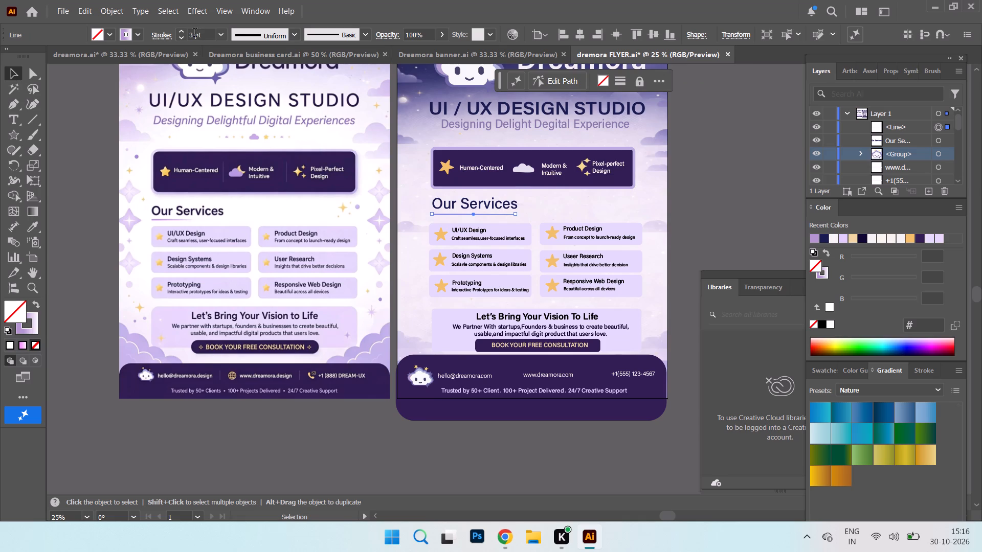
drag(195, 34, 187, 33)
key(5)
key(Return)
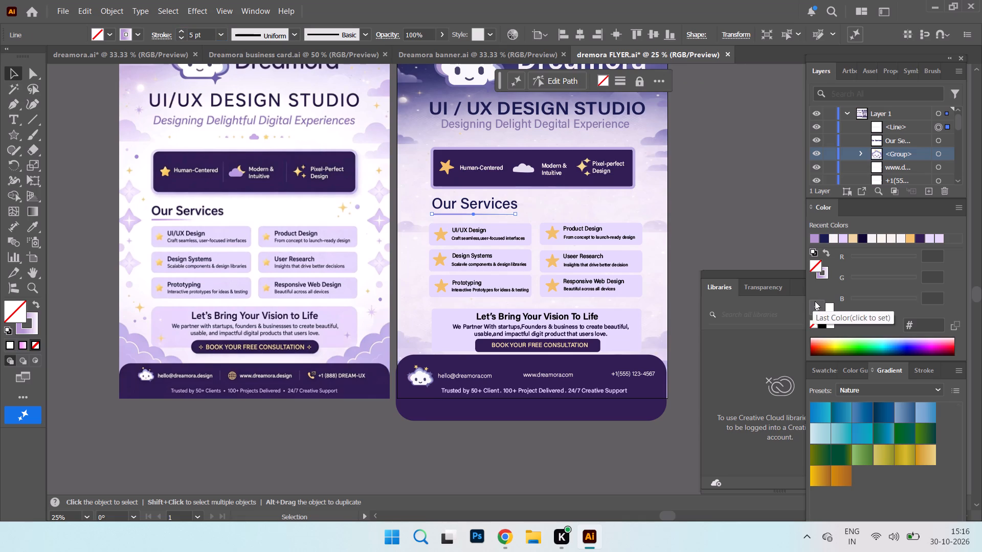
click(717, 205)
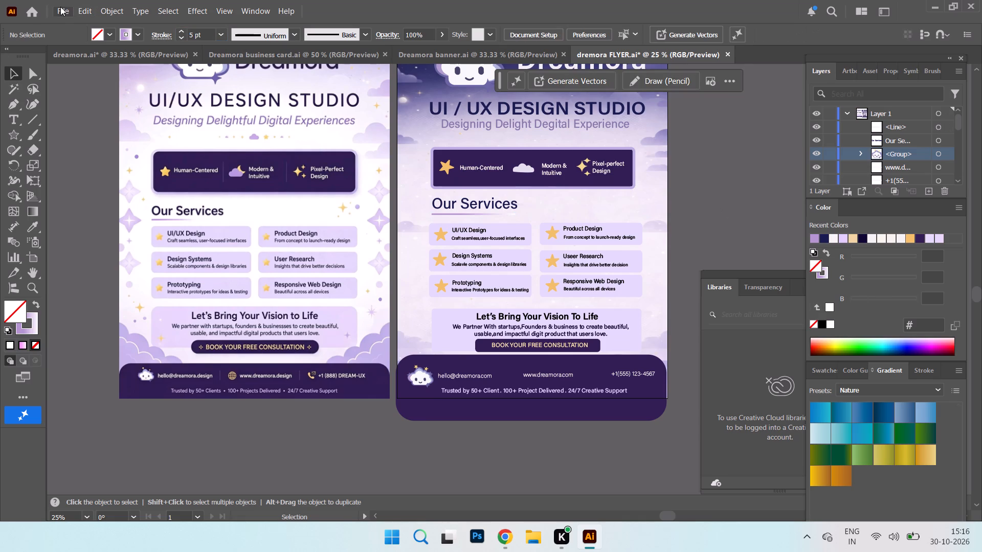
Save the flyer document.
click(60, 7)
click(83, 129)
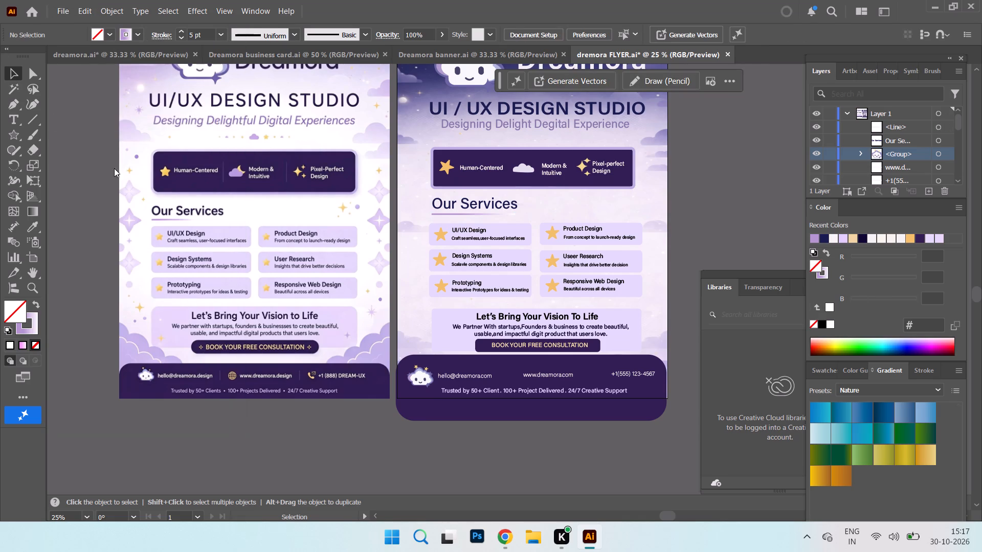
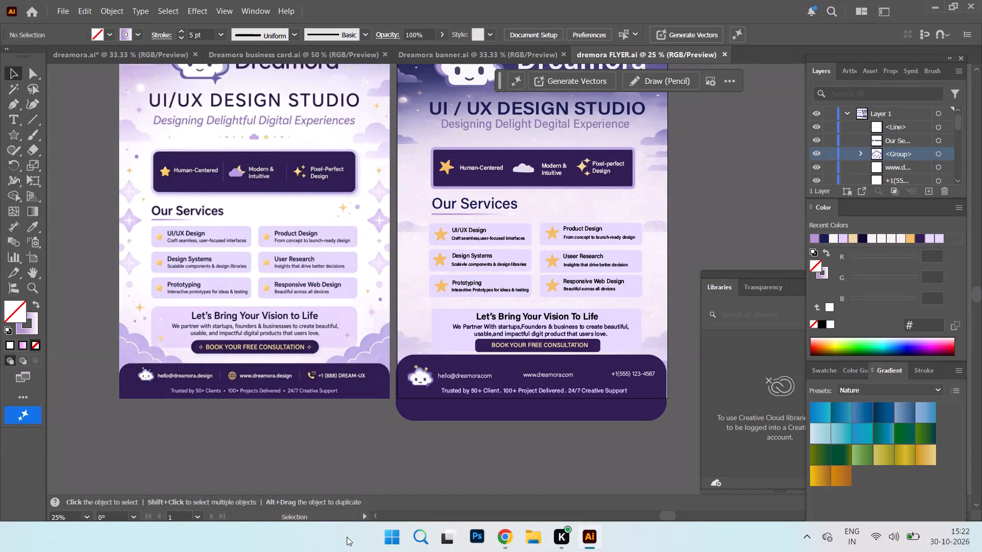
Change the fill of the "Let's Bring Your Vision To Life" panel to light purple #e0d0f4 and deselect it.
click(326, 440)
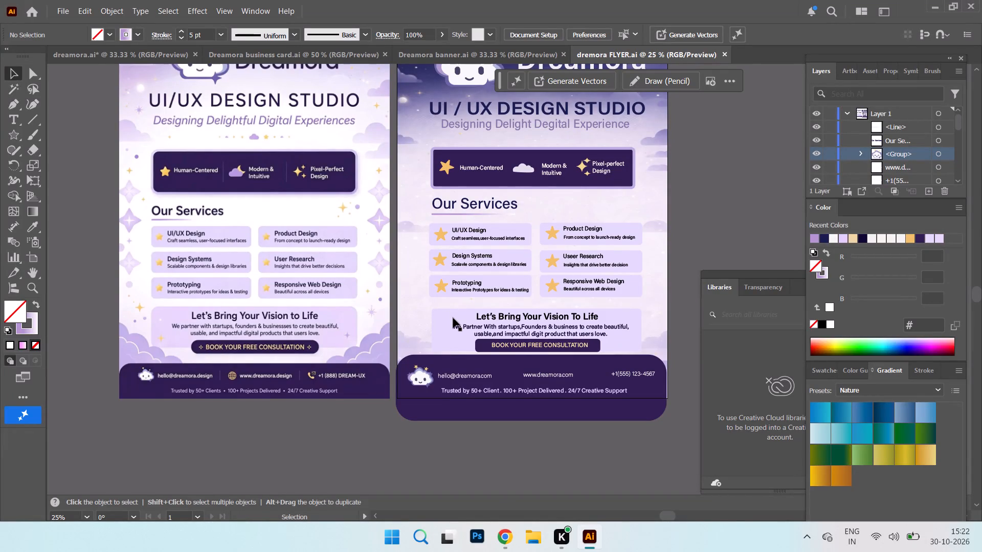
click(453, 318)
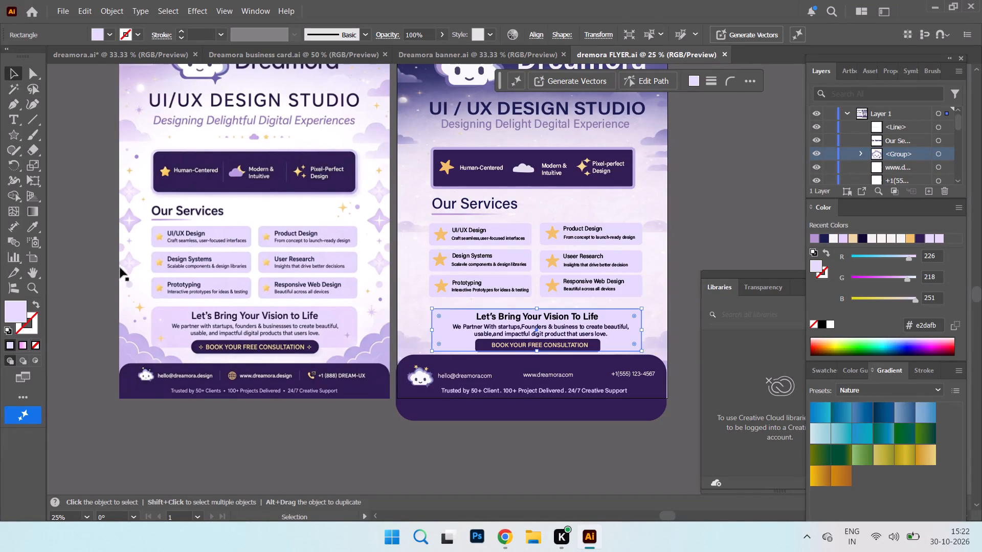
click(8, 313)
click(8, 313)
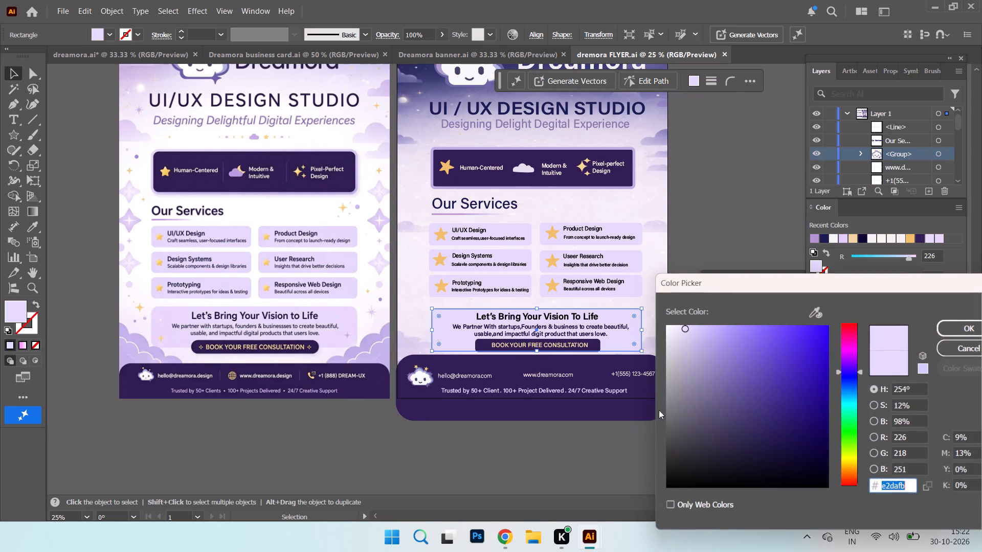
click(812, 313)
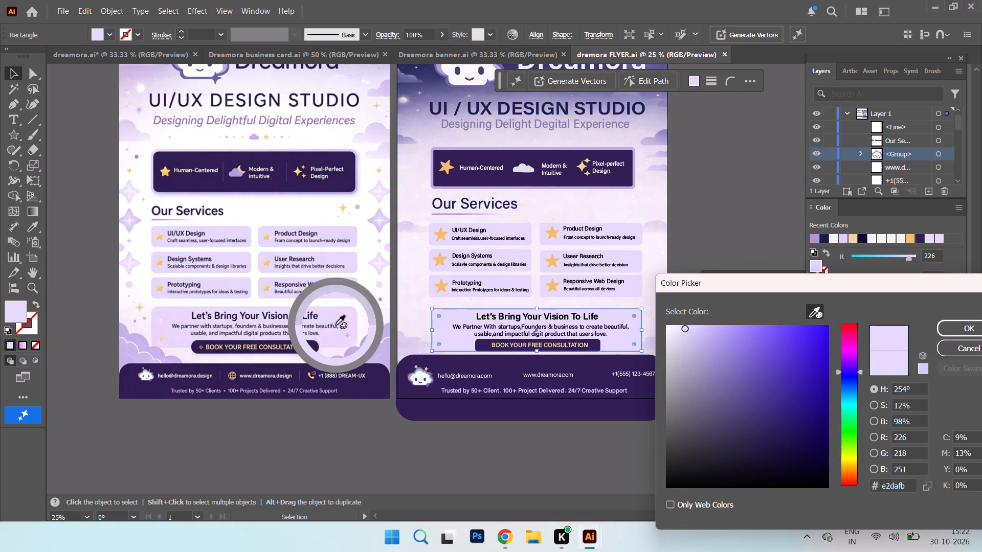
click(336, 318)
click(336, 317)
click(339, 321)
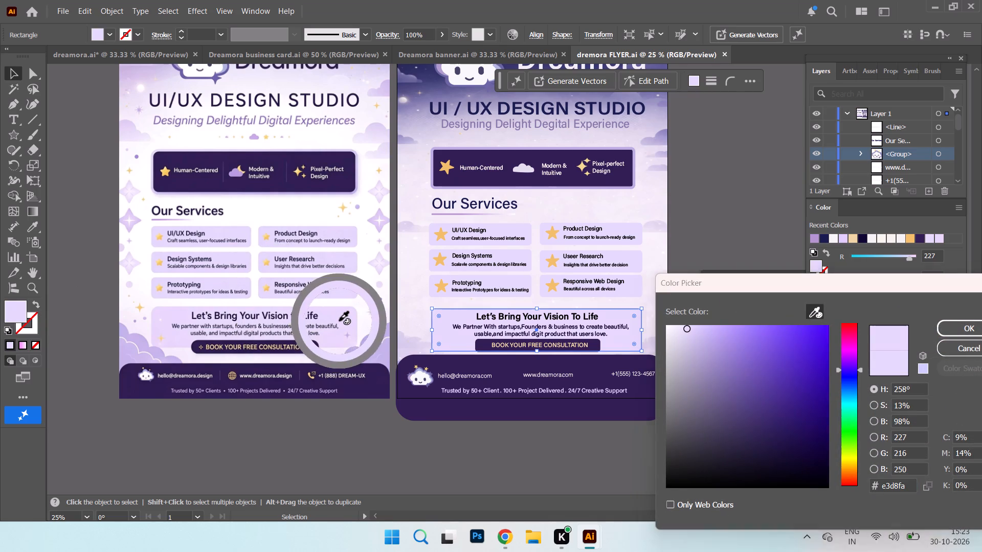
click(339, 321)
click(339, 321)
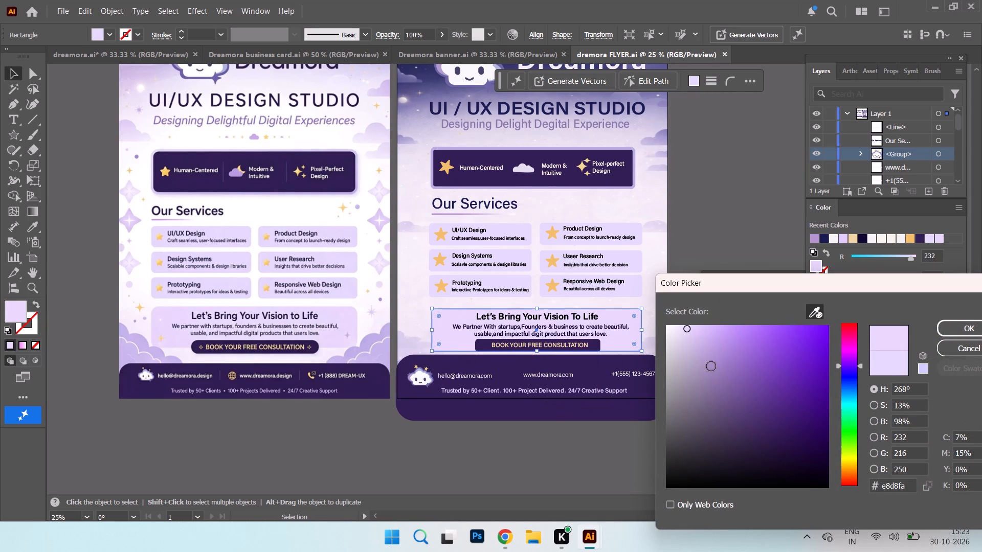
click(692, 332)
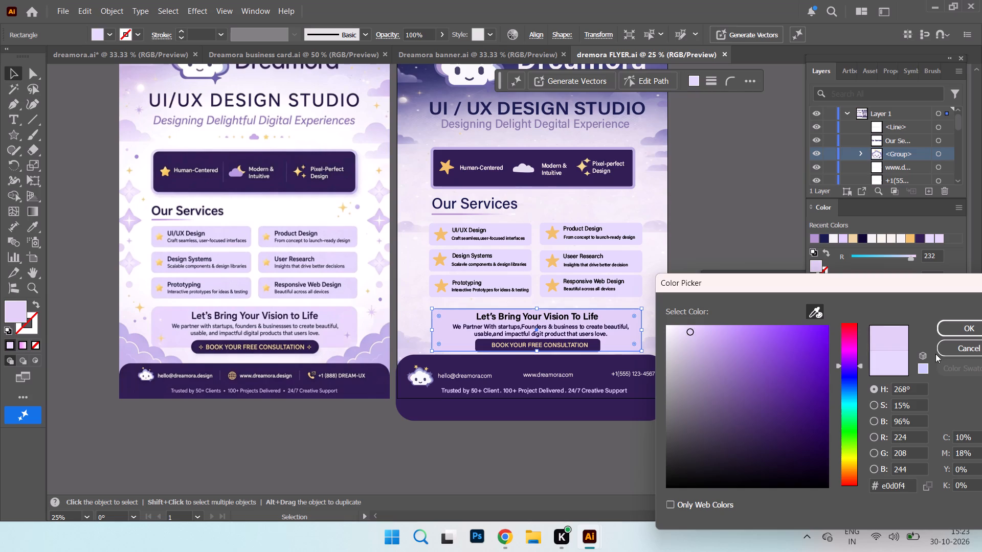
click(948, 331)
click(596, 468)
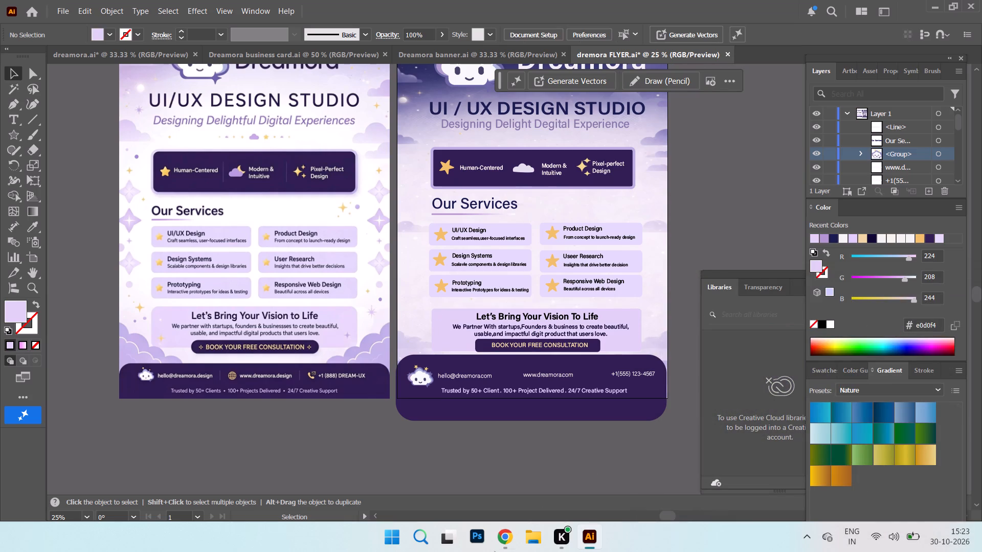
Give all six service card rectangles the call-to-action panel's sampled fill colour, #e0d0f4, and deselect them.
click(523, 227)
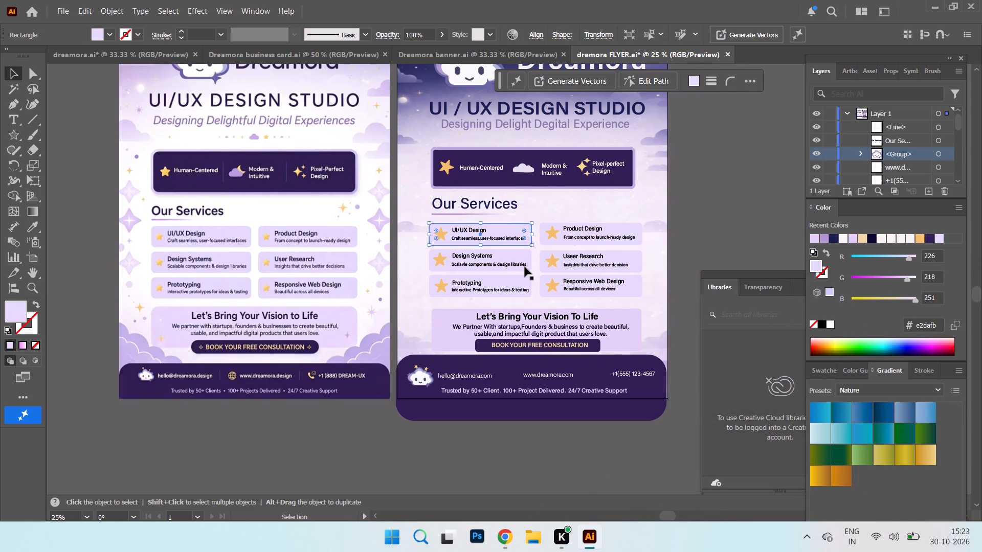
shift+click(521, 254)
shift+click(513, 281)
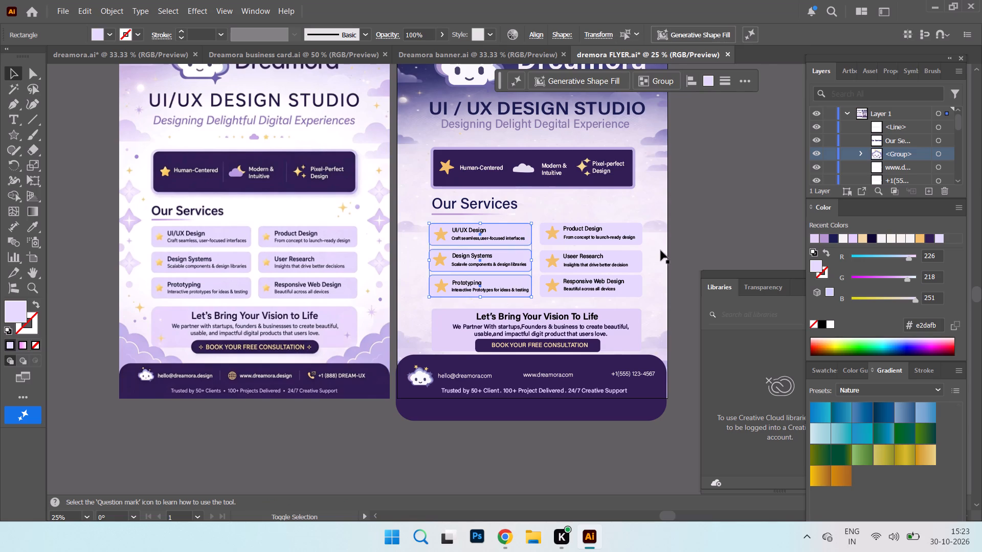
shift+click(638, 253)
shift+click(631, 283)
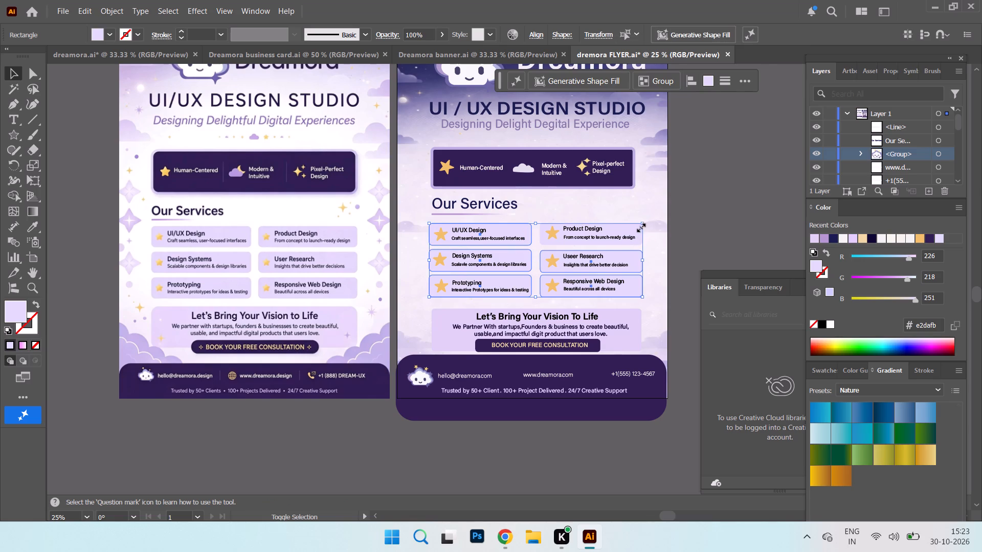
shift+click(634, 229)
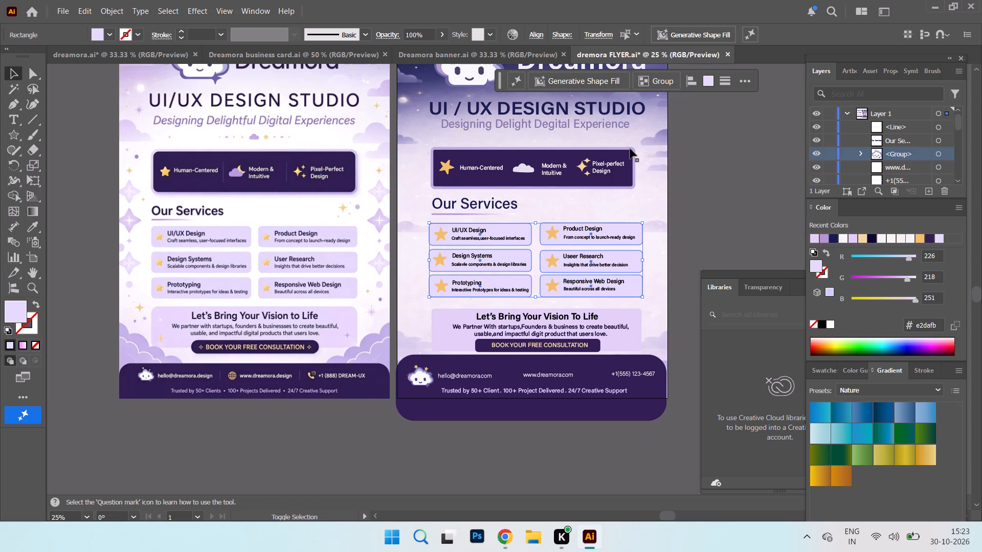
double_click(20, 304)
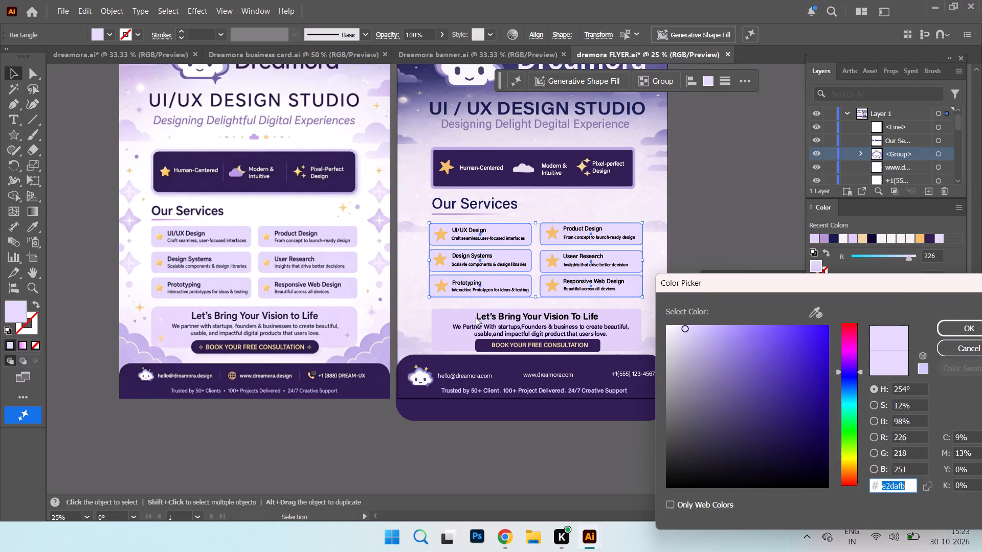
click(817, 308)
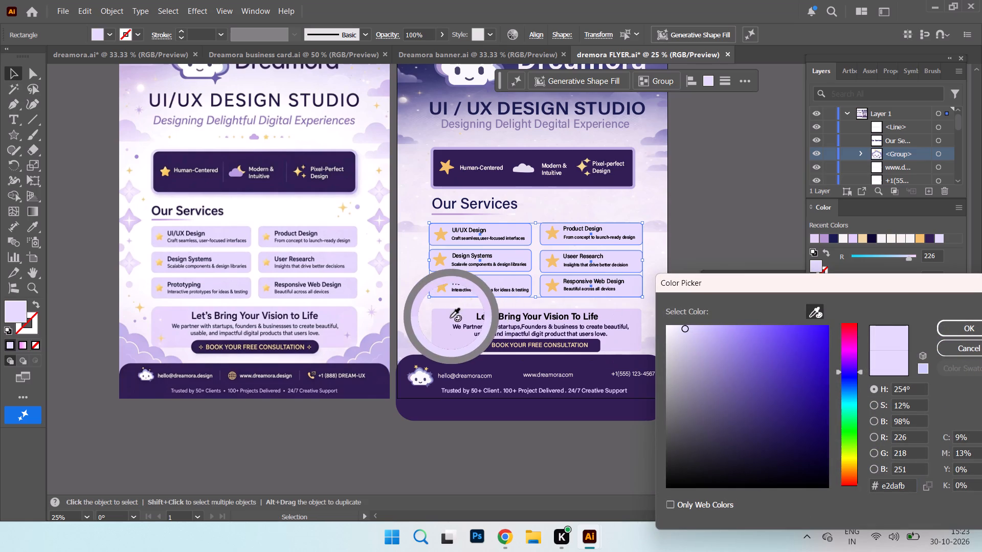
click(450, 318)
click(956, 324)
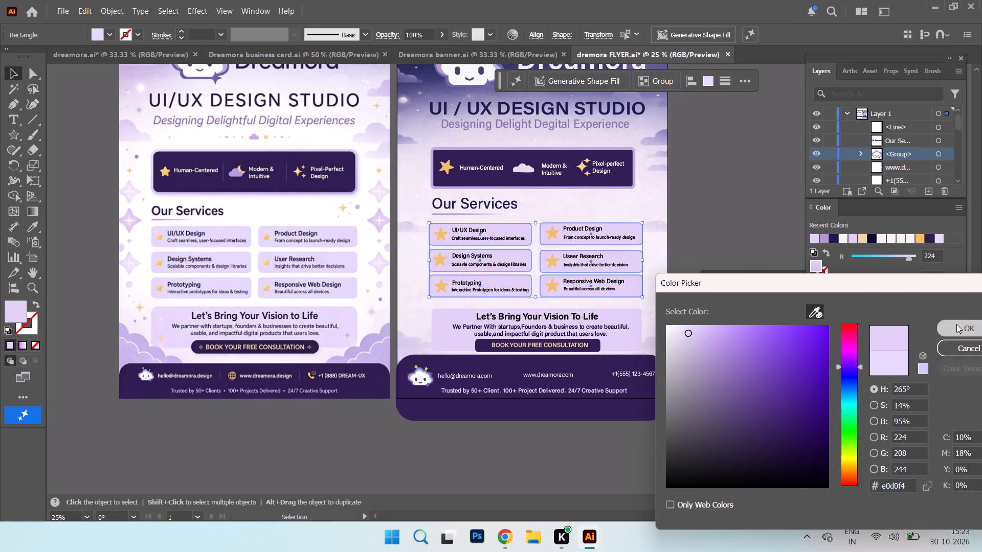
click(708, 177)
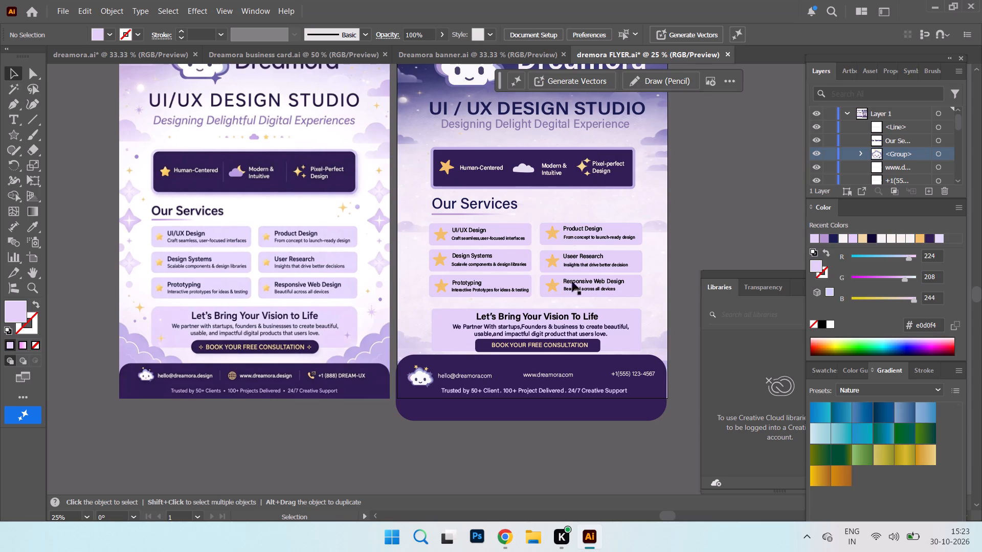
Duplicate the "Pixel-perfect Design" sparkle twice, onto the flyer's left margin above the call-to-action panel and onto the panel's paragraph text.
click(583, 165)
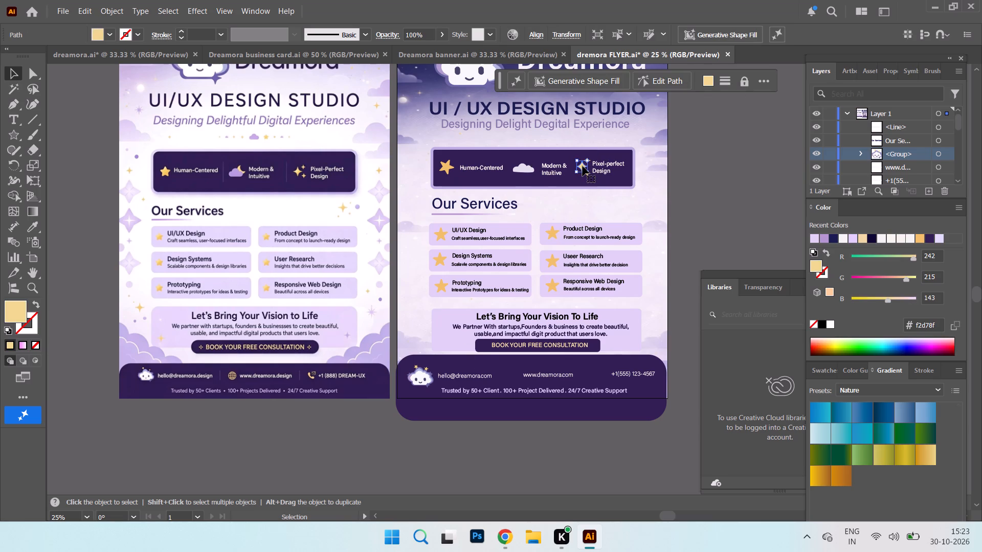
alt+drag(583, 166, 575, 181)
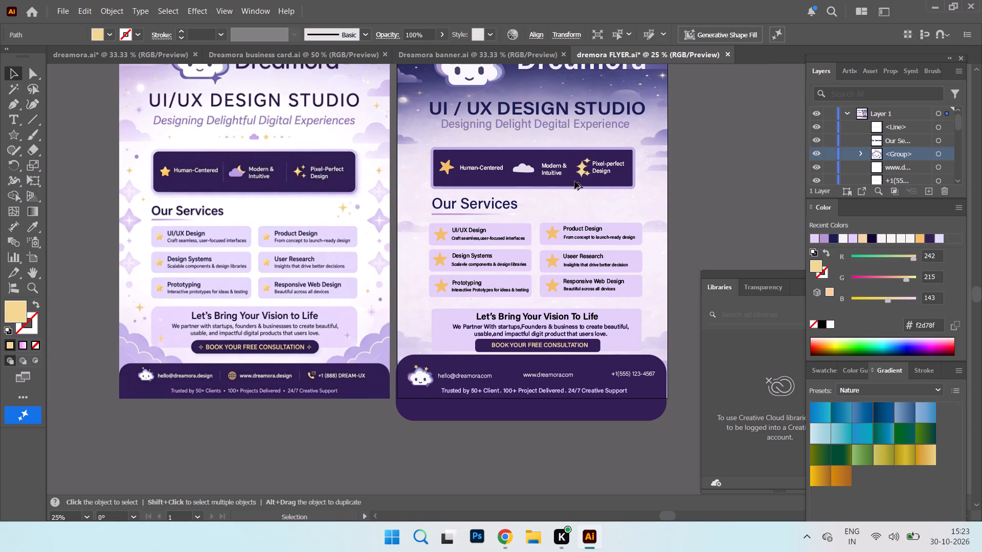
alt+drag(575, 181, 410, 301)
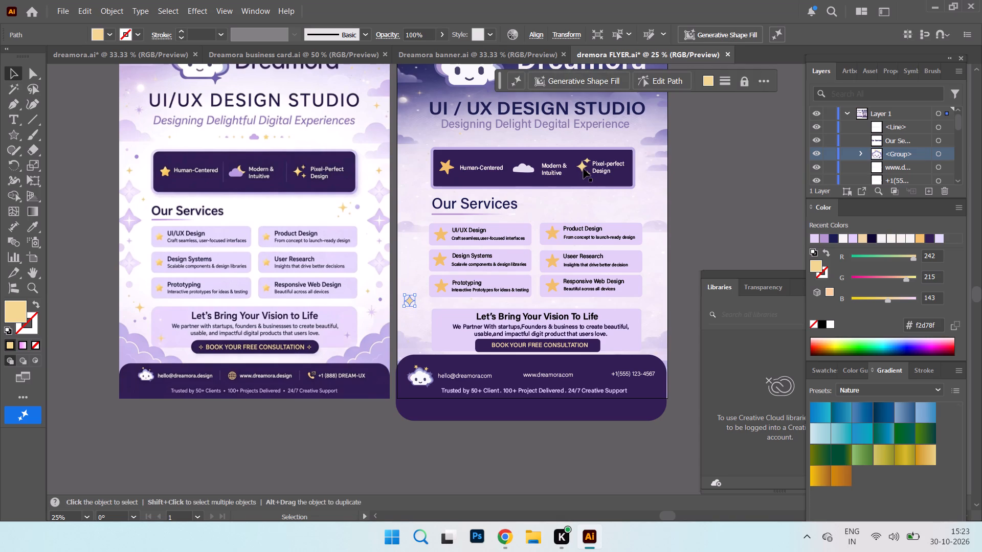
alt+drag(584, 167, 468, 327)
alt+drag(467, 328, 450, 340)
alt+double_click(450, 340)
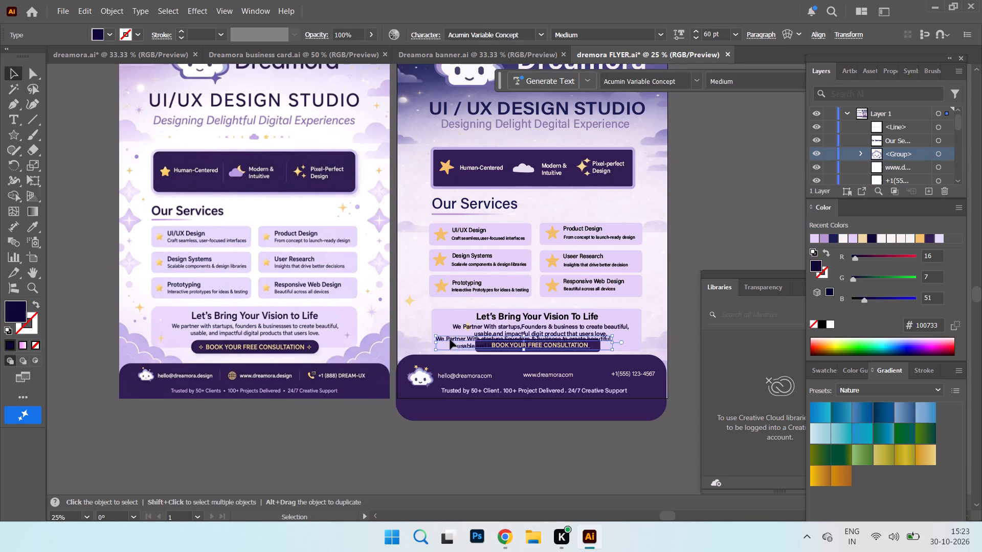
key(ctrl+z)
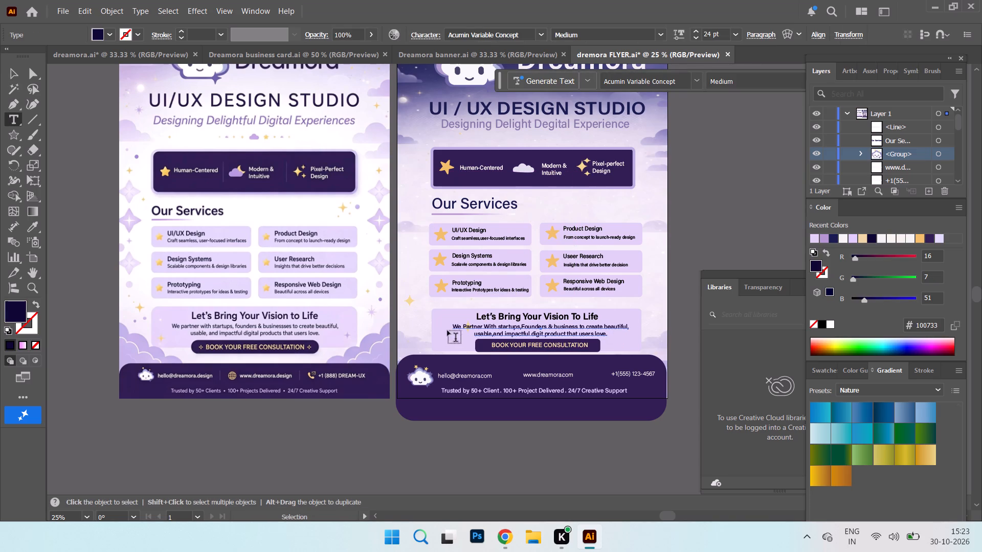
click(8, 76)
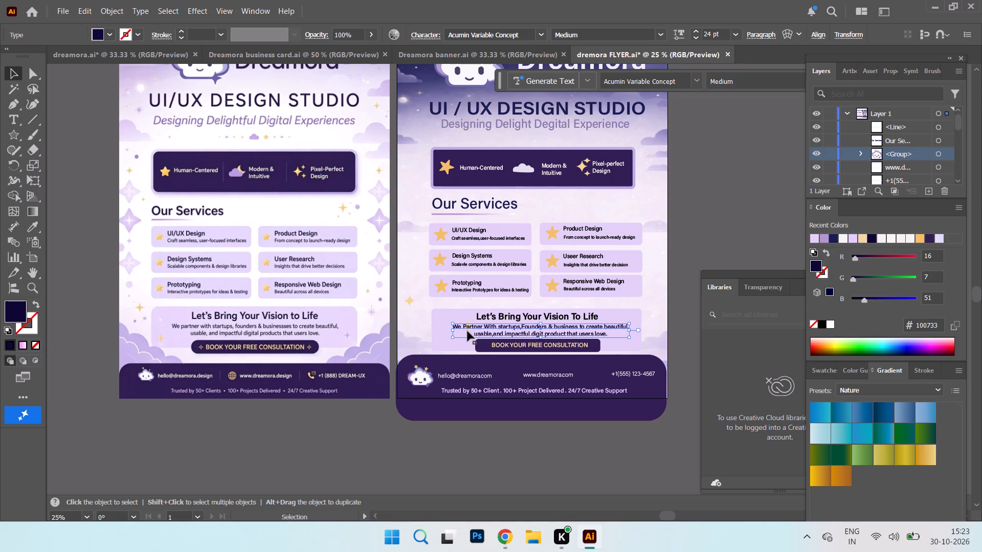
Move the sparkle copy off the paragraph text to the lower-left corner of the call-to-action panel.
click(469, 330)
click(468, 333)
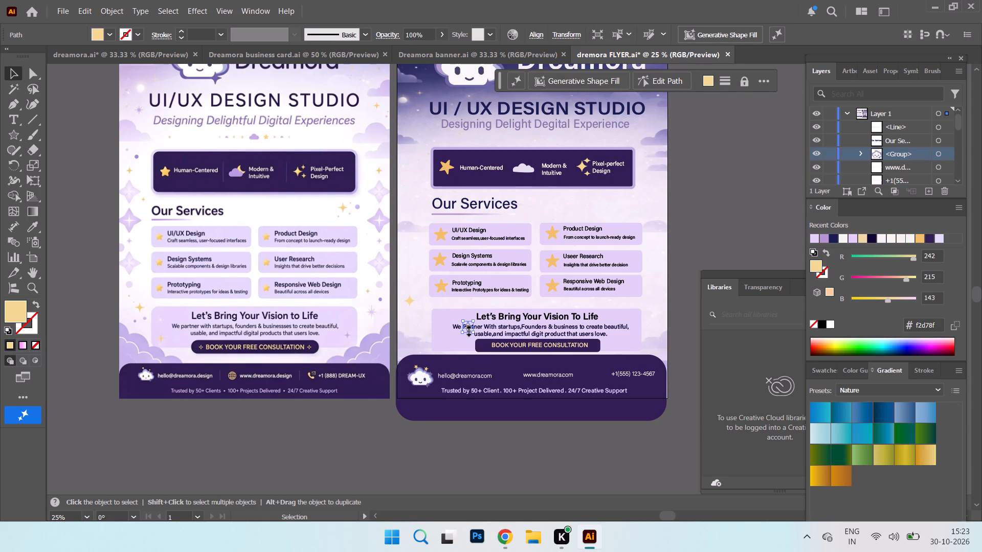
drag(467, 328, 502, 328)
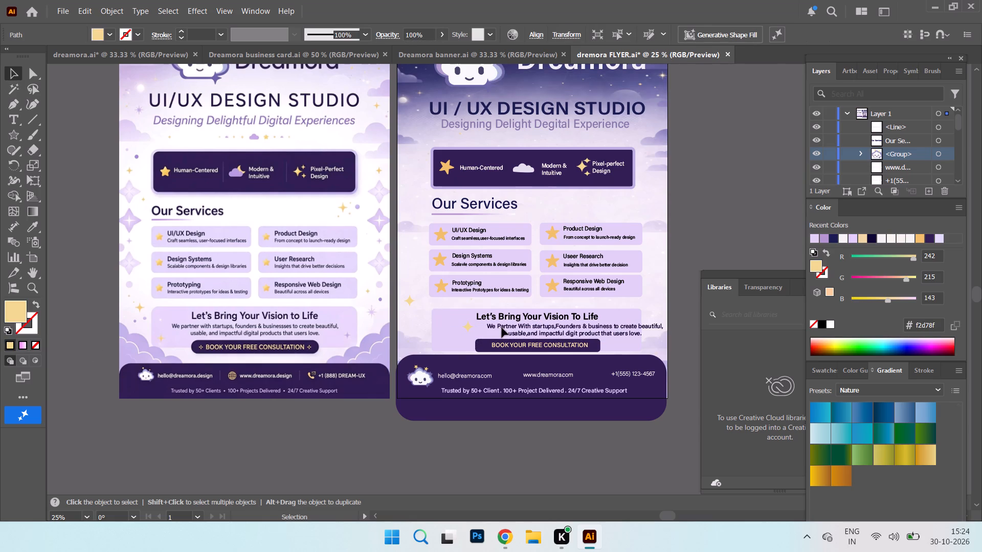
drag(468, 326, 440, 339)
Move the displaced "We Partner With startups" paragraph back to the middle of the call-to-action panel and deselect it.
drag(515, 324, 482, 324)
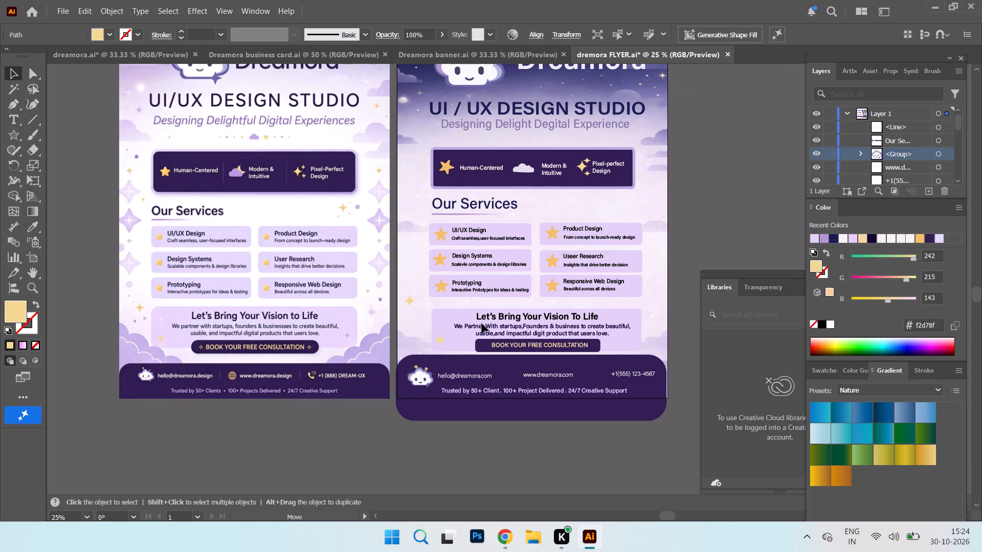
drag(482, 324, 483, 323)
click(483, 323)
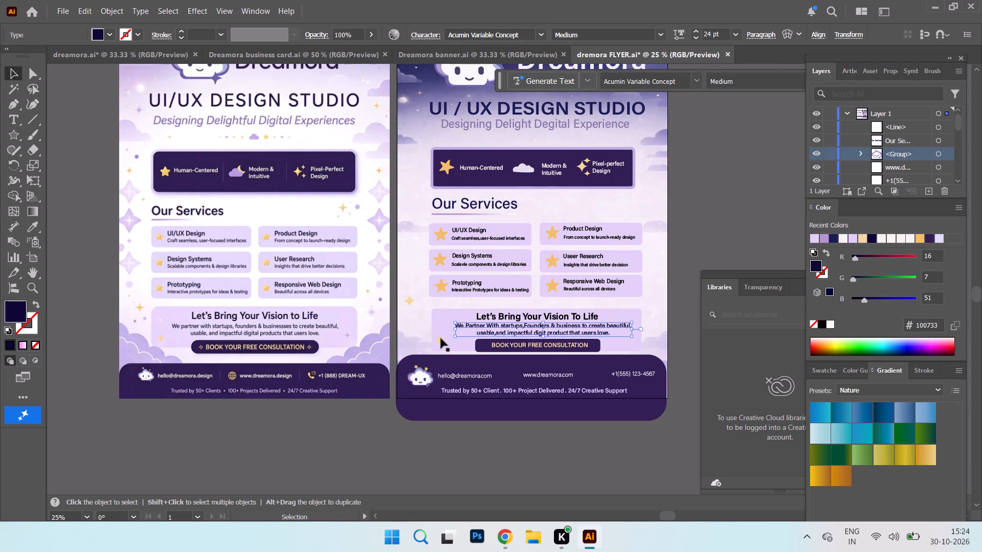
click(327, 425)
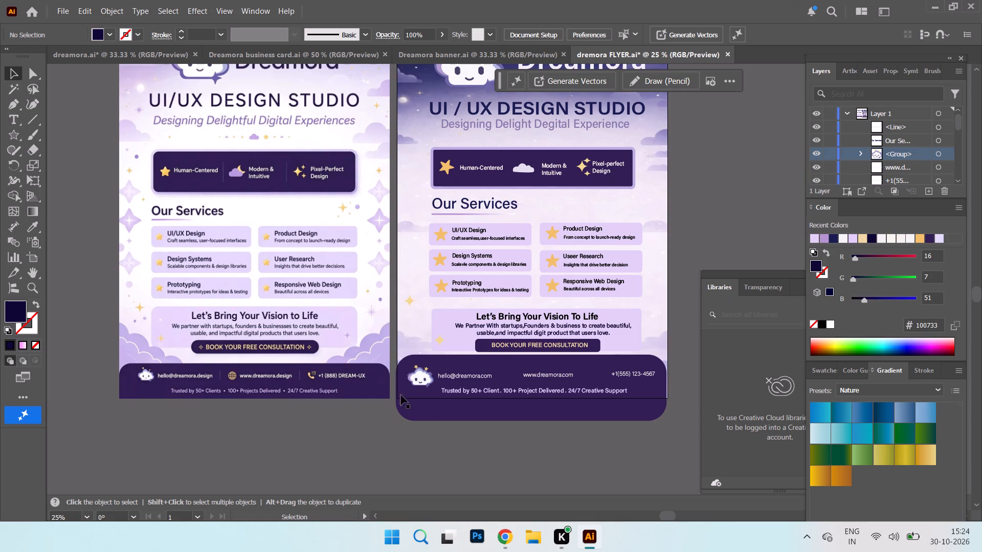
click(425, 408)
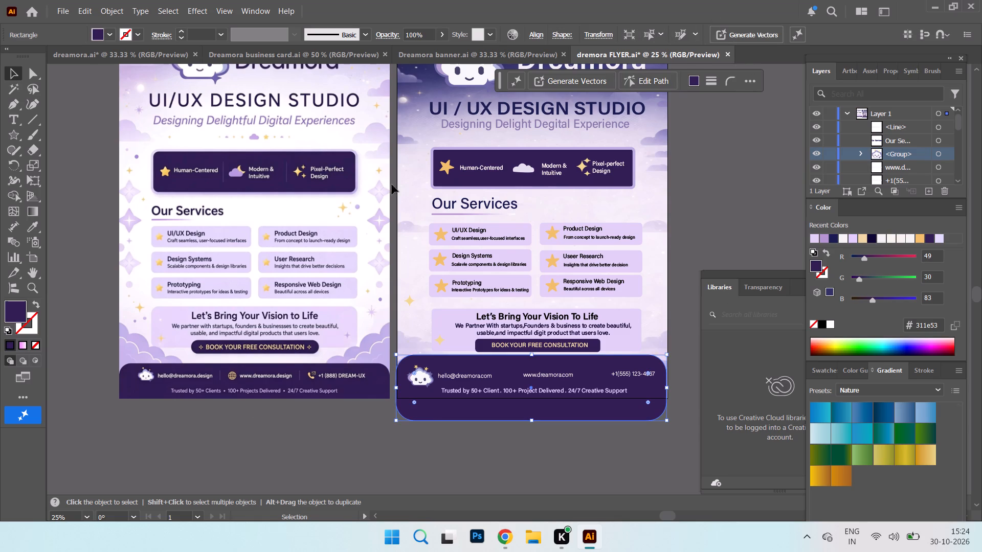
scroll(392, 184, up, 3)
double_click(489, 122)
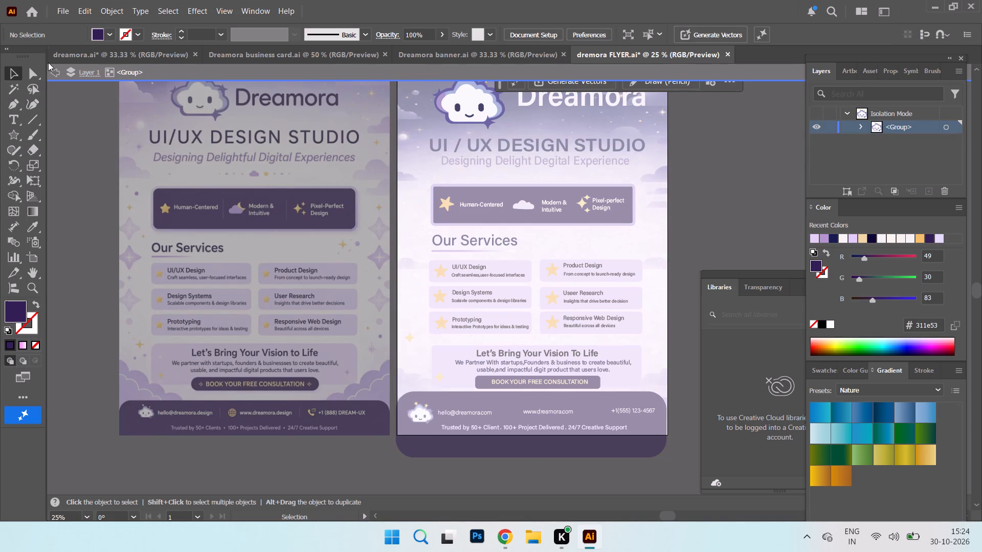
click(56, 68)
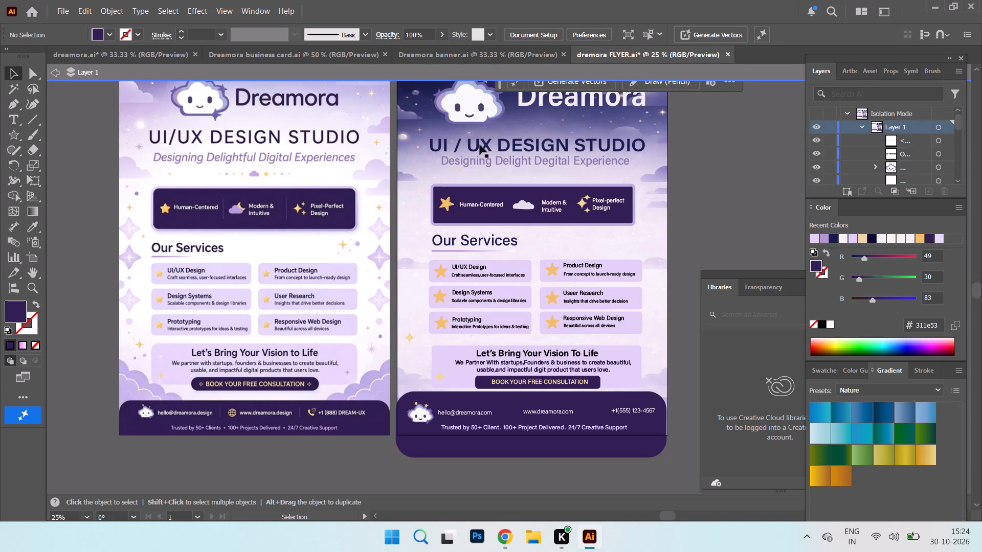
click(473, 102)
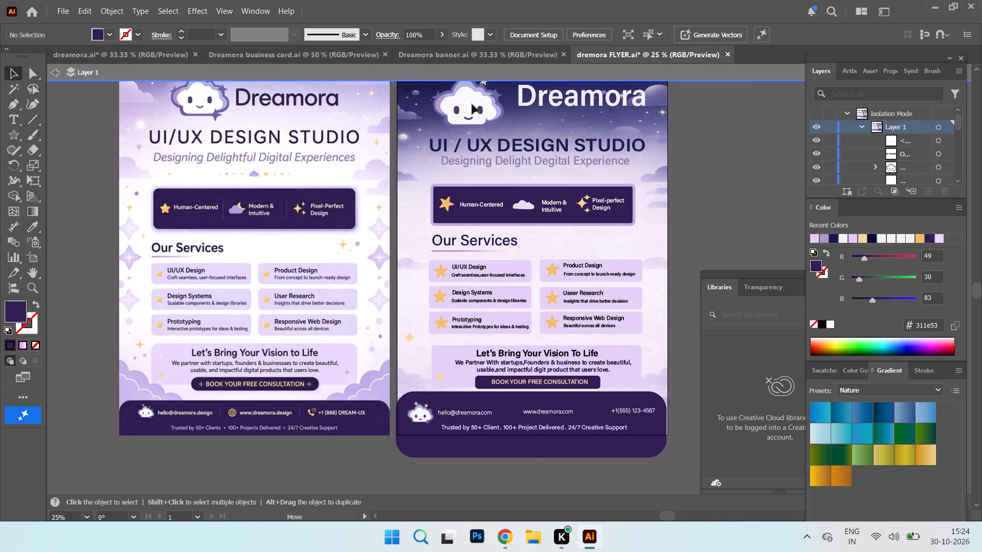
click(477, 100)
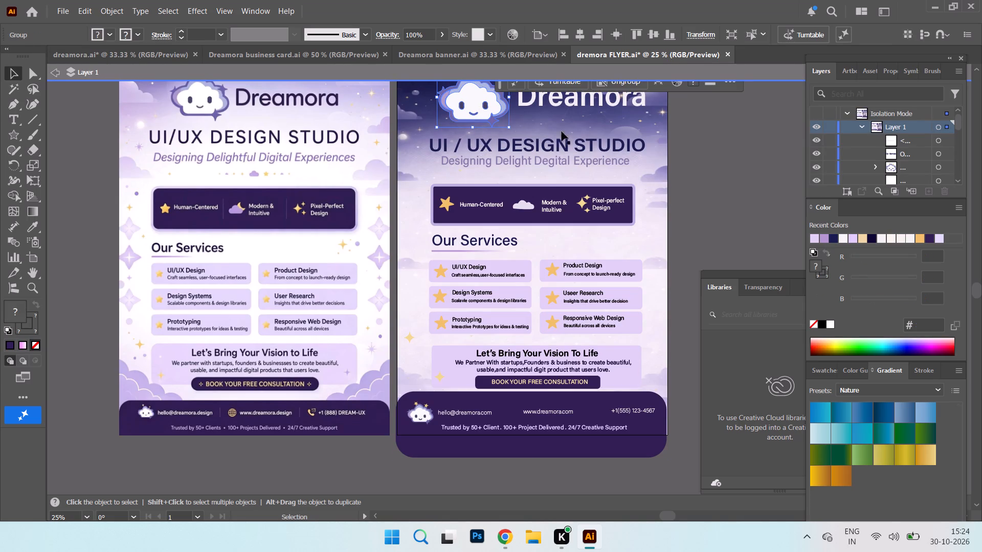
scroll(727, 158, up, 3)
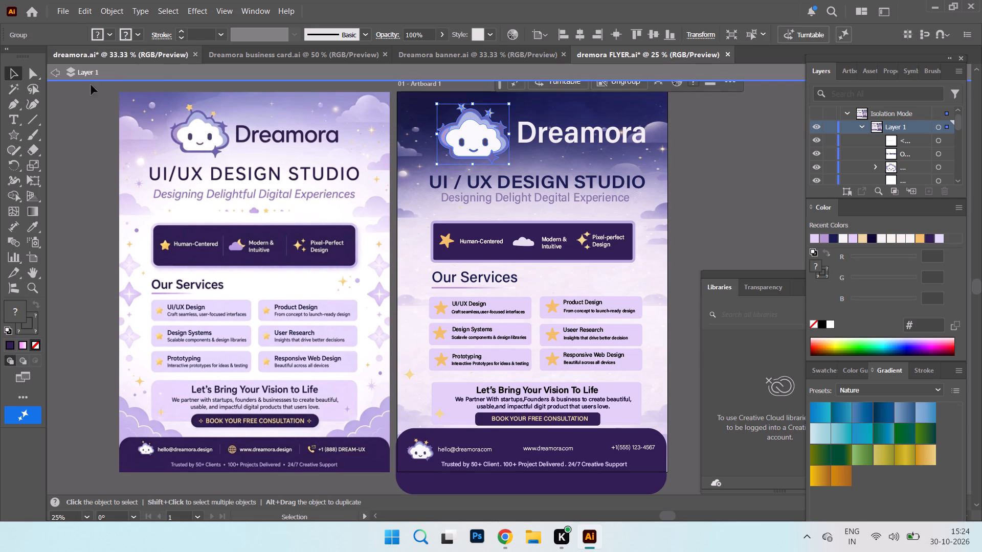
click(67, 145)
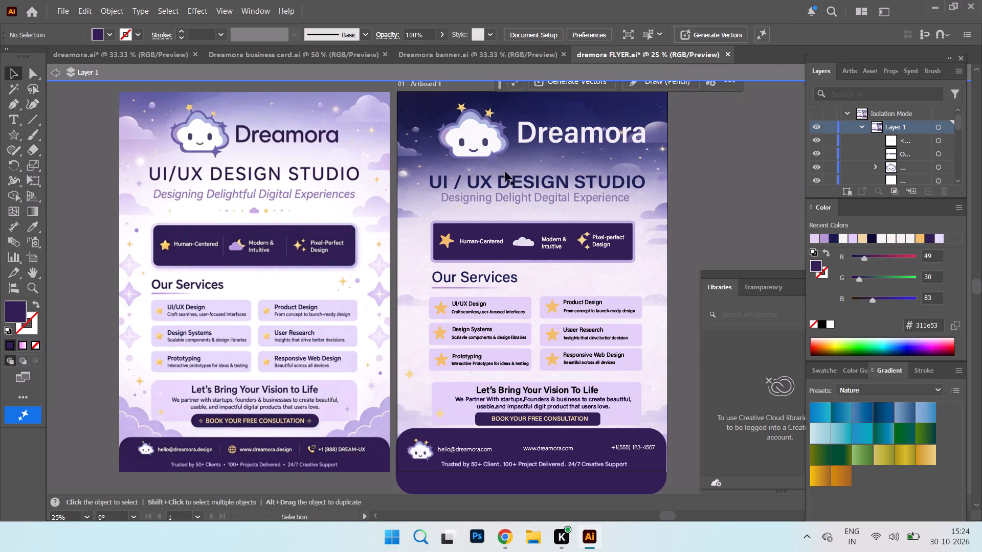
Stretch the flyer's background image upward so it extends past the artboard's top edge, and deselect it.
click(565, 113)
scroll(564, 113, up, 5)
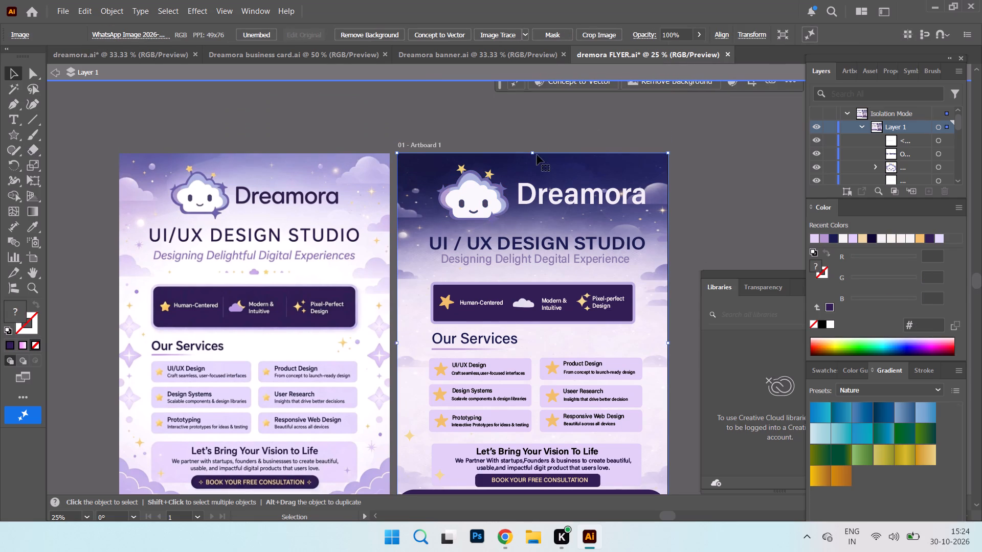
drag(531, 154, 533, 126)
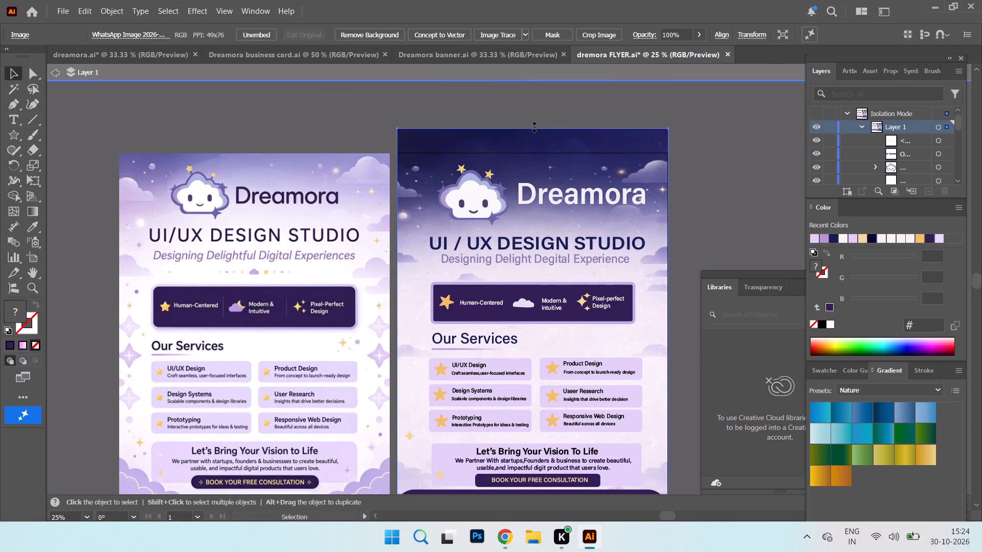
drag(533, 126, 537, 125)
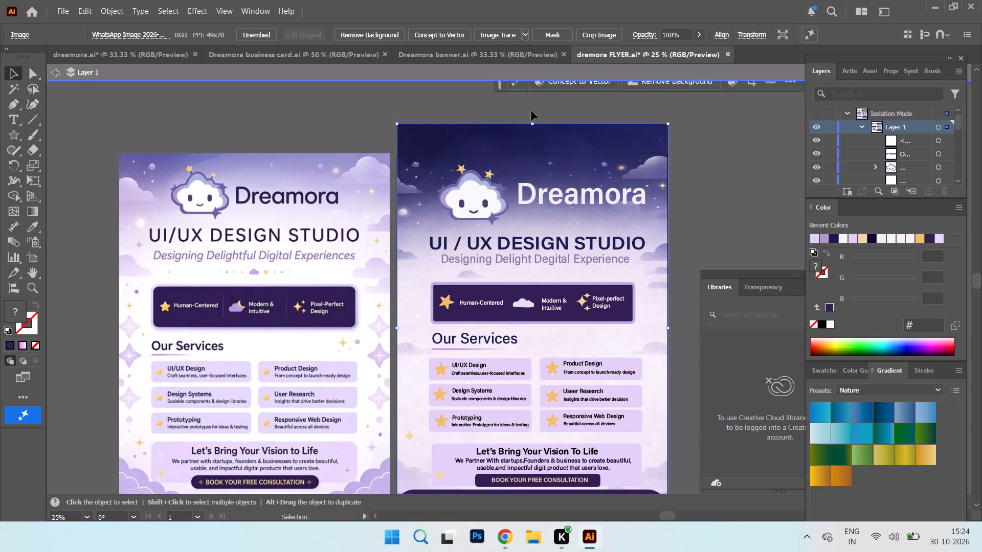
click(417, 98)
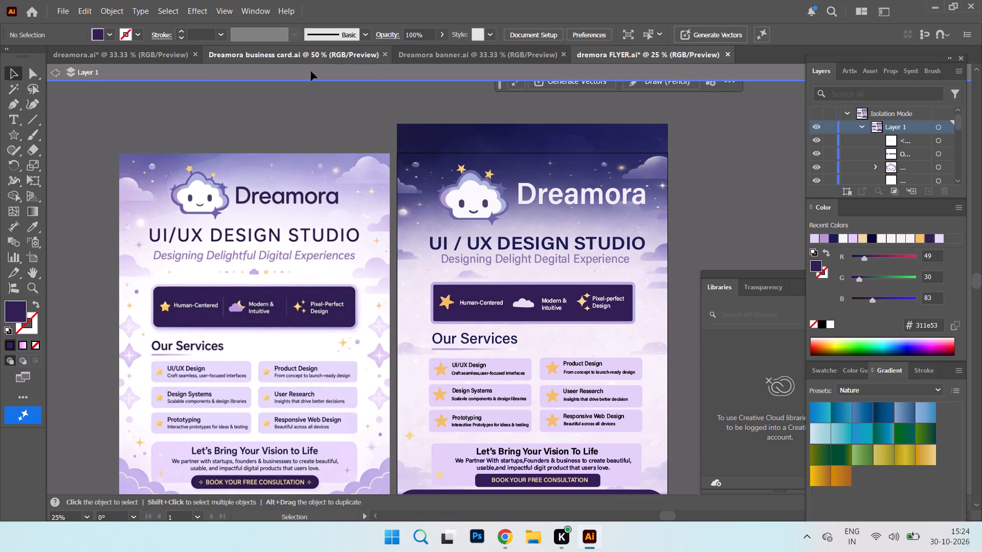
Start cropping the flyer's background image and fit the crop frame to the artboard's right, top and bottom edges.
click(455, 140)
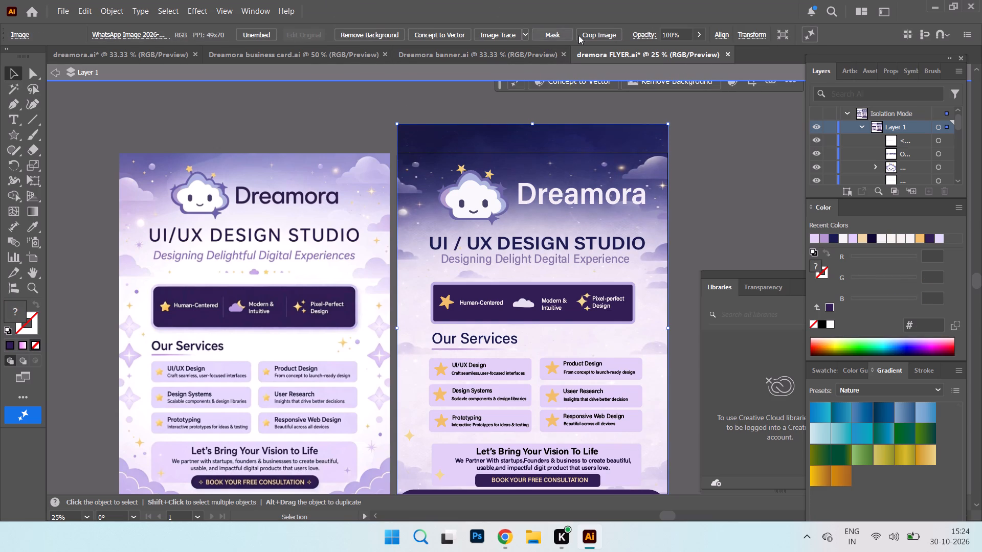
click(583, 34)
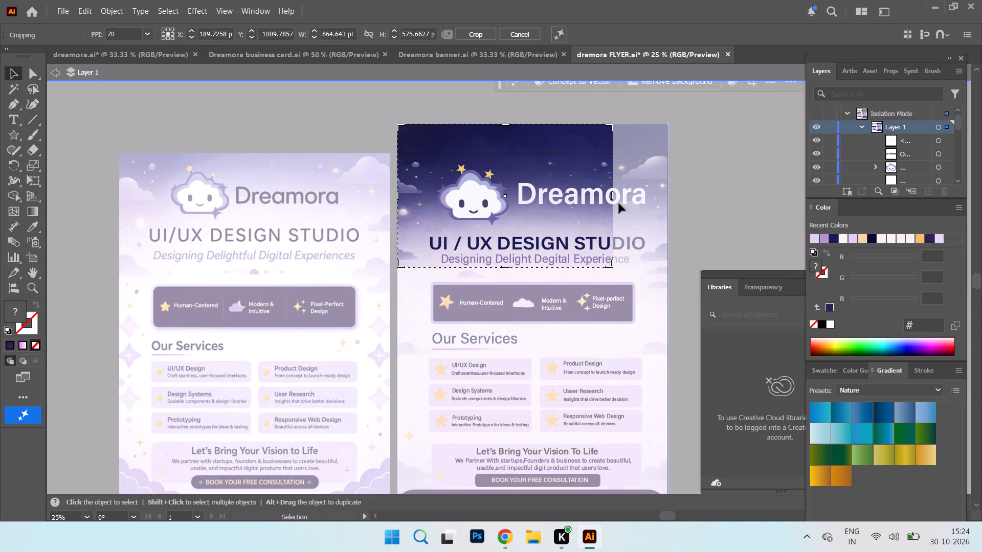
drag(612, 196, 666, 205)
drag(530, 124, 535, 152)
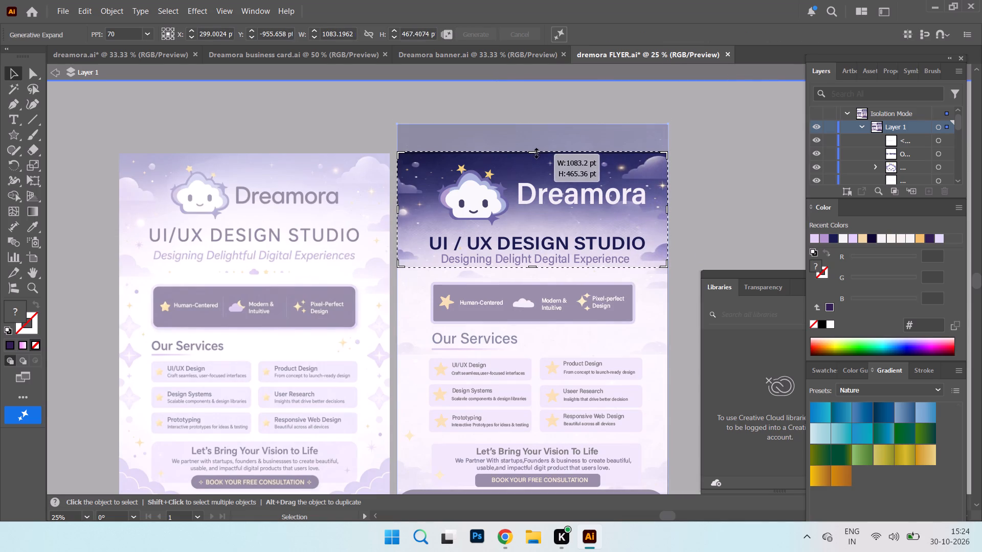
drag(535, 152, 536, 153)
scroll(528, 160, down, 10)
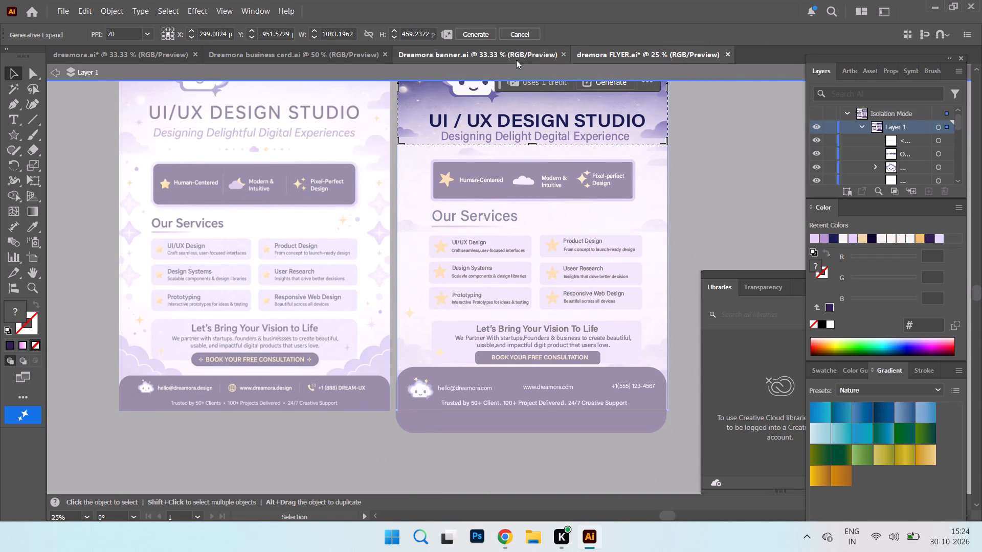
drag(533, 144, 549, 350)
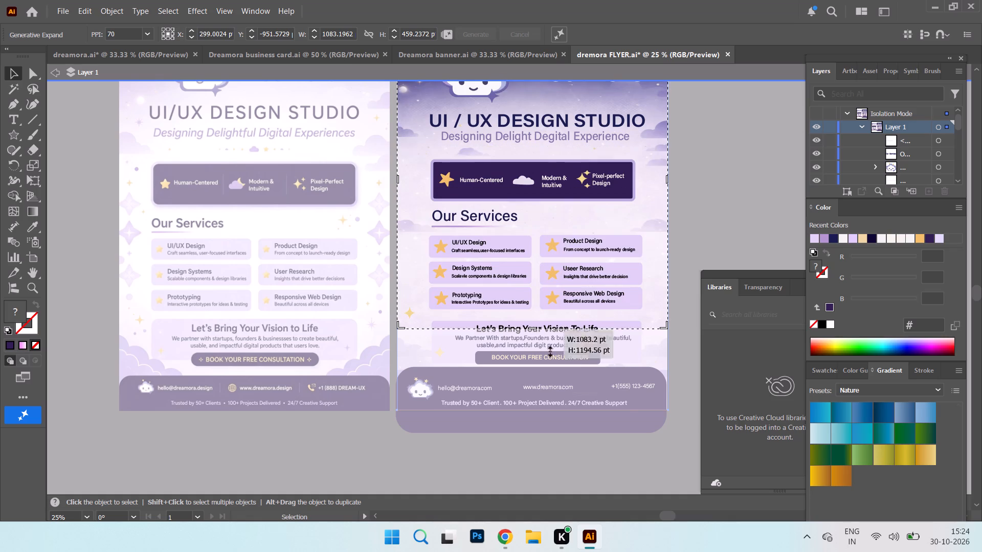
drag(549, 350, 556, 408)
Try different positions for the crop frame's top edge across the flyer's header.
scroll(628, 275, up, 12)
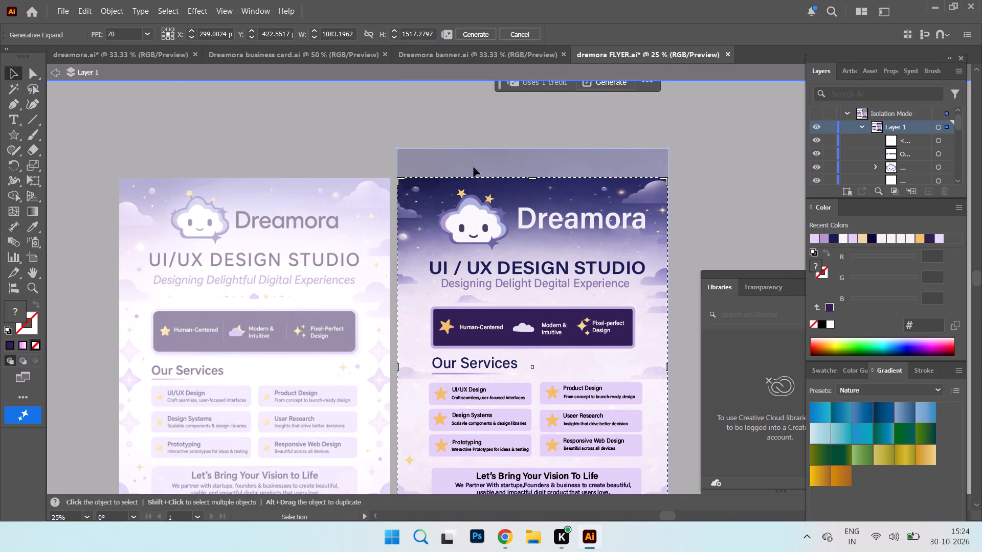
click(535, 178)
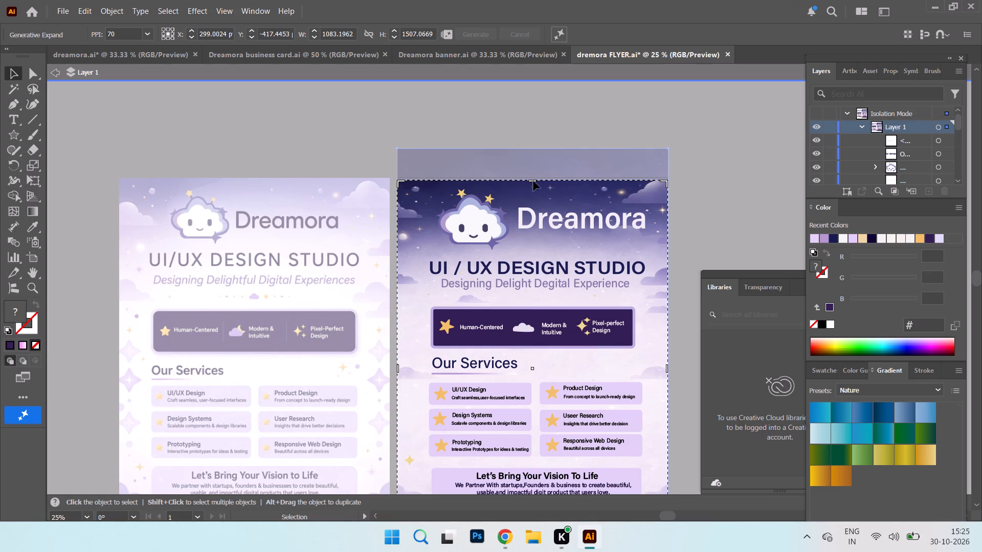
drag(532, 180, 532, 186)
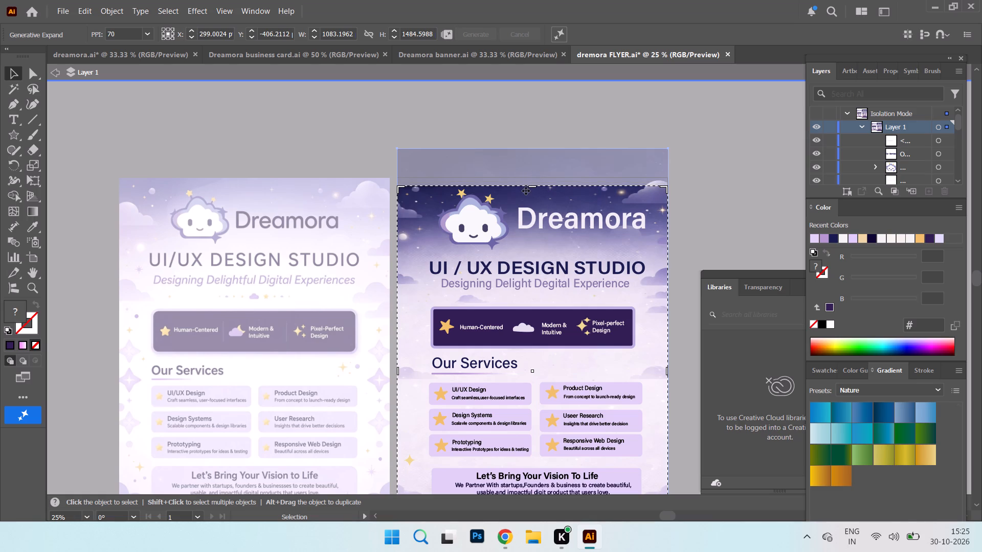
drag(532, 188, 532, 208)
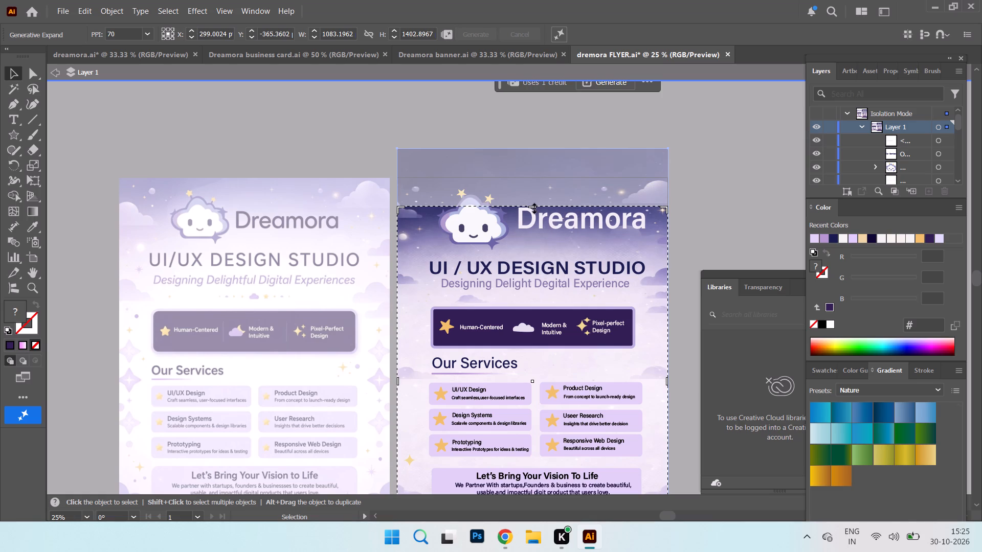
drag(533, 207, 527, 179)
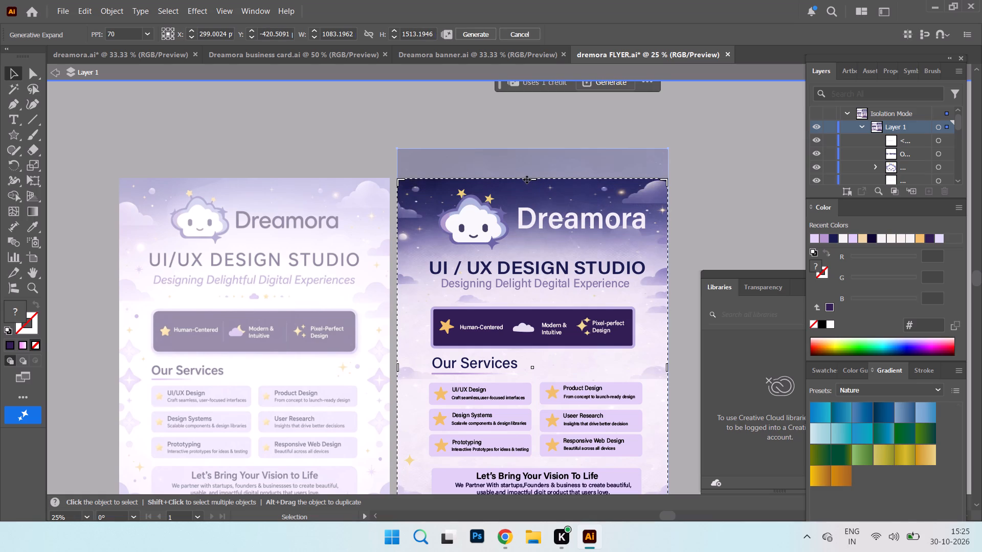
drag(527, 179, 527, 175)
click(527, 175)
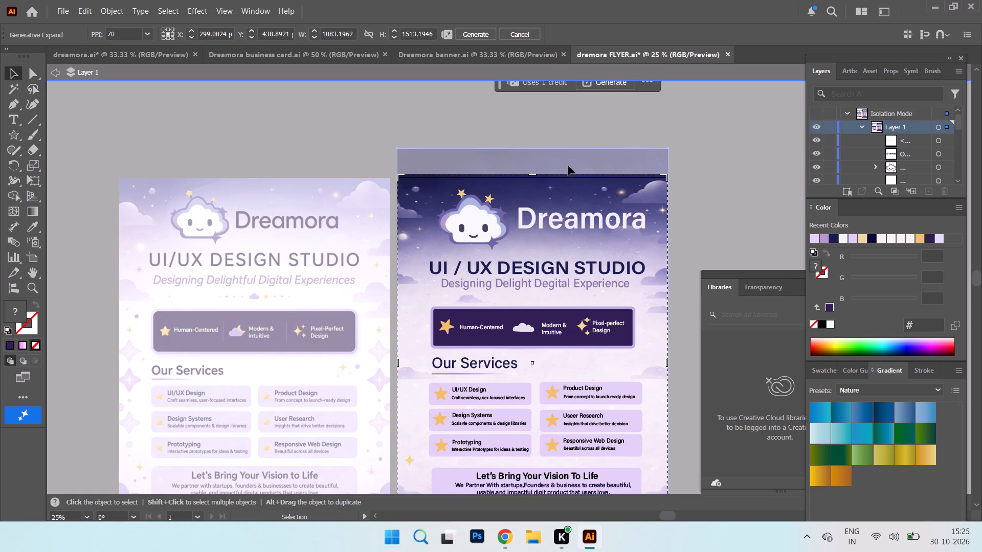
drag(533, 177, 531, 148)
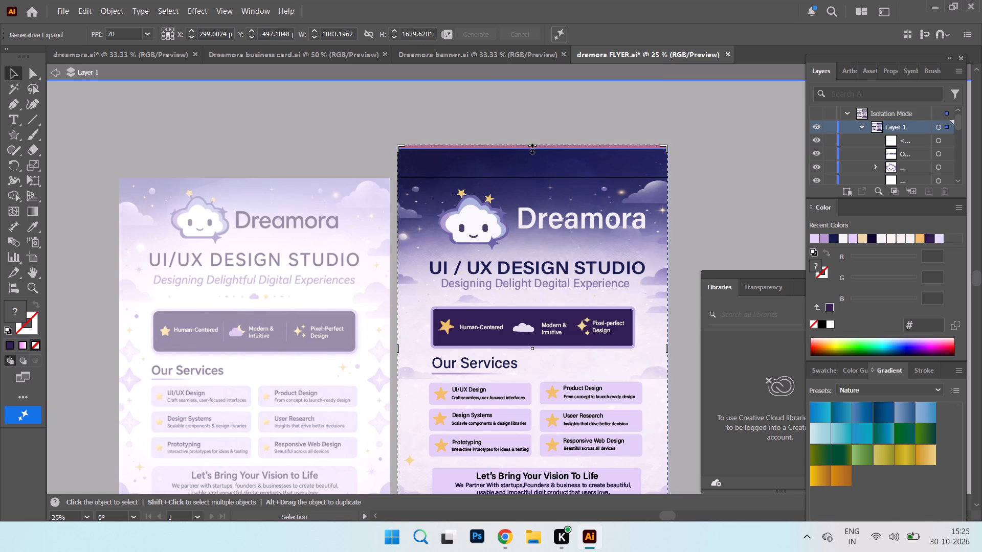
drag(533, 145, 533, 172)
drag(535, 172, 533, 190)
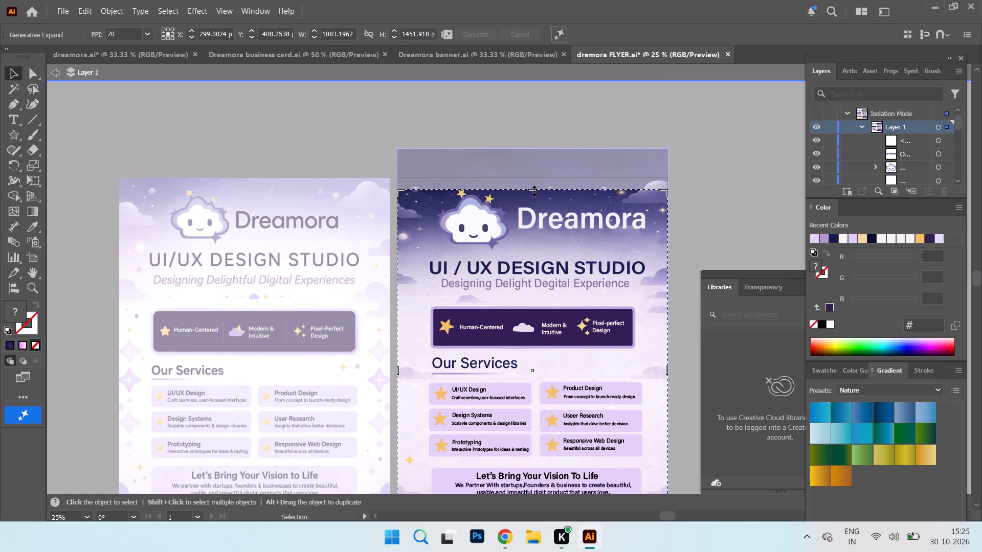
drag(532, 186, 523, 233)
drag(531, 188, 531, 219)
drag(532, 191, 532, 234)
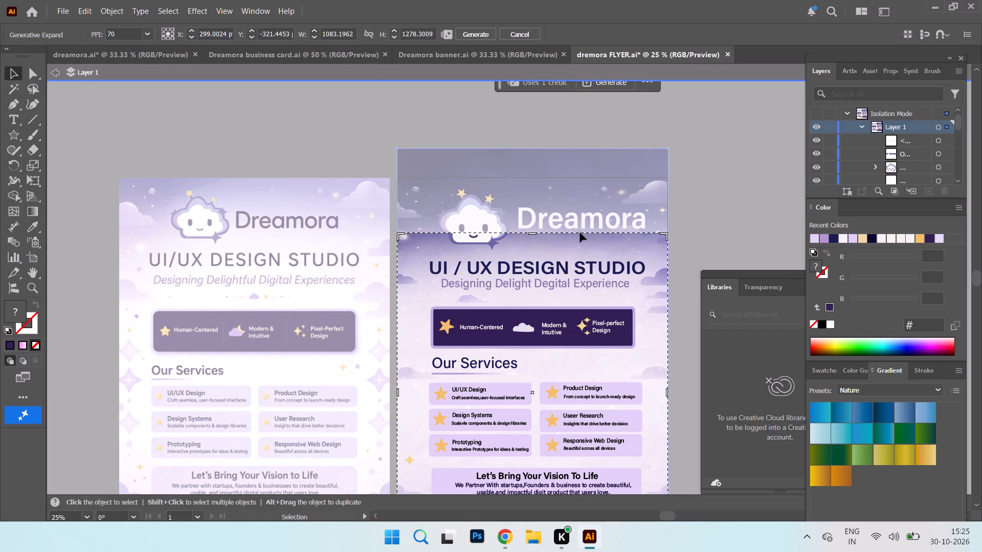
Realign the crop frame's top edge with the artboard and crop the background image to about 1081 × 1505 pt.
drag(530, 235, 527, 175)
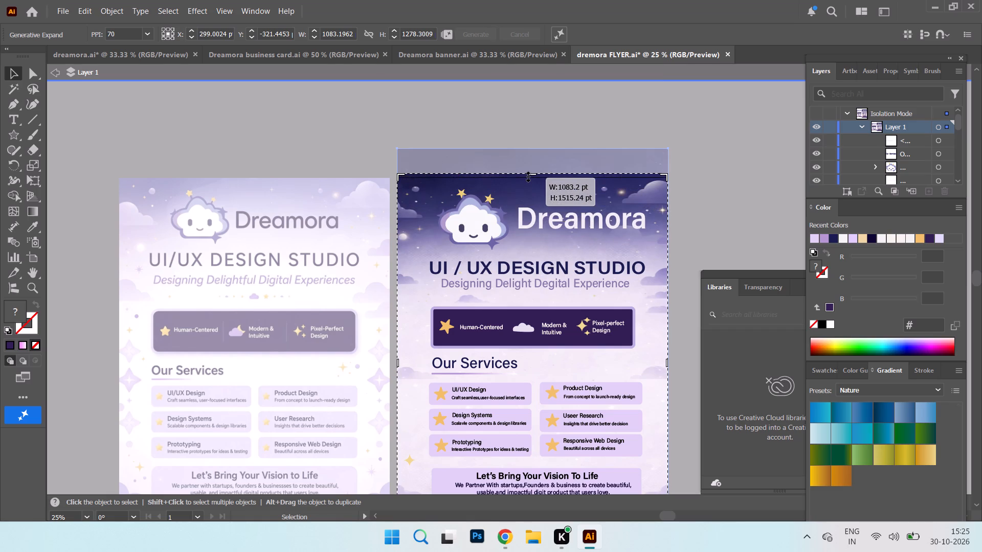
drag(527, 175, 527, 178)
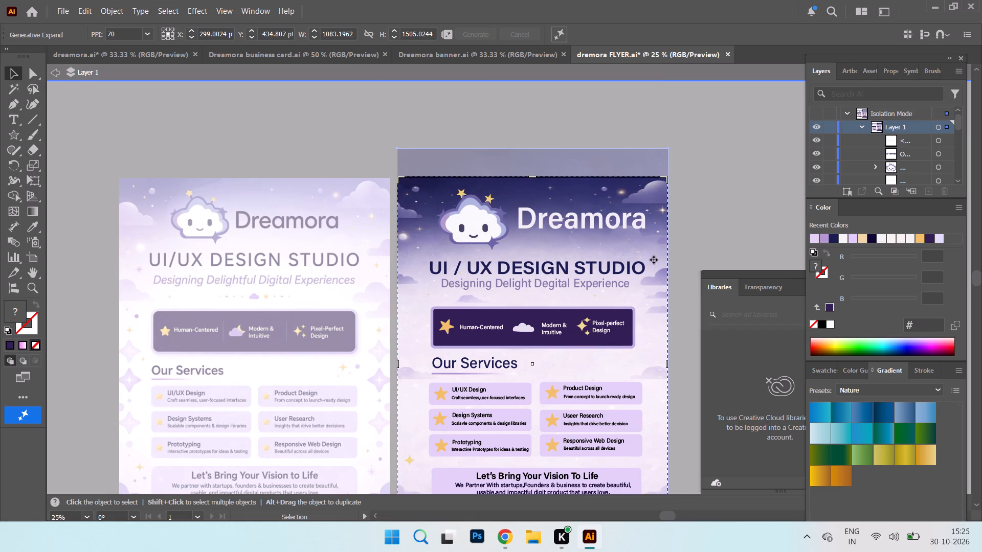
click(667, 362)
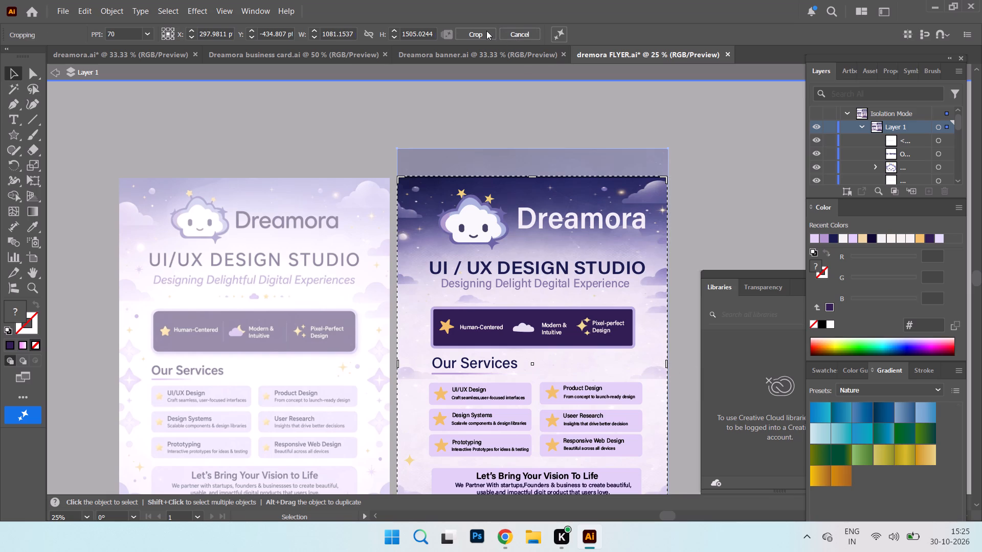
click(485, 31)
click(488, 130)
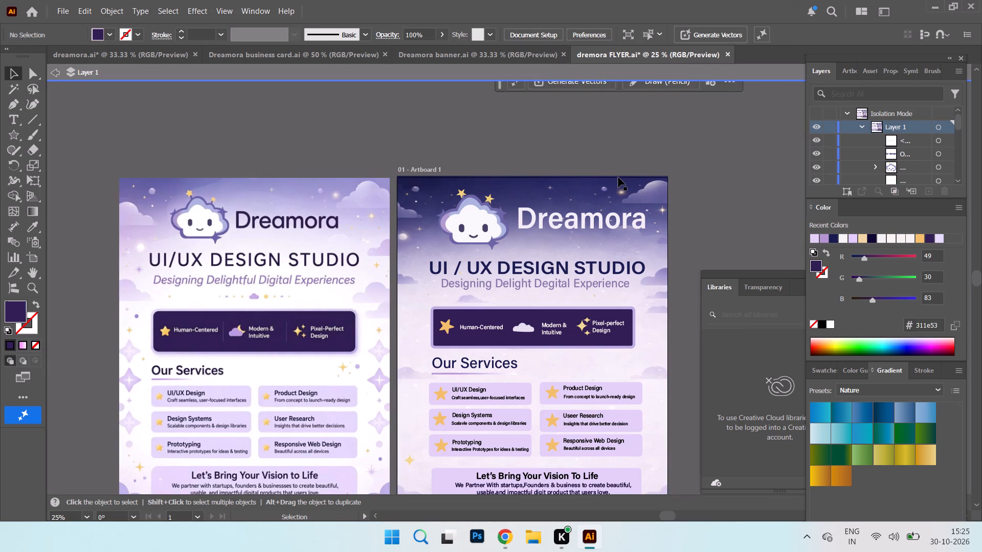
Inspect how the cropped background image and the footer rectangle fit the flyer's top and bottom edges.
scroll(618, 178, down, 12)
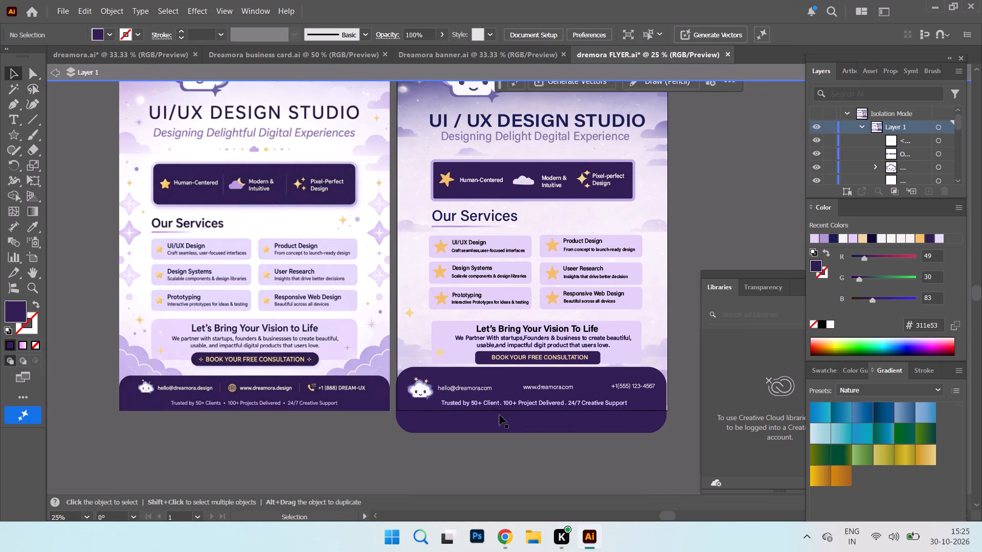
click(500, 415)
scroll(731, 127, up, 4)
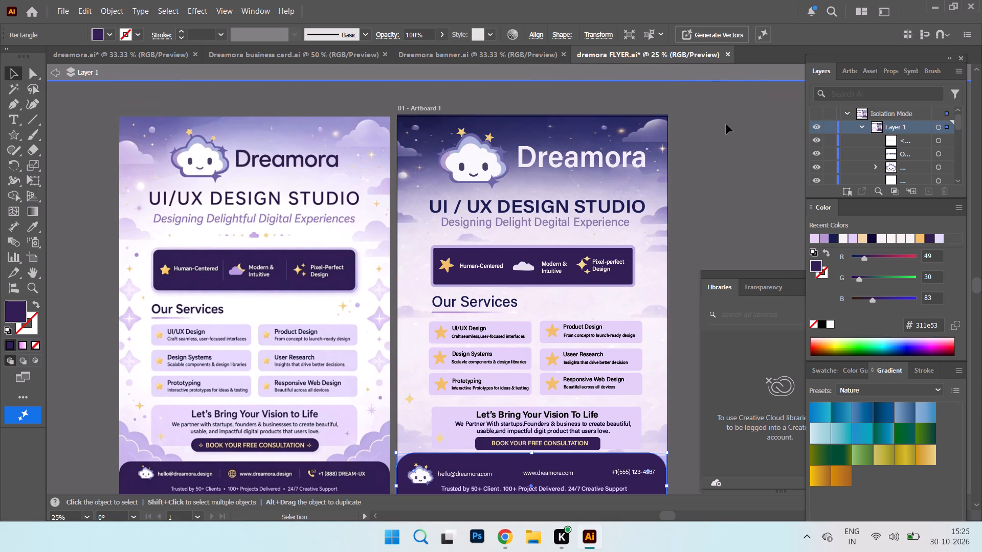
scroll(726, 124, up, 6)
click(555, 164)
click(532, 150)
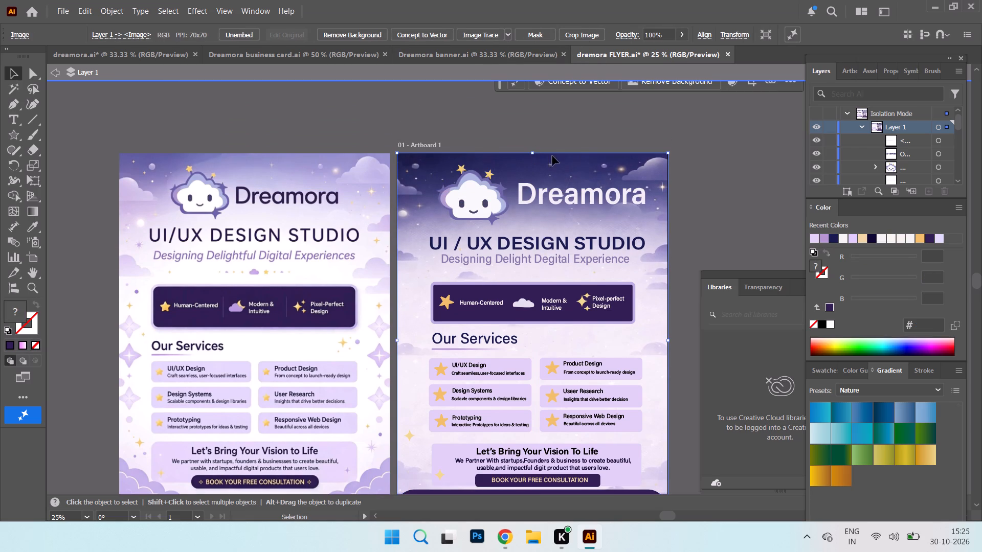
scroll(626, 220, down, 3)
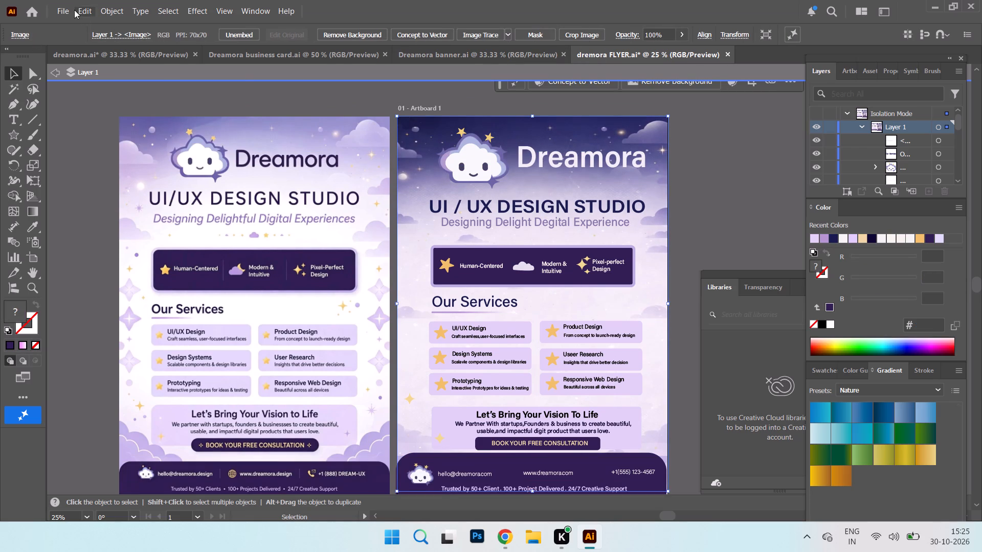
Save the flyer document.
click(68, 8)
click(120, 125)
click(710, 170)
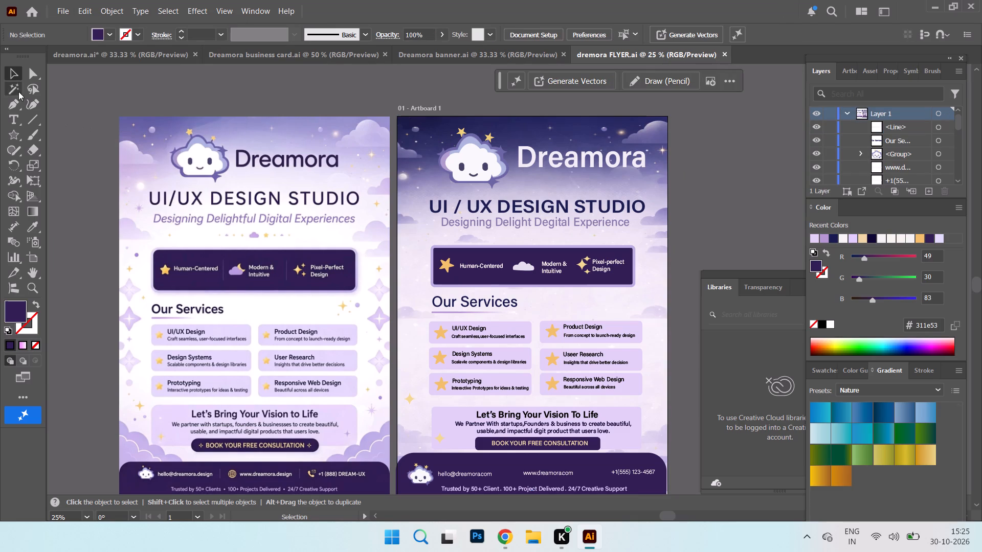
scroll(367, 162, down, 5)
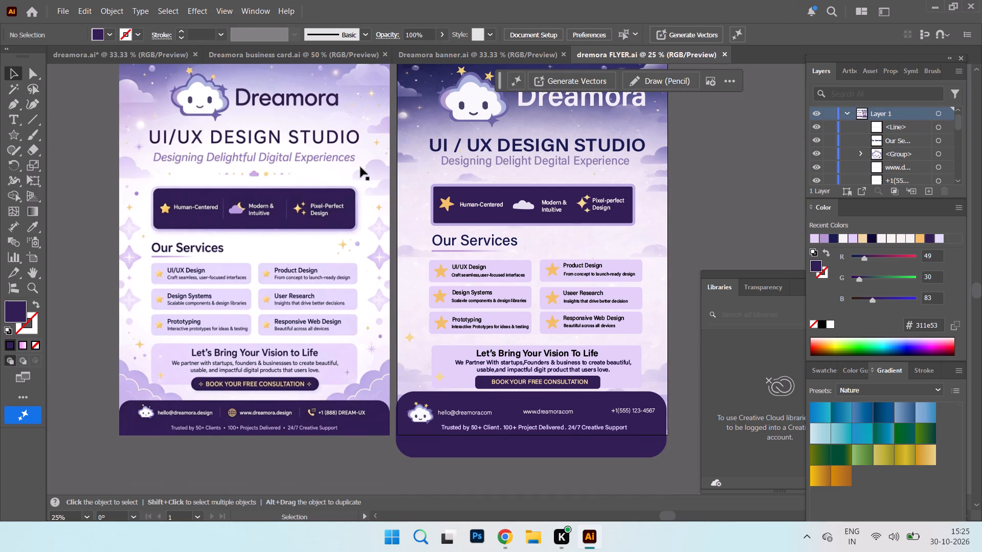